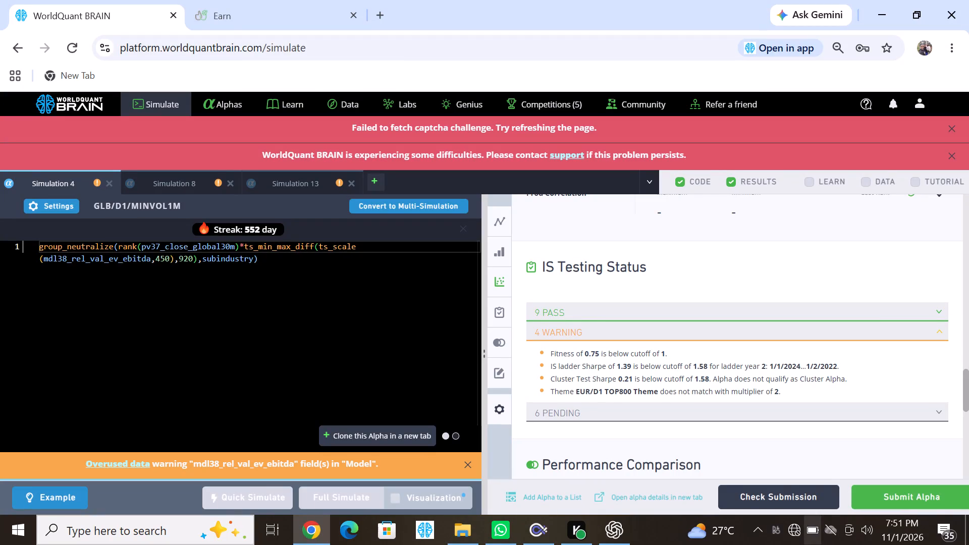
Open the list of available Wi-Fi networks and select the secured network Tooto.
{"action": "left_click", "coordinate": [797, 529]}
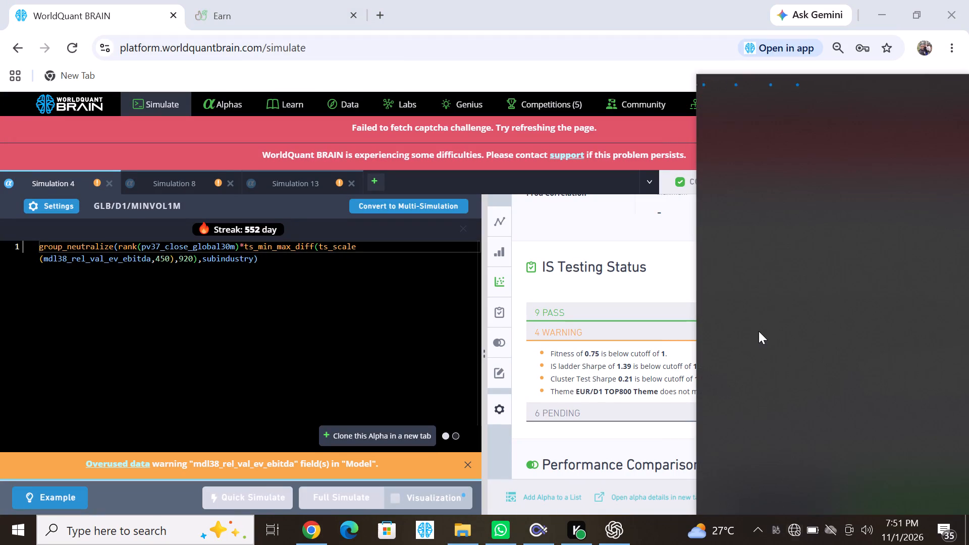
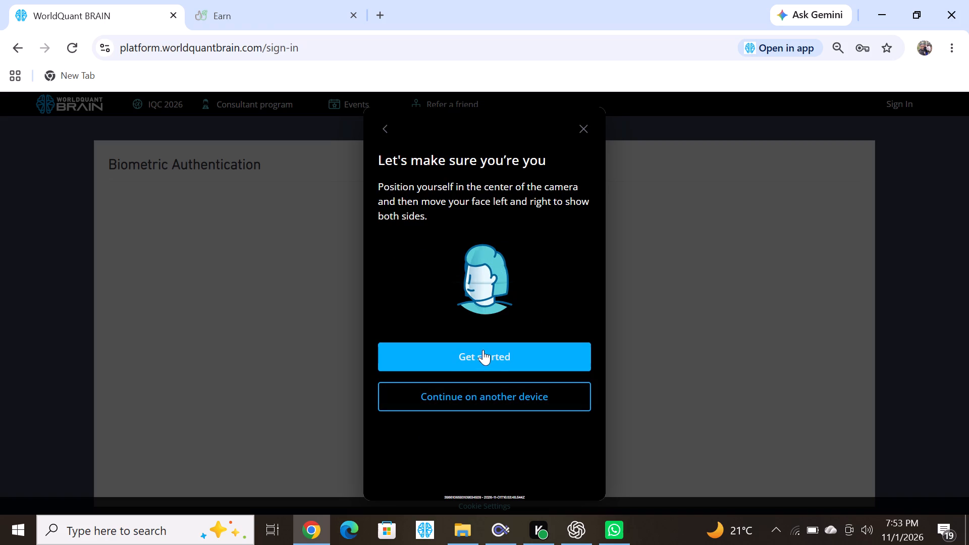
Start the camera-based face verification for the WorldQuant BRAIN biometric sign-in on this device.
{"action": "left_click", "coordinate": [483, 350]}
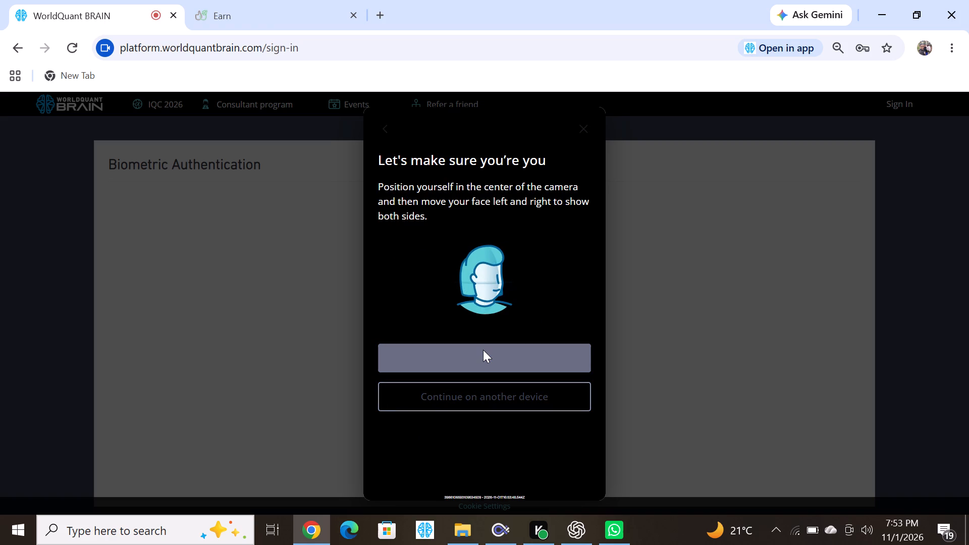
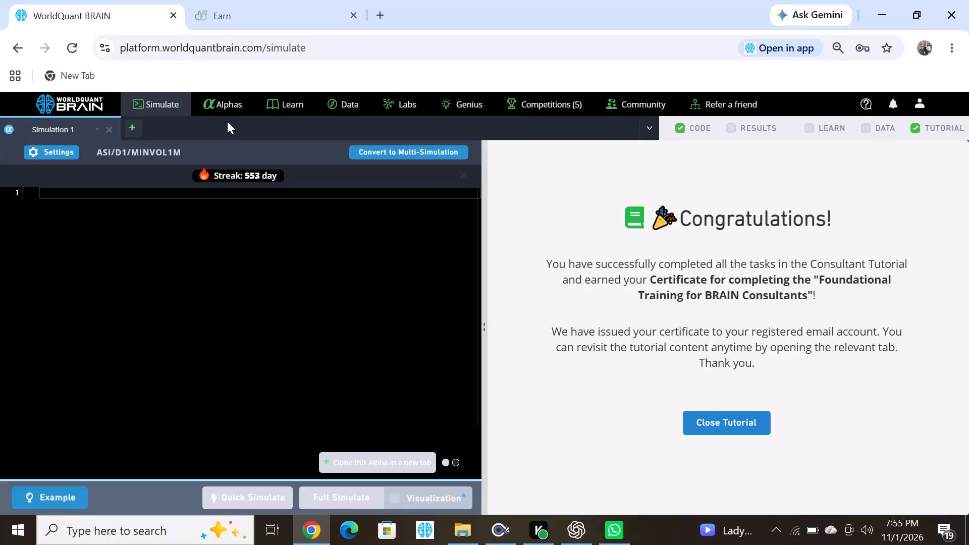
Open the Alphas page showing the unsubmitted alphas.
{"action": "left_click", "coordinate": [232, 105]}
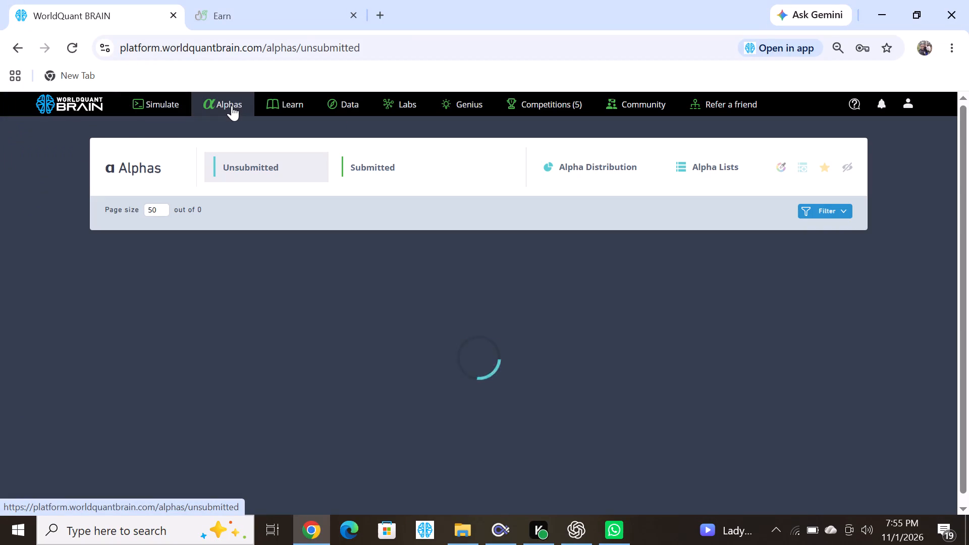
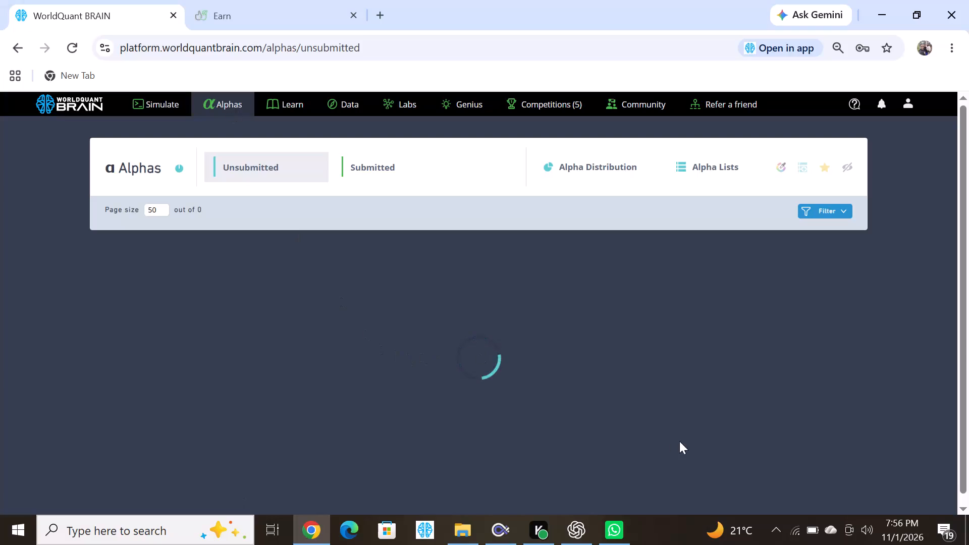
Switch the computer's Wi-Fi connection to the Beatrice's A16 network.
{"action": "left_click", "coordinate": [797, 532]}
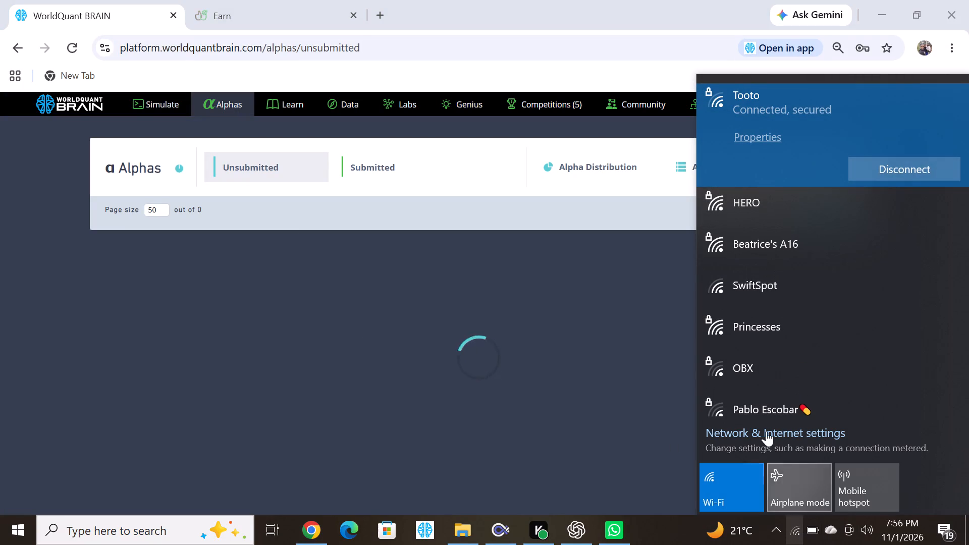
{"action": "left_click", "coordinate": [760, 255]}
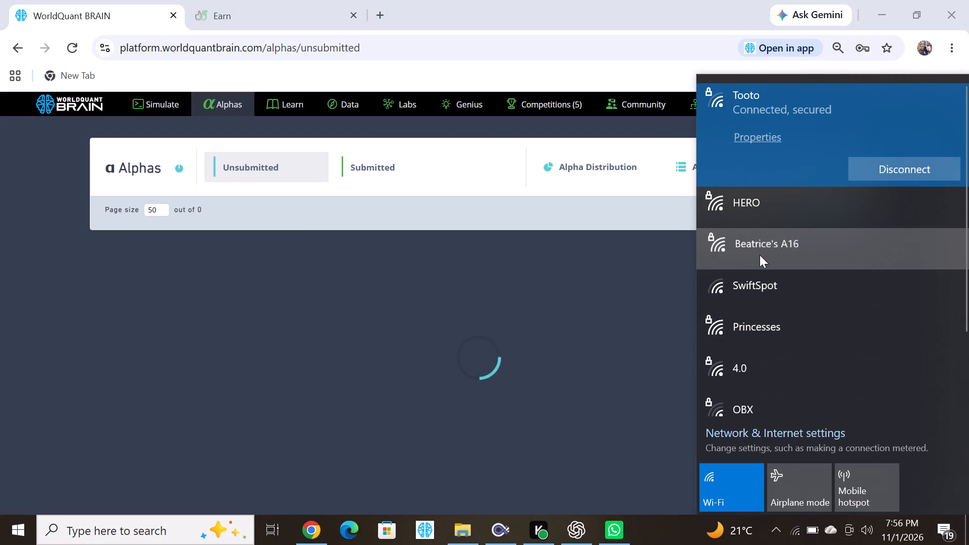
{"action": "left_click", "coordinate": [887, 253]}
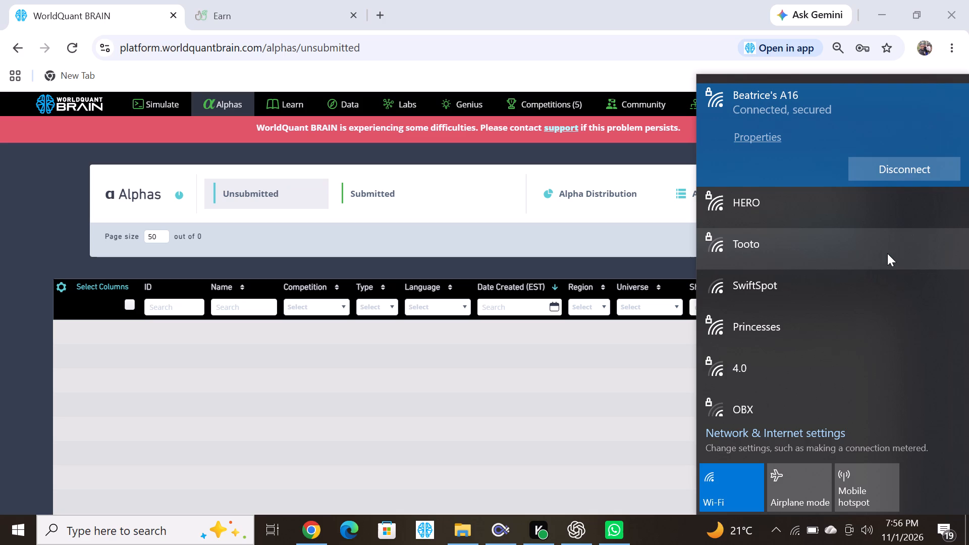
{"action": "left_click", "coordinate": [662, 385]}
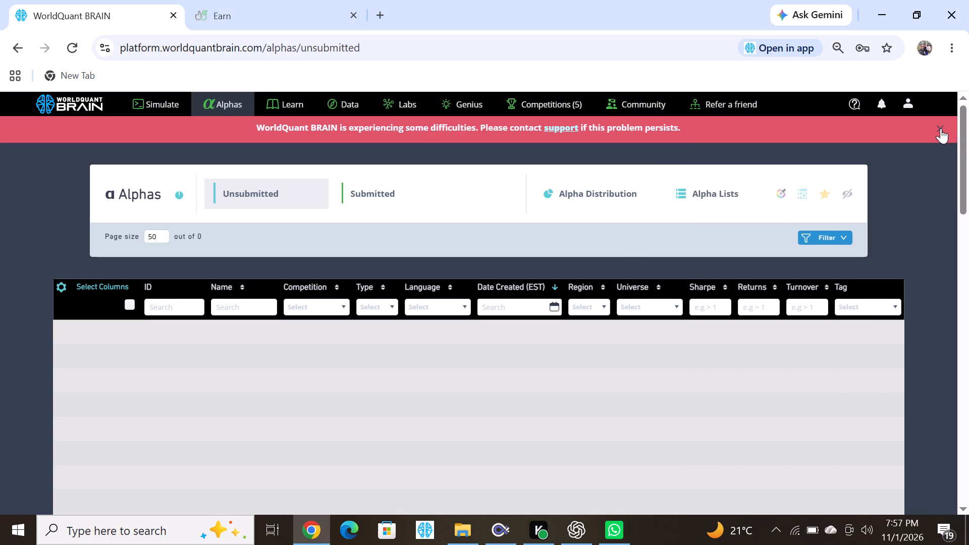
Dismiss the error banner on the Alphas page and reload the list of unsubmitted alphas.
{"action": "left_click", "coordinate": [939, 132]}
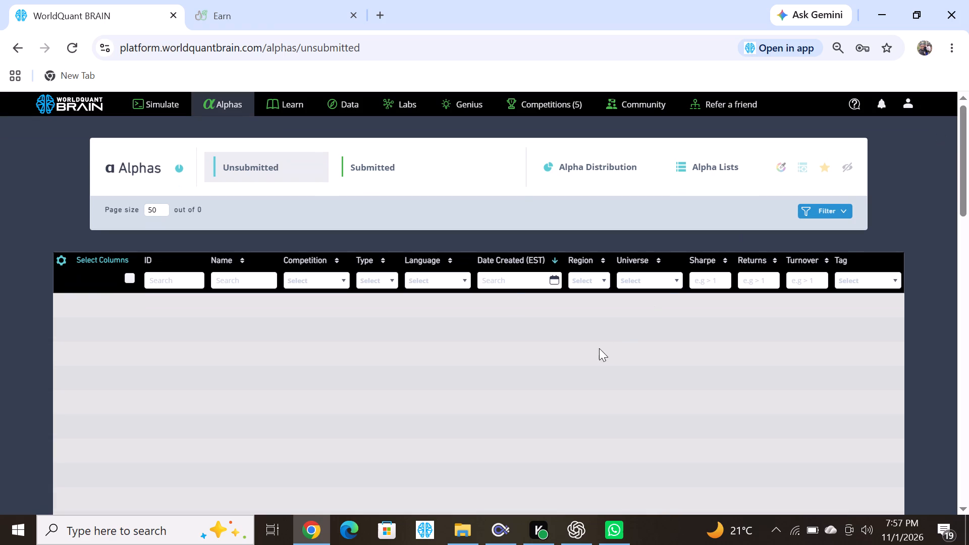
{"action": "left_click", "coordinate": [263, 173]}
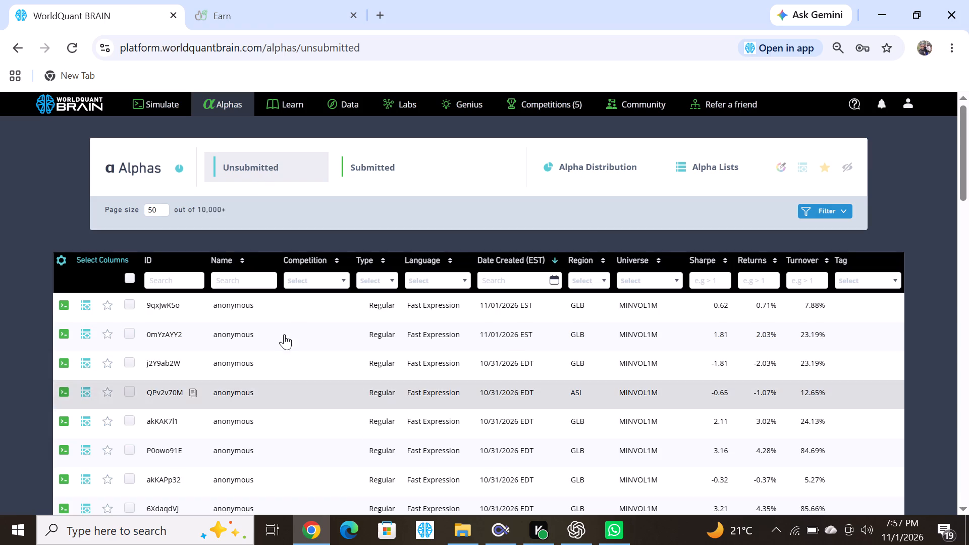
Open unsubmitted alpha akKAK7l1, show its test period, and examine the warnings in its IS testing status and its PnL chart.
{"action": "scroll", "coordinate": [317, 399], "scroll_direction": "down", "scroll_amount": 1}
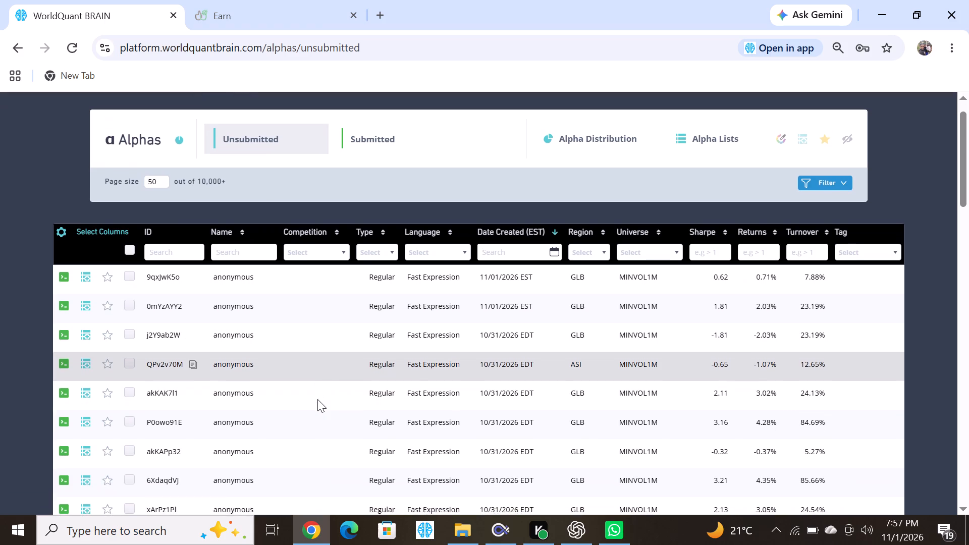
{"action": "scroll", "coordinate": [317, 399], "scroll_direction": "down", "scroll_amount": 1}
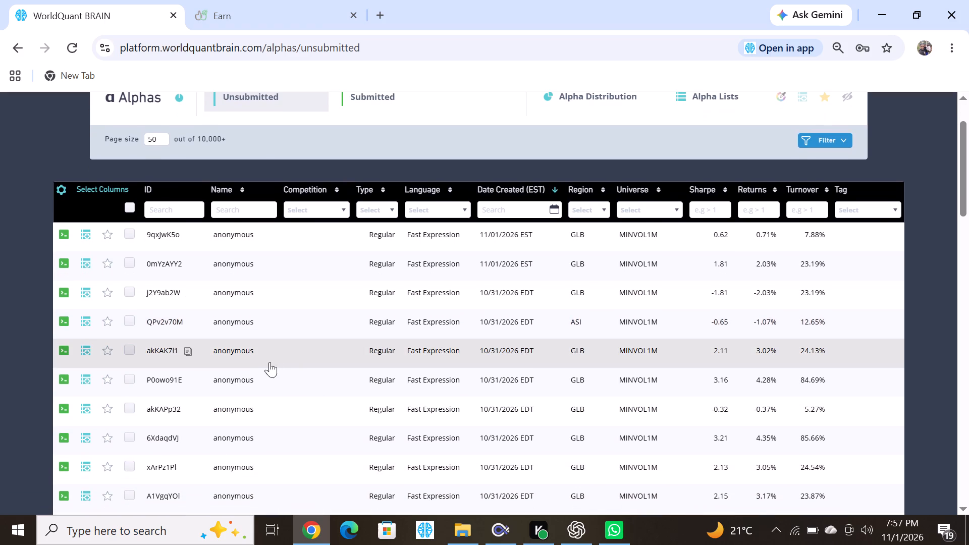
{"action": "left_click", "coordinate": [249, 353]}
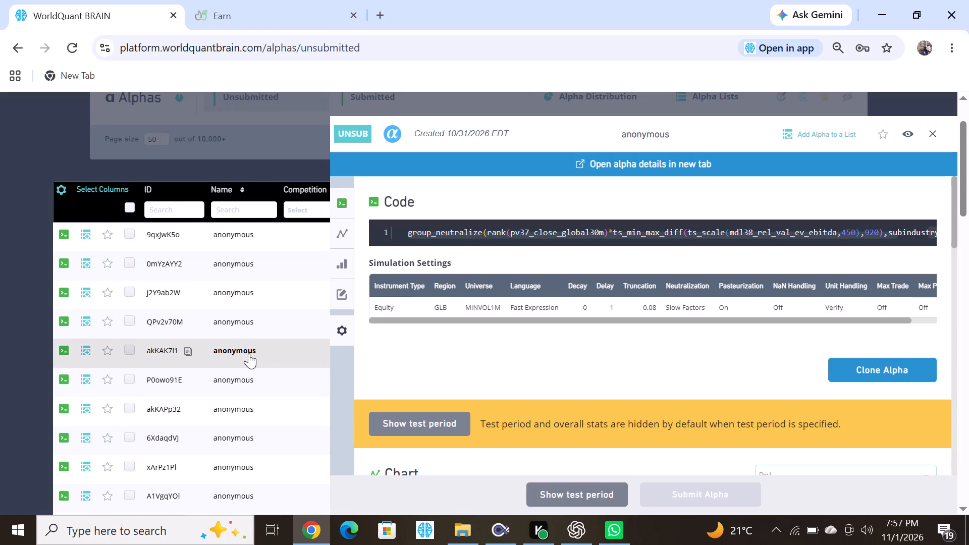
{"action": "left_click", "coordinate": [578, 496]}
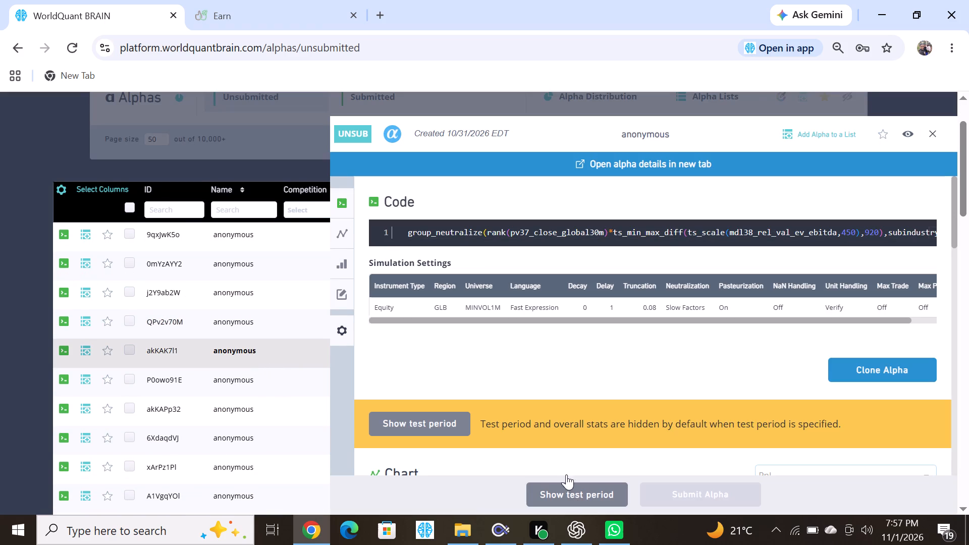
{"action": "scroll", "coordinate": [553, 449], "scroll_direction": "down", "scroll_amount": 9}
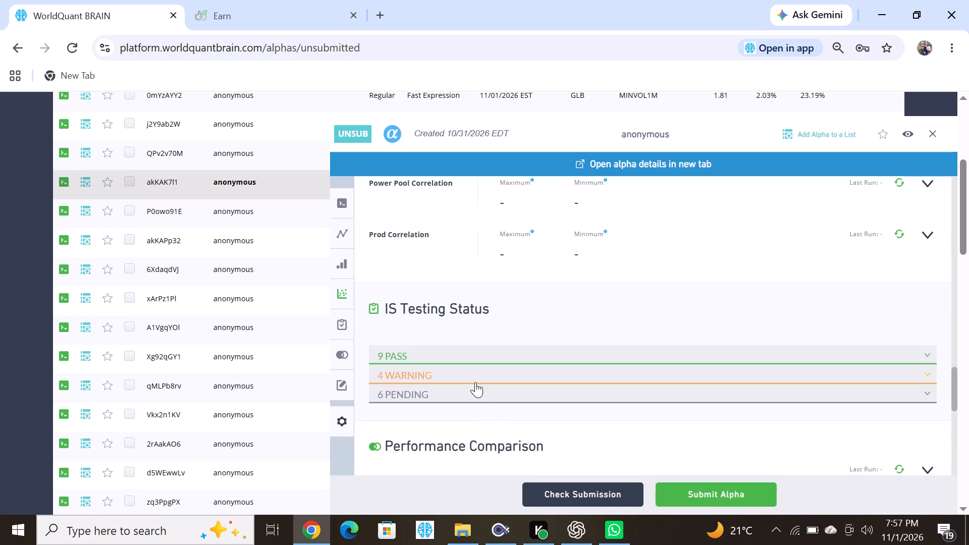
{"action": "left_click", "coordinate": [475, 382]}
{"action": "scroll", "coordinate": [682, 377], "scroll_direction": "up", "scroll_amount": 7}
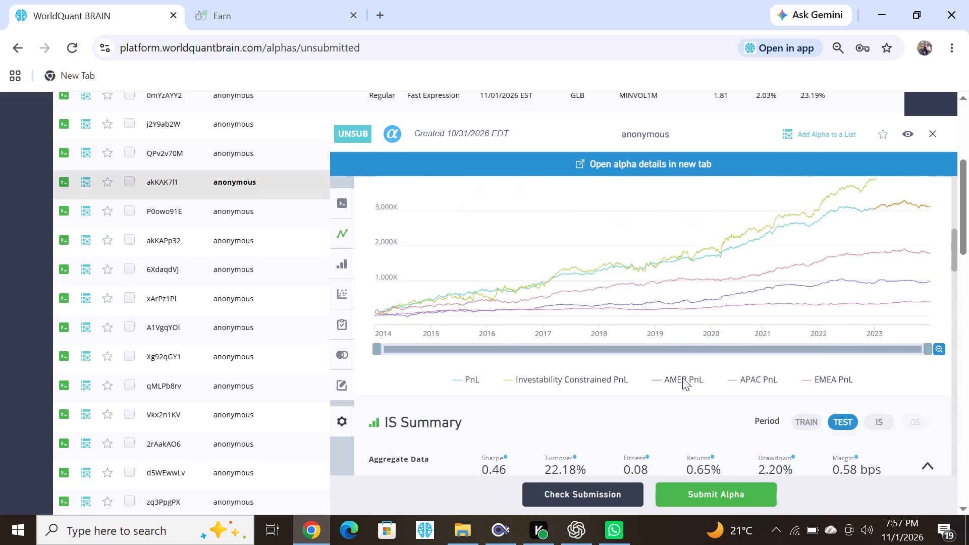
Clone alpha akKAK7l1 into a new simulation.
{"action": "scroll", "coordinate": [682, 377], "scroll_direction": "up", "scroll_amount": 3}
{"action": "left_click", "coordinate": [886, 254]}
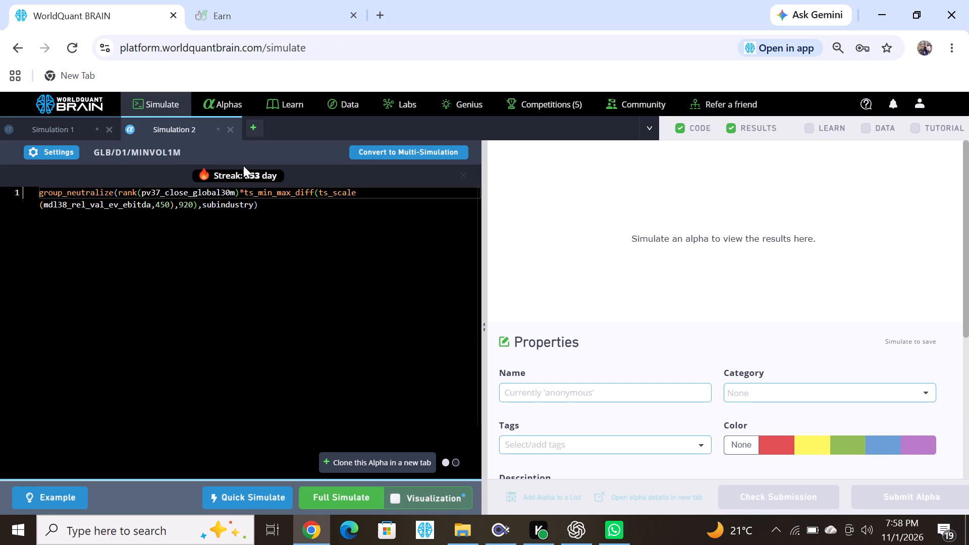
Replace the rank operator around pv37_close_global30m with zscore in the cloned alpha's expression.
{"action": "left_click", "coordinate": [185, 208]}
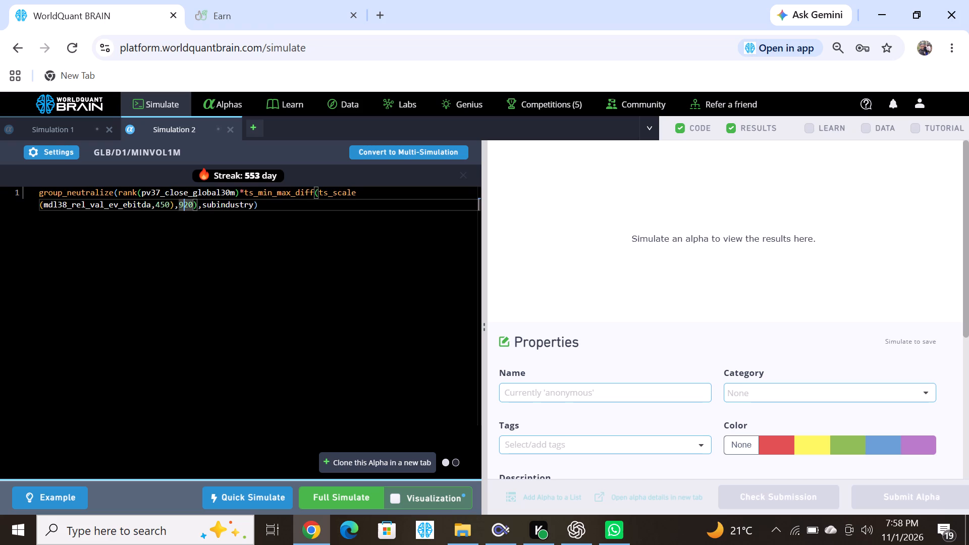
{"action": "double_click", "coordinate": [128, 191]}
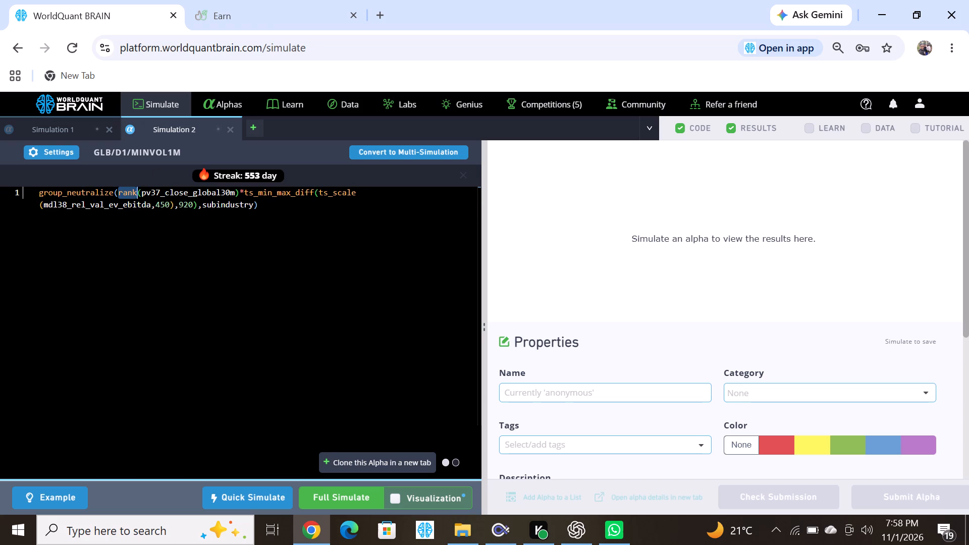
{"action": "type", "text": "zsc"}
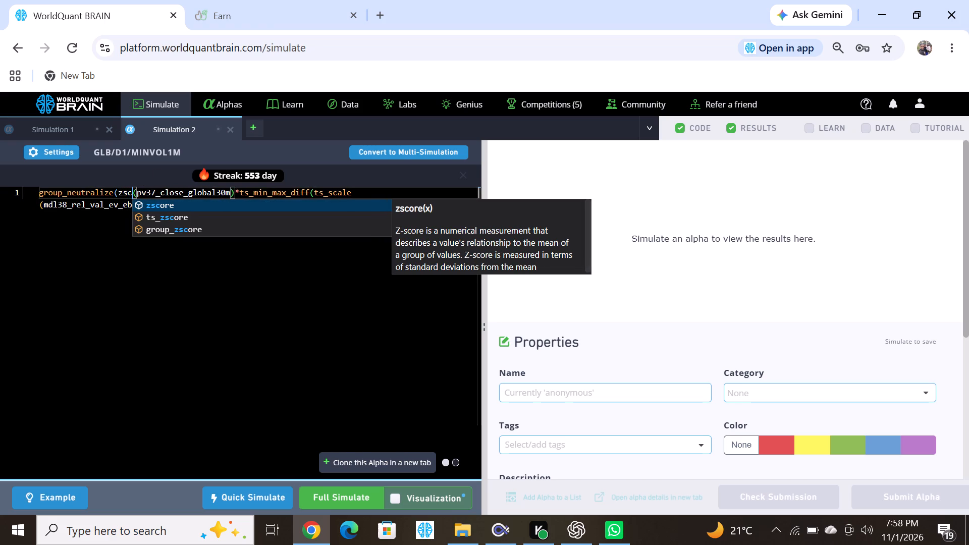
{"action": "left_click", "coordinate": [164, 202]}
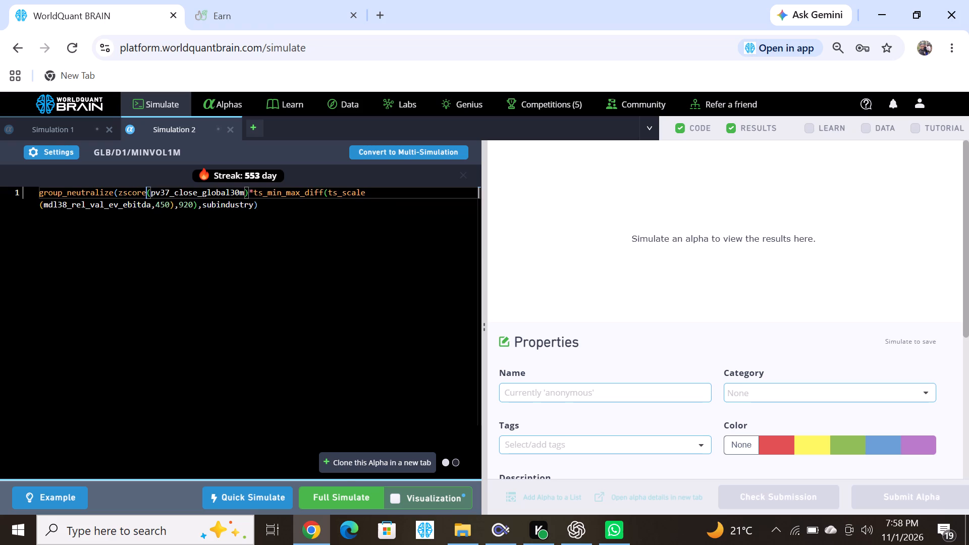
Run a full simulation of the edited alpha.
{"action": "left_click", "coordinate": [346, 496]}
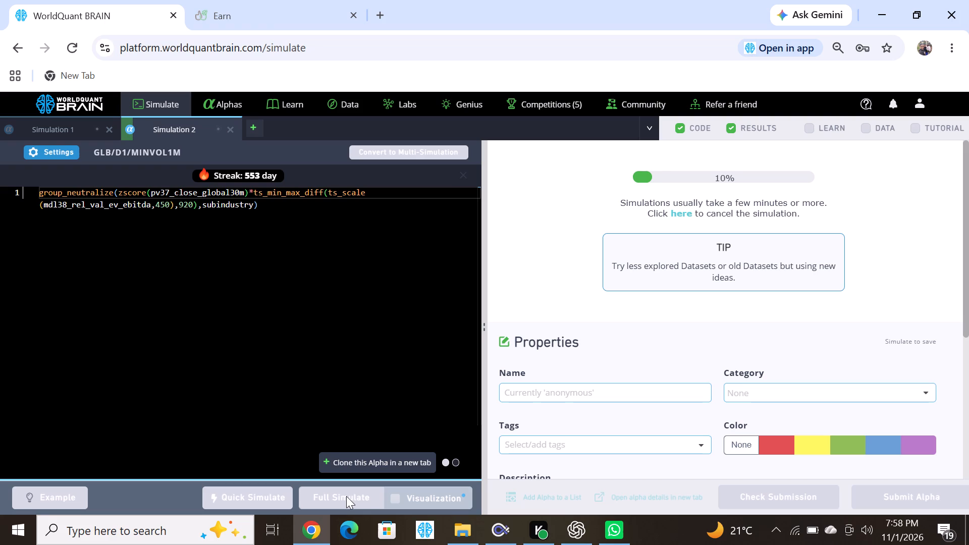
Show the list of submitted alphas.
{"action": "left_click", "coordinate": [233, 94]}
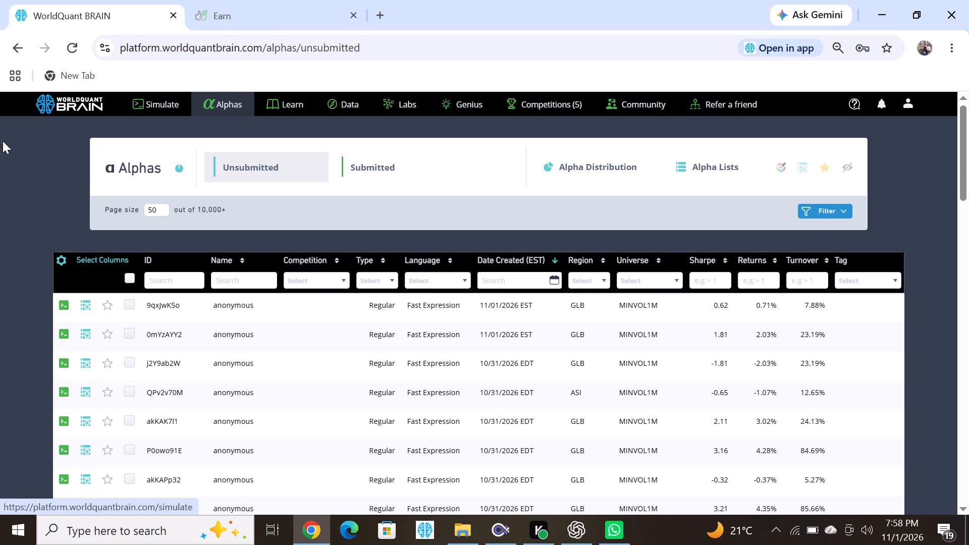
{"action": "left_click", "coordinate": [378, 162]}
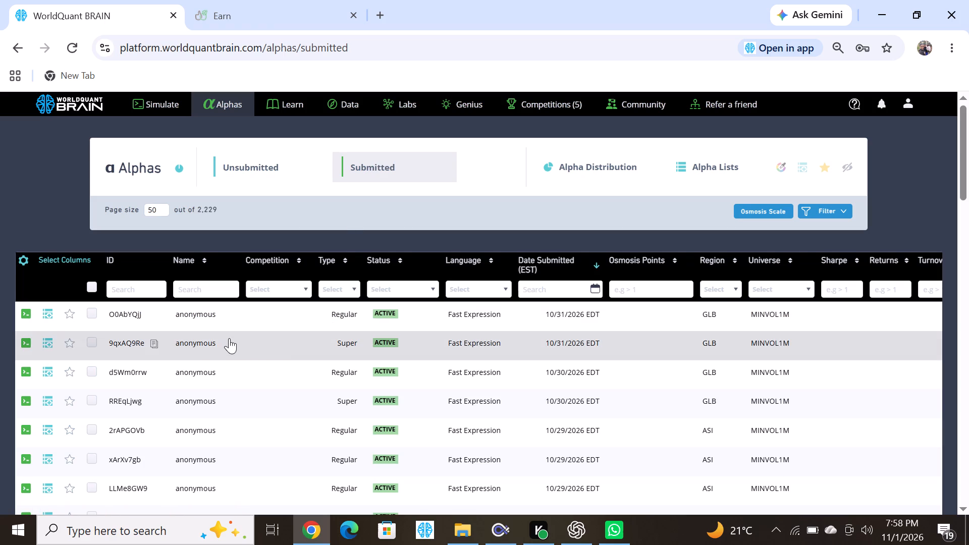
Open submitted Super alpha 9qxAQ9Re and examine its code, PnL chart, OS summary, component alphas and properties.
{"action": "left_click", "coordinate": [195, 346]}
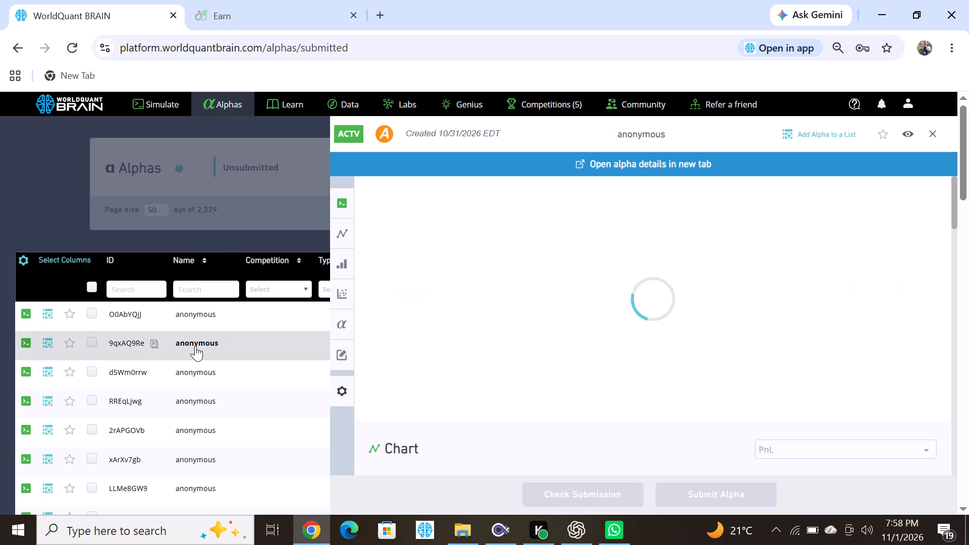
{"action": "scroll", "coordinate": [768, 409], "scroll_direction": "down", "scroll_amount": 5}
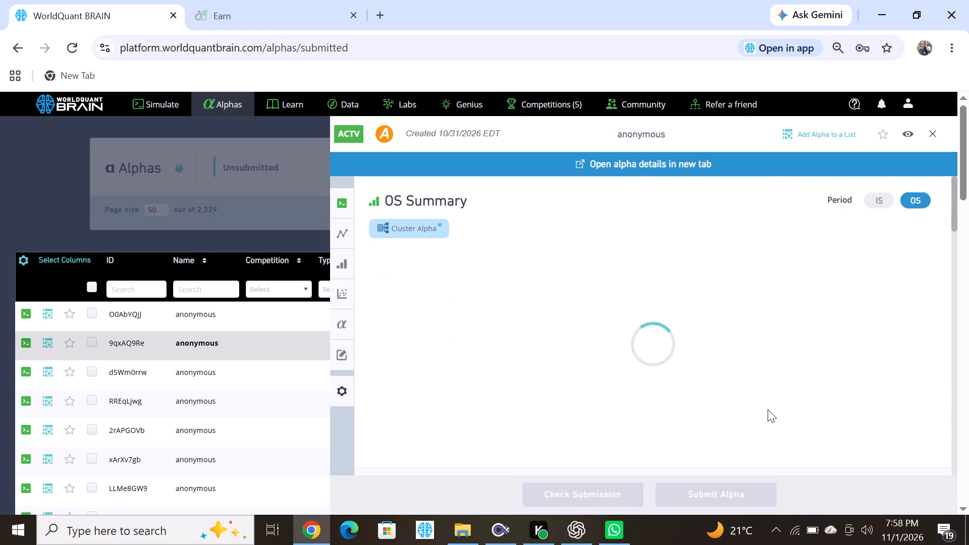
{"action": "scroll", "coordinate": [768, 409], "scroll_direction": "down", "scroll_amount": 4}
{"action": "scroll", "coordinate": [768, 409], "scroll_direction": "up", "scroll_amount": 11}
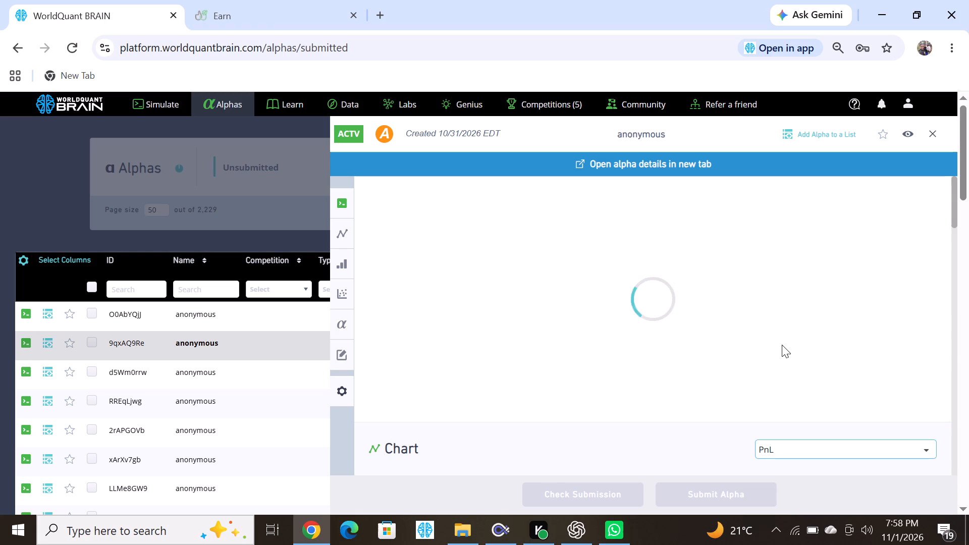
{"action": "scroll", "coordinate": [778, 343], "scroll_direction": "up", "scroll_amount": 2}
{"action": "scroll", "coordinate": [778, 343], "scroll_direction": "down", "scroll_amount": 3}
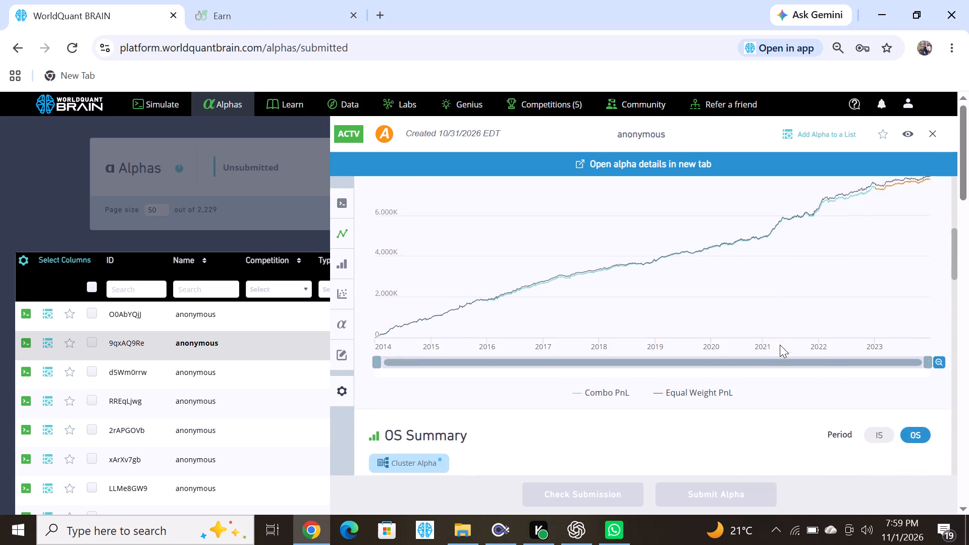
{"action": "scroll", "coordinate": [780, 345], "scroll_direction": "down", "scroll_amount": 7}
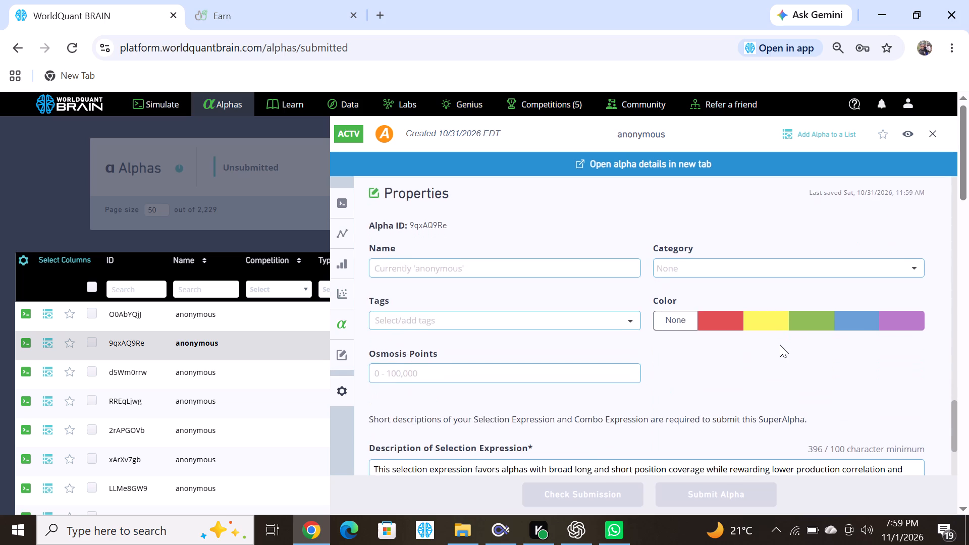
{"action": "scroll", "coordinate": [778, 343], "scroll_direction": "down", "scroll_amount": 2}
{"action": "scroll", "coordinate": [778, 343], "scroll_direction": "up", "scroll_amount": 2}
{"action": "scroll", "coordinate": [738, 319], "scroll_direction": "up", "scroll_amount": 2}
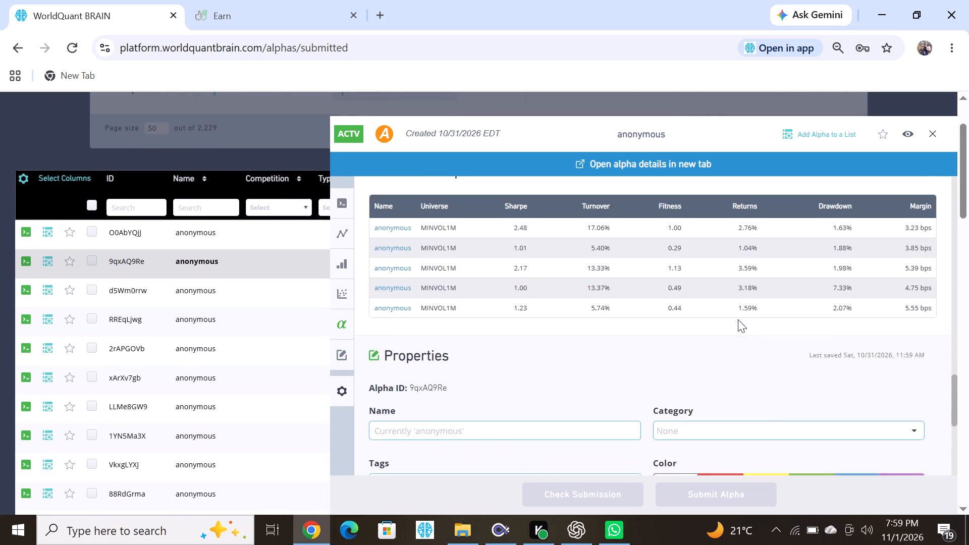
{"action": "scroll", "coordinate": [738, 319], "scroll_direction": "up", "scroll_amount": 10}
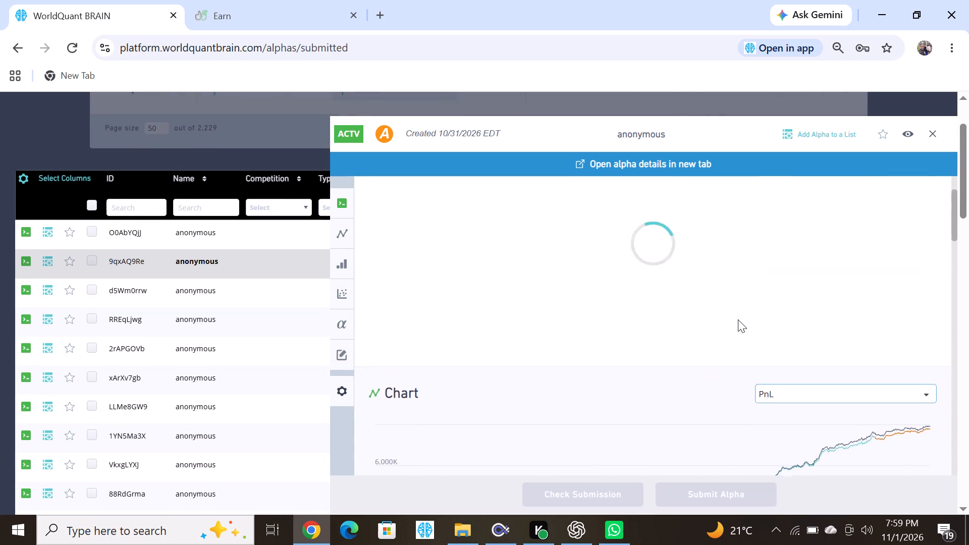
{"action": "scroll", "coordinate": [738, 319], "scroll_direction": "up", "scroll_amount": 3}
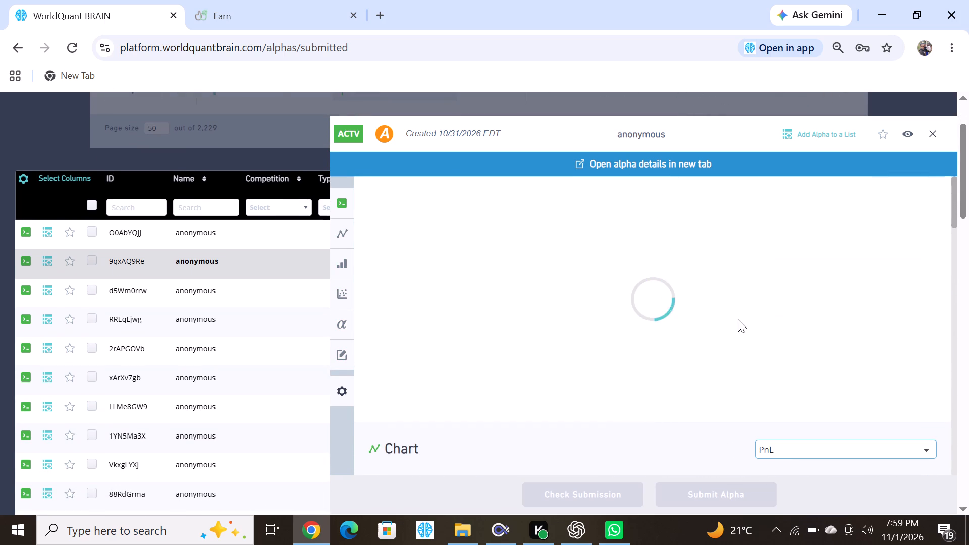
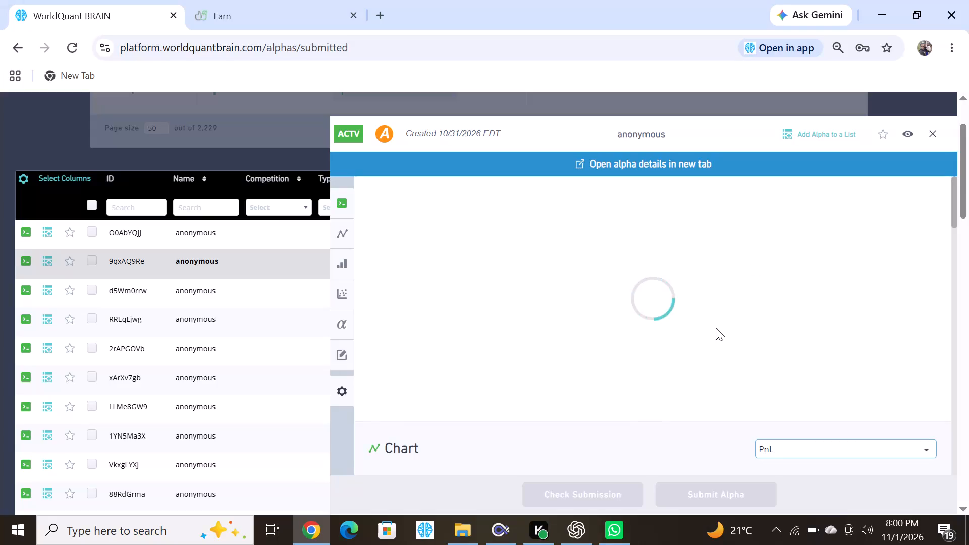
Review the OS summary of Super alpha 9qxAQ9Re, return to its code section, and close the alpha's details.
{"action": "scroll", "coordinate": [716, 328], "scroll_direction": "down", "scroll_amount": 3}
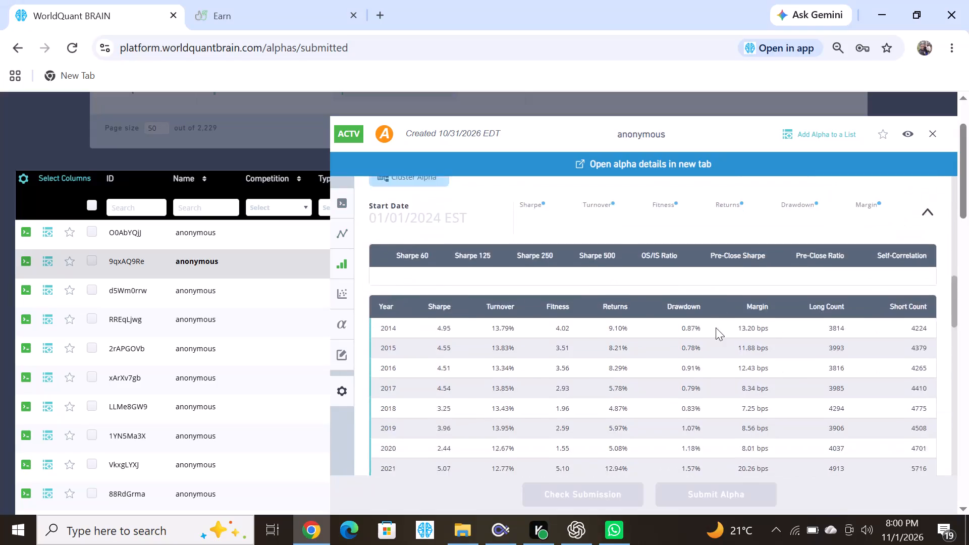
{"action": "scroll", "coordinate": [716, 328], "scroll_direction": "down", "scroll_amount": 2}
{"action": "scroll", "coordinate": [716, 328], "scroll_direction": "up", "scroll_amount": 8}
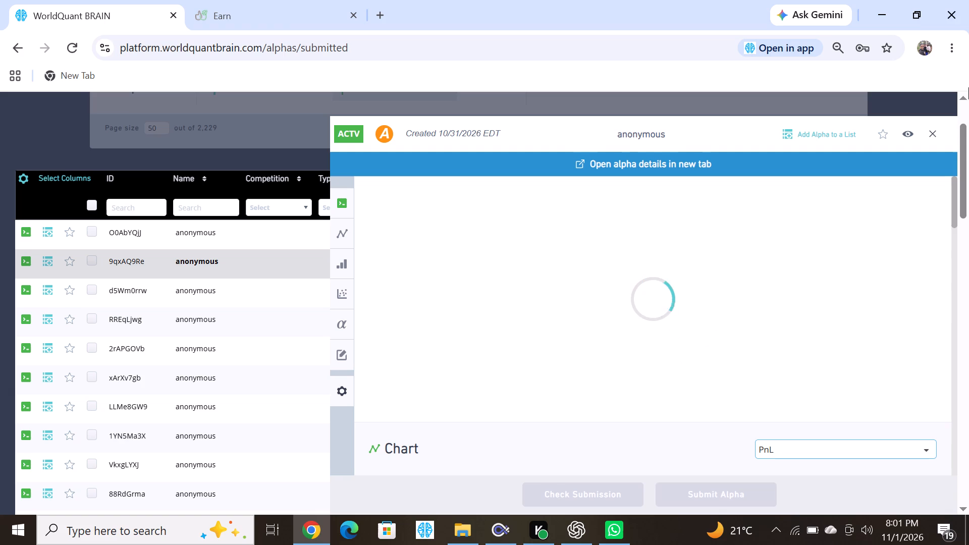
{"action": "left_click", "coordinate": [931, 134]}
Check the computer's Wi-Fi connection status and return to the submitted alphas list.
{"action": "left_click", "coordinate": [795, 534]}
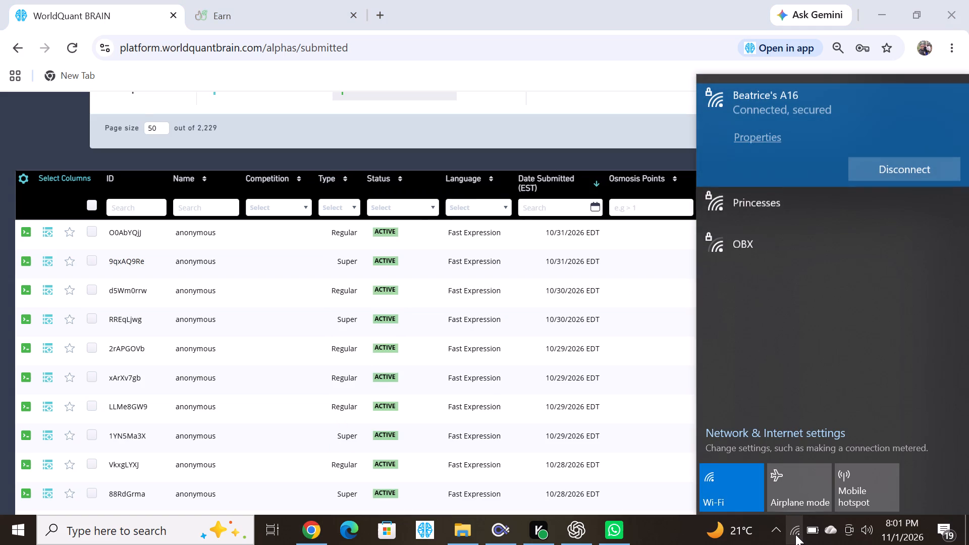
{"action": "left_click", "coordinate": [669, 419]}
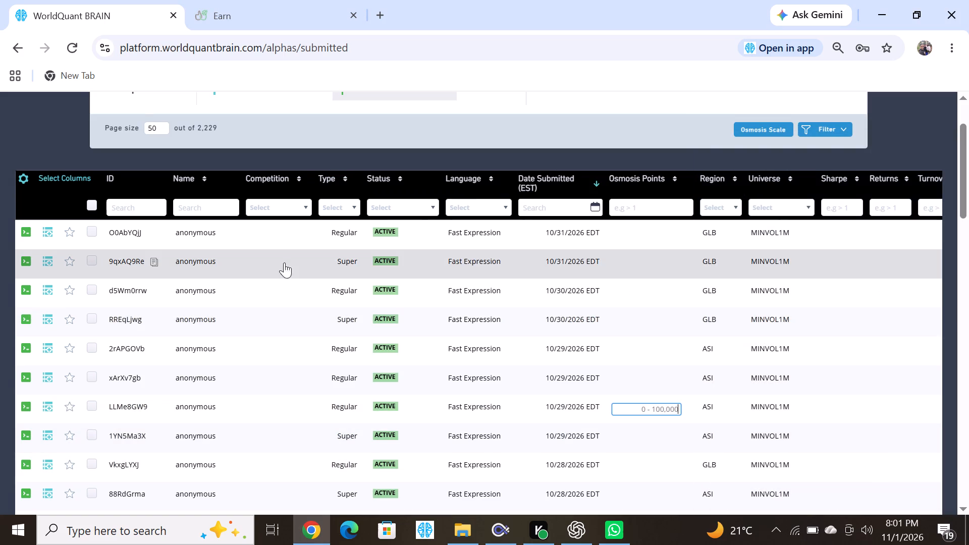
Reopen Super alpha 9qxAQ9Re, check its code section and OS summary again, and close its details.
{"action": "left_click", "coordinate": [224, 256]}
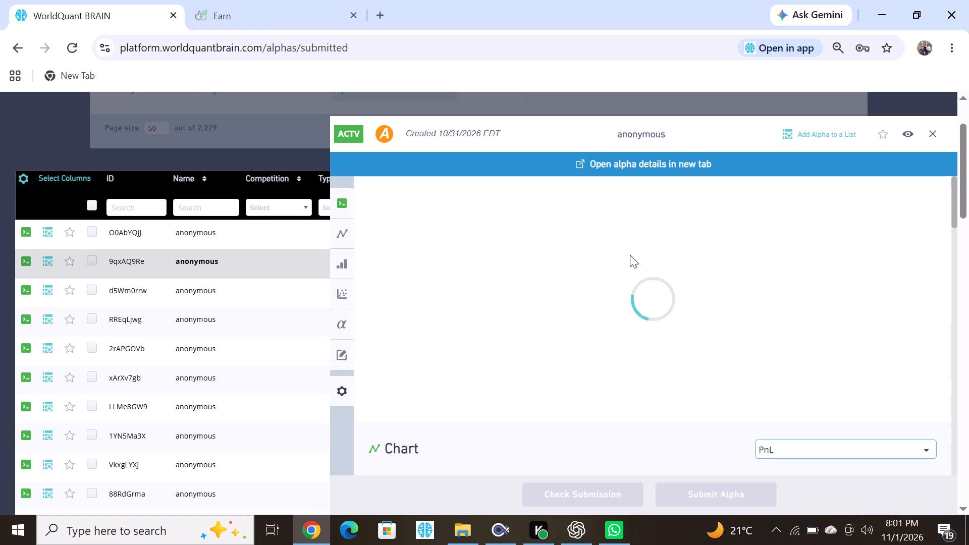
{"action": "scroll", "coordinate": [641, 349], "scroll_direction": "down", "scroll_amount": 4}
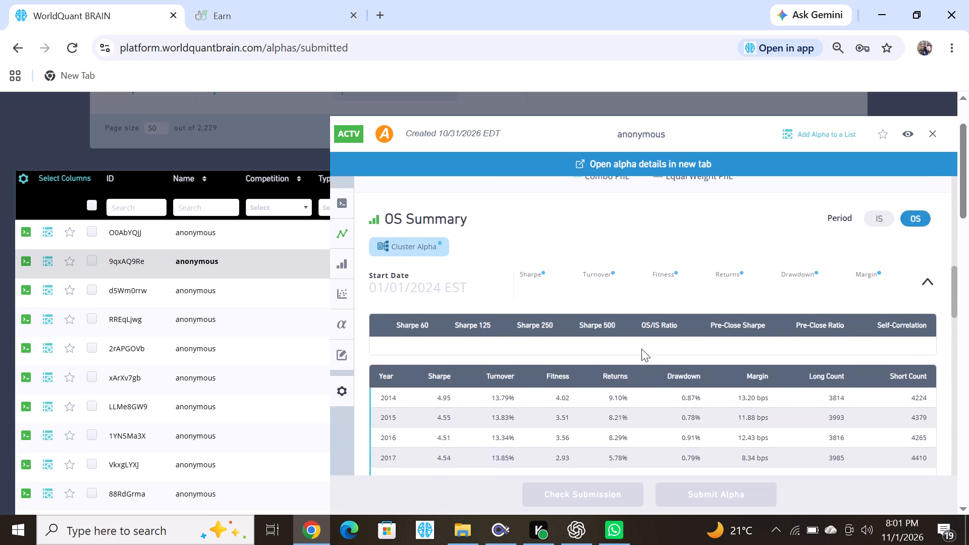
{"action": "scroll", "coordinate": [641, 349], "scroll_direction": "up", "scroll_amount": 8}
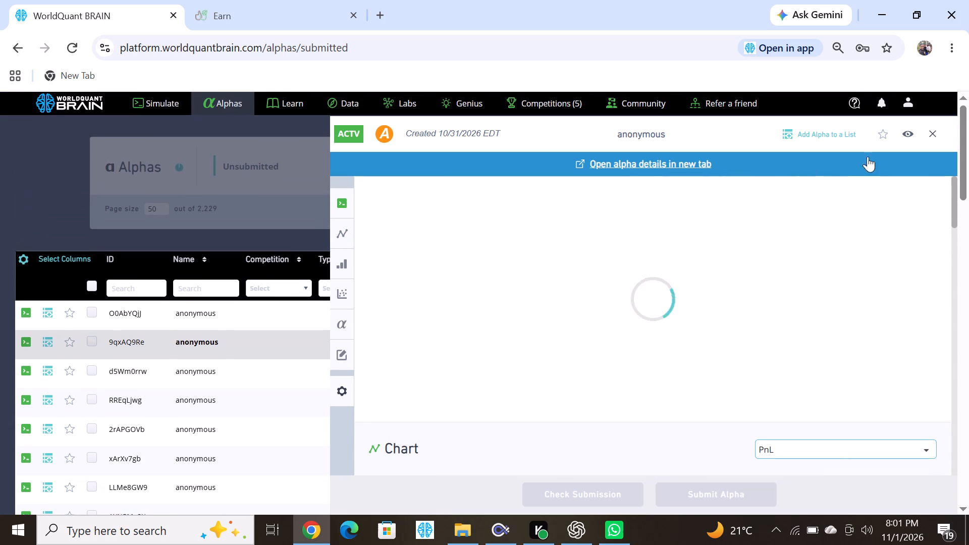
{"action": "left_click", "coordinate": [935, 133]}
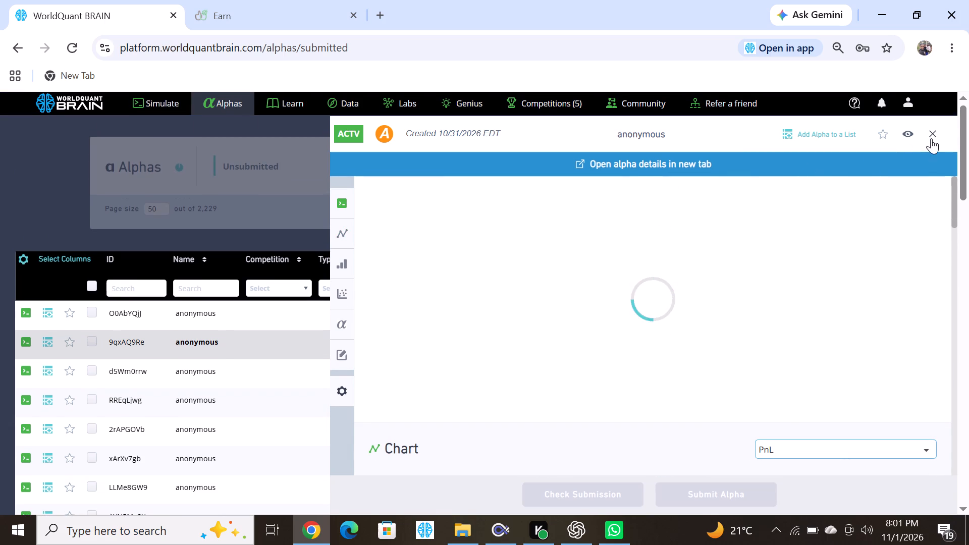
Create a new Super Simulation on the Simulate page and dismiss the site notice.
{"action": "left_click", "coordinate": [174, 98]}
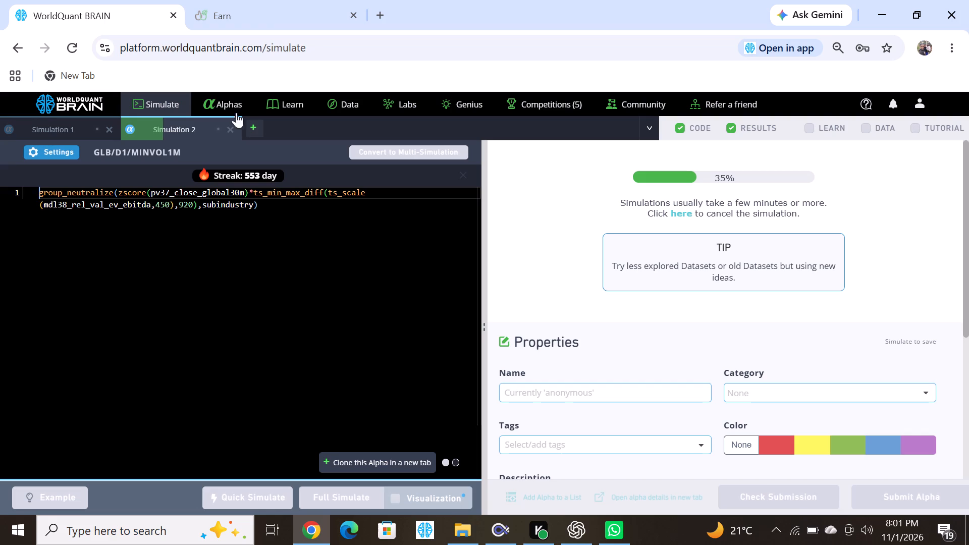
{"action": "left_click", "coordinate": [254, 126]}
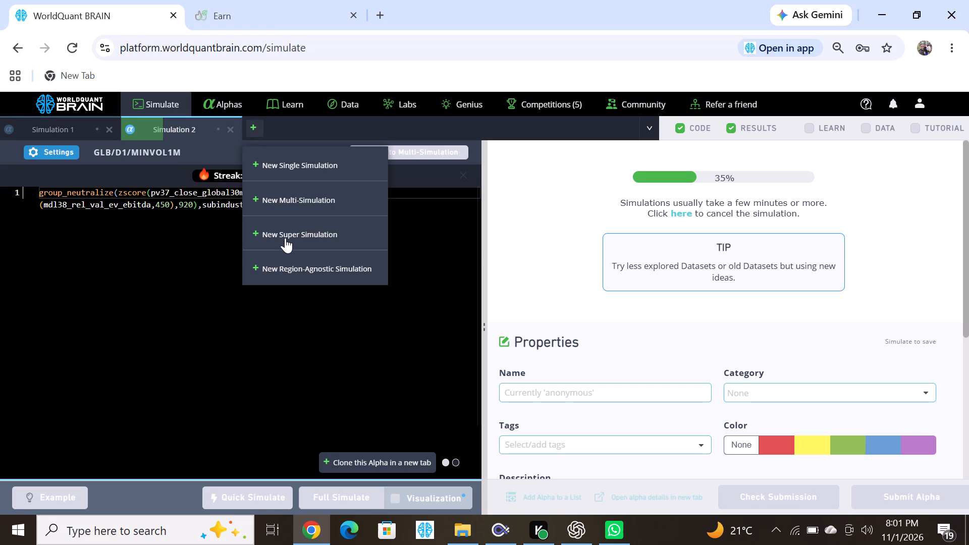
{"action": "left_click", "coordinate": [285, 238]}
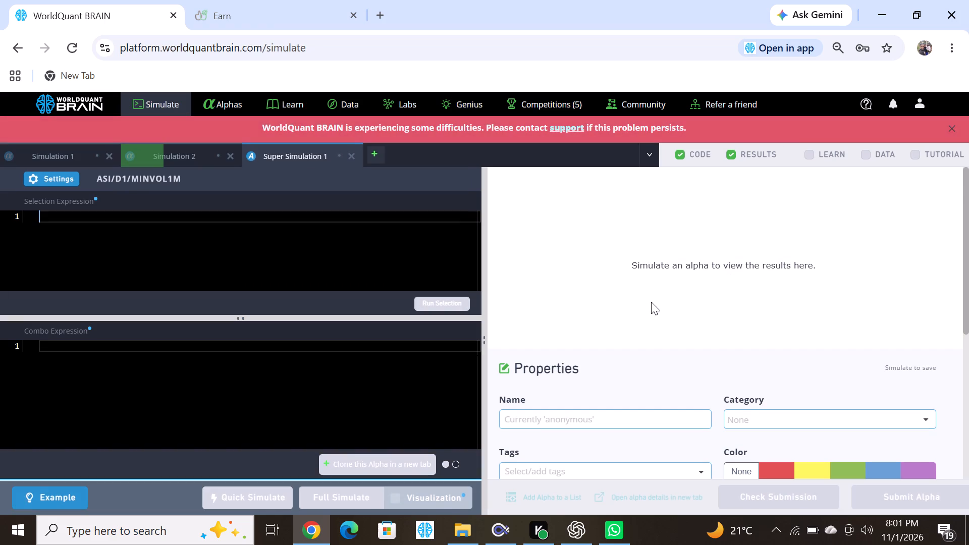
{"action": "left_click", "coordinate": [952, 126]}
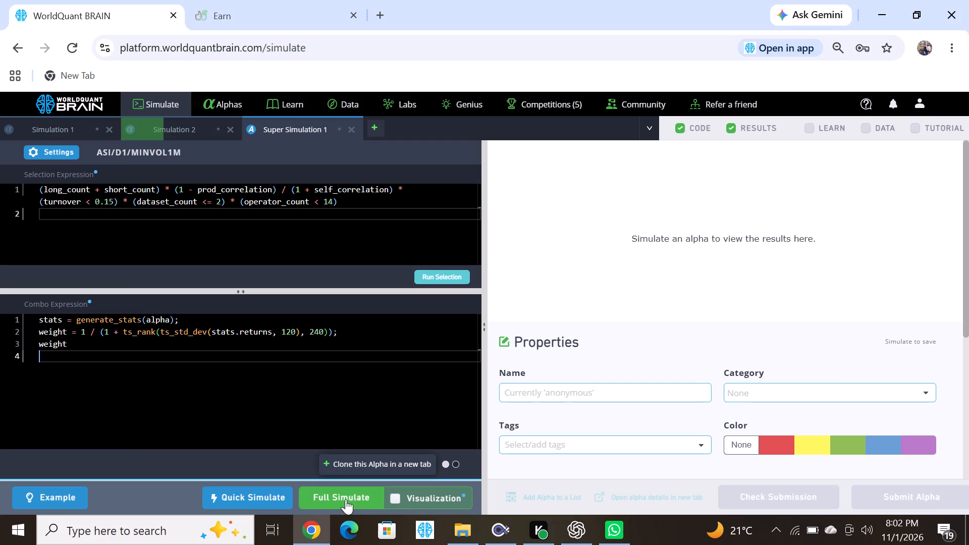
Run a full simulation of the new SuperAlpha with the ASI/D1/MINVOL1M settings.
{"action": "left_click", "coordinate": [353, 497]}
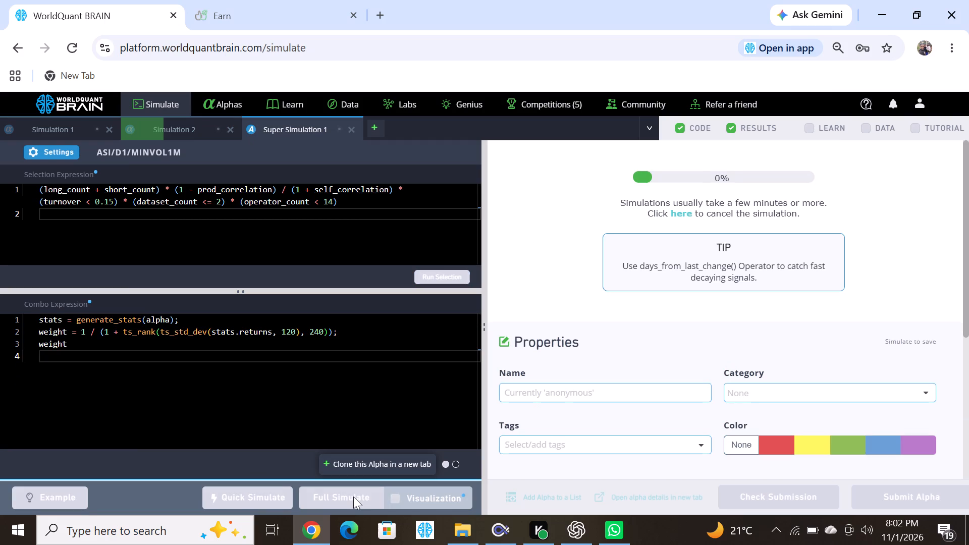
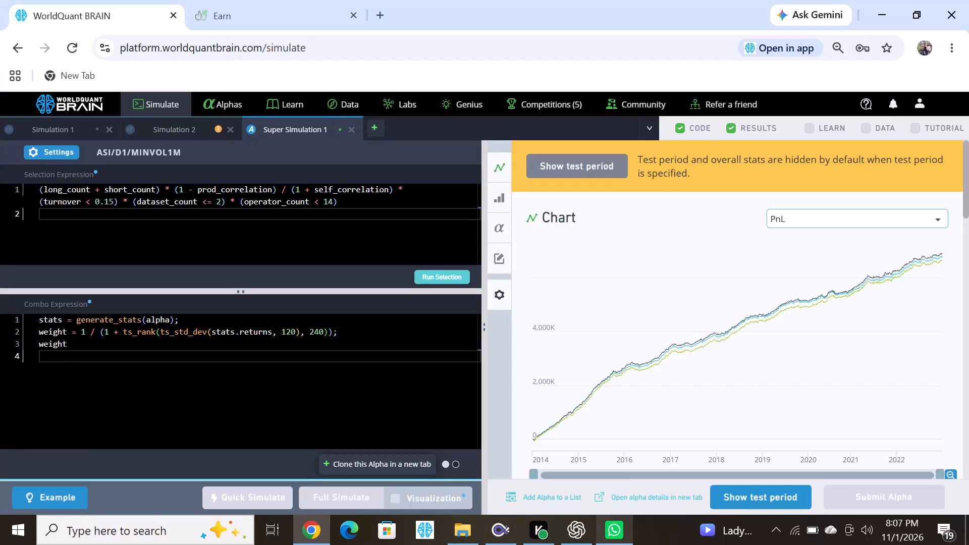
Show the SuperAlpha's test period results and expand the failed checks under IS Testing Status.
{"action": "left_click", "coordinate": [723, 492]}
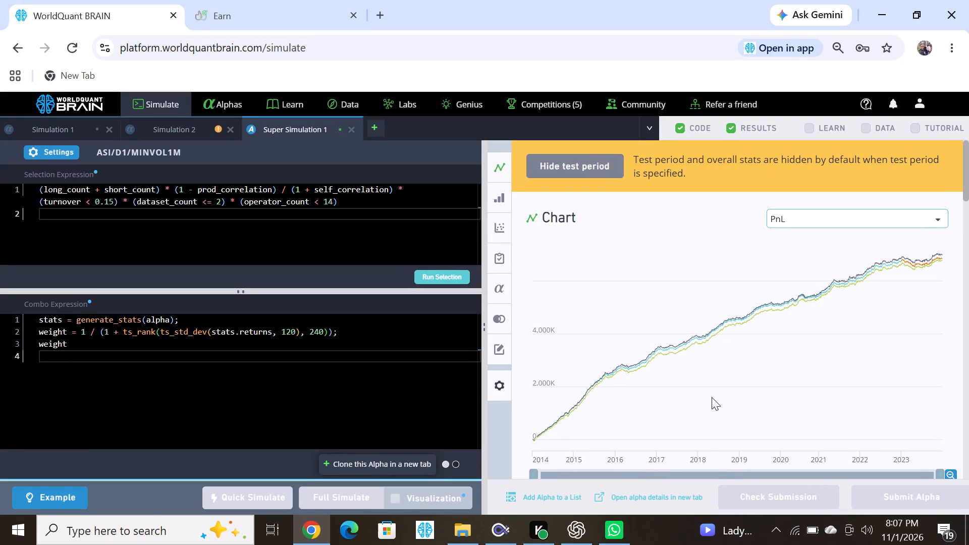
{"action": "scroll", "coordinate": [711, 395], "scroll_direction": "down", "scroll_amount": 6}
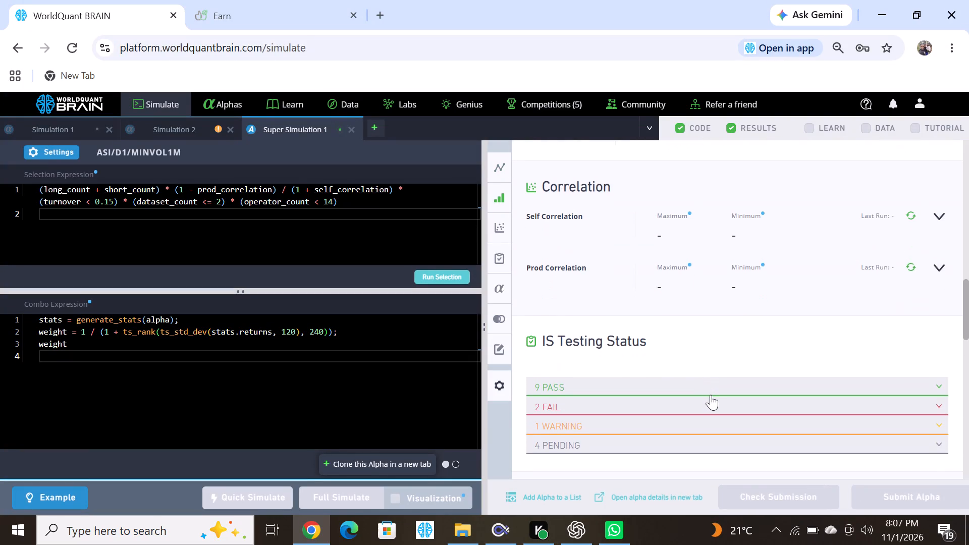
{"action": "scroll", "coordinate": [711, 395], "scroll_direction": "down", "scroll_amount": 2}
{"action": "left_click", "coordinate": [638, 276]}
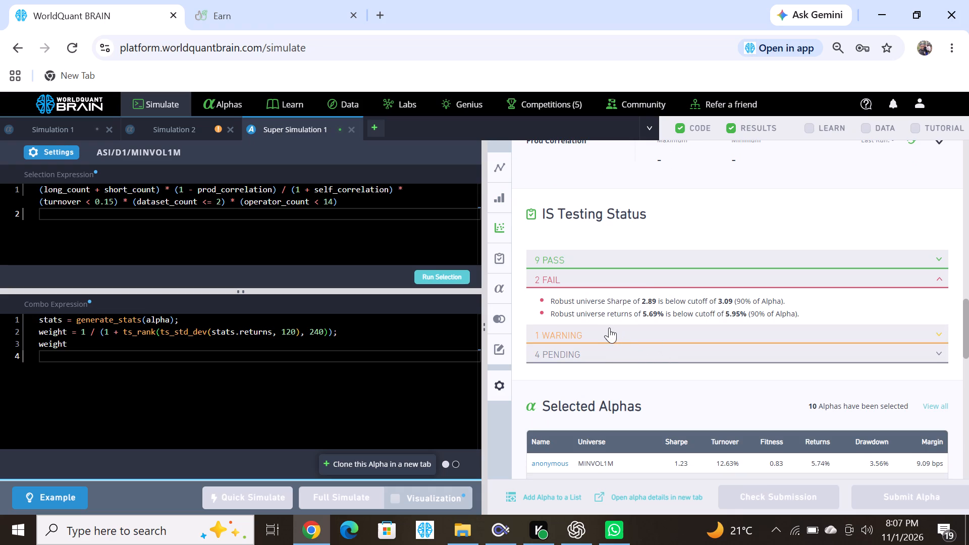
Set the Super Simulation's combo neutralization to RAM and apply the settings.
{"action": "left_click", "coordinate": [58, 146]}
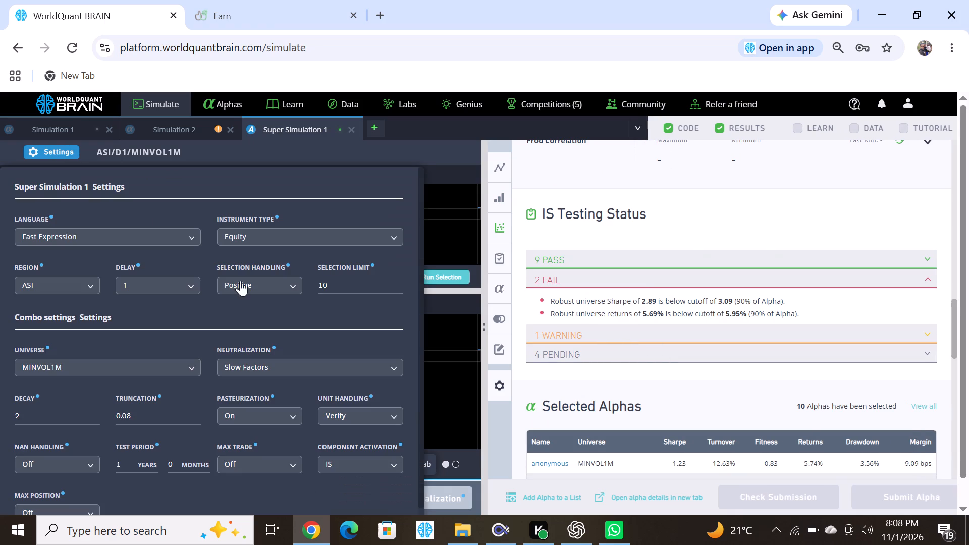
{"action": "left_click", "coordinate": [281, 367]}
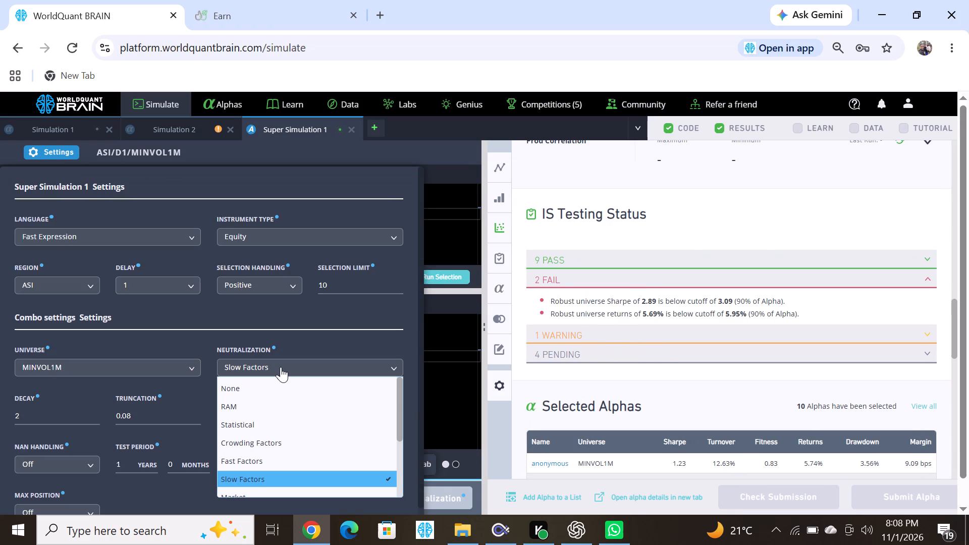
{"action": "left_click", "coordinate": [258, 409]}
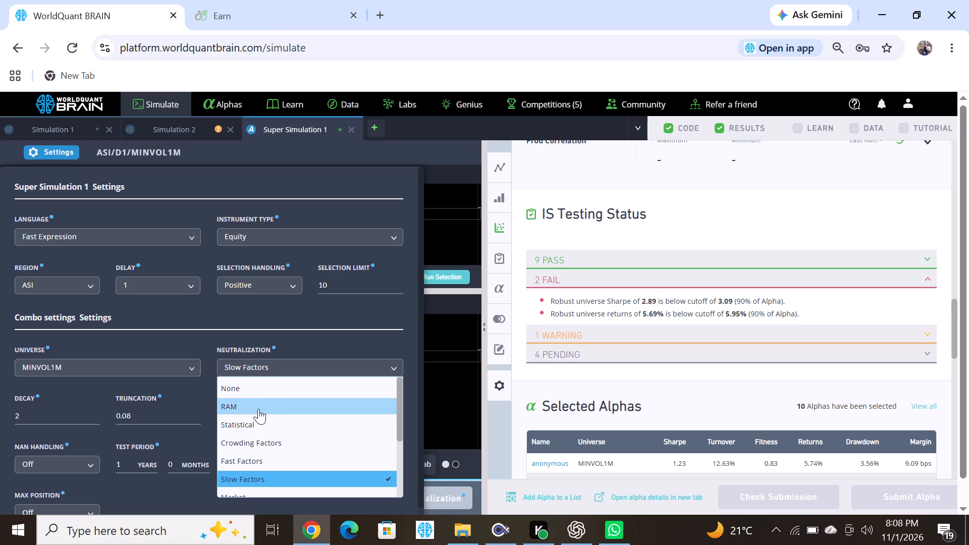
{"action": "scroll", "coordinate": [300, 433], "scroll_direction": "down", "scroll_amount": 5}
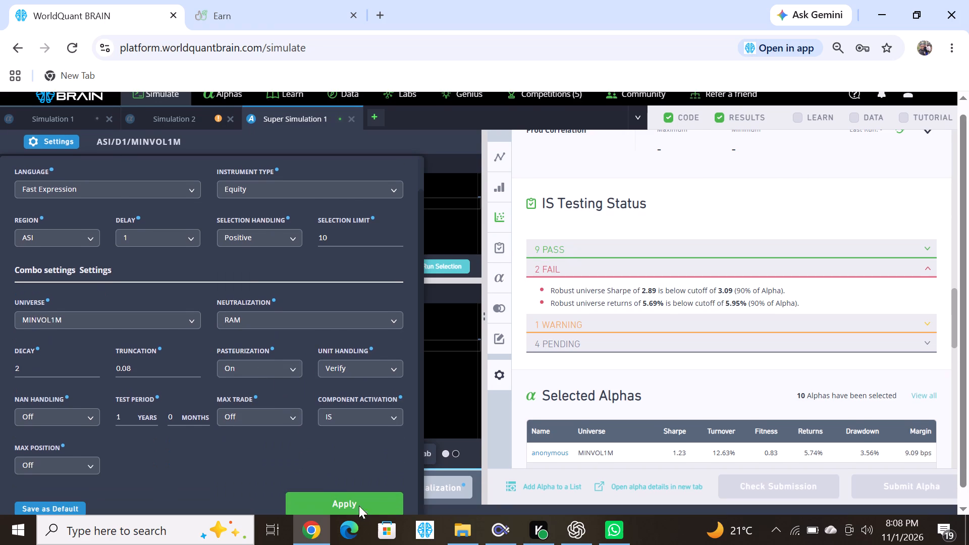
{"action": "left_click", "coordinate": [342, 488]}
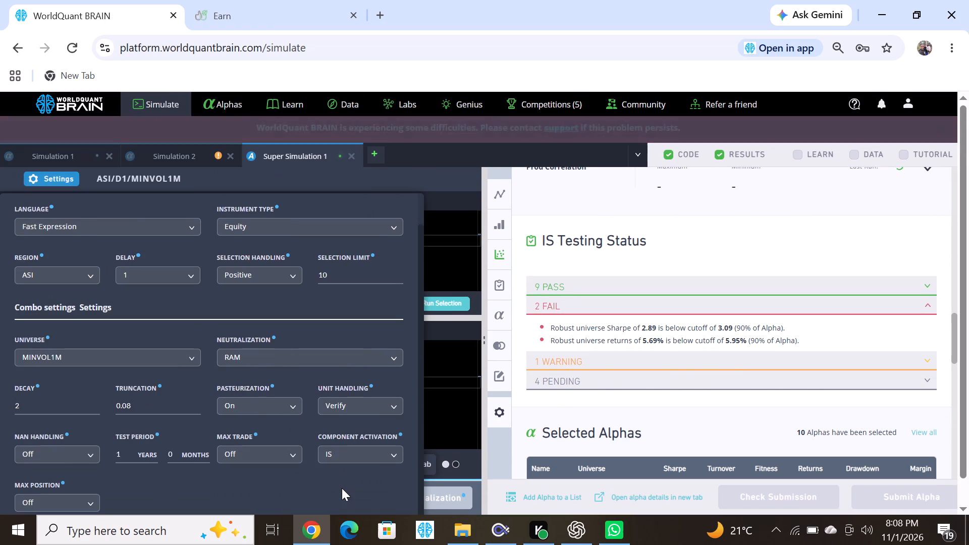
{"action": "scroll", "coordinate": [316, 438], "scroll_direction": "down", "scroll_amount": 3}
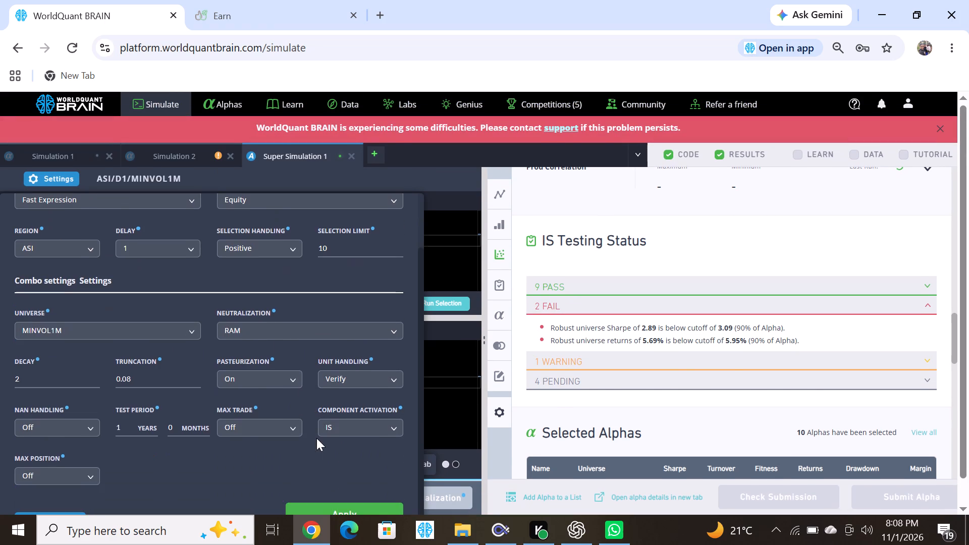
{"action": "scroll", "coordinate": [316, 438], "scroll_direction": "down", "scroll_amount": 3}
{"action": "left_click", "coordinate": [343, 492]}
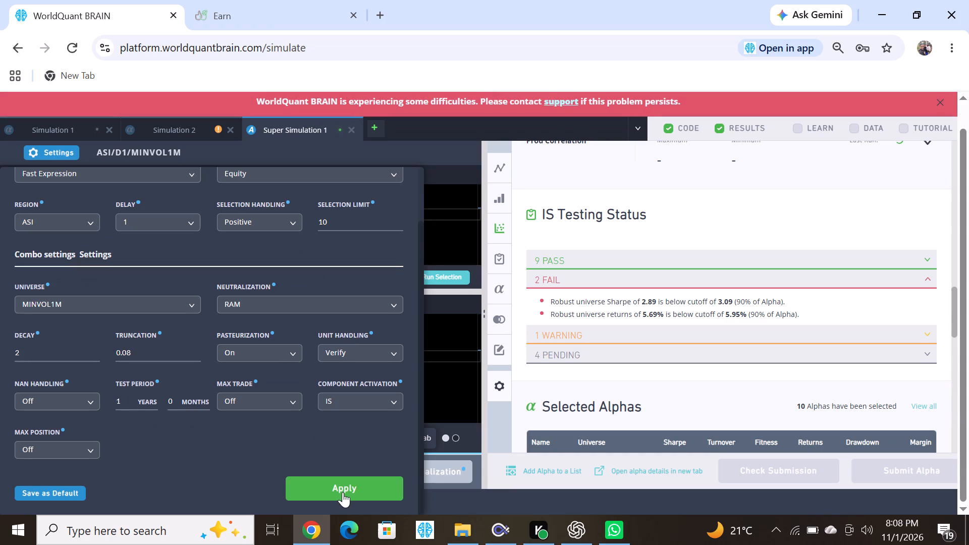
{"action": "left_click", "coordinate": [343, 490]}
{"action": "scroll", "coordinate": [760, 301], "scroll_direction": "up", "scroll_amount": 8}
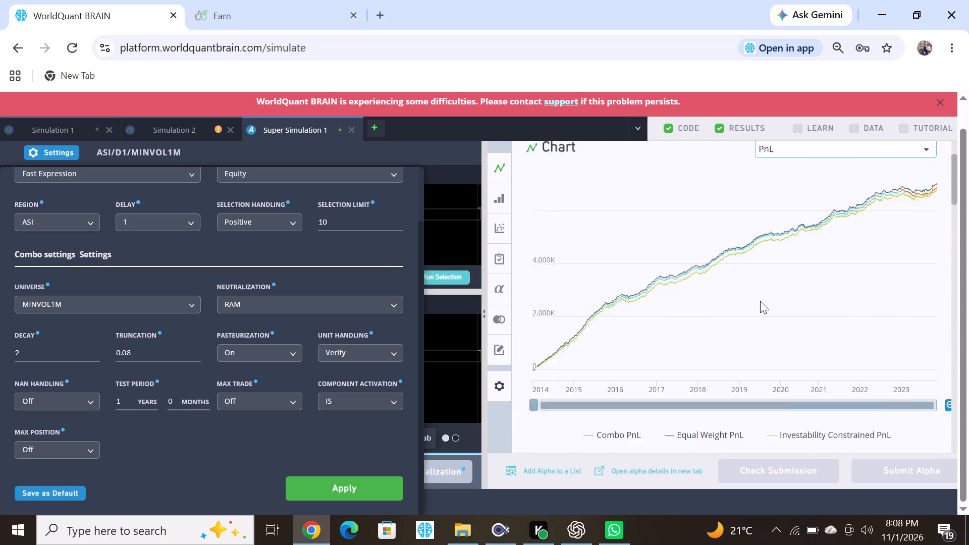
Dismiss the error banner, reopen the Super Simulation settings, set the combo neutralization to RAM and try to apply it.
{"action": "left_click", "coordinate": [944, 101]}
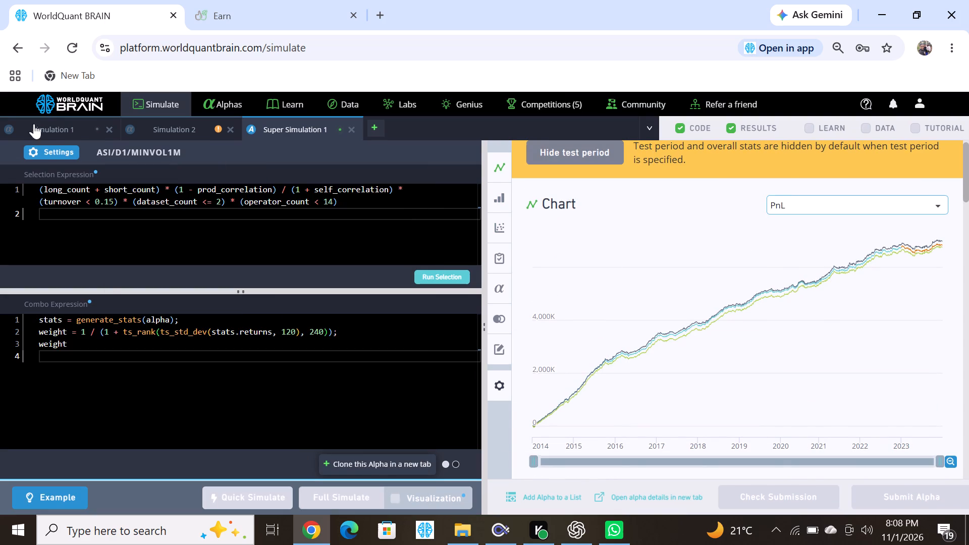
{"action": "left_click", "coordinate": [53, 144]}
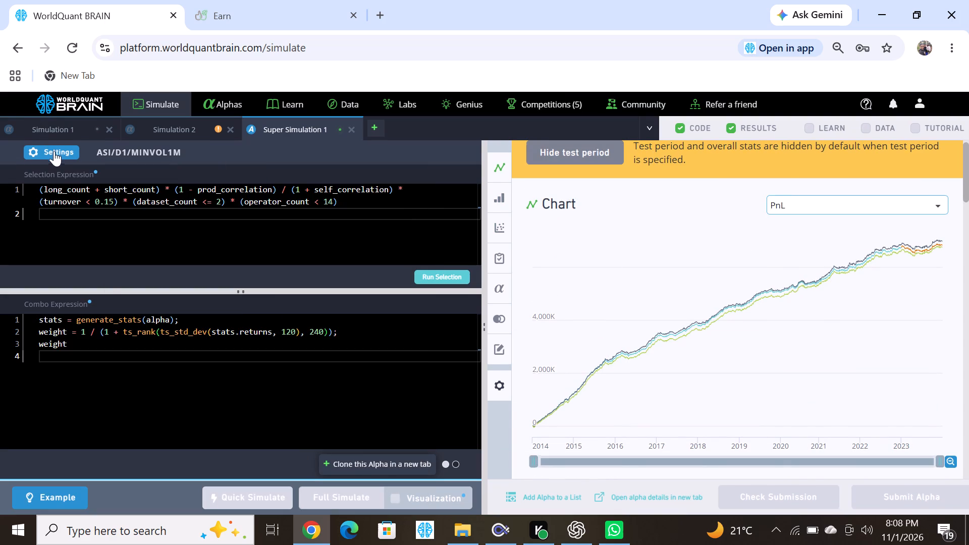
{"action": "left_click", "coordinate": [54, 152]}
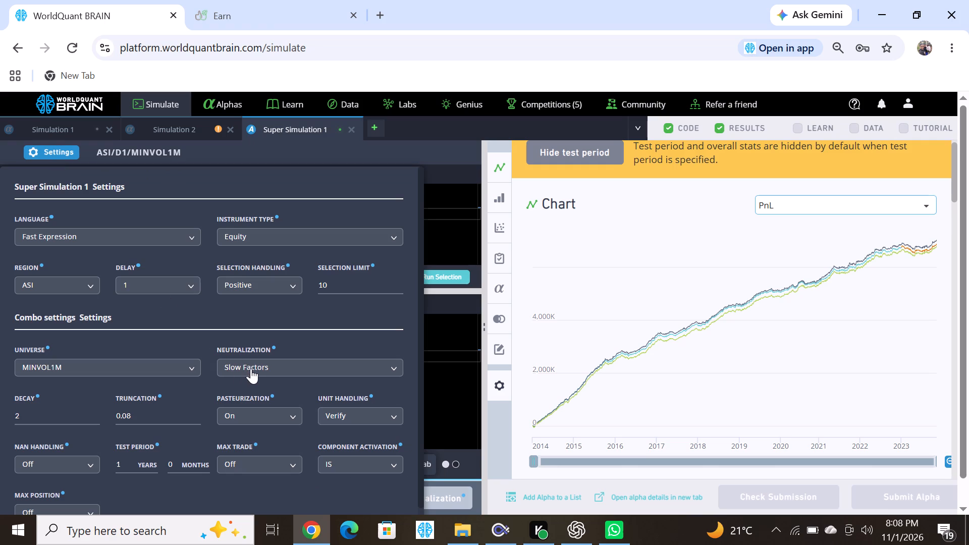
{"action": "left_click", "coordinate": [251, 368]}
{"action": "left_click", "coordinate": [235, 407]}
{"action": "scroll", "coordinate": [274, 403], "scroll_direction": "down", "scroll_amount": 9}
{"action": "left_click", "coordinate": [349, 489]}
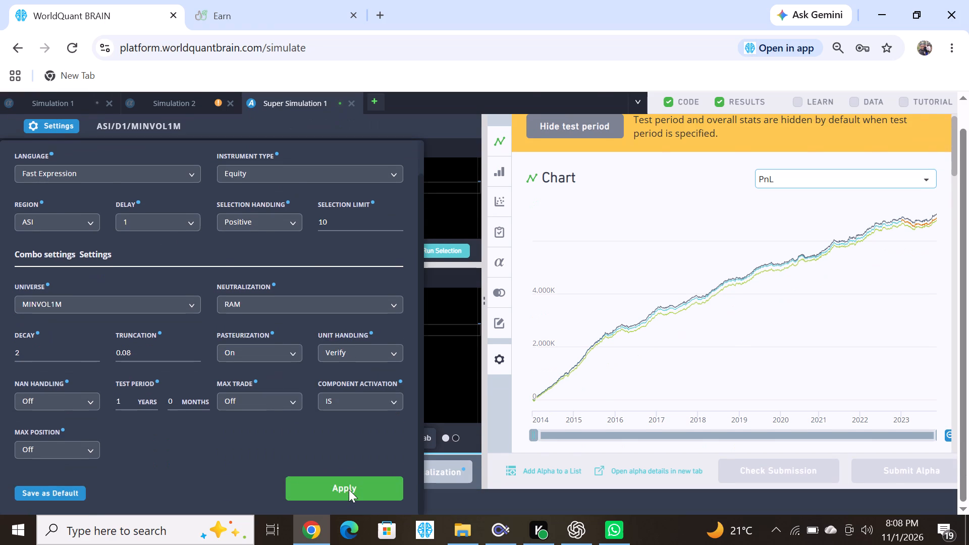
{"action": "scroll", "coordinate": [264, 379], "scroll_direction": "down", "scroll_amount": 6}
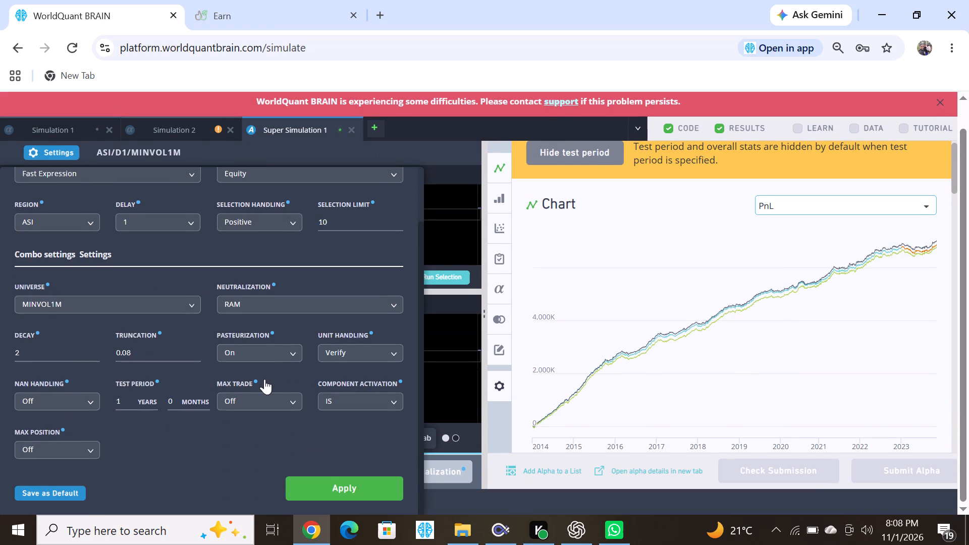
Check the Wi-Fi connection and look over the available networks, including HERO.
{"action": "left_click", "coordinate": [796, 529]}
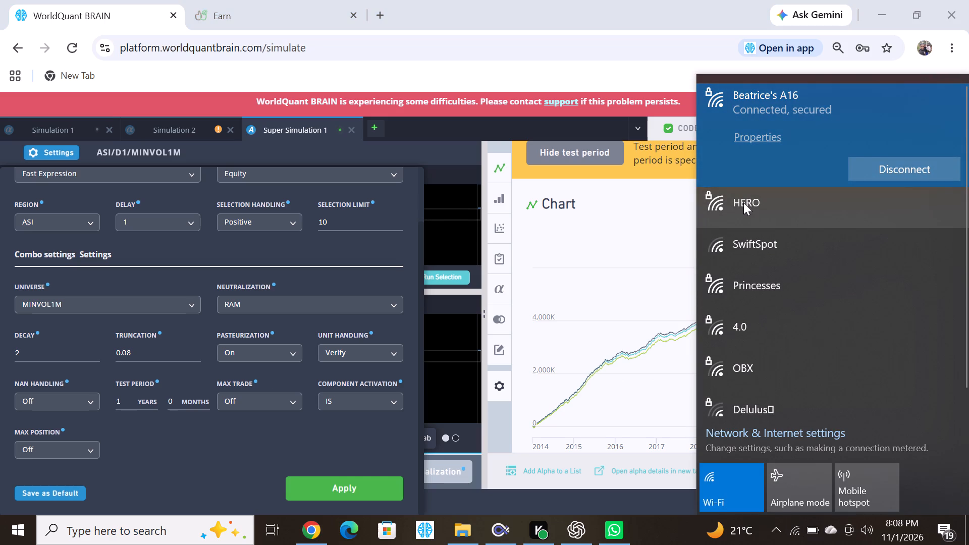
{"action": "left_click", "coordinate": [743, 202]}
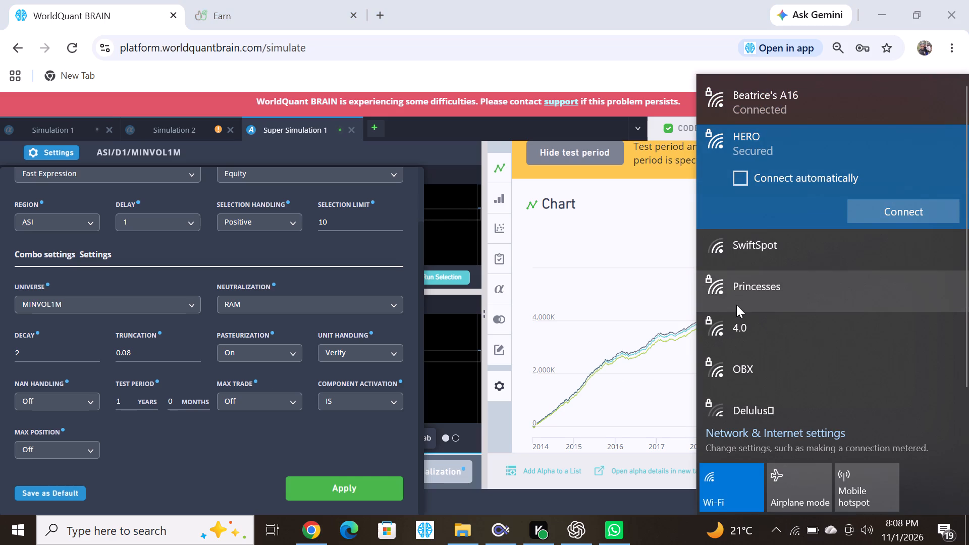
{"action": "scroll", "coordinate": [736, 305], "scroll_direction": "down", "scroll_amount": 1}
{"action": "scroll", "coordinate": [736, 305], "scroll_direction": "up", "scroll_amount": 3}
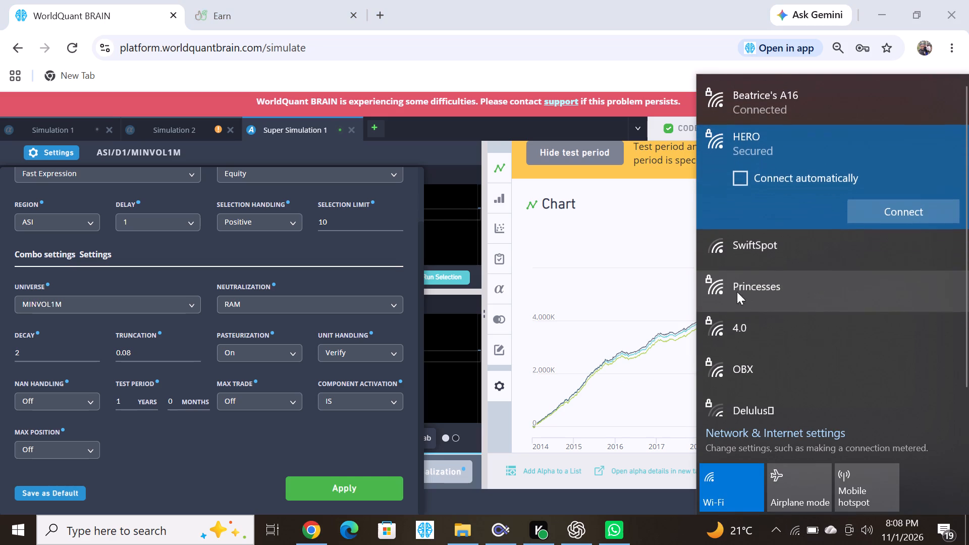
{"action": "left_click", "coordinate": [756, 103]}
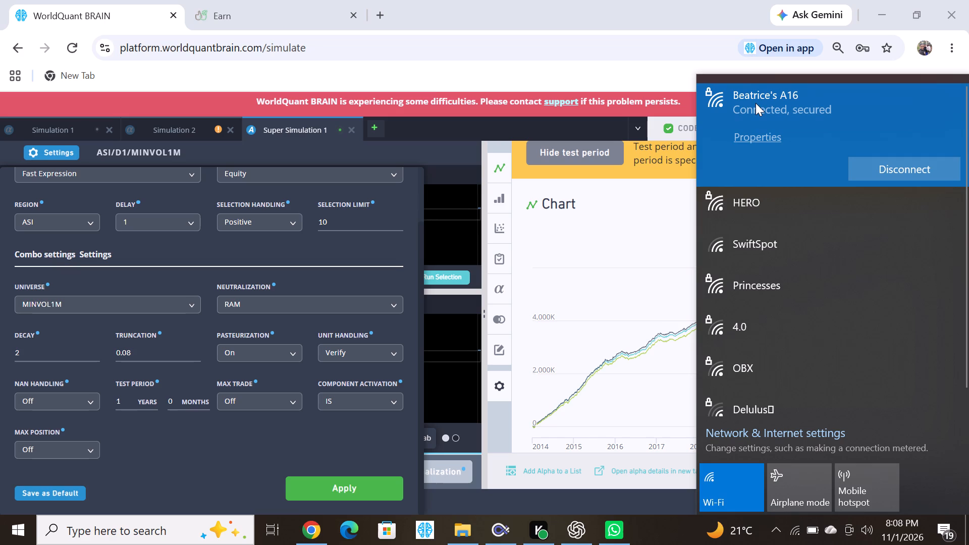
Retry applying the Super Simulation settings with RAM neutralization.
{"action": "left_click", "coordinate": [361, 491]}
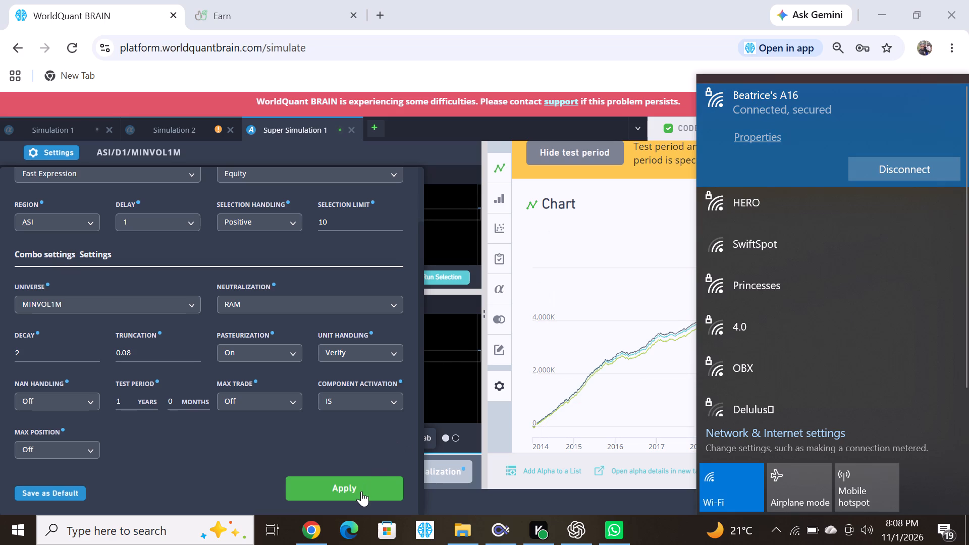
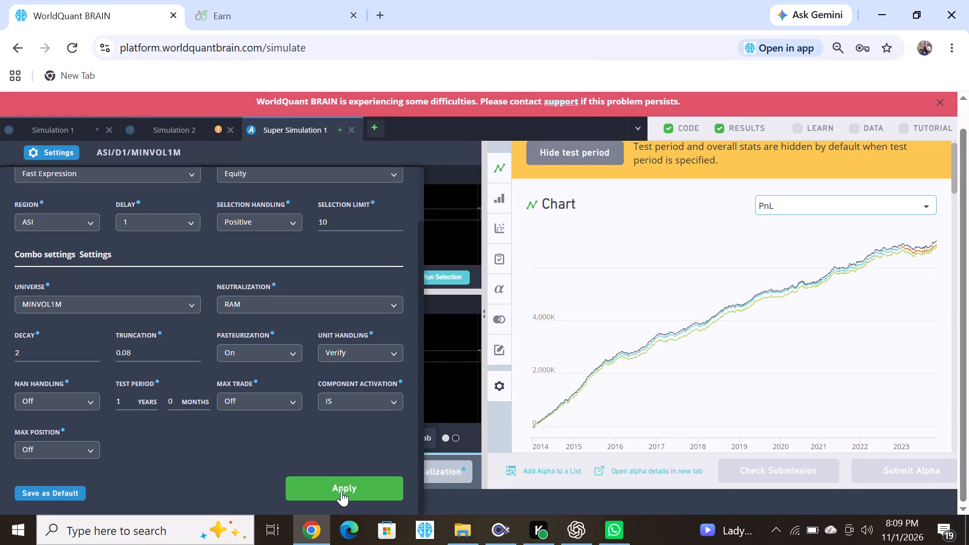
Apply the Super Simulation settings with the combo neutralization set to RAM.
{"action": "left_click", "coordinate": [341, 489]}
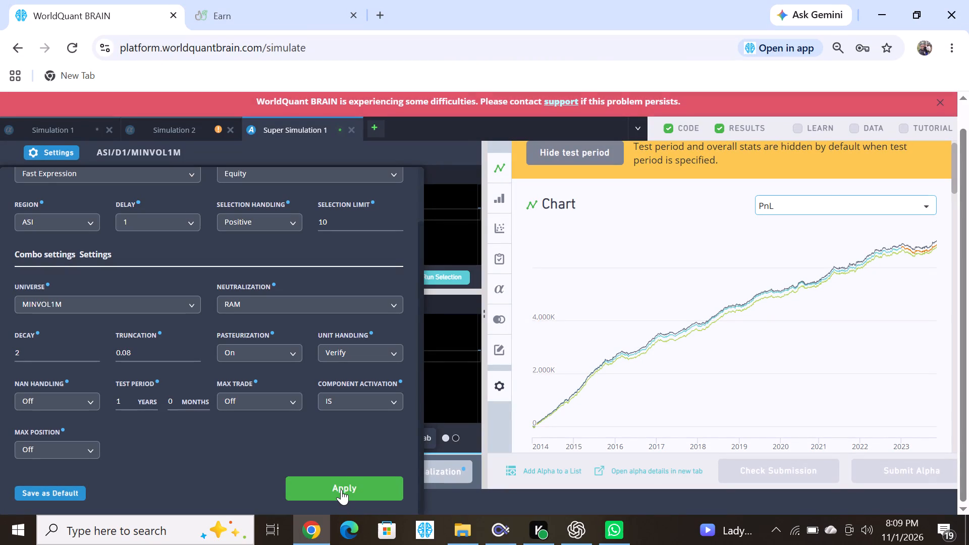
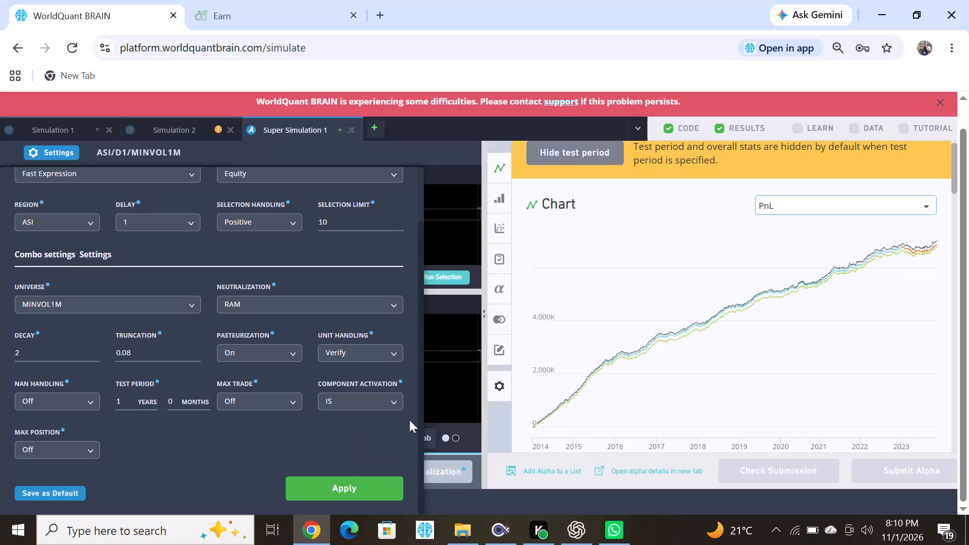
Close the Super Simulation 1 settings and dismiss the service-difficulties banner.
{"action": "left_click", "coordinate": [453, 386]}
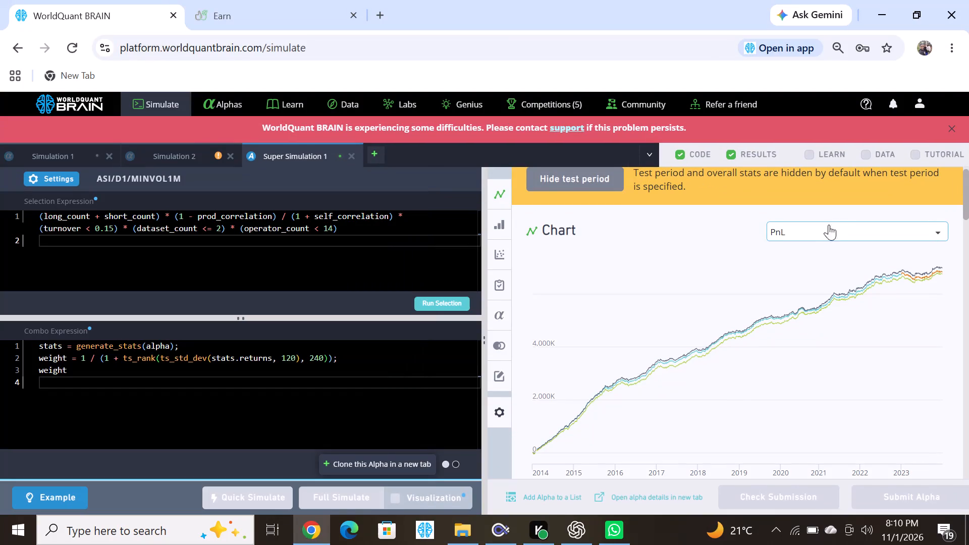
{"action": "left_click", "coordinate": [952, 128]}
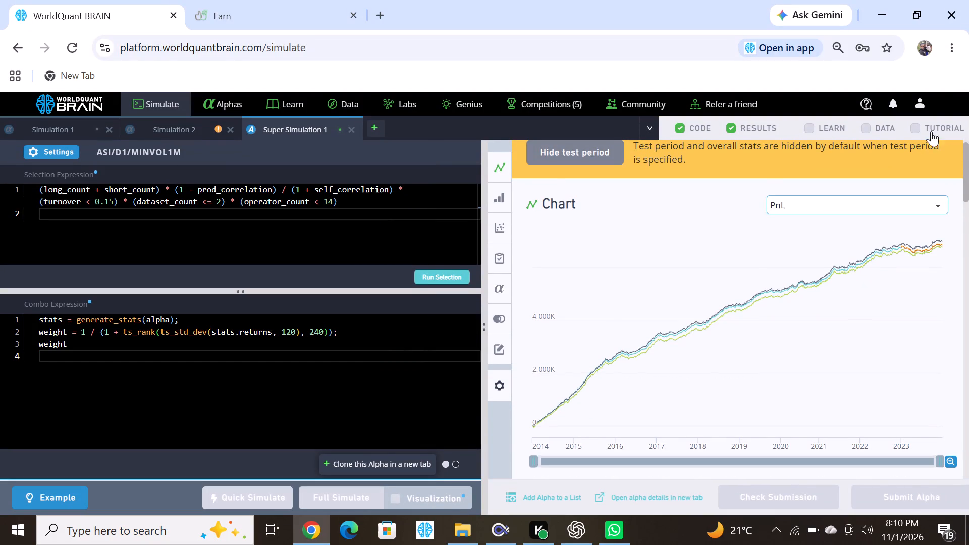
Open Simulation 2 and show its test period results.
{"action": "left_click", "coordinate": [173, 127]}
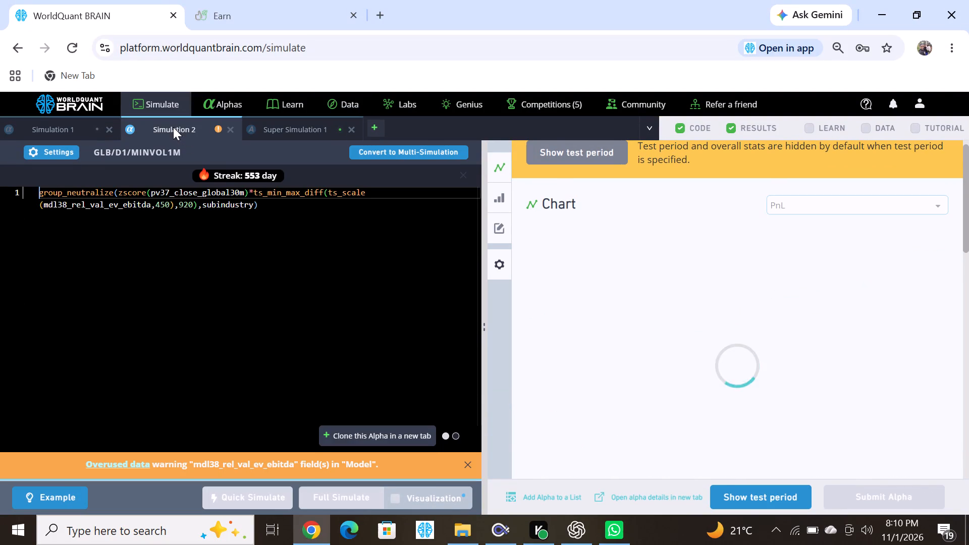
{"action": "left_click", "coordinate": [754, 501]}
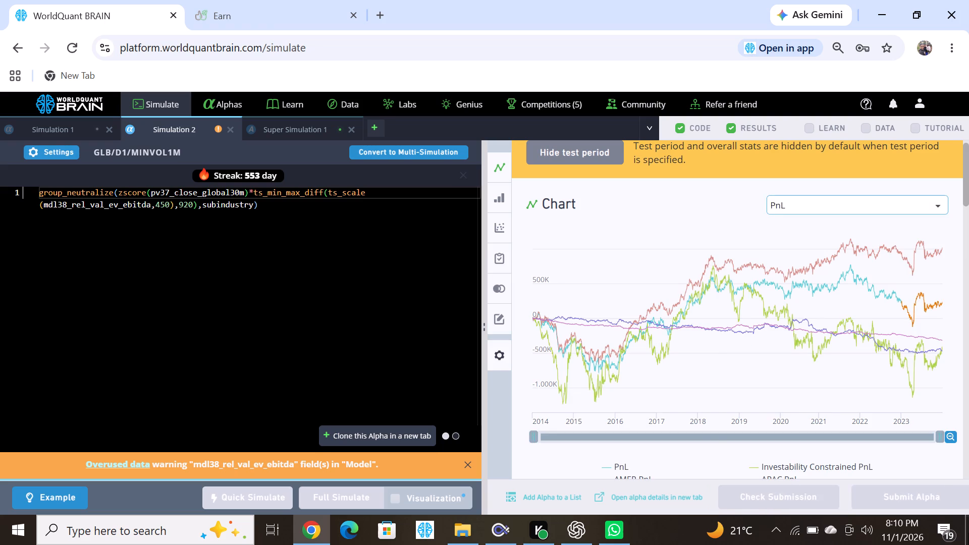
Replace the zscore operator with quantile in Simulation 2's expression and run a full simulation.
{"action": "double_click", "coordinate": [139, 190]}
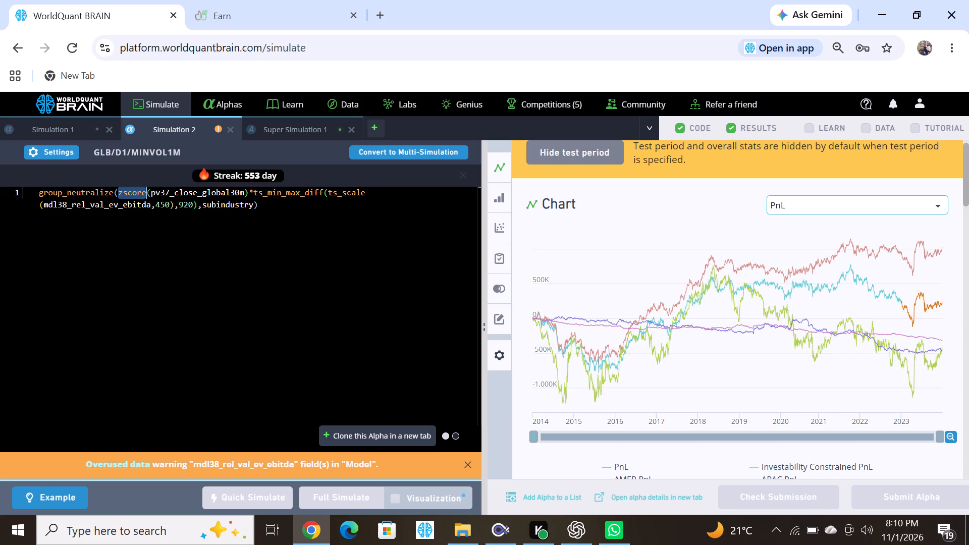
{"action": "type", "text": "qu"}
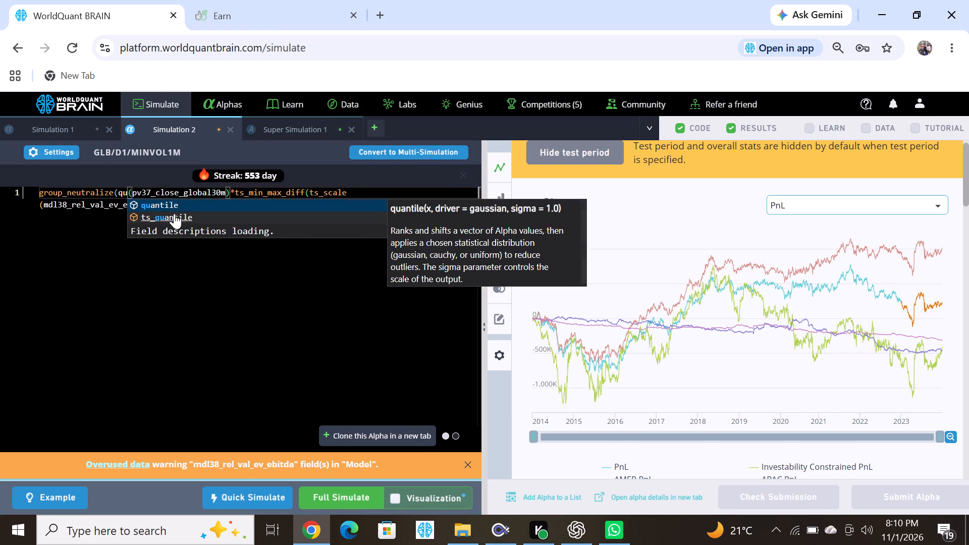
{"action": "left_click", "coordinate": [166, 208]}
{"action": "left_click", "coordinate": [332, 495]}
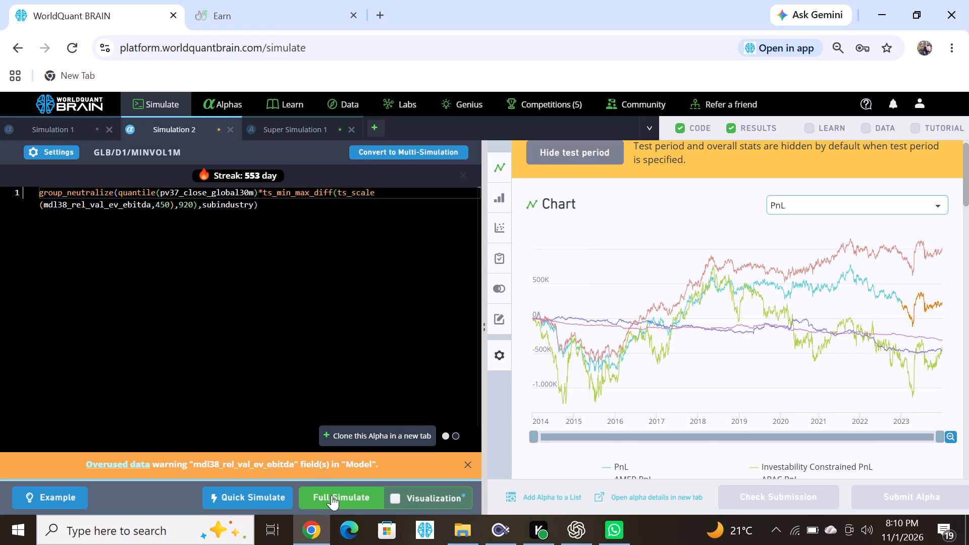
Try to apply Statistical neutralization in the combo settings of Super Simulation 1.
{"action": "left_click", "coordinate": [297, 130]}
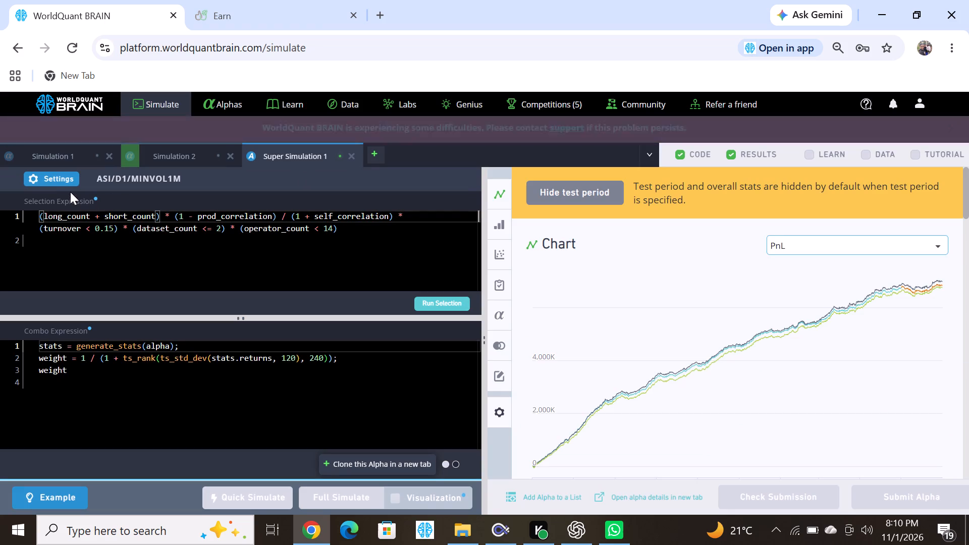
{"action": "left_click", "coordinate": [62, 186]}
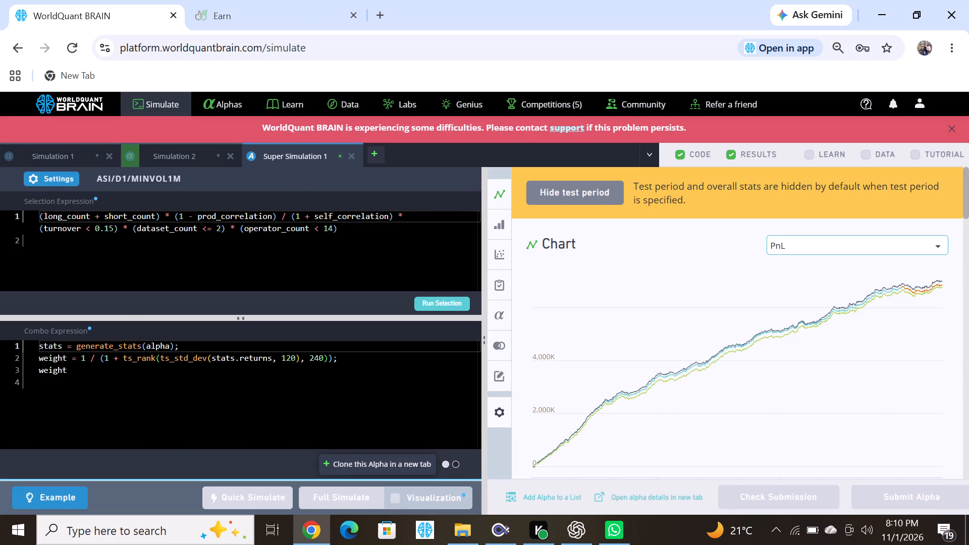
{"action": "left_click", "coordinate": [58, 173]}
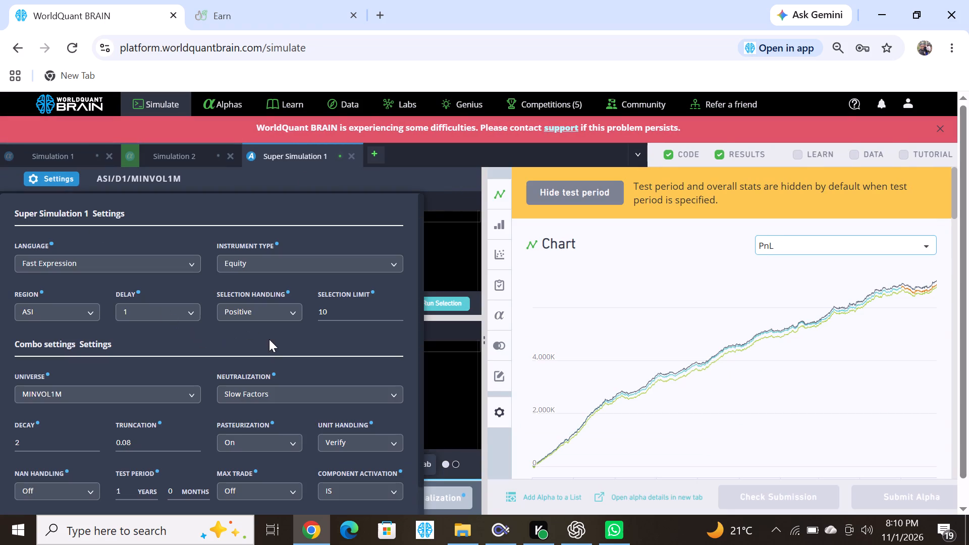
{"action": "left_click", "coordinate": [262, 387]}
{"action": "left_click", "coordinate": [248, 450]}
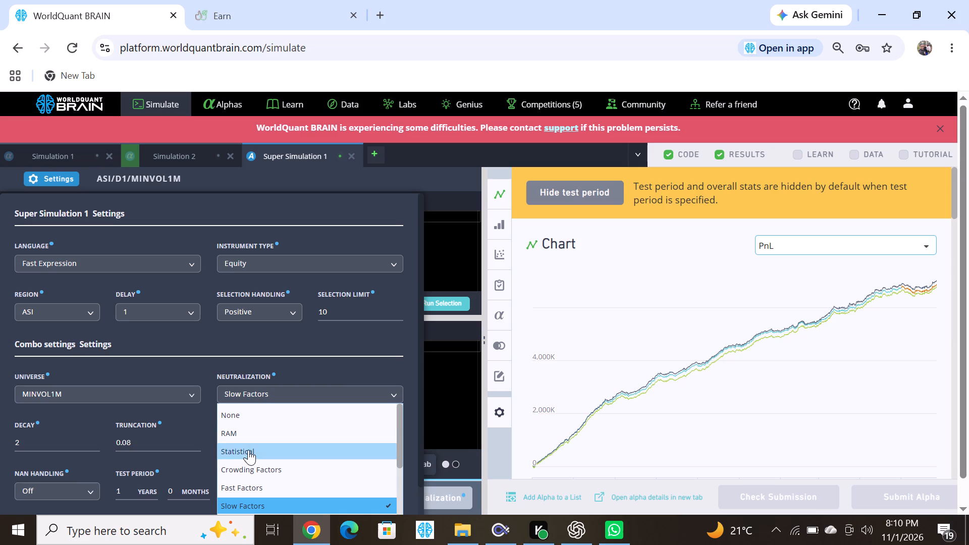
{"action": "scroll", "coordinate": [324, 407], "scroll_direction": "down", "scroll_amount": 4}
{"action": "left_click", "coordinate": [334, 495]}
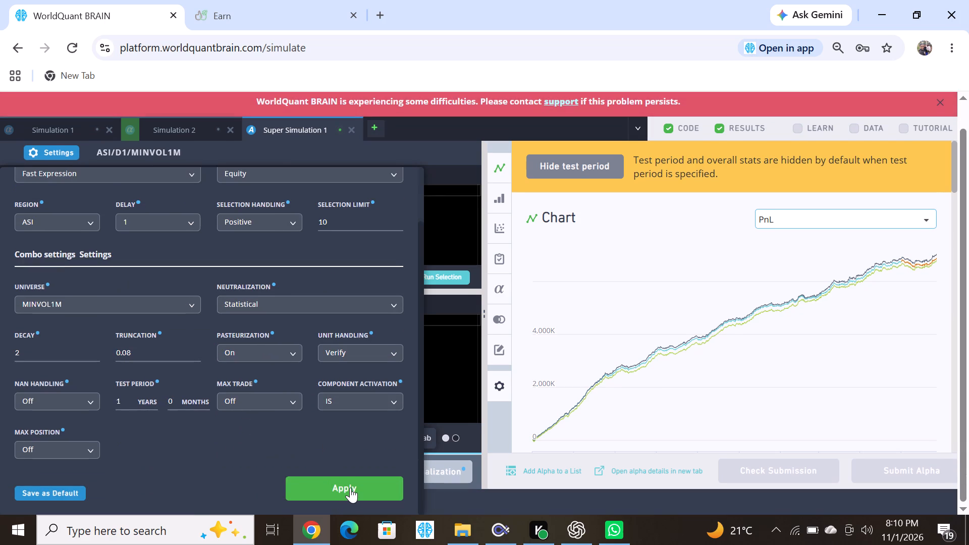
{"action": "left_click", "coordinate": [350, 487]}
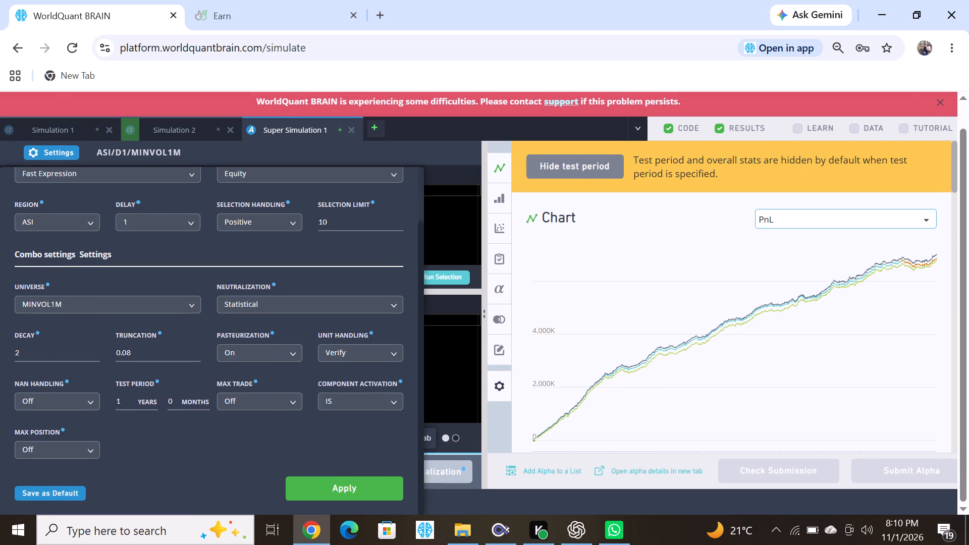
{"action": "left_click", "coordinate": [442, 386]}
Clone the Super Simulation 1 alpha into a new simulation.
{"action": "left_click", "coordinate": [358, 465]}
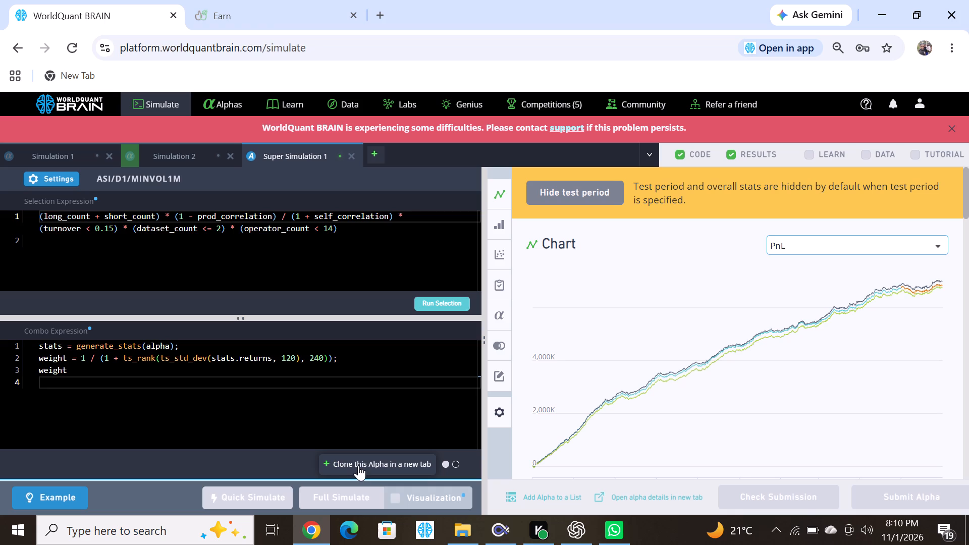
Set the cloned SuperAlpha's combo neutralization to Statistical and run a full simulation.
{"action": "left_click", "coordinate": [53, 183]}
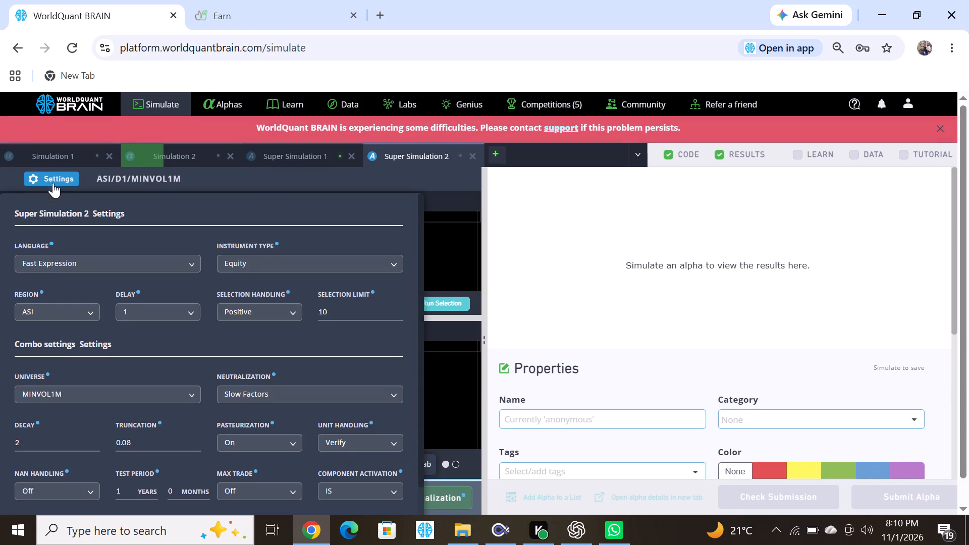
{"action": "left_click", "coordinate": [278, 391]}
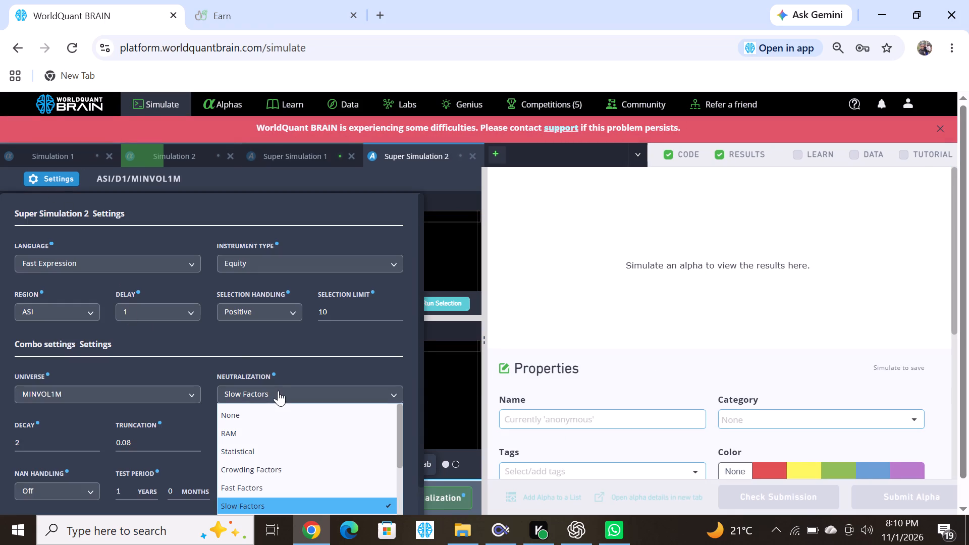
{"action": "left_click", "coordinate": [246, 450]}
{"action": "scroll", "coordinate": [263, 404], "scroll_direction": "down", "scroll_amount": 11}
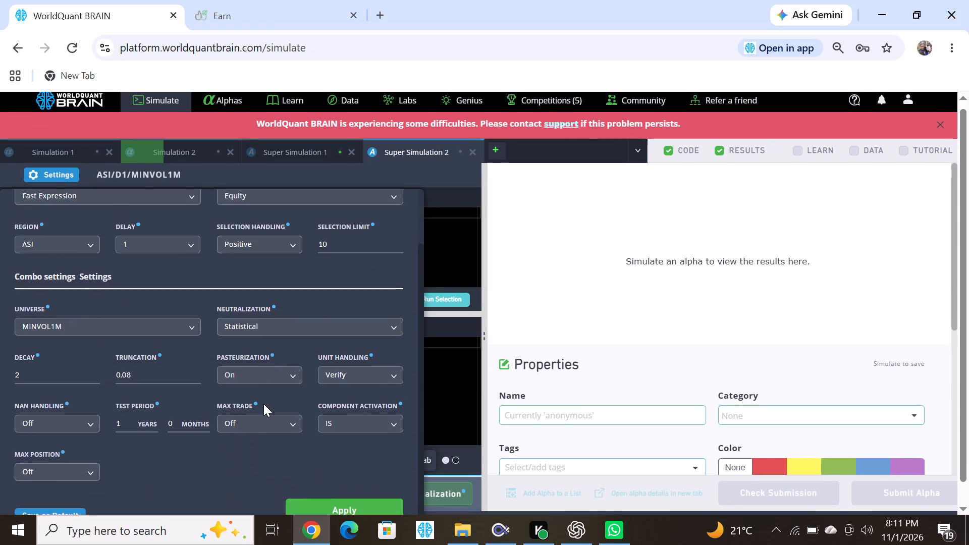
{"action": "left_click", "coordinate": [344, 486]}
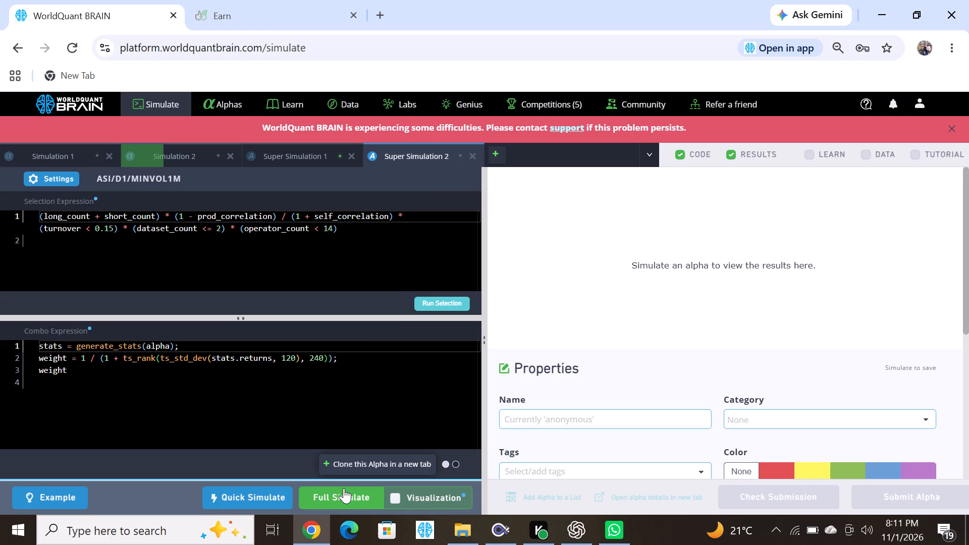
{"action": "left_click", "coordinate": [344, 492]}
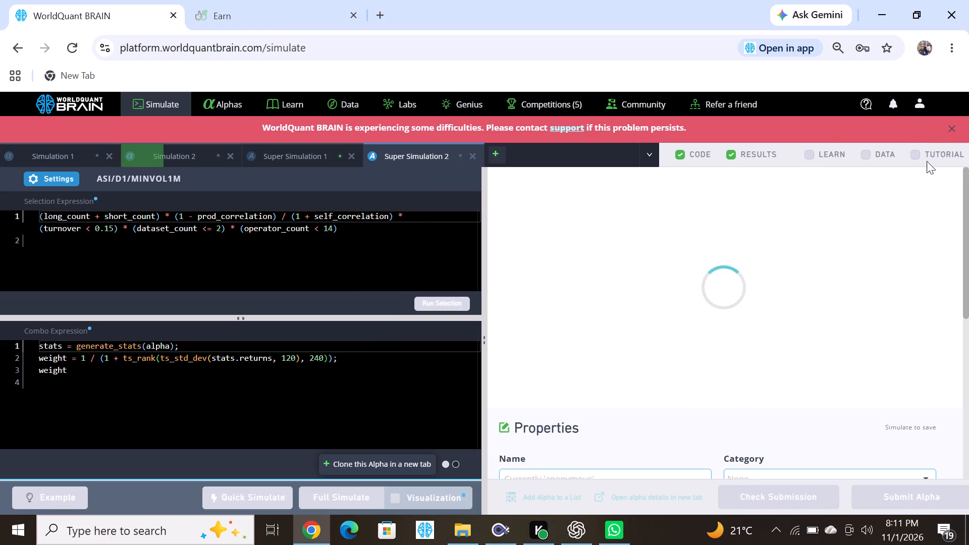
{"action": "left_click", "coordinate": [953, 128]}
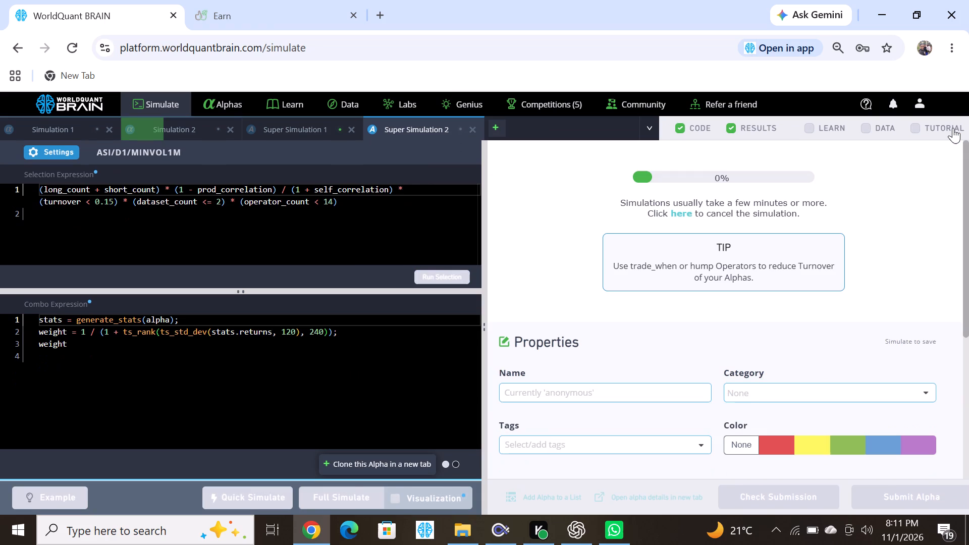
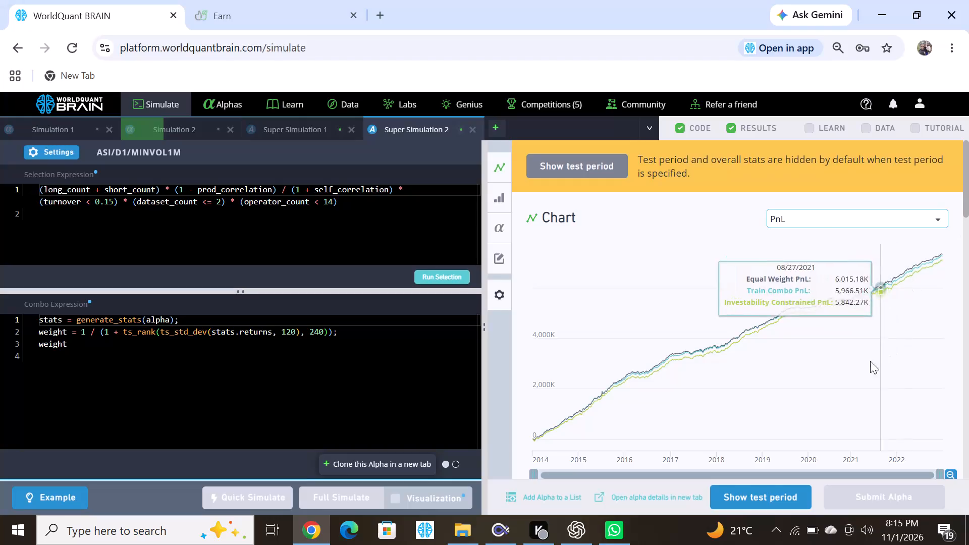
Show the test period for Super Simulation 2 and examine the failed checks in its IS testing status.
{"action": "left_click", "coordinate": [754, 498]}
{"action": "scroll", "coordinate": [724, 450], "scroll_direction": "down", "scroll_amount": 9}
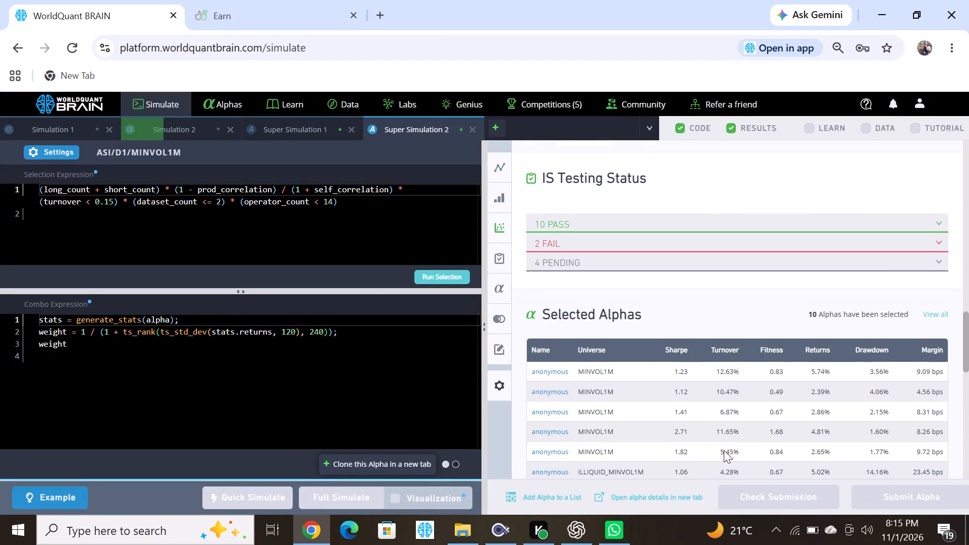
{"action": "left_click", "coordinate": [545, 220]}
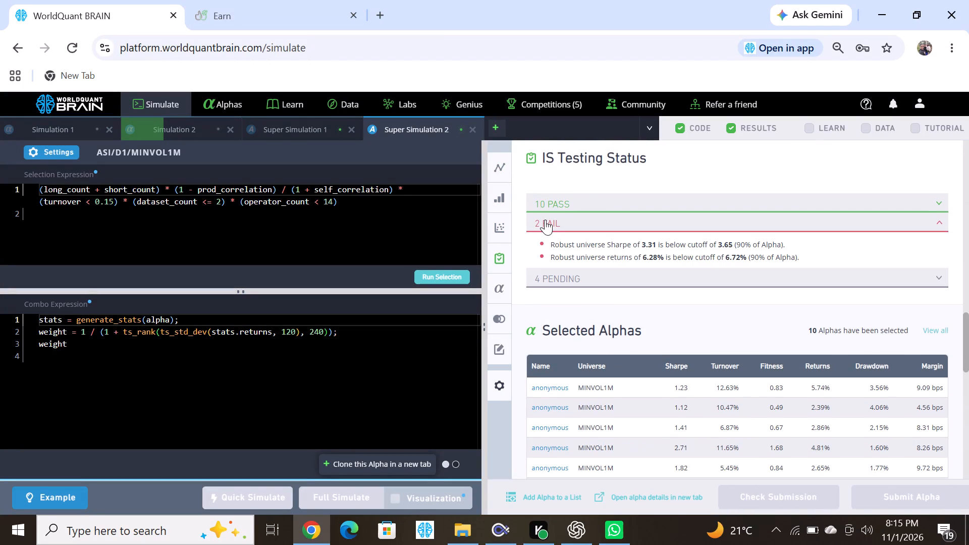
Set the ts_std_dev lookback in Super Simulation 2's combo expression to 620 and run a full simulation.
{"action": "left_click", "coordinate": [288, 337]}
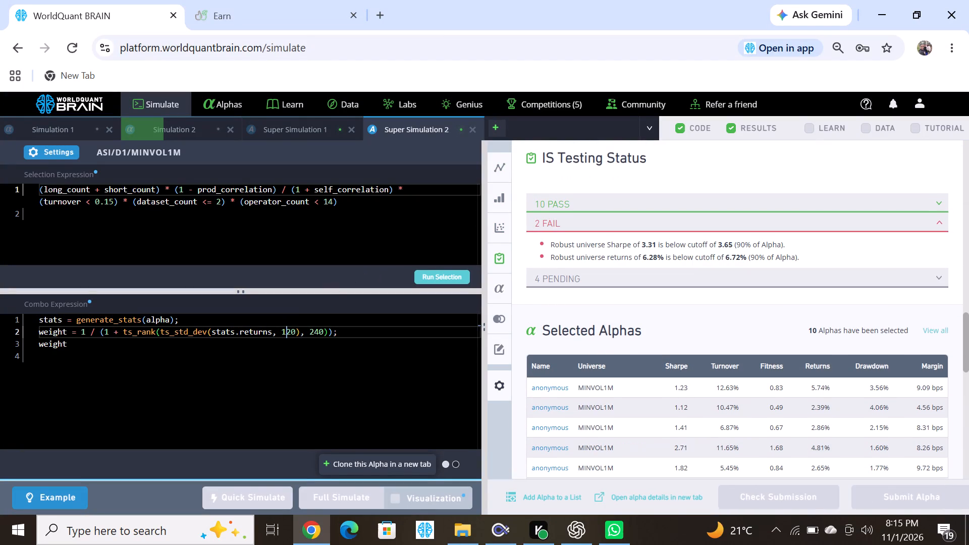
{"action": "key", "text": "BackSpace"}
{"action": "key", "text": "6"}
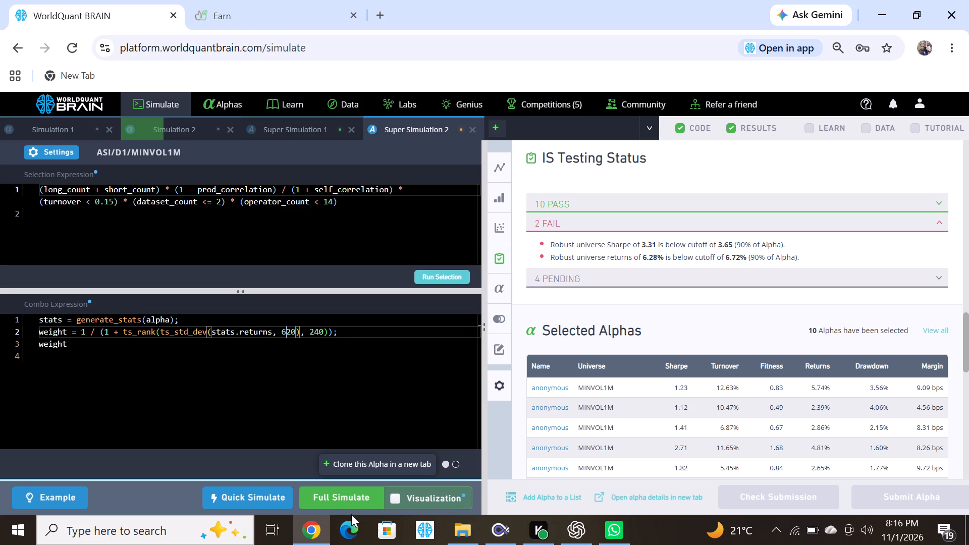
{"action": "left_click", "coordinate": [344, 504]}
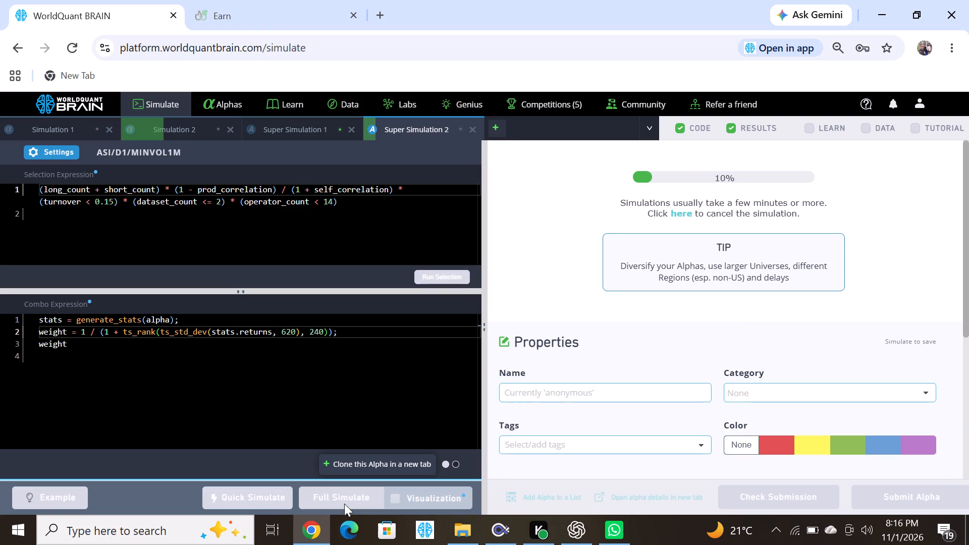
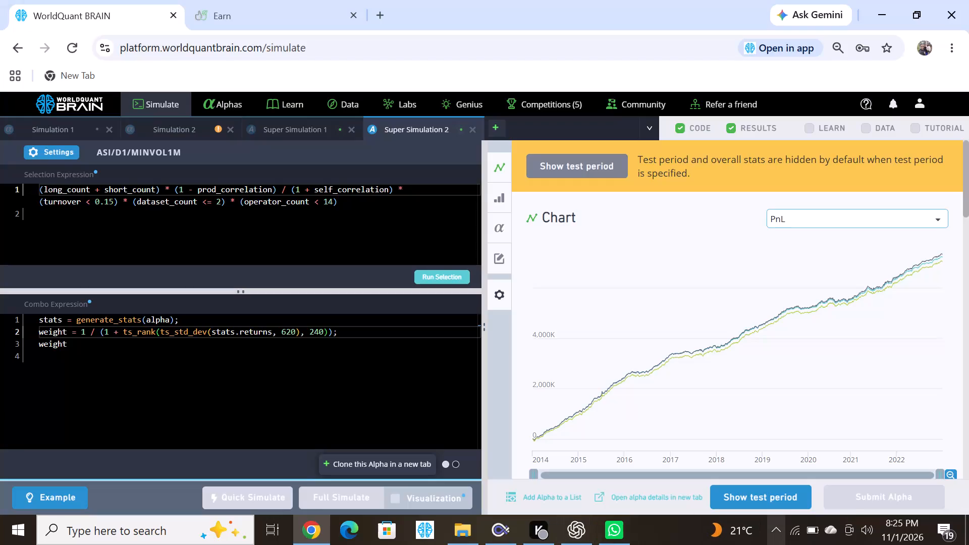
Show the test period for Super Simulation 2 and examine the failed checks in its IS testing status.
{"action": "left_click", "coordinate": [762, 494]}
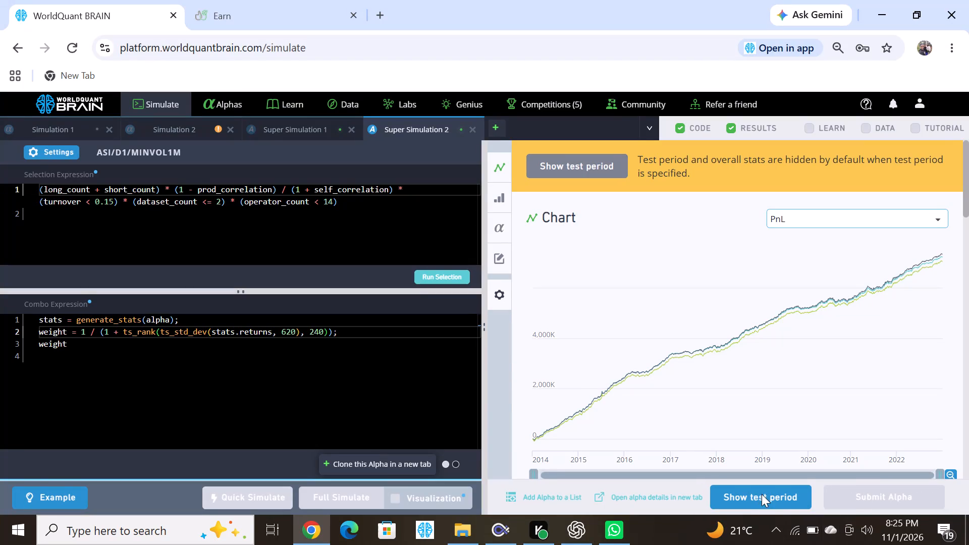
{"action": "scroll", "coordinate": [661, 421], "scroll_direction": "down", "scroll_amount": 7}
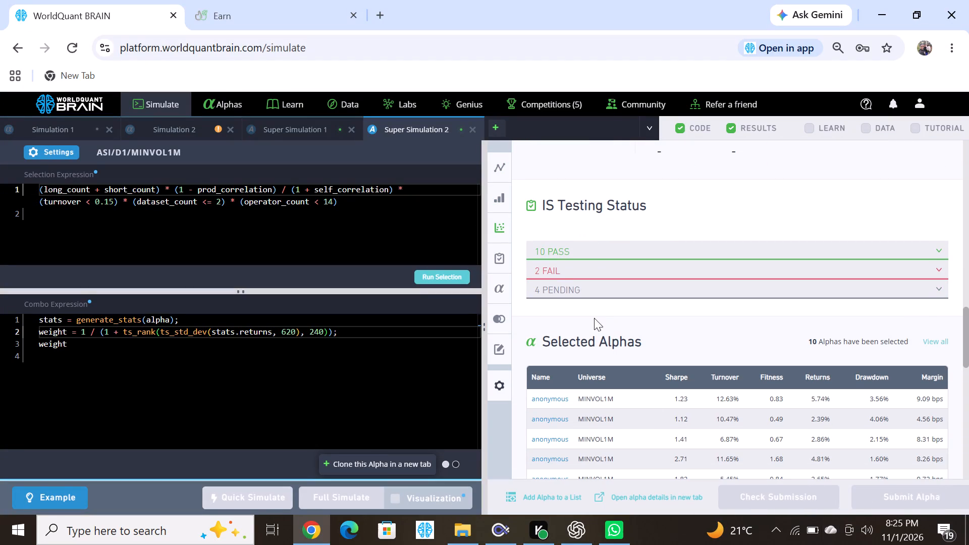
{"action": "left_click", "coordinate": [547, 268]}
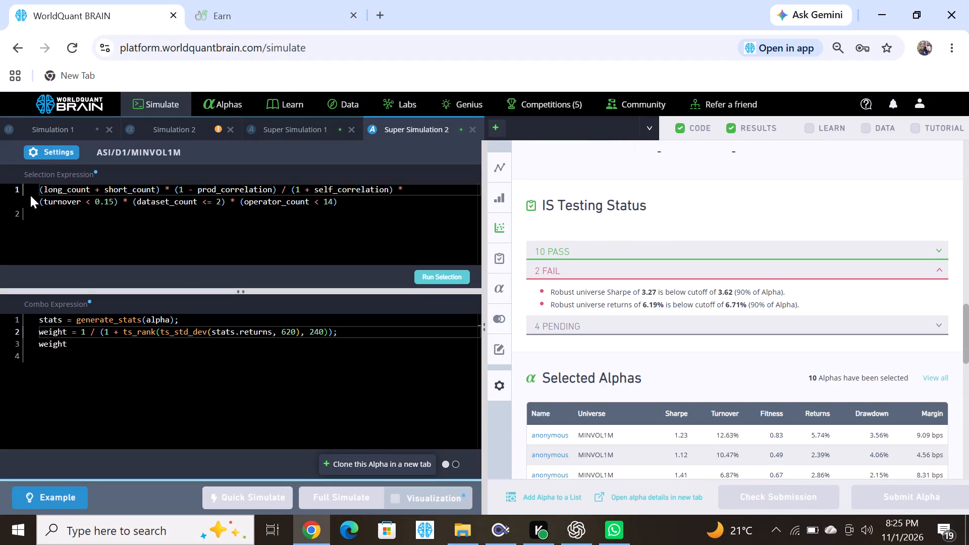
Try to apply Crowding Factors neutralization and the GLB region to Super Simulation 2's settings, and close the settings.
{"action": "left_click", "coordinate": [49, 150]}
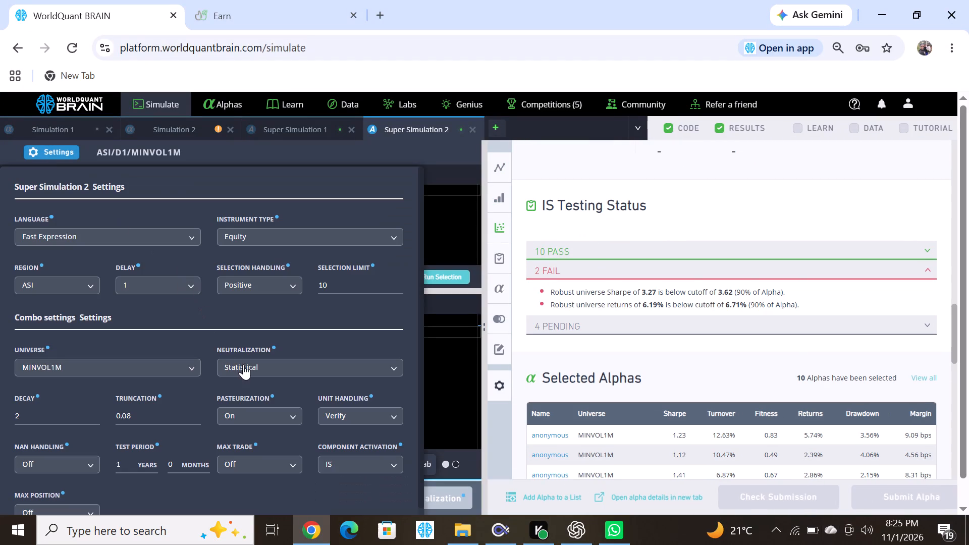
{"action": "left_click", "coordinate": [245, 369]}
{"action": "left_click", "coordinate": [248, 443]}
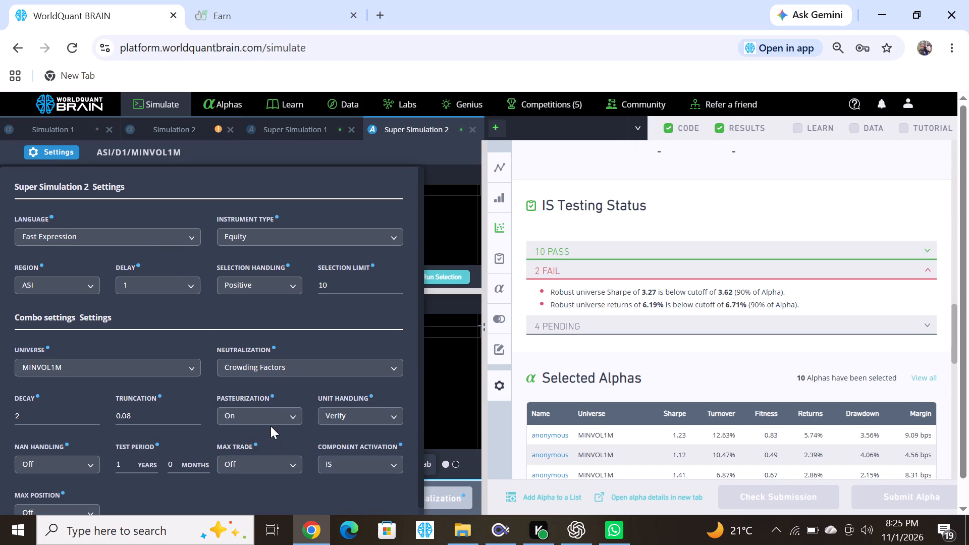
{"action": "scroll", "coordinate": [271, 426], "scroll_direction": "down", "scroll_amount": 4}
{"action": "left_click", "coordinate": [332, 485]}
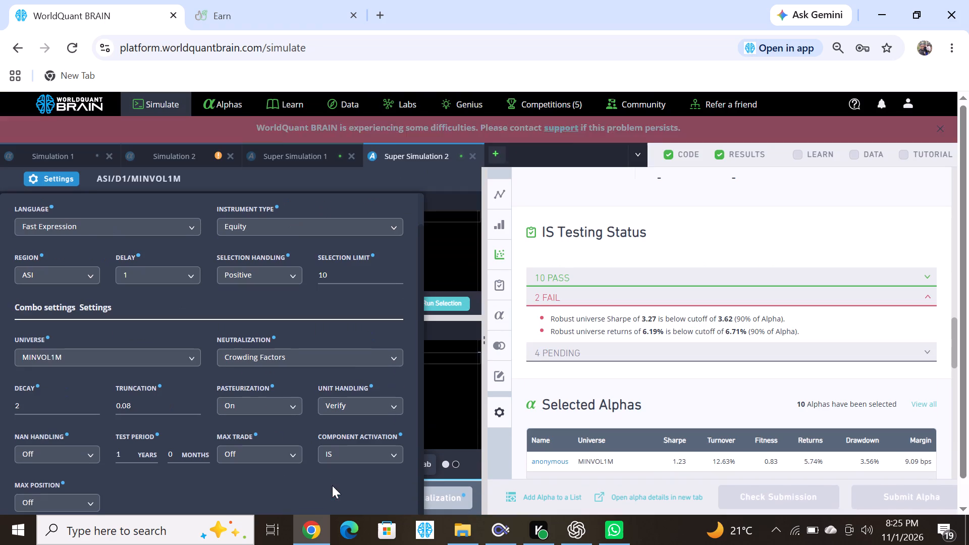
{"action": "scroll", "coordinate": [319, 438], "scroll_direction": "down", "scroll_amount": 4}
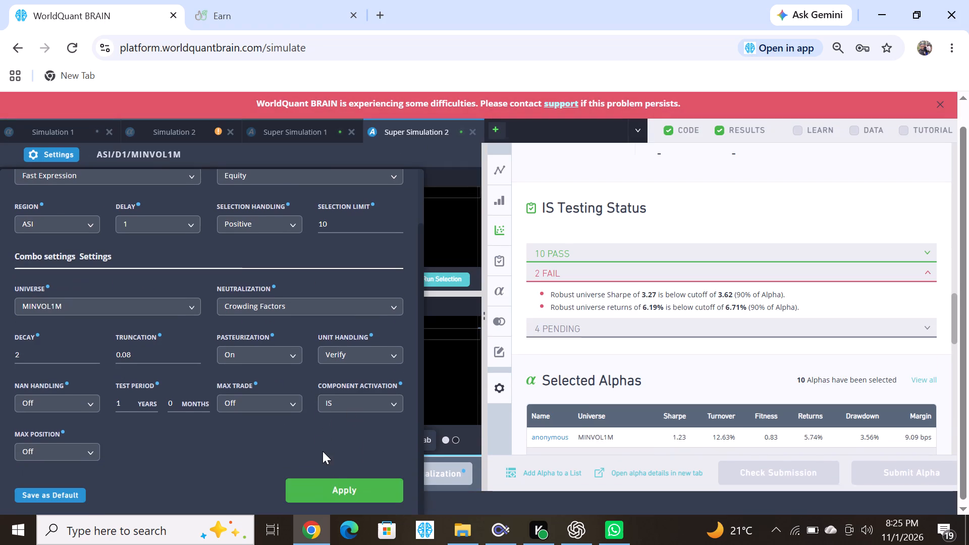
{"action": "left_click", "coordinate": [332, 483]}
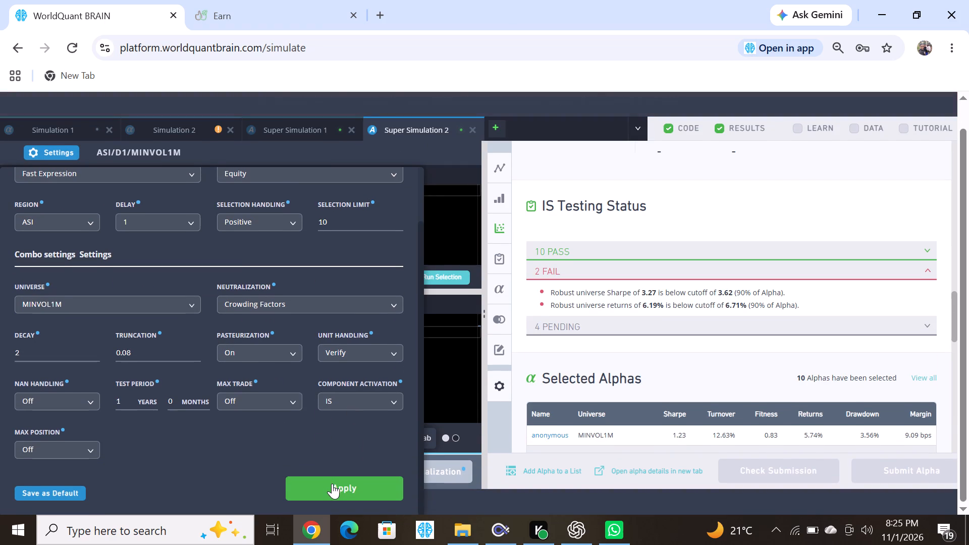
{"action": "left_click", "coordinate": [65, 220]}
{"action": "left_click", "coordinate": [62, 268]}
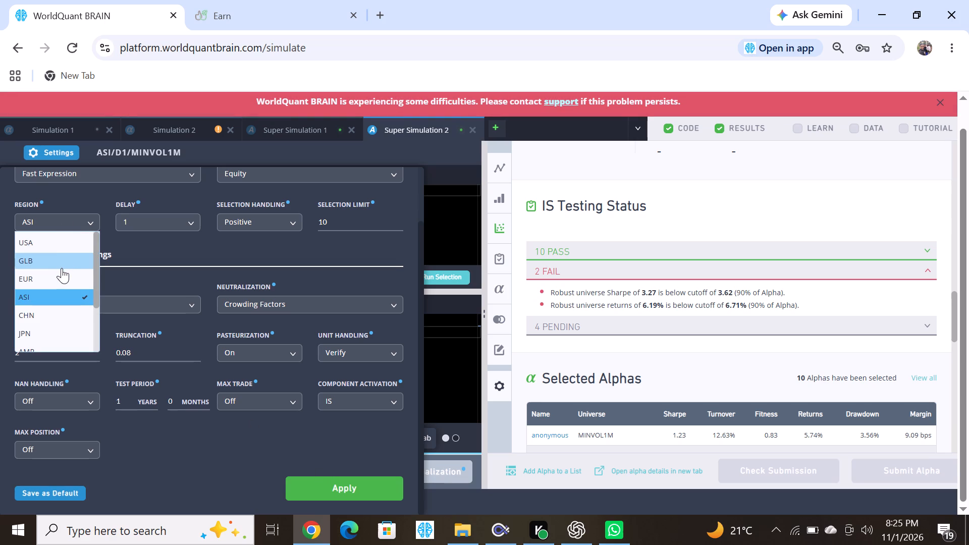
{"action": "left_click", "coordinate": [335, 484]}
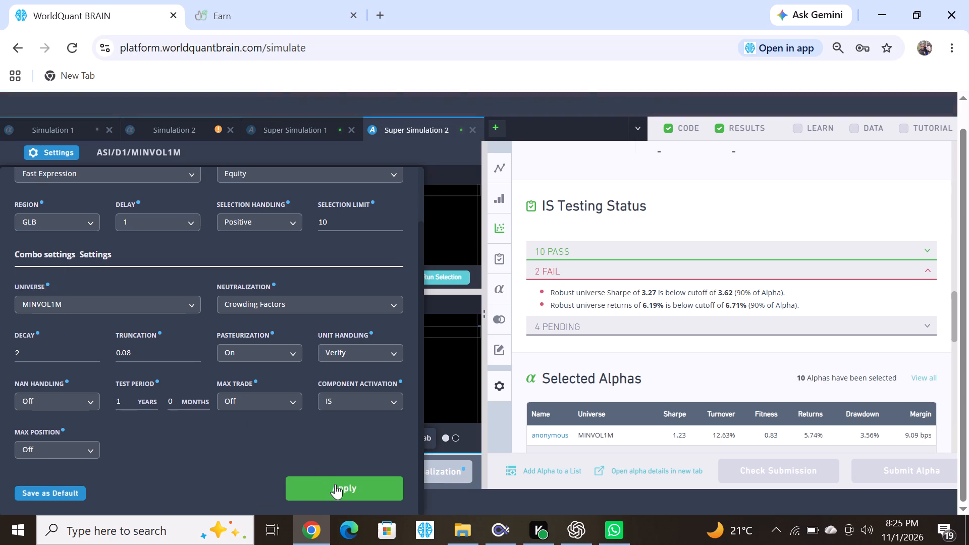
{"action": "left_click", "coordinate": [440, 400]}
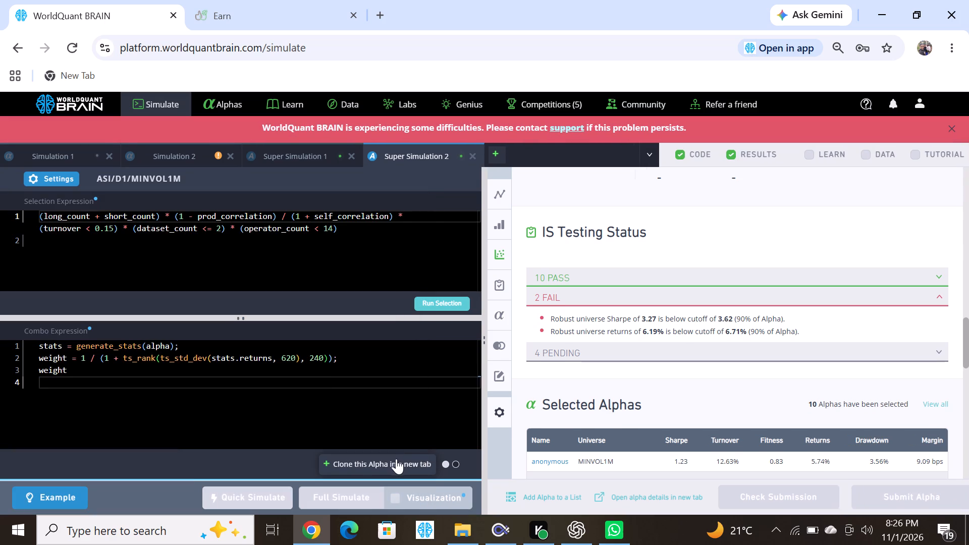
Clone the Super Simulation 2 alpha into a new simulation and close Super Simulation 2 and Super Simulation 1.
{"action": "left_click", "coordinate": [395, 462]}
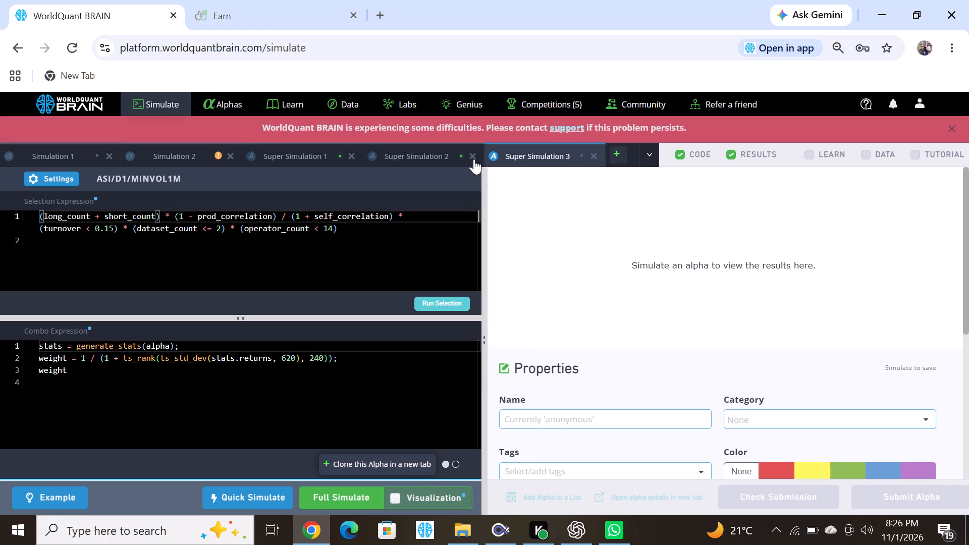
{"action": "left_click", "coordinate": [472, 154]}
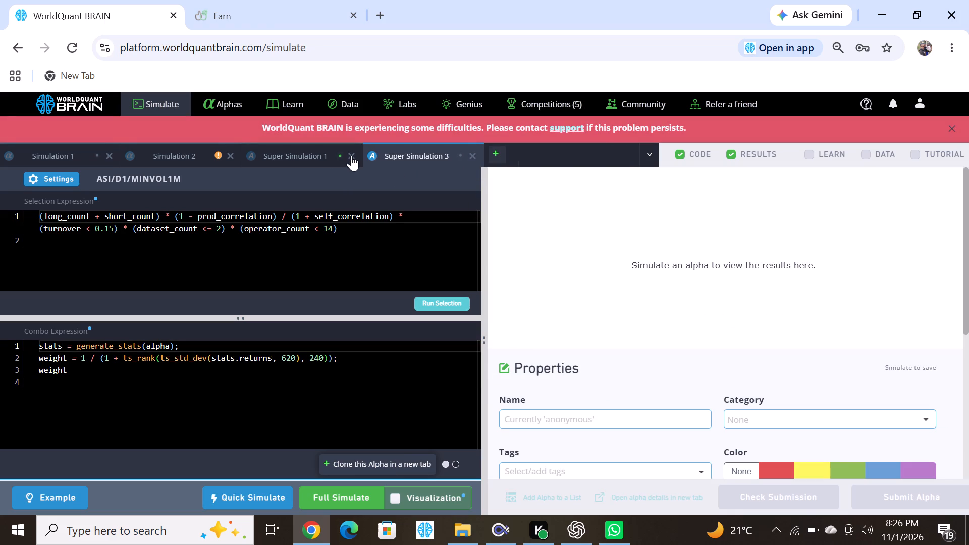
{"action": "left_click", "coordinate": [351, 155]}
Set the cloned SuperAlpha's region to USA, apply the settings and run a full simulation.
{"action": "left_click", "coordinate": [42, 180]}
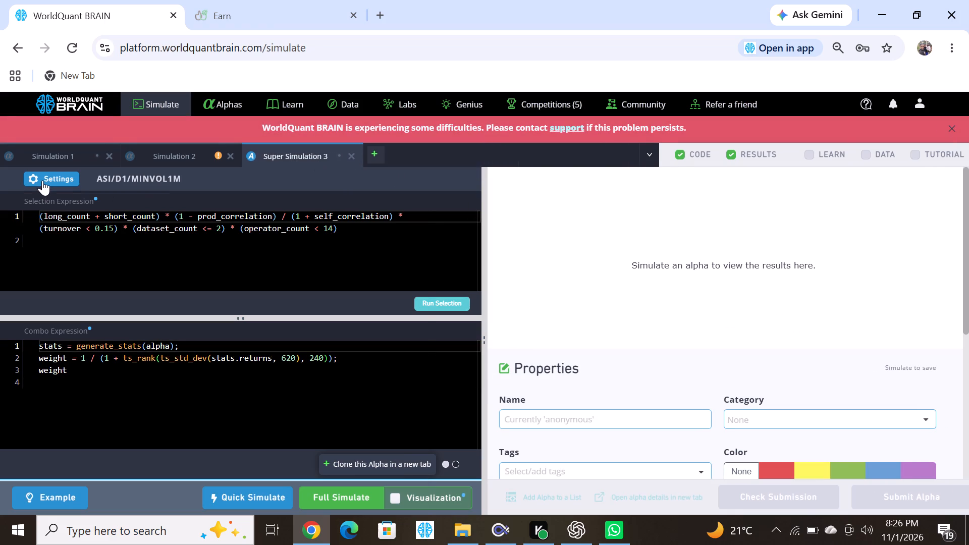
{"action": "left_click", "coordinate": [58, 304]}
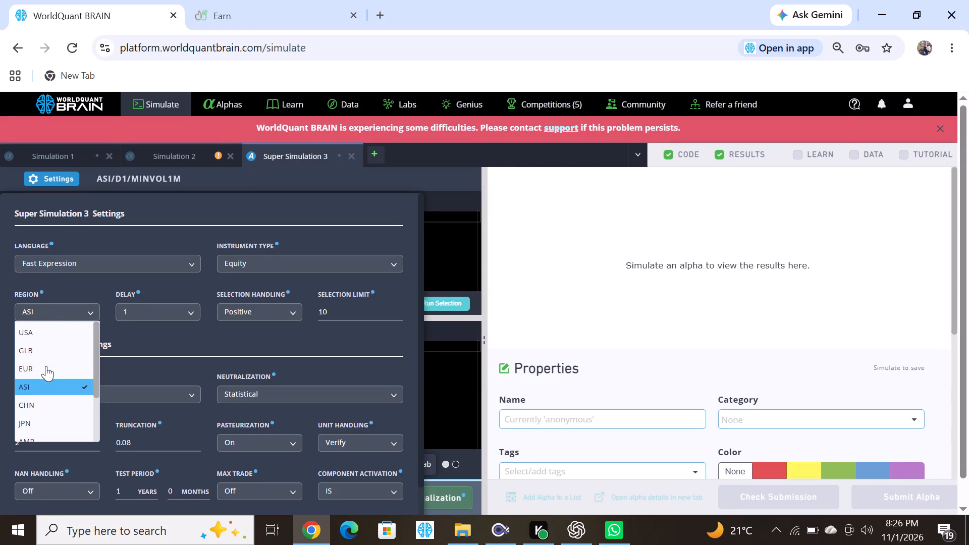
{"action": "left_click", "coordinate": [30, 333]}
{"action": "scroll", "coordinate": [200, 359], "scroll_direction": "down", "scroll_amount": 2}
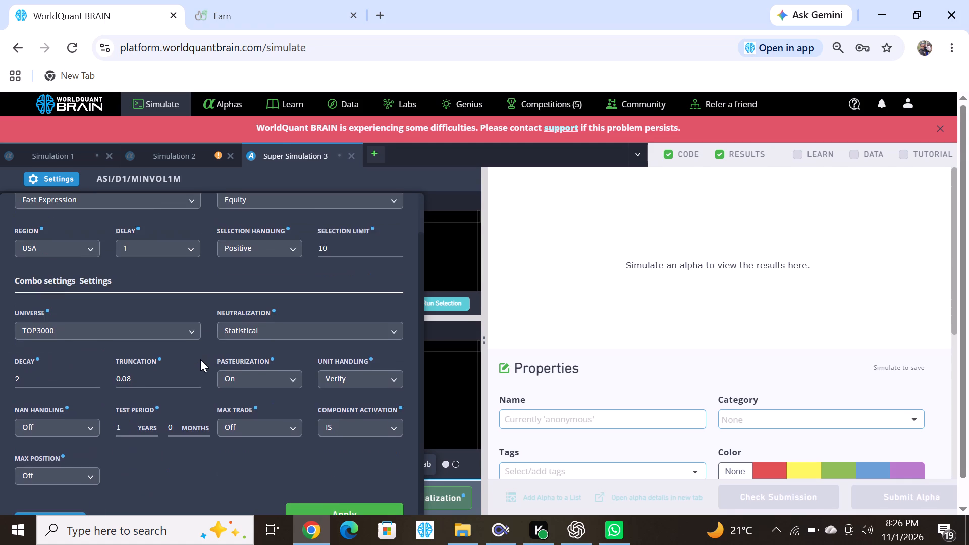
{"action": "scroll", "coordinate": [200, 359], "scroll_direction": "down", "scroll_amount": 1}
{"action": "left_click", "coordinate": [353, 485]}
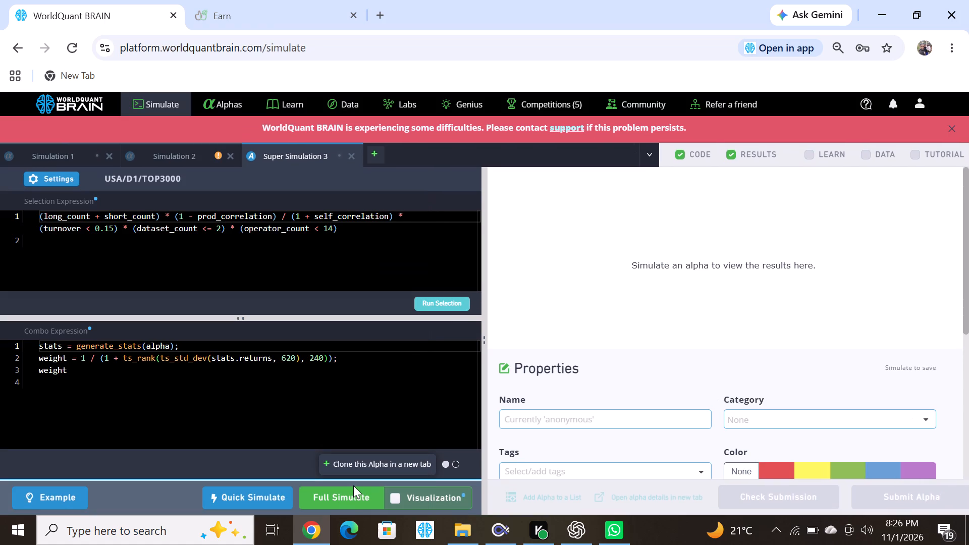
{"action": "left_click", "coordinate": [347, 498]}
Show the test period for Simulation 2 and examine the failed checks in its IS testing status.
{"action": "left_click", "coordinate": [189, 155]}
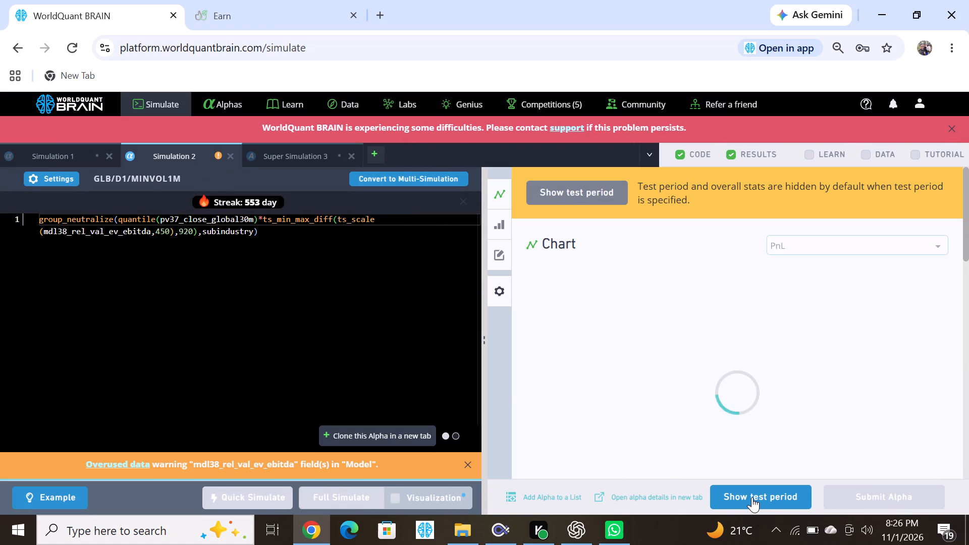
{"action": "left_click", "coordinate": [752, 497]}
{"action": "scroll", "coordinate": [653, 451], "scroll_direction": "down", "scroll_amount": 6}
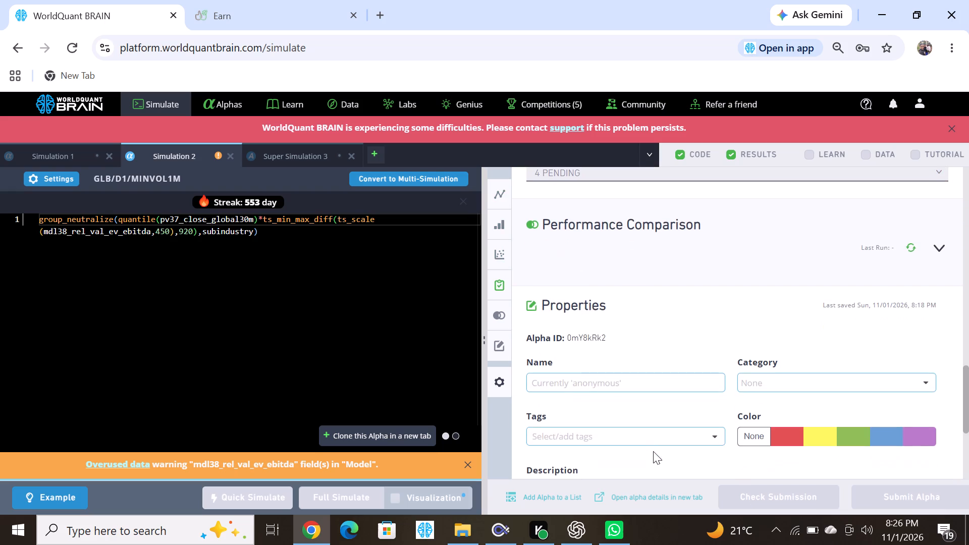
{"action": "left_click", "coordinate": [575, 300]}
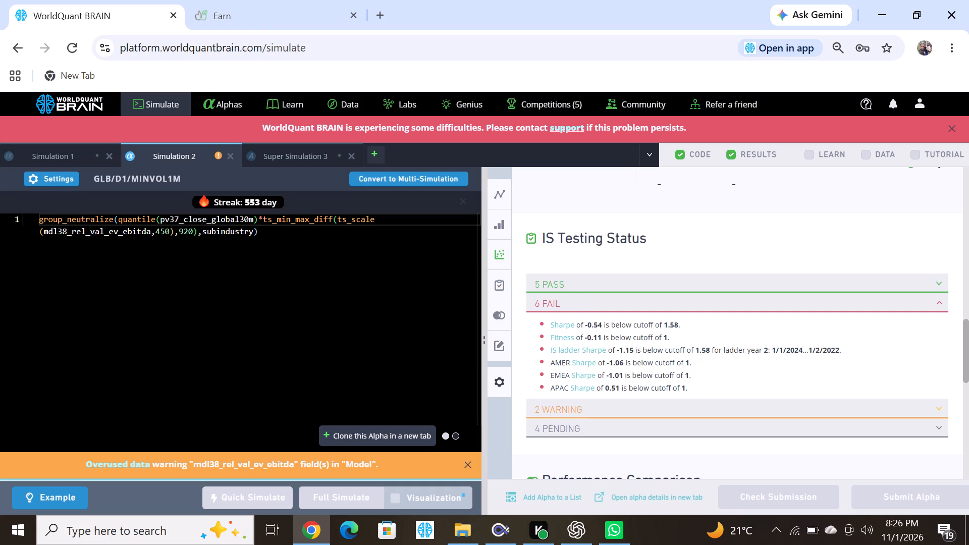
Negate Simulation 2's group_neutralize expression with a leading minus sign and run a full simulation.
{"action": "left_click", "coordinate": [42, 221]}
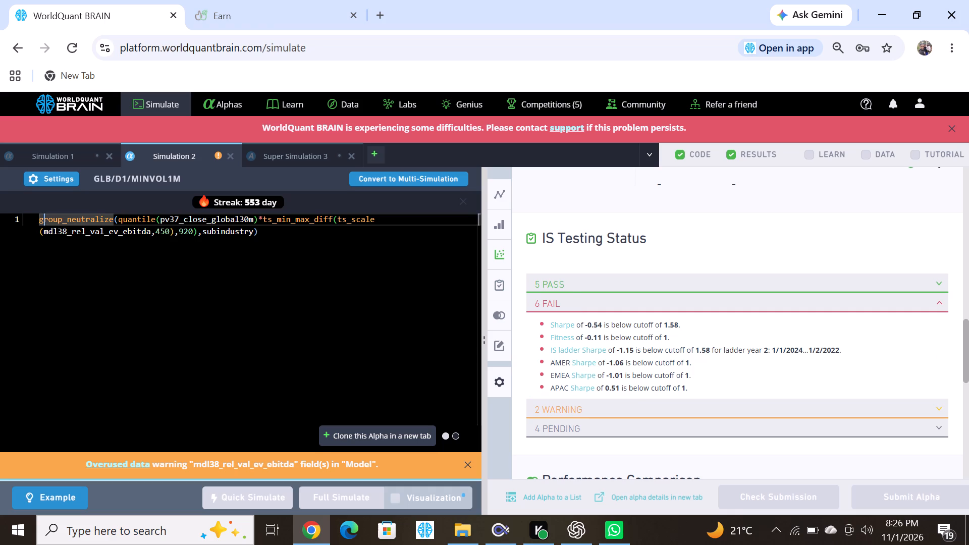
{"action": "key", "text": "Left"}
{"action": "key", "text": "minus"}
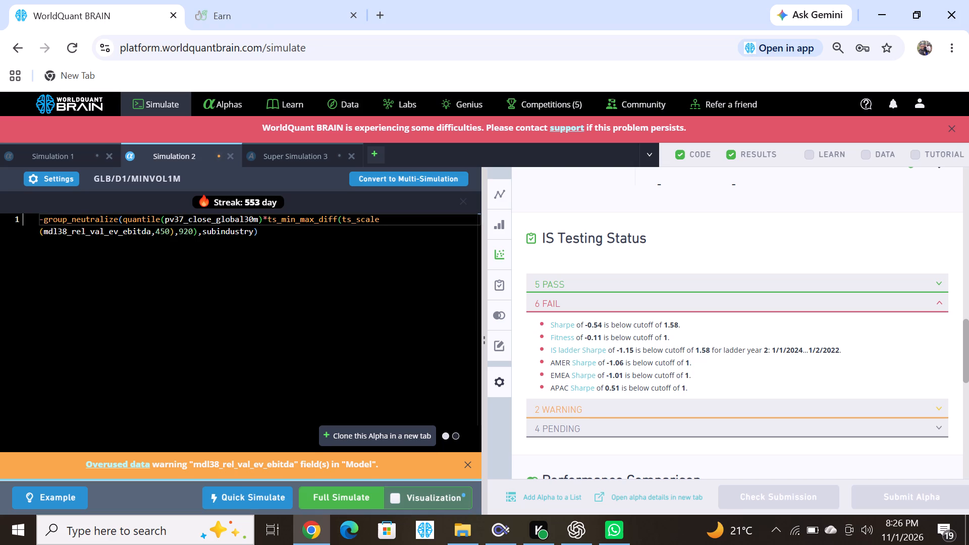
{"action": "left_click", "coordinate": [348, 502]}
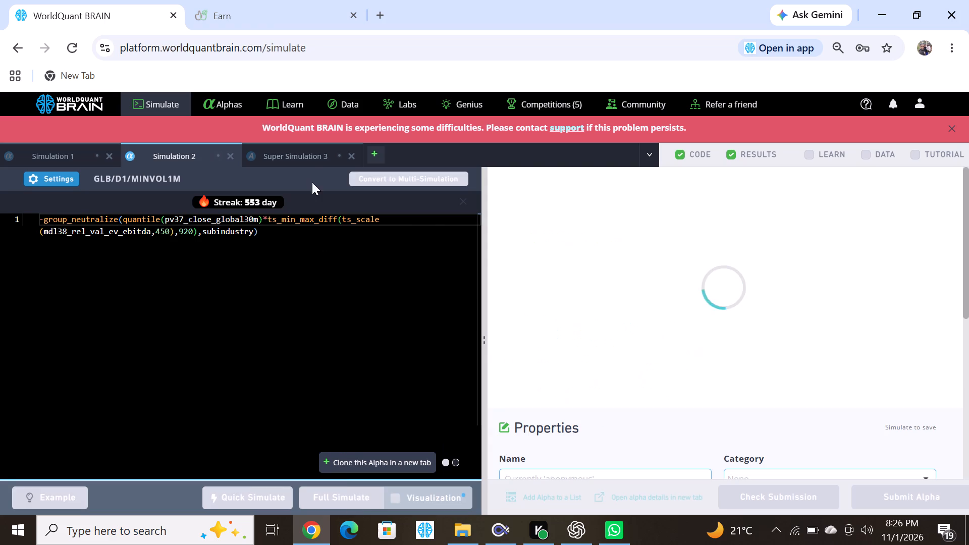
Return to Super Simulation 3 and dismiss the banner about platform difficulties.
{"action": "left_click", "coordinate": [302, 158]}
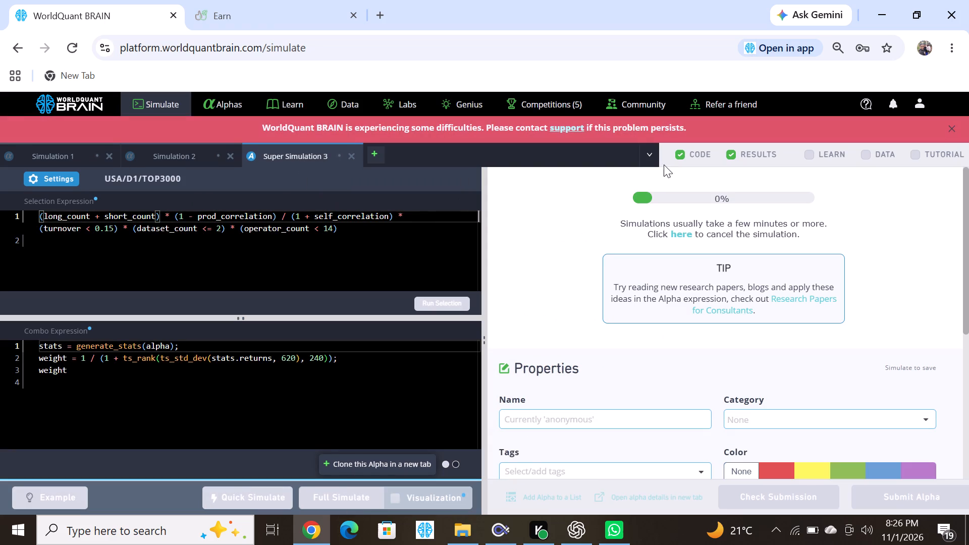
{"action": "left_click", "coordinate": [951, 131]}
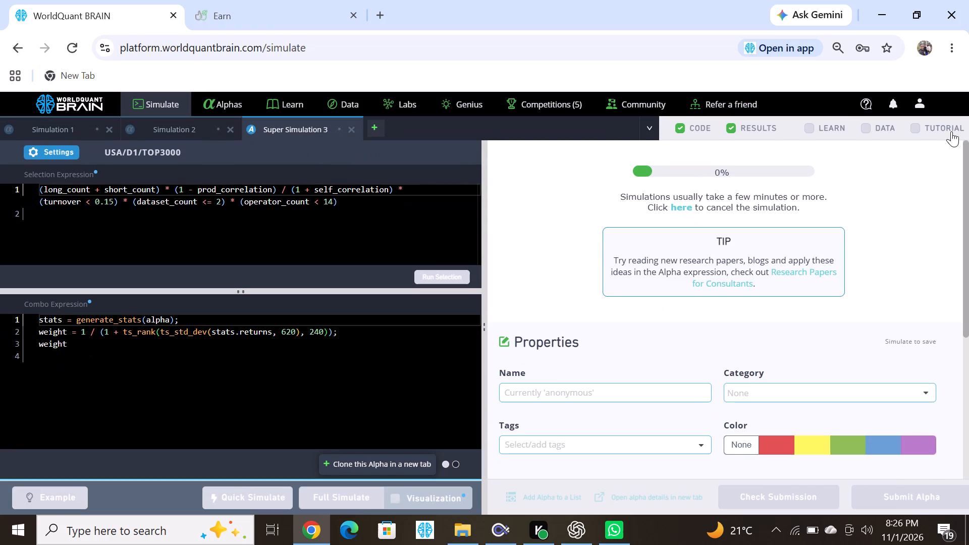
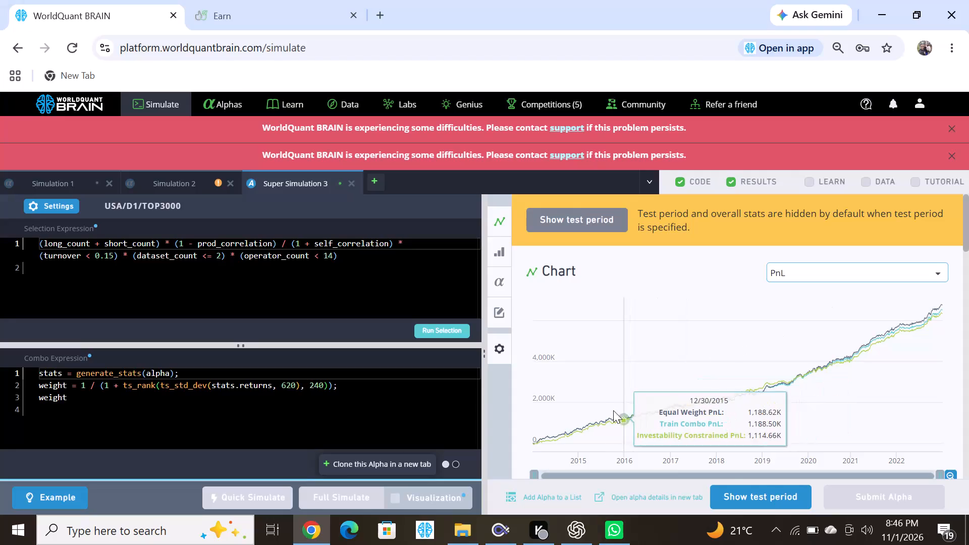
Show the test period for Super Simulation 3 and examine the warning and passed checks in its IS testing status.
{"action": "left_click", "coordinate": [768, 494]}
{"action": "scroll", "coordinate": [682, 401], "scroll_direction": "down", "scroll_amount": 7}
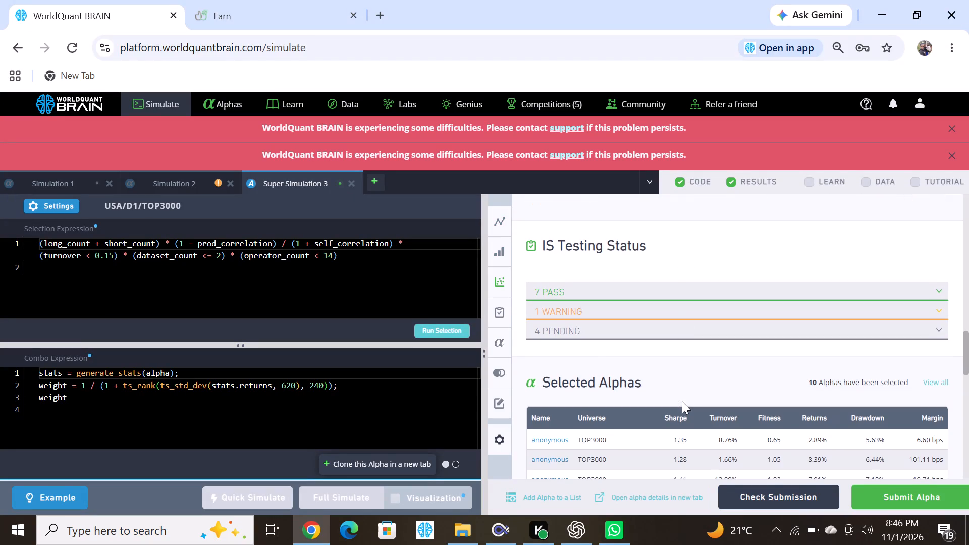
{"action": "left_click", "coordinate": [553, 309]}
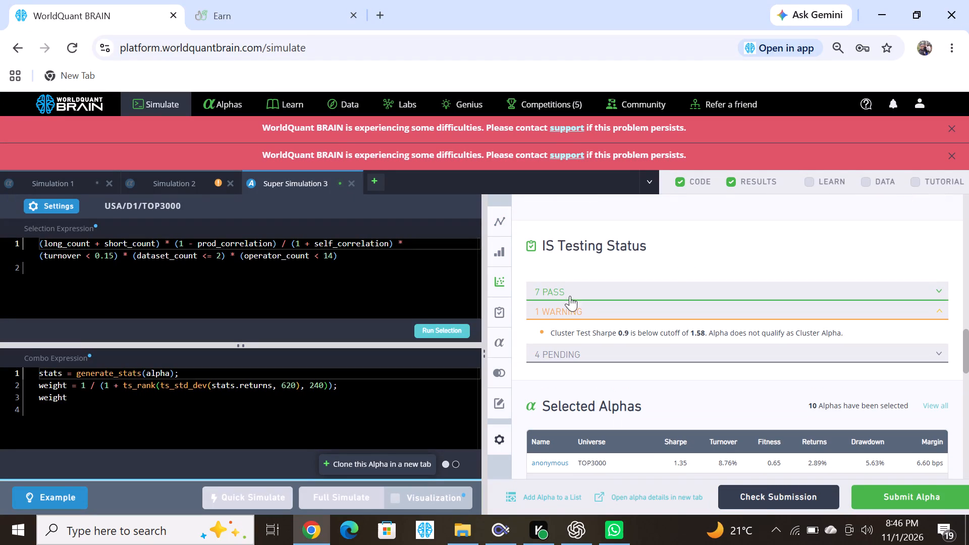
{"action": "left_click", "coordinate": [570, 282]}
{"action": "scroll", "coordinate": [640, 281], "scroll_direction": "up", "scroll_amount": 1}
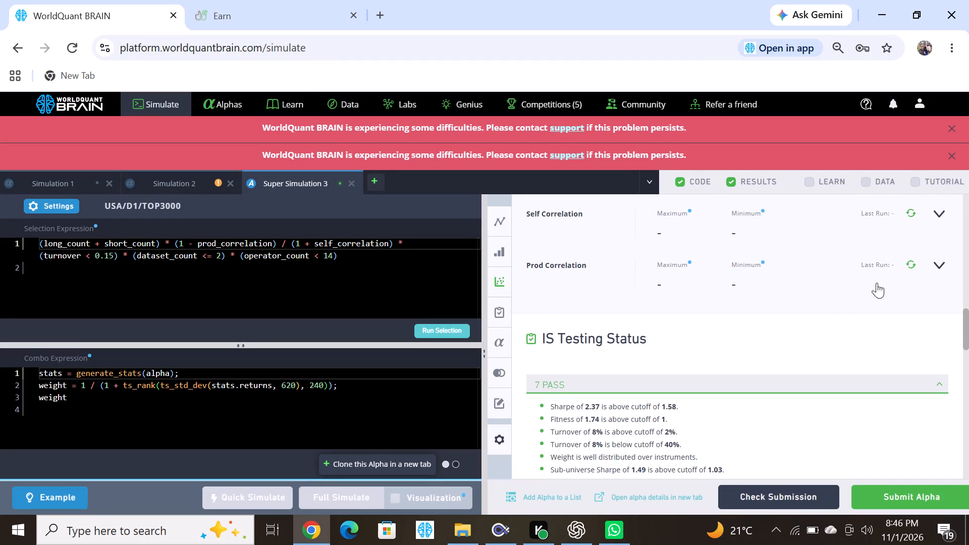
Run the Prod Correlation check for the SuperAlpha and dismiss both banners about platform difficulties.
{"action": "left_click", "coordinate": [935, 261]}
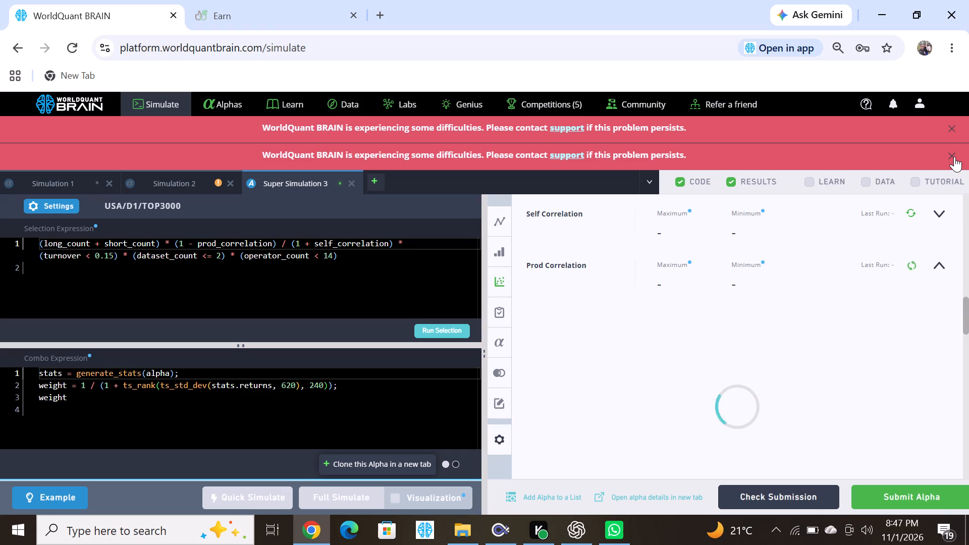
{"action": "left_click", "coordinate": [954, 156]}
{"action": "left_click", "coordinate": [951, 127]}
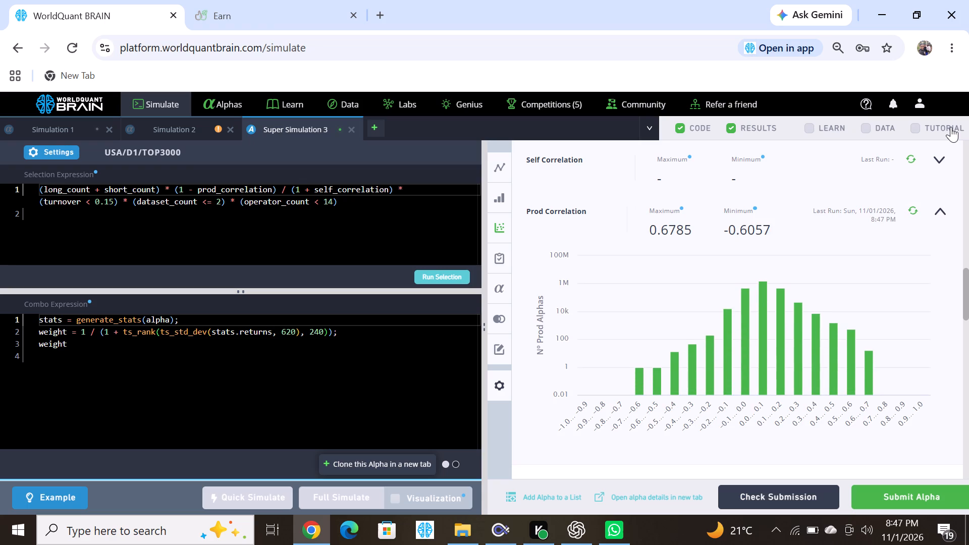
{"action": "scroll", "coordinate": [692, 232], "scroll_direction": "up", "scroll_amount": 3}
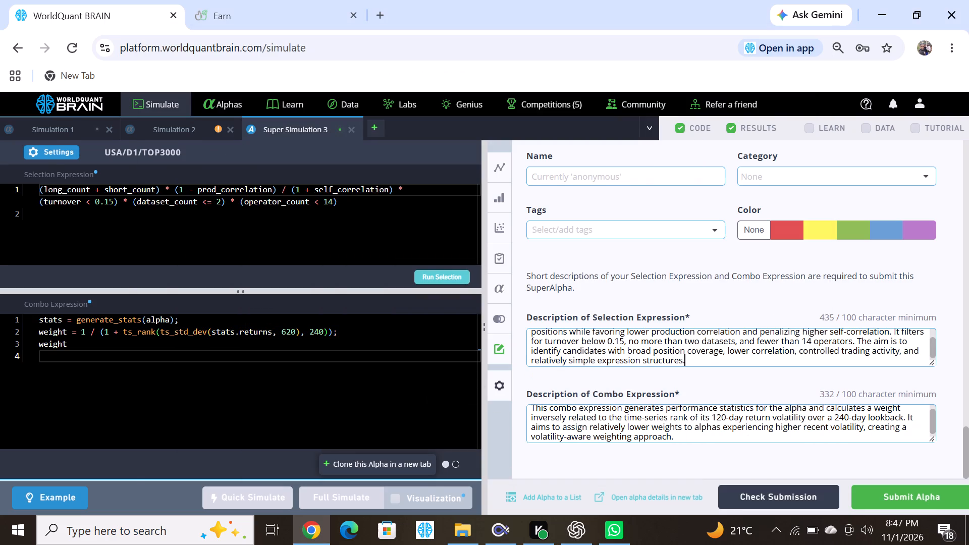
Run the submission check on the SuperAlpha with both expression descriptions filled in.
{"action": "left_click", "coordinate": [759, 497]}
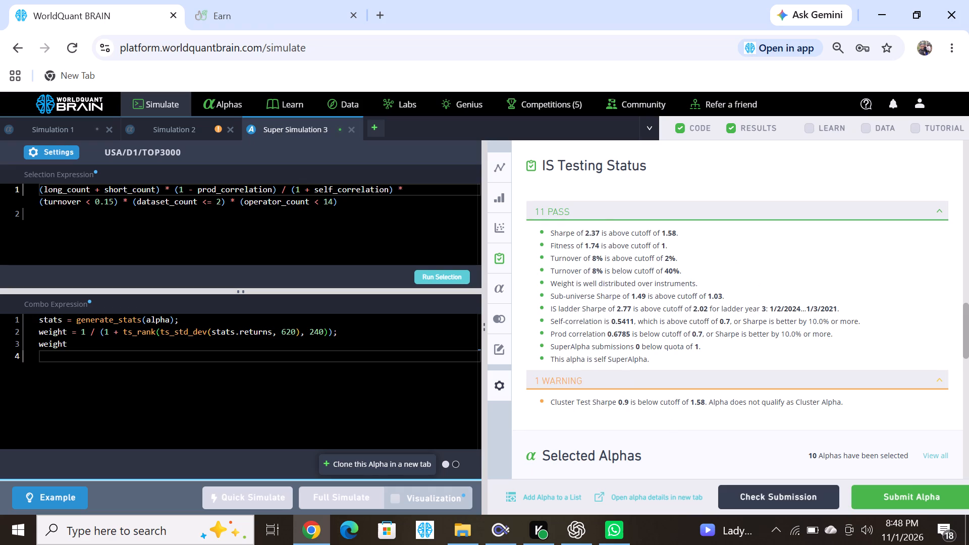
Submit the checked USA/D1/TOP3000 SuperAlpha.
{"action": "left_click", "coordinate": [597, 216]}
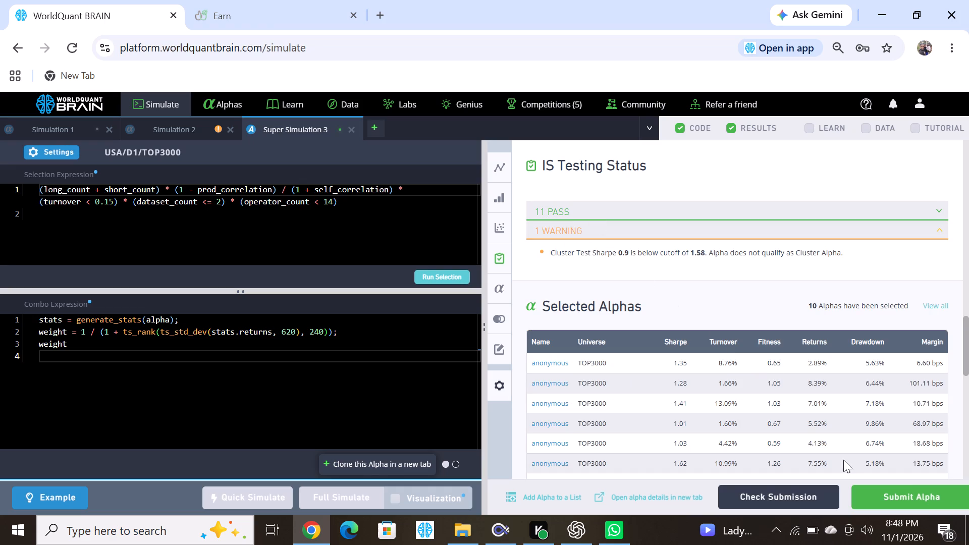
{"action": "left_click", "coordinate": [908, 493]}
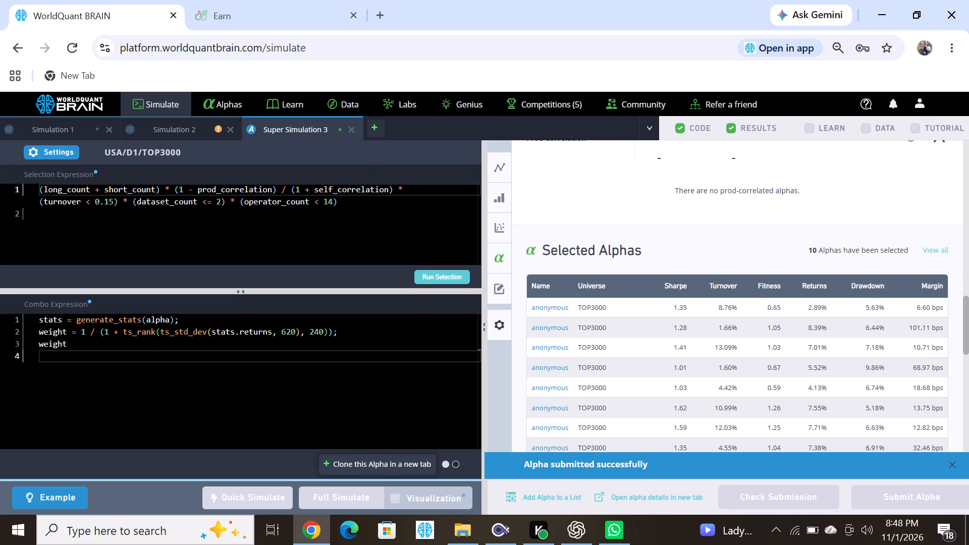
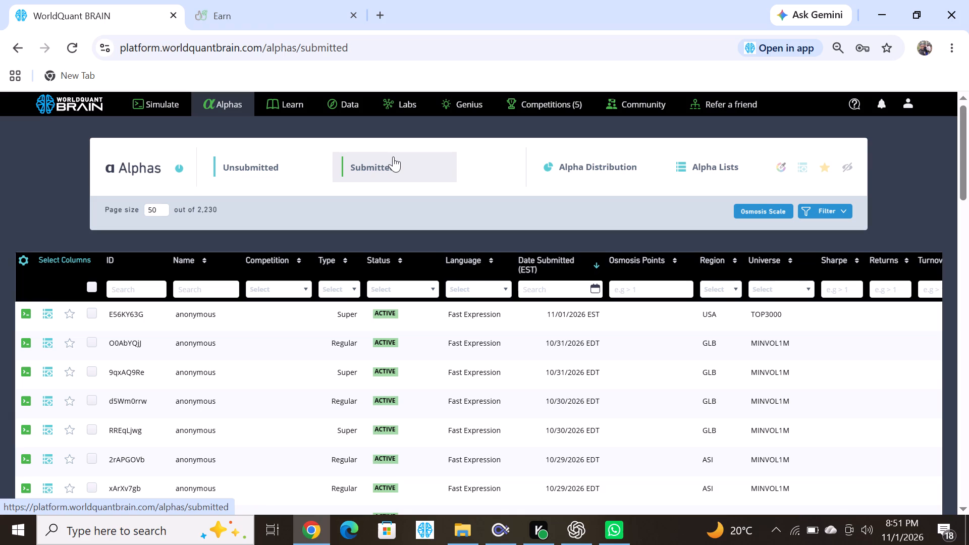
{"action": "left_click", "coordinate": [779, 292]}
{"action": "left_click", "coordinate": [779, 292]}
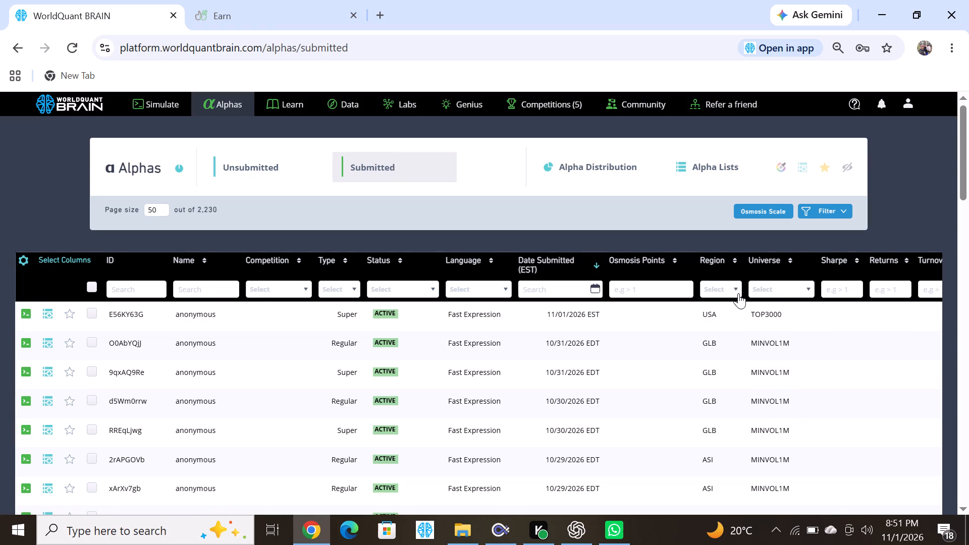
Filter the submitted alphas to region ASI and type Regular.
{"action": "left_click", "coordinate": [727, 292]}
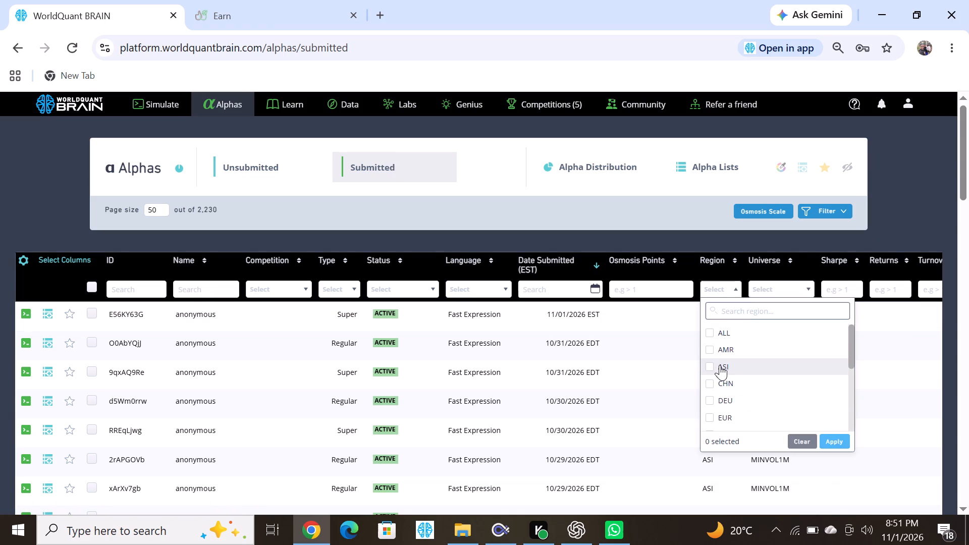
{"action": "left_click", "coordinate": [720, 365]}
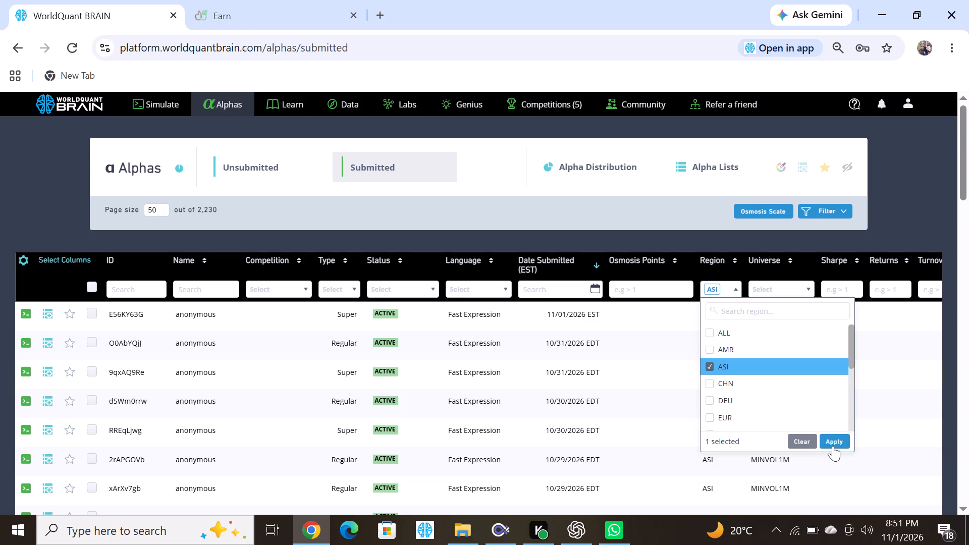
{"action": "left_click", "coordinate": [833, 446]}
{"action": "left_click", "coordinate": [333, 285]}
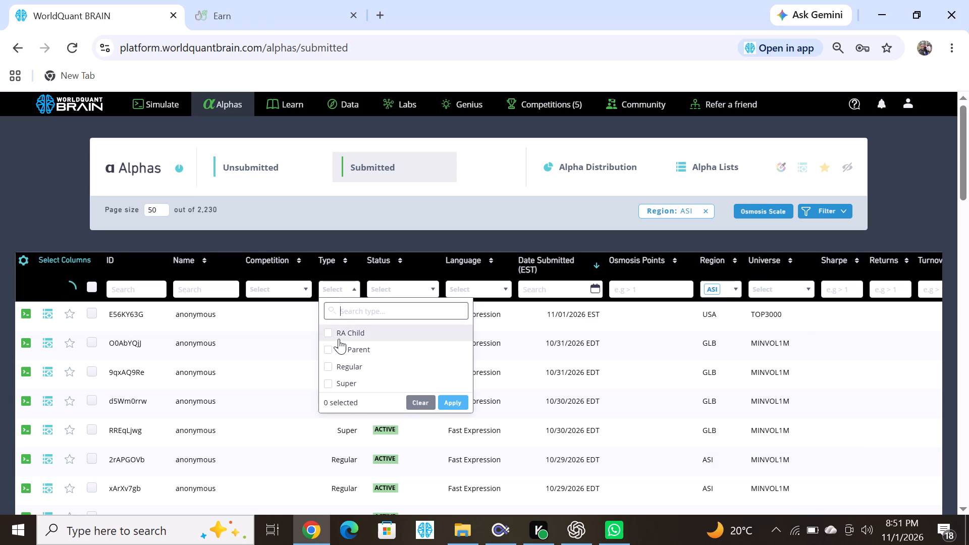
{"action": "left_click", "coordinate": [345, 366]}
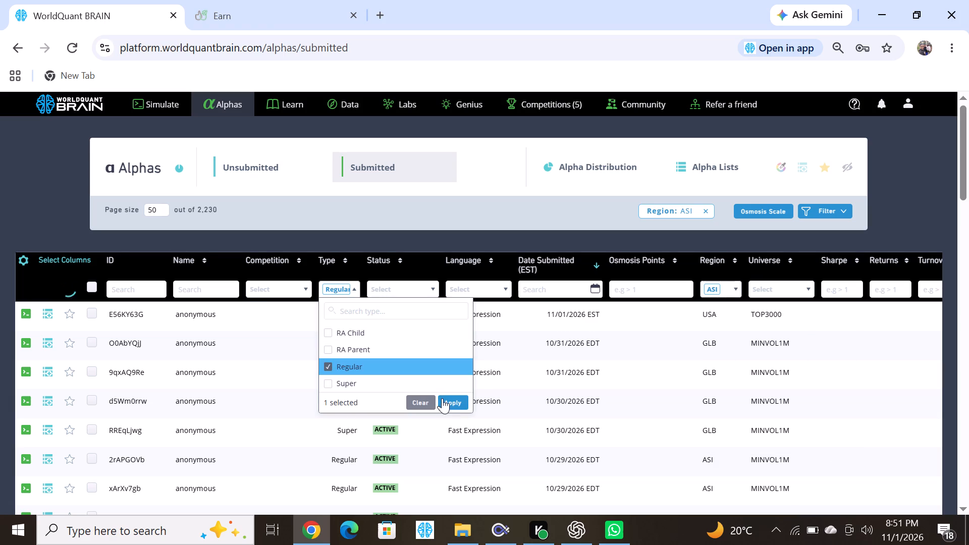
{"action": "left_click", "coordinate": [445, 401]}
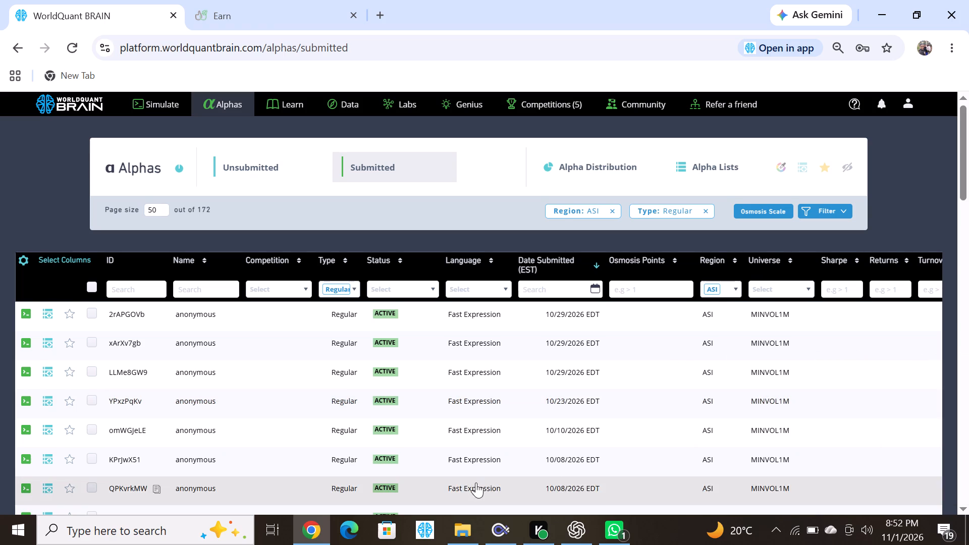
Open the details of the regular ASI alpha submitted on 03/27/2026 from the filtered list.
{"action": "scroll", "coordinate": [476, 482], "scroll_direction": "down", "scroll_amount": 7}
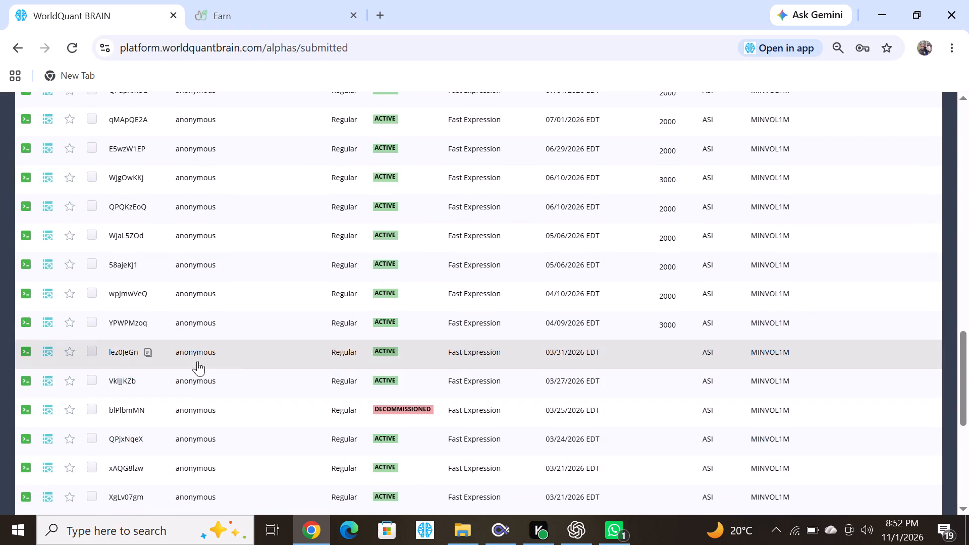
{"action": "left_click", "coordinate": [196, 380]}
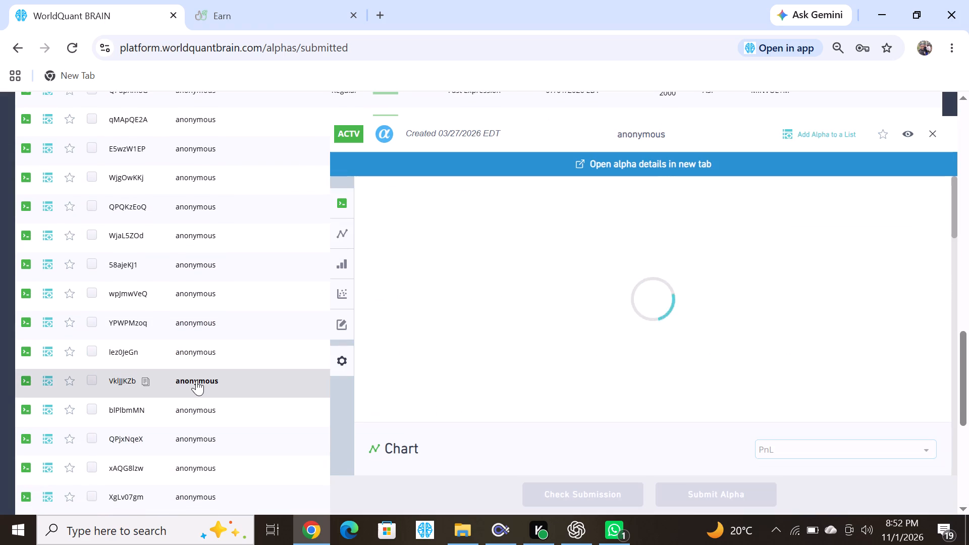
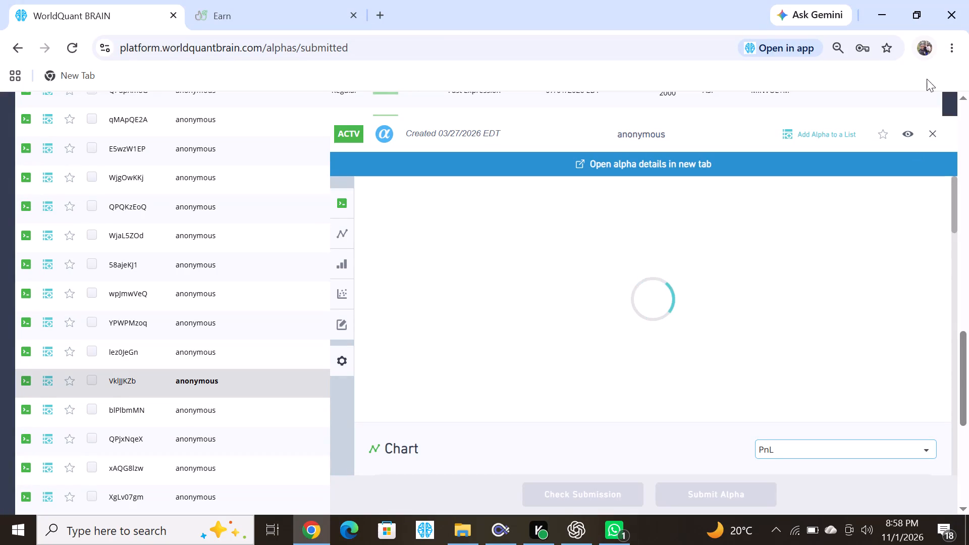
Close the open alpha's details and open those of the regular ASI alpha dated 04/09/2026.
{"action": "left_click", "coordinate": [933, 133]}
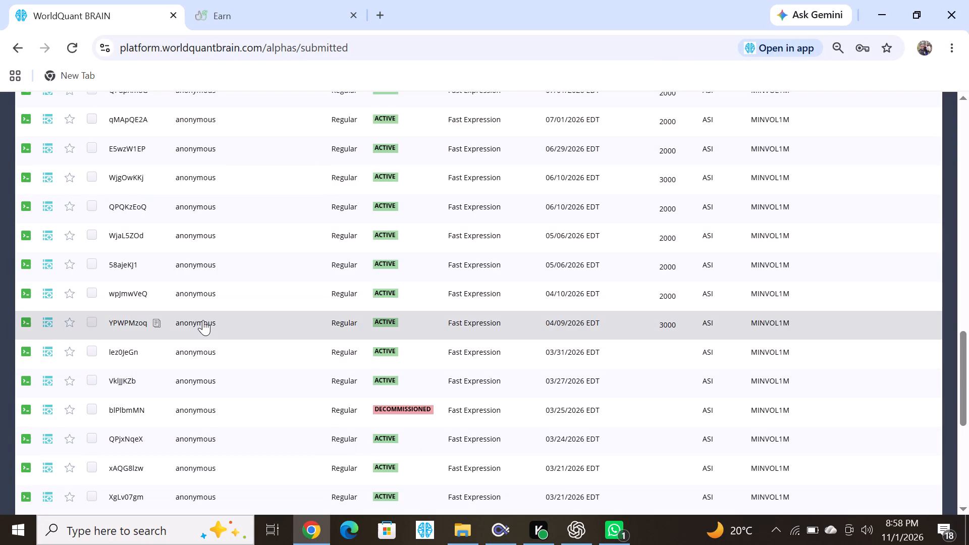
{"action": "left_click", "coordinate": [203, 320]}
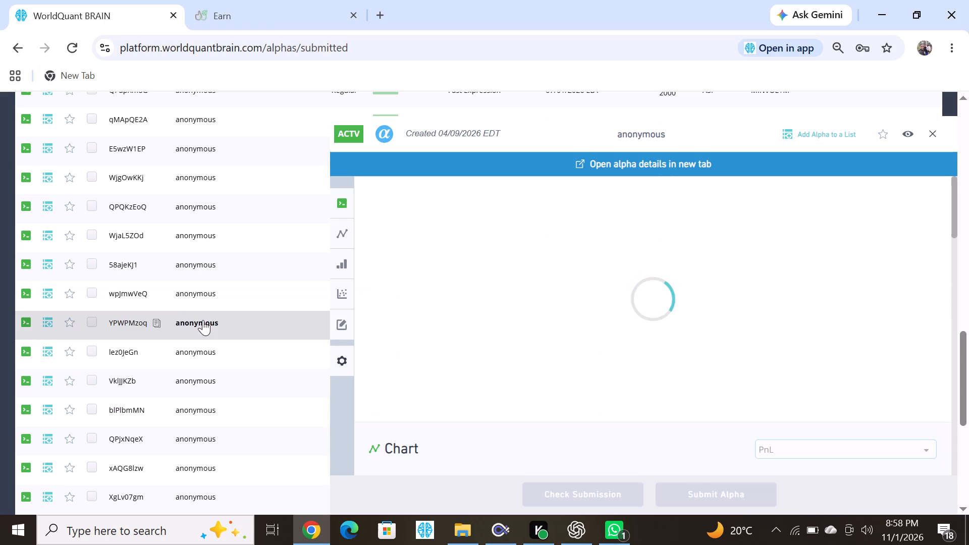
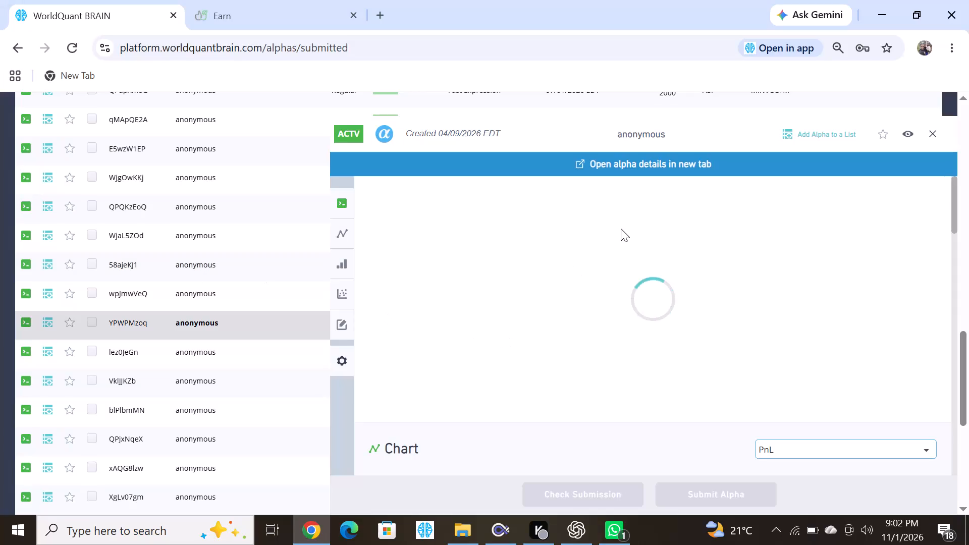
Close the open alpha's details and open the BRAIN community forum.
{"action": "left_click", "coordinate": [933, 132]}
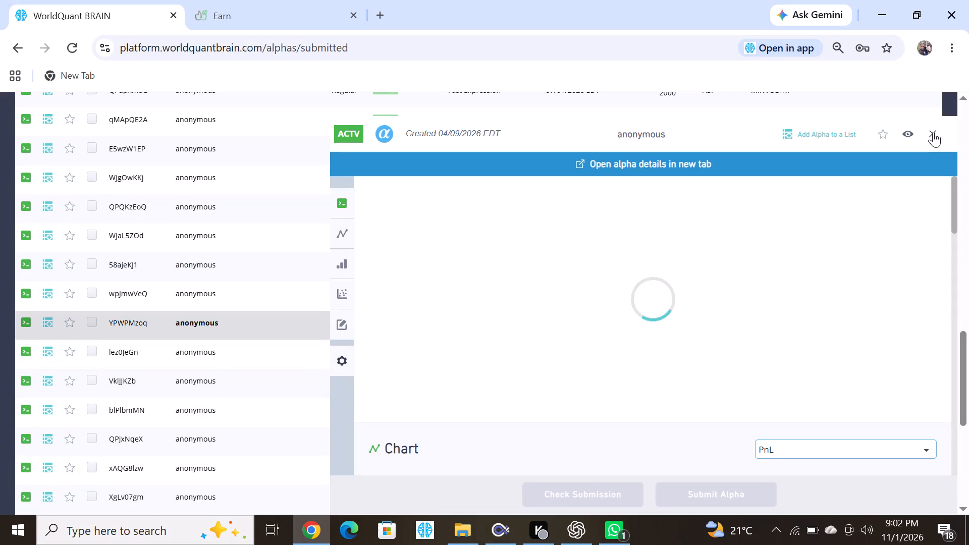
{"action": "scroll", "coordinate": [553, 179], "scroll_direction": "up", "scroll_amount": 7}
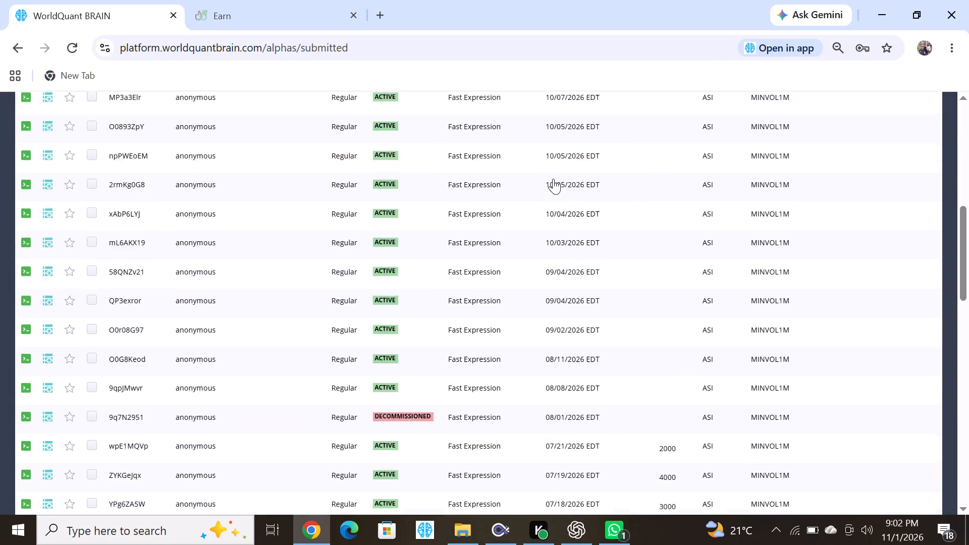
{"action": "scroll", "coordinate": [553, 179], "scroll_direction": "up", "scroll_amount": 4}
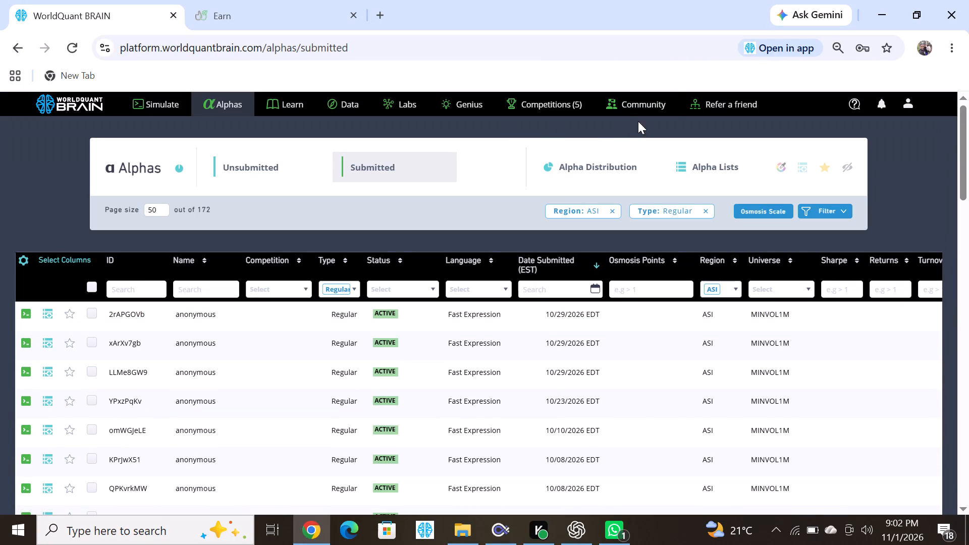
{"action": "left_click", "coordinate": [645, 102]}
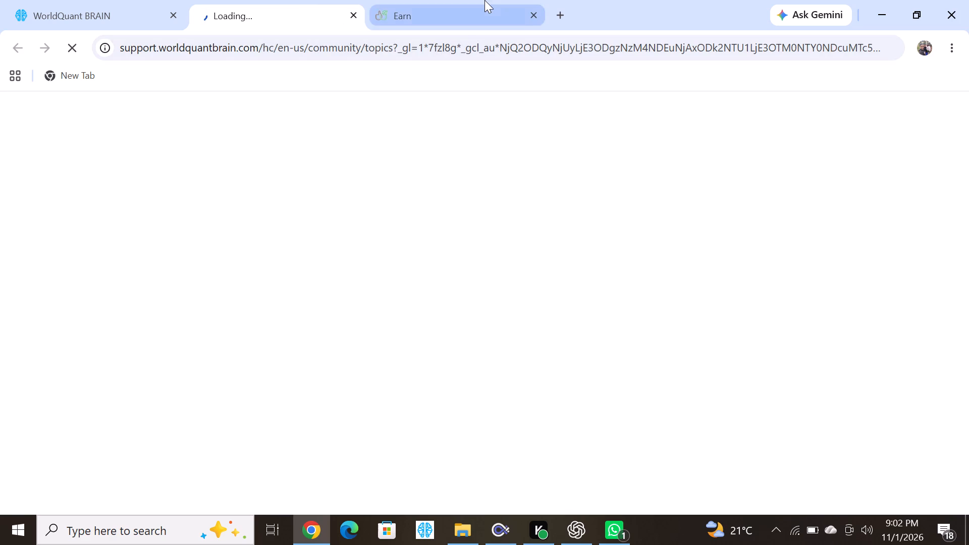
Switch to TimeBucks, complete the Daily Streak check-in and dismiss the reward pop-up.
{"action": "left_click", "coordinate": [484, 0]}
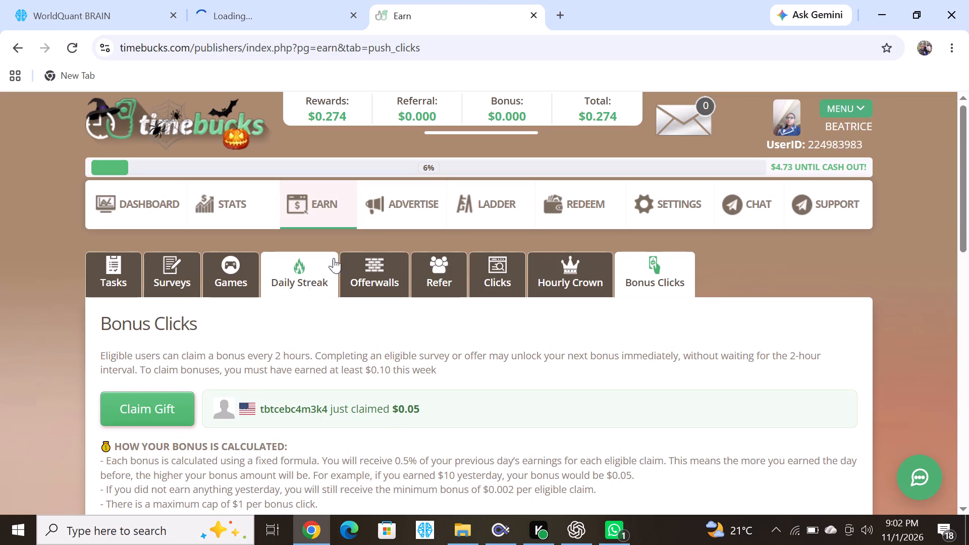
{"action": "left_click", "coordinate": [311, 271]}
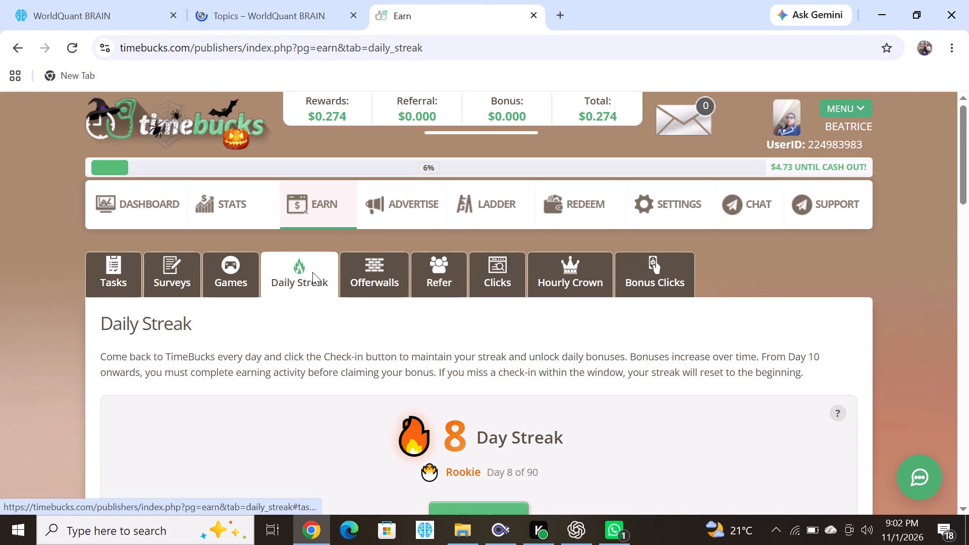
{"action": "scroll", "coordinate": [472, 347], "scroll_direction": "down", "scroll_amount": 2}
{"action": "left_click", "coordinate": [479, 396]}
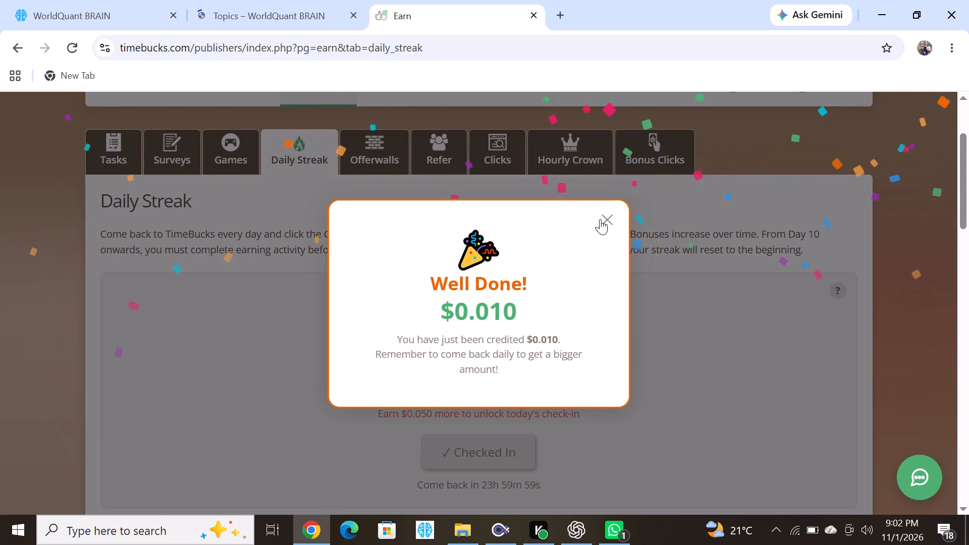
{"action": "left_click", "coordinate": [605, 219]}
{"action": "scroll", "coordinate": [365, 243], "scroll_direction": "up", "scroll_amount": 5}
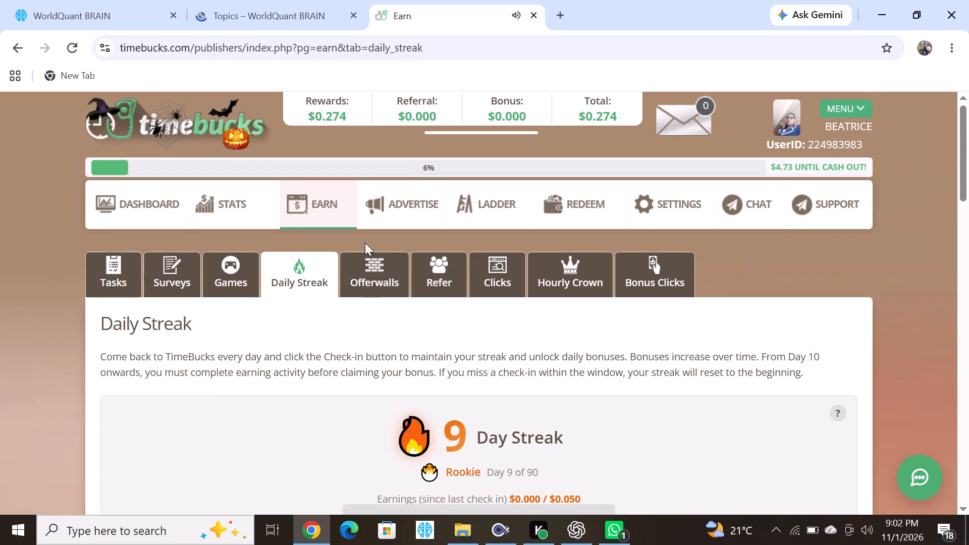
Reload the Daily Streak page and examine the bonus schedule across the streak levels.
{"action": "left_click", "coordinate": [72, 57]}
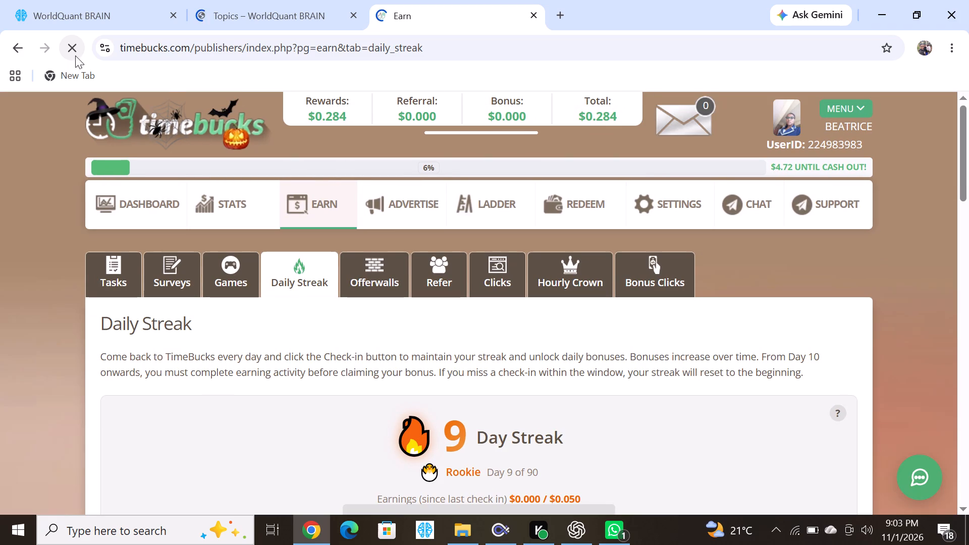
{"action": "scroll", "coordinate": [366, 300], "scroll_direction": "down", "scroll_amount": 2}
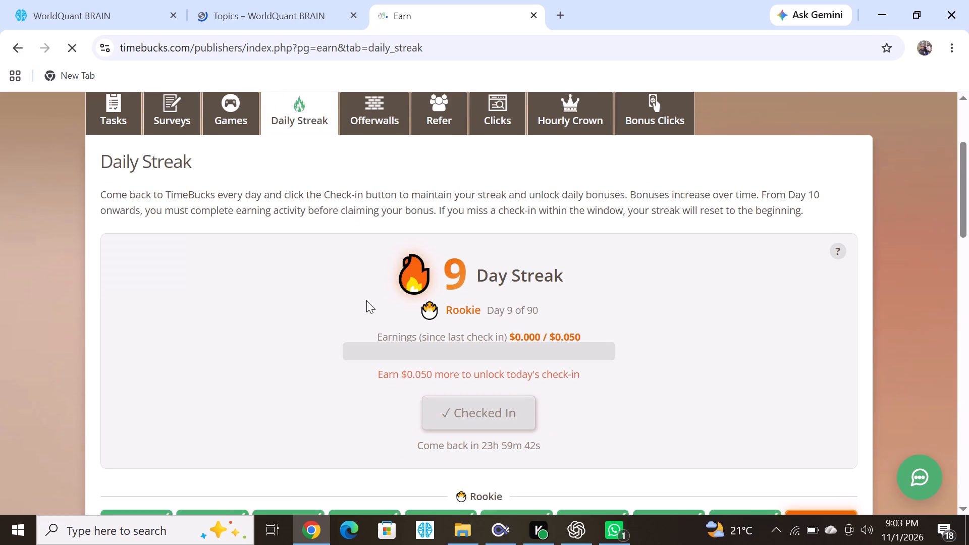
{"action": "scroll", "coordinate": [366, 300], "scroll_direction": "down", "scroll_amount": 6}
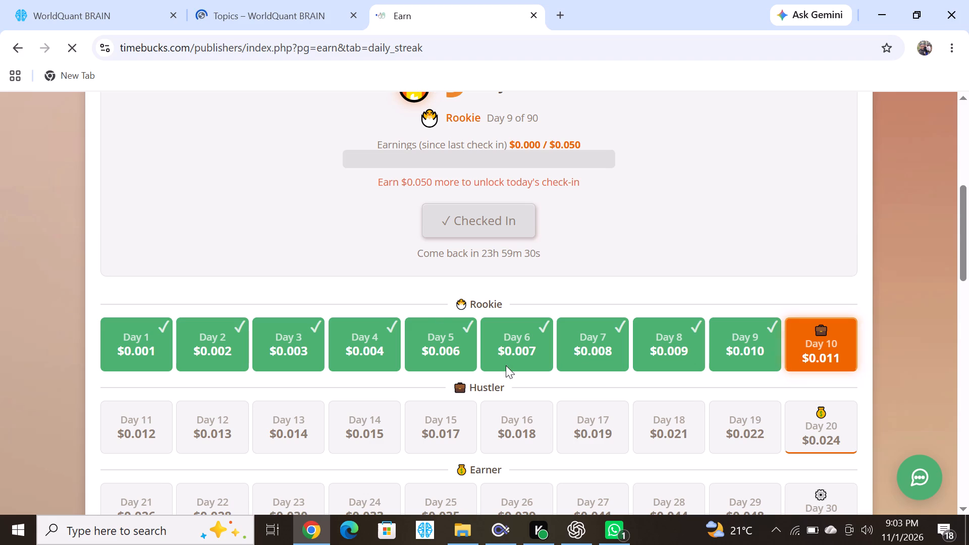
{"action": "scroll", "coordinate": [506, 365], "scroll_direction": "down", "scroll_amount": 2}
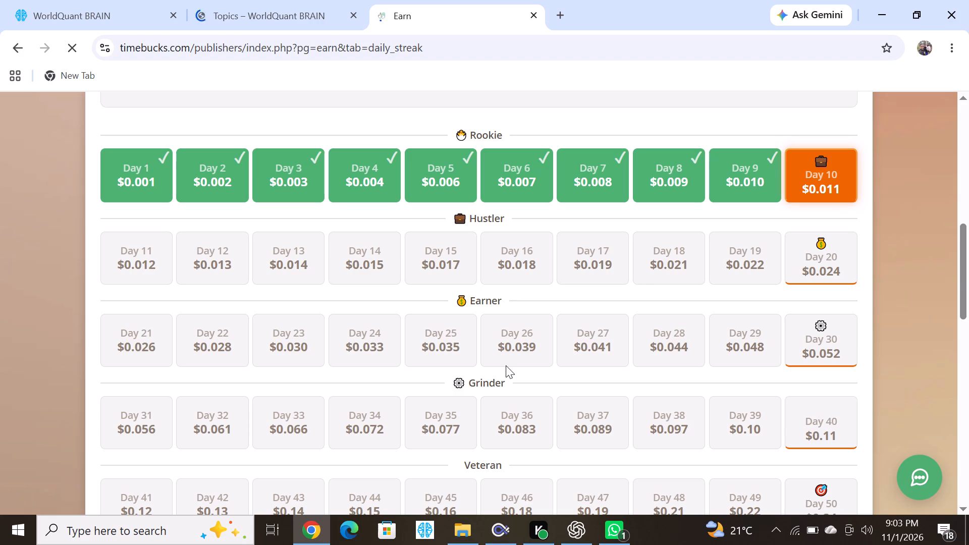
{"action": "scroll", "coordinate": [511, 310], "scroll_direction": "up", "scroll_amount": 4}
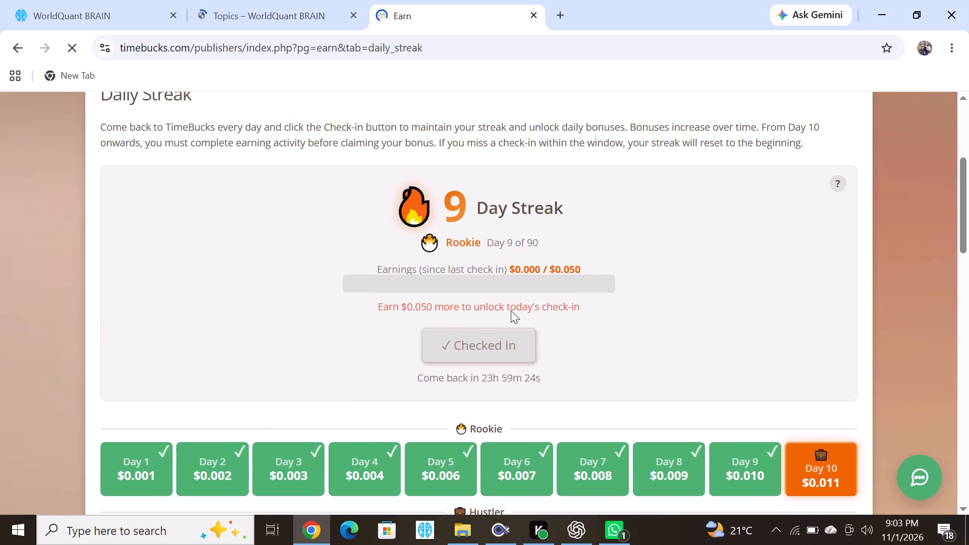
{"action": "scroll", "coordinate": [511, 310], "scroll_direction": "up", "scroll_amount": 3}
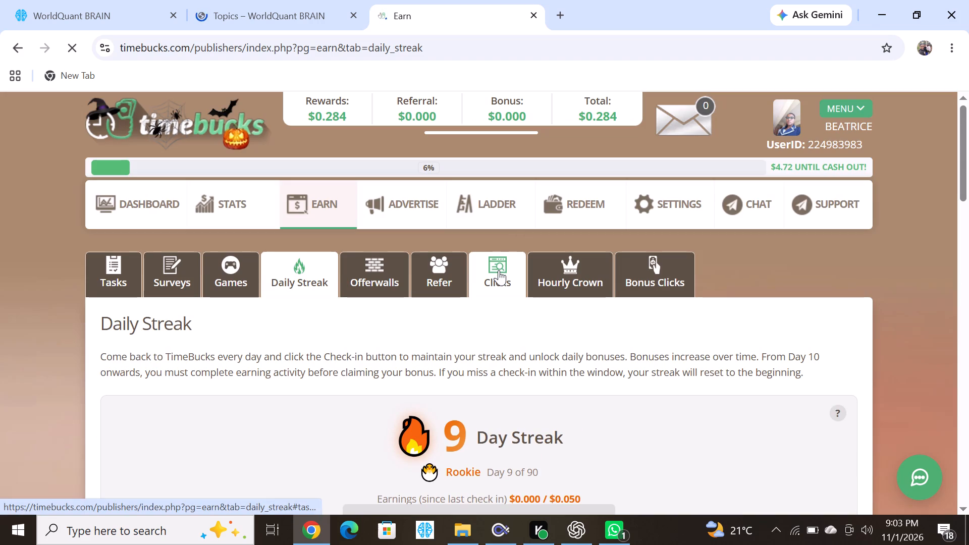
View the Honeygain advert in the Clicks section for its 5-second requirement, and close the advertiser's page.
{"action": "left_click", "coordinate": [499, 270]}
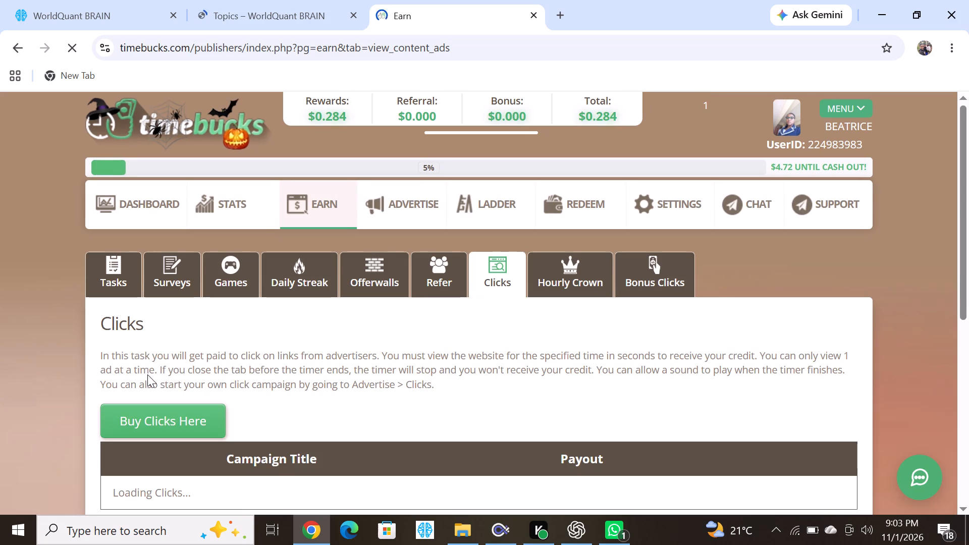
{"action": "scroll", "coordinate": [221, 414], "scroll_direction": "down", "scroll_amount": 2}
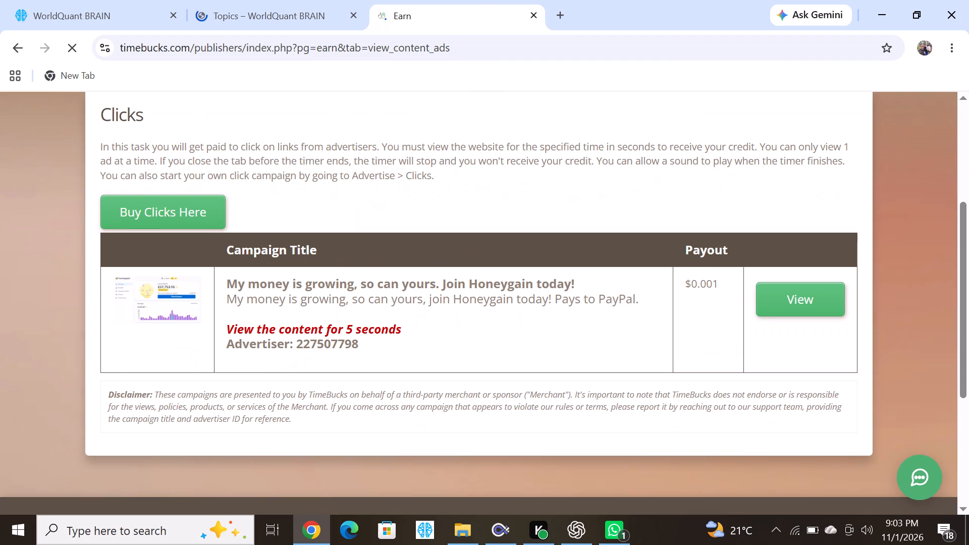
{"action": "left_click", "coordinate": [763, 303]}
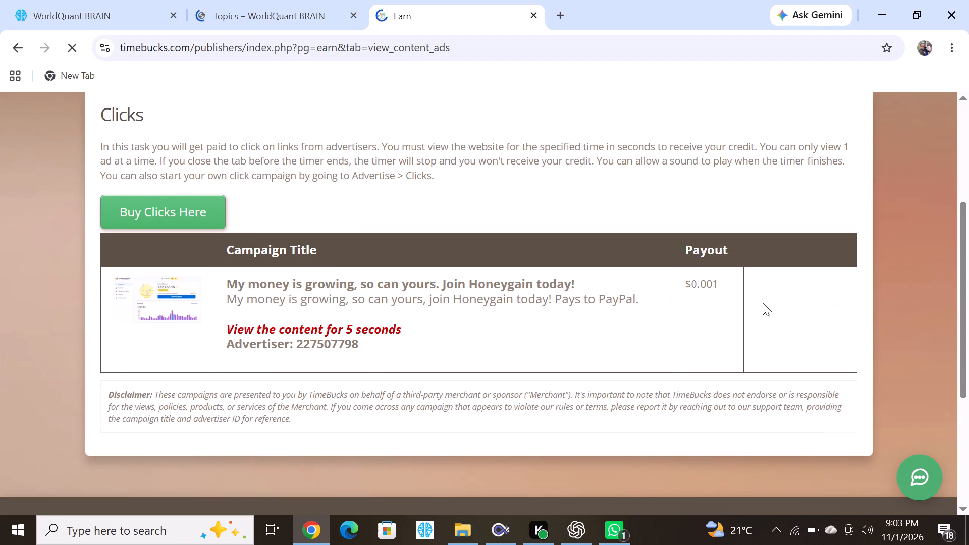
{"action": "scroll", "coordinate": [575, 280], "scroll_direction": "up", "scroll_amount": 5}
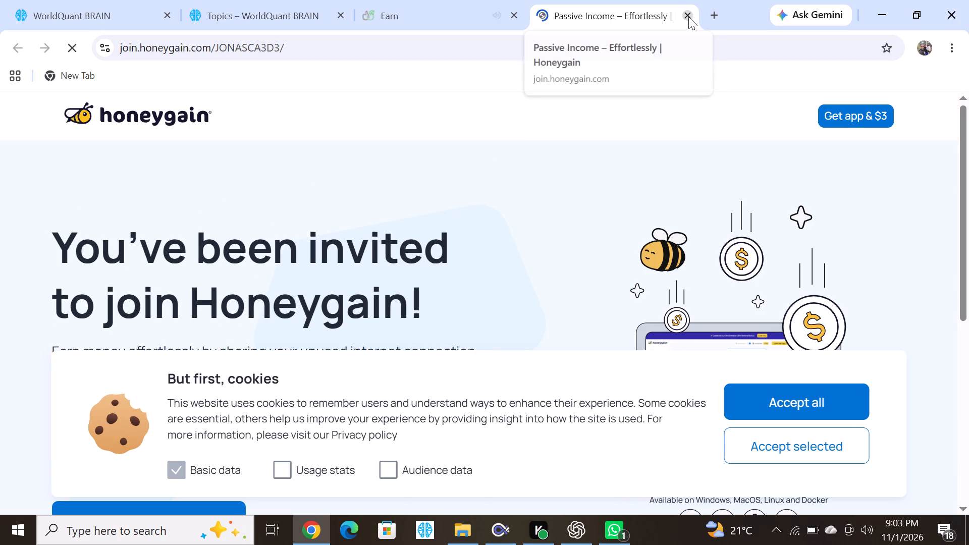
{"action": "left_click", "coordinate": [688, 17]}
Check the TimeBucks message notification and reload the Clicks page.
{"action": "scroll", "coordinate": [618, 226], "scroll_direction": "up", "scroll_amount": 3}
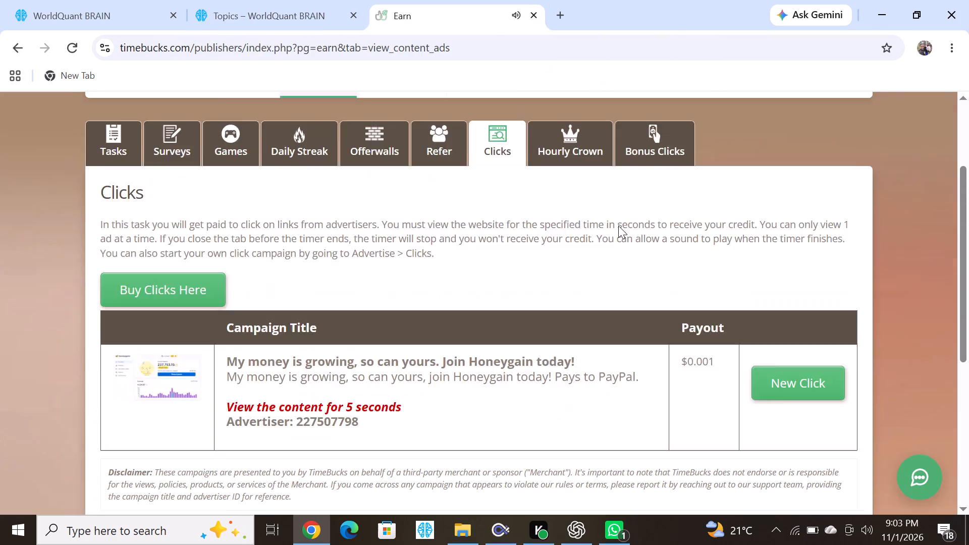
{"action": "scroll", "coordinate": [618, 226], "scroll_direction": "up", "scroll_amount": 7}
{"action": "left_click", "coordinate": [698, 122]}
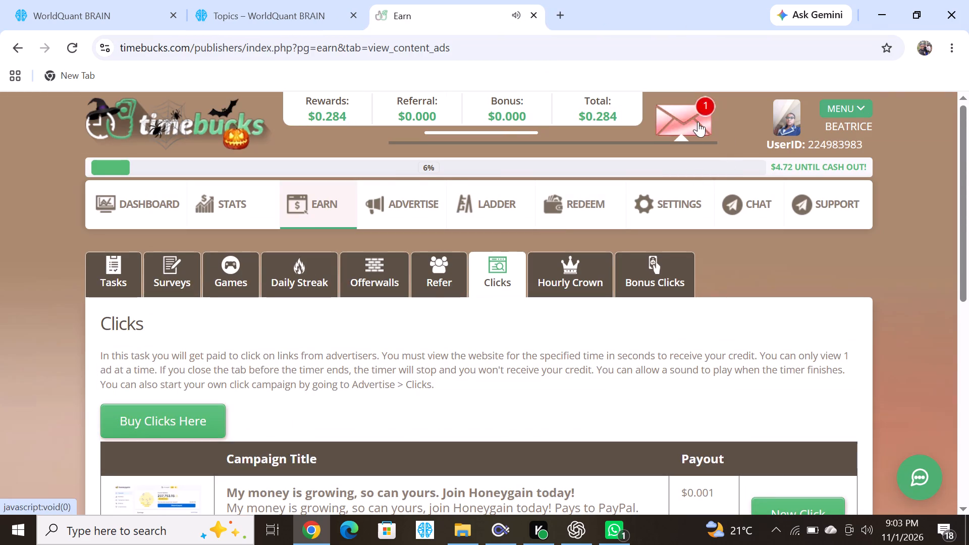
{"action": "left_click", "coordinate": [698, 122]}
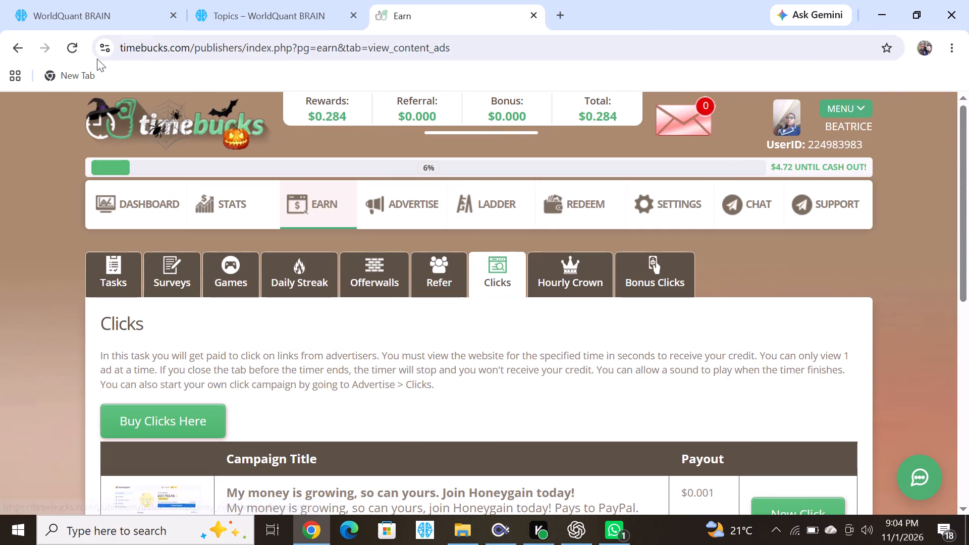
{"action": "left_click", "coordinate": [72, 46]}
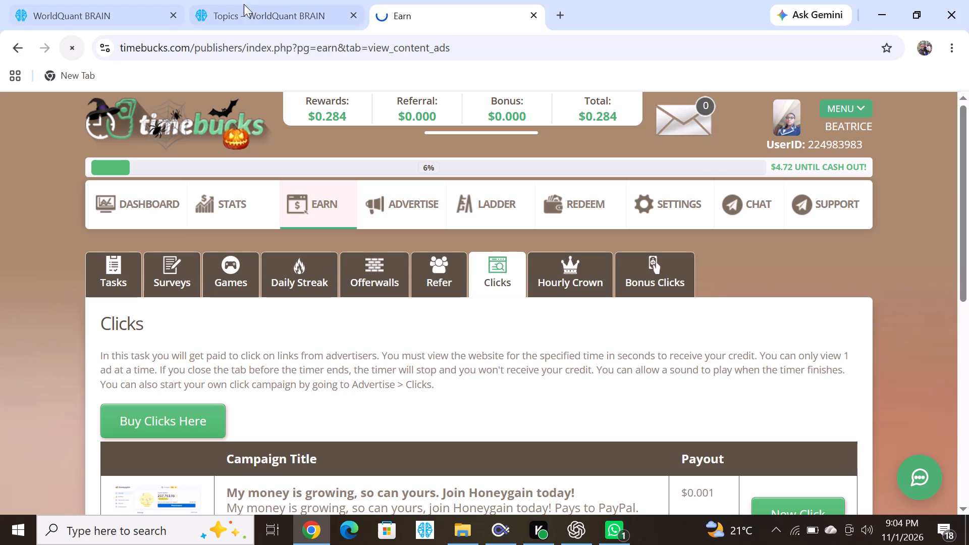
Switch to the WorldQuant BRAIN community, look through its topics and open AIRS Milestone 3 – Data Nugget Research Methodology.
{"action": "left_click", "coordinate": [254, 0]}
{"action": "scroll", "coordinate": [469, 353], "scroll_direction": "down", "scroll_amount": 2}
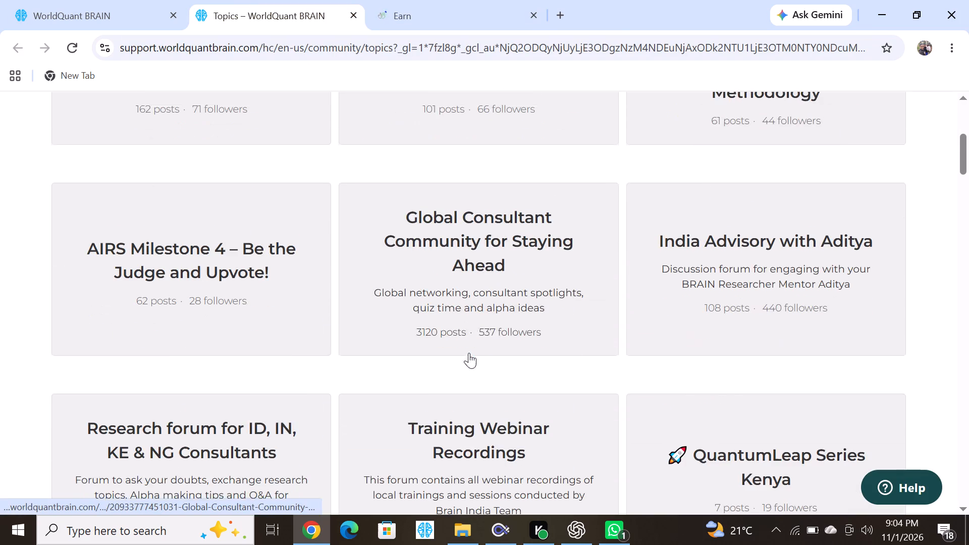
{"action": "scroll", "coordinate": [469, 353], "scroll_direction": "down", "scroll_amount": 3}
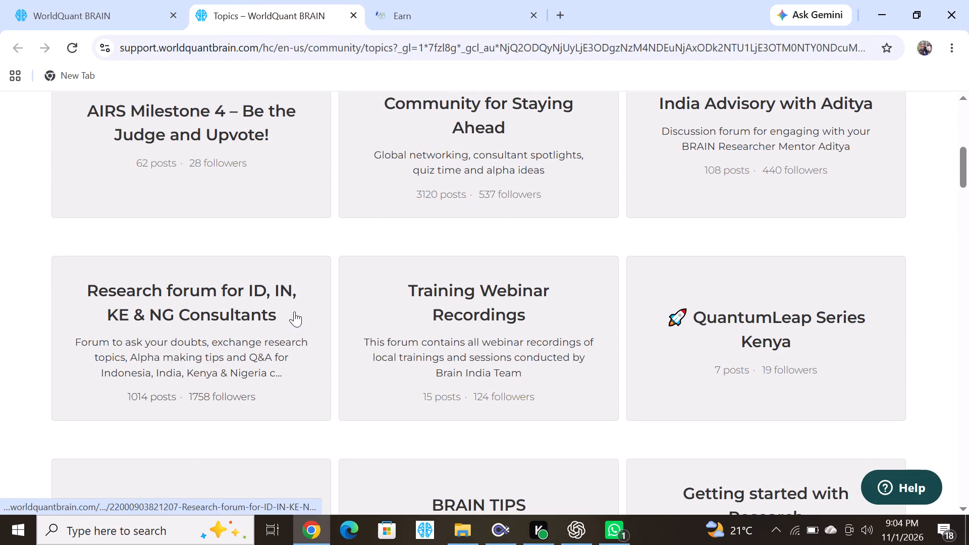
{"action": "scroll", "coordinate": [391, 309], "scroll_direction": "down", "scroll_amount": 2}
{"action": "scroll", "coordinate": [391, 309], "scroll_direction": "up", "scroll_amount": 1}
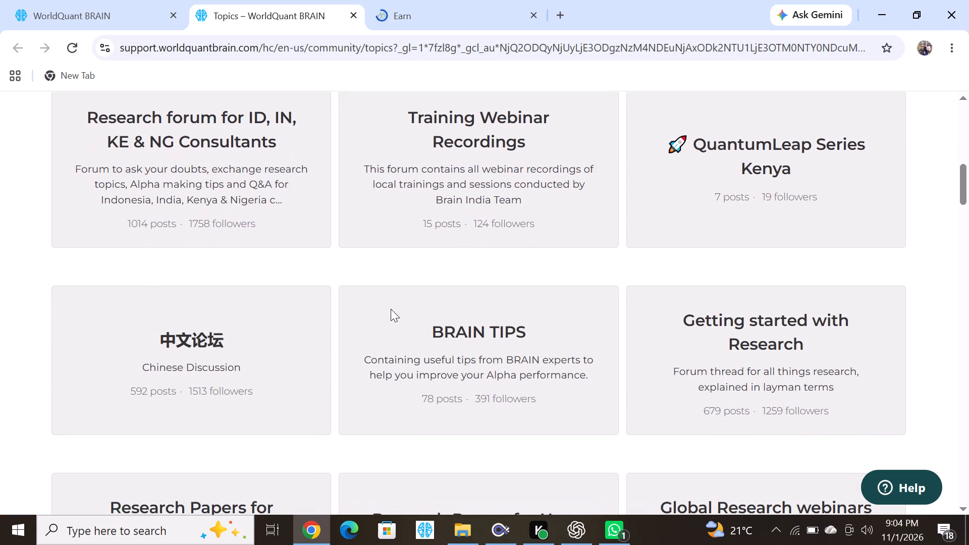
{"action": "scroll", "coordinate": [391, 309], "scroll_direction": "up", "scroll_amount": 4}
{"action": "scroll", "coordinate": [437, 280], "scroll_direction": "up", "scroll_amount": 1}
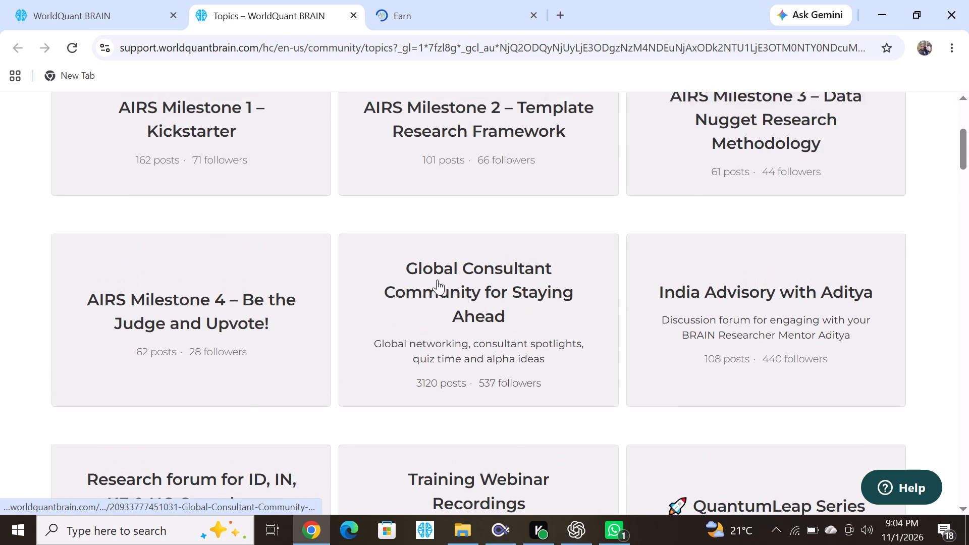
{"action": "scroll", "coordinate": [437, 280], "scroll_direction": "up", "scroll_amount": 1}
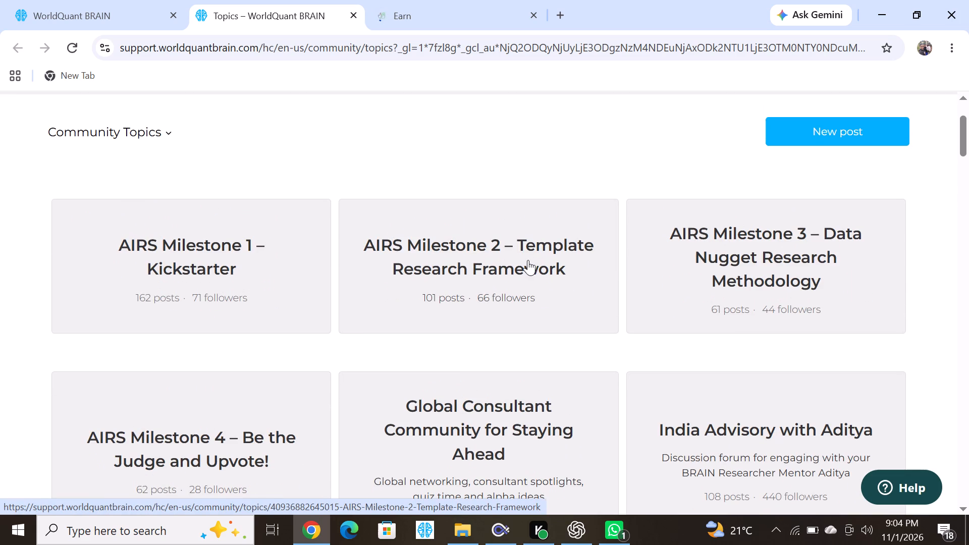
{"action": "left_click", "coordinate": [754, 249]}
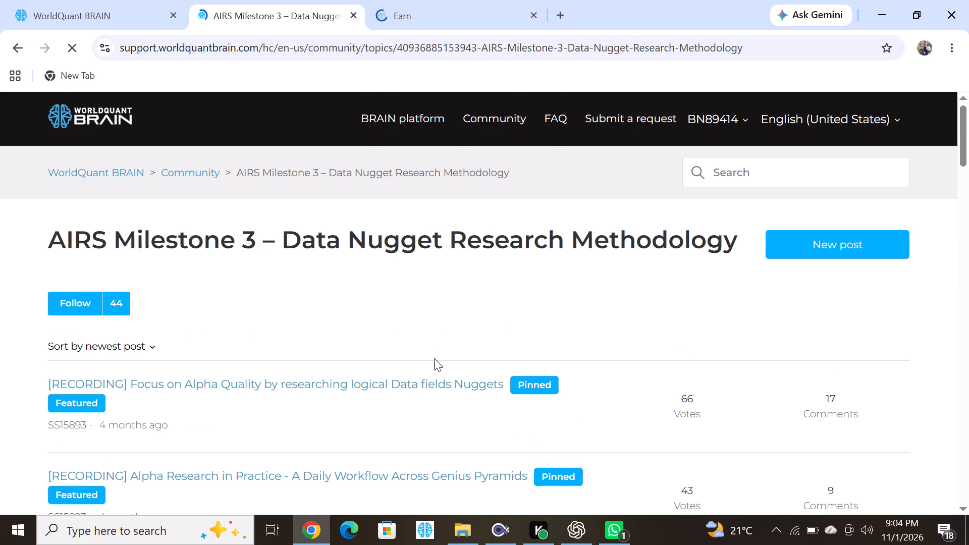
Look through the AIRS Milestone 3 topic's posts and open the Kenya Expert Kenyatta University post.
{"action": "scroll", "coordinate": [434, 358], "scroll_direction": "down", "scroll_amount": 5}
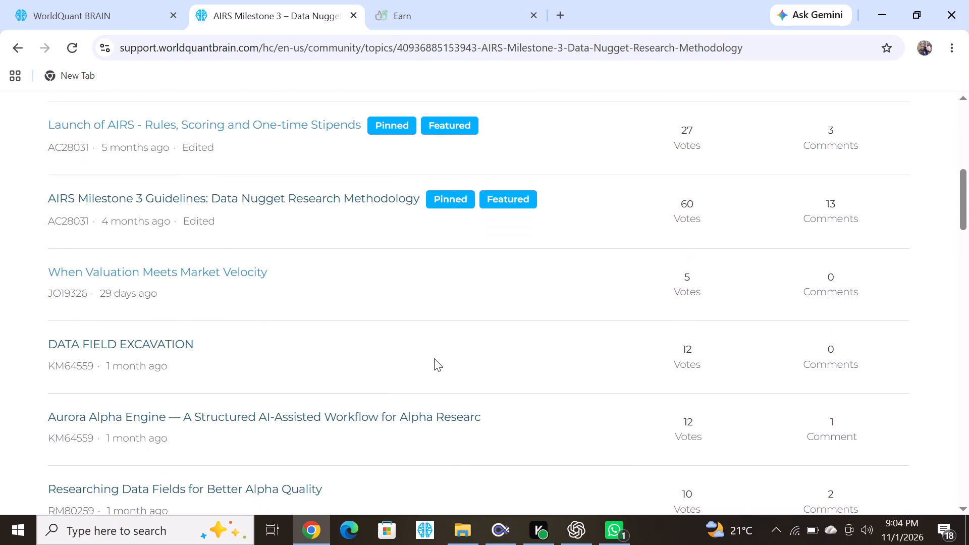
{"action": "scroll", "coordinate": [434, 358], "scroll_direction": "down", "scroll_amount": 2}
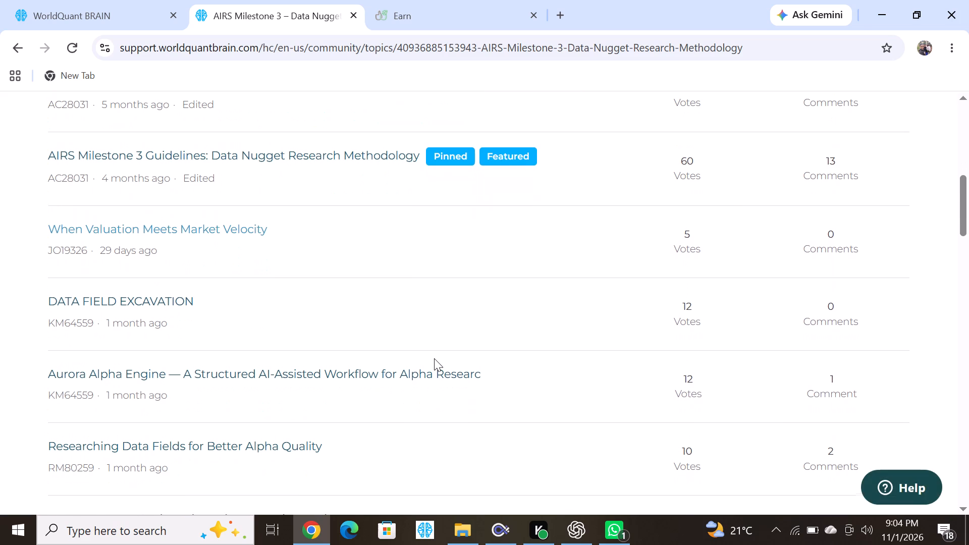
{"action": "scroll", "coordinate": [434, 358], "scroll_direction": "down", "scroll_amount": 3}
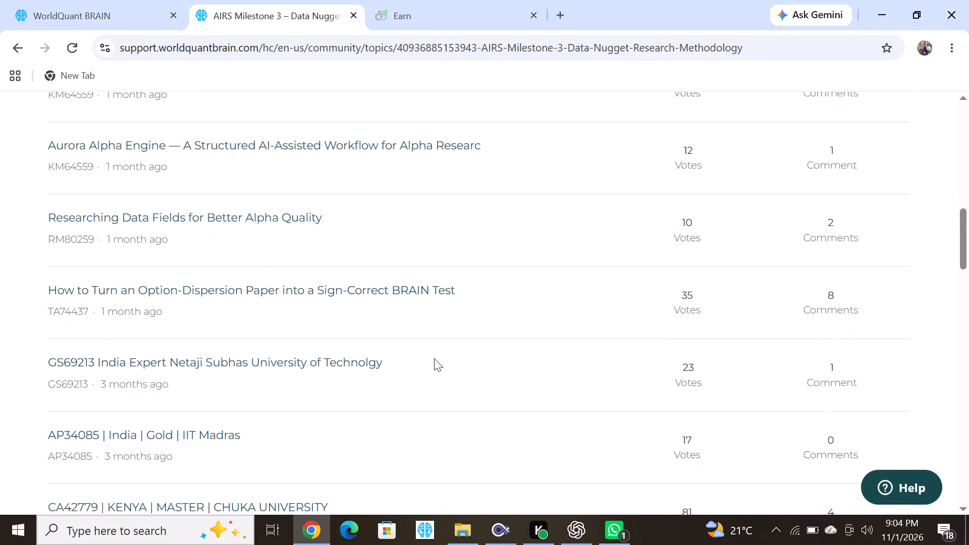
{"action": "scroll", "coordinate": [434, 358], "scroll_direction": "down", "scroll_amount": 2}
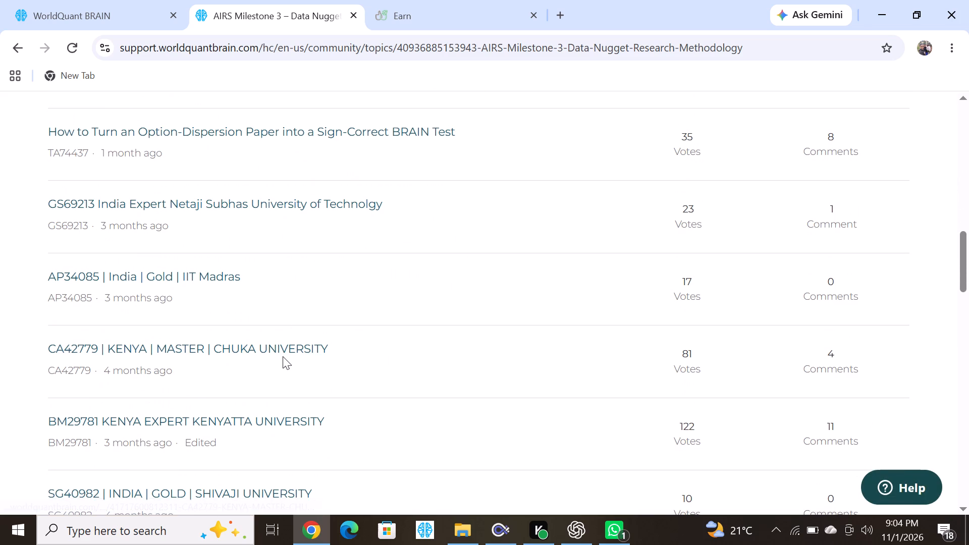
{"action": "left_click", "coordinate": [274, 421]}
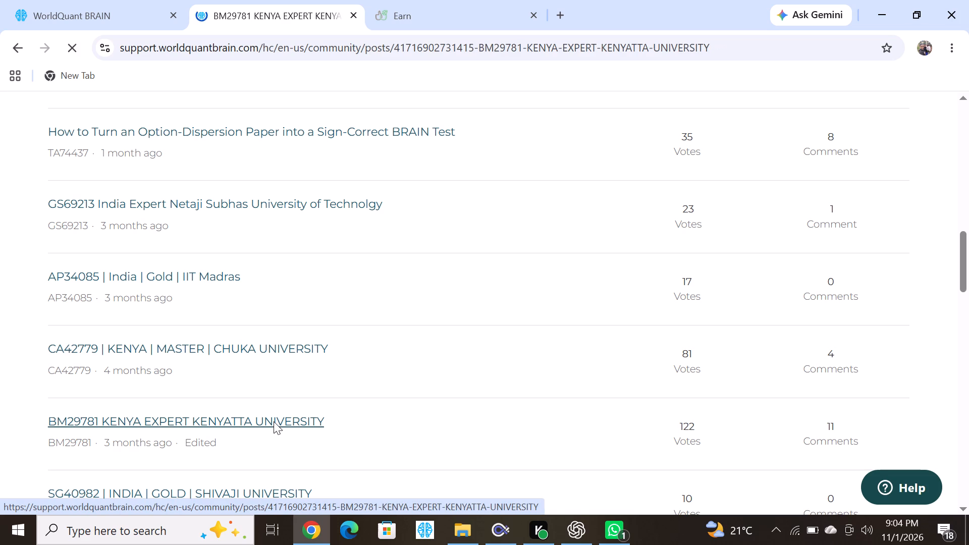
Read the post's Data Nugget 1 for the USA region, including its expression, reasoning, pseudocode and yearly performance table.
{"action": "scroll", "coordinate": [292, 387], "scroll_direction": "down", "scroll_amount": 1}
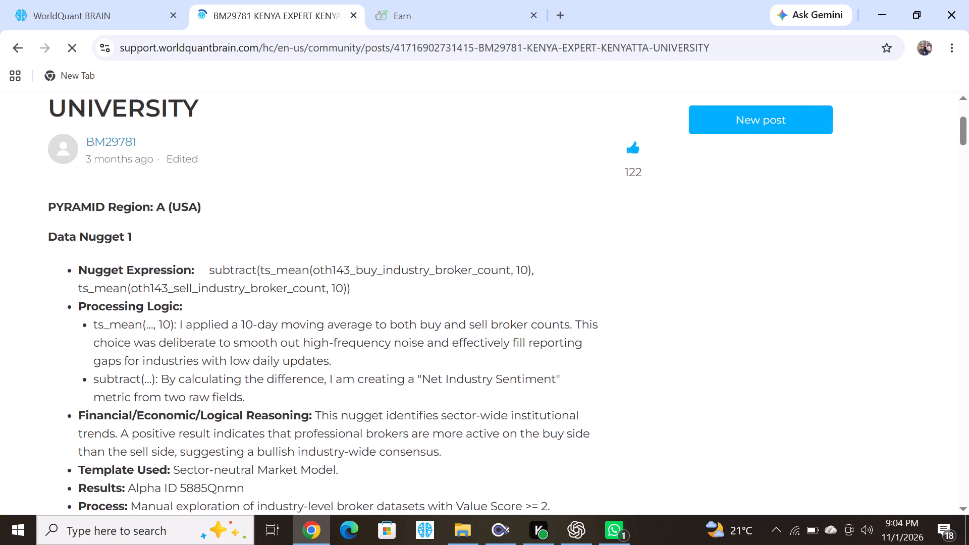
{"action": "scroll", "coordinate": [292, 387], "scroll_direction": "down", "scroll_amount": 1}
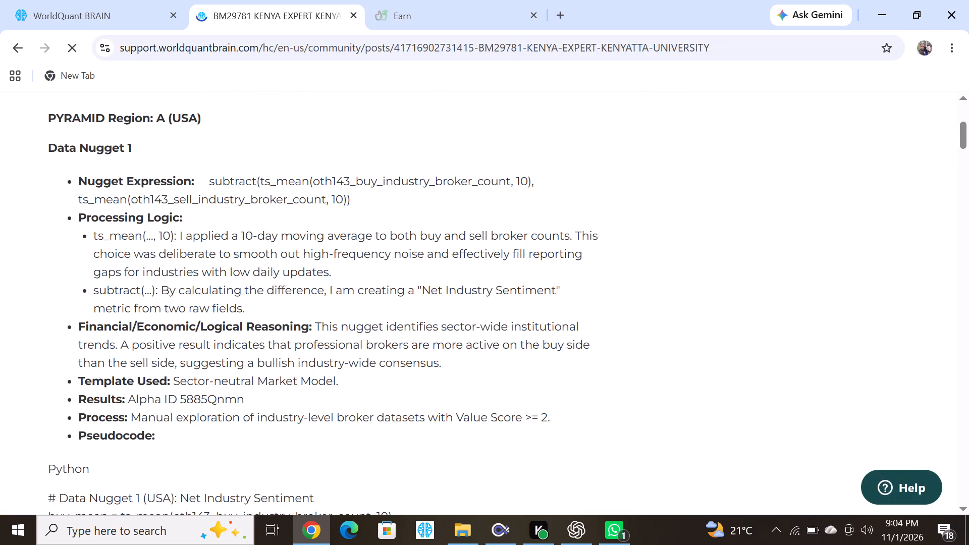
{"action": "scroll", "coordinate": [292, 387], "scroll_direction": "down", "scroll_amount": 2}
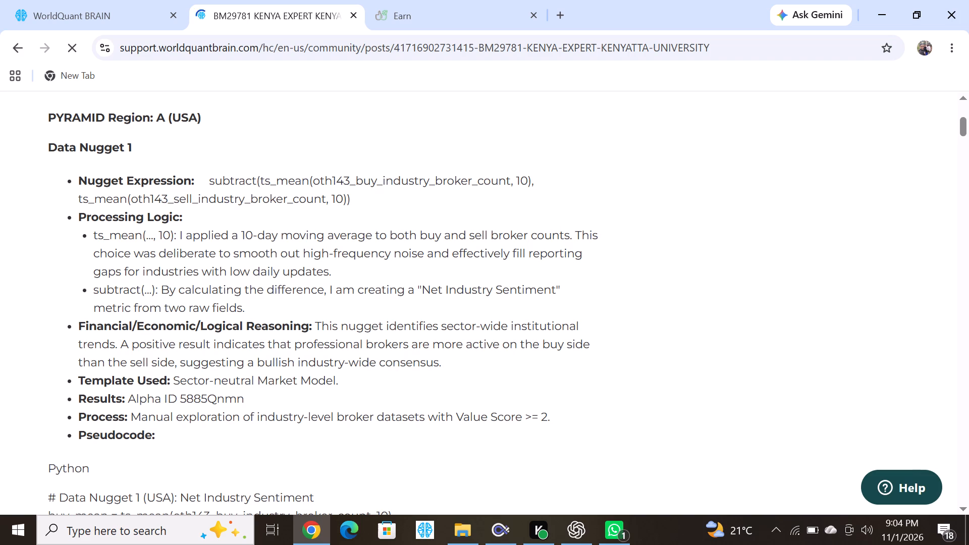
{"action": "scroll", "coordinate": [292, 387], "scroll_direction": "down", "scroll_amount": 2}
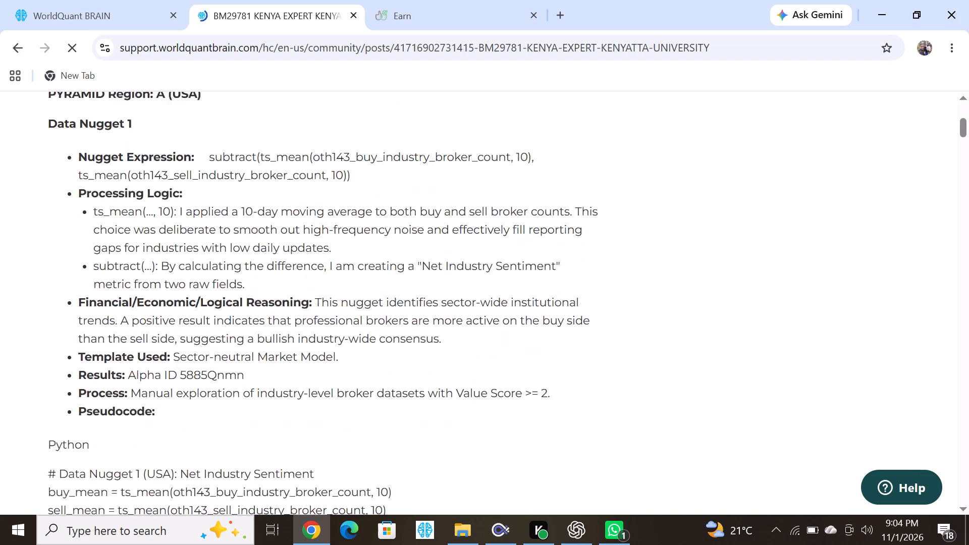
{"action": "scroll", "coordinate": [292, 387], "scroll_direction": "down", "scroll_amount": 2}
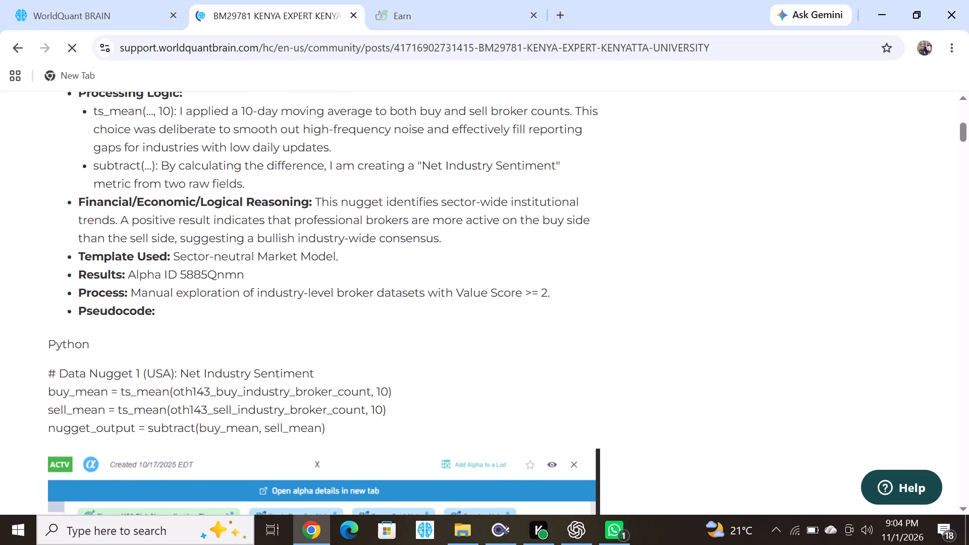
{"action": "scroll", "coordinate": [292, 387], "scroll_direction": "down", "scroll_amount": 1}
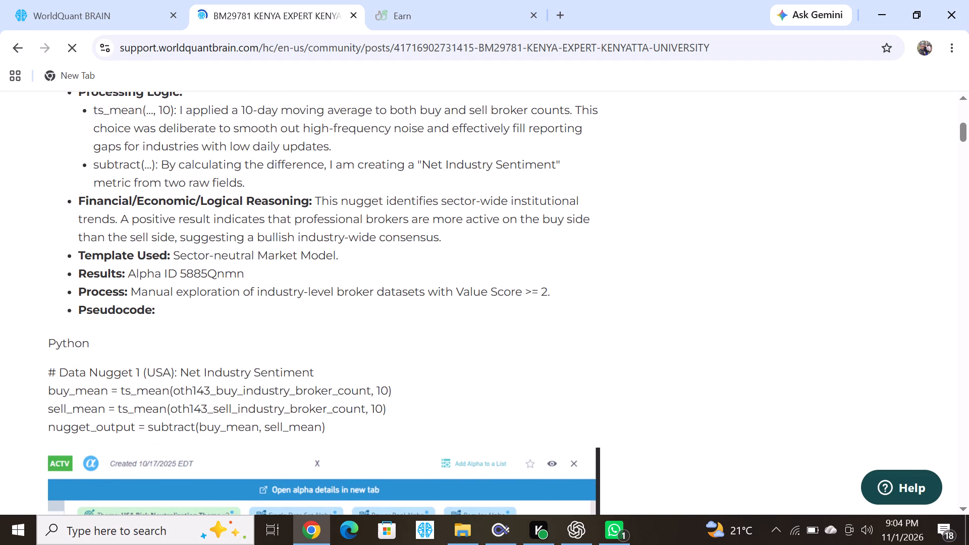
{"action": "scroll", "coordinate": [292, 387], "scroll_direction": "down", "scroll_amount": 2}
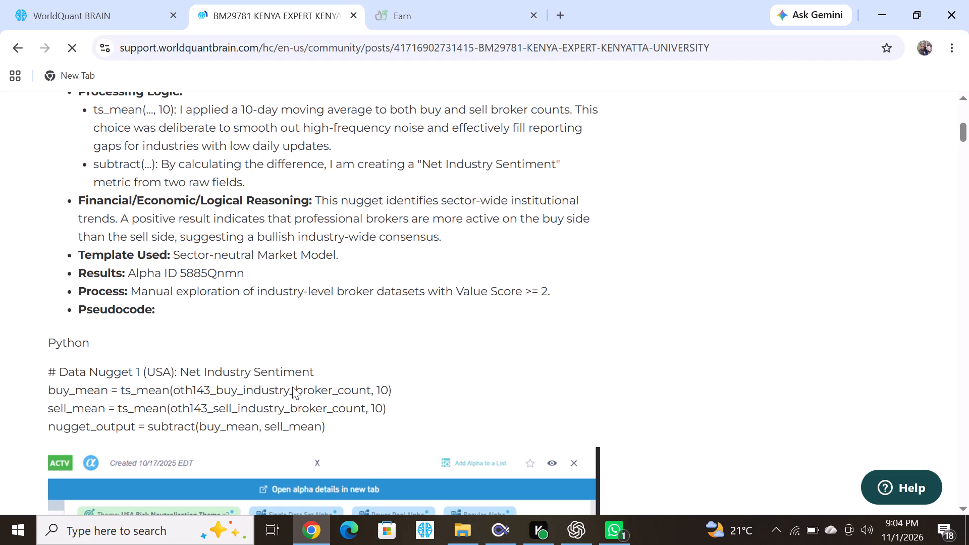
{"action": "scroll", "coordinate": [290, 381], "scroll_direction": "down", "scroll_amount": 3}
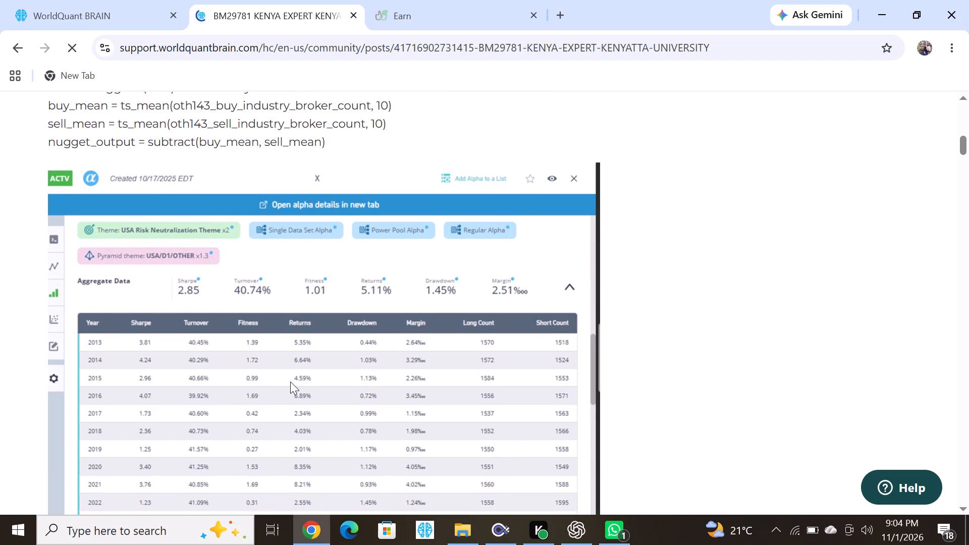
Examine the post's remaining USA data nuggets and the first GLB nugget, with their expressions and pseudocode.
{"action": "scroll", "coordinate": [290, 381], "scroll_direction": "down", "scroll_amount": 5}
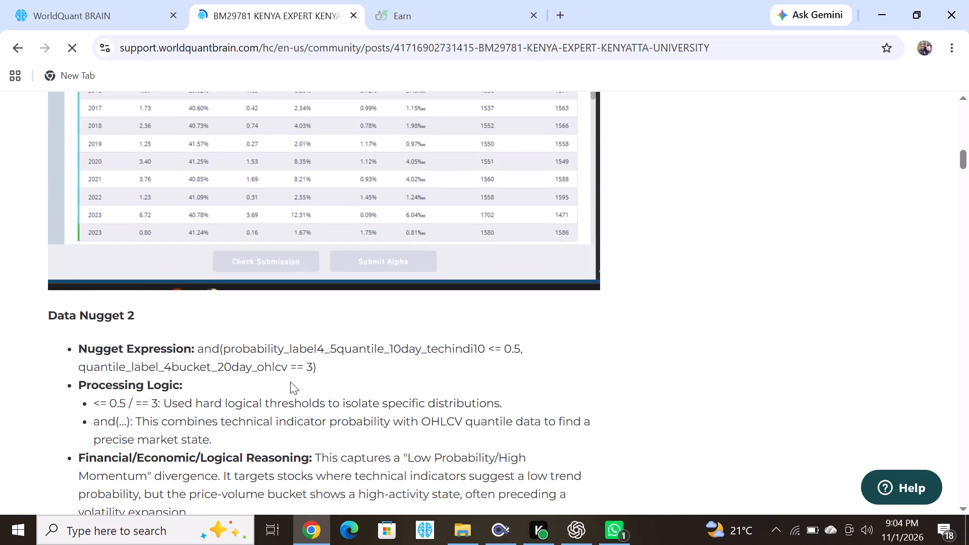
{"action": "scroll", "coordinate": [290, 381], "scroll_direction": "down", "scroll_amount": 3}
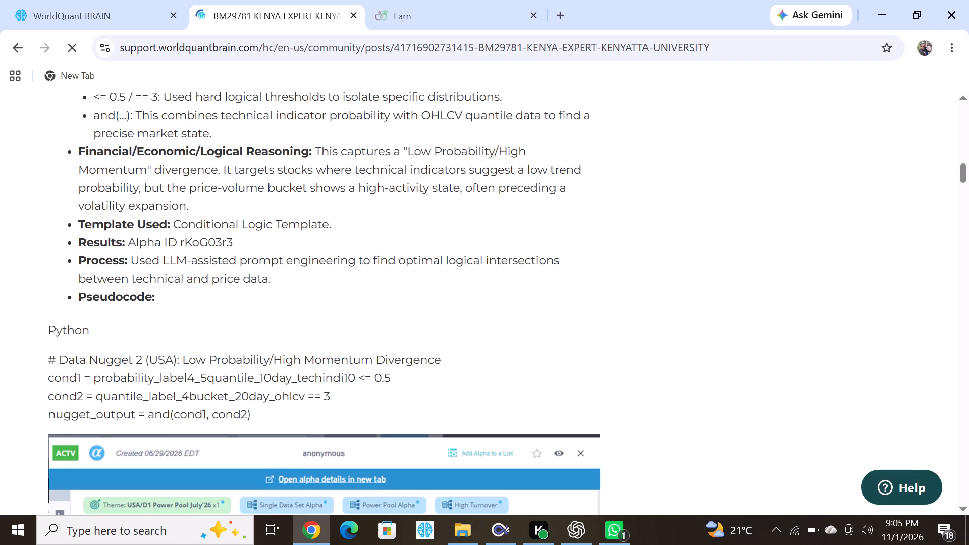
{"action": "scroll", "coordinate": [290, 381], "scroll_direction": "down", "scroll_amount": 2}
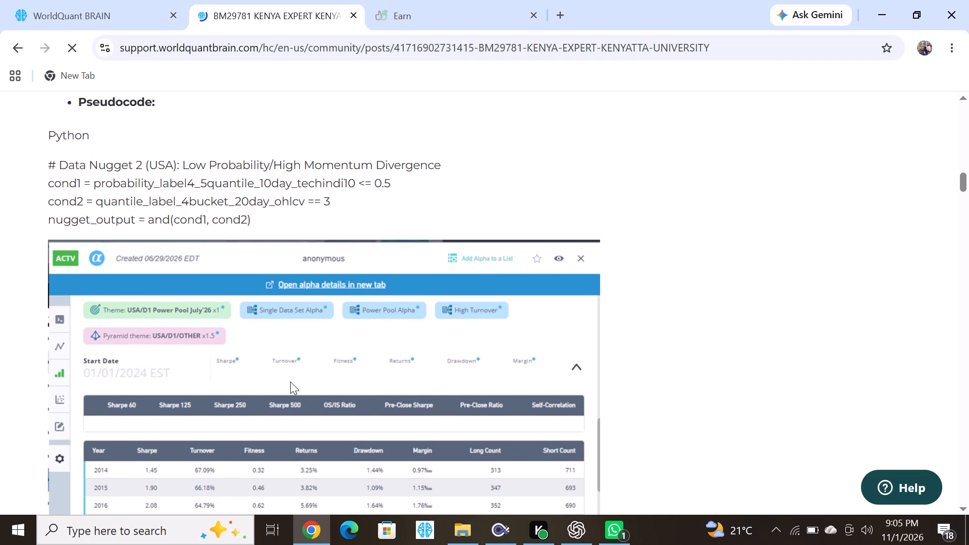
{"action": "scroll", "coordinate": [290, 381], "scroll_direction": "down", "scroll_amount": 6}
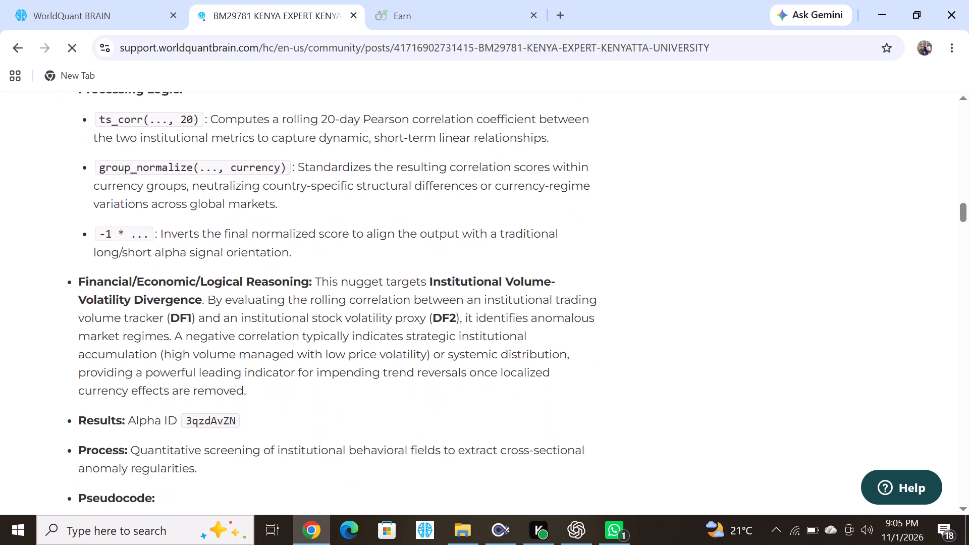
{"action": "scroll", "coordinate": [290, 381], "scroll_direction": "down", "scroll_amount": 7}
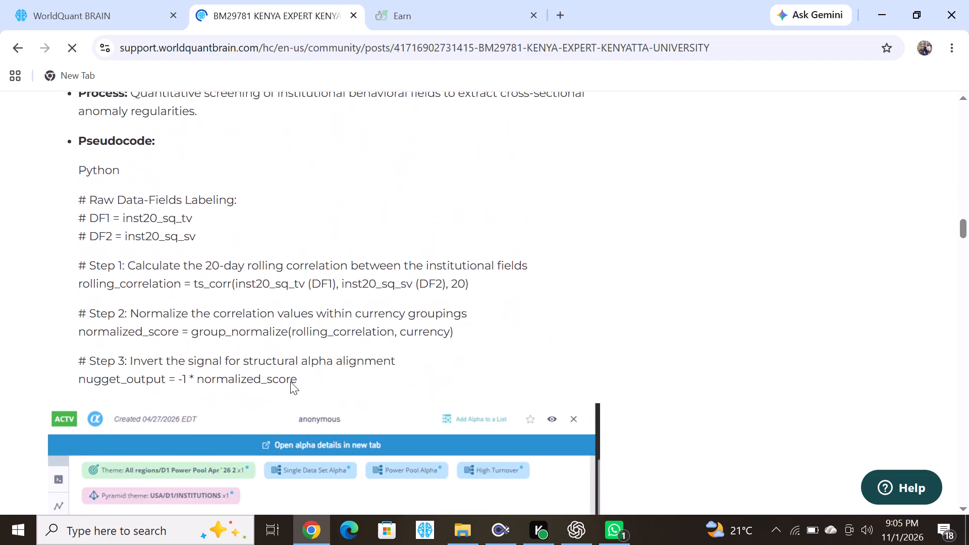
{"action": "scroll", "coordinate": [290, 381], "scroll_direction": "down", "scroll_amount": 7}
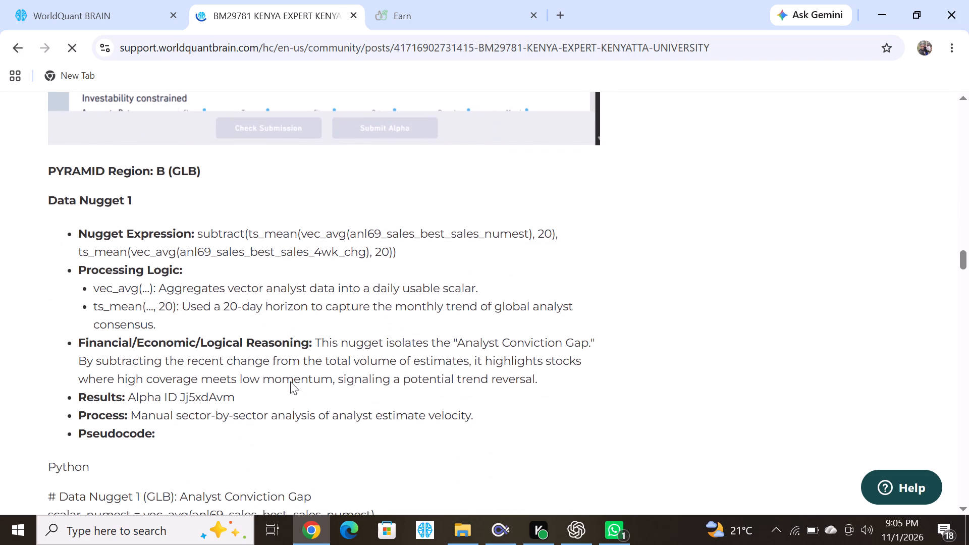
{"action": "scroll", "coordinate": [290, 381], "scroll_direction": "down", "scroll_amount": 3}
Copy USA Data Nugget 1's expression, subtract(ts_mean(oth143_buy_industry_broker_count, 10), ts_mean(oth143_sell_industry_broker_count, 10)), from the post into the empty BRAIN simulation editor.
{"action": "scroll", "coordinate": [290, 381], "scroll_direction": "up", "scroll_amount": 2}
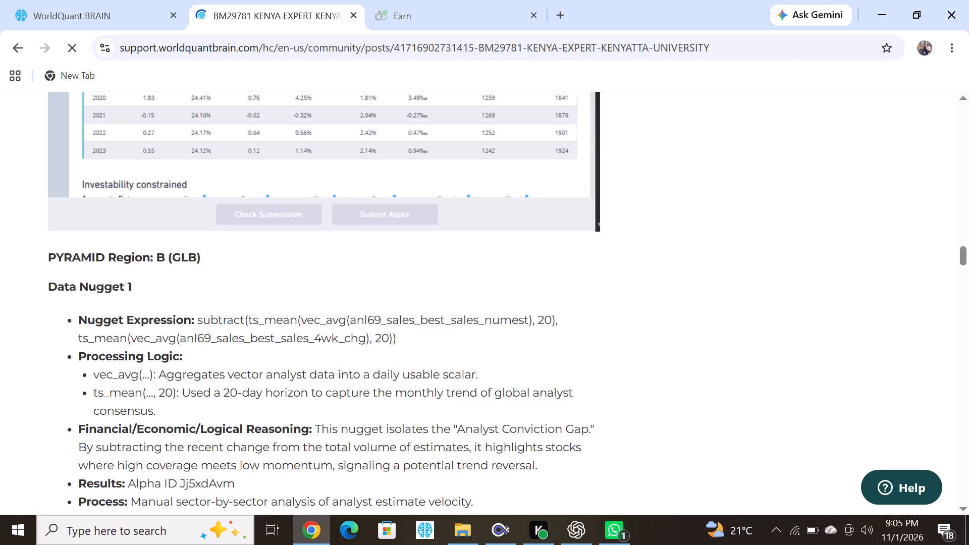
{"action": "scroll", "coordinate": [290, 381], "scroll_direction": "up", "scroll_amount": 20}
{"action": "scroll", "coordinate": [290, 381], "scroll_direction": "up", "scroll_amount": 2}
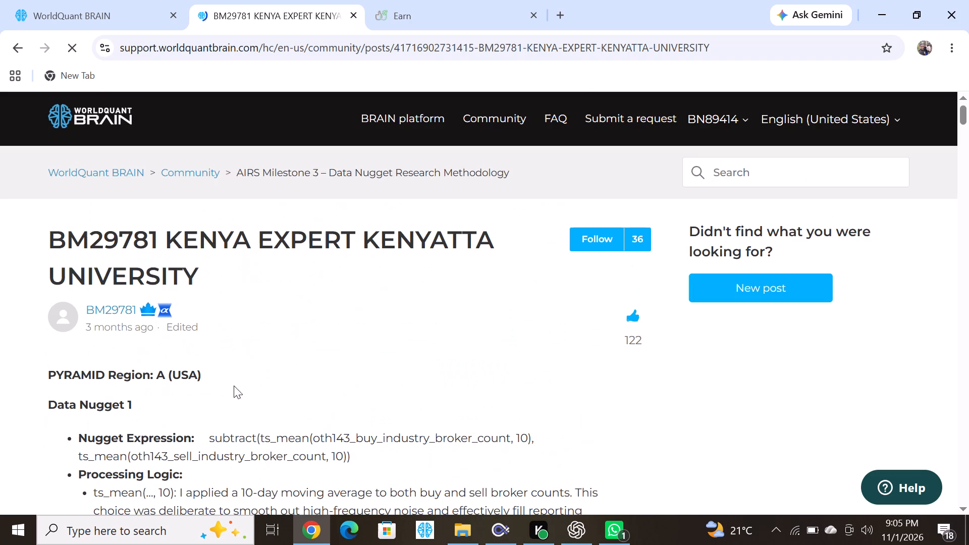
{"action": "scroll", "coordinate": [231, 386], "scroll_direction": "down", "scroll_amount": 2}
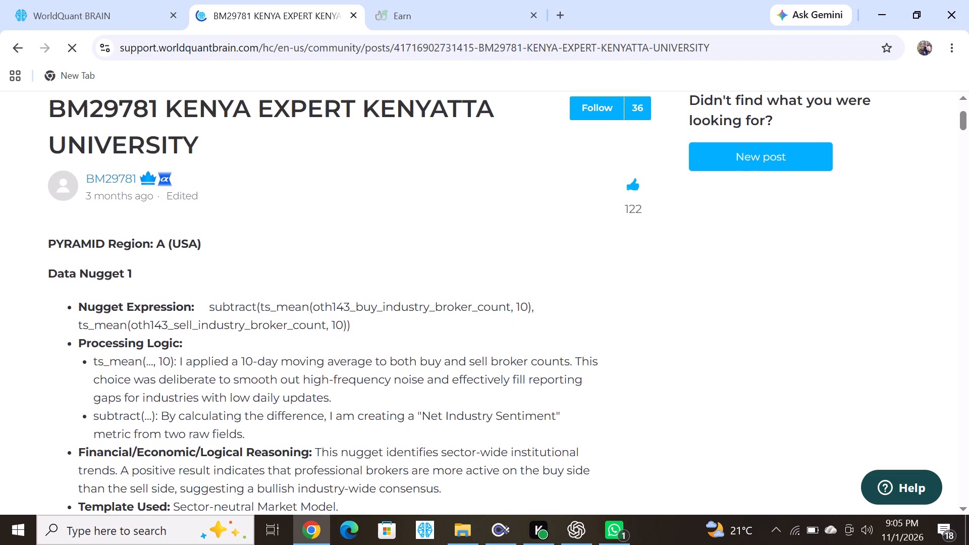
{"action": "left_click_drag", "start_coordinate": [207, 303], "coordinate": [312, 315]}
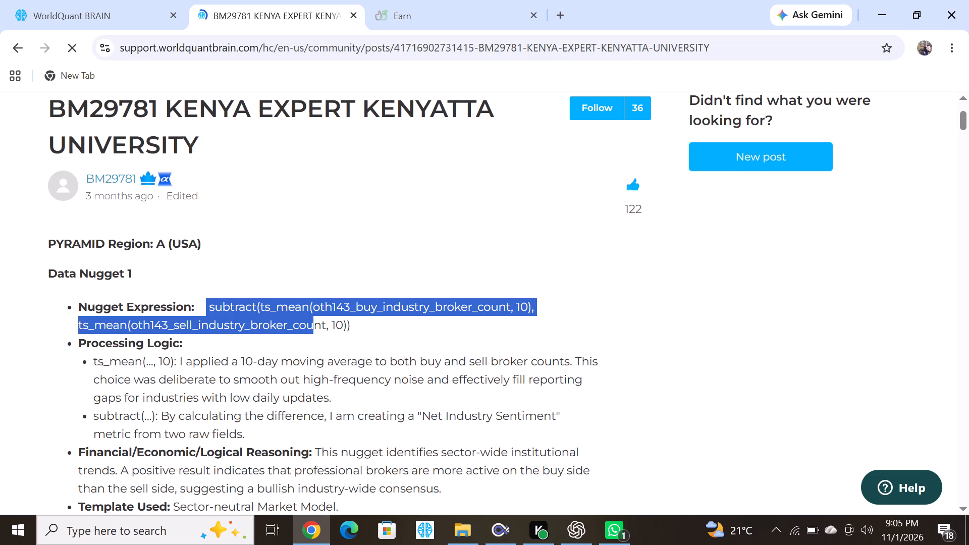
{"action": "left_click_drag", "start_coordinate": [364, 317], "coordinate": [203, 304]}
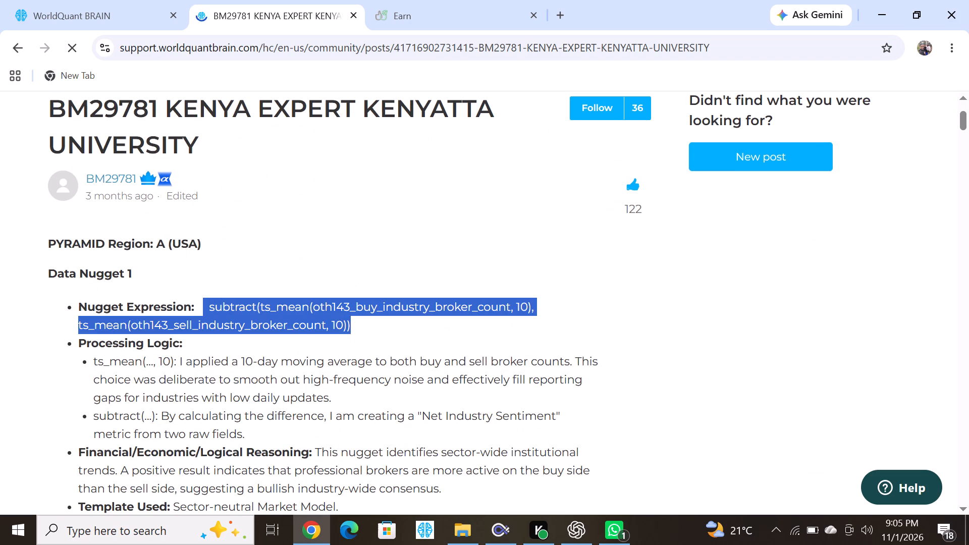
{"action": "right_click", "coordinate": [222, 309]}
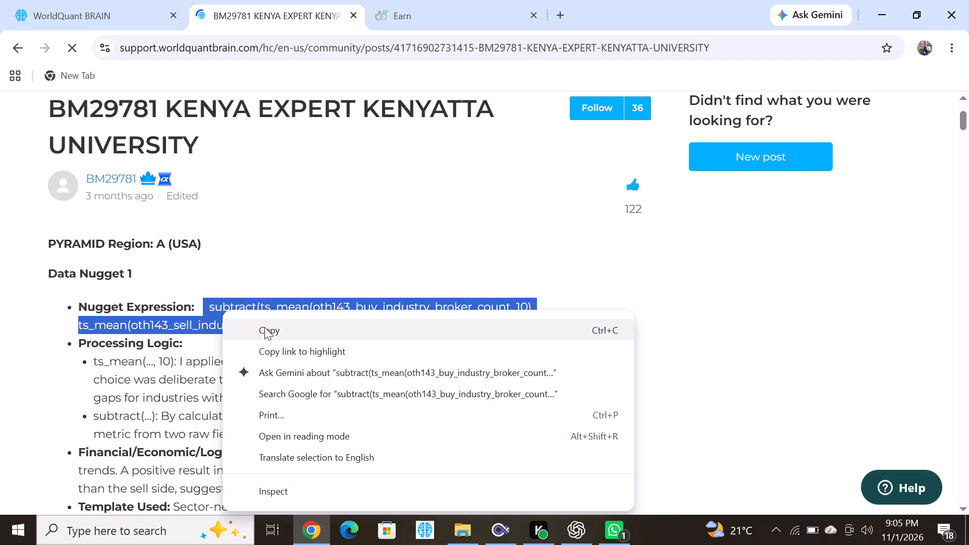
{"action": "left_click", "coordinate": [264, 327]}
{"action": "left_click", "coordinate": [86, 14]}
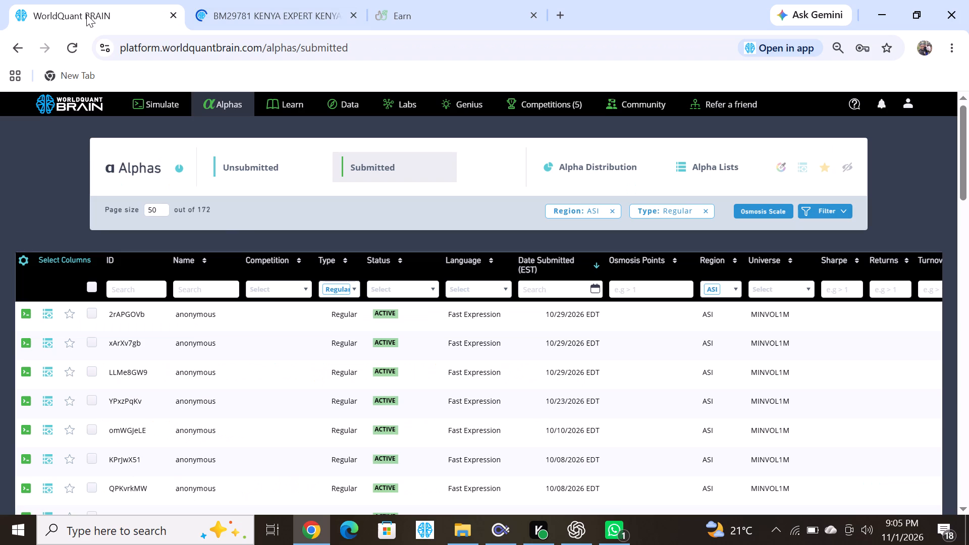
{"action": "left_click", "coordinate": [164, 102]}
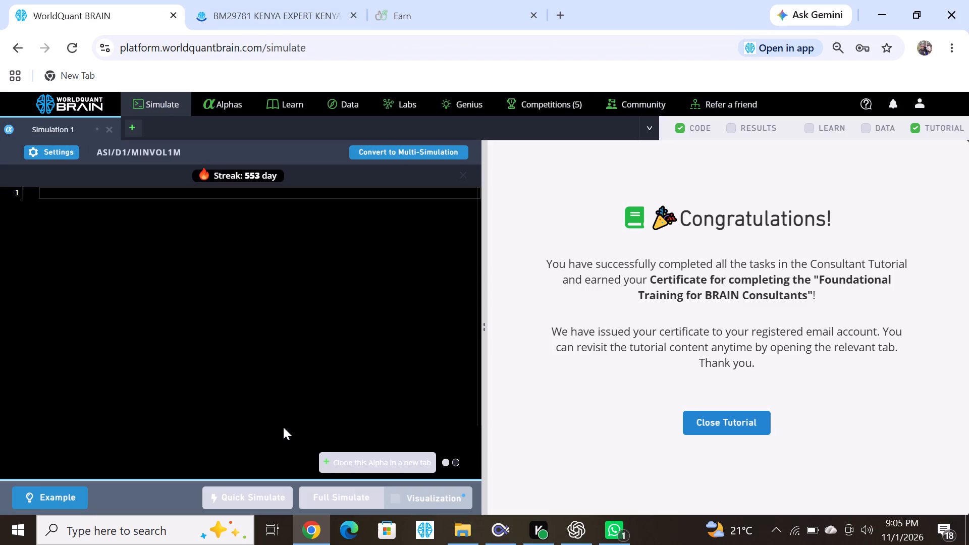
{"action": "key", "text": "ctrl+v"}
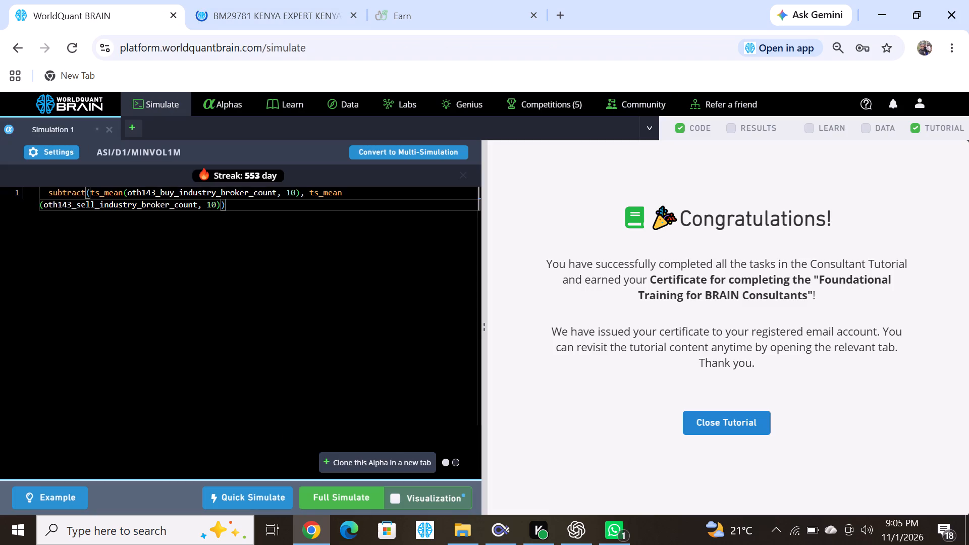
Set the simulation region to USA with the TOP3000 universe and run a full simulation.
{"action": "left_click", "coordinate": [60, 152]}
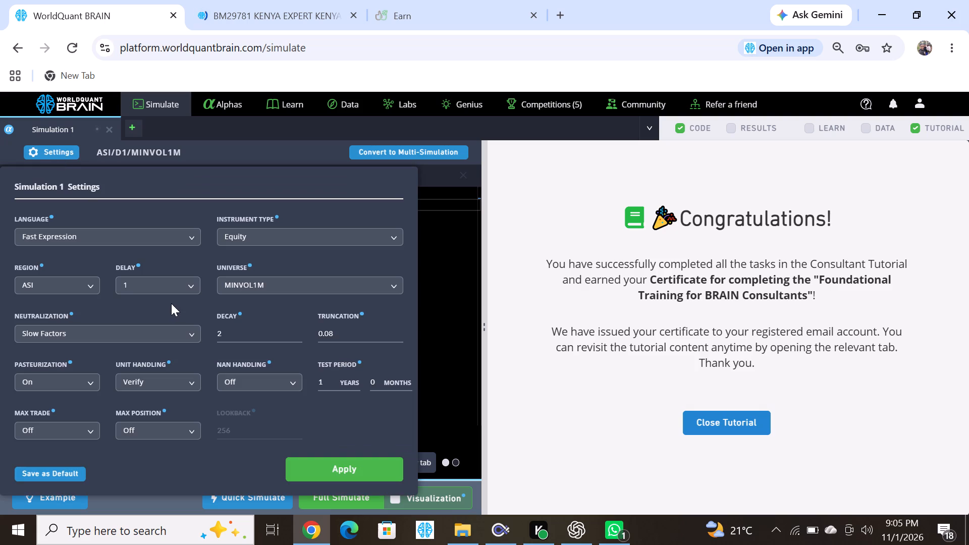
{"action": "left_click", "coordinate": [88, 282]}
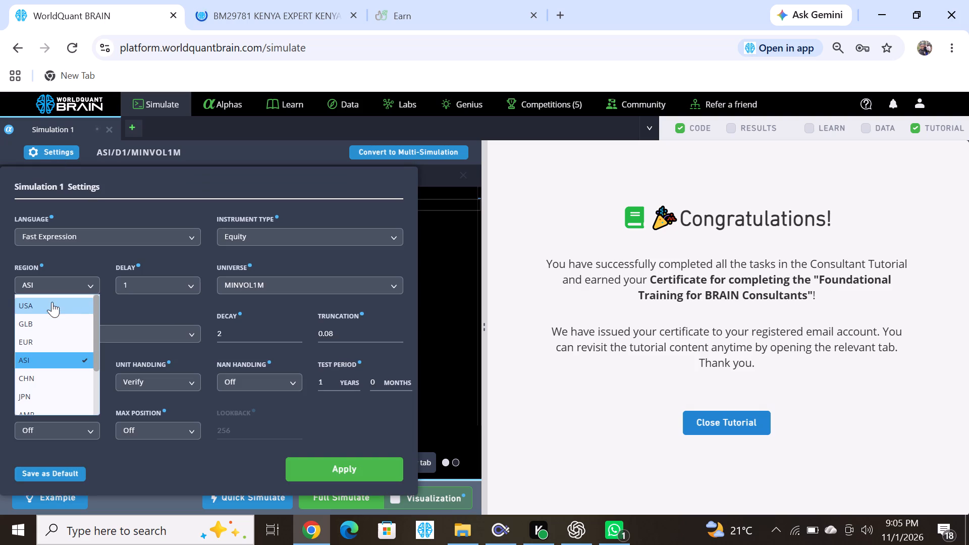
{"action": "left_click", "coordinate": [52, 302]}
{"action": "left_click", "coordinate": [341, 469]}
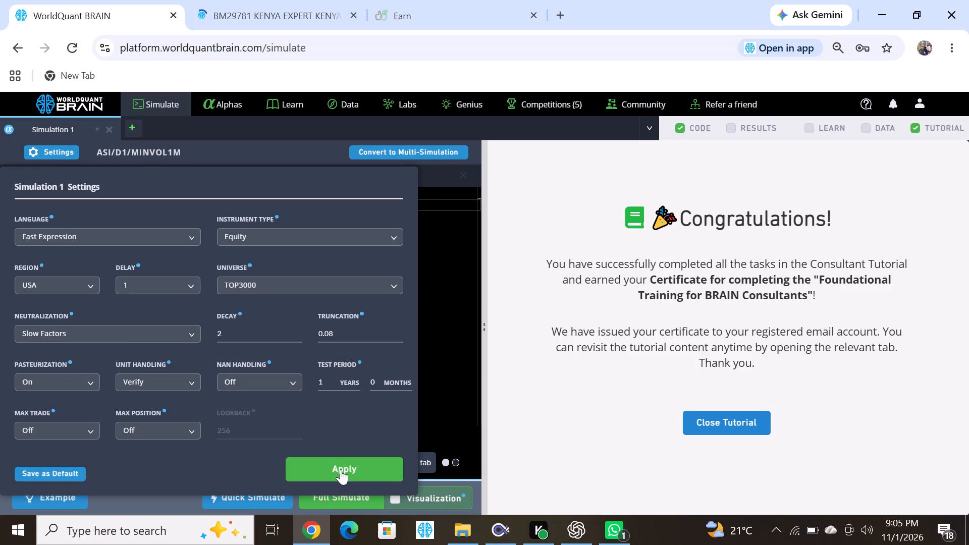
{"action": "left_click", "coordinate": [347, 499]}
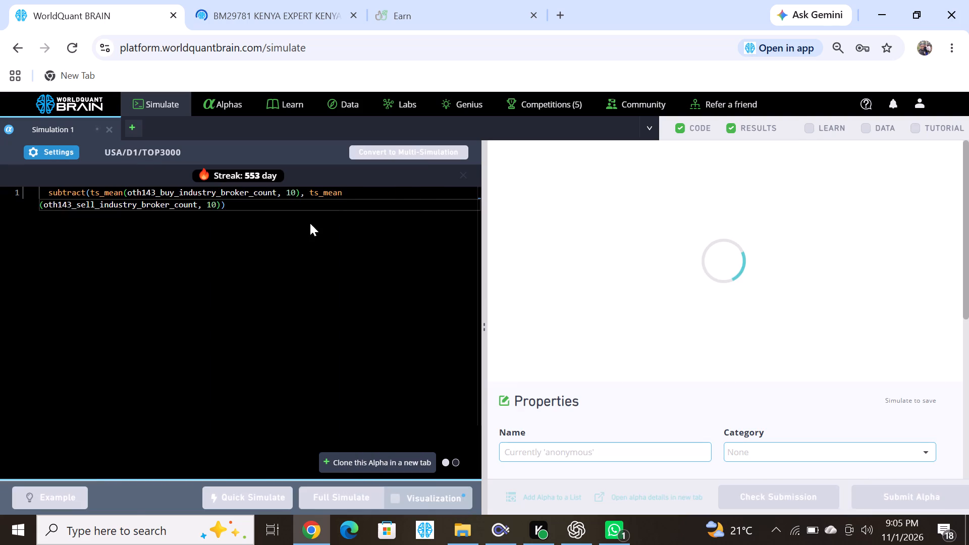
Copy USA Data Nugget 2's expression, and(probability_label4_5quantile_10day_techindi10 <= 0.5, quantile_label_4bucket_20day_ohlcv == 3), from the community post.
{"action": "left_click", "coordinate": [275, 1]}
{"action": "scroll", "coordinate": [293, 239], "scroll_direction": "down", "scroll_amount": 3}
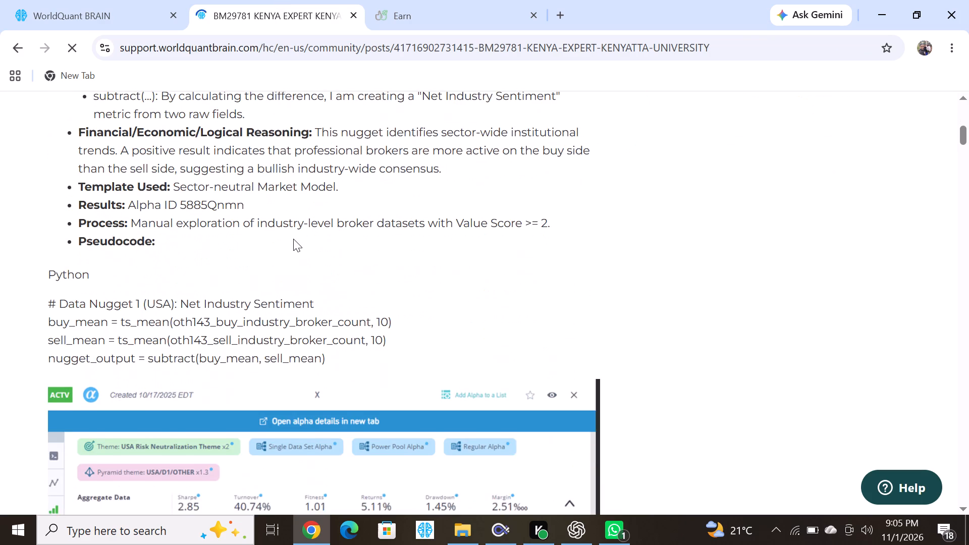
{"action": "scroll", "coordinate": [293, 239], "scroll_direction": "down", "scroll_amount": 6}
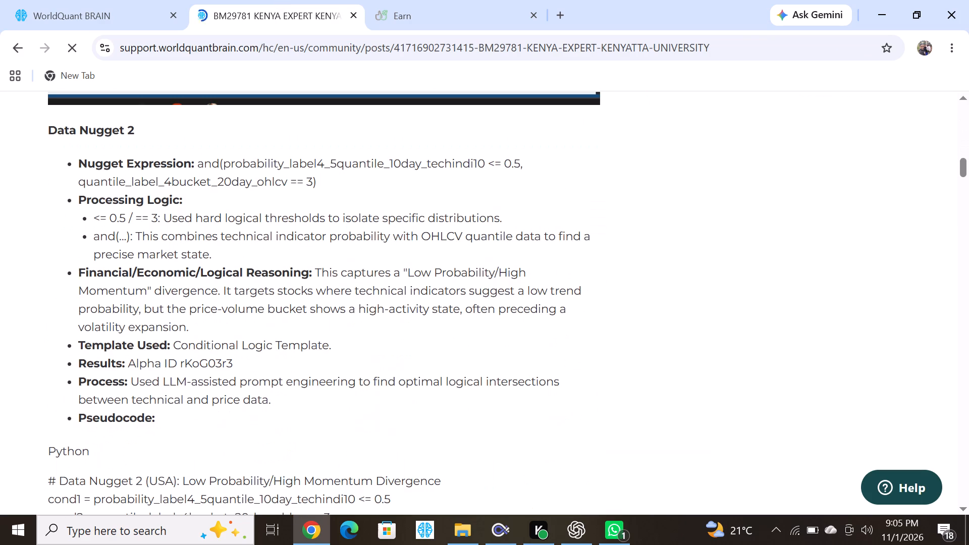
{"action": "scroll", "coordinate": [293, 239], "scroll_direction": "down", "scroll_amount": 2}
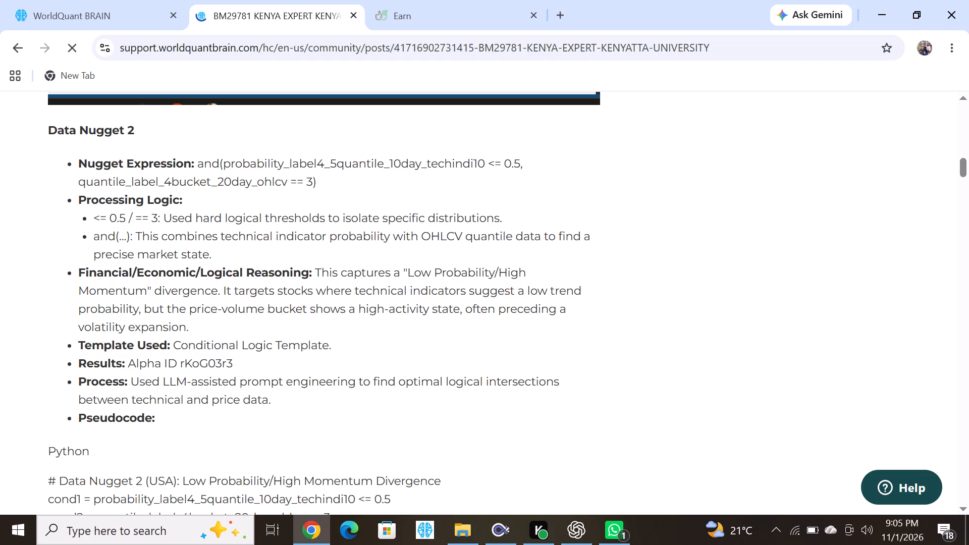
{"action": "left_click_drag", "start_coordinate": [198, 166], "coordinate": [326, 180]}
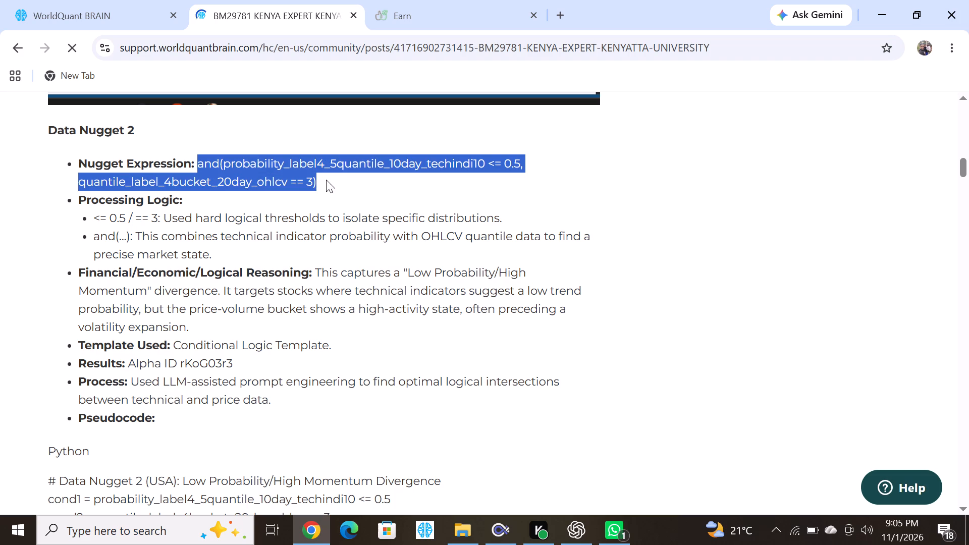
{"action": "right_click", "coordinate": [267, 167]}
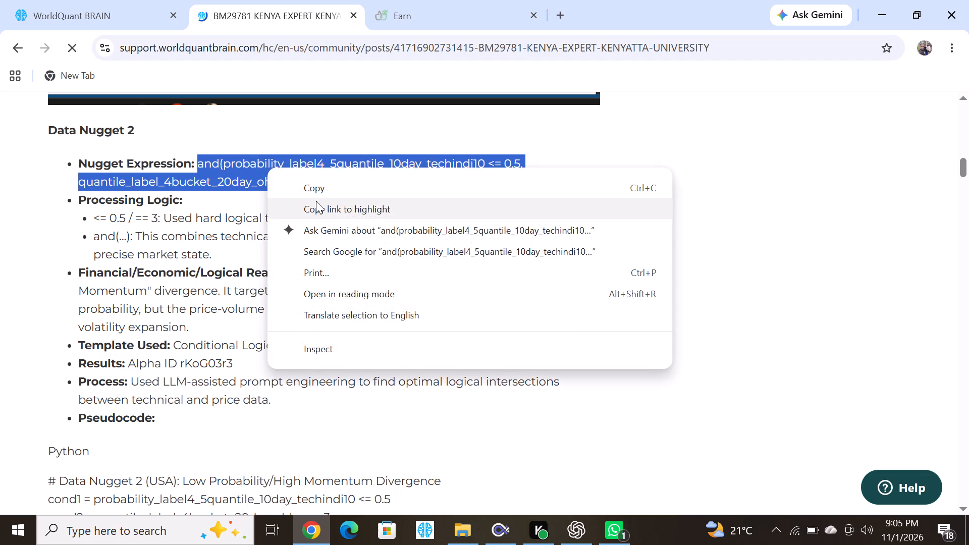
{"action": "left_click", "coordinate": [319, 190]}
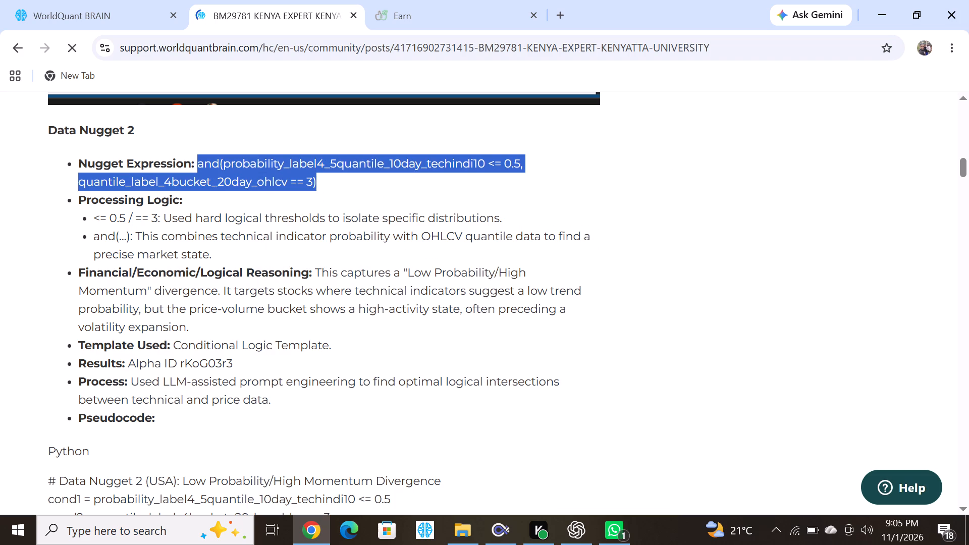
Clone the USA alpha into a new simulation, replacing its code with the copied Data Nugget 2 expression, and run a full simulation.
{"action": "left_click", "coordinate": [122, 1]}
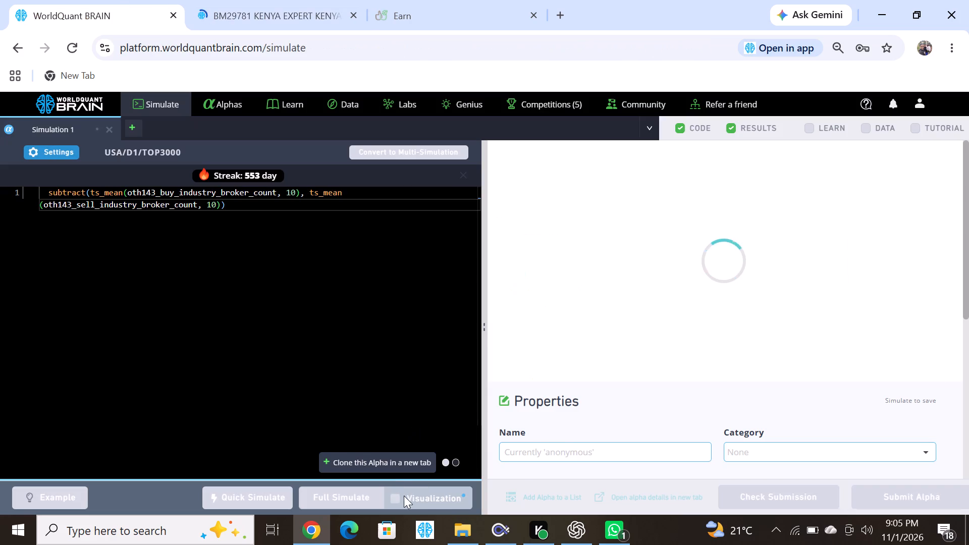
{"action": "left_click", "coordinate": [373, 457]}
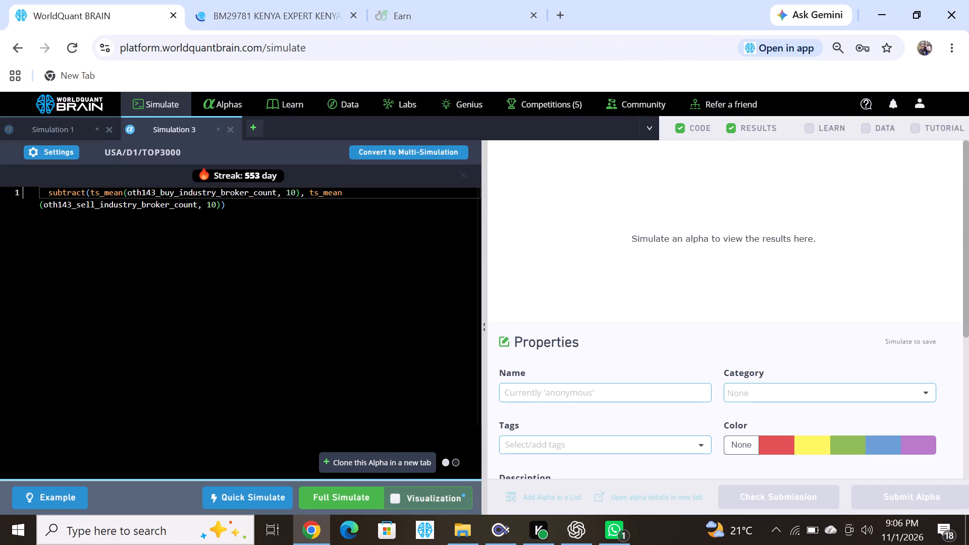
{"action": "left_click_drag", "start_coordinate": [224, 206], "coordinate": [16, 191]}
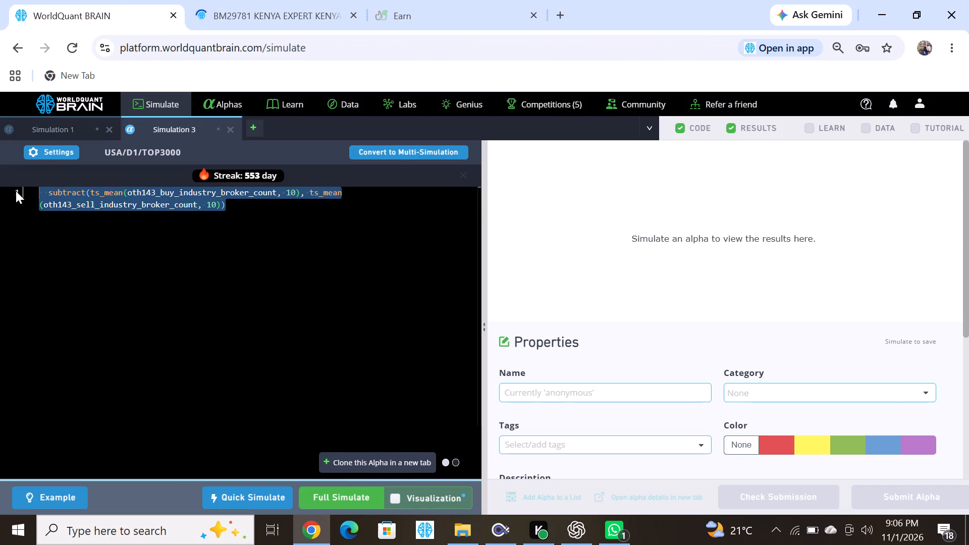
{"action": "key", "text": "ctrl+v"}
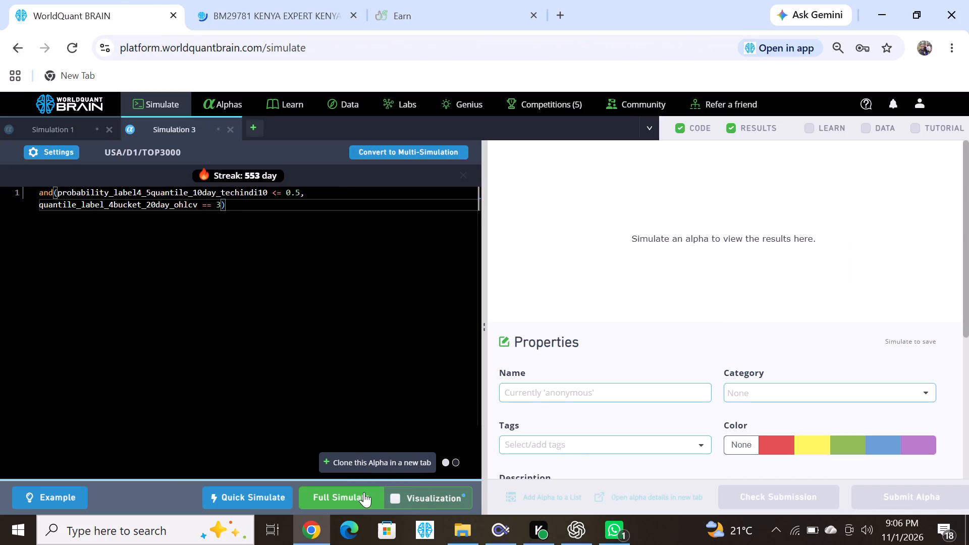
{"action": "left_click", "coordinate": [361, 497]}
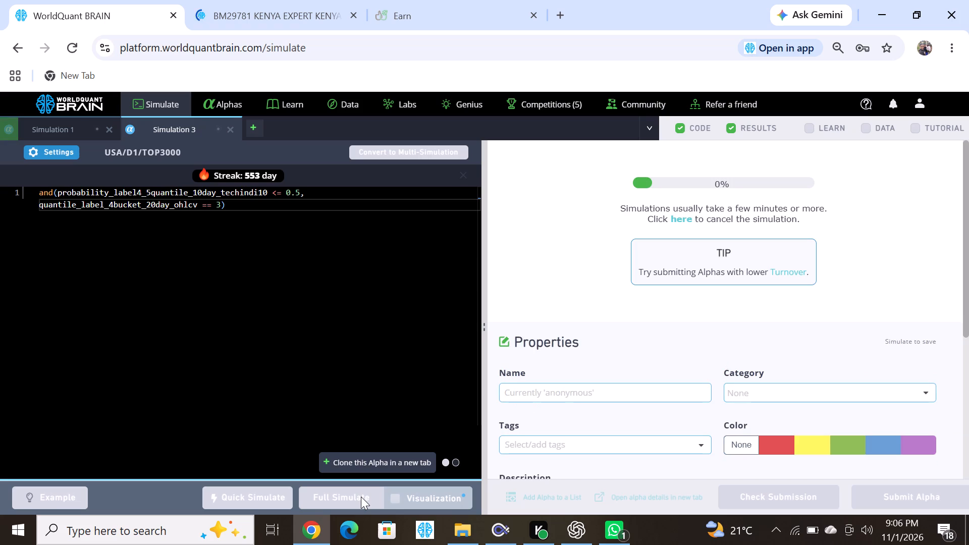
Copy GLB Data Nugget 1's expression, subtract(ts_mean(vec_avg(anl69_sales_best_sales_numest), 20), ts_mean(vec_avg(anl69_sales_best_sales_4wk_chg), 20)), from the community post.
{"action": "left_click", "coordinate": [275, 18]}
{"action": "scroll", "coordinate": [382, 306], "scroll_direction": "down", "scroll_amount": 4}
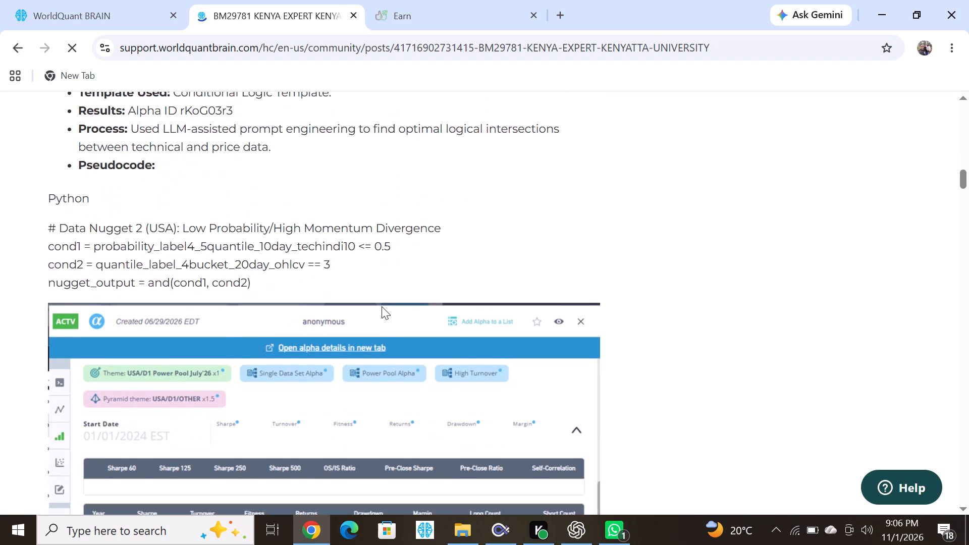
{"action": "scroll", "coordinate": [382, 306], "scroll_direction": "down", "scroll_amount": 7}
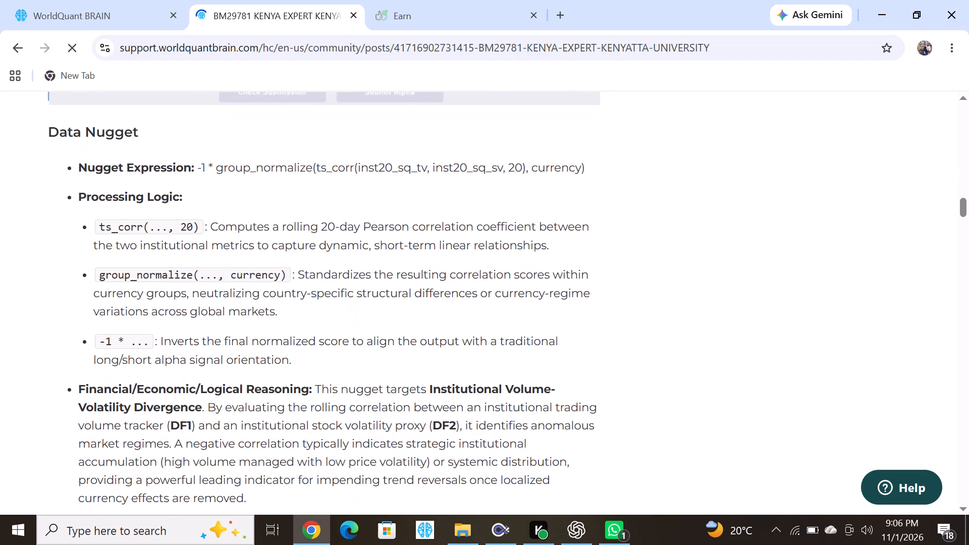
{"action": "scroll", "coordinate": [382, 306], "scroll_direction": "down", "scroll_amount": 1}
{"action": "scroll", "coordinate": [310, 305], "scroll_direction": "down", "scroll_amount": 5}
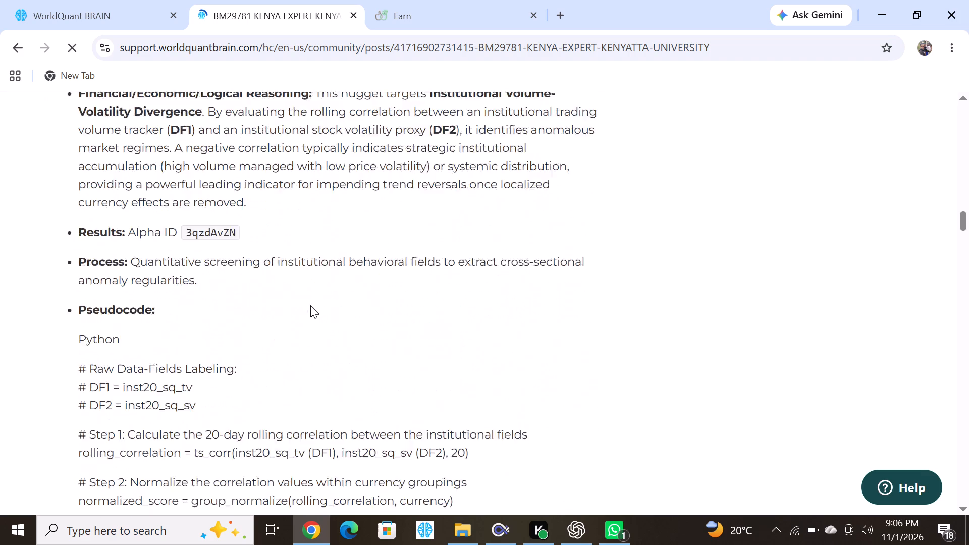
{"action": "scroll", "coordinate": [310, 305], "scroll_direction": "down", "scroll_amount": 10}
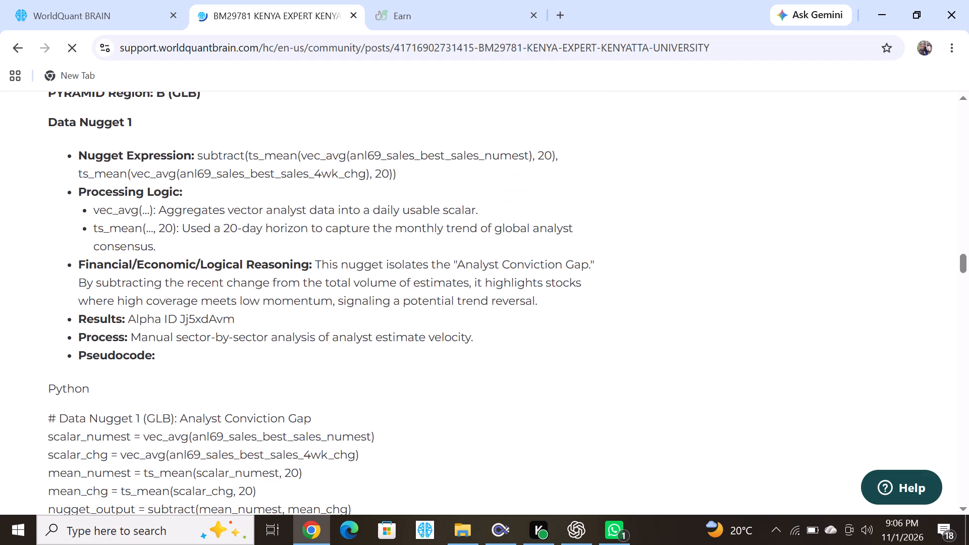
{"action": "left_click_drag", "start_coordinate": [196, 153], "coordinate": [448, 175]}
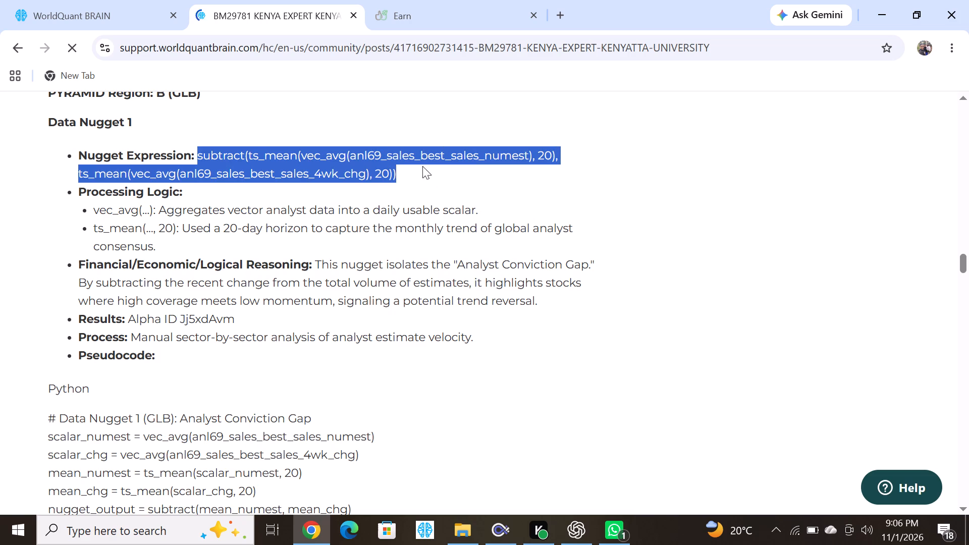
{"action": "right_click", "coordinate": [290, 167]}
{"action": "left_click", "coordinate": [336, 188]}
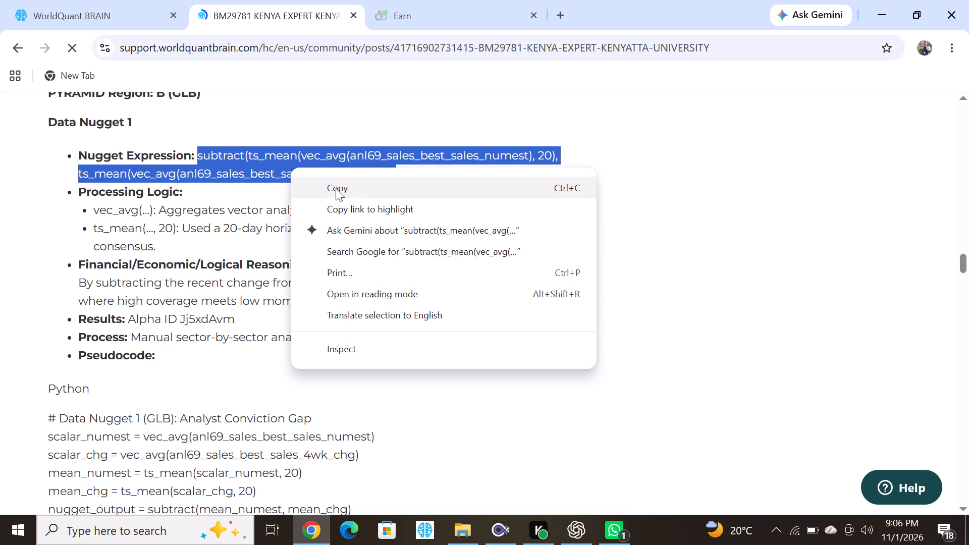
Clone the Data Nugget 2 alpha into a new simulation and replace its code with the copied GLB Data Nugget 1 expression.
{"action": "left_click", "coordinate": [126, 19]}
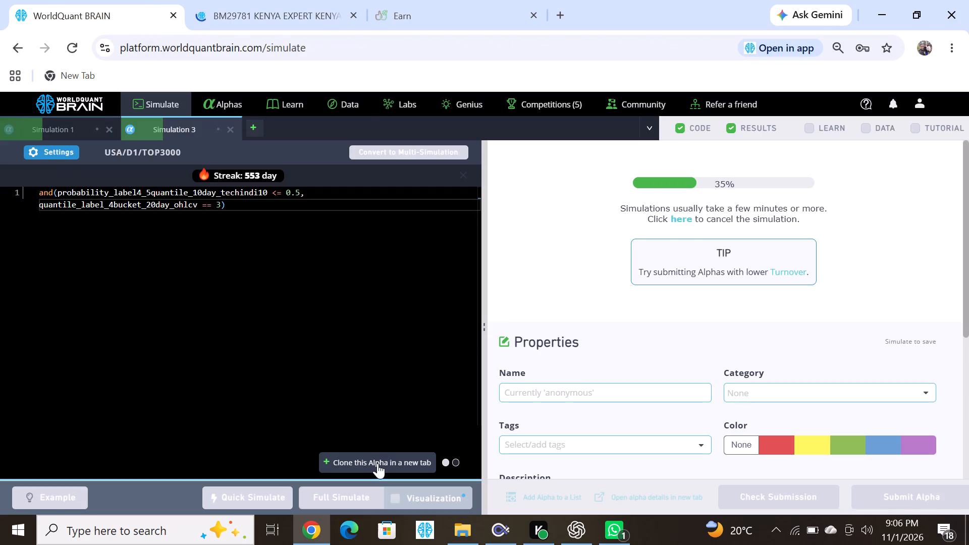
{"action": "left_click", "coordinate": [378, 463]}
{"action": "left_click_drag", "start_coordinate": [237, 210], "coordinate": [17, 182]}
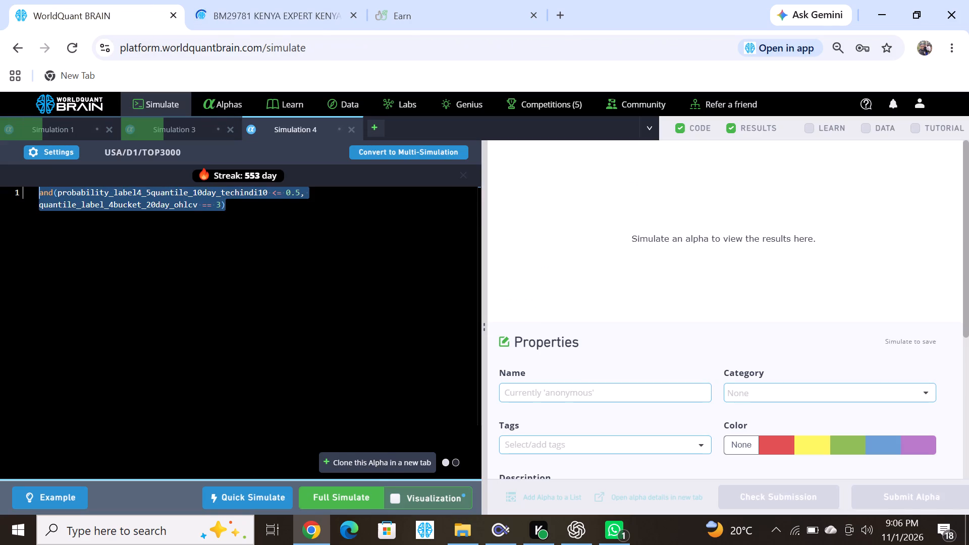
{"action": "left_click_drag", "start_coordinate": [17, 182], "coordinate": [4, 180]}
{"action": "key", "text": "ctrl+v"}
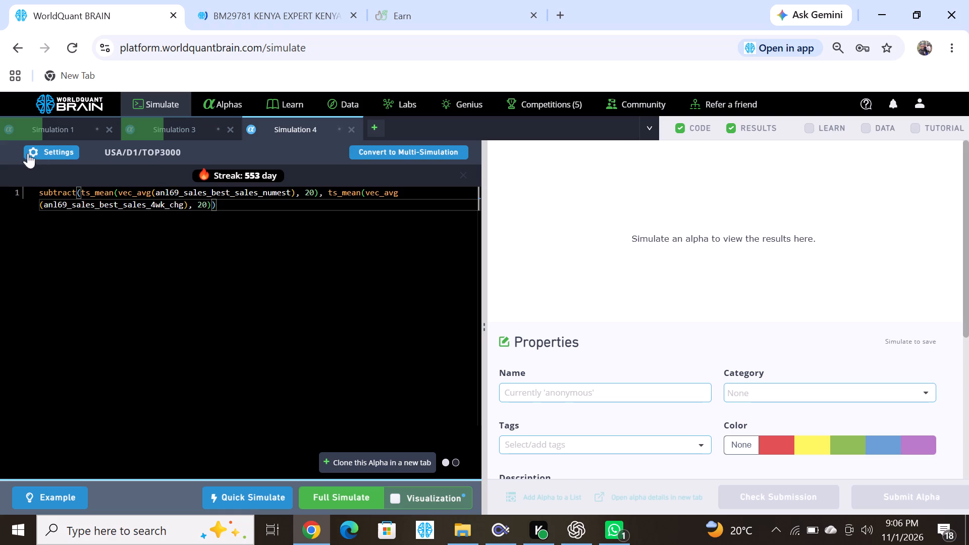
Set the cloned simulation's region to GLB and run a full simulation of the analyst sales expression.
{"action": "left_click", "coordinate": [57, 147]}
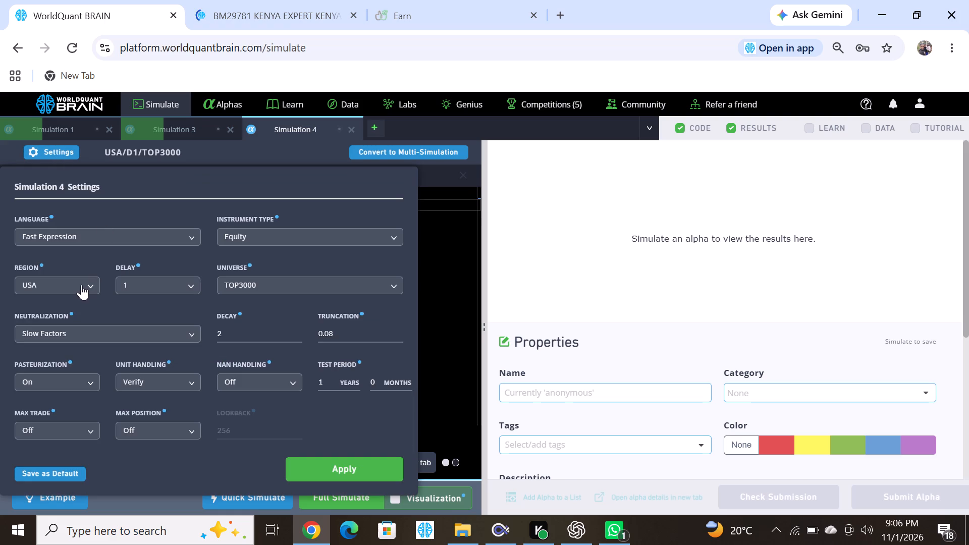
{"action": "left_click", "coordinate": [81, 285]}
{"action": "left_click", "coordinate": [58, 326]}
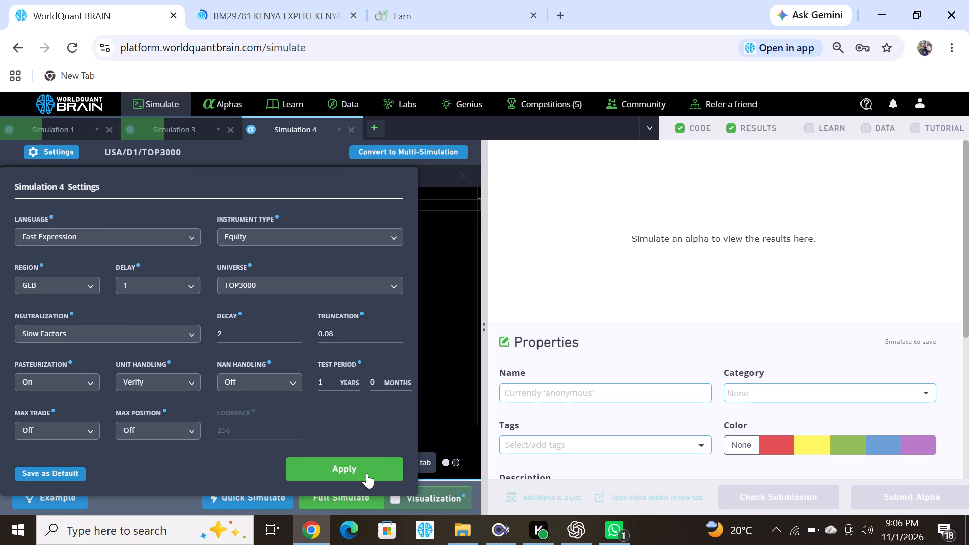
{"action": "left_click", "coordinate": [363, 473]}
{"action": "left_click", "coordinate": [359, 502]}
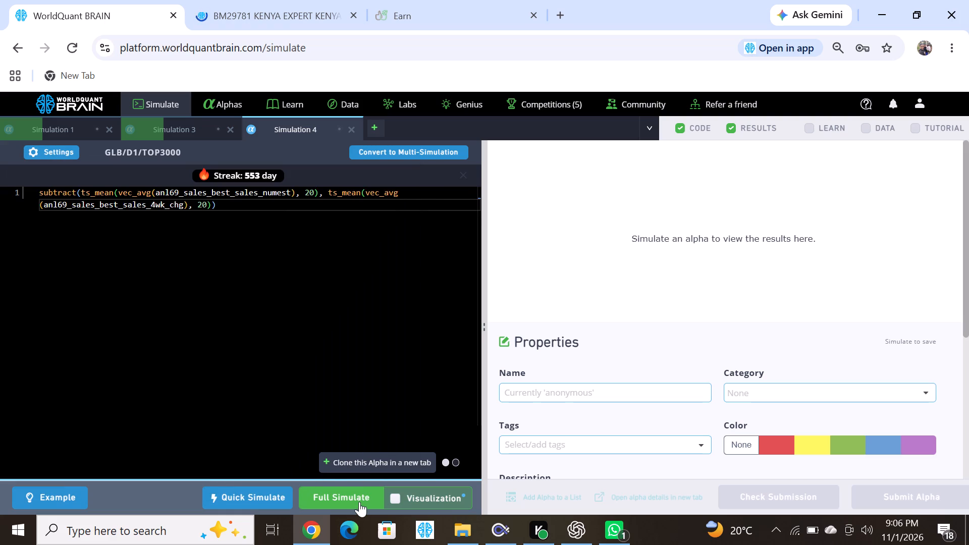
Examine the post's remaining GLB, ASI and EUR data nuggets, its conclusion and the submitted alphas summary down to the comments.
{"action": "left_click", "coordinate": [285, 3]}
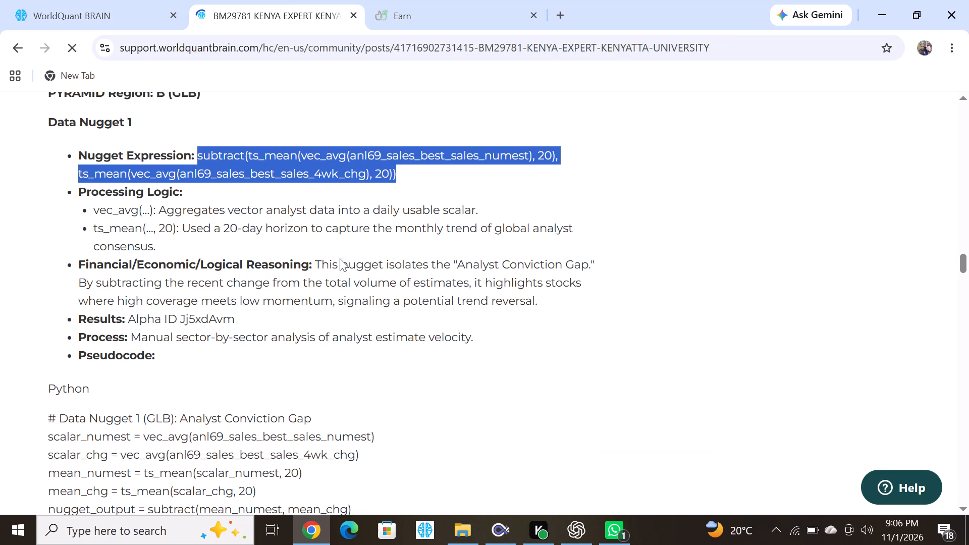
{"action": "scroll", "coordinate": [357, 293], "scroll_direction": "down", "scroll_amount": 9}
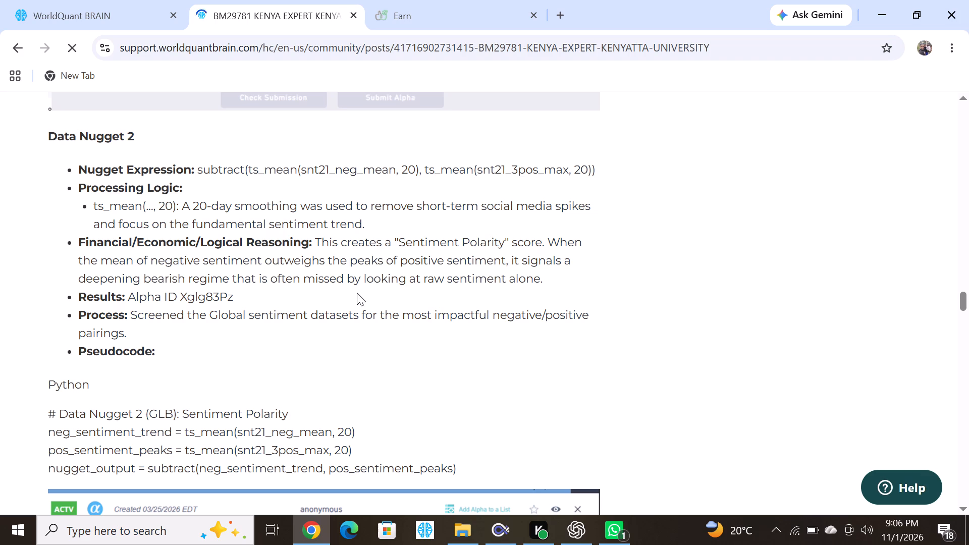
{"action": "scroll", "coordinate": [357, 293], "scroll_direction": "down", "scroll_amount": 4}
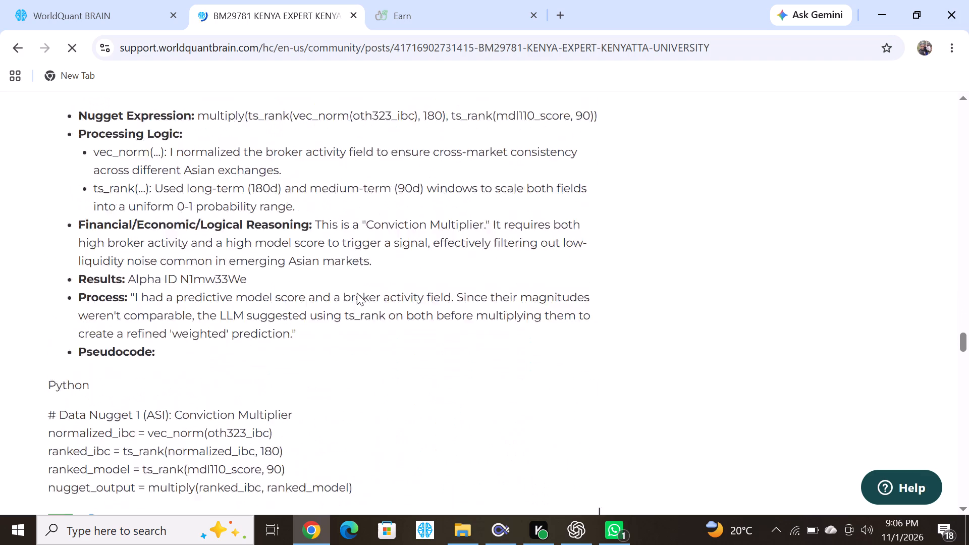
{"action": "scroll", "coordinate": [357, 293], "scroll_direction": "down", "scroll_amount": 3}
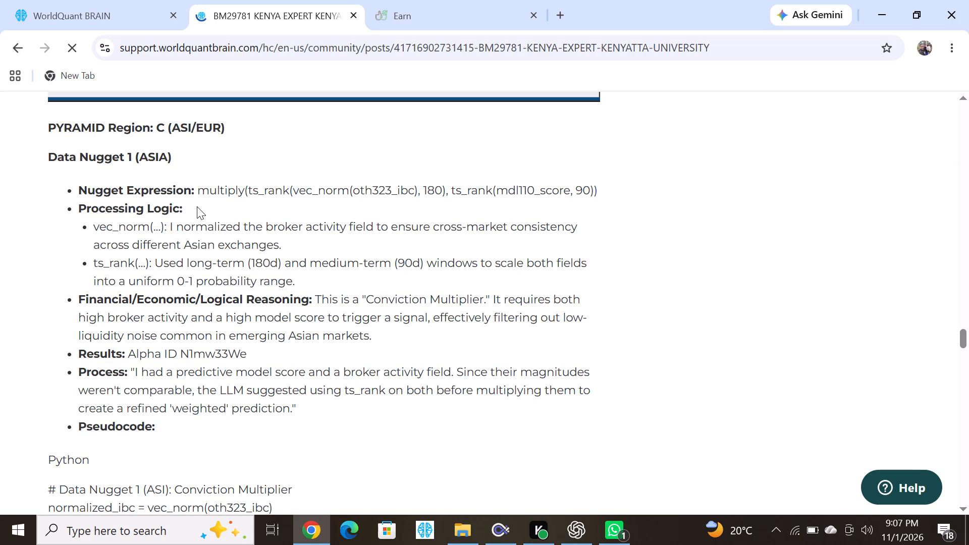
{"action": "scroll", "coordinate": [221, 216], "scroll_direction": "down", "scroll_amount": 2}
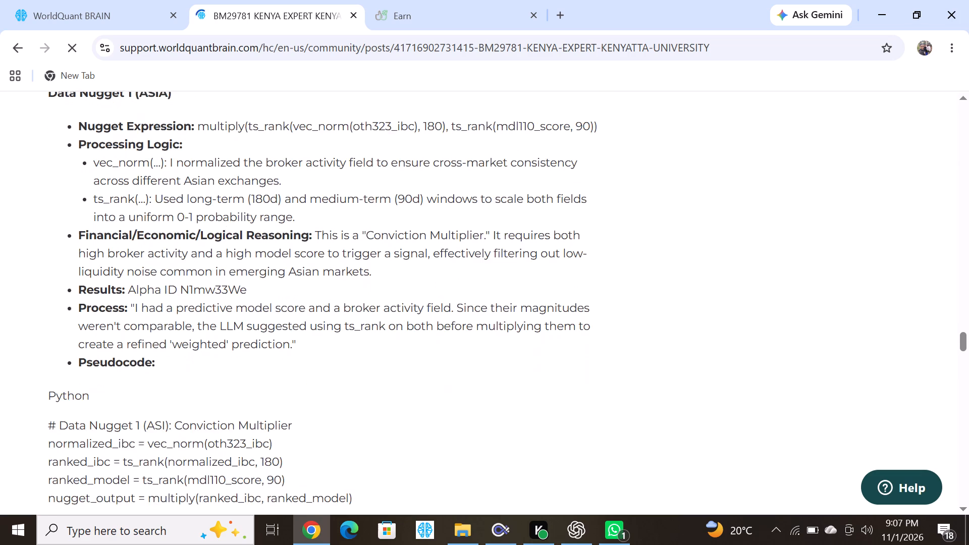
{"action": "scroll", "coordinate": [221, 216], "scroll_direction": "down", "scroll_amount": 6}
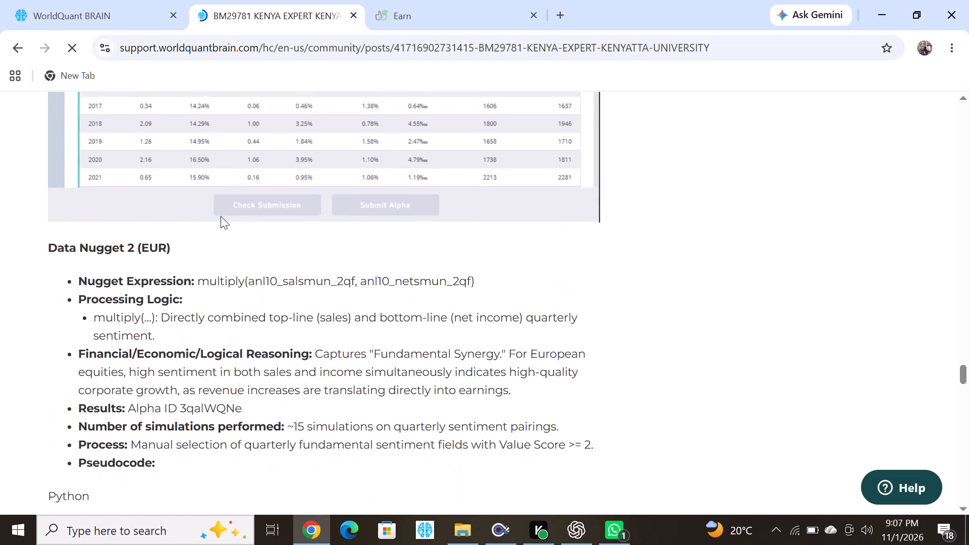
{"action": "scroll", "coordinate": [221, 216], "scroll_direction": "down", "scroll_amount": 2}
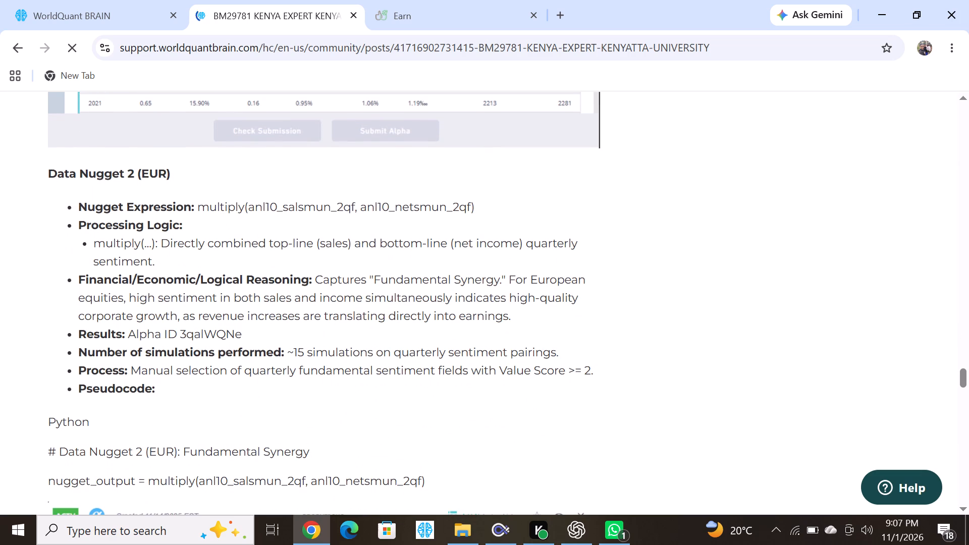
{"action": "scroll", "coordinate": [233, 241], "scroll_direction": "down", "scroll_amount": 2}
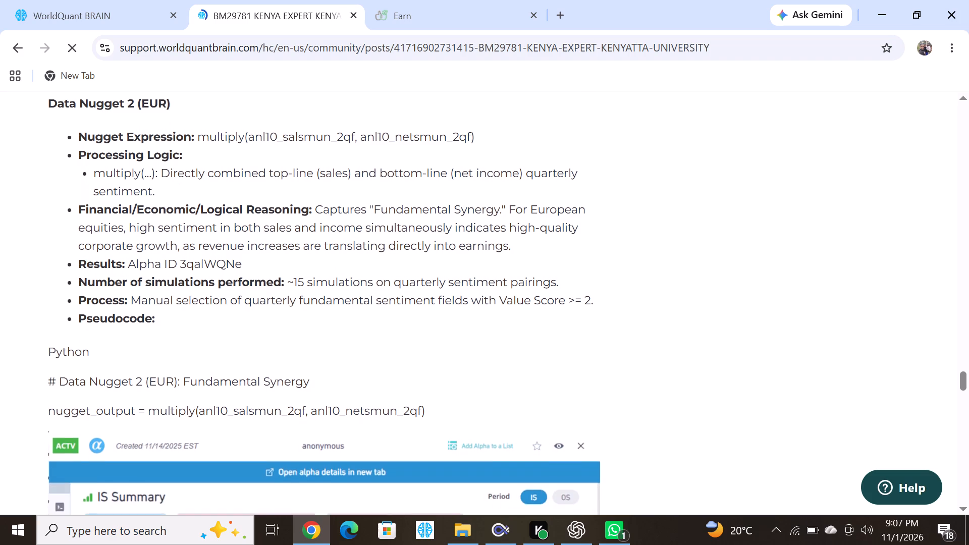
{"action": "scroll", "coordinate": [233, 241], "scroll_direction": "down", "scroll_amount": 8}
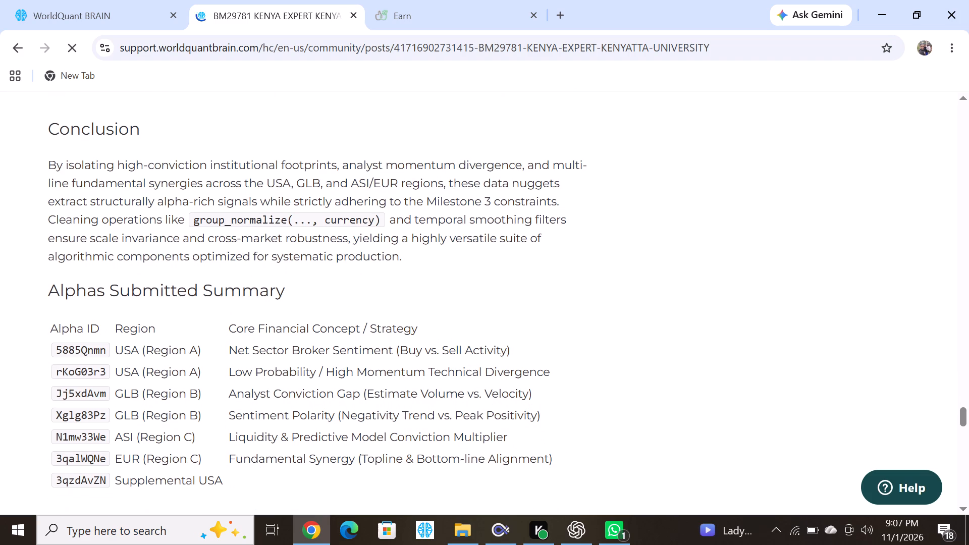
{"action": "scroll", "coordinate": [233, 241], "scroll_direction": "down", "scroll_amount": 2}
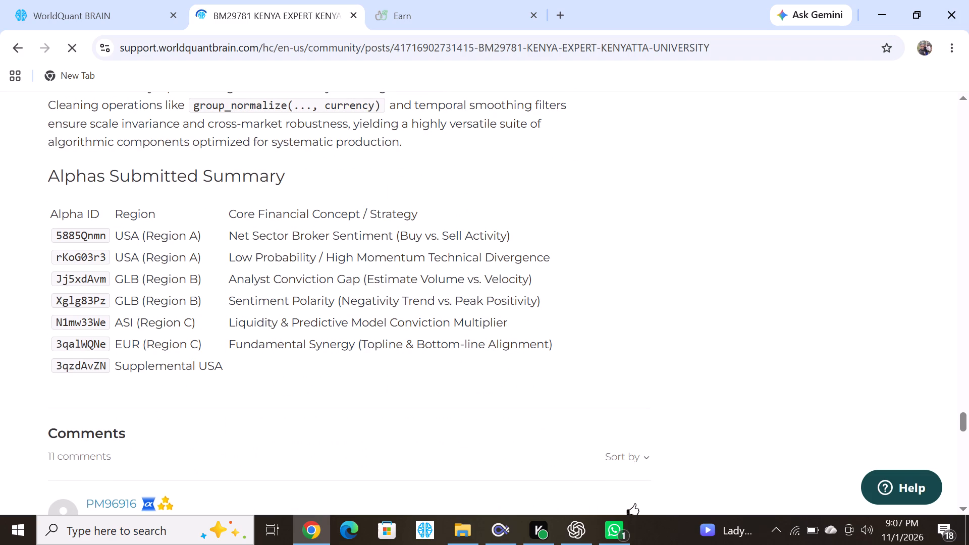
{"action": "scroll", "coordinate": [233, 241], "scroll_direction": "down", "scroll_amount": 1}
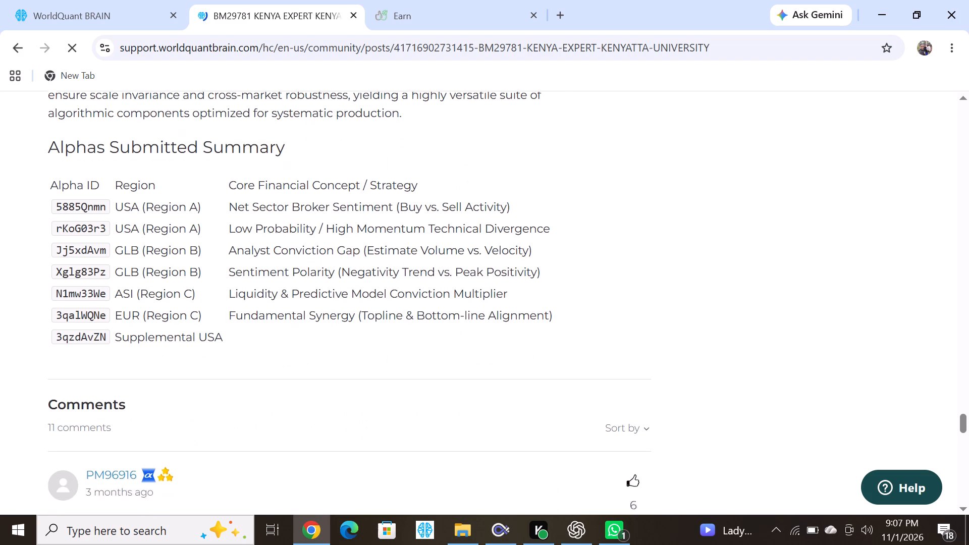
Copy ASIA Data Nugget 1's expression, multiply(ts_rank(vec_norm(oth323_ibc), 180), ts_rank(mdl110_score, 90)), from the community post.
{"action": "scroll", "coordinate": [233, 241], "scroll_direction": "down", "scroll_amount": 3}
{"action": "scroll", "coordinate": [233, 241], "scroll_direction": "up", "scroll_amount": 9}
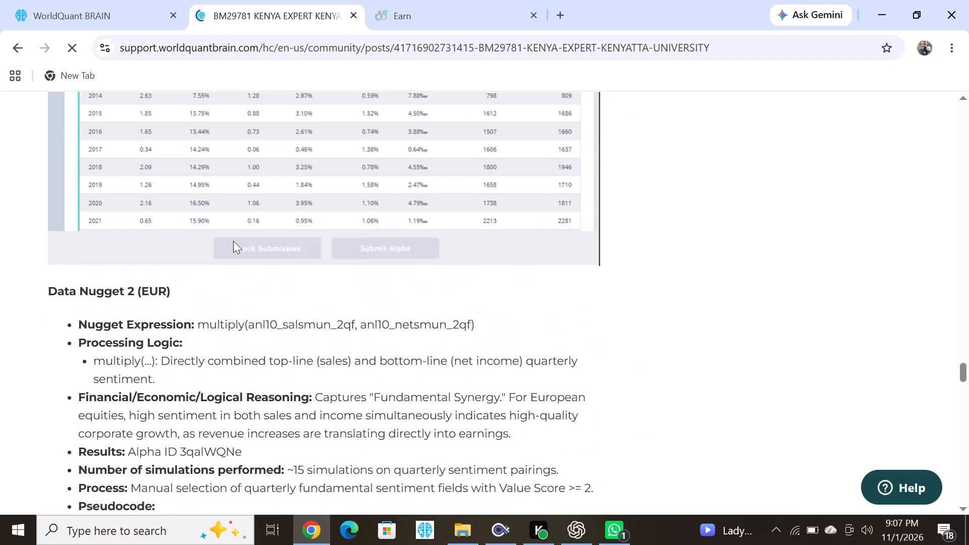
{"action": "scroll", "coordinate": [233, 241], "scroll_direction": "up", "scroll_amount": 5}
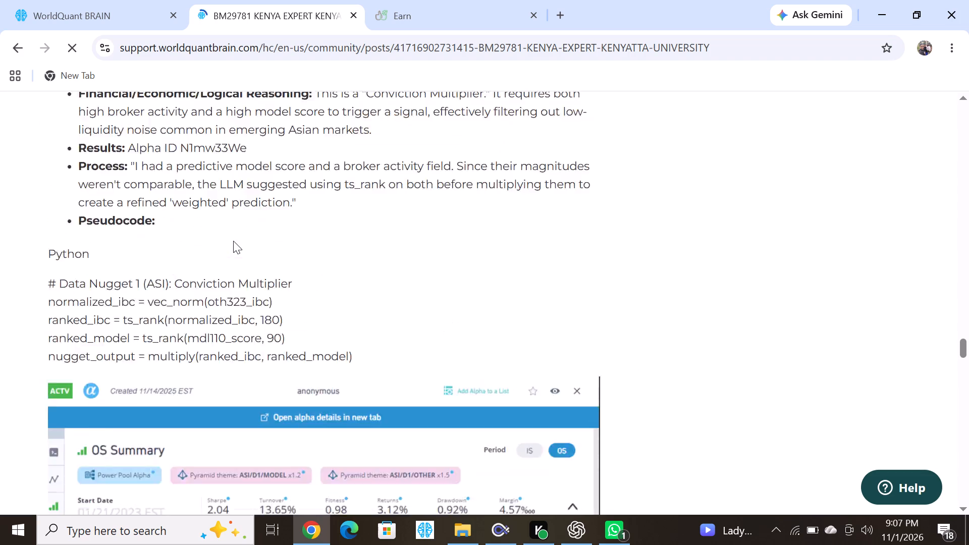
{"action": "scroll", "coordinate": [233, 241], "scroll_direction": "up", "scroll_amount": 4}
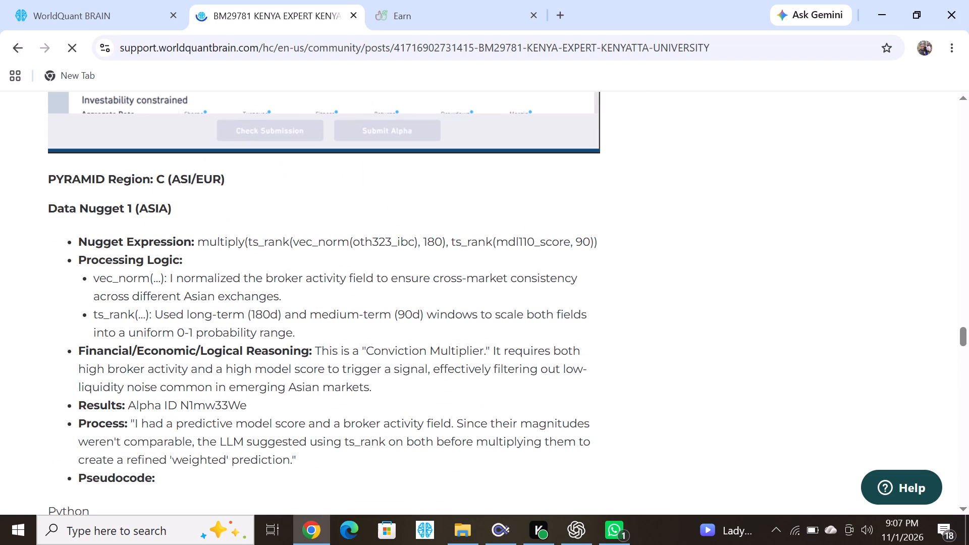
{"action": "left_click_drag", "start_coordinate": [198, 239], "coordinate": [571, 247]}
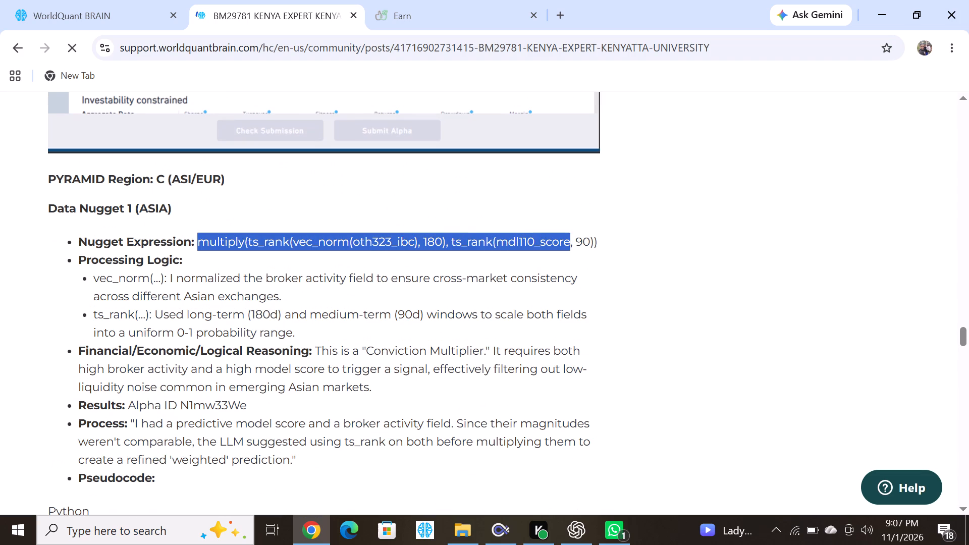
{"action": "left_click_drag", "start_coordinate": [571, 247], "coordinate": [621, 247]}
{"action": "left_click", "coordinate": [499, 204]}
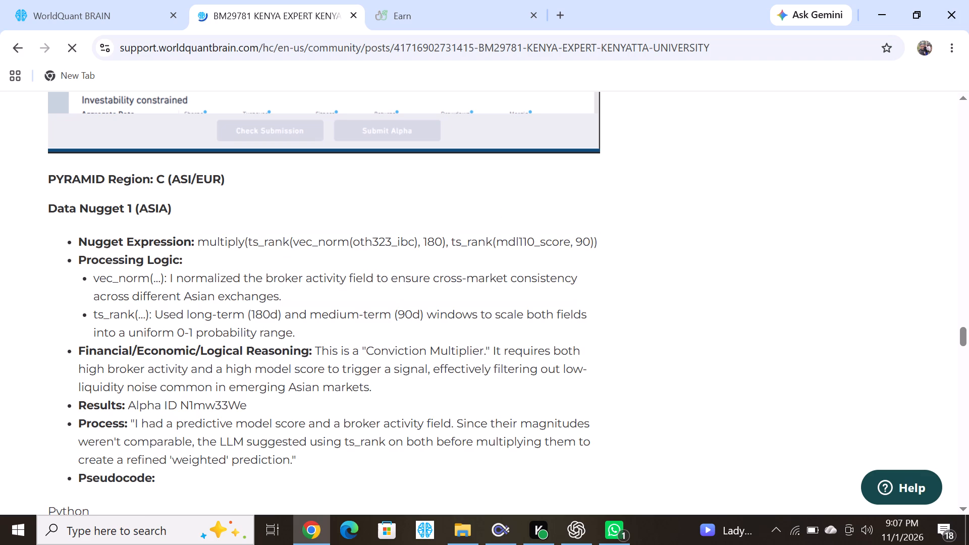
{"action": "left_click_drag", "start_coordinate": [197, 244], "coordinate": [516, 249]}
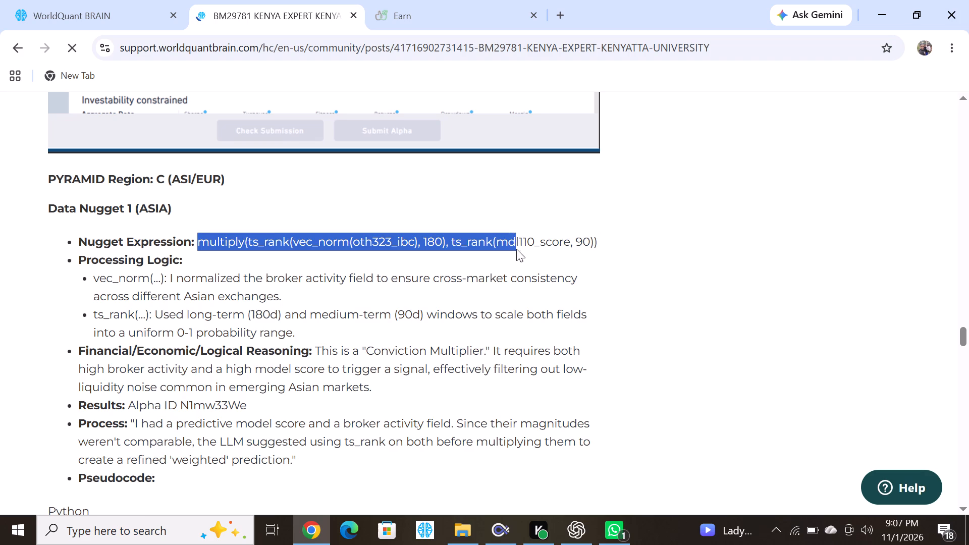
{"action": "left_click_drag", "start_coordinate": [516, 249], "coordinate": [600, 244]}
{"action": "right_click", "coordinate": [362, 234]}
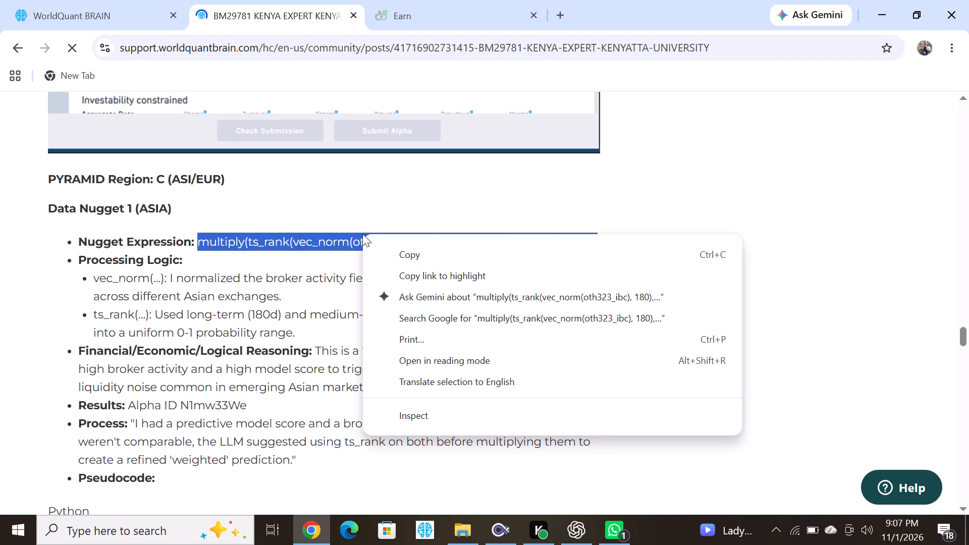
{"action": "left_click", "coordinate": [408, 257]}
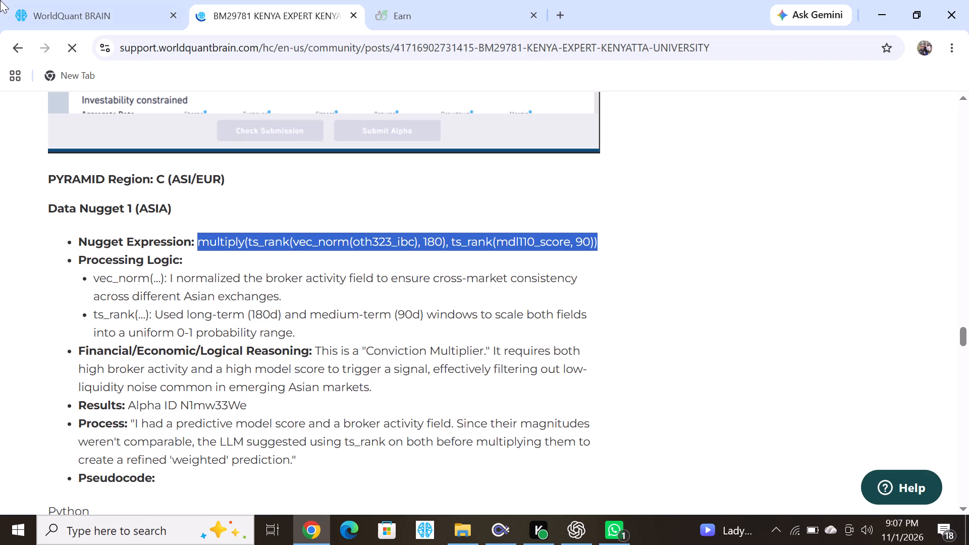
Clone the GLB analyst sales alpha into a new simulation and replace its code with the copied ASIA Data Nugget 1 expression.
{"action": "left_click", "coordinate": [53, 9]}
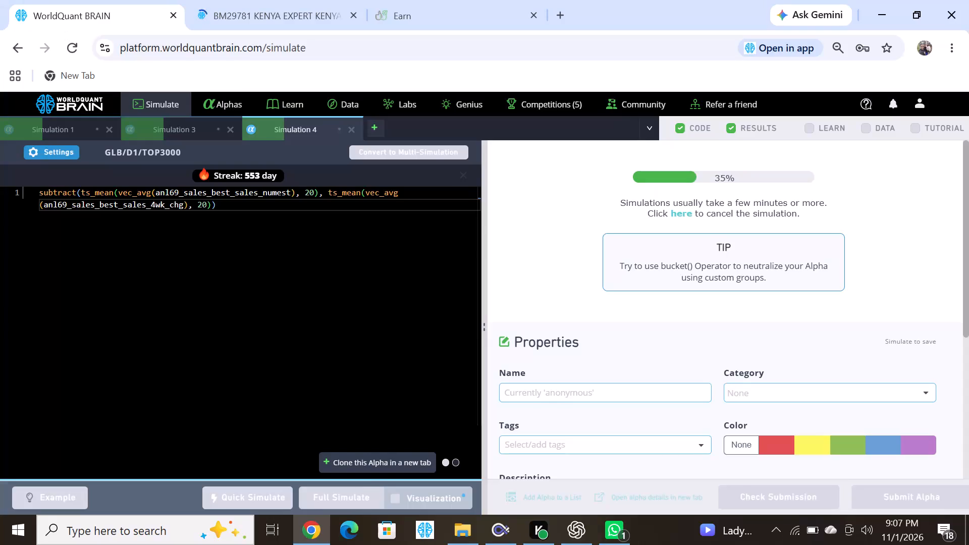
{"action": "left_click", "coordinate": [373, 466]}
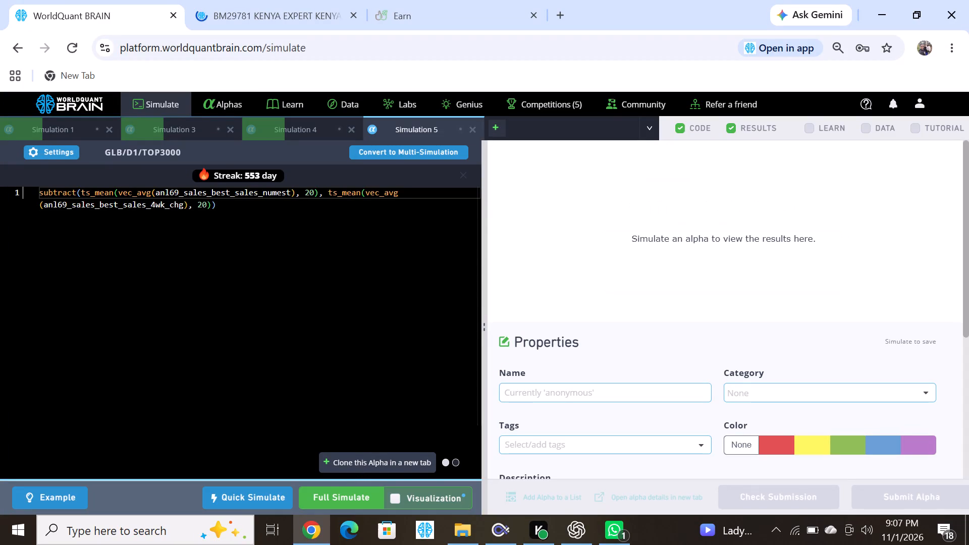
{"action": "left_click_drag", "start_coordinate": [223, 208], "coordinate": [18, 181]}
{"action": "key", "text": "ctrl+v"}
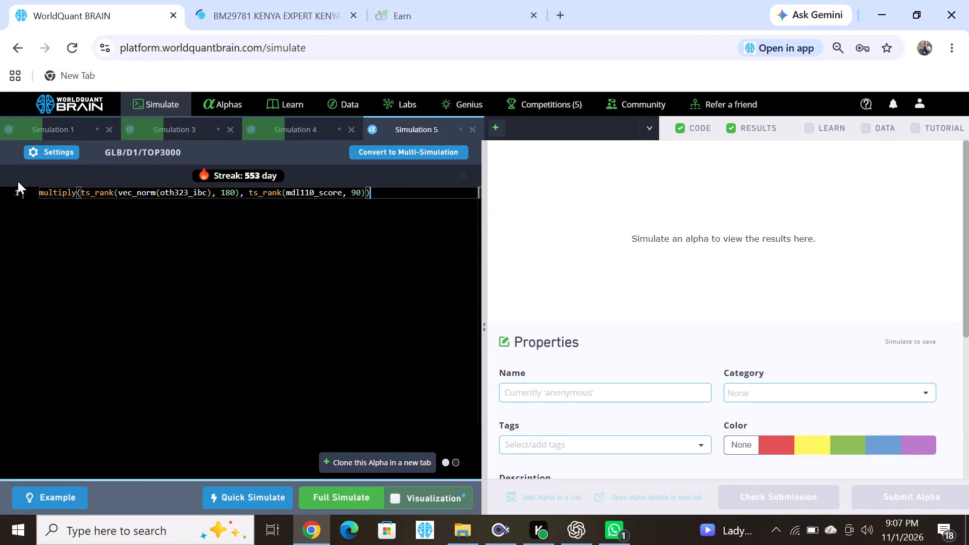
Set the cloned simulation's region to ASI.
{"action": "left_click", "coordinate": [64, 153]}
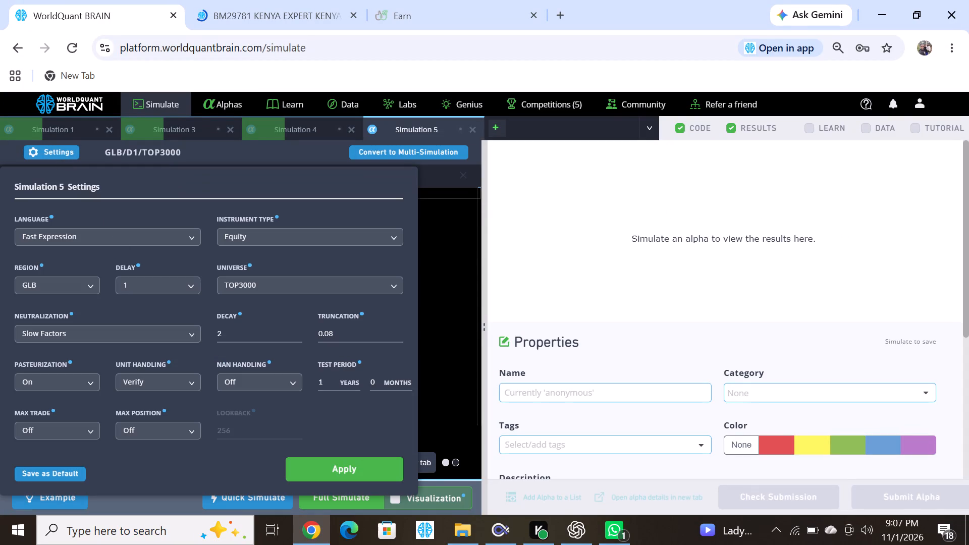
{"action": "left_click", "coordinate": [70, 284]}
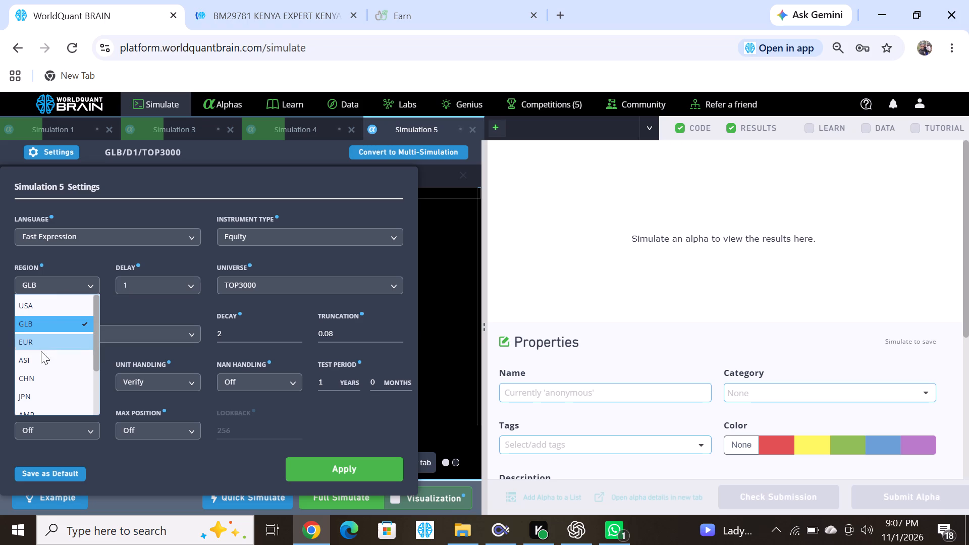
{"action": "left_click", "coordinate": [38, 364]}
{"action": "left_click", "coordinate": [353, 470]}
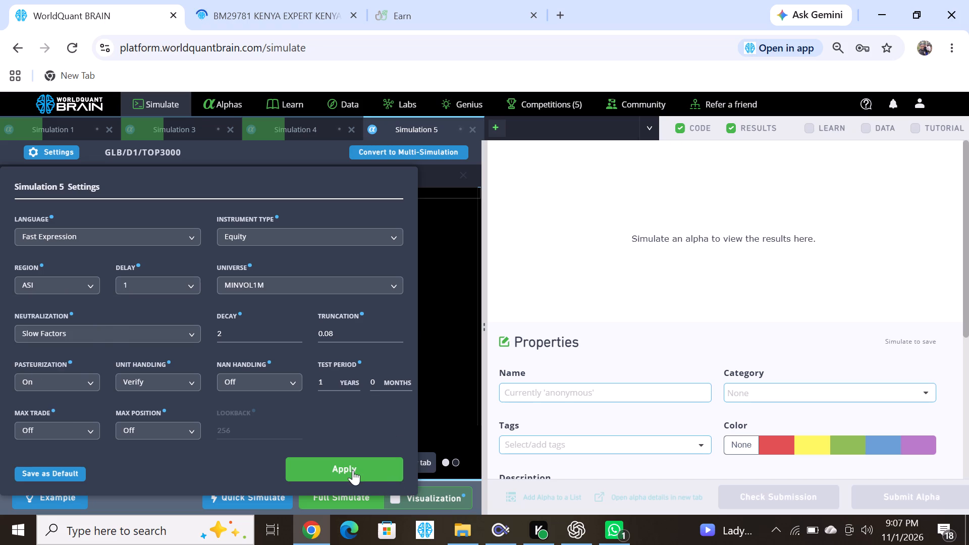
Replace the vec_norm operator with vec_max around oth323_ibc and run a full simulation of the ASI expression.
{"action": "double_click", "coordinate": [146, 197]}
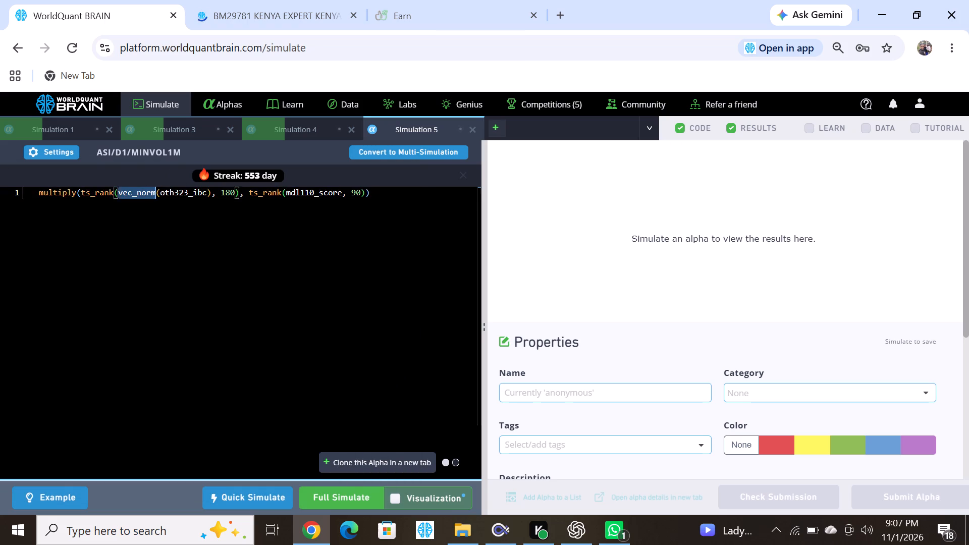
{"action": "type", "text": "vec"}
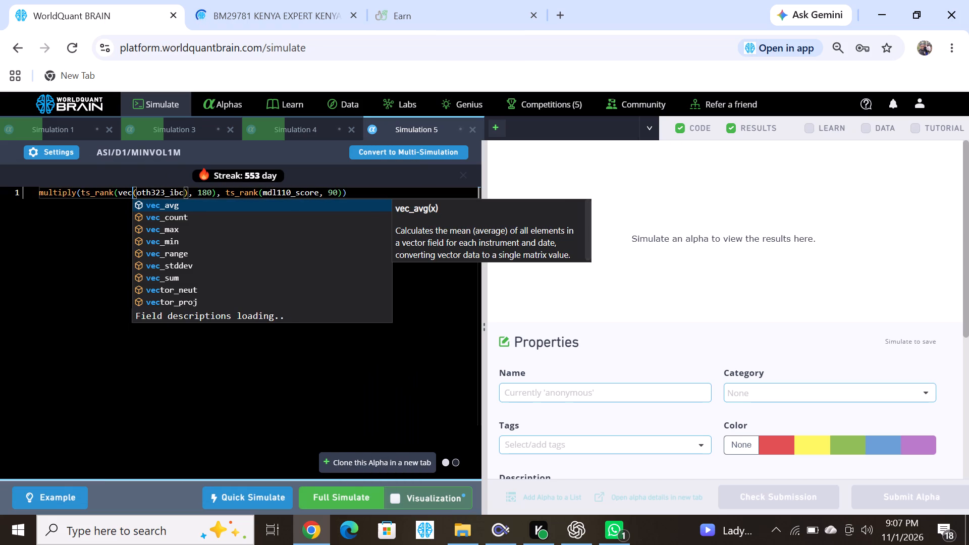
{"action": "left_click", "coordinate": [169, 228]}
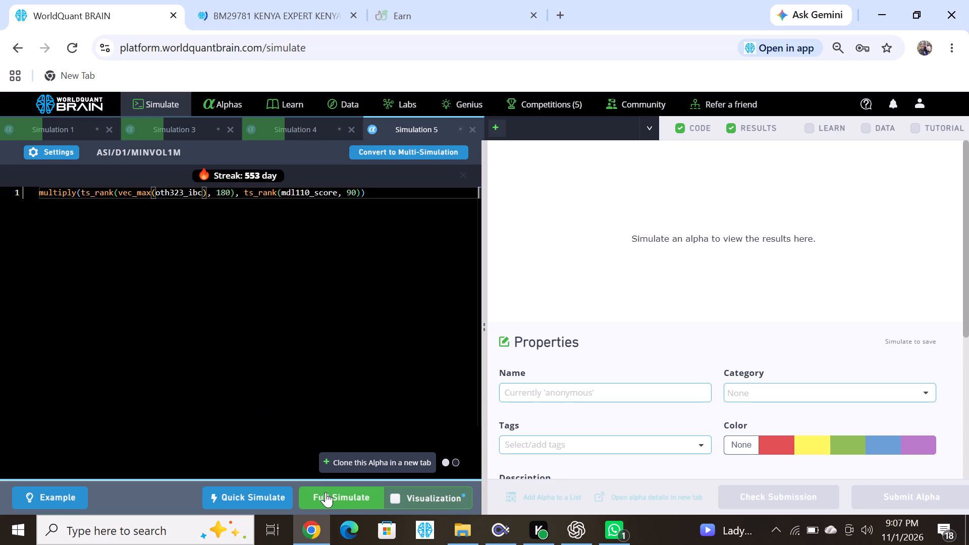
{"action": "left_click", "coordinate": [329, 501]}
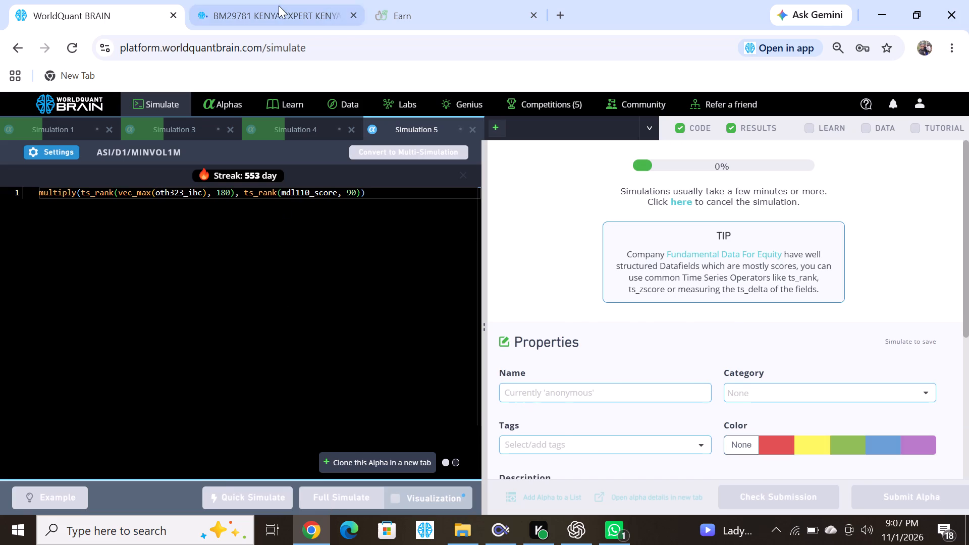
{"action": "left_click", "coordinate": [277, 6]}
{"action": "left_click", "coordinate": [19, 48]}
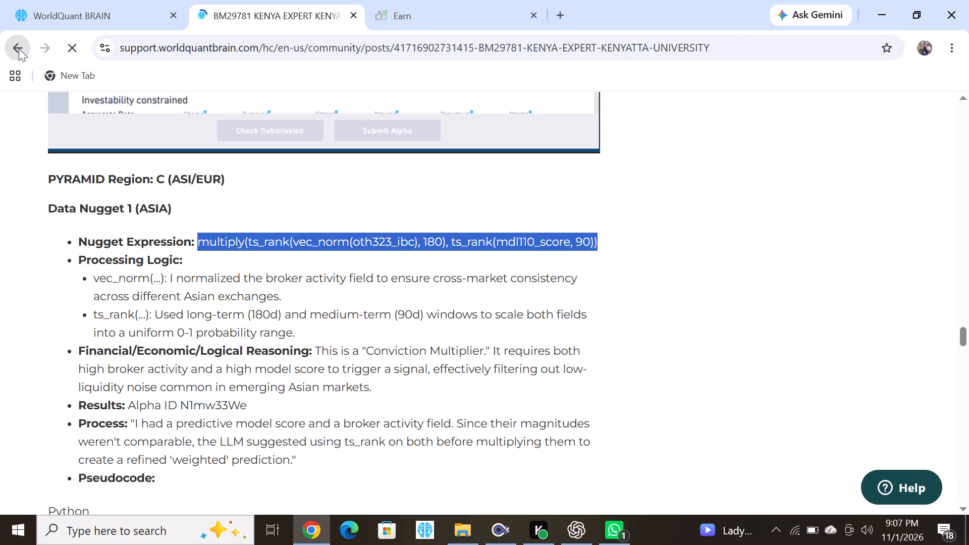
{"action": "scroll", "coordinate": [189, 265], "scroll_direction": "down", "scroll_amount": 2}
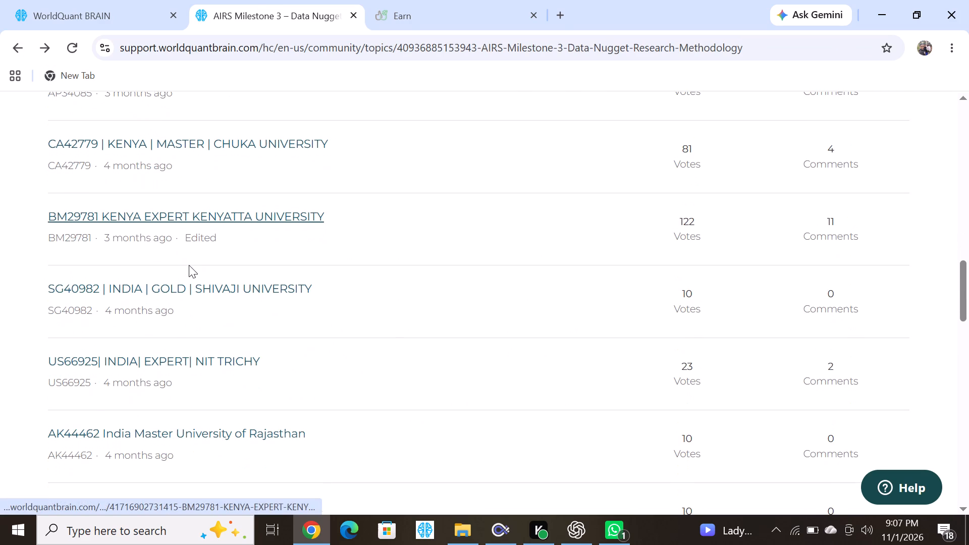
{"action": "scroll", "coordinate": [182, 291], "scroll_direction": "down", "scroll_amount": 3}
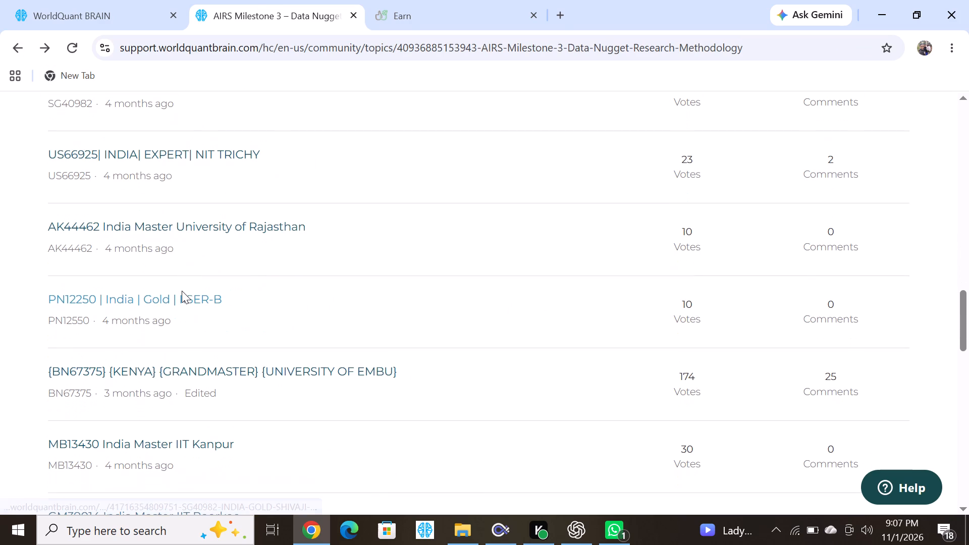
{"action": "left_click", "coordinate": [150, 296]}
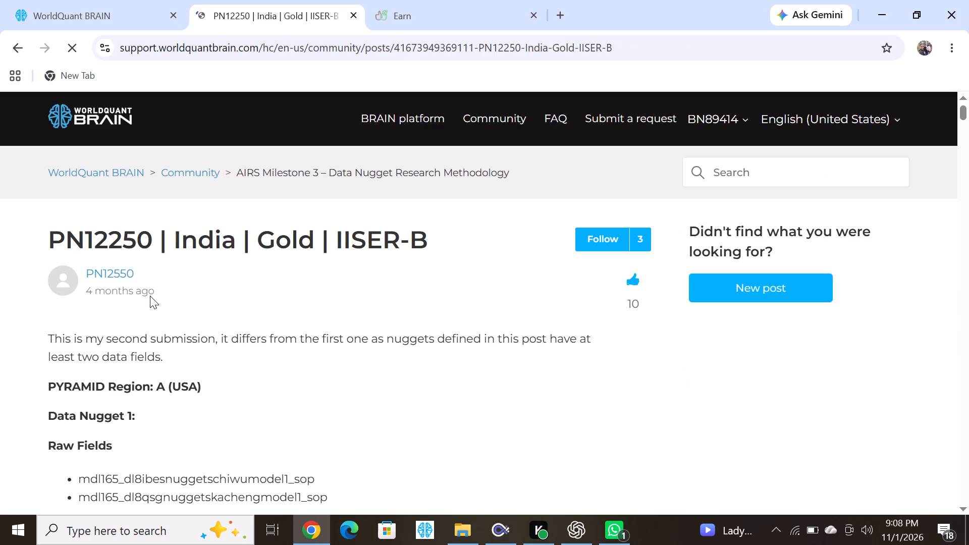
{"action": "left_click", "coordinate": [150, 296]}
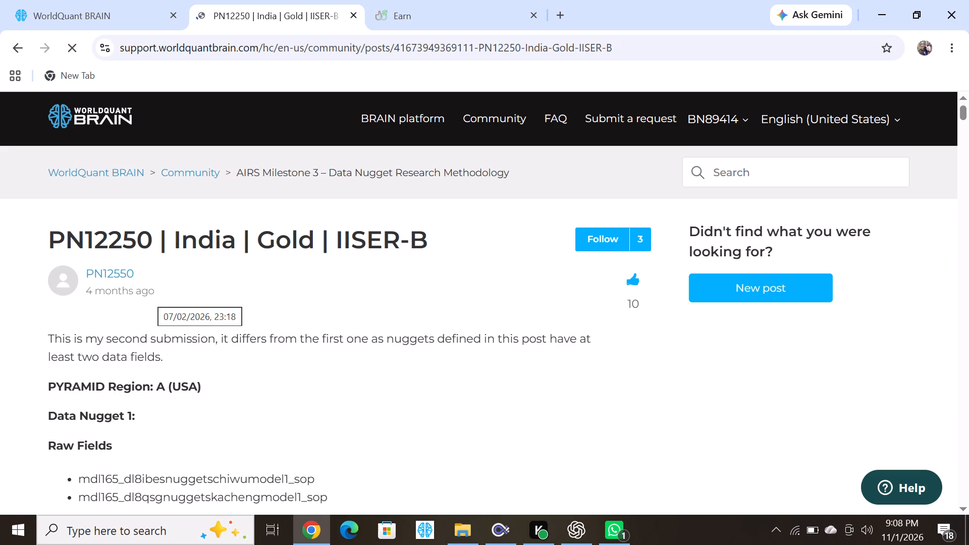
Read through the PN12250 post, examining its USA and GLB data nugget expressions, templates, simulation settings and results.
{"action": "scroll", "coordinate": [231, 331], "scroll_direction": "down", "scroll_amount": 2}
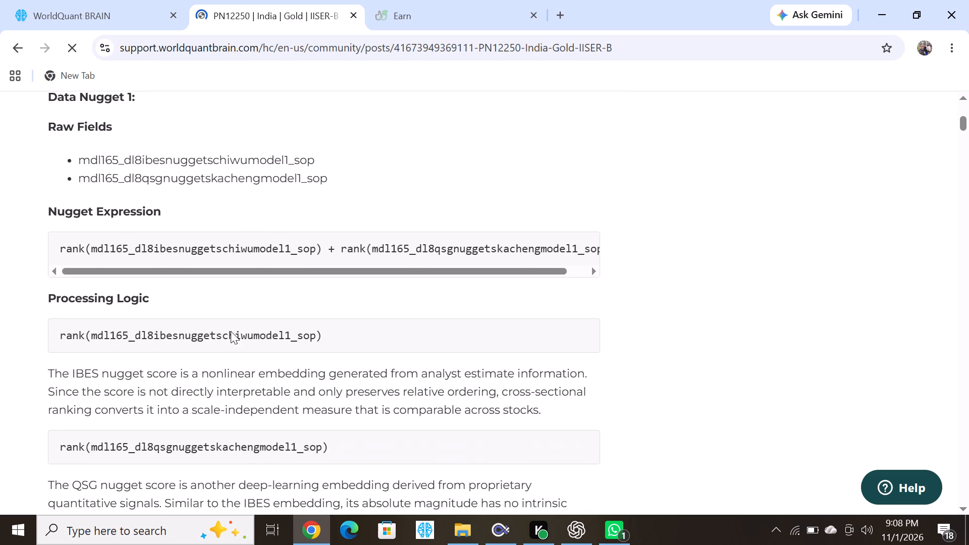
{"action": "scroll", "coordinate": [231, 331], "scroll_direction": "down", "scroll_amount": 2}
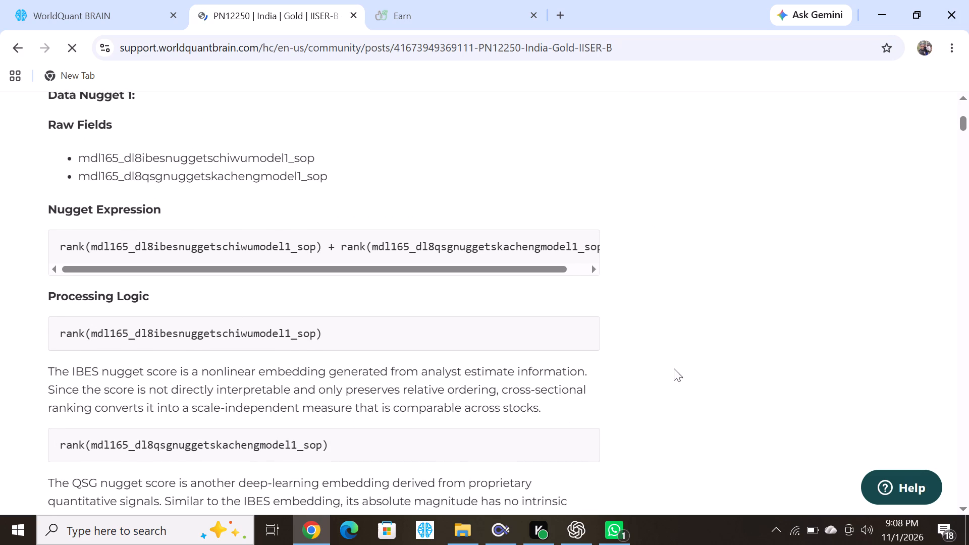
{"action": "left_click_drag", "start_coordinate": [559, 270], "coordinate": [618, 270]}
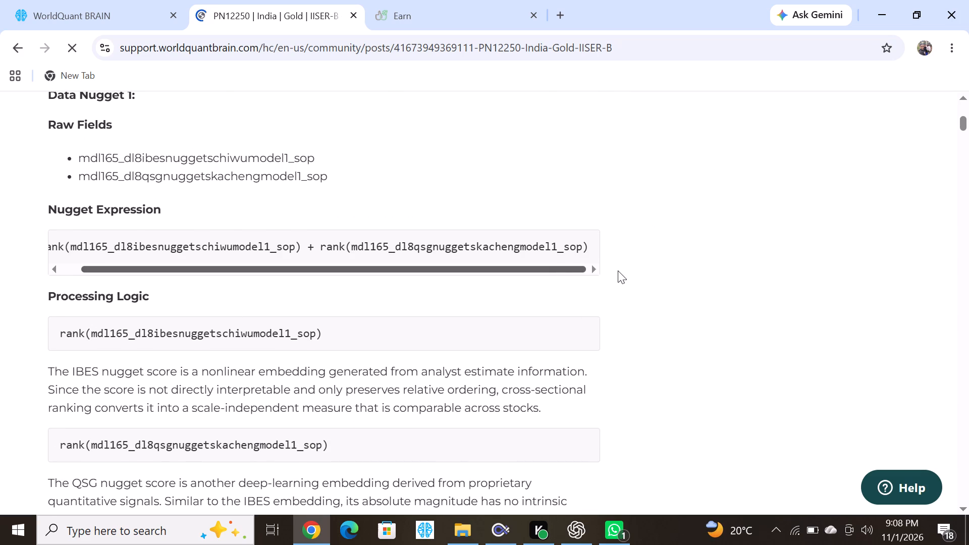
{"action": "scroll", "coordinate": [418, 394], "scroll_direction": "down", "scroll_amount": 7}
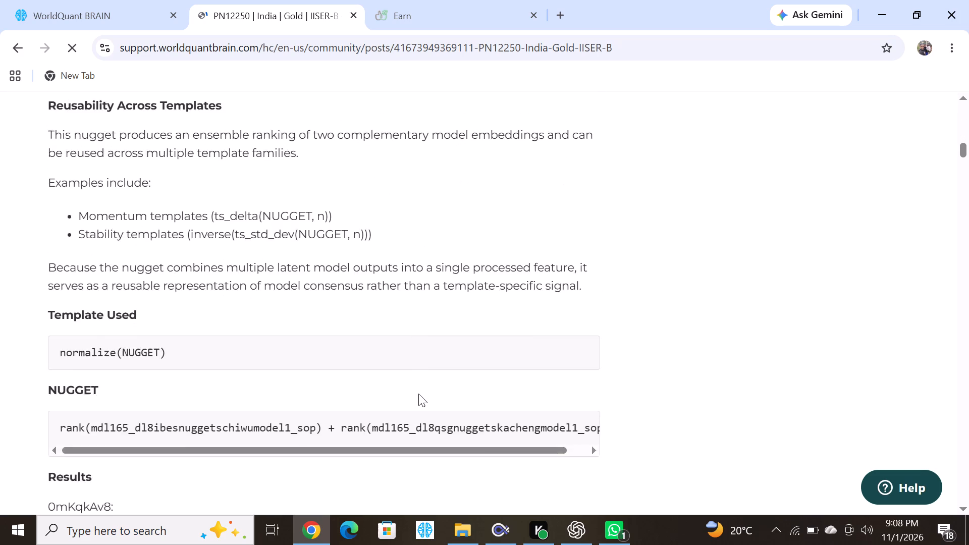
{"action": "scroll", "coordinate": [418, 394], "scroll_direction": "down", "scroll_amount": 3}
{"action": "scroll", "coordinate": [475, 259], "scroll_direction": "down", "scroll_amount": 2}
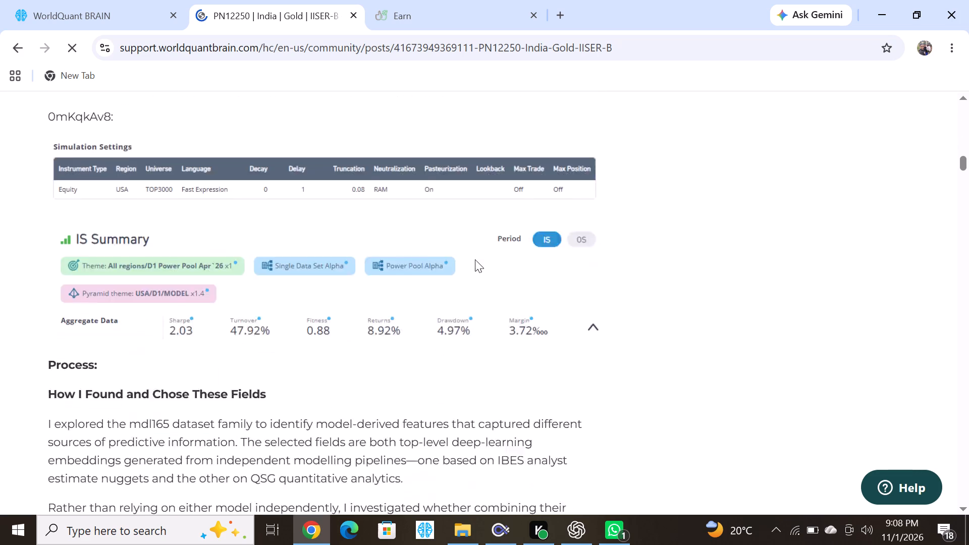
{"action": "scroll", "coordinate": [475, 259], "scroll_direction": "down", "scroll_amount": 6}
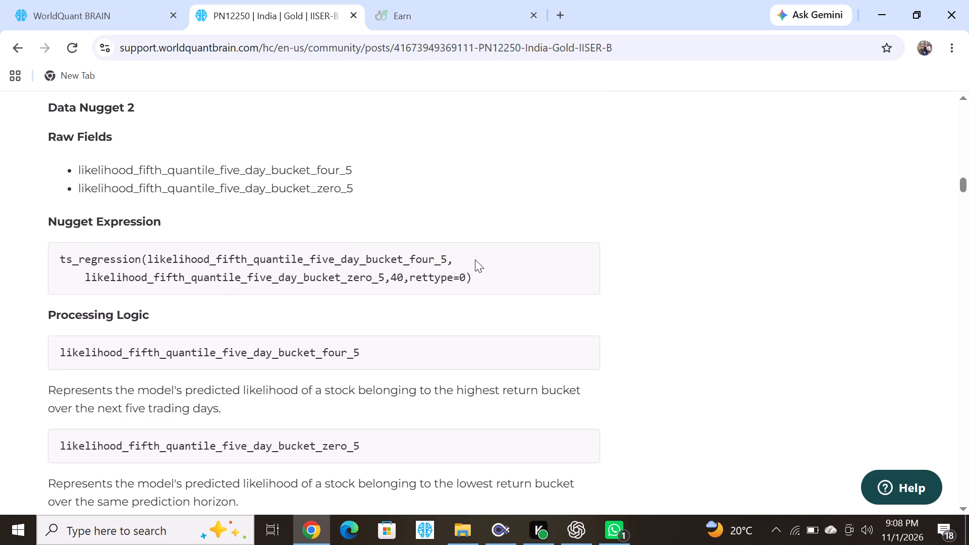
{"action": "scroll", "coordinate": [475, 259], "scroll_direction": "down", "scroll_amount": 5}
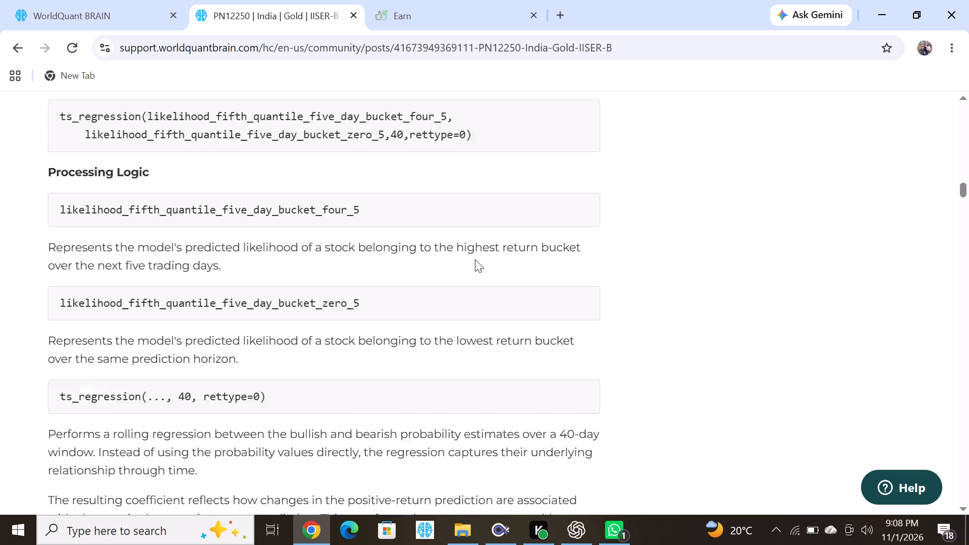
{"action": "scroll", "coordinate": [475, 259], "scroll_direction": "down", "scroll_amount": 4}
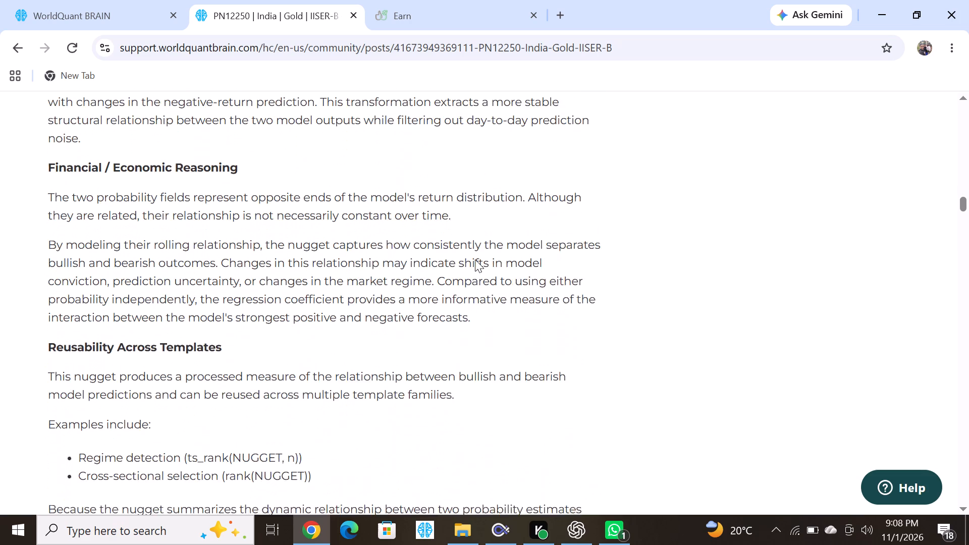
{"action": "scroll", "coordinate": [475, 259], "scroll_direction": "down", "scroll_amount": 4}
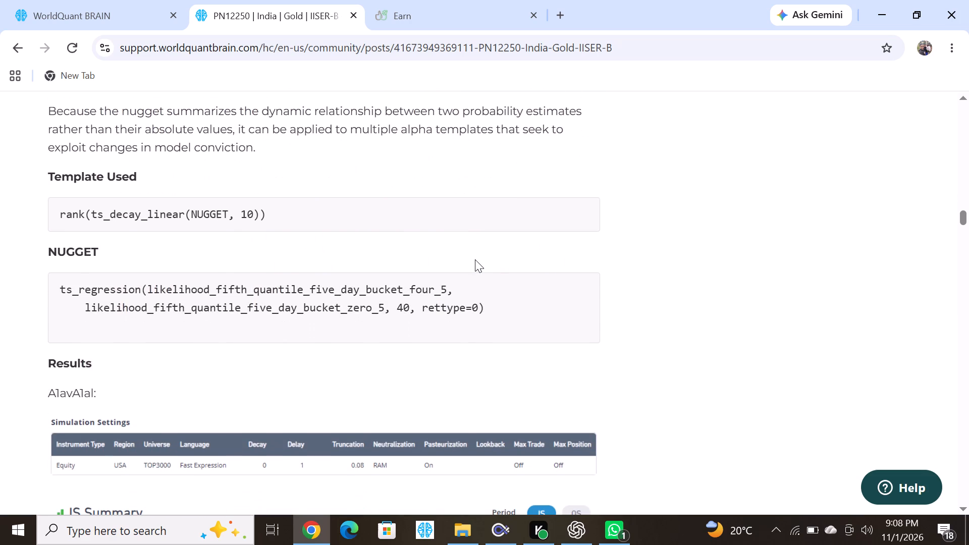
{"action": "scroll", "coordinate": [475, 259], "scroll_direction": "down", "scroll_amount": 8}
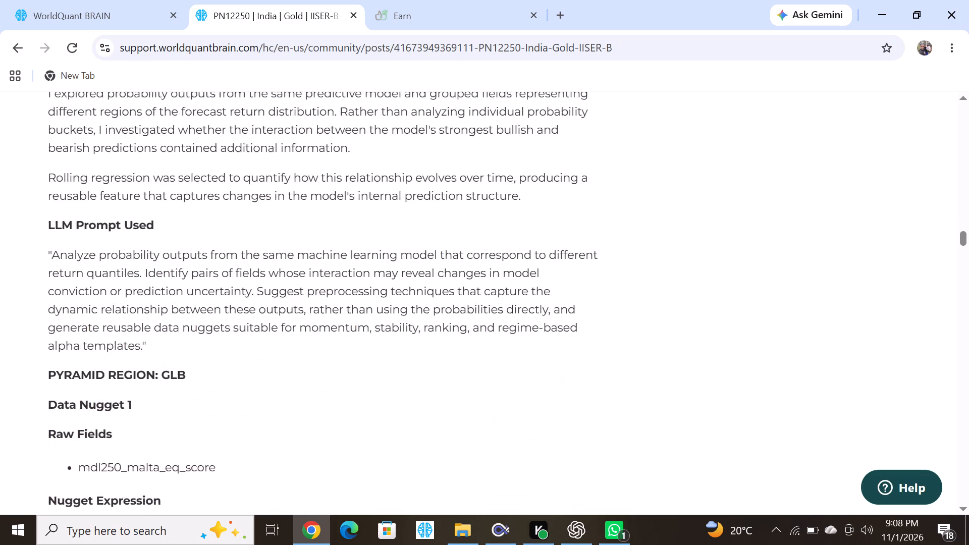
{"action": "scroll", "coordinate": [475, 259], "scroll_direction": "down", "scroll_amount": 3}
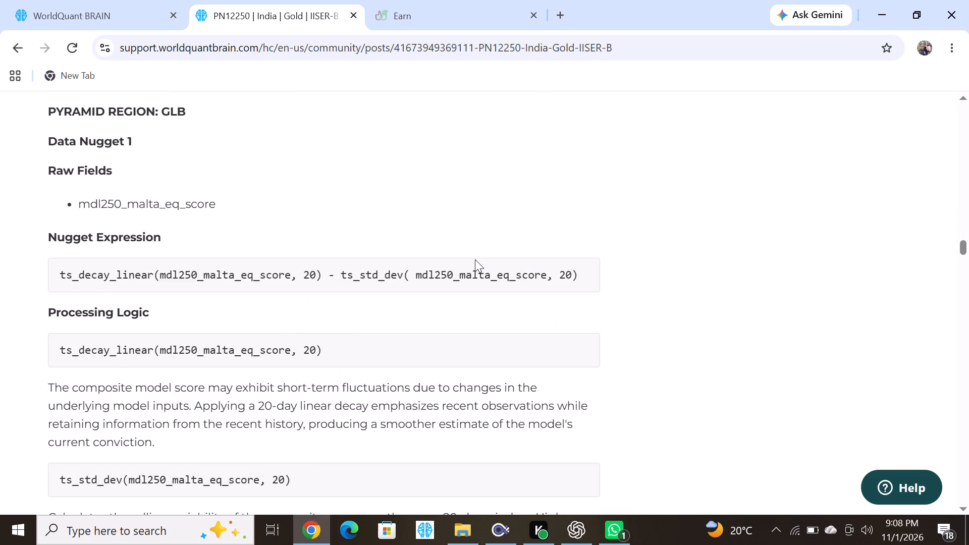
{"action": "scroll", "coordinate": [475, 259], "scroll_direction": "down", "scroll_amount": 1}
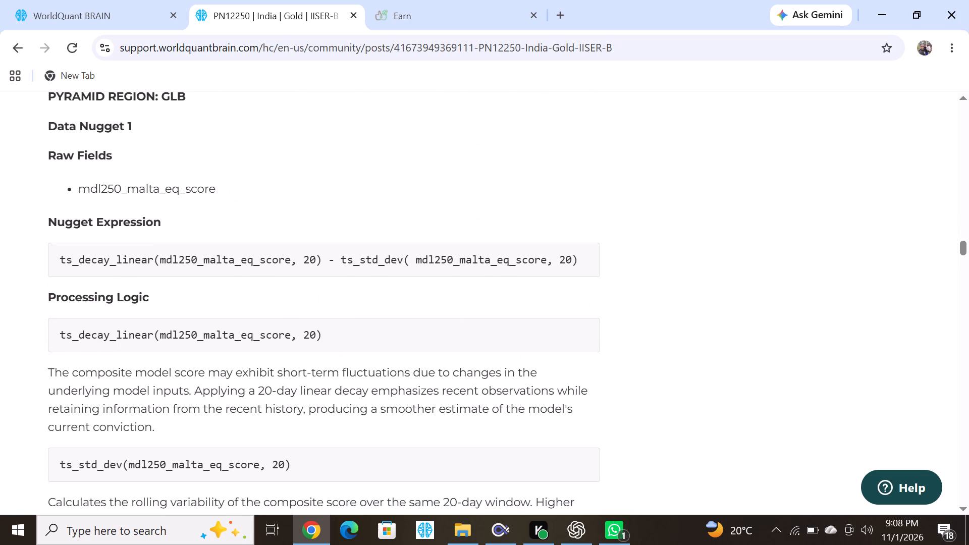
{"action": "scroll", "coordinate": [475, 259], "scroll_direction": "down", "scroll_amount": 10}
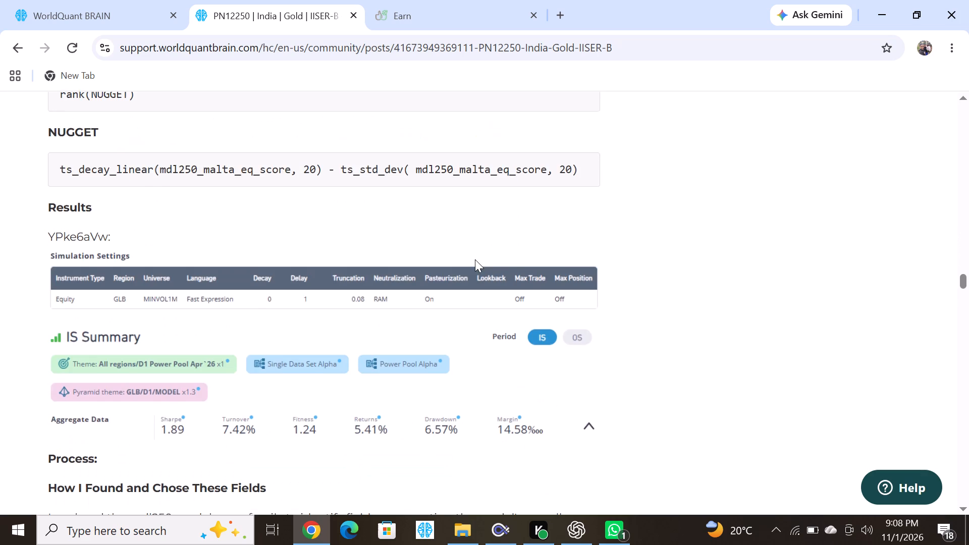
{"action": "scroll", "coordinate": [475, 259], "scroll_direction": "down", "scroll_amount": 5}
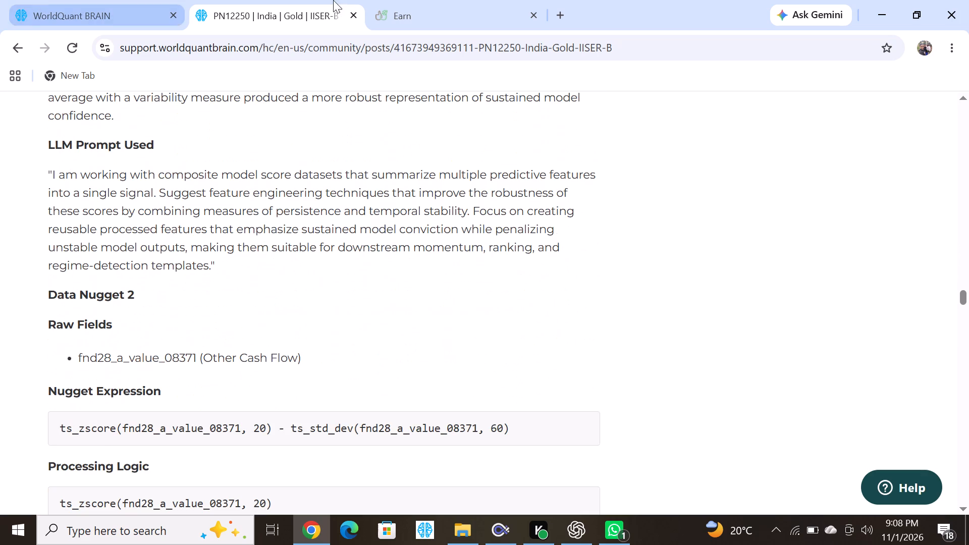
Switch to the TimeBucks Earn page and check the account notifications.
{"action": "left_click", "coordinate": [466, 0]}
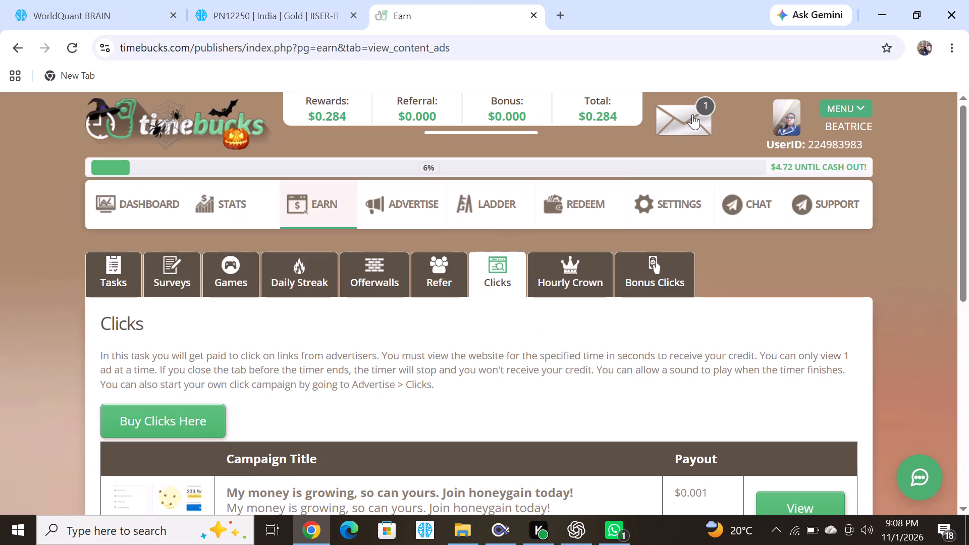
{"action": "left_click", "coordinate": [692, 114]}
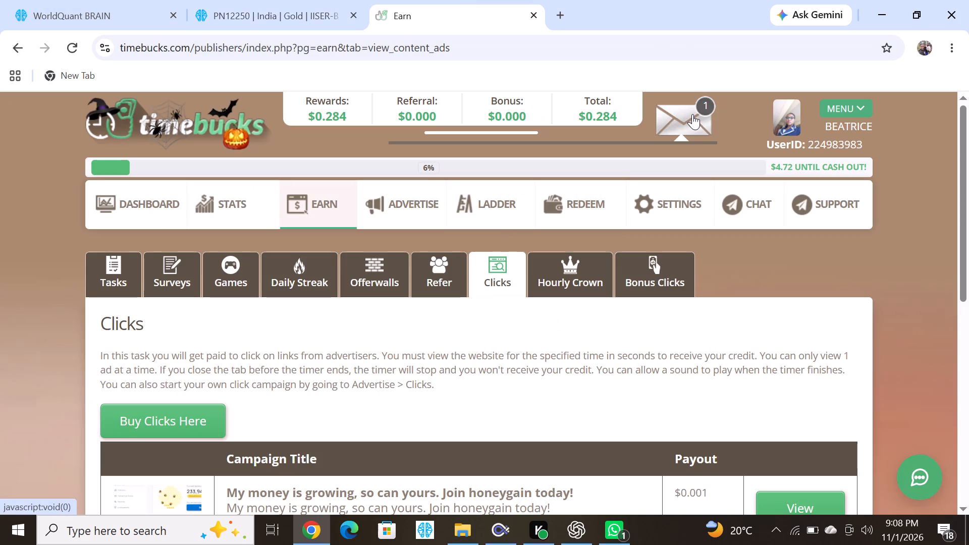
{"action": "left_click", "coordinate": [687, 126]}
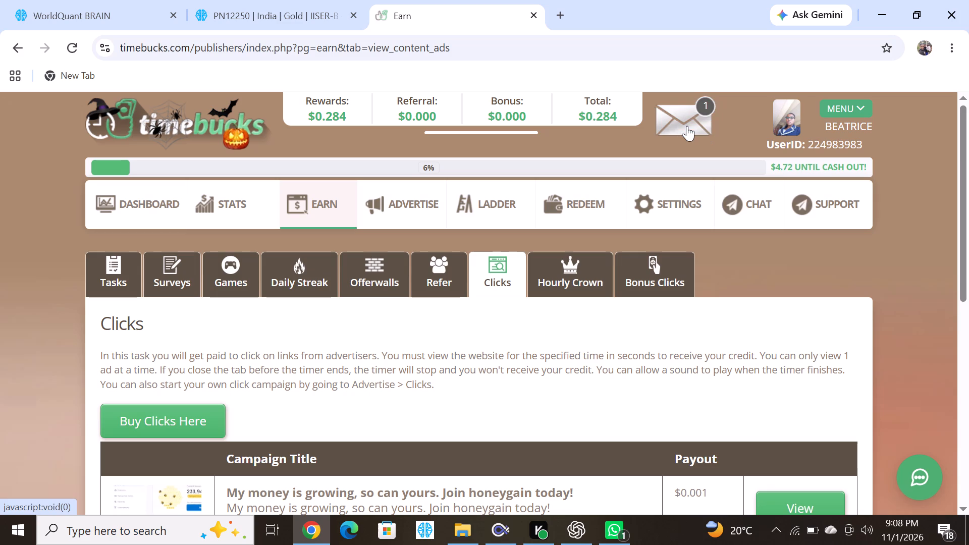
{"action": "left_click", "coordinate": [687, 126]}
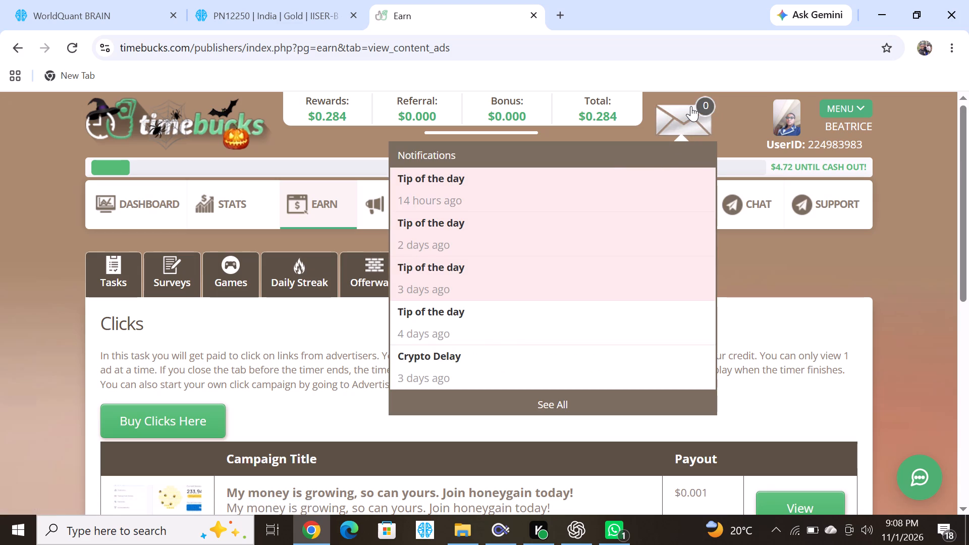
{"action": "left_click", "coordinate": [691, 106]}
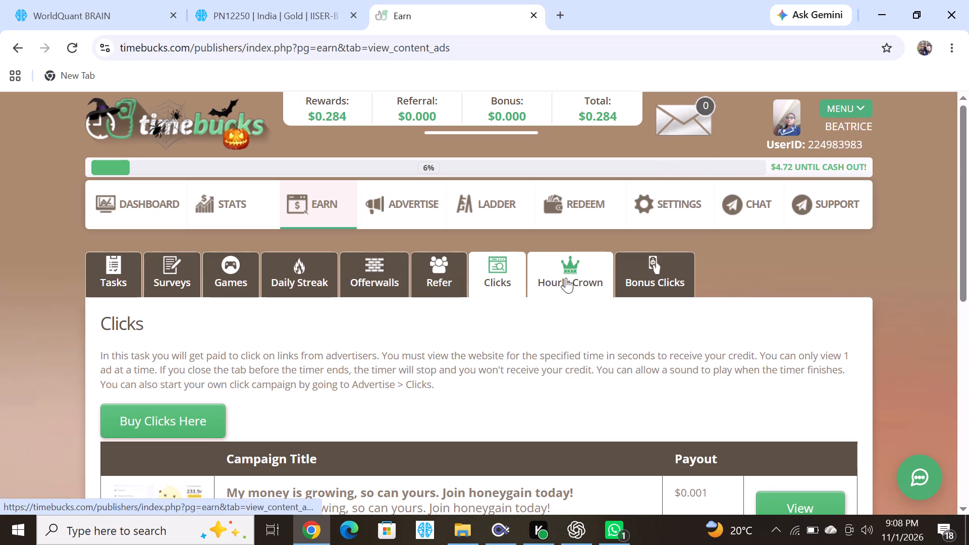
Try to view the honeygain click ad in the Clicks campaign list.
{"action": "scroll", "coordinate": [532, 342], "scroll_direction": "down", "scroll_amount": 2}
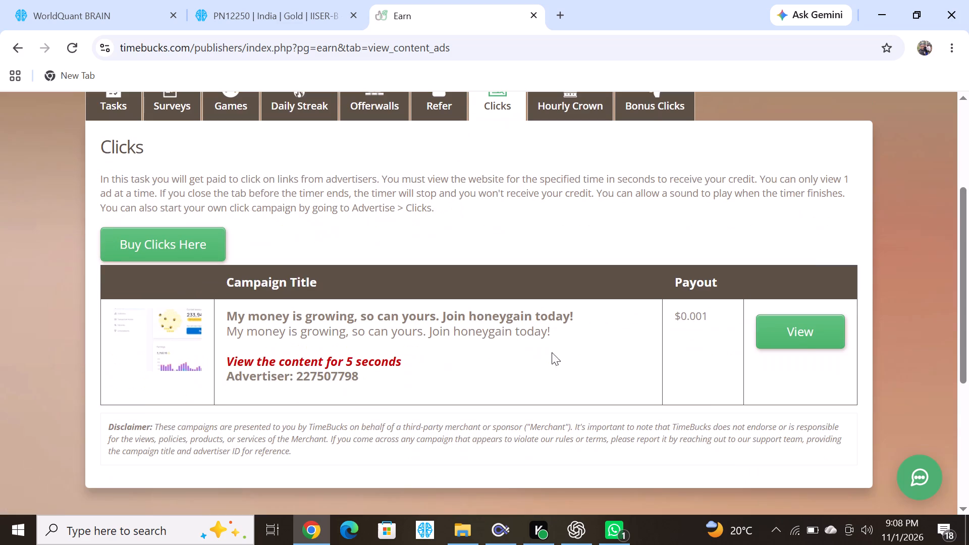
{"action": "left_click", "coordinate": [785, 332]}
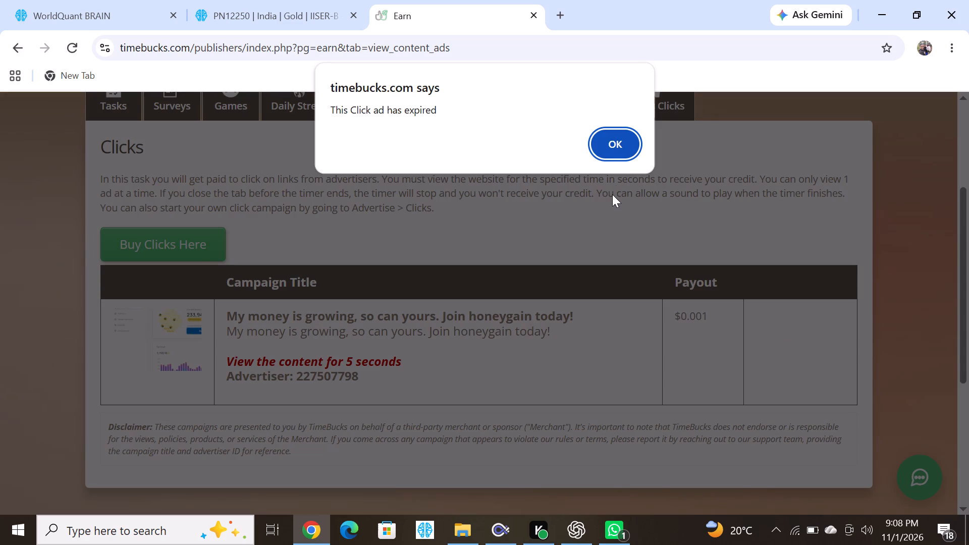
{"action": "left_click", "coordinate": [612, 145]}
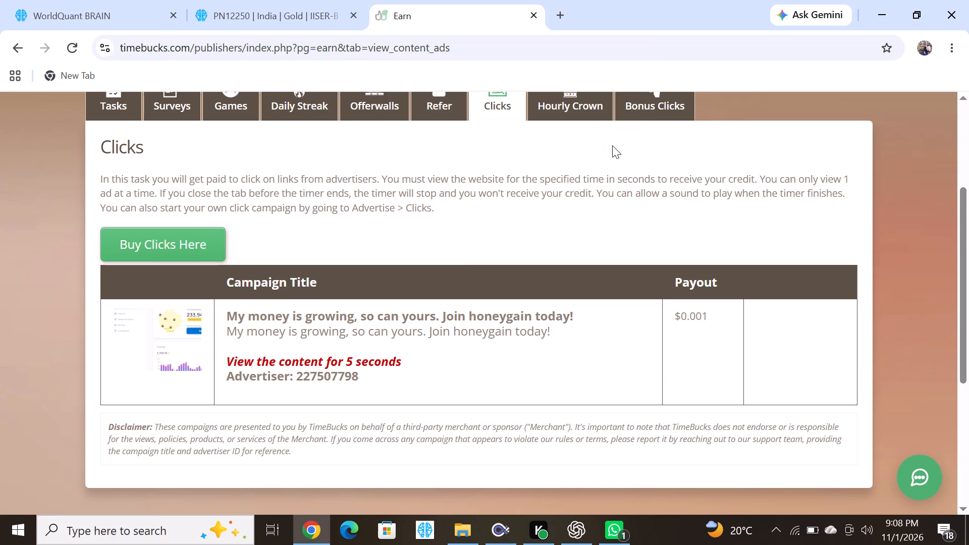
Reload the Clicks page and view the Daily Streak Check in! ad.
{"action": "scroll", "coordinate": [463, 256], "scroll_direction": "up", "scroll_amount": 6}
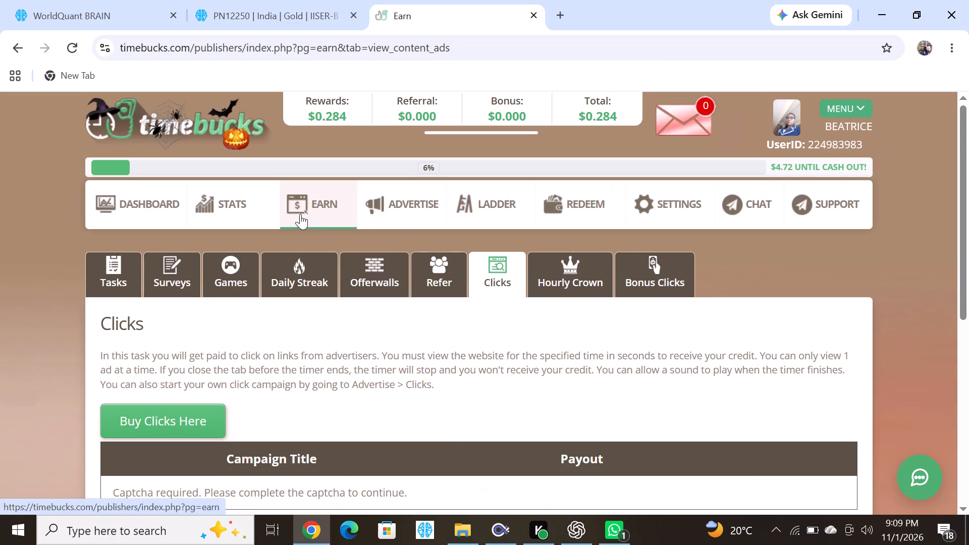
{"action": "scroll", "coordinate": [471, 302], "scroll_direction": "down", "scroll_amount": 2}
{"action": "scroll", "coordinate": [471, 302], "scroll_direction": "up", "scroll_amount": 6}
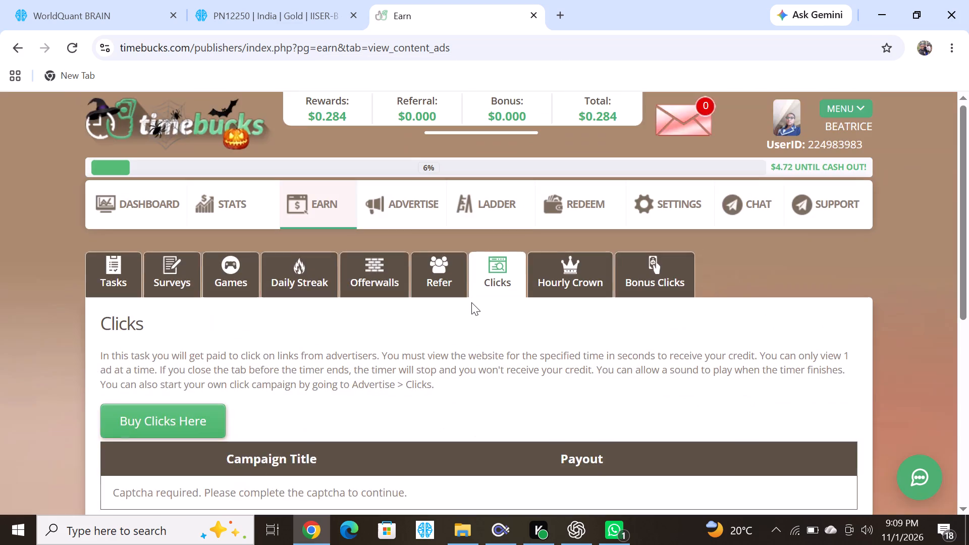
{"action": "scroll", "coordinate": [471, 302], "scroll_direction": "down", "scroll_amount": 4}
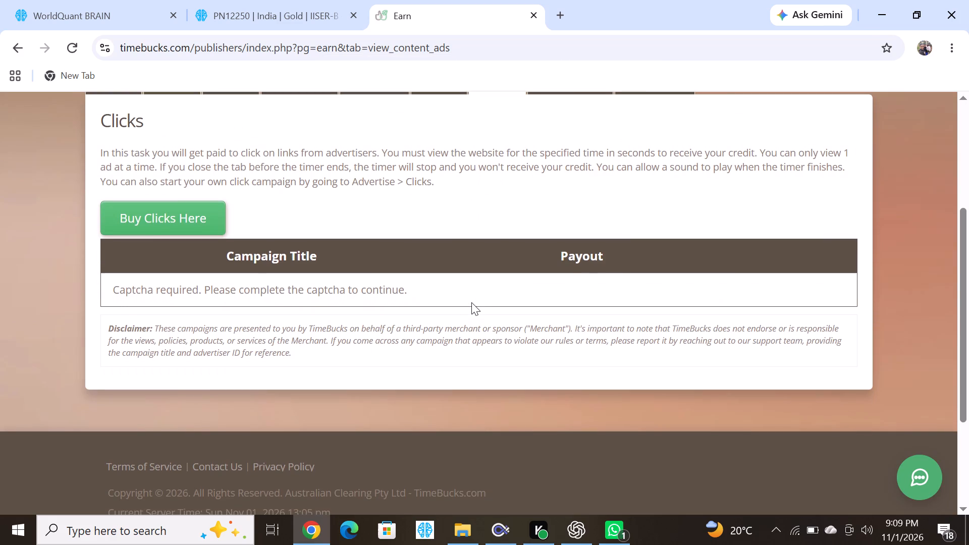
{"action": "scroll", "coordinate": [471, 302], "scroll_direction": "up", "scroll_amount": 5}
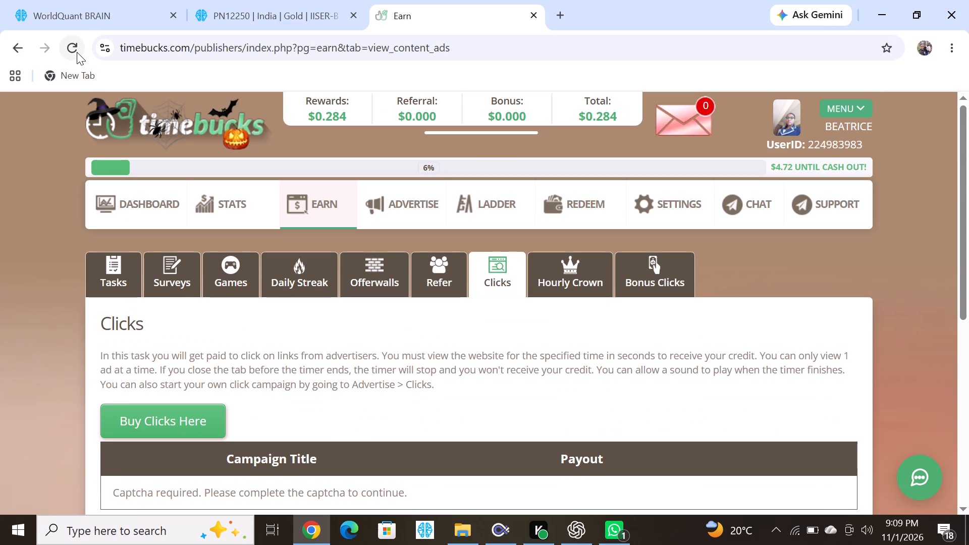
{"action": "left_click", "coordinate": [77, 52]}
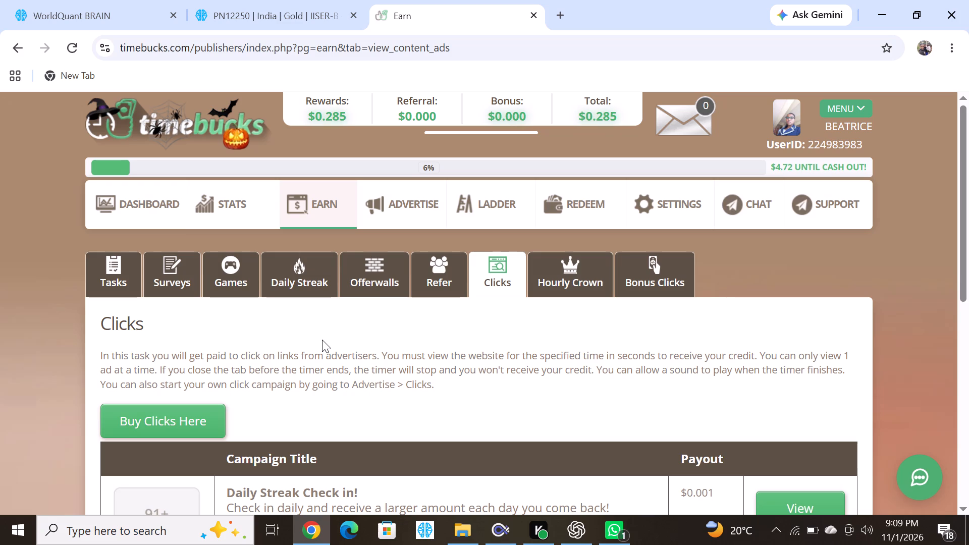
{"action": "scroll", "coordinate": [666, 456], "scroll_direction": "down", "scroll_amount": 2}
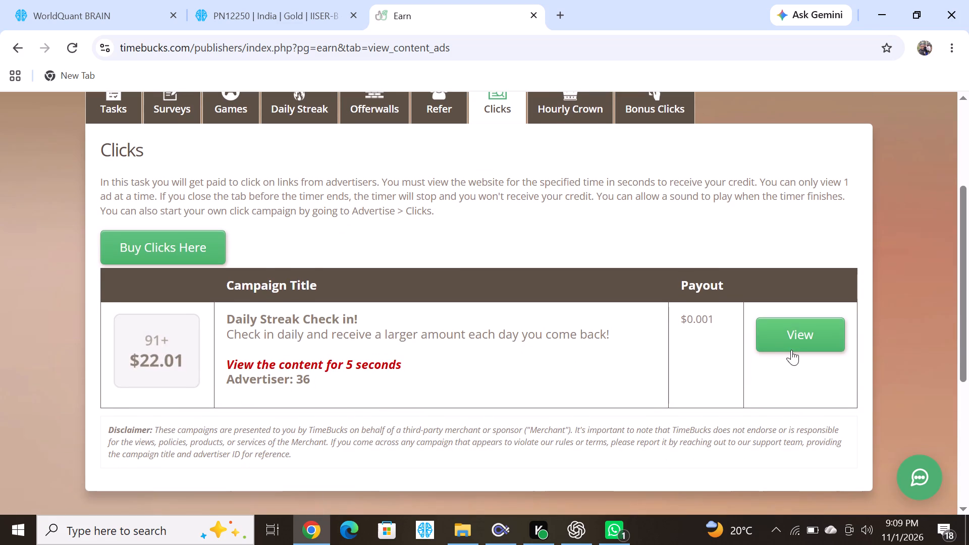
{"action": "left_click", "coordinate": [791, 348]}
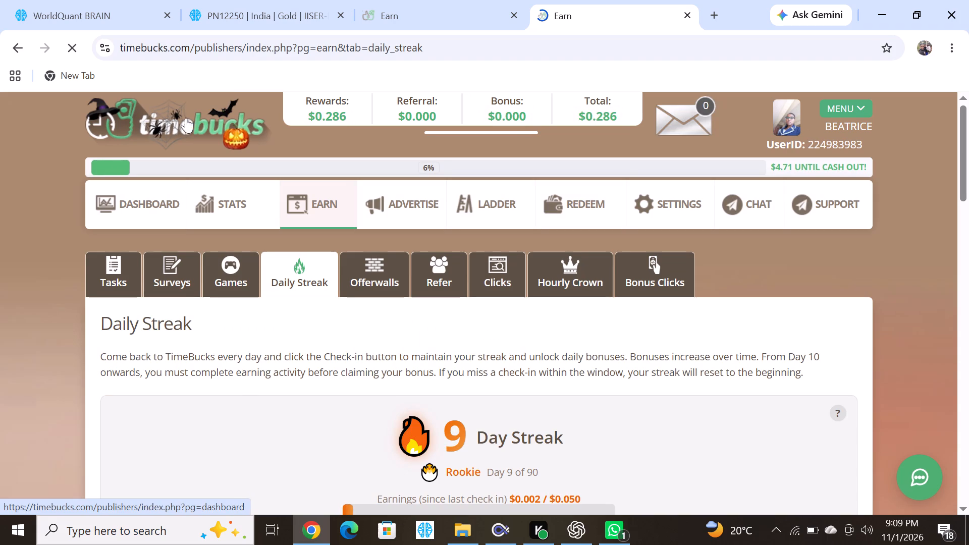
Return from the Daily Streak page to the Clicks campaigns, view the honeygain ad and close its page.
{"action": "left_click", "coordinate": [488, 277]}
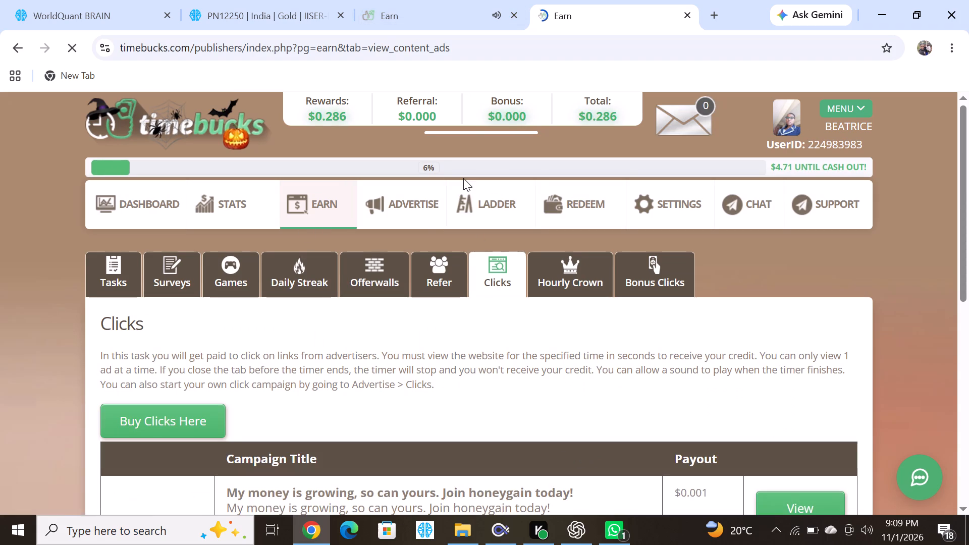
{"action": "scroll", "coordinate": [437, 228], "scroll_direction": "down", "scroll_amount": 2}
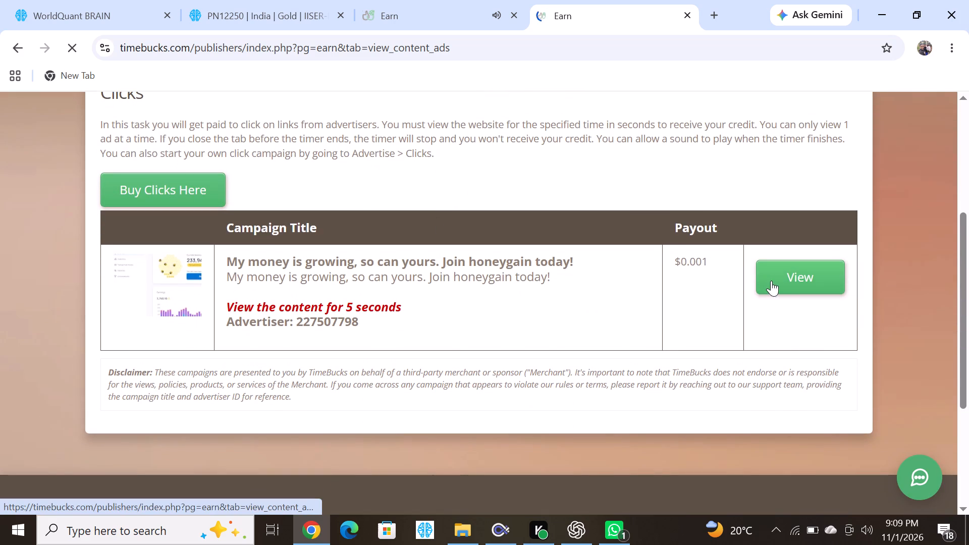
{"action": "left_click", "coordinate": [771, 281]}
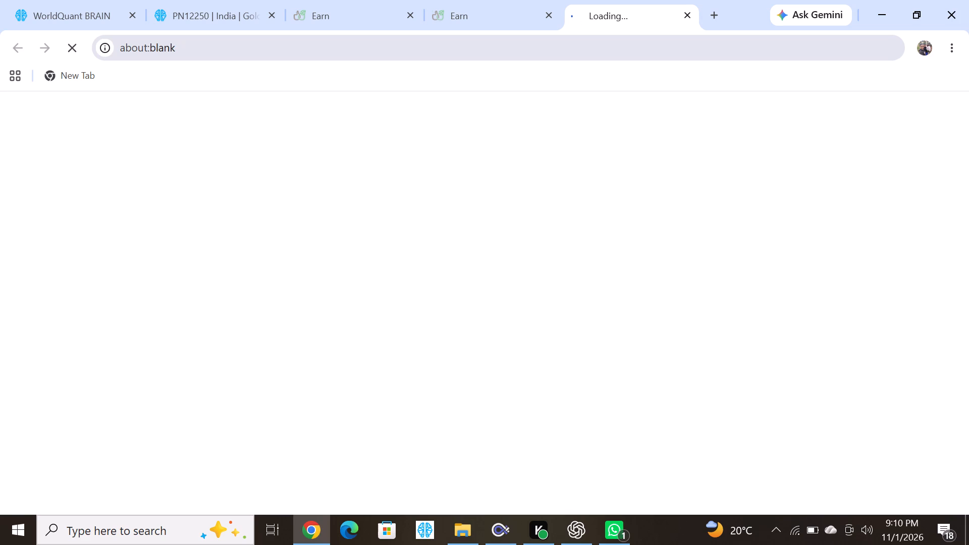
{"action": "left_click", "coordinate": [689, 14]}
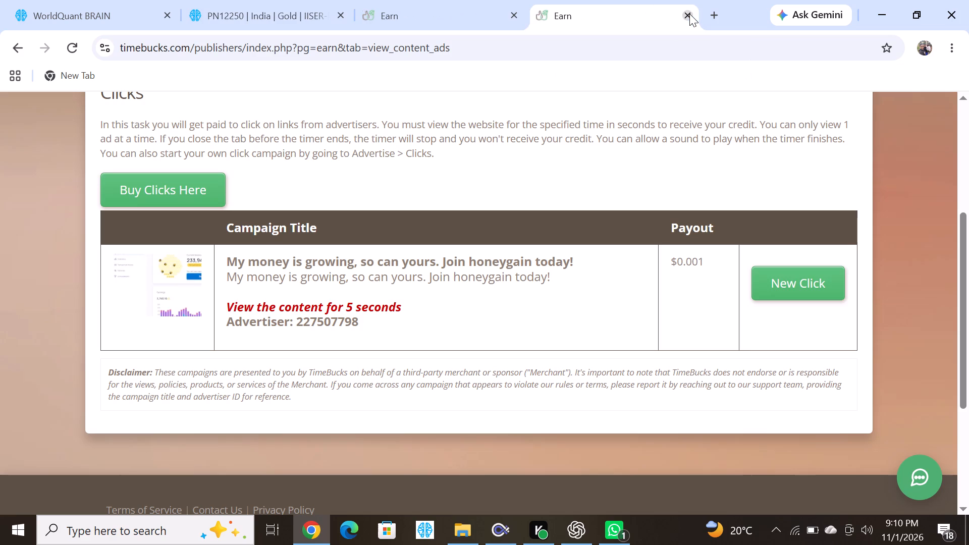
{"action": "scroll", "coordinate": [520, 241], "scroll_direction": "up", "scroll_amount": 5}
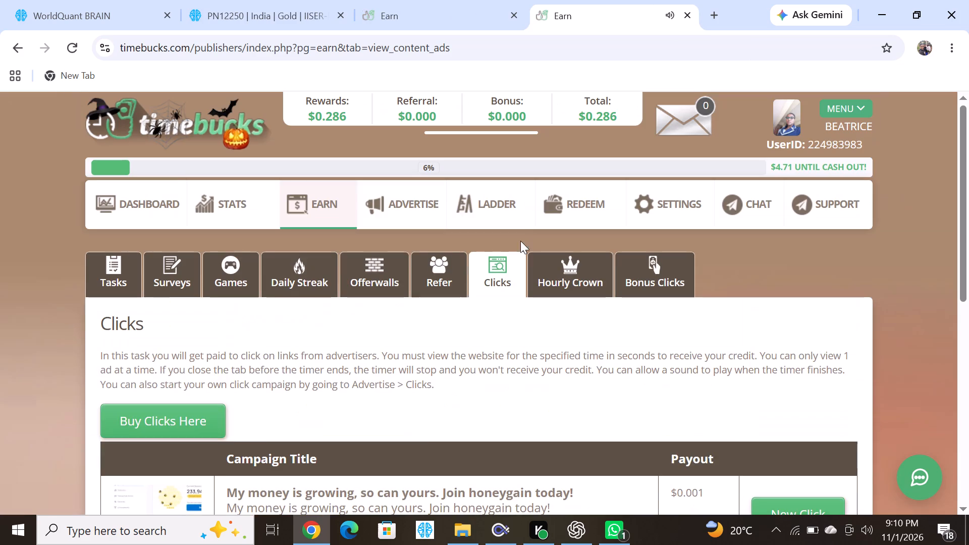
Reload the Clicks page to check for new ad campaigns, and close the duplicate TimeBucks Earn tab.
{"action": "left_click", "coordinate": [73, 48]}
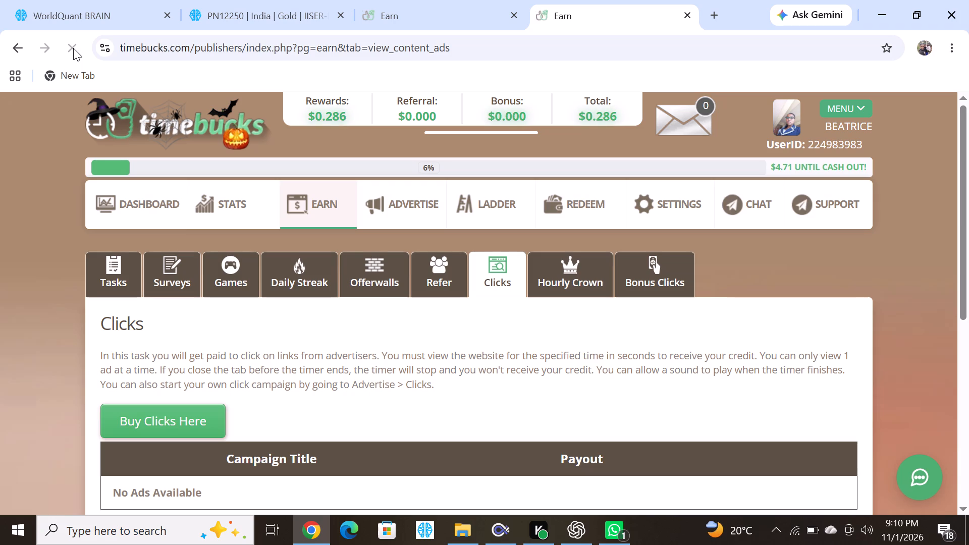
{"action": "scroll", "coordinate": [271, 257], "scroll_direction": "down", "scroll_amount": 2}
{"action": "scroll", "coordinate": [271, 257], "scroll_direction": "up", "scroll_amount": 2}
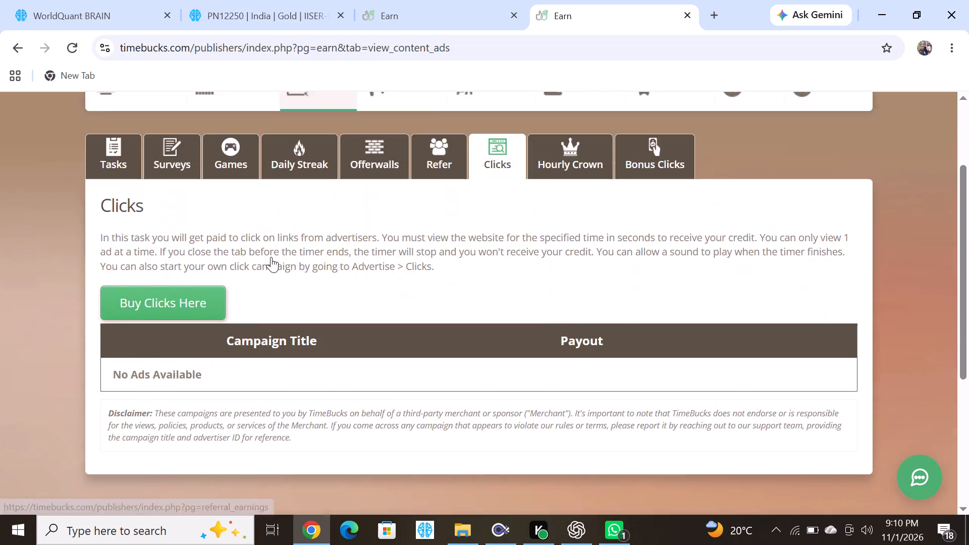
{"action": "scroll", "coordinate": [271, 257], "scroll_direction": "up", "scroll_amount": 2}
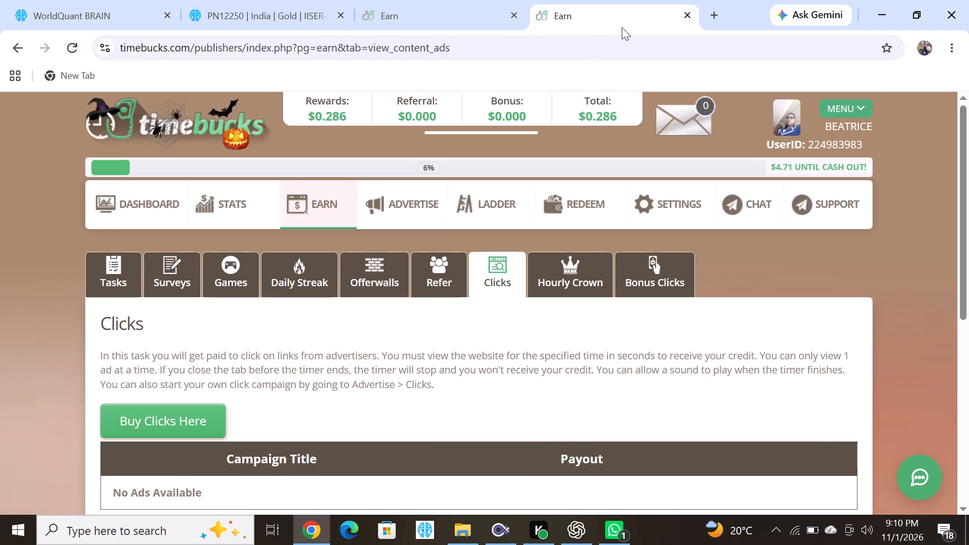
{"action": "left_click", "coordinate": [514, 15]}
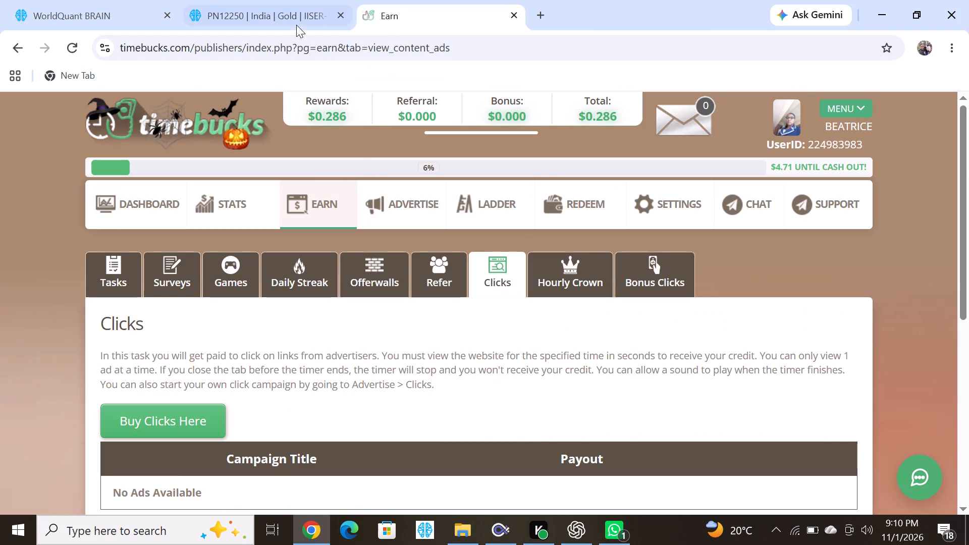
Return to WorldQuant BRAIN and review Simulation 1's test period results, IS testing pass, fail and warning details, and Prod Correlation.
{"action": "left_click", "coordinate": [114, 9]}
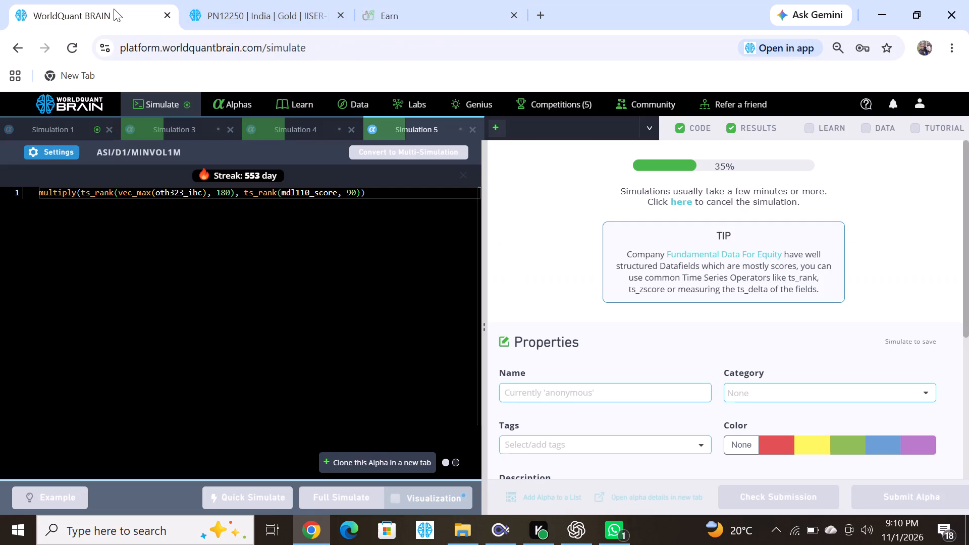
{"action": "left_click", "coordinate": [61, 128]}
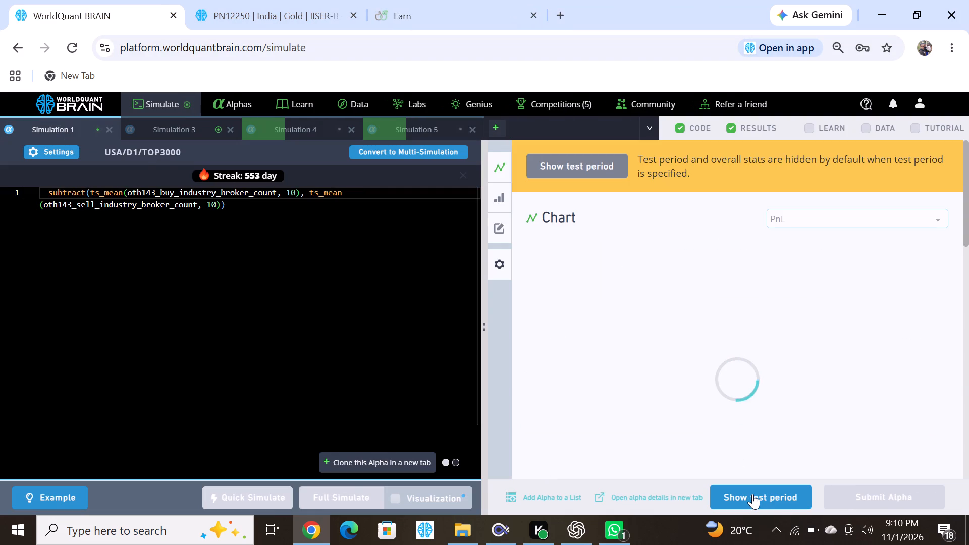
{"action": "left_click", "coordinate": [752, 494]}
{"action": "scroll", "coordinate": [704, 453], "scroll_direction": "down", "scroll_amount": 9}
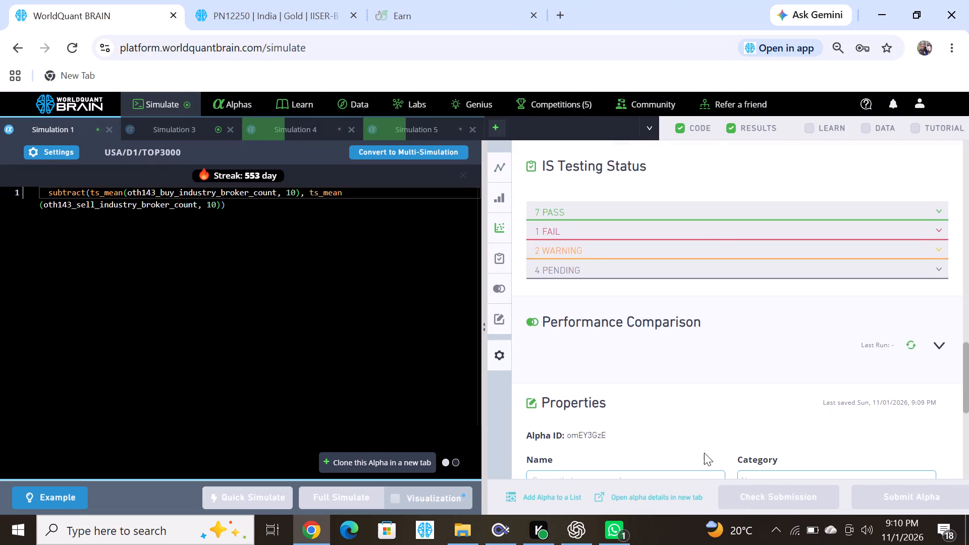
{"action": "left_click", "coordinate": [555, 230]}
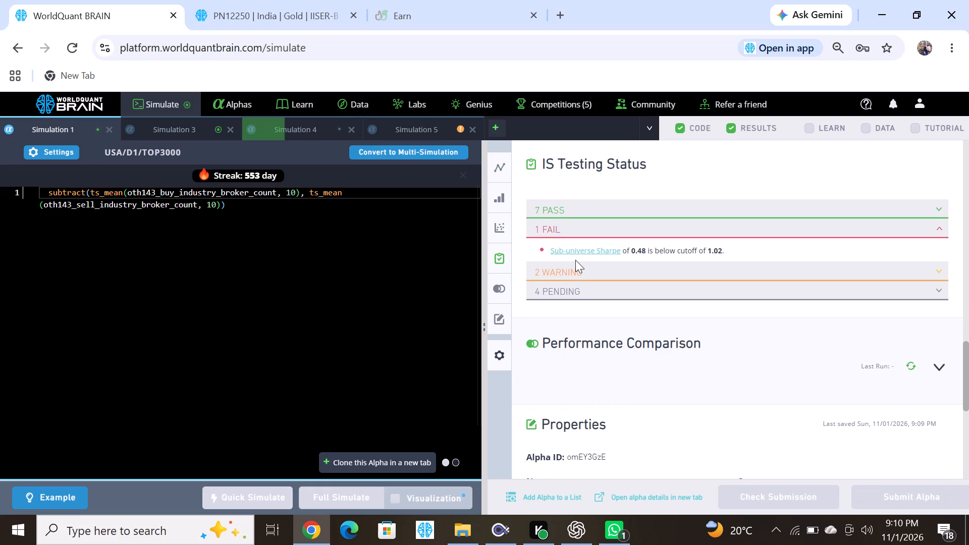
{"action": "left_click", "coordinate": [575, 260]}
{"action": "left_click", "coordinate": [581, 265]}
{"action": "left_click", "coordinate": [545, 200]}
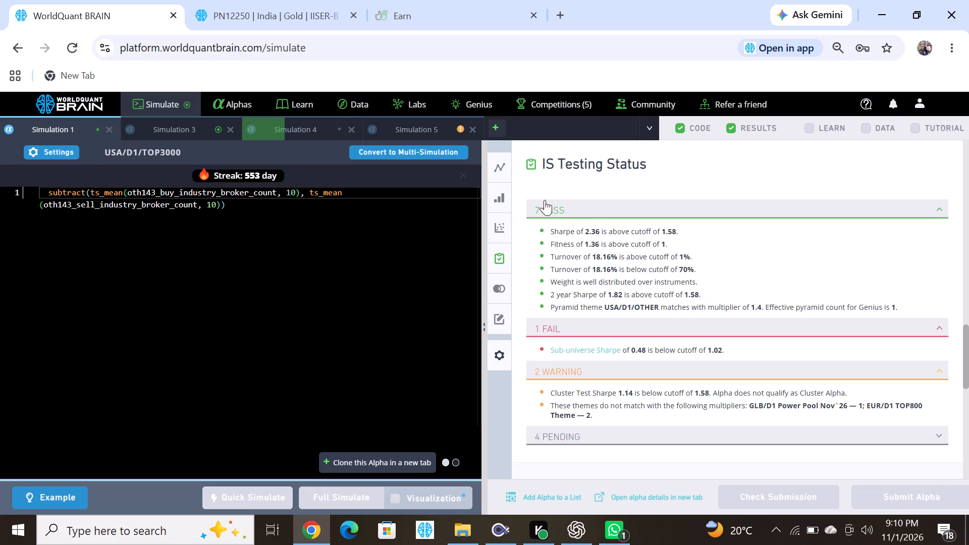
{"action": "scroll", "coordinate": [657, 233], "scroll_direction": "up", "scroll_amount": 1}
{"action": "left_click", "coordinate": [942, 176]}
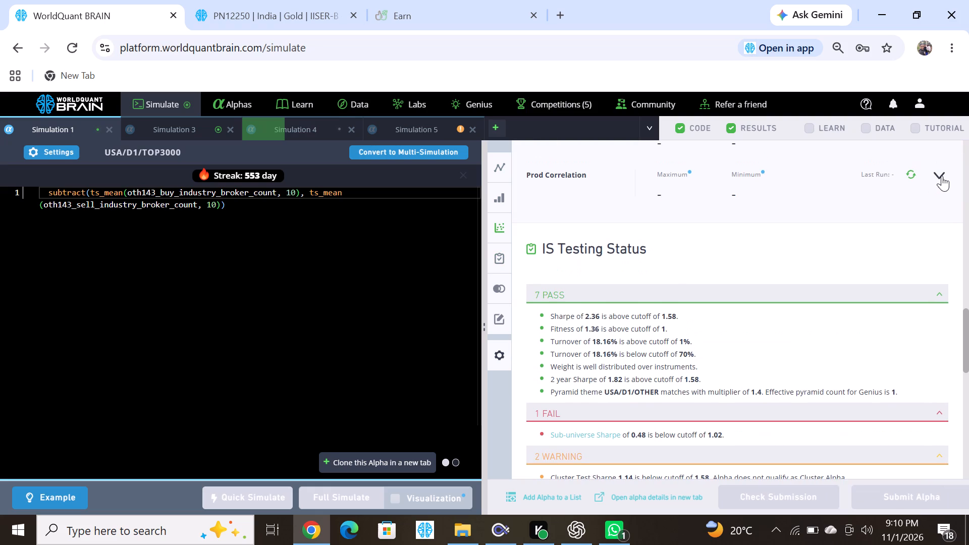
Set Simulation 1's neutralization to Crowding Factors and run a full simulation.
{"action": "left_click", "coordinate": [53, 150]}
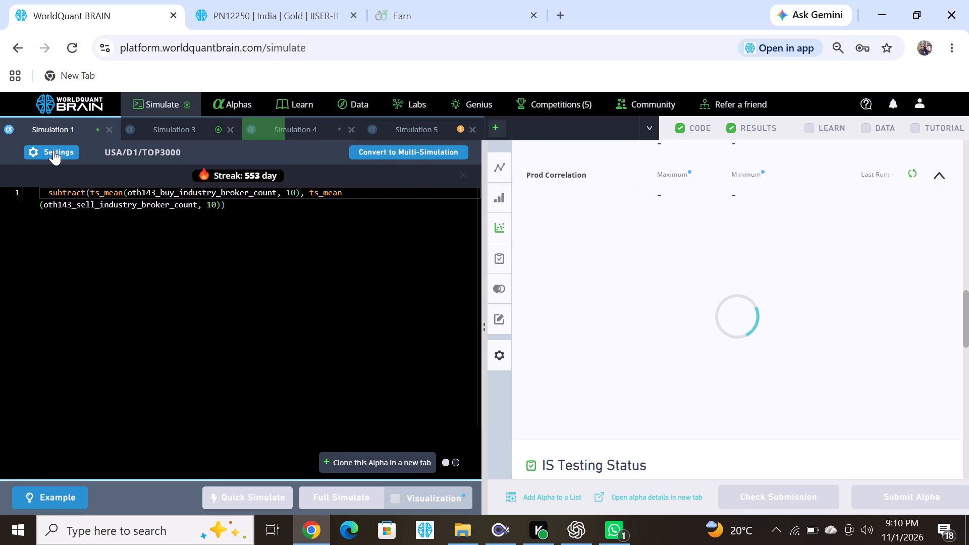
{"action": "left_click", "coordinate": [179, 333]}
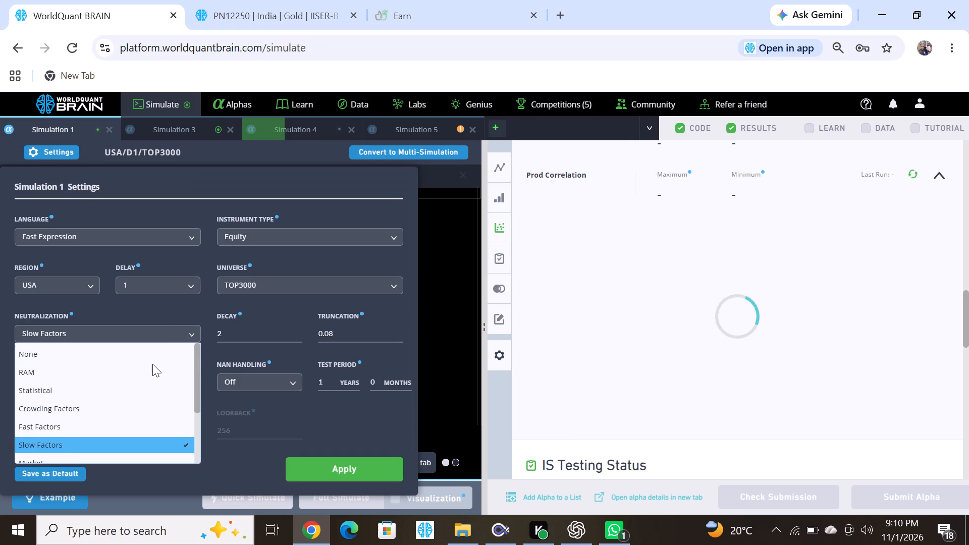
{"action": "left_click", "coordinate": [109, 406]}
{"action": "left_click", "coordinate": [329, 475]}
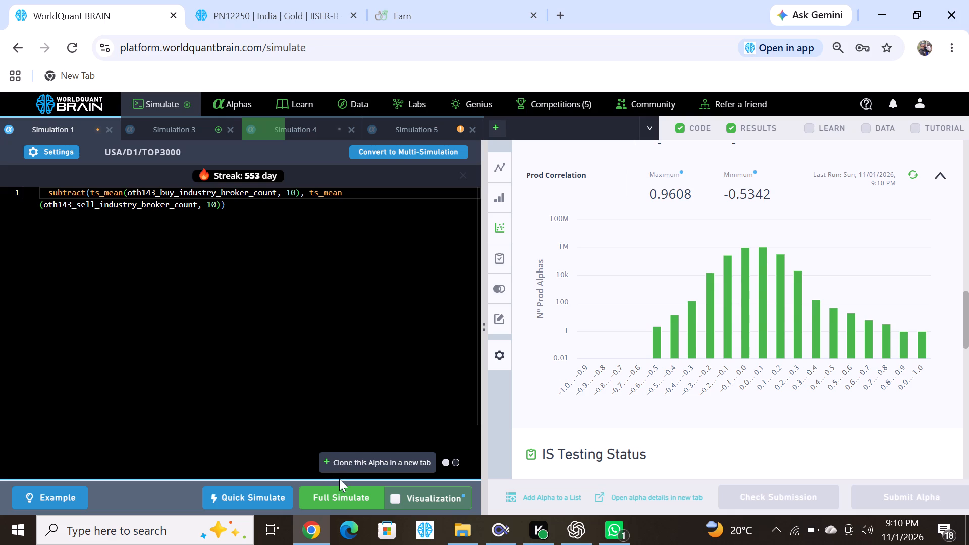
{"action": "left_click", "coordinate": [344, 499]}
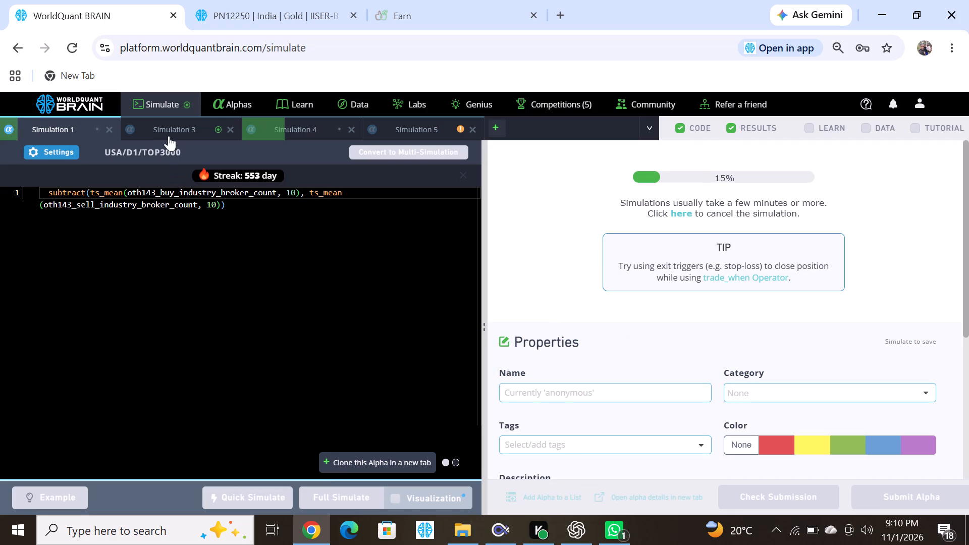
Review Simulation 3's results with the test period shown, examining its IS testing warnings and running the Prod Correlation check.
{"action": "double_click", "coordinate": [175, 131]}
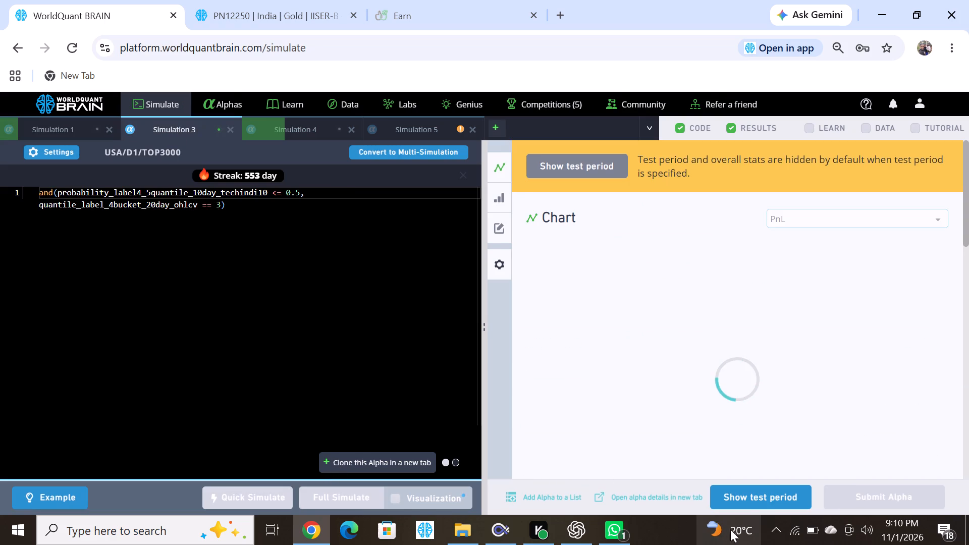
{"action": "left_click", "coordinate": [752, 504]}
{"action": "scroll", "coordinate": [671, 377], "scroll_direction": "down", "scroll_amount": 6}
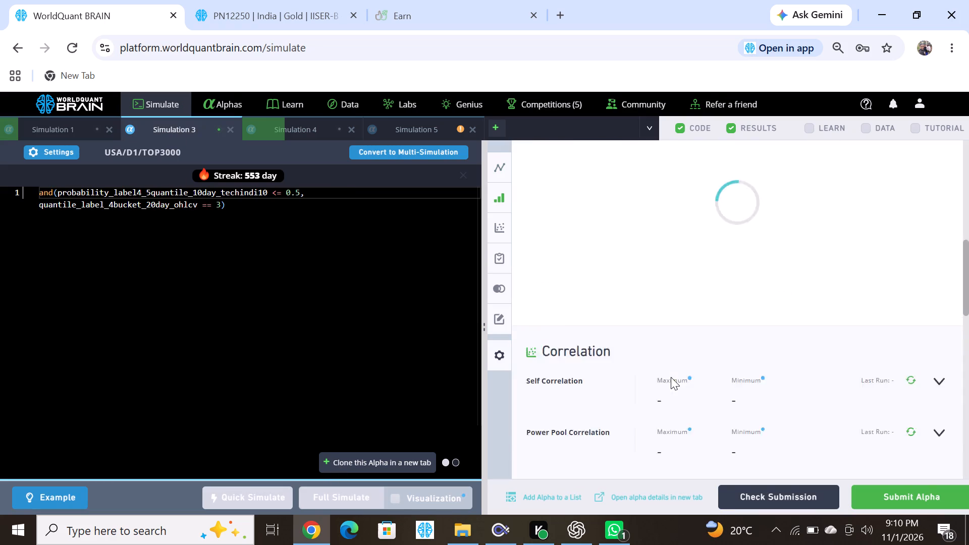
{"action": "scroll", "coordinate": [671, 377], "scroll_direction": "down", "scroll_amount": 2}
{"action": "scroll", "coordinate": [671, 377], "scroll_direction": "up", "scroll_amount": 4}
{"action": "left_click", "coordinate": [591, 245]}
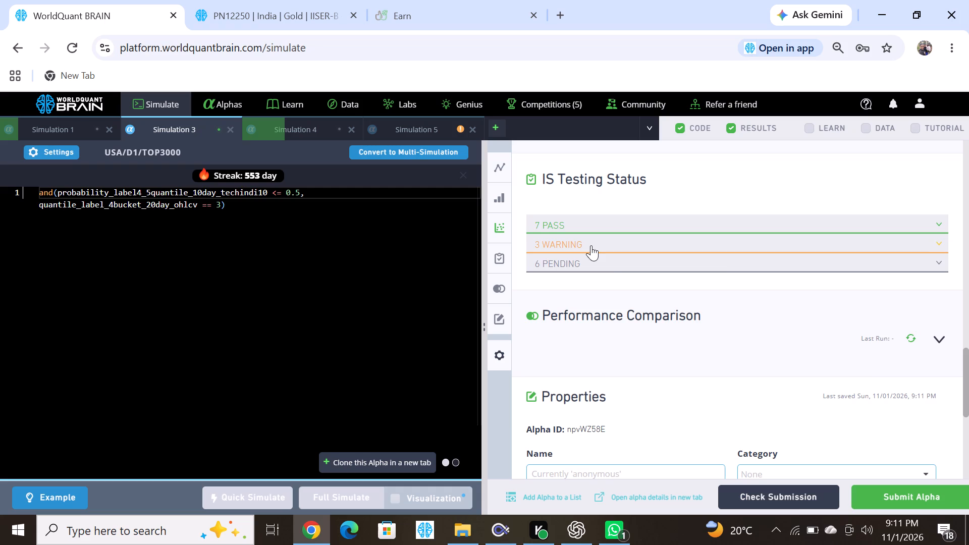
{"action": "scroll", "coordinate": [707, 282], "scroll_direction": "up", "scroll_amount": 1}
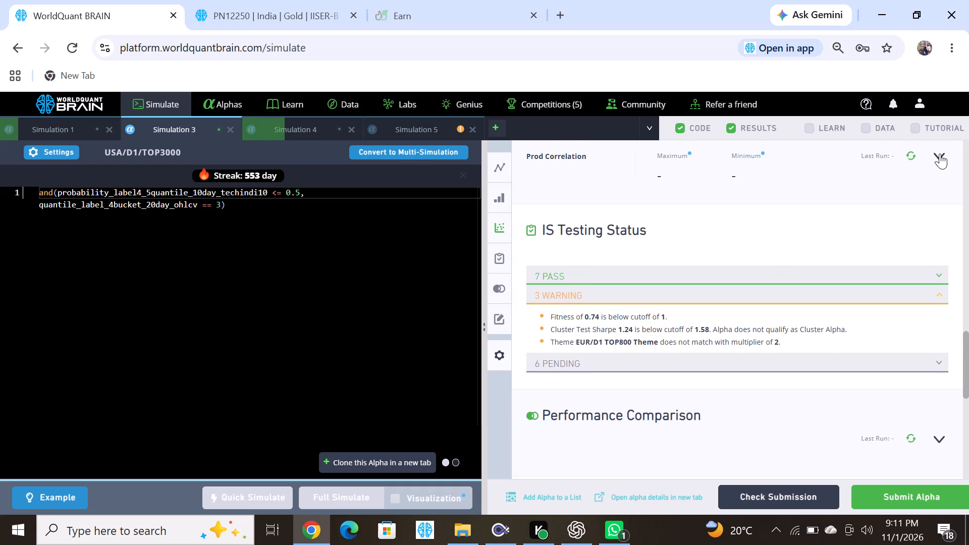
{"action": "left_click", "coordinate": [940, 153]}
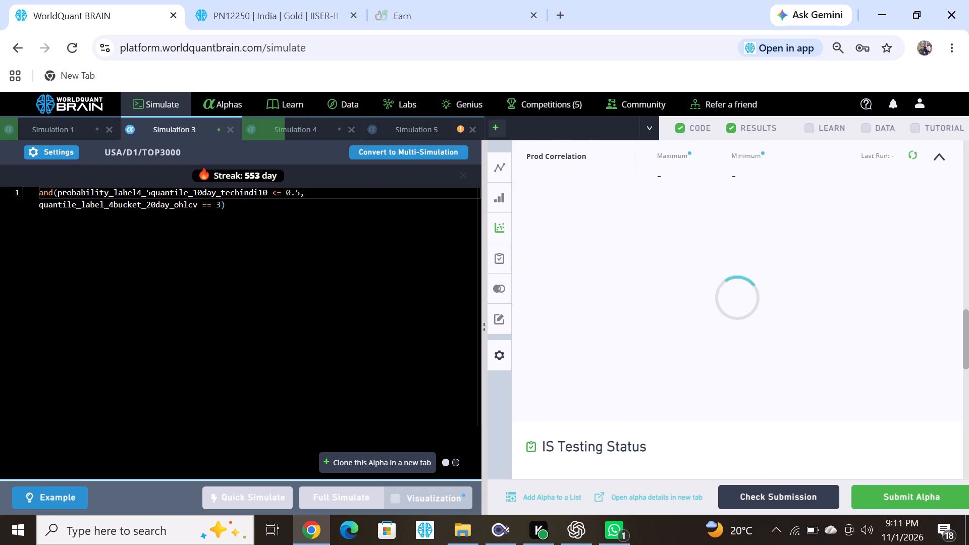
Change the quantile_label_4bucket_20day_ohlcv comparison value in Simulation 3 to 9 and run a full simulation.
{"action": "left_click", "coordinate": [222, 203]}
{"action": "key", "text": "BackSpace"}
{"action": "key", "text": "9"}
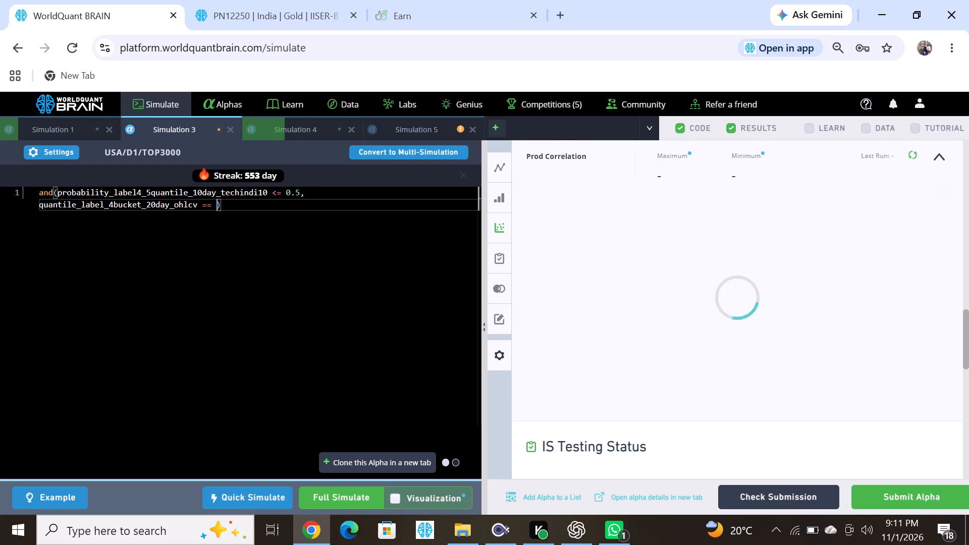
{"action": "left_click", "coordinate": [353, 503]}
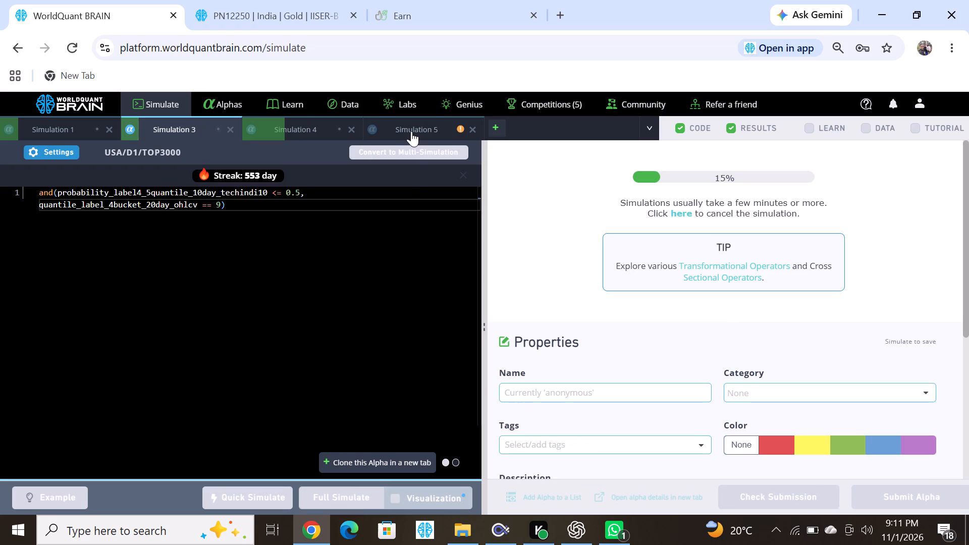
Review Simulation 5's results with the test period shown, examining the failed and passed IS tests.
{"action": "left_click", "coordinate": [411, 131]}
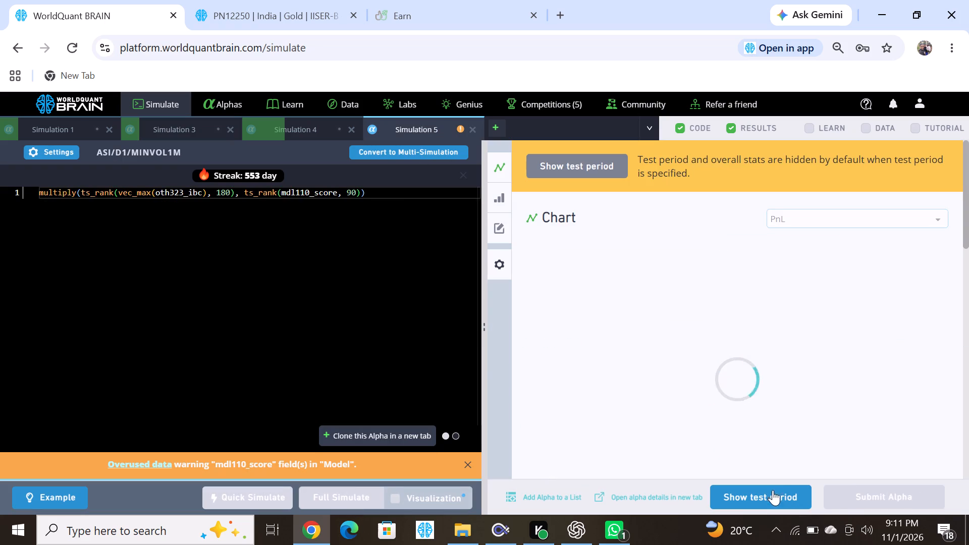
{"action": "left_click", "coordinate": [769, 497]}
{"action": "scroll", "coordinate": [692, 414], "scroll_direction": "down", "scroll_amount": 7}
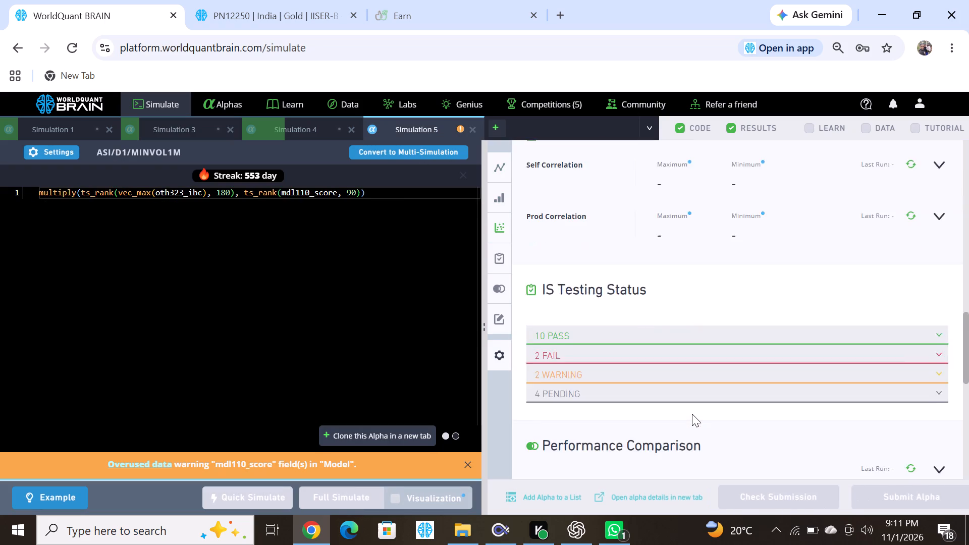
{"action": "scroll", "coordinate": [692, 414], "scroll_direction": "down", "scroll_amount": 2}
{"action": "scroll", "coordinate": [692, 414], "scroll_direction": "up", "scroll_amount": 1}
{"action": "scroll", "coordinate": [611, 245], "scroll_direction": "up", "scroll_amount": 1}
{"action": "left_click", "coordinate": [584, 233]}
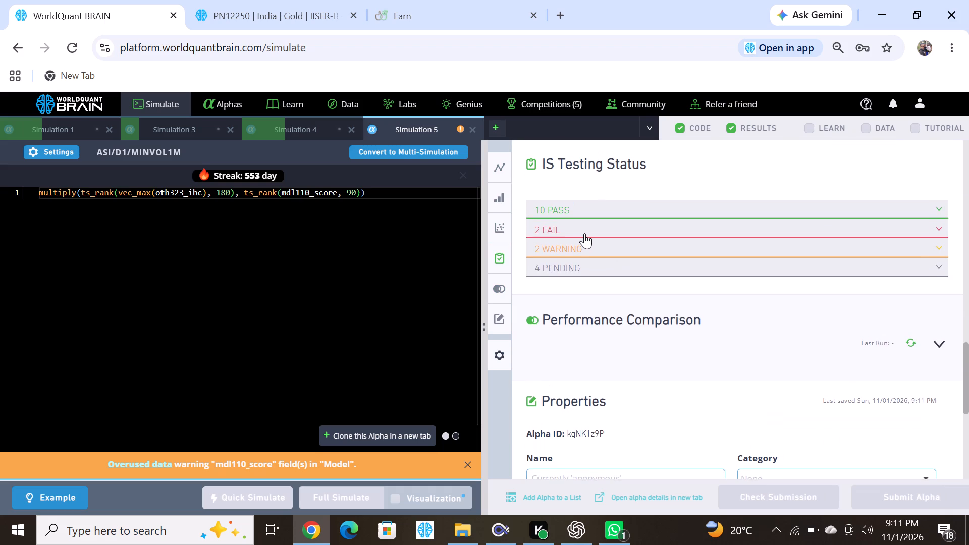
{"action": "left_click", "coordinate": [627, 206]}
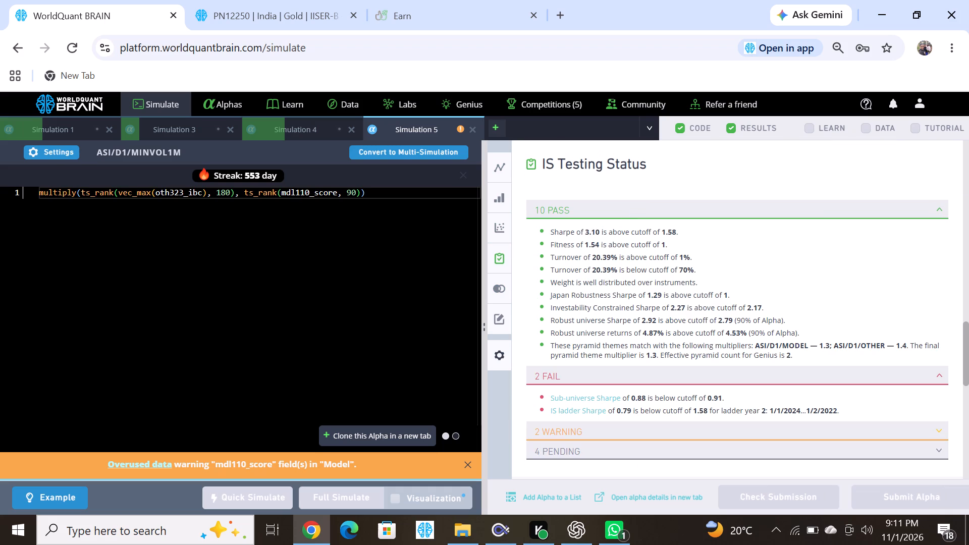
Set Simulation 5's neutralization to RAM and run a full simulation.
{"action": "left_click", "coordinate": [68, 156]}
{"action": "left_click", "coordinate": [172, 333]}
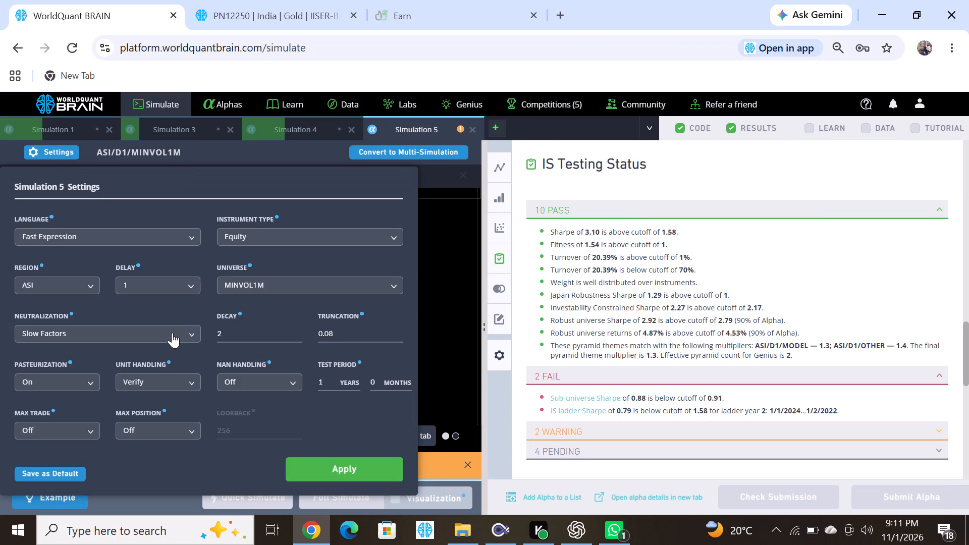
{"action": "left_click", "coordinate": [78, 375]}
{"action": "left_click", "coordinate": [320, 468]}
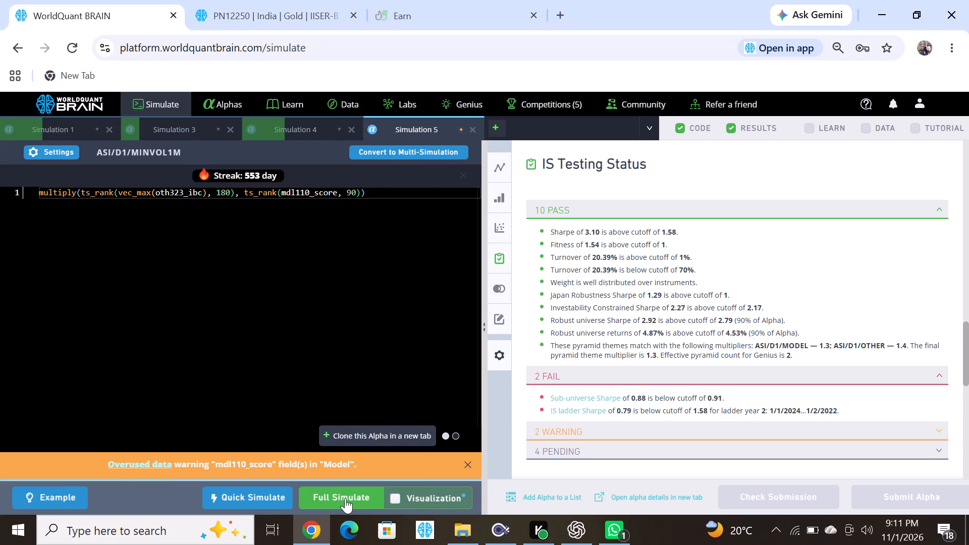
{"action": "left_click", "coordinate": [345, 498]}
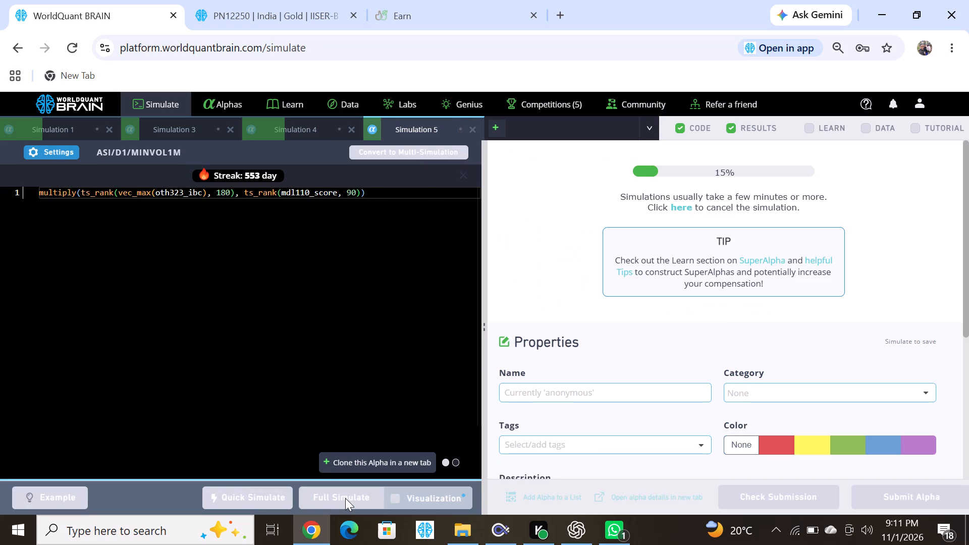
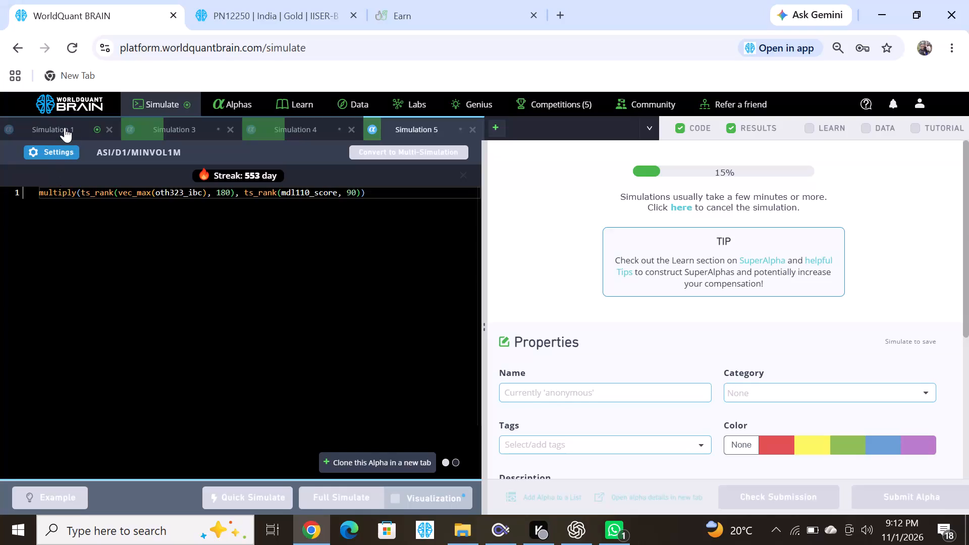
Review Simulation 1's results with the test period shown, examining the failed IS tests and warnings.
{"action": "left_click", "coordinate": [65, 126]}
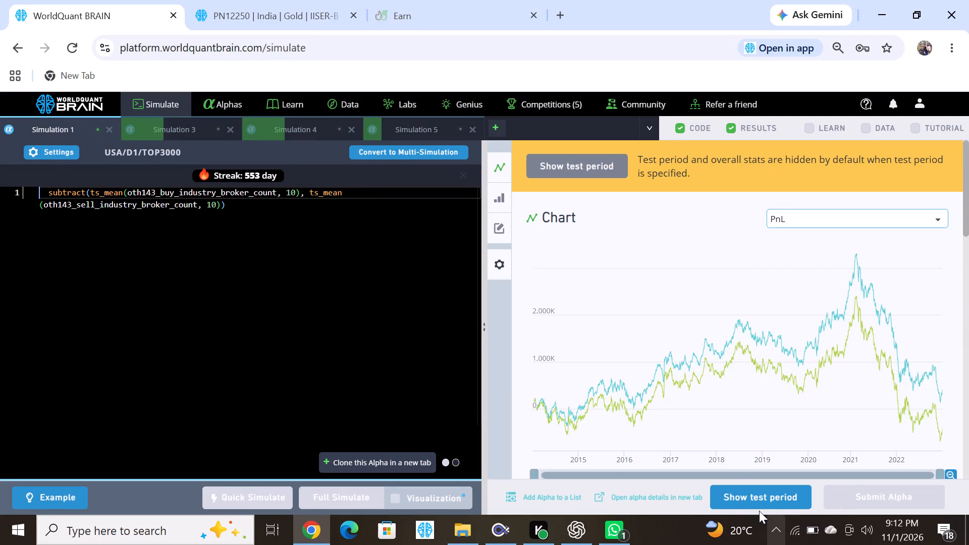
{"action": "left_click", "coordinate": [747, 501]}
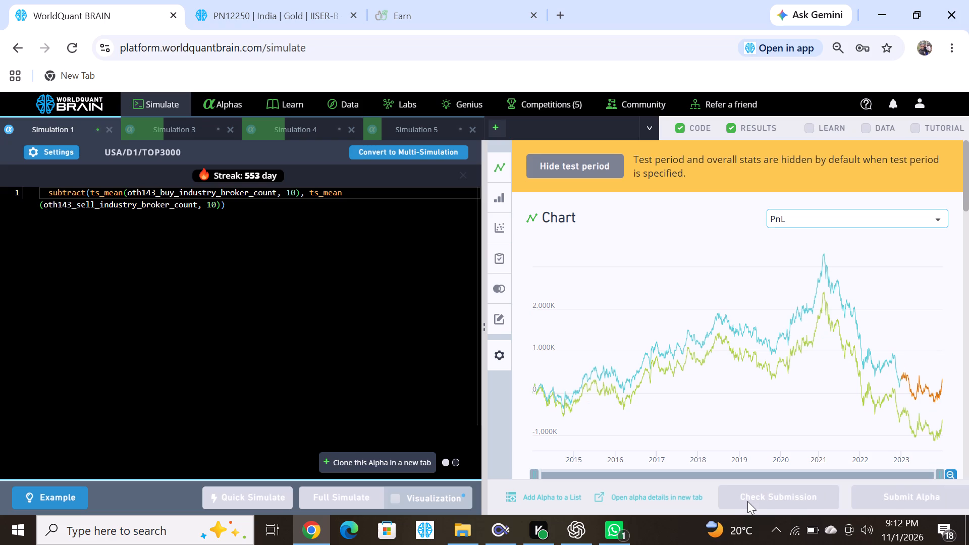
{"action": "scroll", "coordinate": [691, 355], "scroll_direction": "down", "scroll_amount": 8}
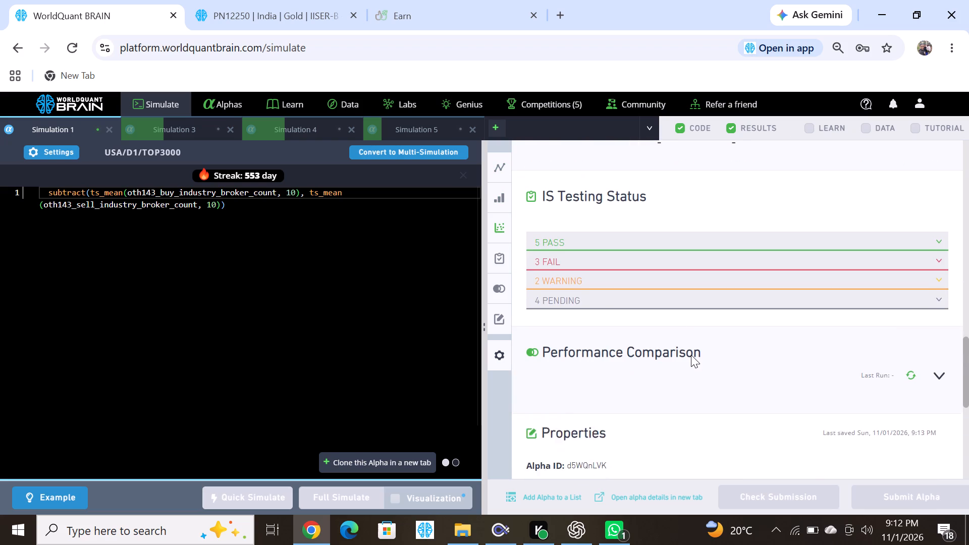
{"action": "left_click", "coordinate": [560, 256]}
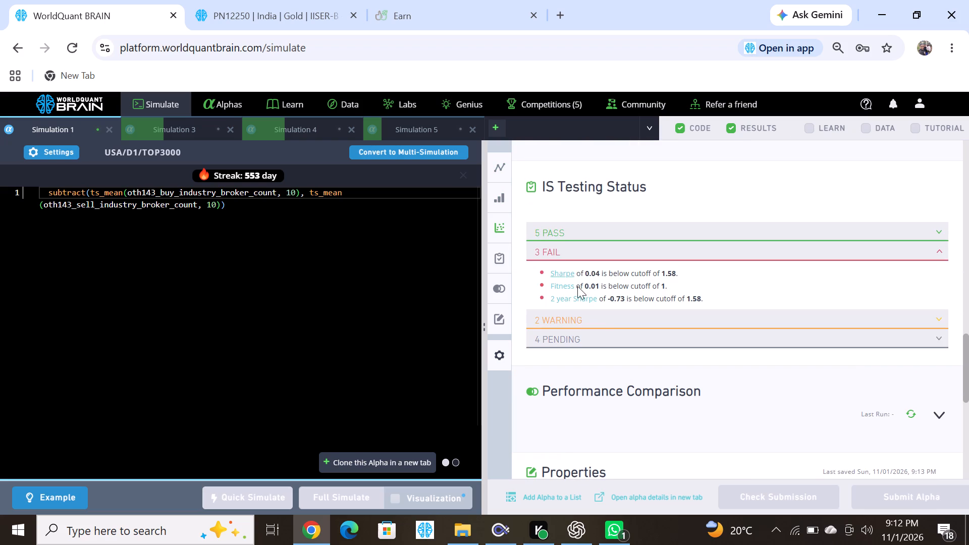
{"action": "left_click", "coordinate": [599, 319]}
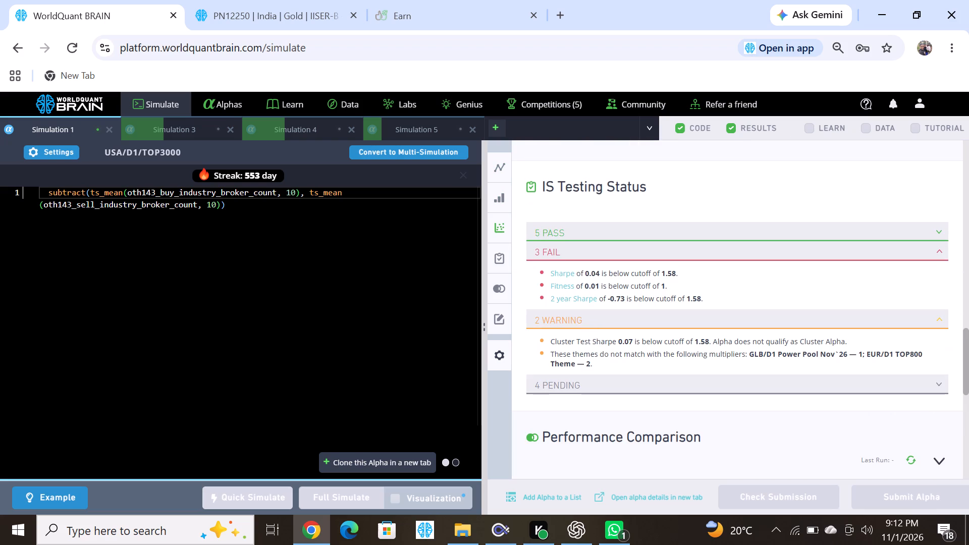
Set Simulation 1's neutralization to RAM and run a full simulation.
{"action": "left_click", "coordinate": [57, 153]}
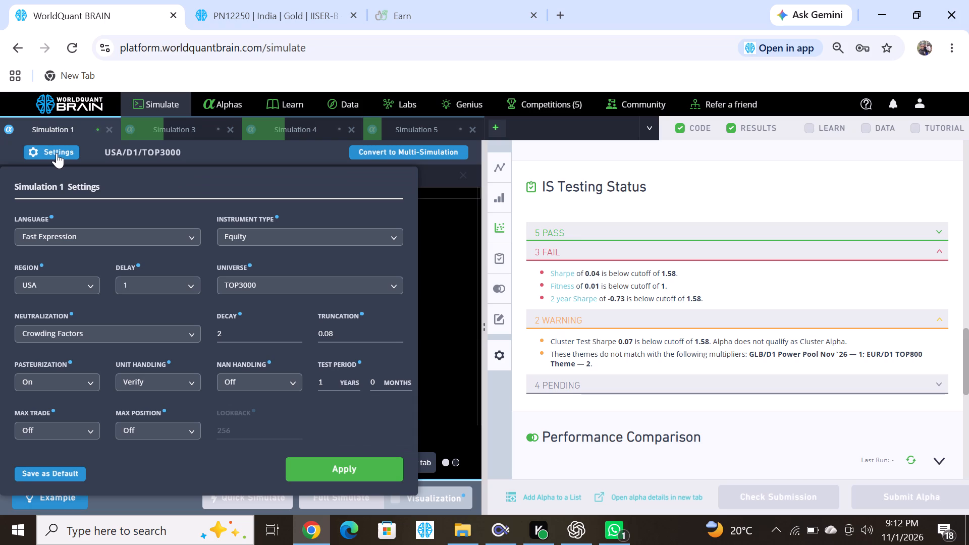
{"action": "left_click", "coordinate": [165, 328]}
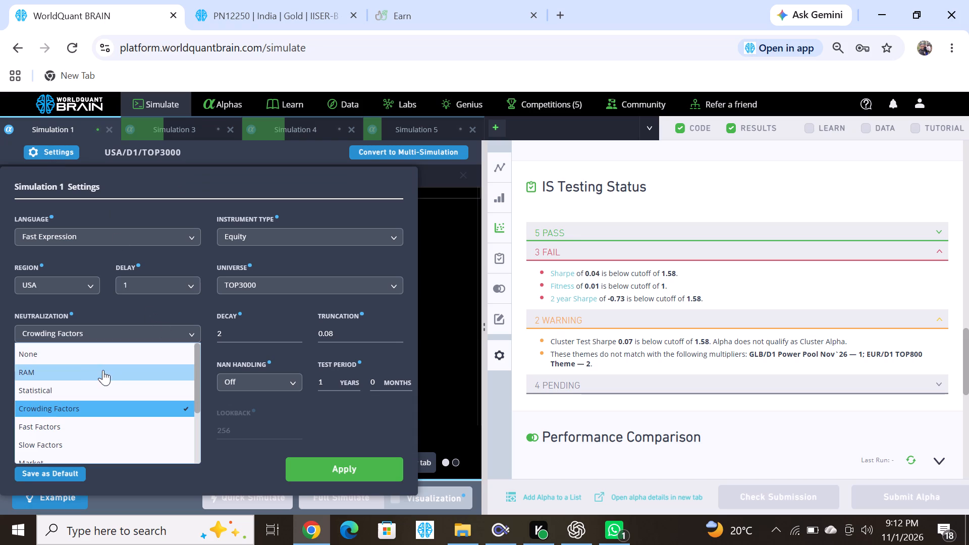
{"action": "left_click", "coordinate": [81, 365]}
{"action": "left_click", "coordinate": [343, 466]}
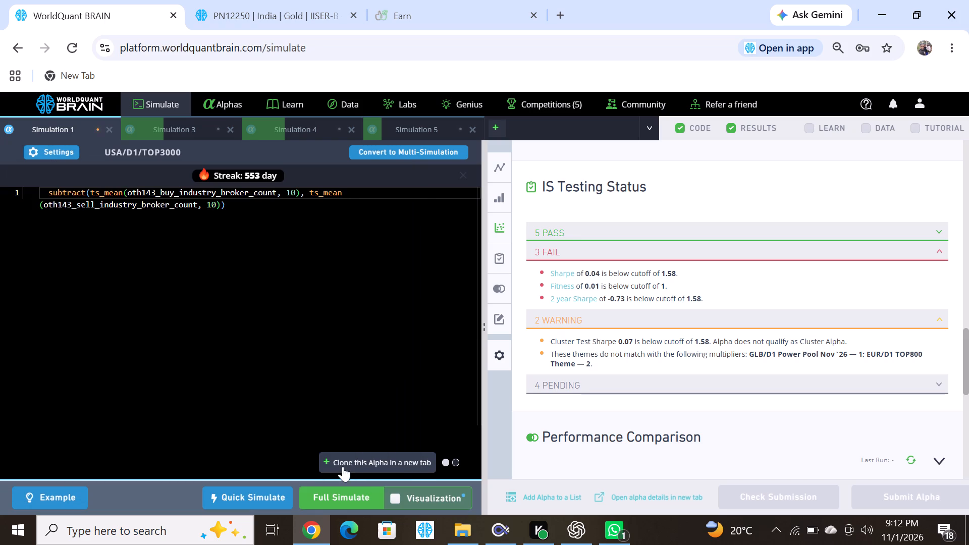
{"action": "left_click", "coordinate": [362, 489]}
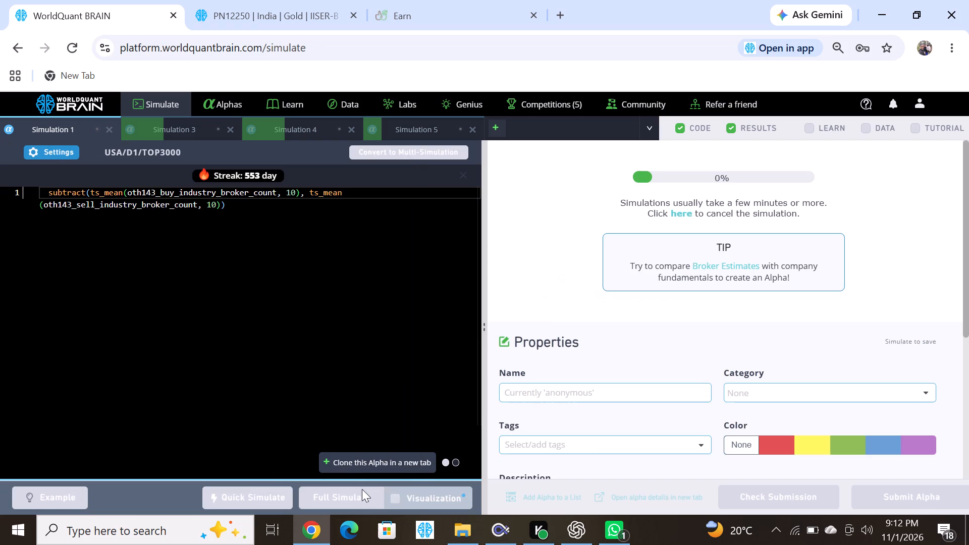
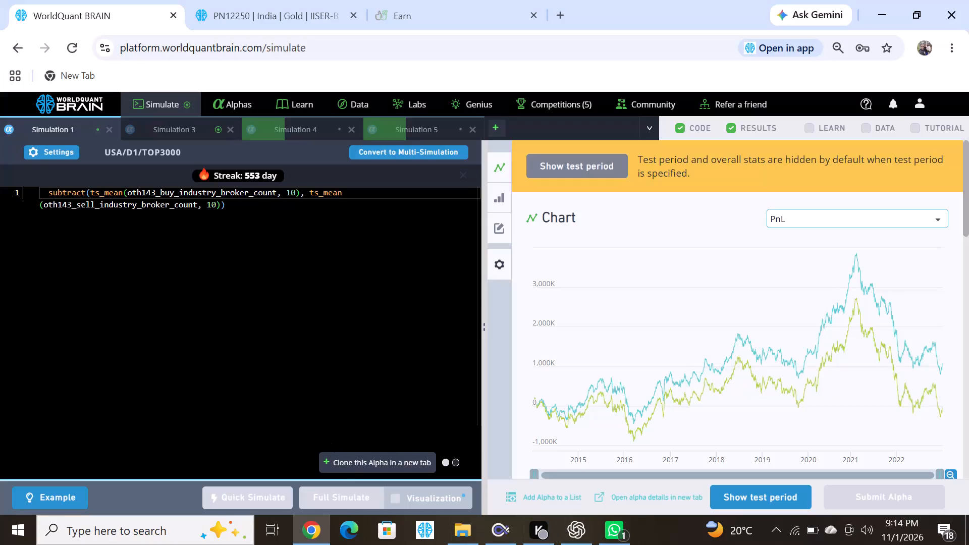
Set Simulation 1's neutralization to Statistical and run a full simulation.
{"action": "left_click", "coordinate": [64, 151]}
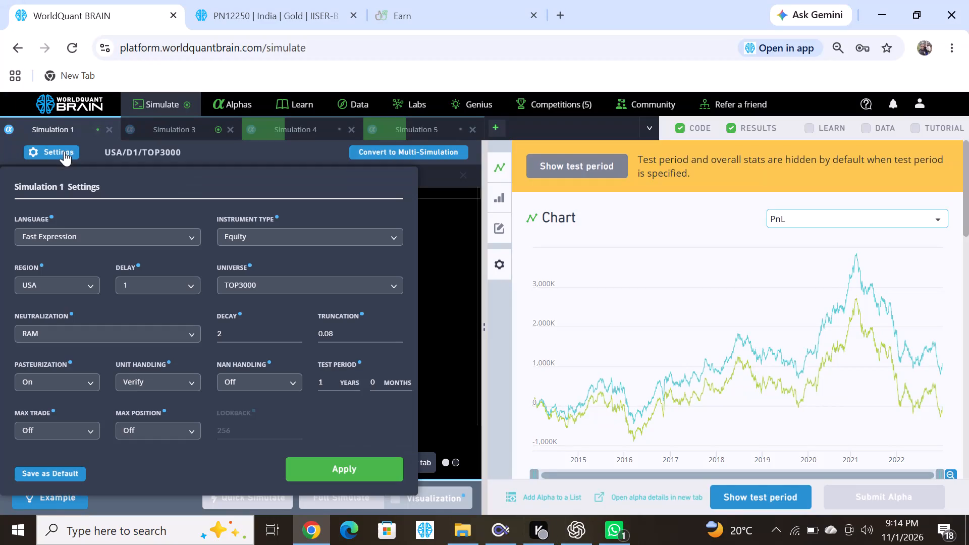
{"action": "left_click", "coordinate": [165, 333]}
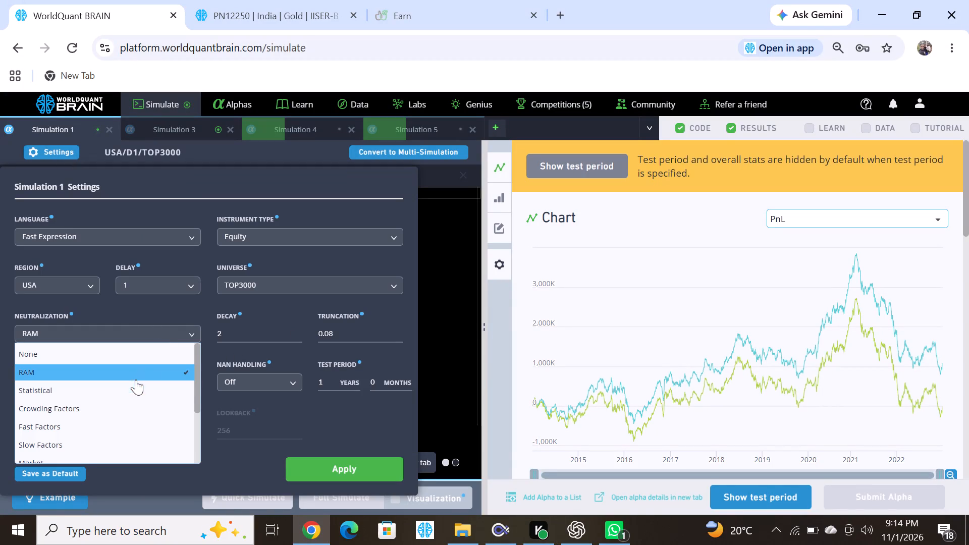
{"action": "left_click", "coordinate": [136, 385]}
{"action": "left_click", "coordinate": [333, 469]}
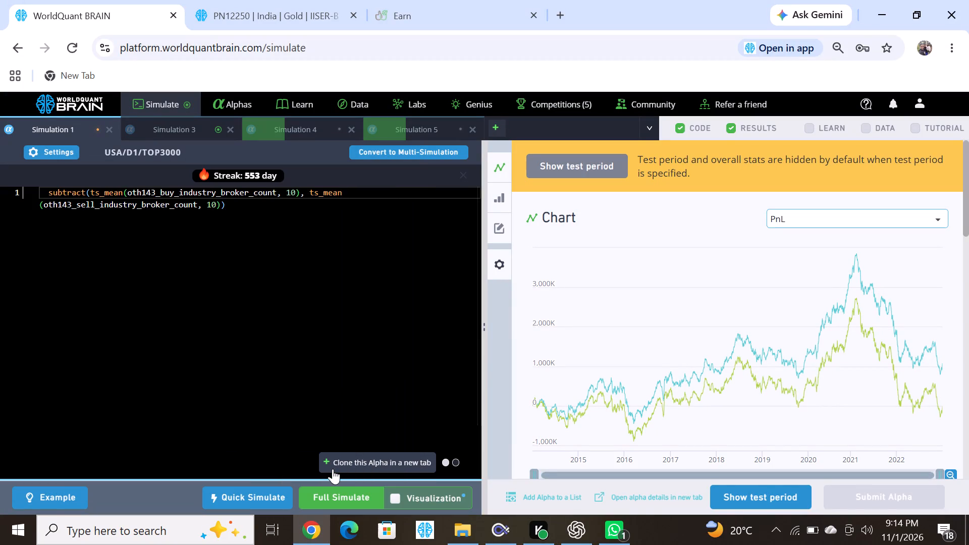
{"action": "left_click", "coordinate": [357, 496]}
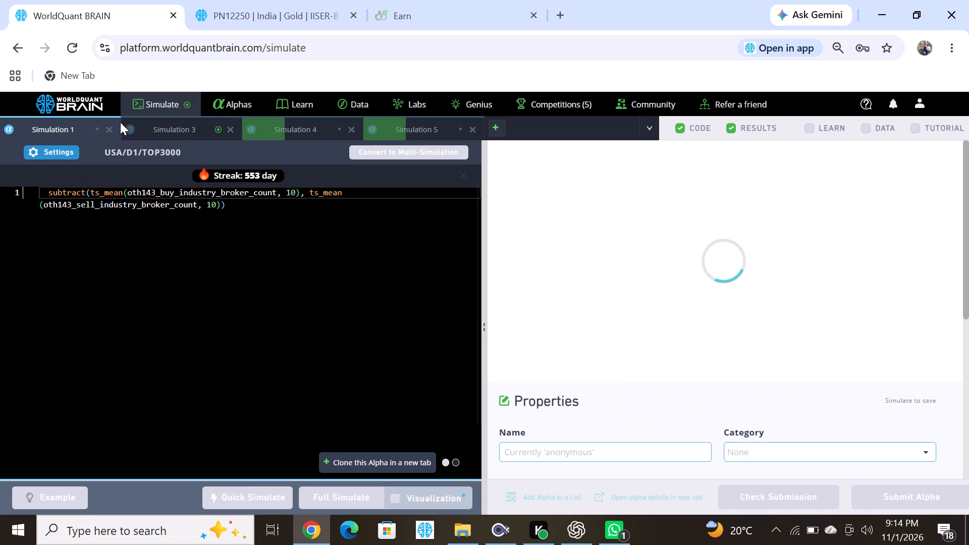
In Simulation 3, change the quantile_label_4bucket_20day_ohlcv comparison value to 1 and run a full simulation.
{"action": "left_click", "coordinate": [179, 132]}
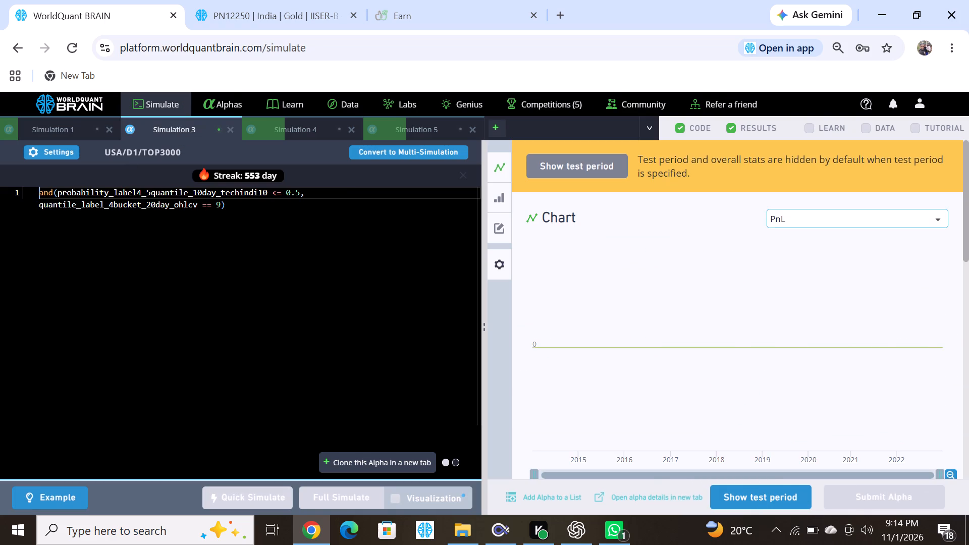
{"action": "left_click", "coordinate": [49, 144]}
{"action": "double_click", "coordinate": [50, 147]}
{"action": "left_click", "coordinate": [220, 207]}
{"action": "key", "text": "BackSpace"}
{"action": "key", "text": "1"}
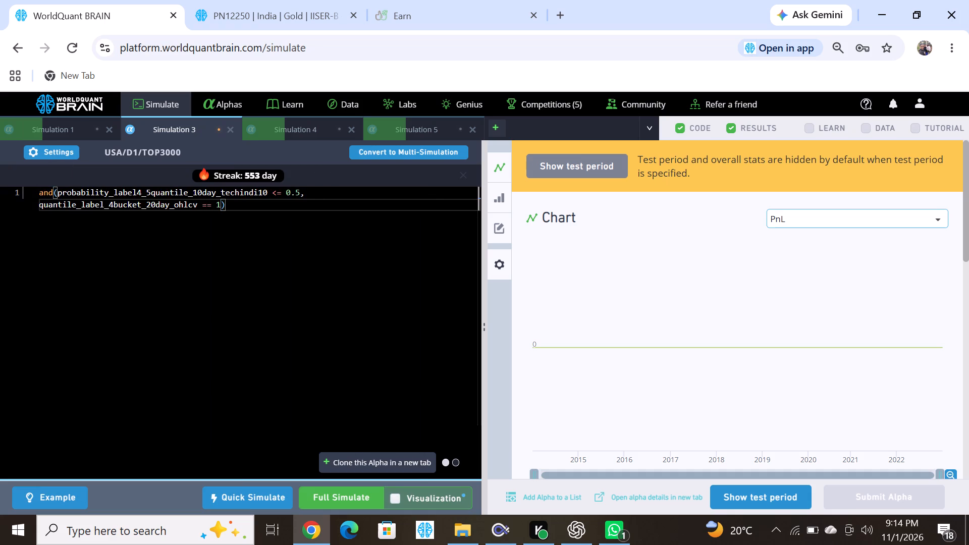
{"action": "left_click", "coordinate": [362, 502]}
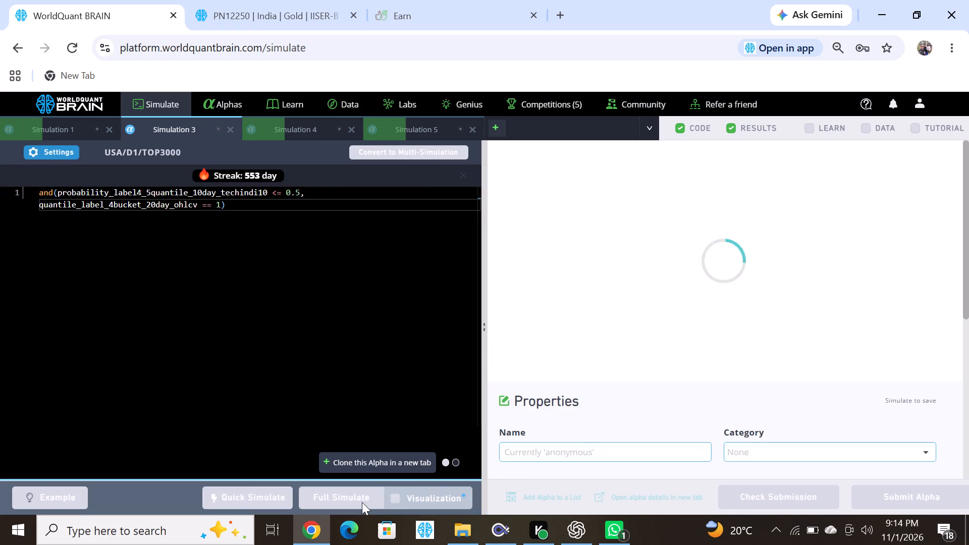
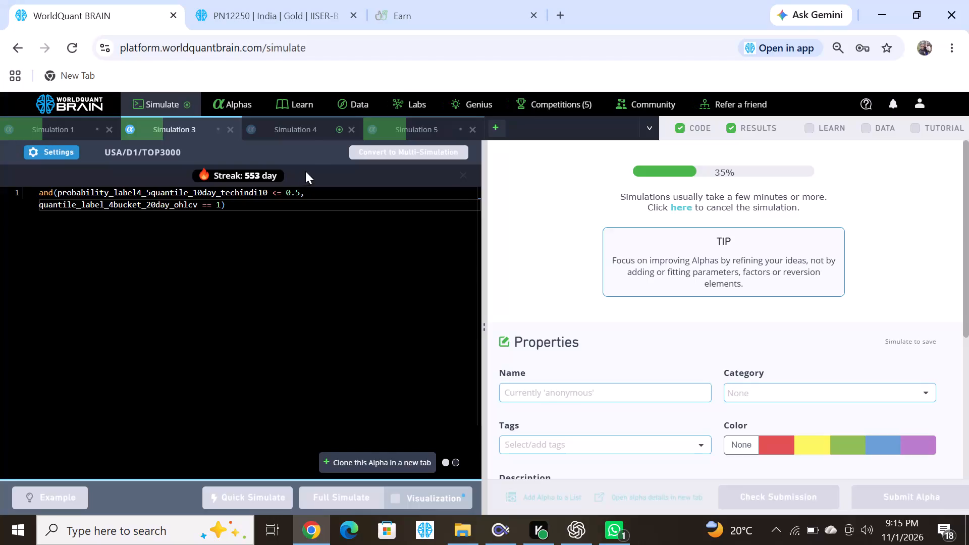
Review Simulation 4's failed tests with the test period shown, set its universe to MINVOL1M and run a full simulation.
{"action": "left_click", "coordinate": [299, 134]}
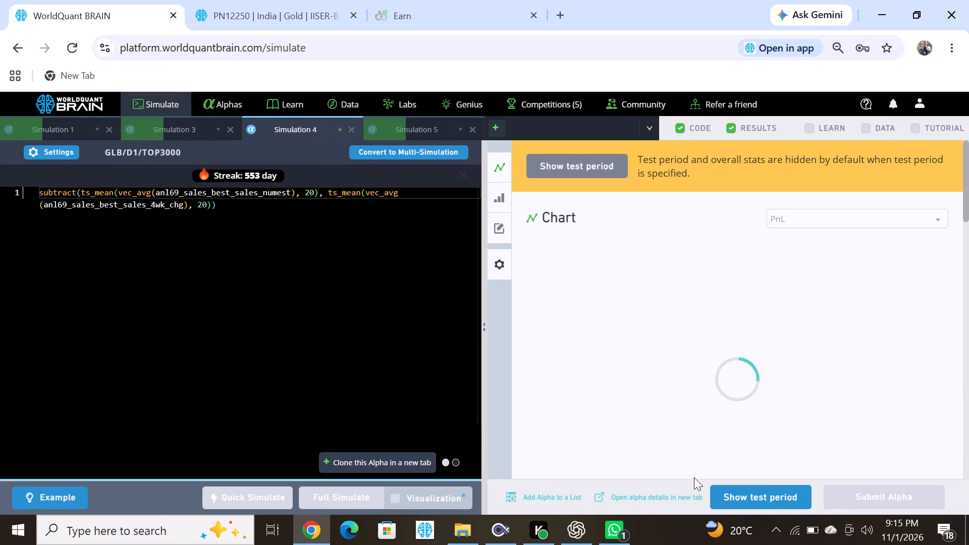
{"action": "left_click", "coordinate": [744, 499]}
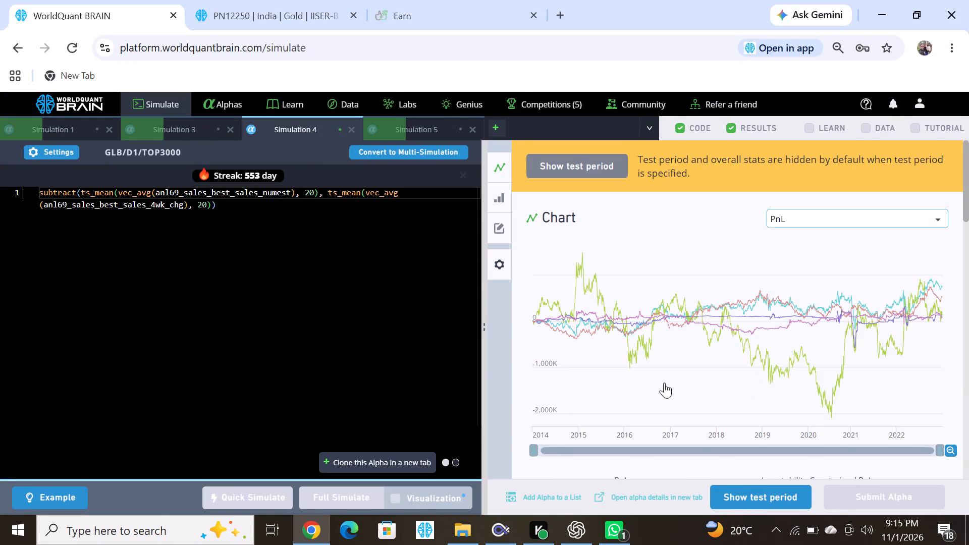
{"action": "scroll", "coordinate": [664, 383], "scroll_direction": "down", "scroll_amount": 10}
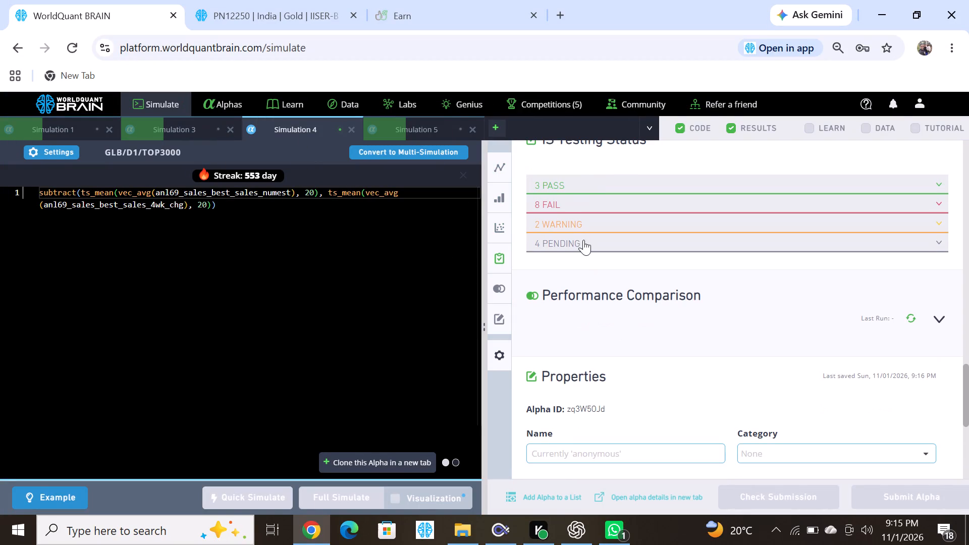
{"action": "left_click", "coordinate": [562, 199]}
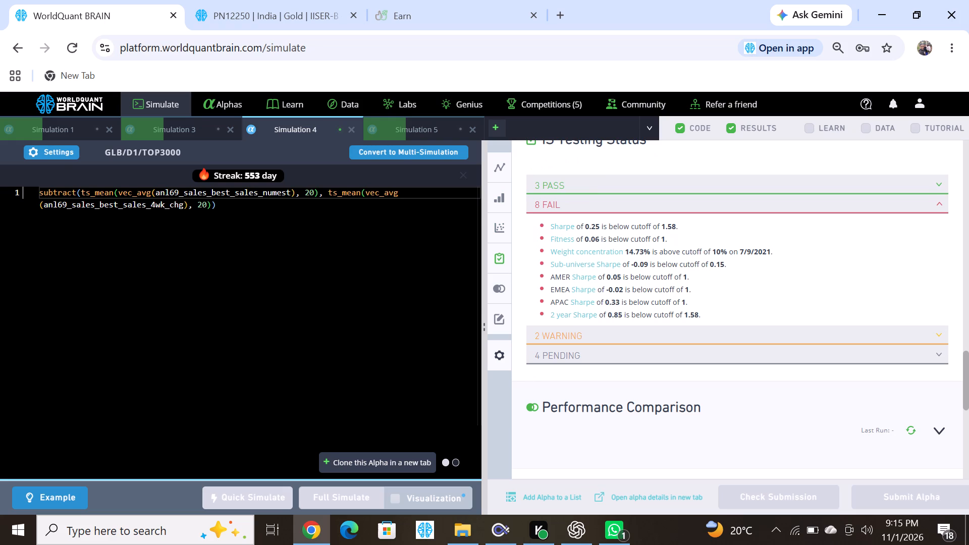
{"action": "left_click", "coordinate": [55, 154]}
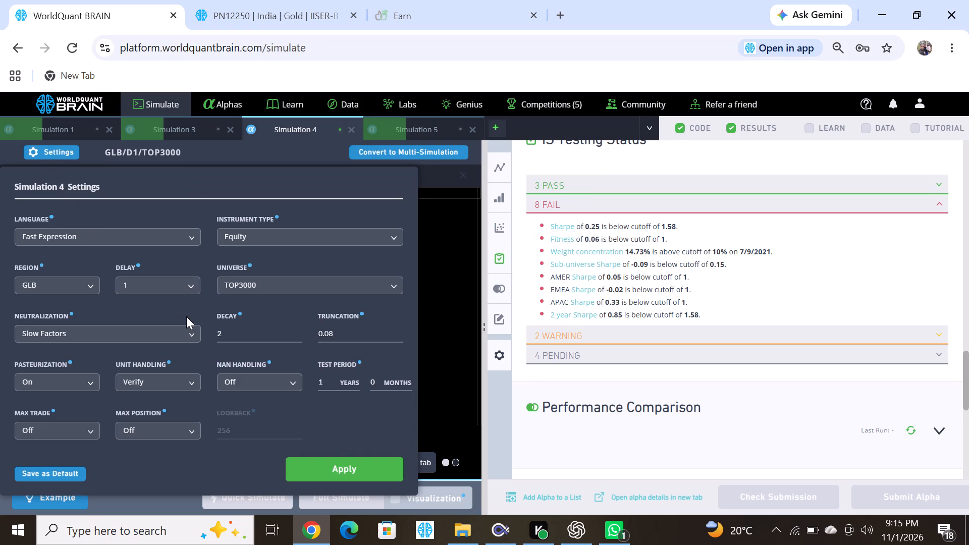
{"action": "left_click", "coordinate": [260, 285]}
{"action": "left_click", "coordinate": [280, 320]}
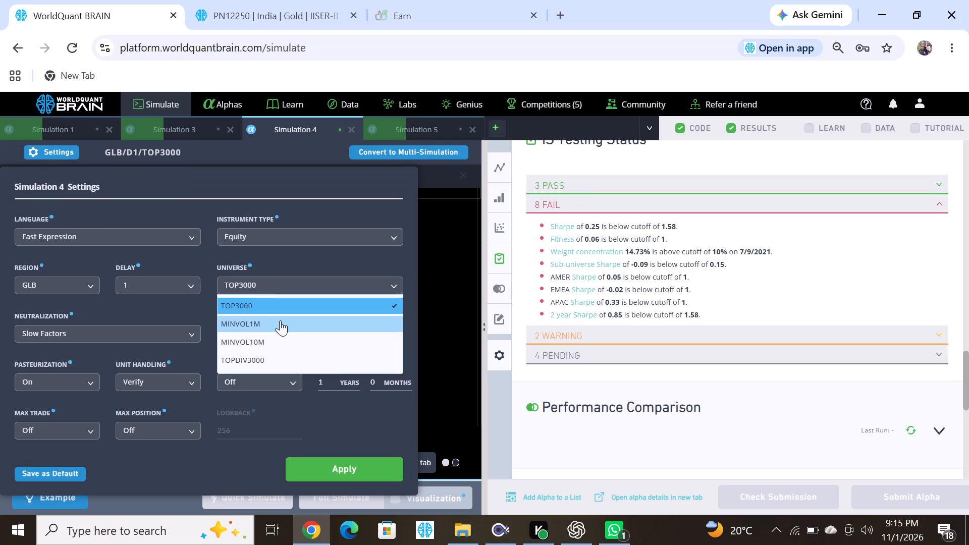
{"action": "left_click", "coordinate": [345, 469]}
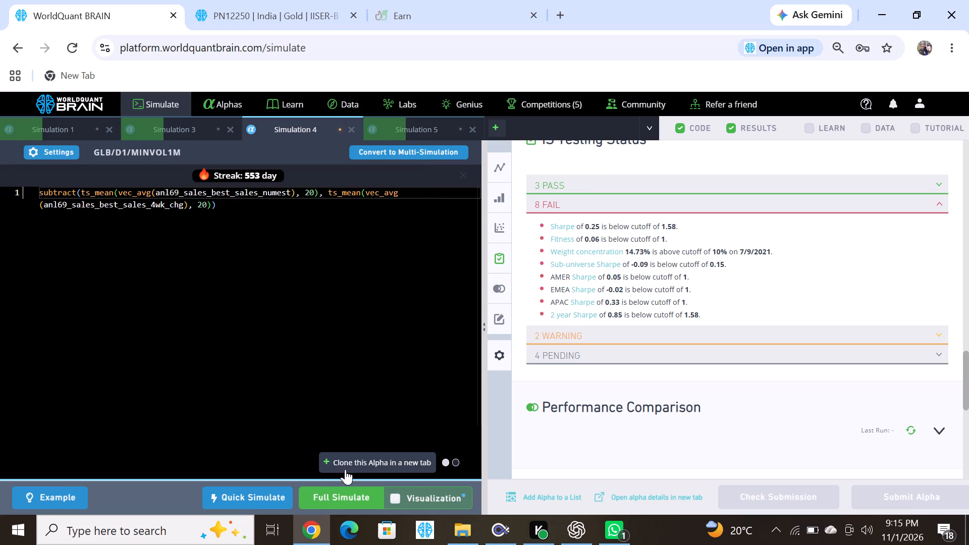
{"action": "left_click", "coordinate": [346, 486]}
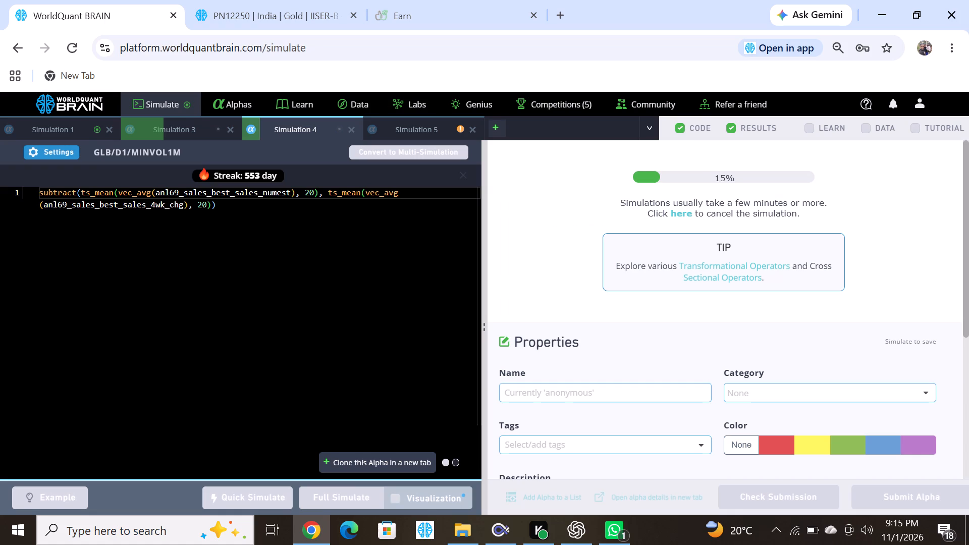
Review Simulation 5's failed tests and warnings, change the mdl110_score ts_rank window to 690 and run a full simulation.
{"action": "left_click", "coordinate": [411, 136]}
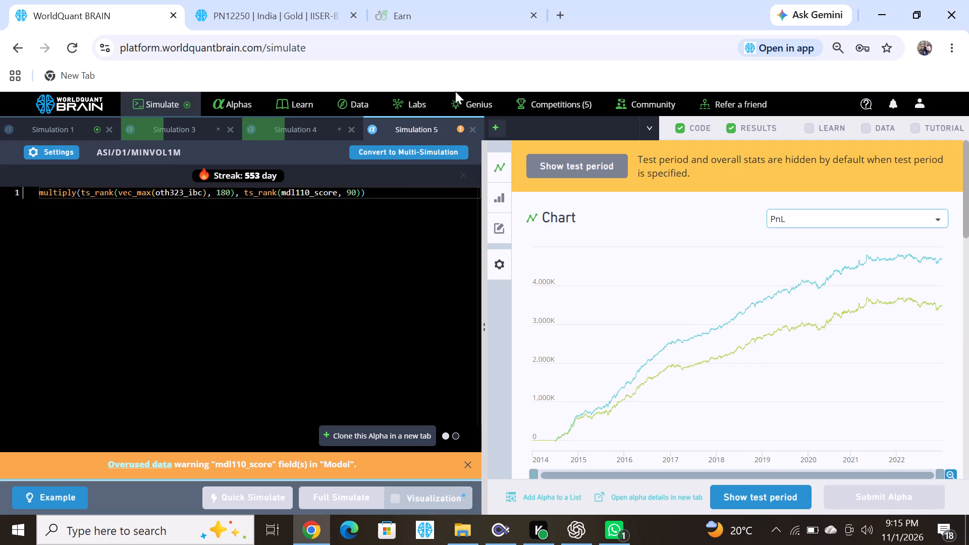
{"action": "left_click", "coordinate": [736, 493]}
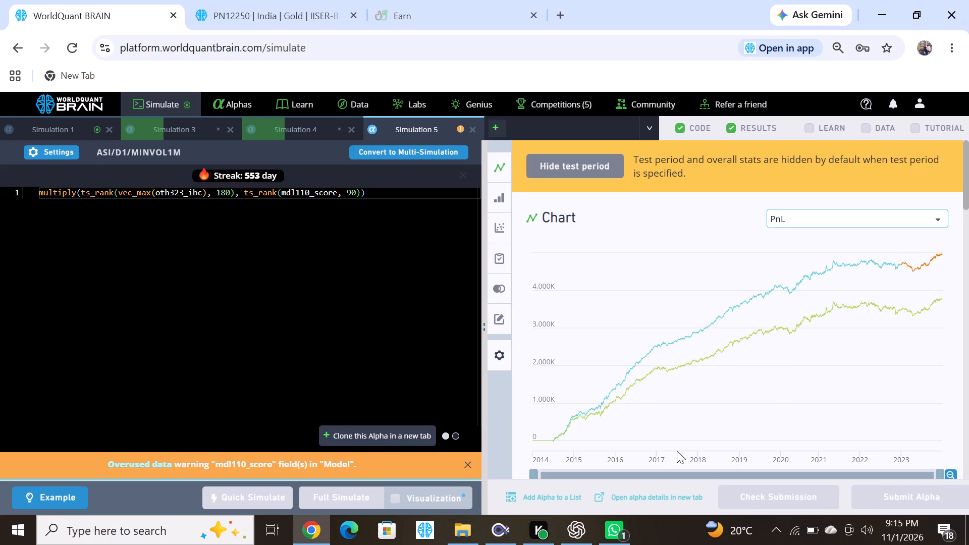
{"action": "scroll", "coordinate": [621, 386], "scroll_direction": "down", "scroll_amount": 7}
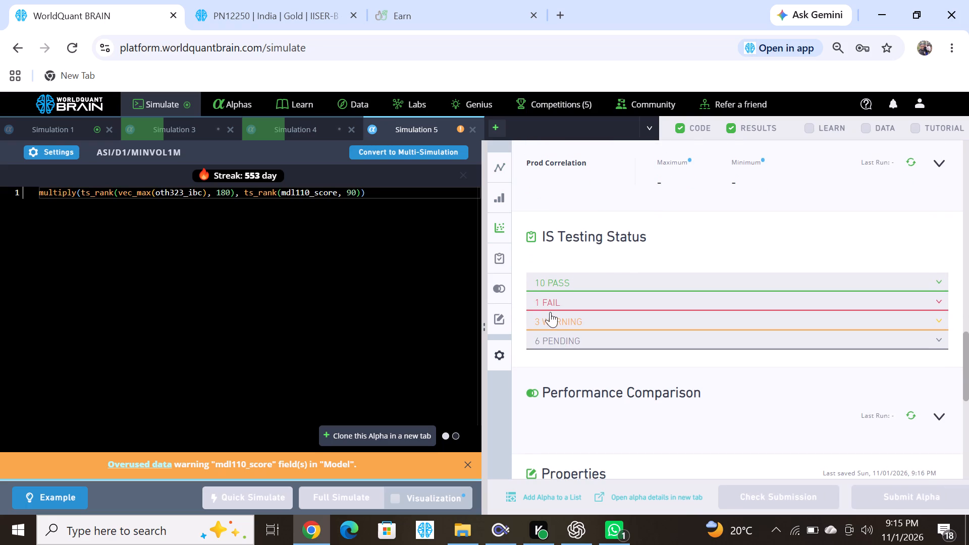
{"action": "left_click", "coordinate": [548, 303]}
{"action": "left_click", "coordinate": [578, 348]}
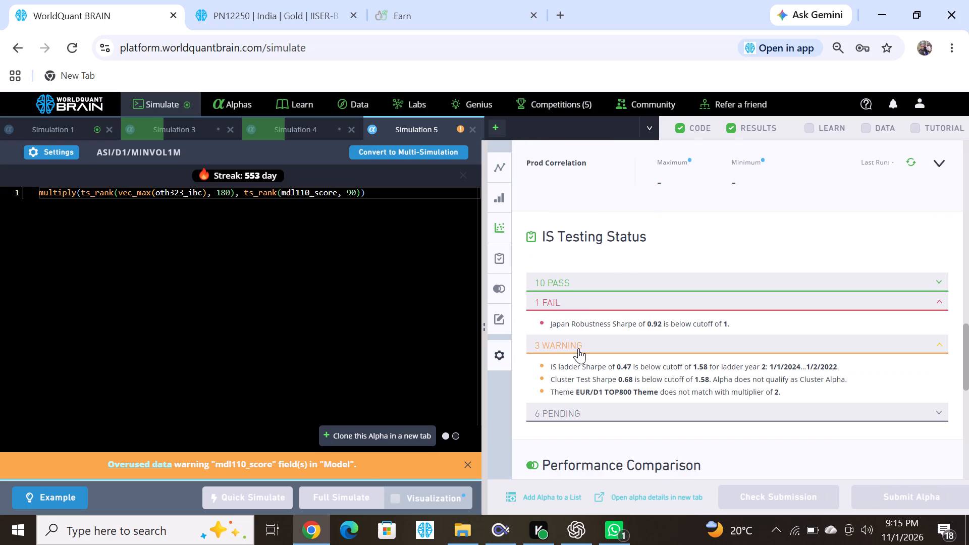
{"action": "left_click", "coordinate": [348, 192]}
{"action": "key", "text": "6"}
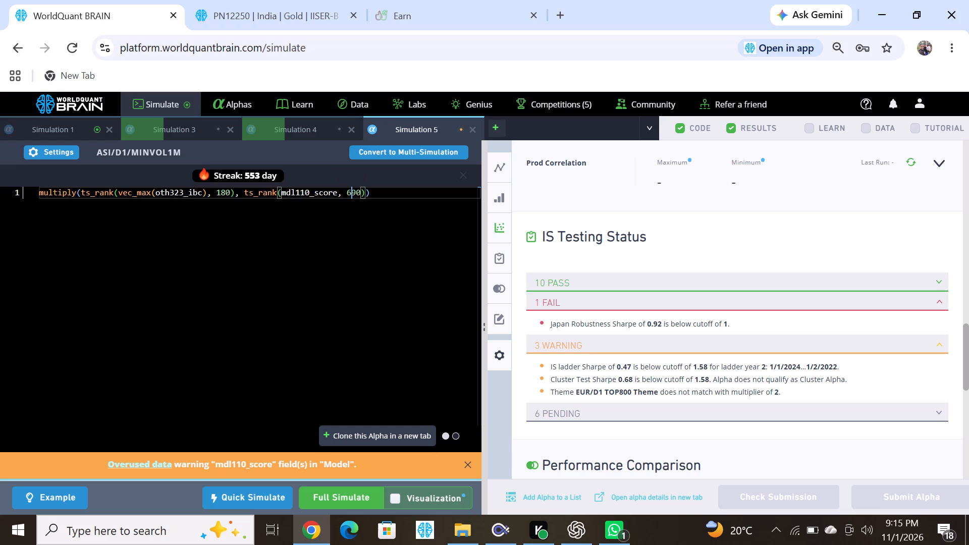
{"action": "left_click", "coordinate": [336, 502]}
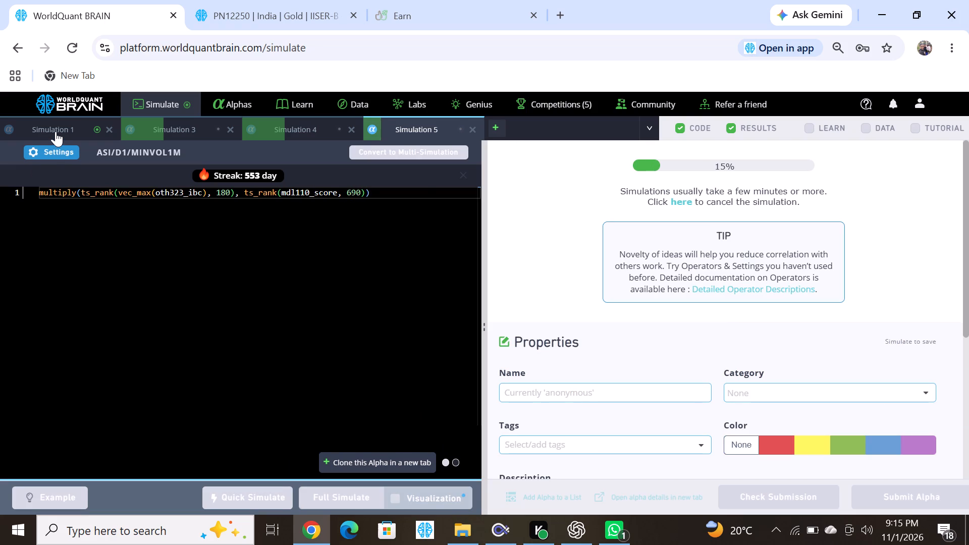
Review Simulation 1's failed tests, change the oth143_buy_industry_broker_count ts_mean window to 80 and run a full simulation.
{"action": "left_click", "coordinate": [56, 131]}
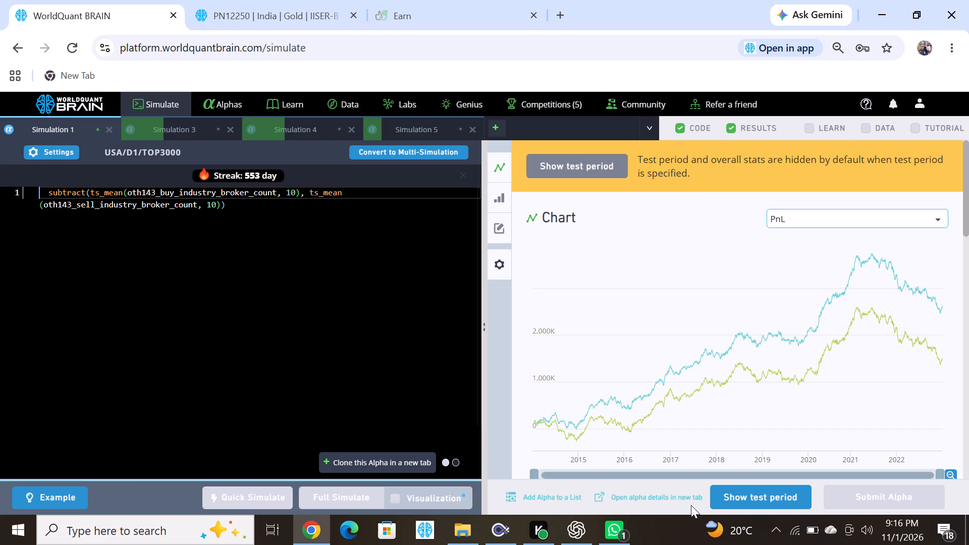
{"action": "left_click", "coordinate": [770, 492]}
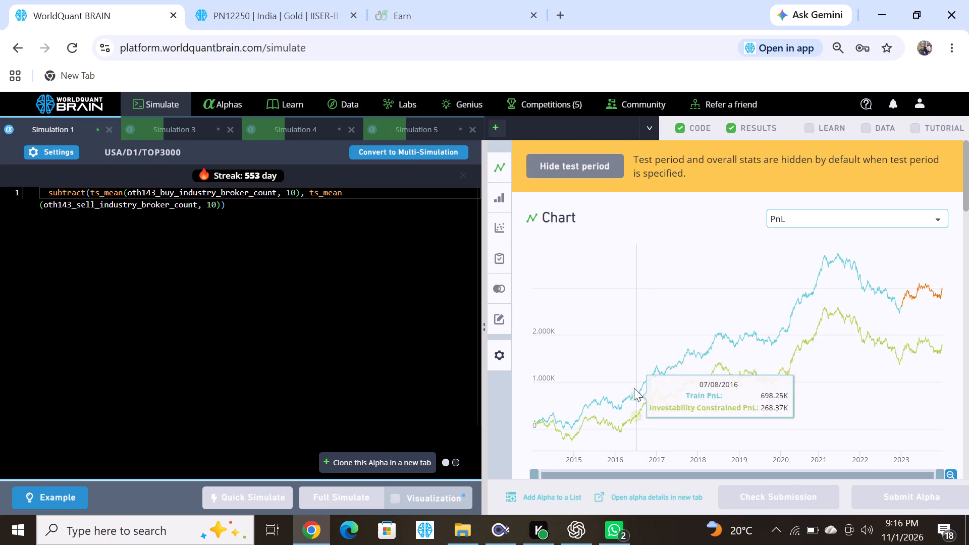
{"action": "scroll", "coordinate": [634, 388], "scroll_direction": "down", "scroll_amount": 9}
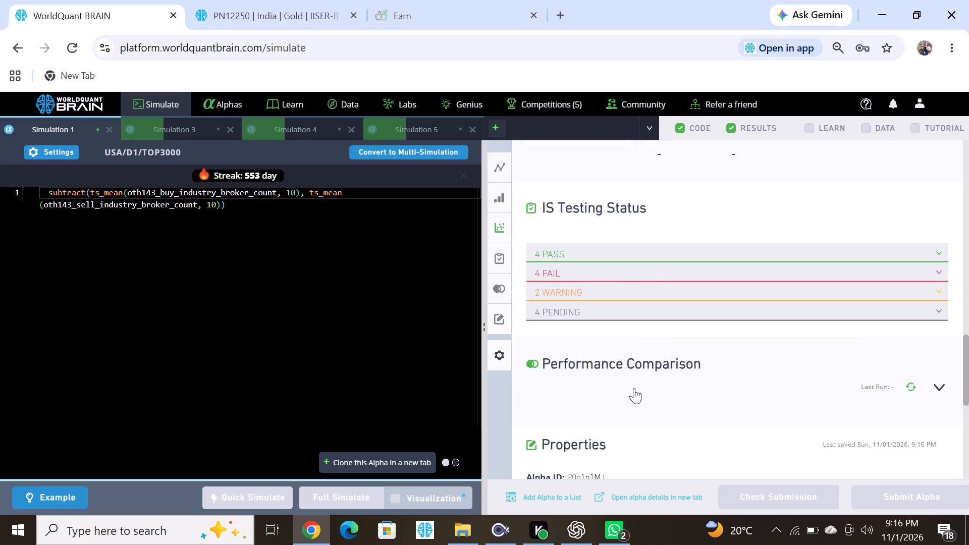
{"action": "left_click", "coordinate": [549, 264]}
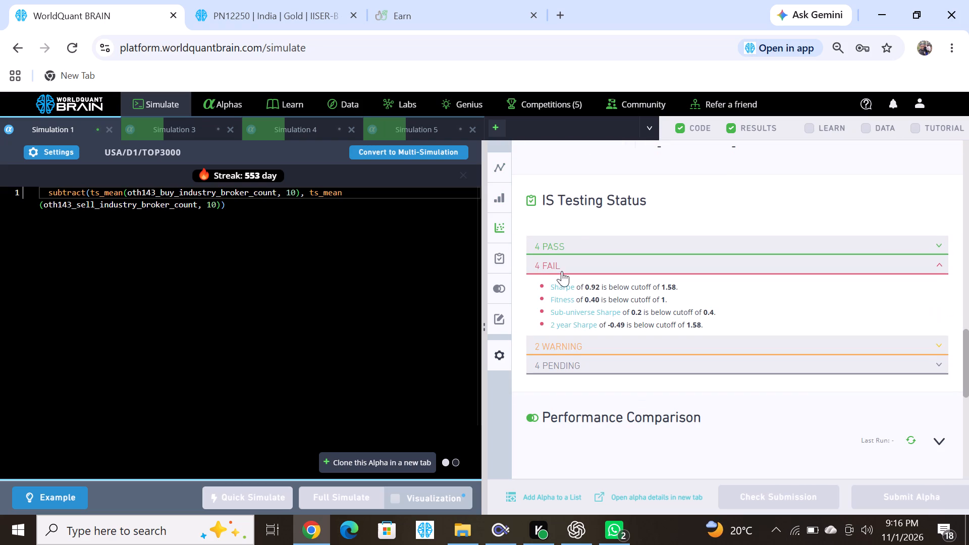
{"action": "left_click", "coordinate": [291, 196]}
{"action": "key", "text": "BackSpace"}
{"action": "key", "text": "8"}
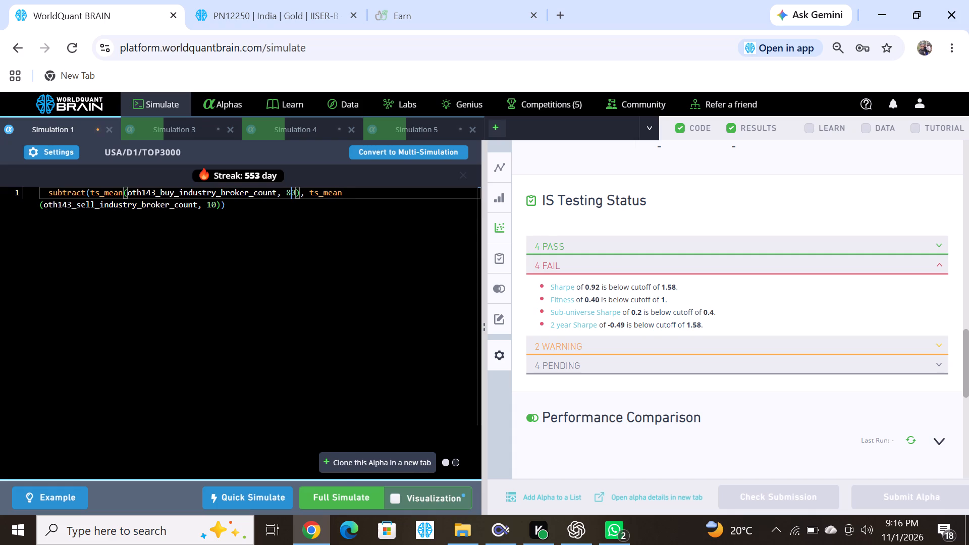
{"action": "left_click", "coordinate": [337, 497]}
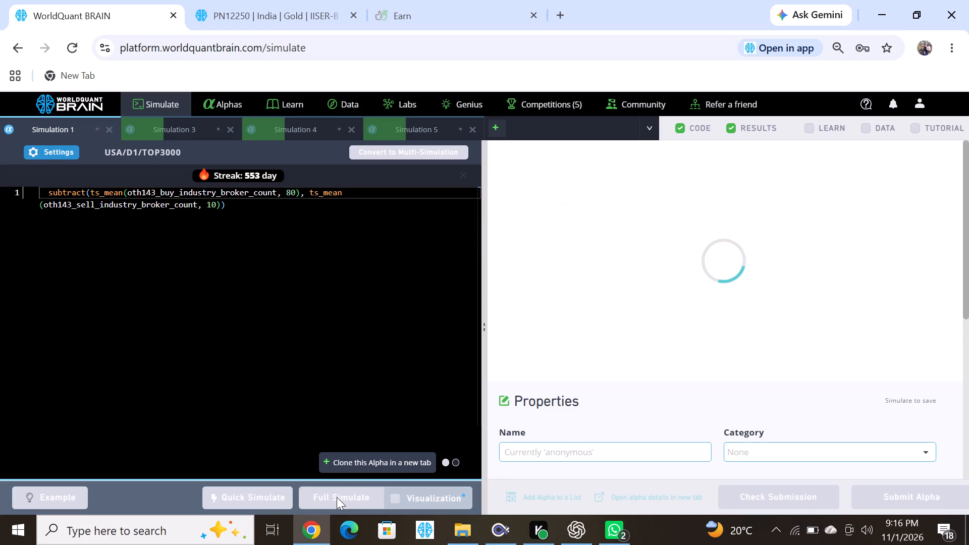
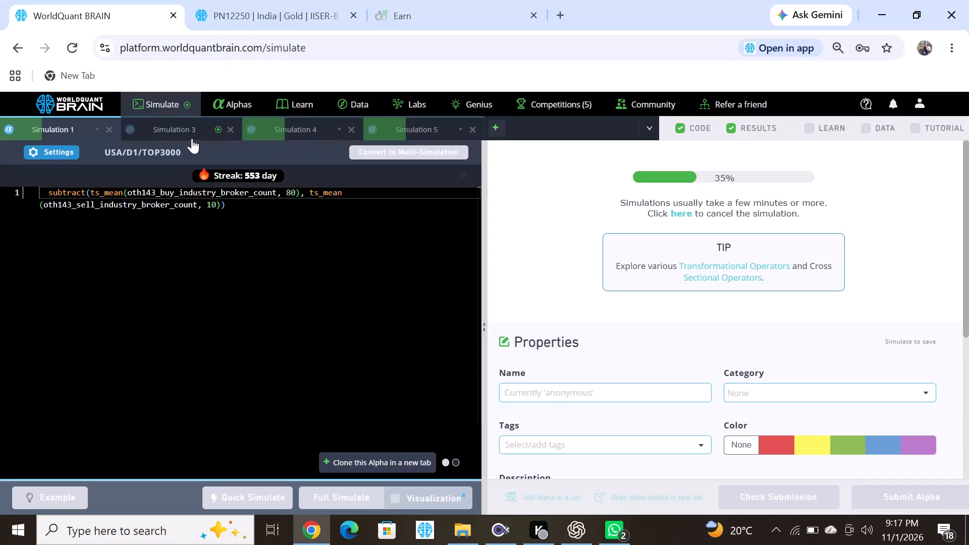
Review Simulation 3's failed tests with the test period shown, negate its and() expression with a leading minus and run a full simulation.
{"action": "left_click", "coordinate": [183, 132]}
{"action": "left_click", "coordinate": [183, 132]}
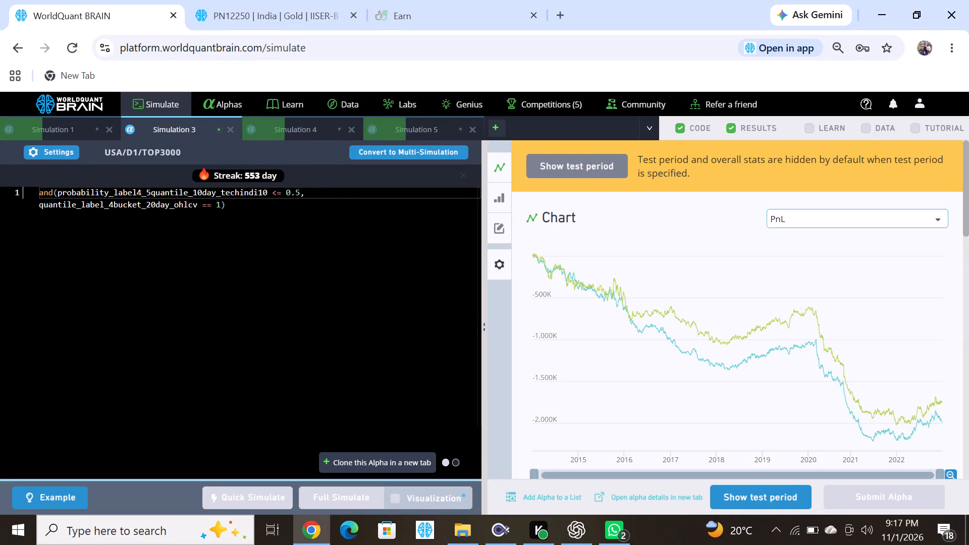
{"action": "left_click", "coordinate": [780, 500]}
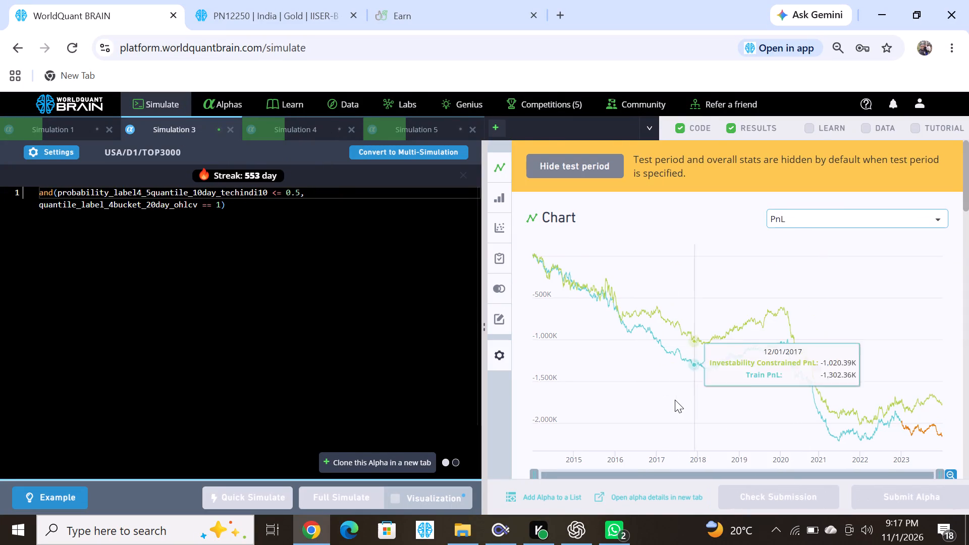
{"action": "scroll", "coordinate": [675, 400], "scroll_direction": "down", "scroll_amount": 7}
{"action": "left_click", "coordinate": [574, 213]}
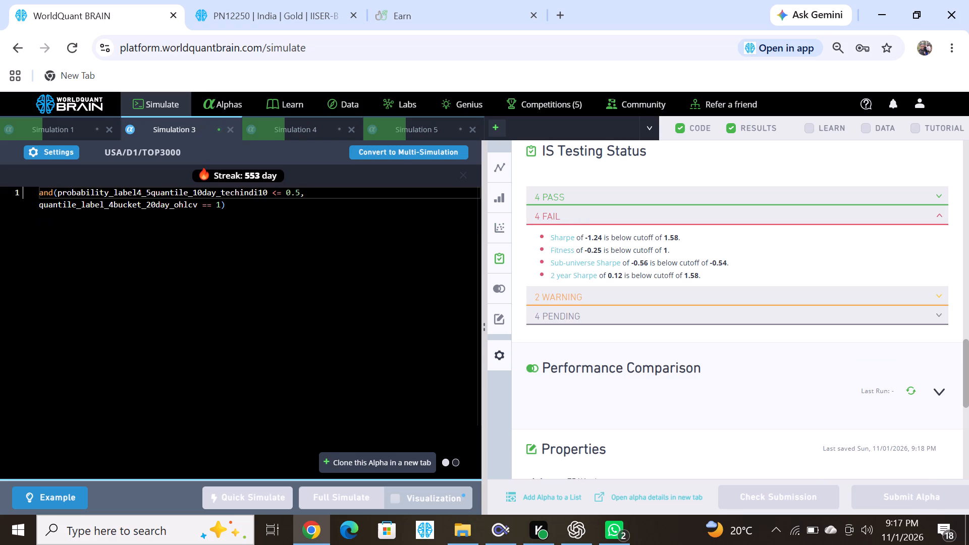
{"action": "left_click", "coordinate": [43, 193]}
{"action": "key", "text": "Left"}
{"action": "key", "text": "minus"}
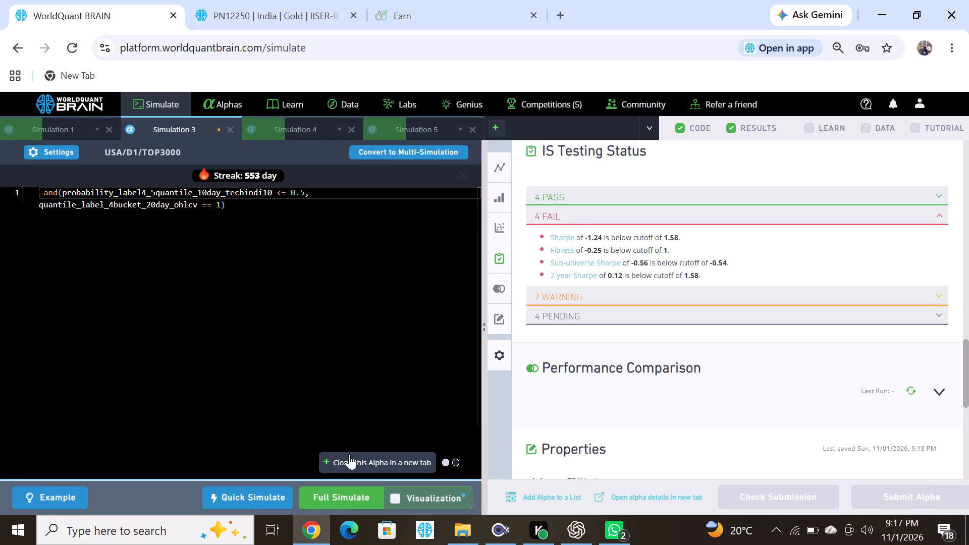
{"action": "left_click", "coordinate": [368, 505]}
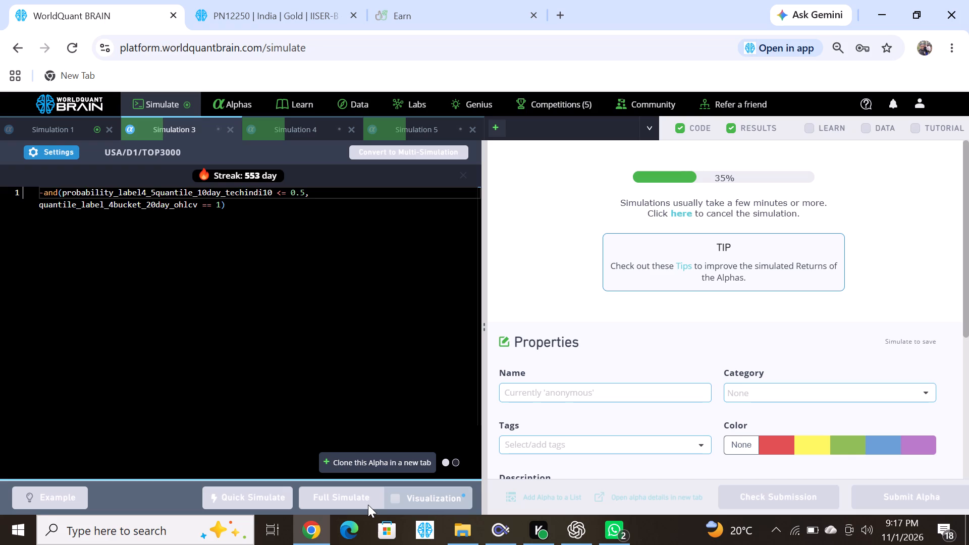
Review Simulation 1's PnL chart with the test period shown, change the oth143_buy_industry_broker_count ts_mean window to 8 and run a full simulation.
{"action": "left_click", "coordinate": [48, 132]}
{"action": "left_click", "coordinate": [766, 494]}
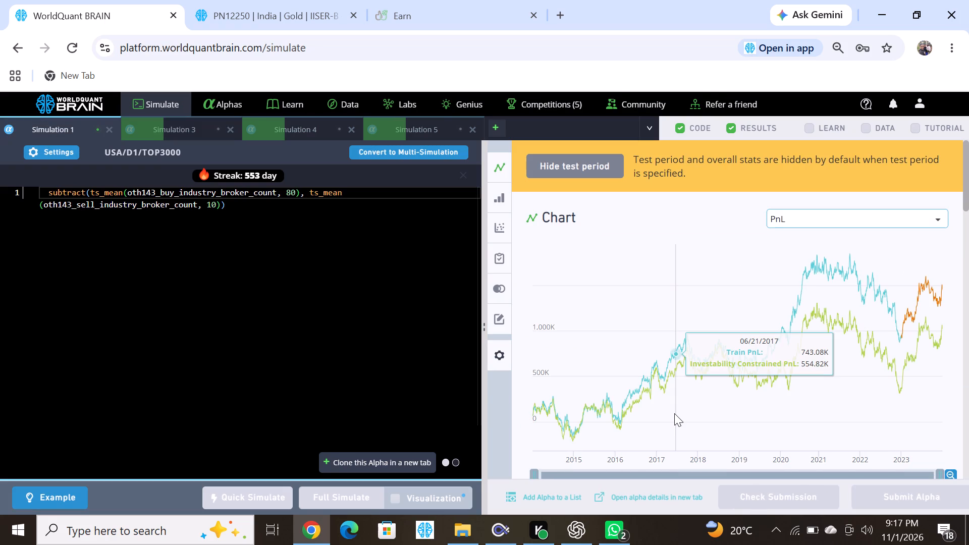
{"action": "left_click", "coordinate": [297, 195]}
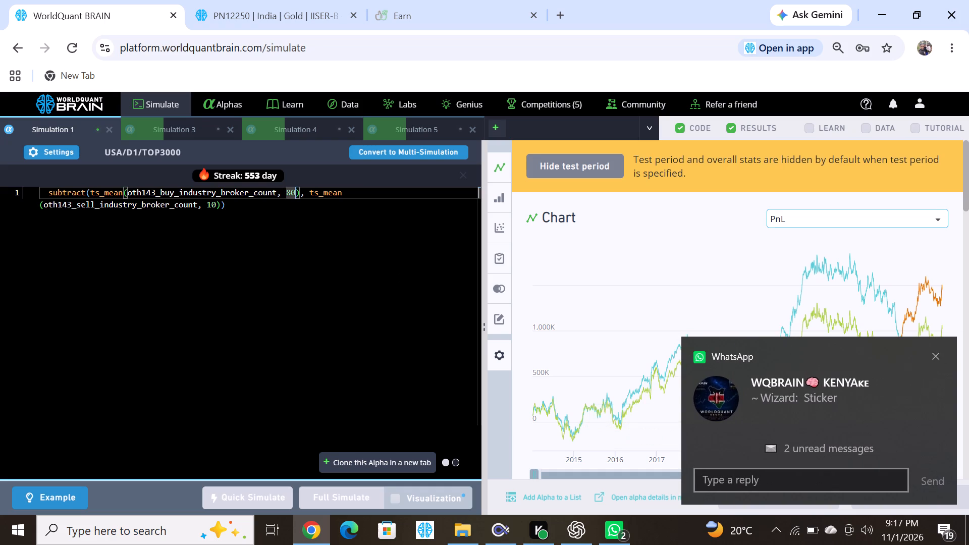
{"action": "key", "text": "BackSpace"}
{"action": "left_click", "coordinate": [337, 497]}
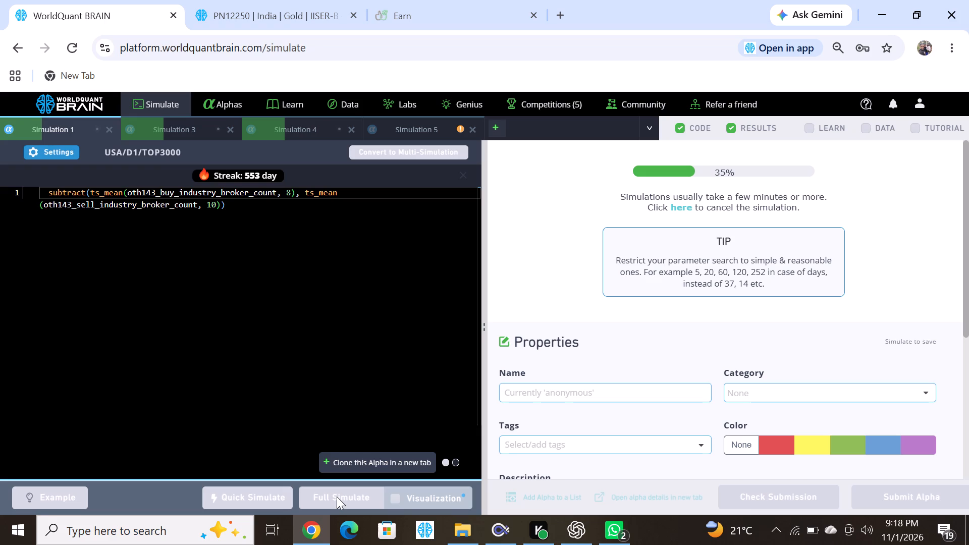
Review Simulation 5's failed tests and warnings, change the vec_max(oth323_ibc) ts_rank window to 850 and run a full simulation.
{"action": "left_click", "coordinate": [414, 133]}
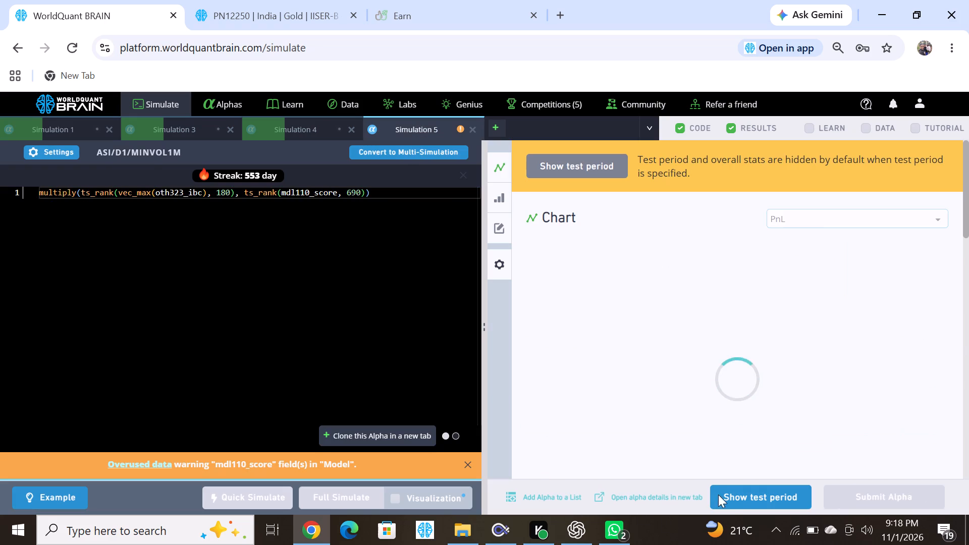
{"action": "left_click", "coordinate": [733, 499]}
{"action": "scroll", "coordinate": [630, 416], "scroll_direction": "down", "scroll_amount": 7}
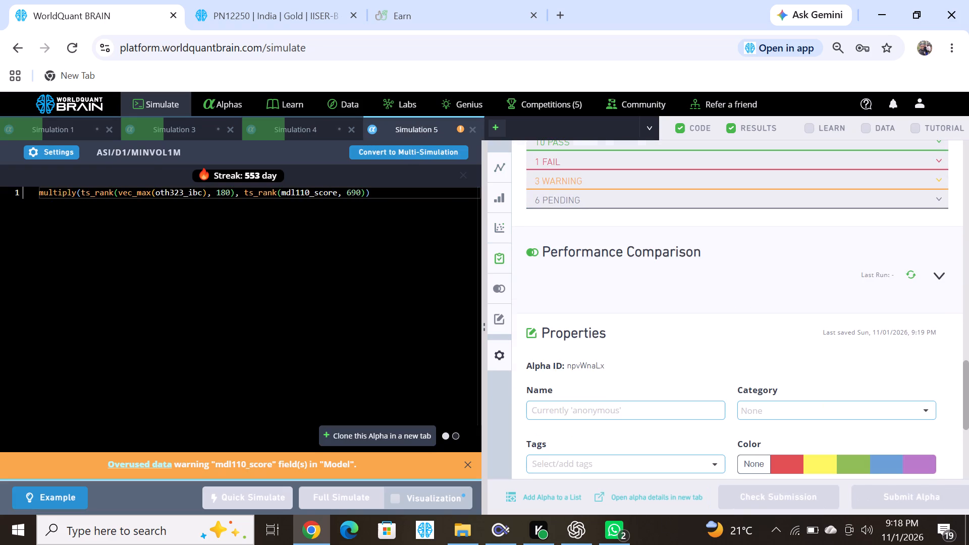
{"action": "scroll", "coordinate": [630, 416], "scroll_direction": "down", "scroll_amount": 1}
{"action": "left_click", "coordinate": [569, 158]}
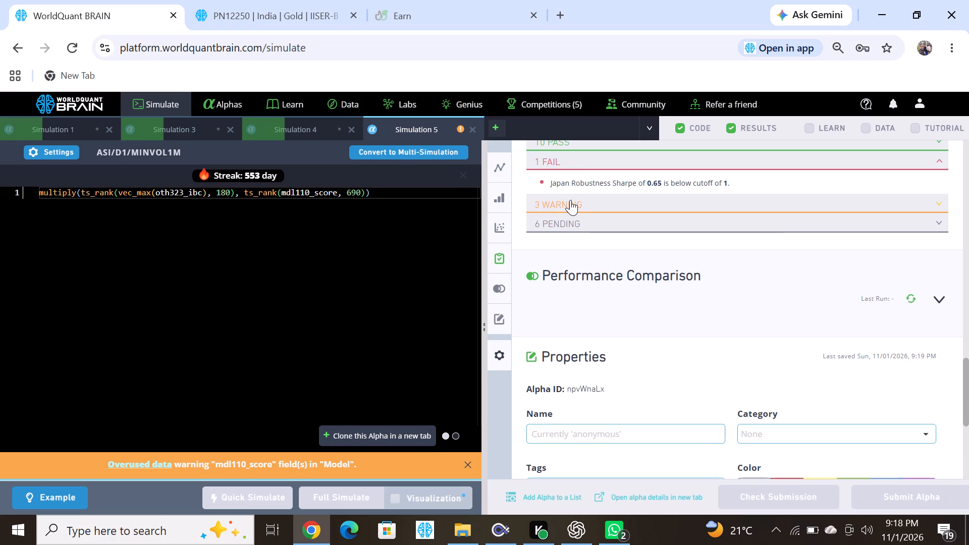
{"action": "left_click", "coordinate": [572, 200]}
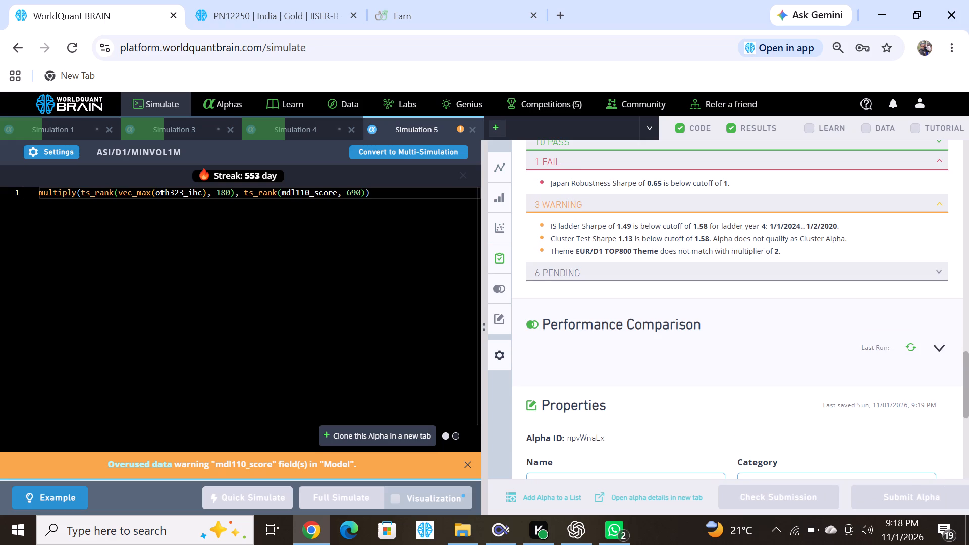
{"action": "left_click", "coordinate": [221, 196]}
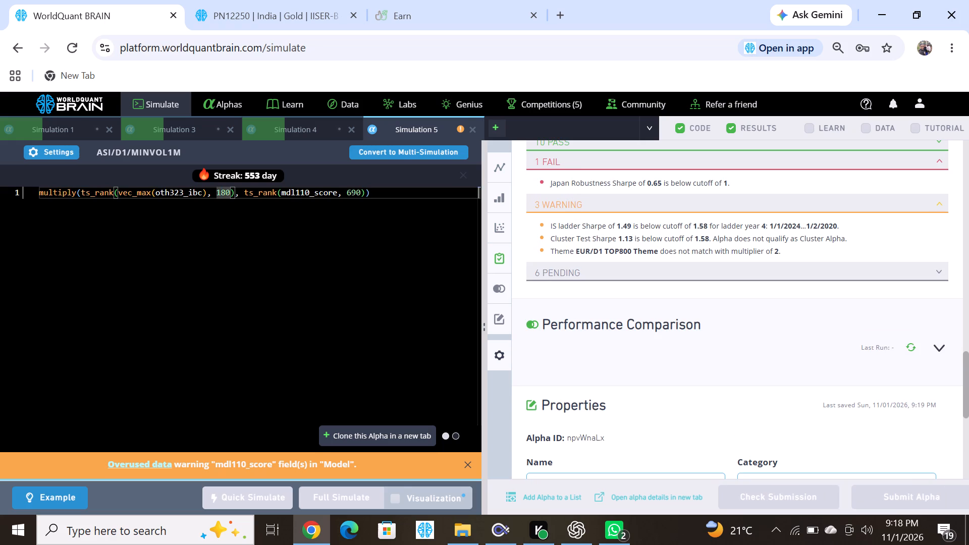
{"action": "key", "text": "BackSpace"}
{"action": "left_click", "coordinate": [221, 196]}
{"action": "key", "text": "5"}
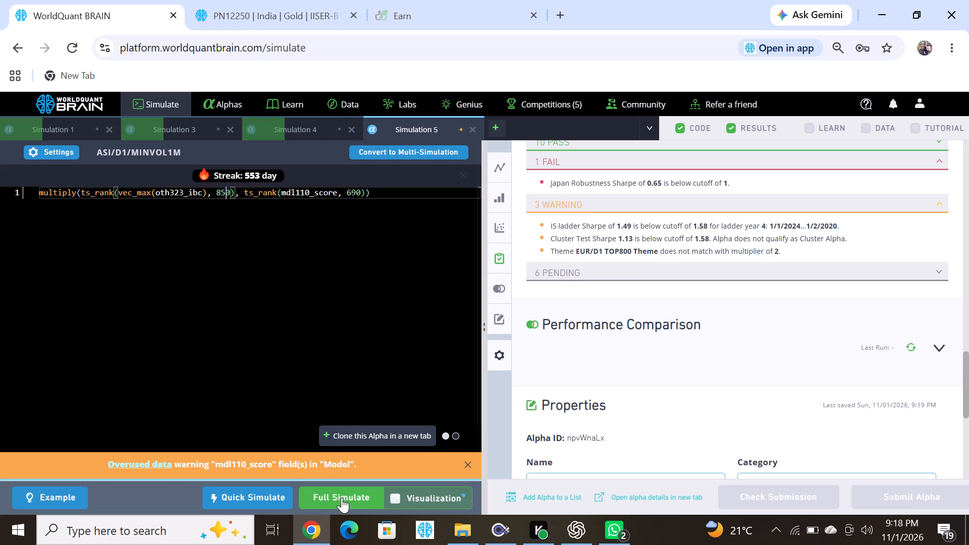
{"action": "left_click", "coordinate": [344, 500]}
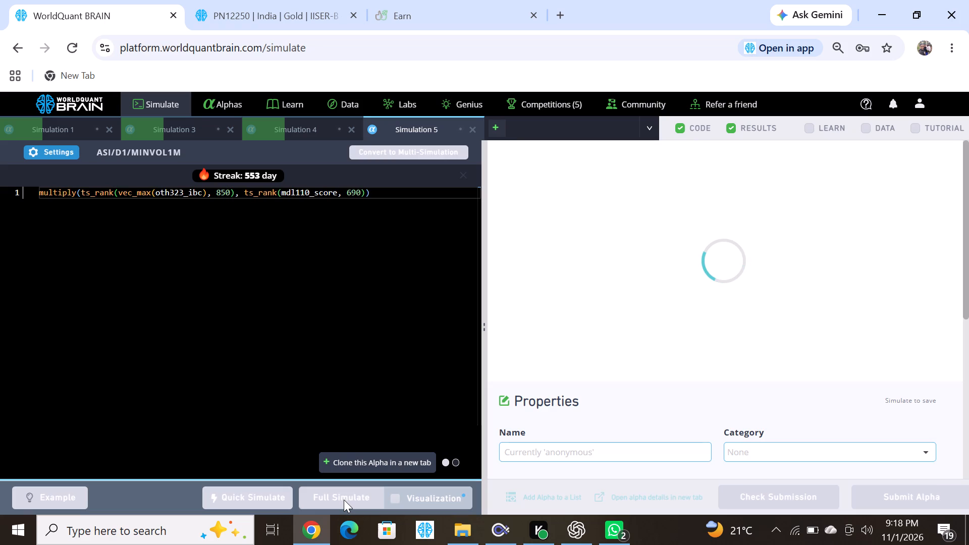
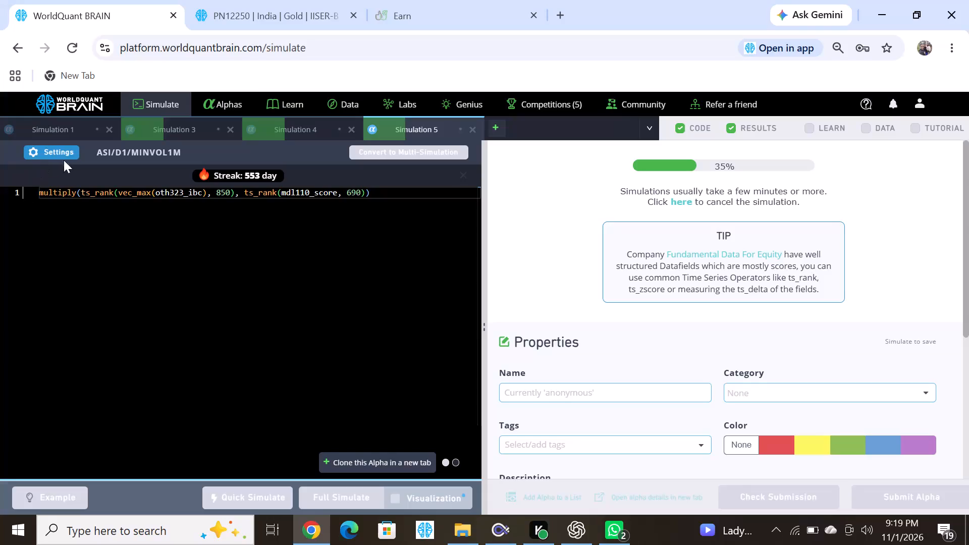
Review Simulation 1's failed tests and warnings with the test period shown, change the oth143_sell_industry_broker_count ts_mean window to 80 and run a full simulation.
{"action": "left_click", "coordinate": [62, 128]}
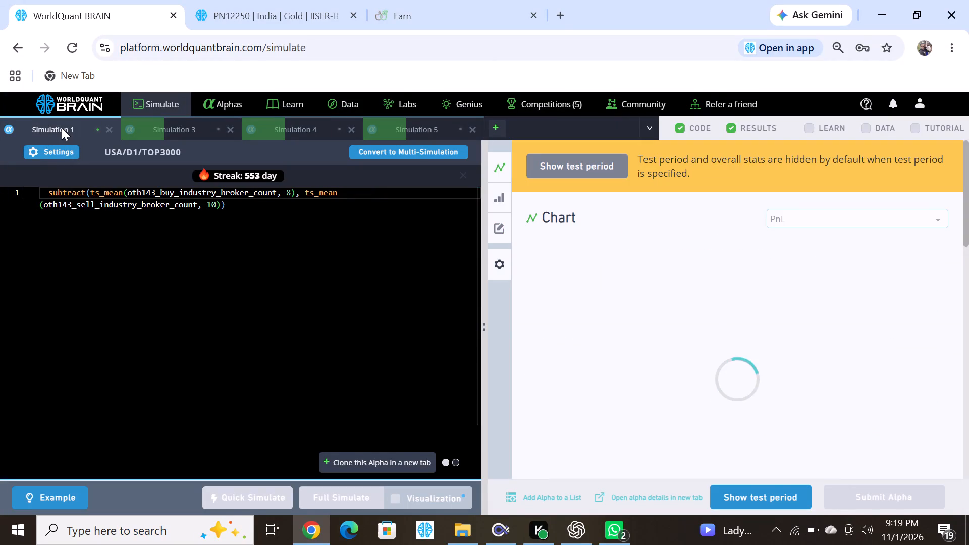
{"action": "left_click", "coordinate": [752, 502]}
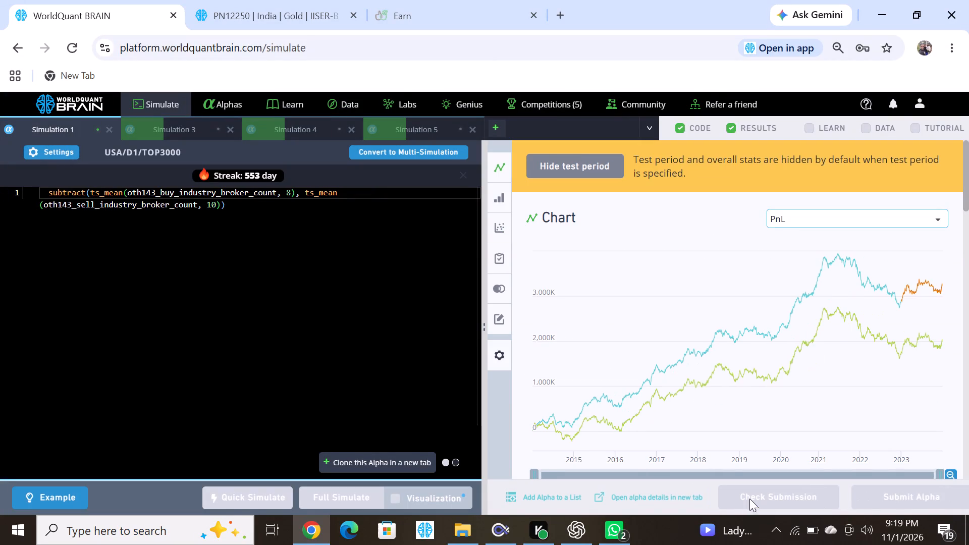
{"action": "scroll", "coordinate": [702, 380], "scroll_direction": "down", "scroll_amount": 7}
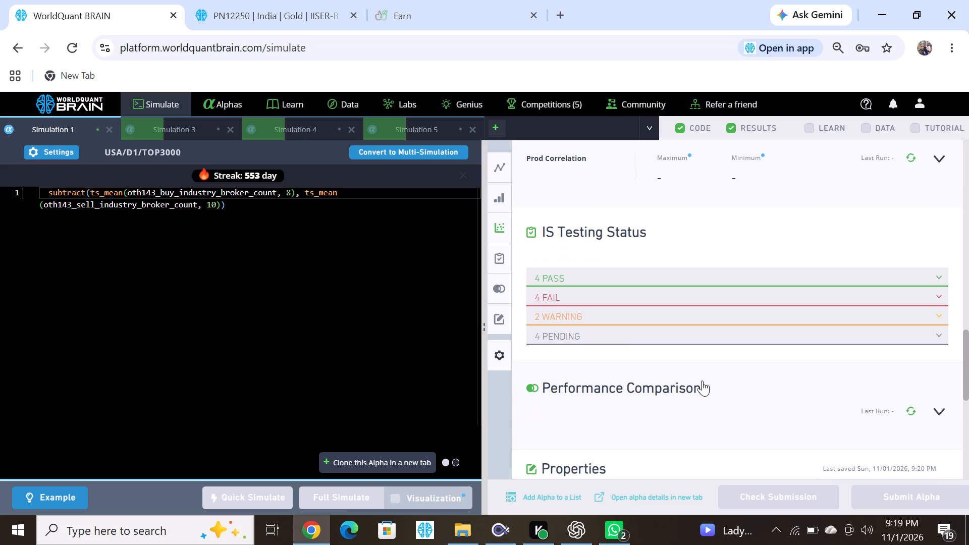
{"action": "left_click", "coordinate": [586, 295]}
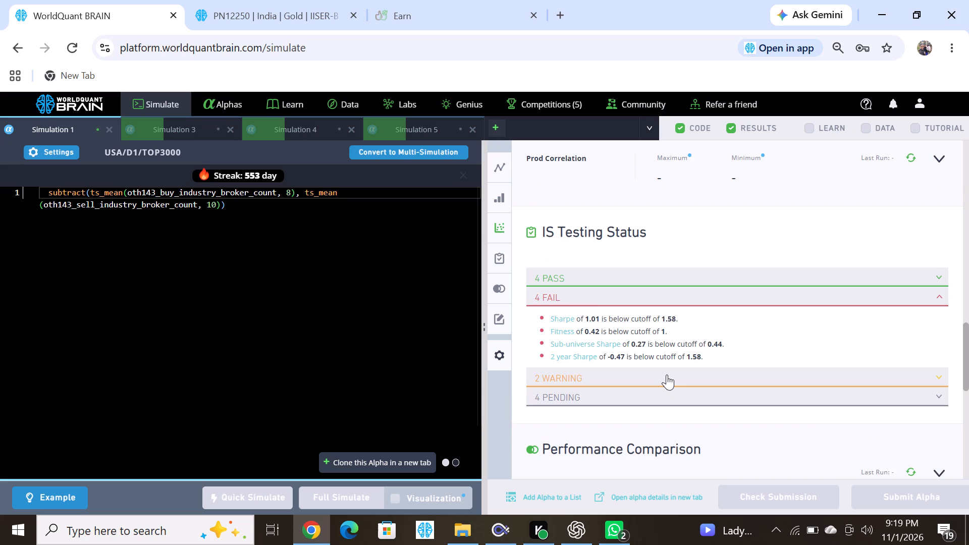
{"action": "left_click", "coordinate": [667, 374]}
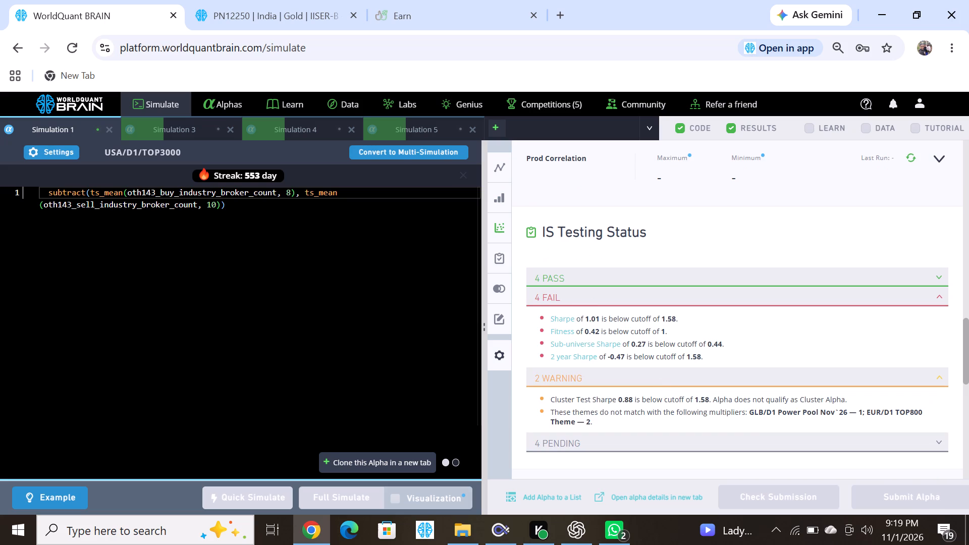
{"action": "left_click", "coordinate": [211, 207]}
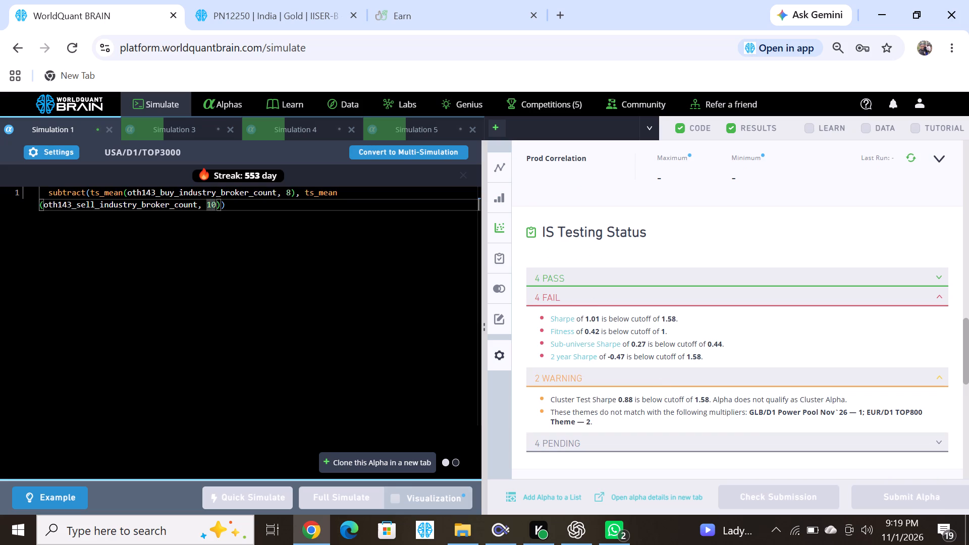
{"action": "key", "text": "BackSpace"}
{"action": "key", "text": "8"}
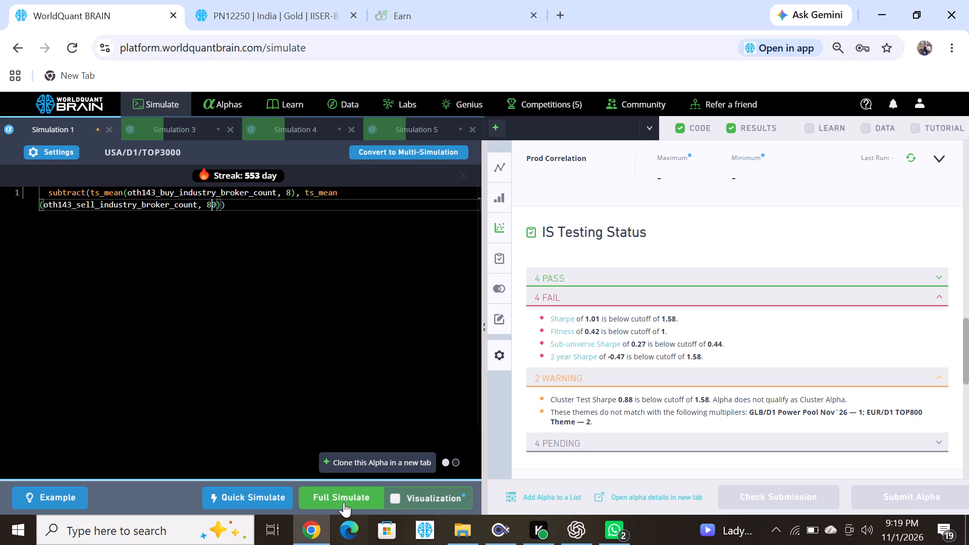
{"action": "left_click", "coordinate": [347, 496]}
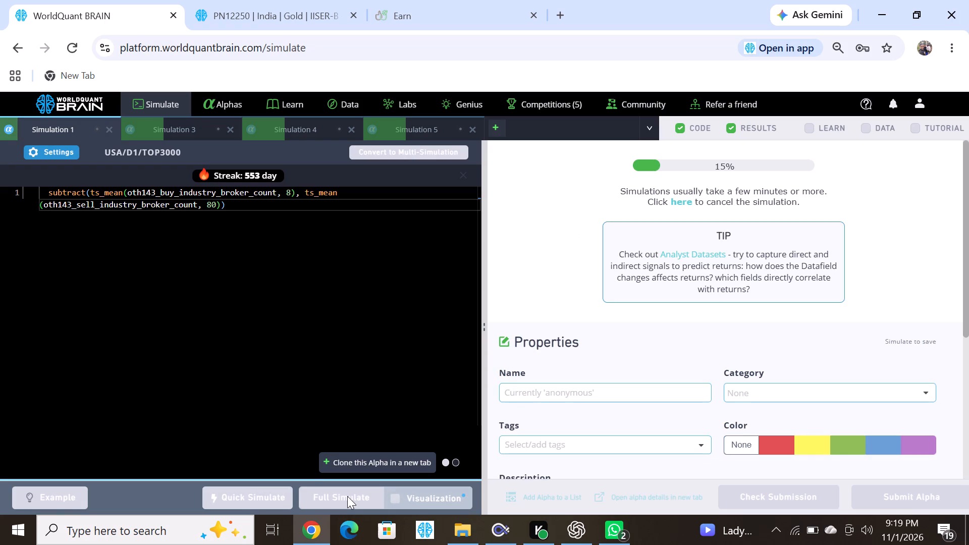
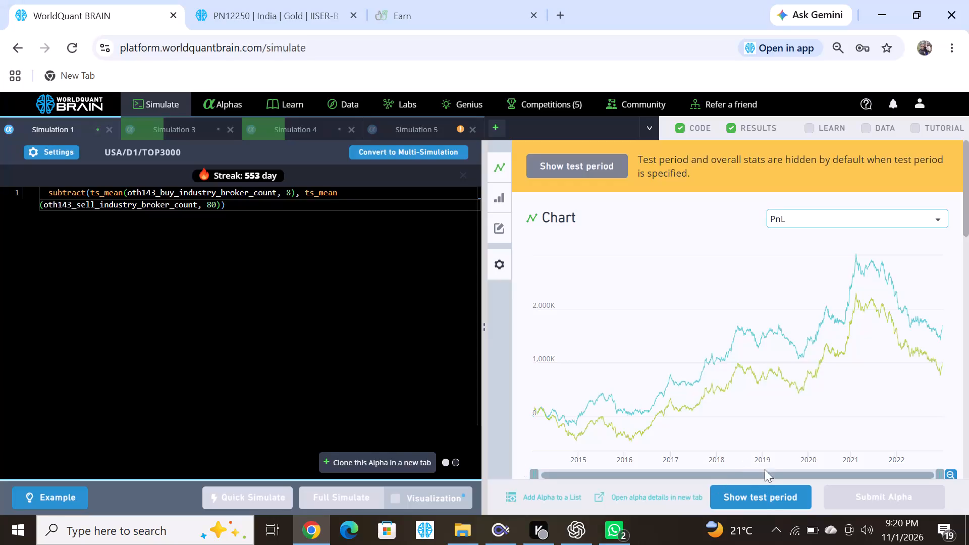
Check Simulation 1's passed and failed tests with the test period shown, set the oth143_buy_industry_broker_count ts_mean window to 78 and run a full simulation.
{"action": "left_click", "coordinate": [765, 501]}
{"action": "scroll", "coordinate": [660, 432], "scroll_direction": "down", "scroll_amount": 8}
{"action": "scroll", "coordinate": [660, 432], "scroll_direction": "up", "scroll_amount": 3}
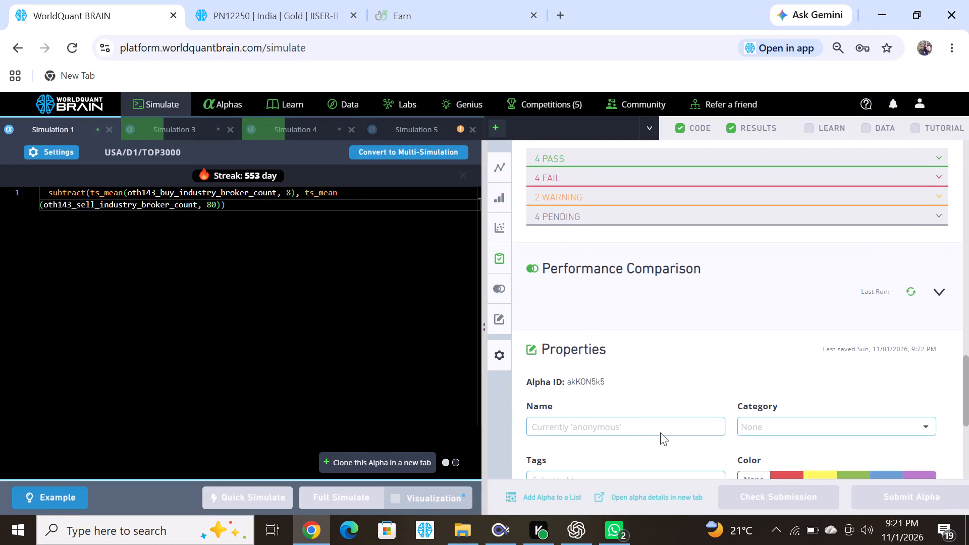
{"action": "left_click", "coordinate": [561, 175]}
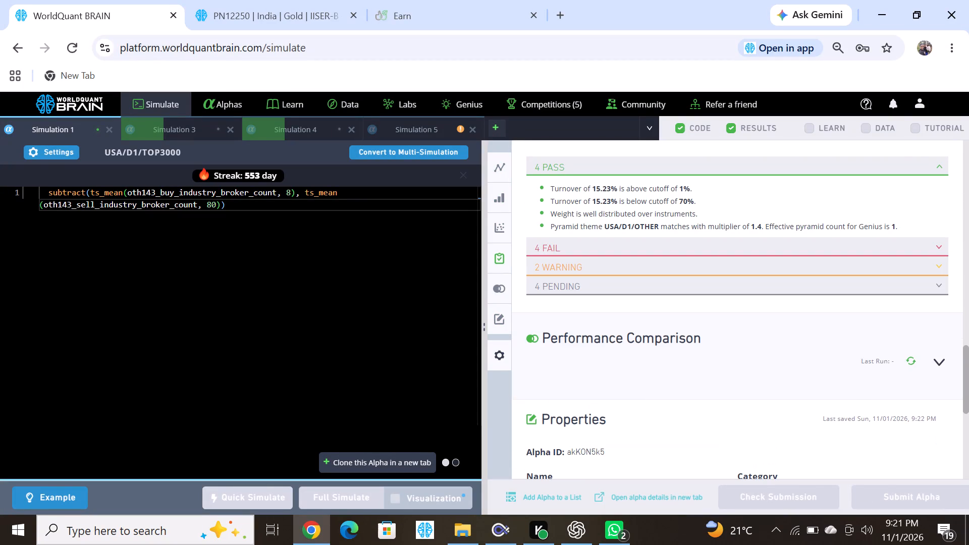
{"action": "left_click", "coordinate": [577, 251]}
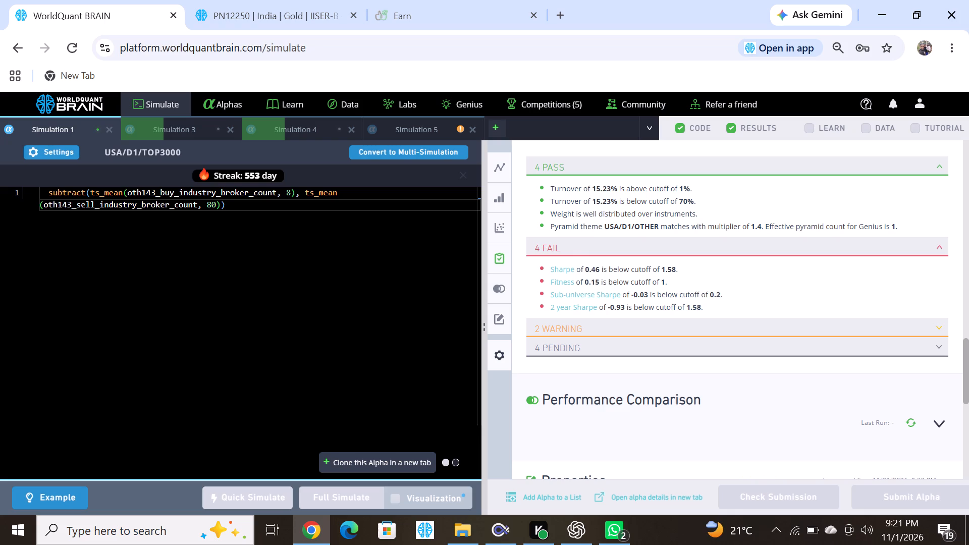
{"action": "left_click", "coordinate": [286, 193]}
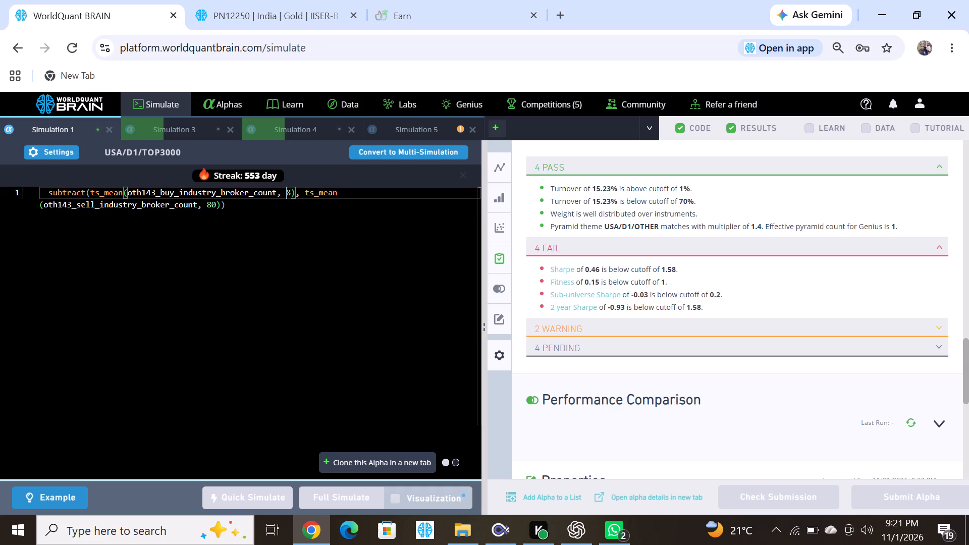
{"action": "key", "text": "y"}
{"action": "left_click", "coordinate": [286, 193]}
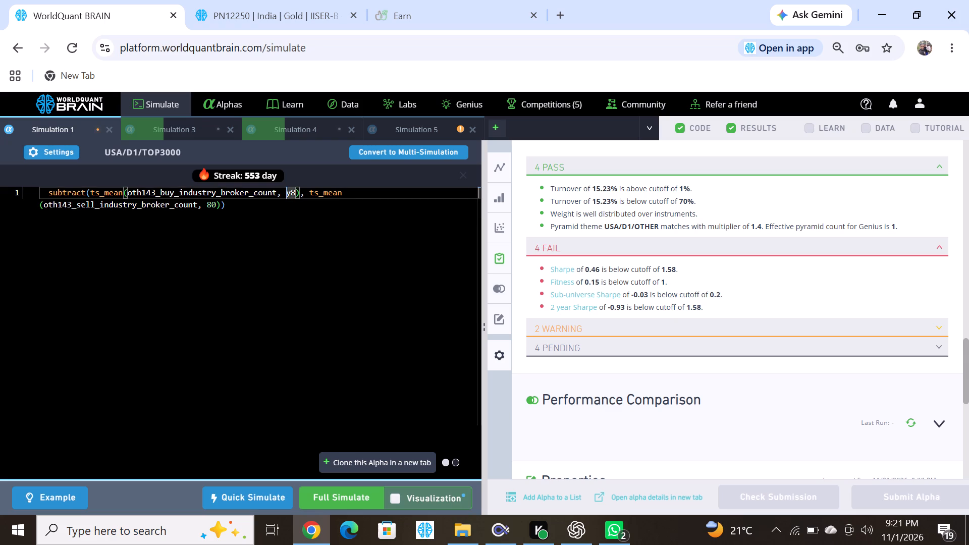
{"action": "key", "text": "Right"}
{"action": "key", "text": "BackSpace"}
{"action": "key", "text": "7"}
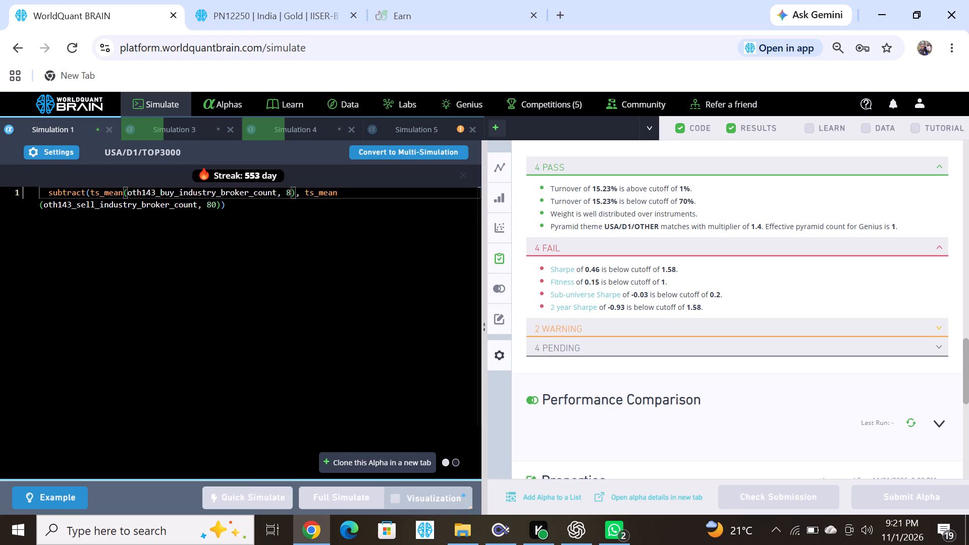
{"action": "left_click", "coordinate": [350, 497]}
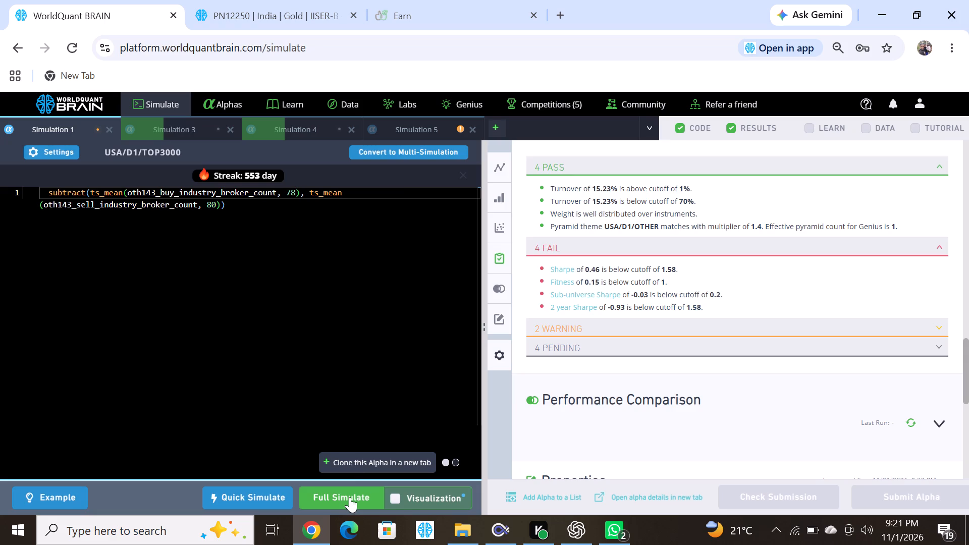
Check Simulation 5's failed tests and warnings with the test period shown, set the mdl110_score ts_rank window to 890 and run a full simulation.
{"action": "left_click", "coordinate": [425, 135]}
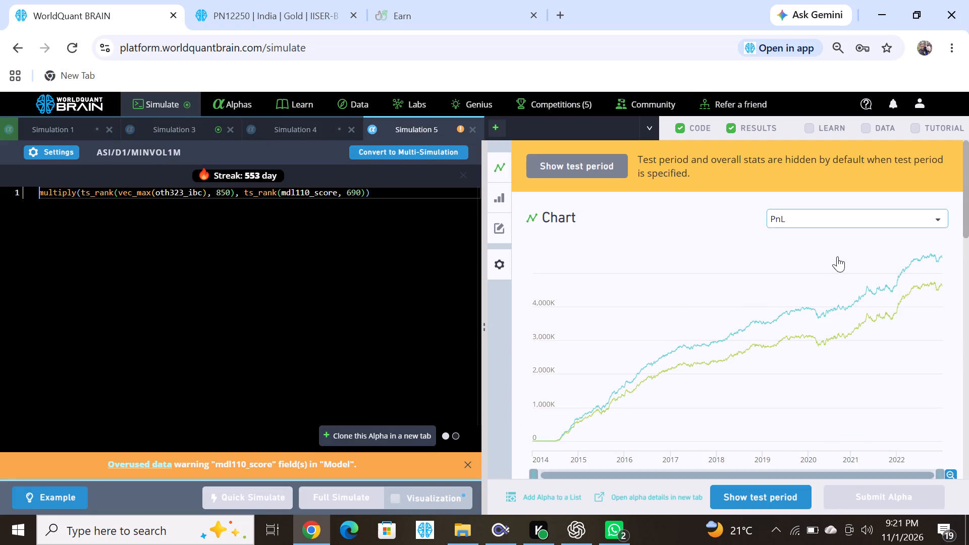
{"action": "left_click", "coordinate": [760, 495]}
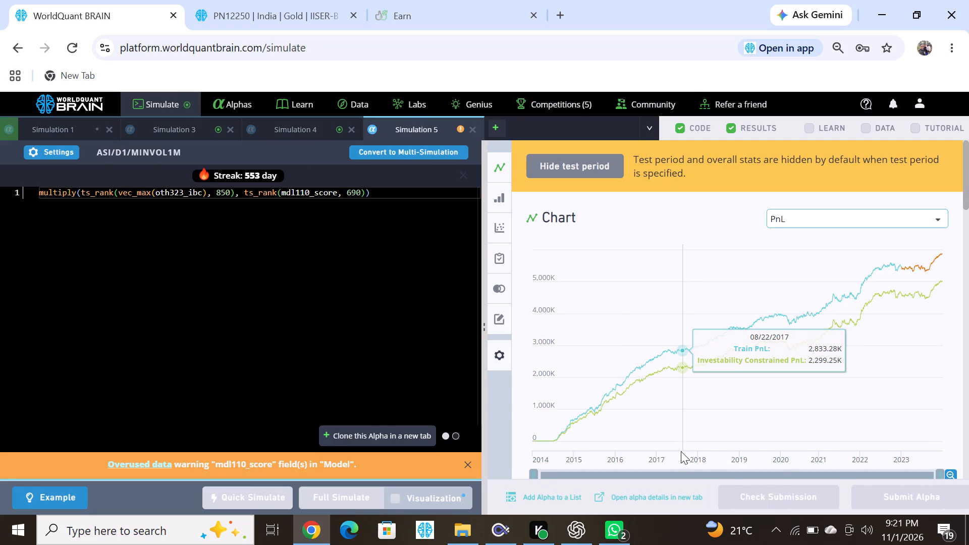
{"action": "scroll", "coordinate": [610, 413], "scroll_direction": "down", "scroll_amount": 2}
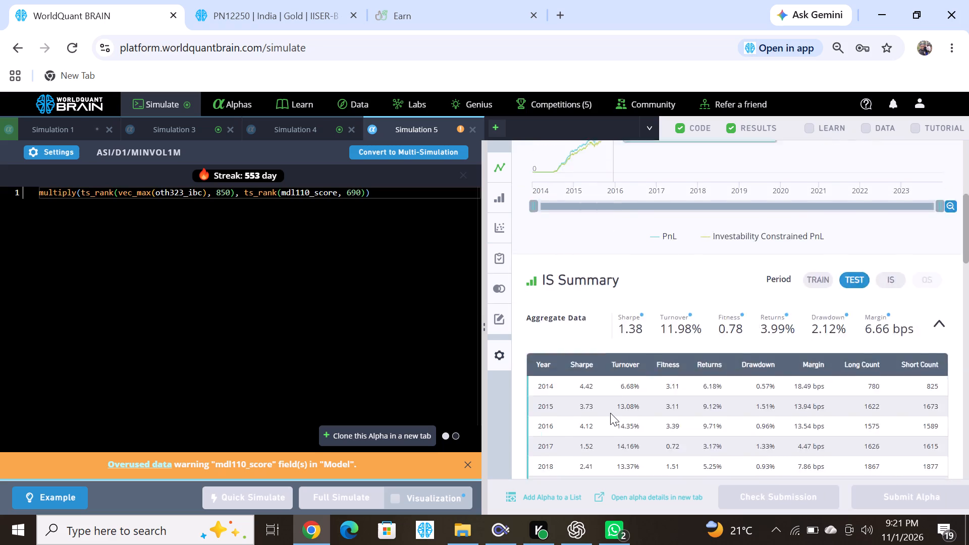
{"action": "scroll", "coordinate": [610, 413], "scroll_direction": "down", "scroll_amount": 7}
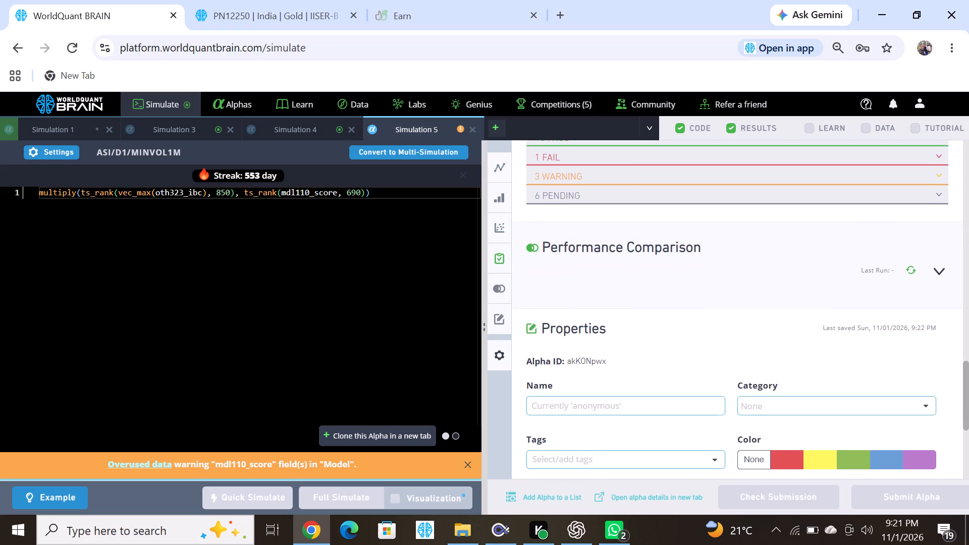
{"action": "scroll", "coordinate": [610, 413], "scroll_direction": "down", "scroll_amount": 2}
{"action": "scroll", "coordinate": [610, 413], "scroll_direction": "up", "scroll_amount": 3}
{"action": "left_click", "coordinate": [543, 318]}
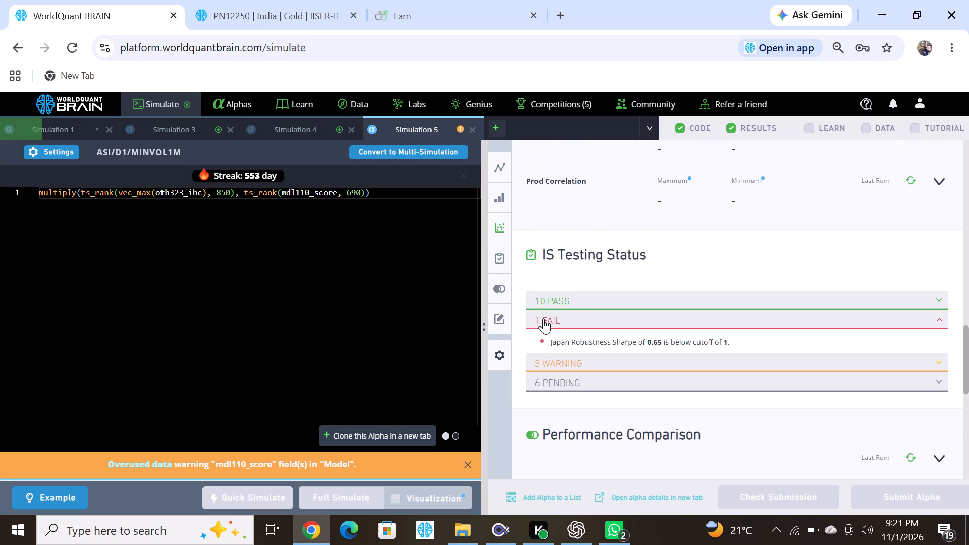
{"action": "left_click", "coordinate": [585, 363]}
{"action": "scroll", "coordinate": [585, 363], "scroll_direction": "down", "scroll_amount": 1}
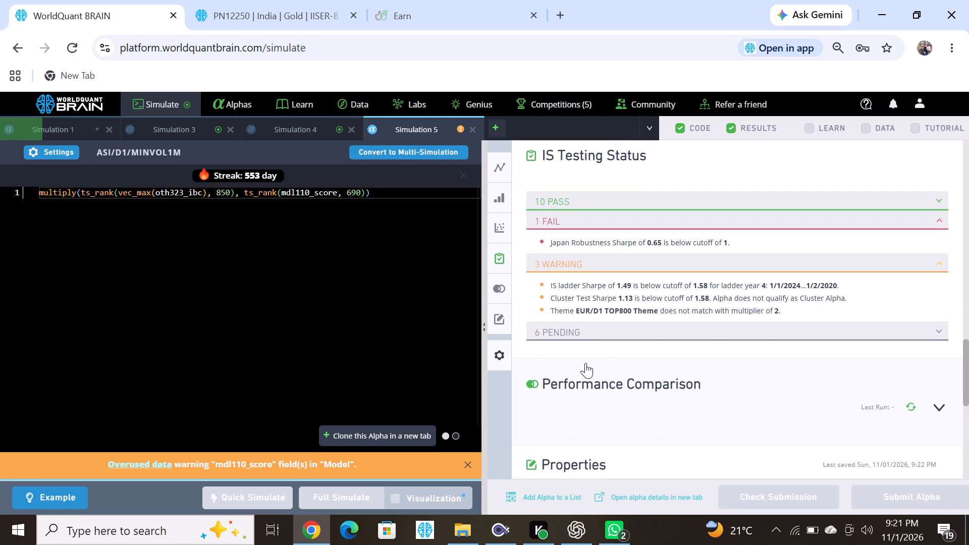
{"action": "left_click", "coordinate": [350, 194]}
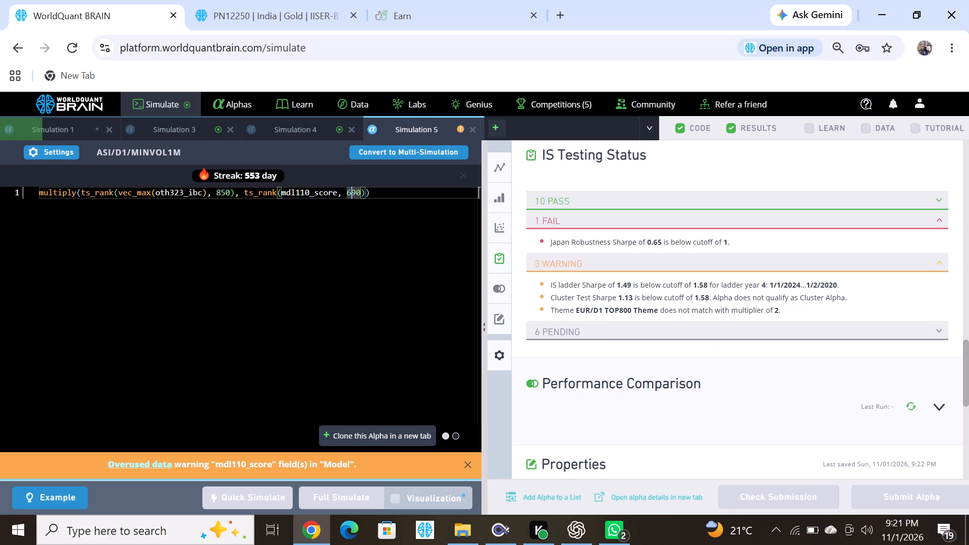
{"action": "key", "text": "BackSpace"}
{"action": "key", "text": "8"}
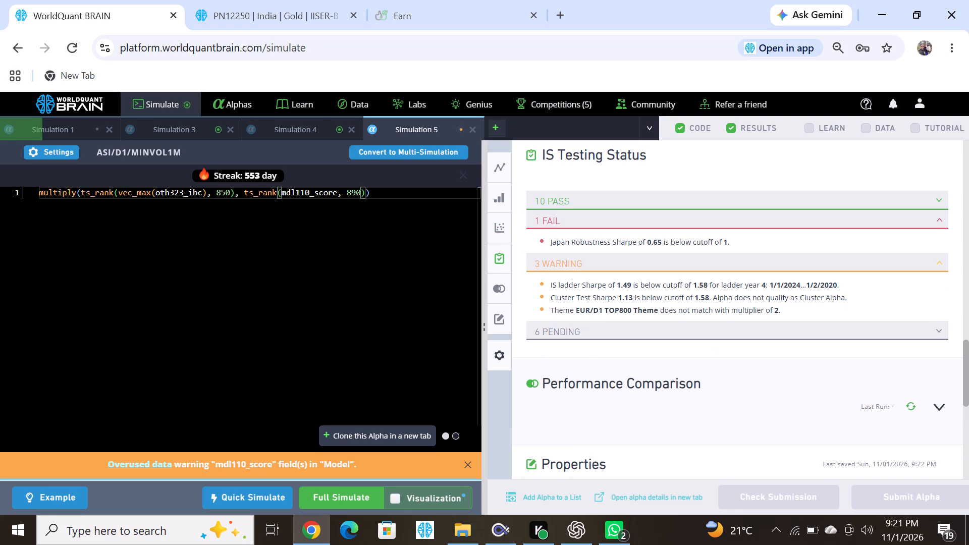
{"action": "left_click", "coordinate": [351, 502]}
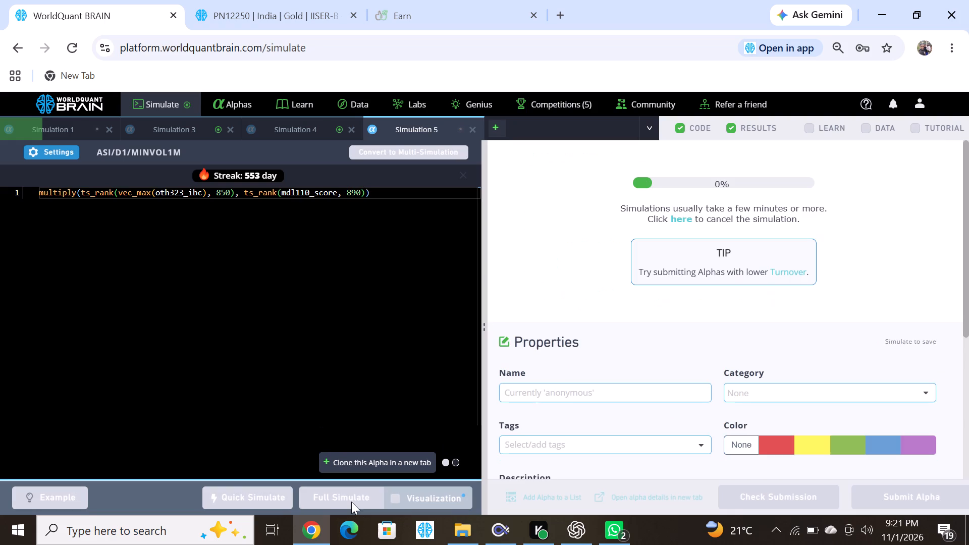
Check Simulation 4's failed tests with the test period shown, set its neutralization to Statistical and run a full simulation.
{"action": "left_click", "coordinate": [294, 131]}
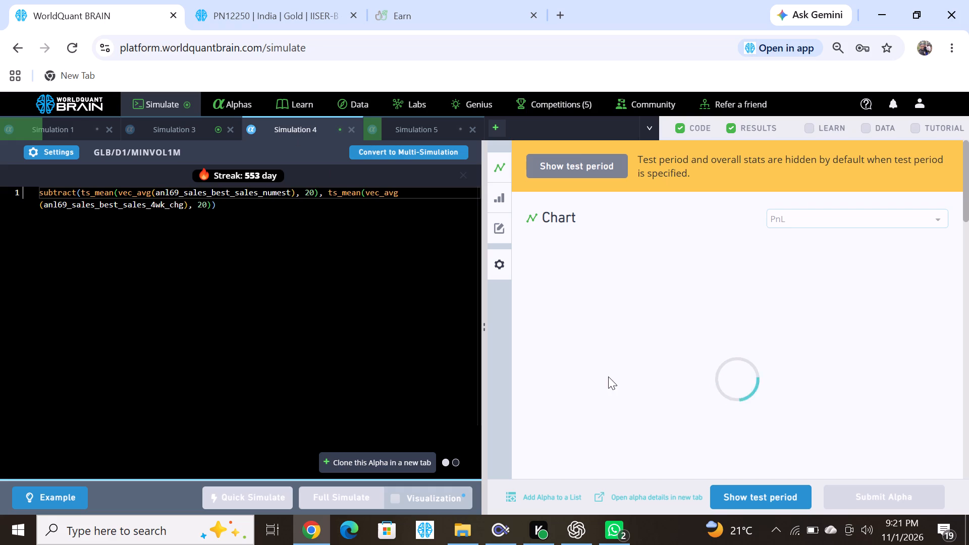
{"action": "left_click", "coordinate": [751, 494]}
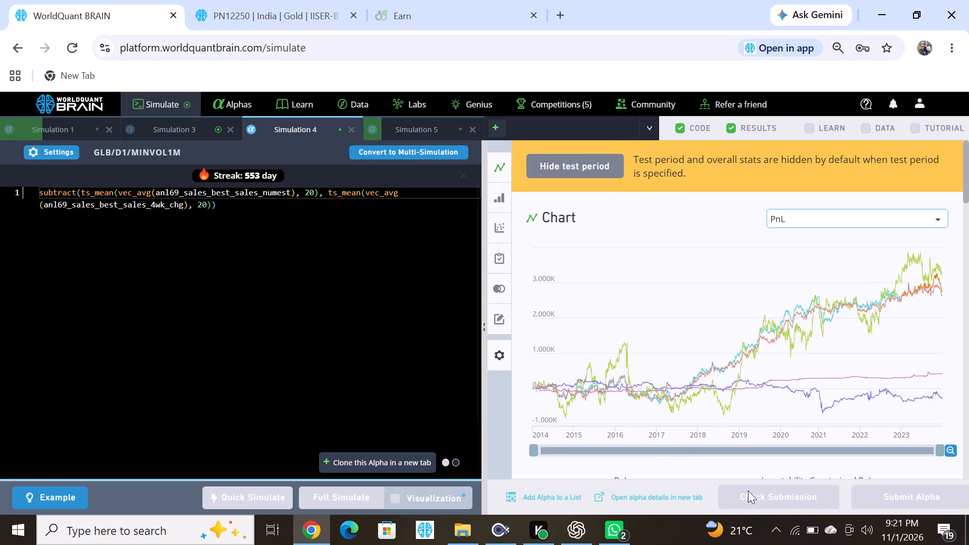
{"action": "scroll", "coordinate": [661, 381], "scroll_direction": "down", "scroll_amount": 8}
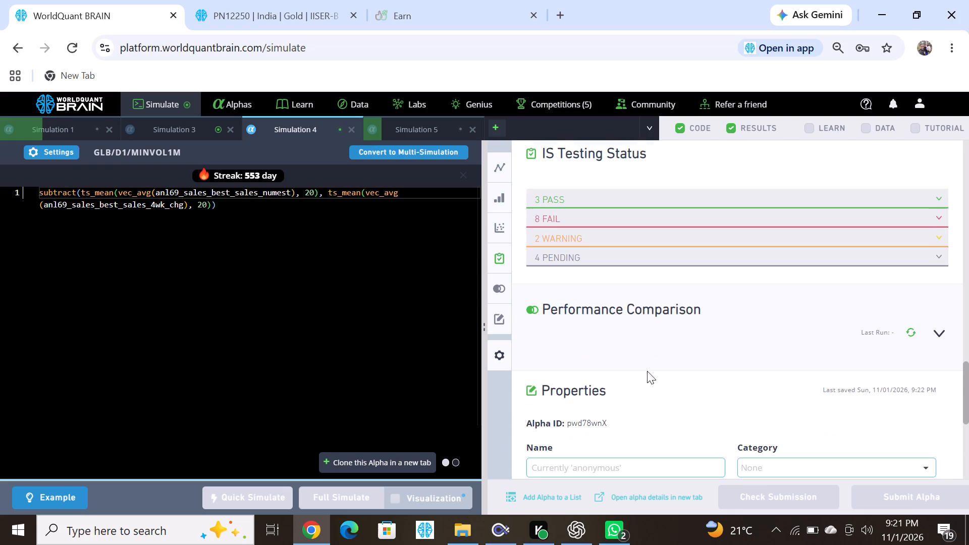
{"action": "left_click", "coordinate": [556, 220]}
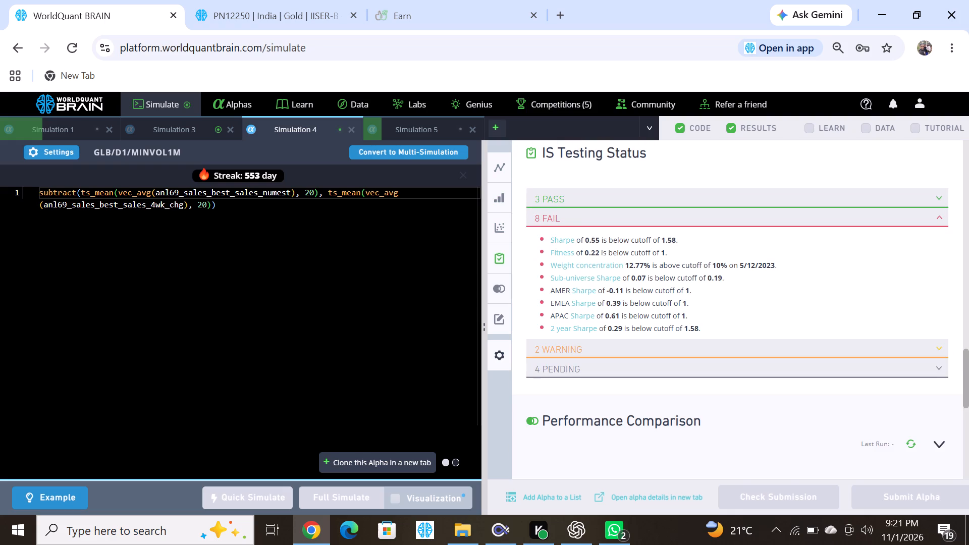
{"action": "left_click", "coordinate": [306, 192]}
{"action": "left_click", "coordinate": [60, 147]}
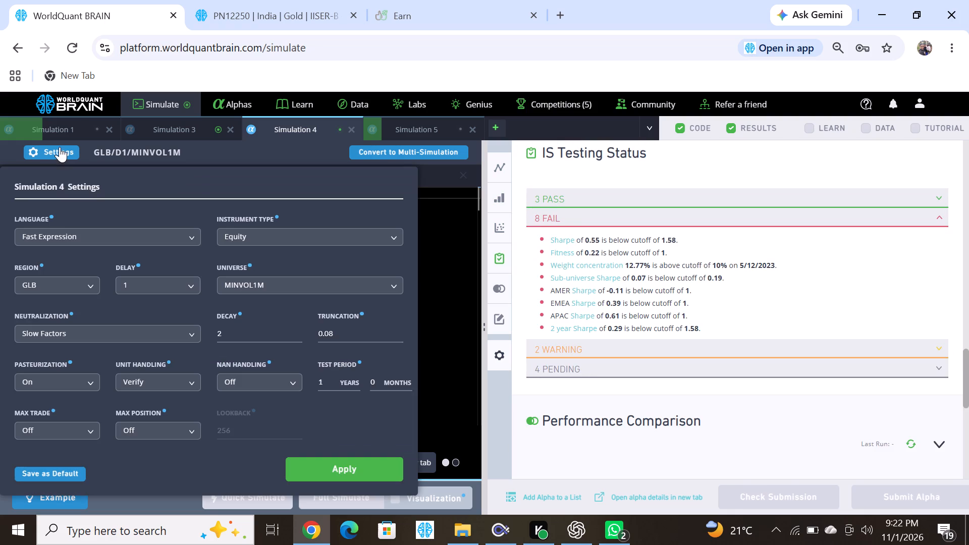
{"action": "left_click", "coordinate": [172, 331]}
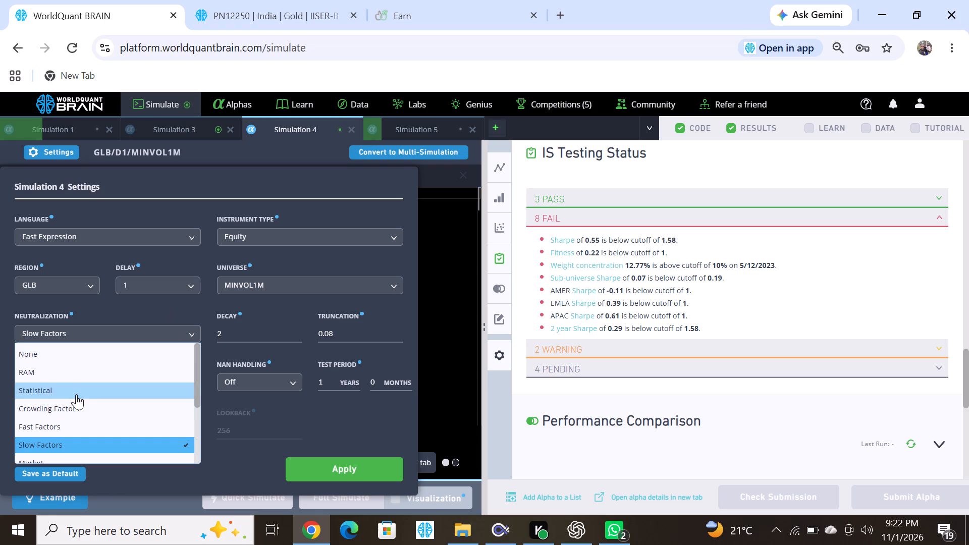
{"action": "left_click", "coordinate": [75, 393]}
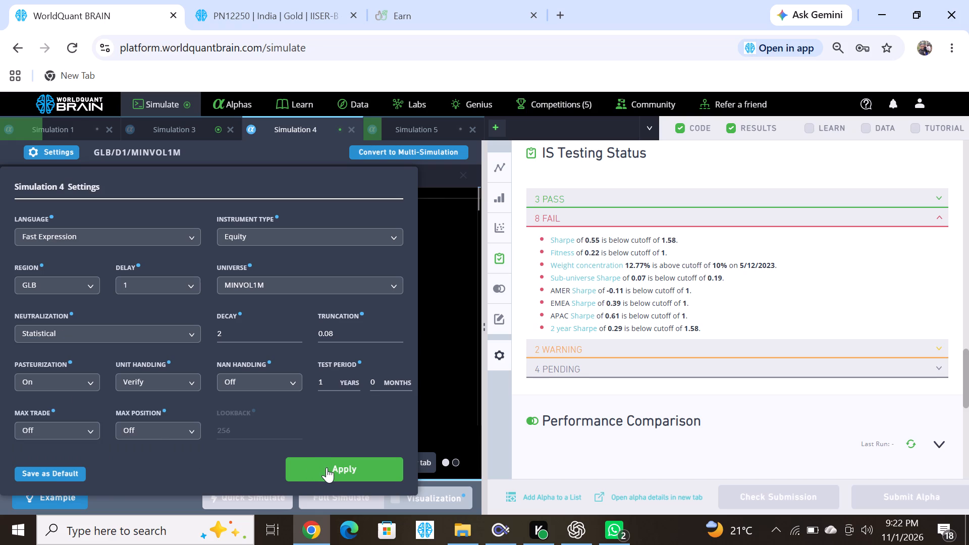
{"action": "left_click", "coordinate": [327, 467]}
{"action": "left_click", "coordinate": [363, 502]}
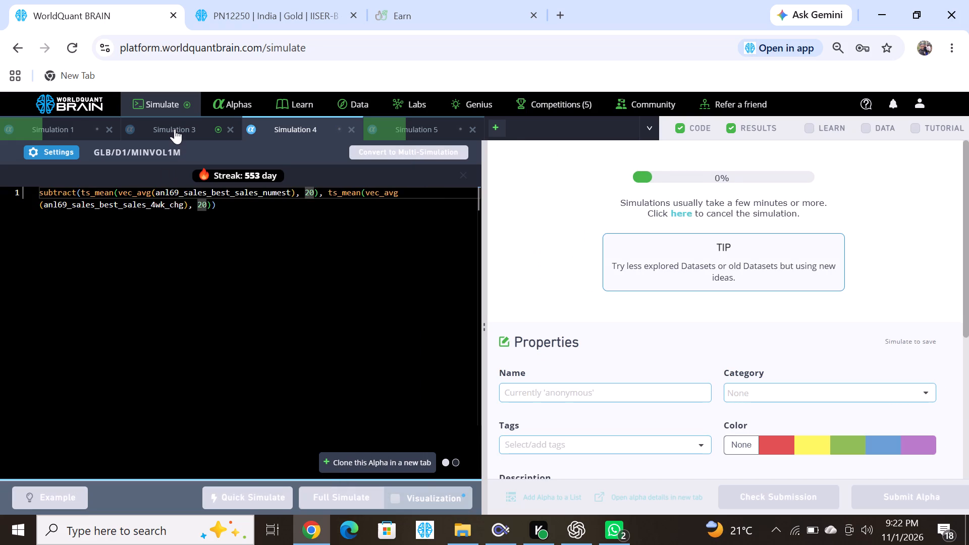
Check Simulation 3's warnings with the test period shown, set the probability_label4_5quantile_10day_techindi10 threshold to 0.8 and run a full simulation.
{"action": "left_click", "coordinate": [175, 129]}
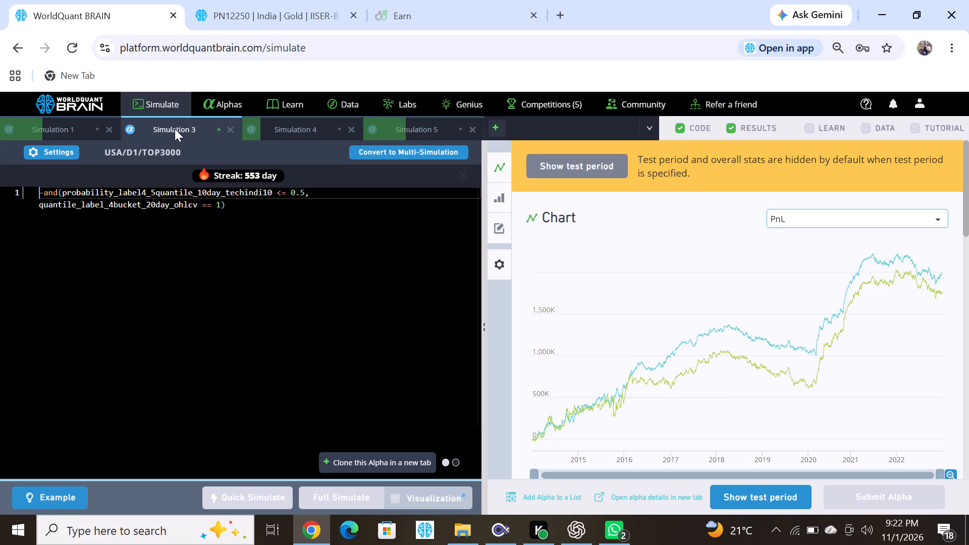
{"action": "left_click", "coordinate": [762, 495]}
{"action": "scroll", "coordinate": [684, 438], "scroll_direction": "down", "scroll_amount": 6}
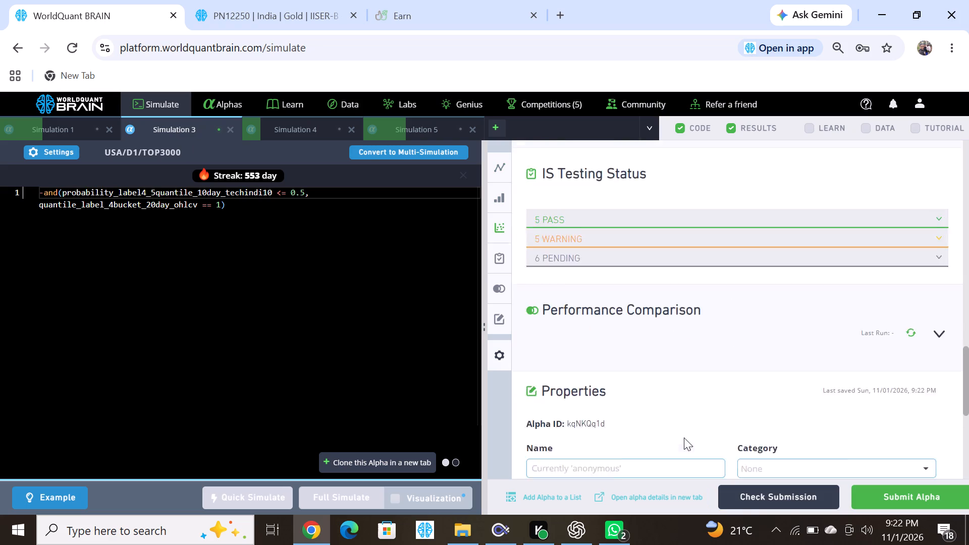
{"action": "scroll", "coordinate": [684, 438], "scroll_direction": "down", "scroll_amount": 2}
{"action": "scroll", "coordinate": [684, 438], "scroll_direction": "up", "scroll_amount": 1}
{"action": "left_click", "coordinate": [559, 222]}
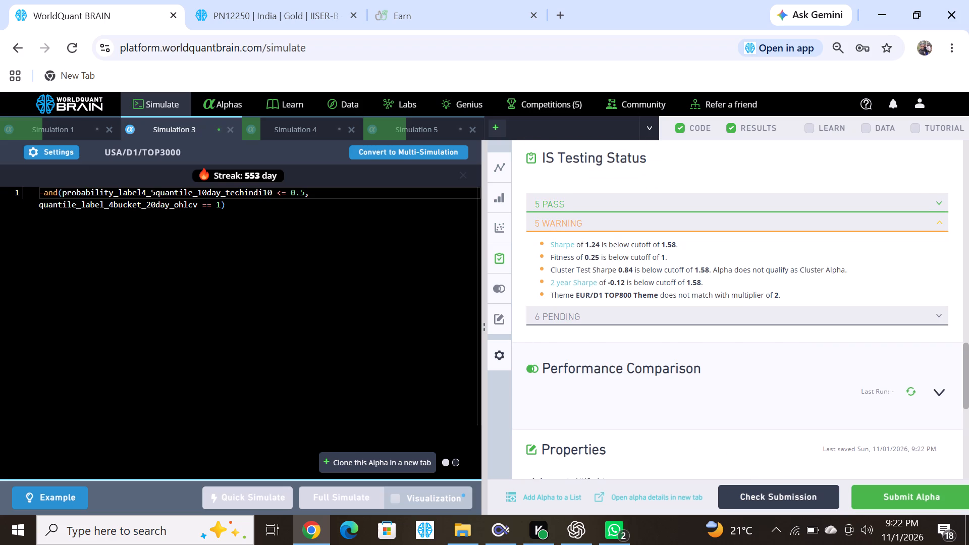
{"action": "left_click", "coordinate": [305, 197]}
{"action": "key", "text": "BackSpace"}
{"action": "key", "text": "8"}
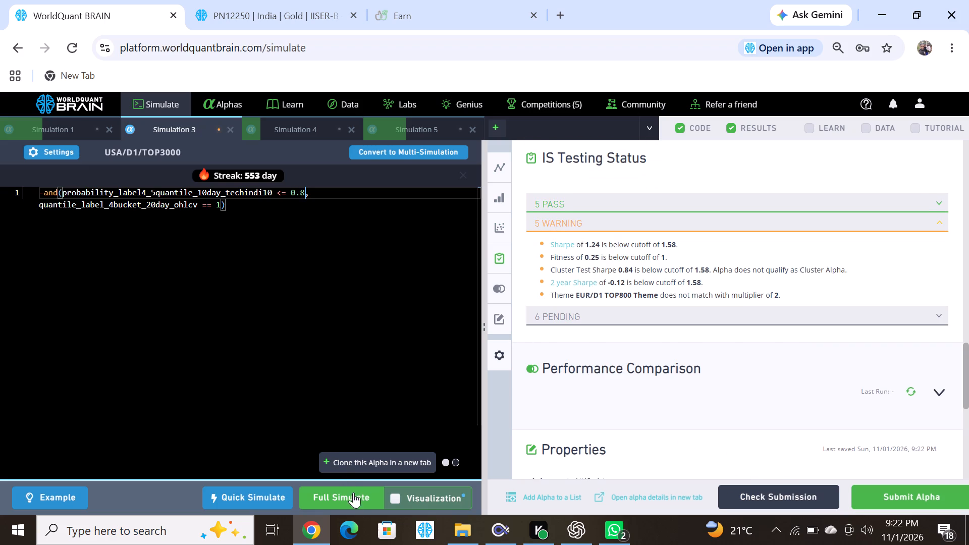
{"action": "left_click", "coordinate": [355, 498]}
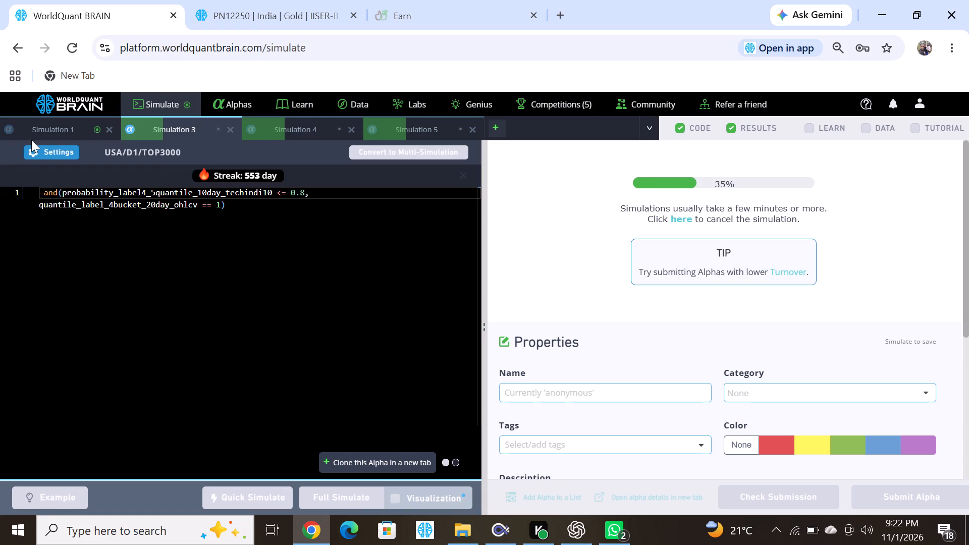
Check Simulation 1's failed tests with the test period shown.
{"action": "left_click", "coordinate": [66, 129]}
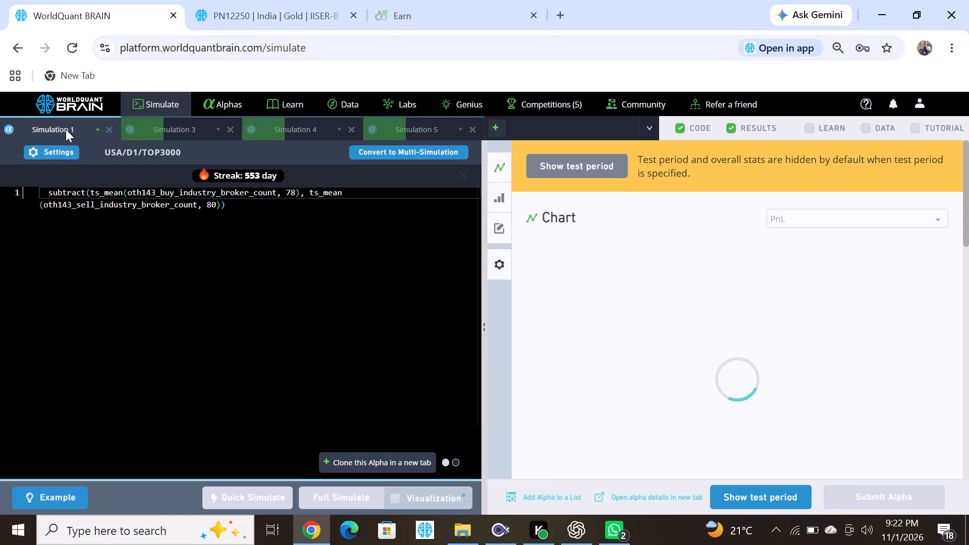
{"action": "left_click", "coordinate": [763, 496]}
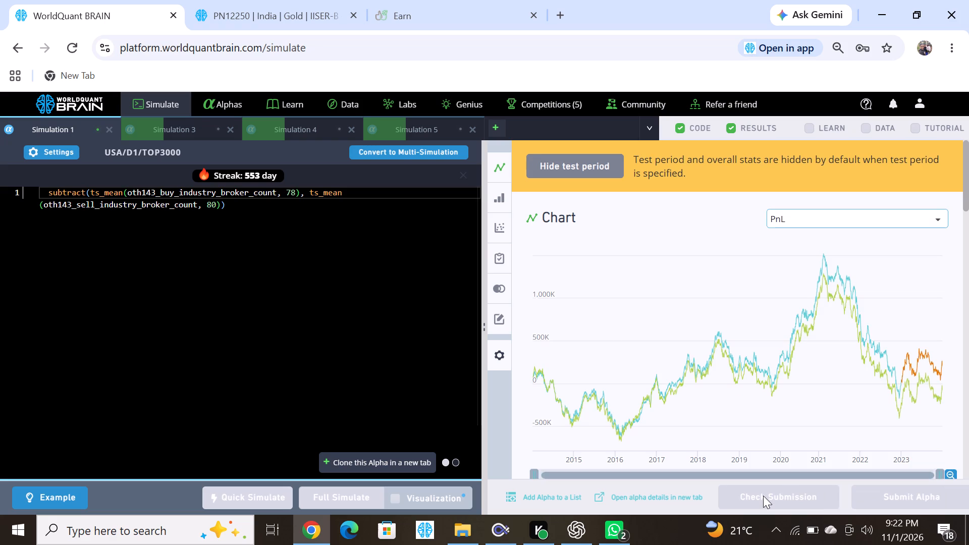
{"action": "scroll", "coordinate": [741, 385], "scroll_direction": "down", "scroll_amount": 7}
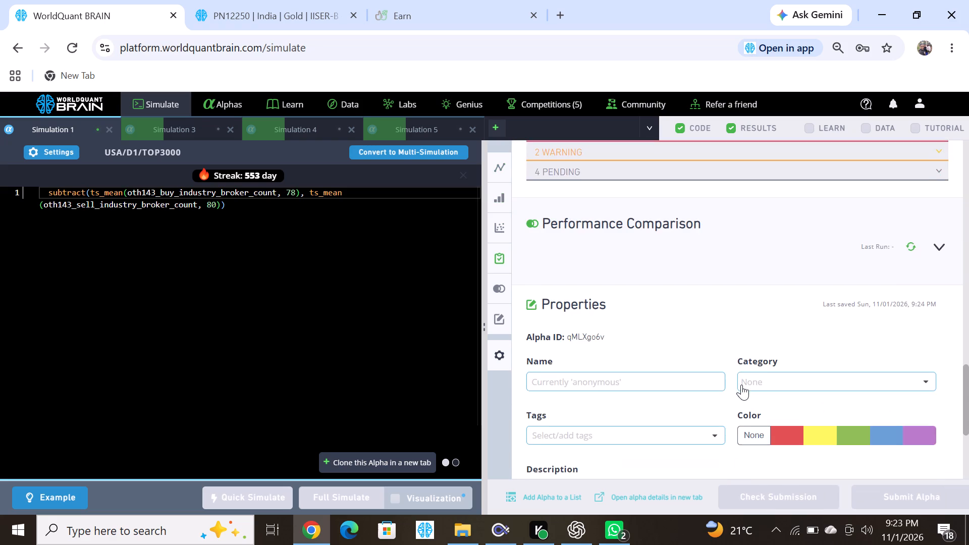
{"action": "scroll", "coordinate": [741, 385], "scroll_direction": "up", "scroll_amount": 1}
{"action": "left_click", "coordinate": [577, 237]}
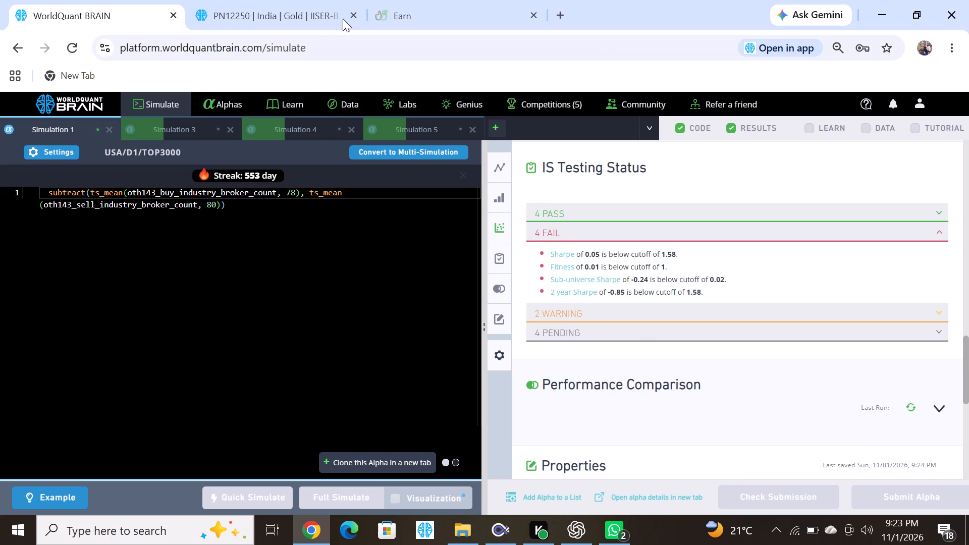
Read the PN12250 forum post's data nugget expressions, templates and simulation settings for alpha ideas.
{"action": "left_click", "coordinate": [286, 5]}
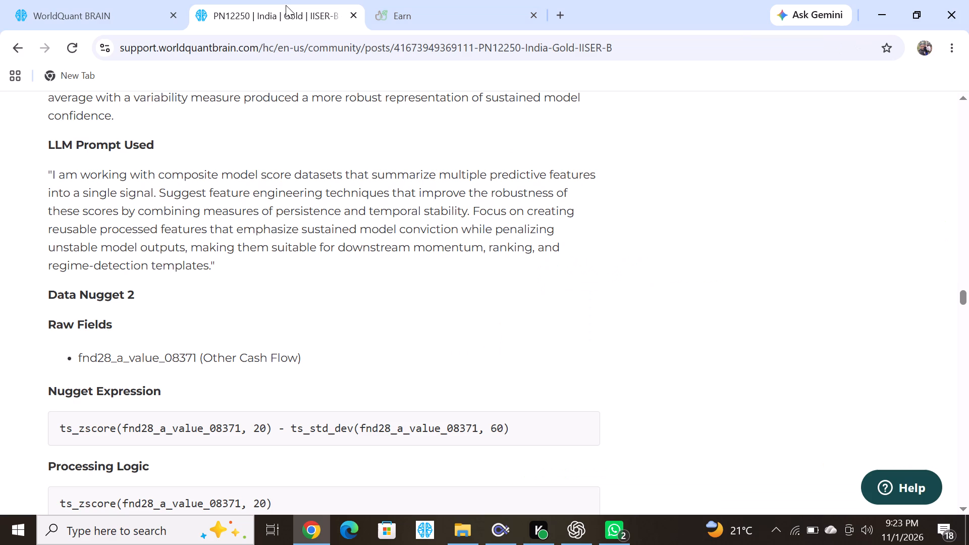
{"action": "scroll", "coordinate": [305, 299], "scroll_direction": "down", "scroll_amount": 4}
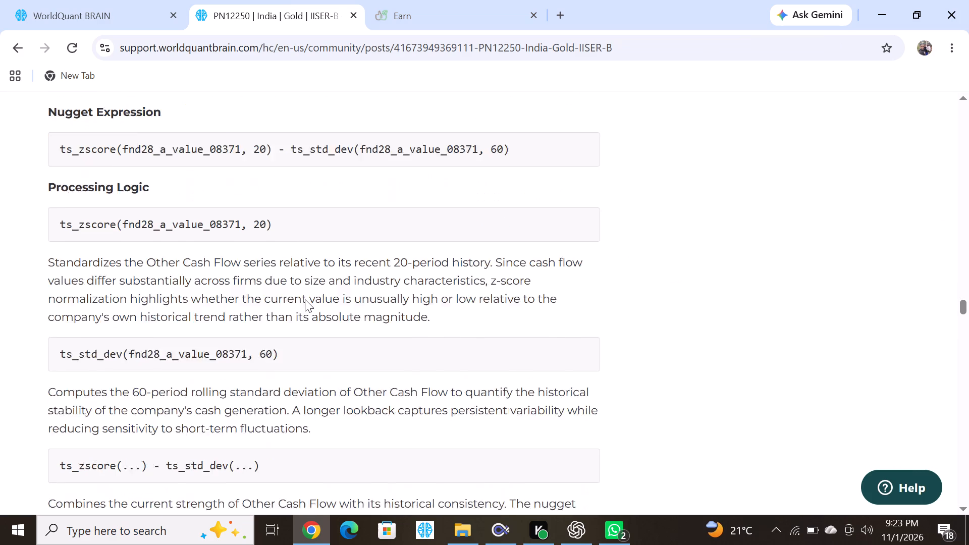
{"action": "scroll", "coordinate": [305, 299], "scroll_direction": "down", "scroll_amount": 6}
{"action": "scroll", "coordinate": [305, 299], "scroll_direction": "up", "scroll_amount": 1}
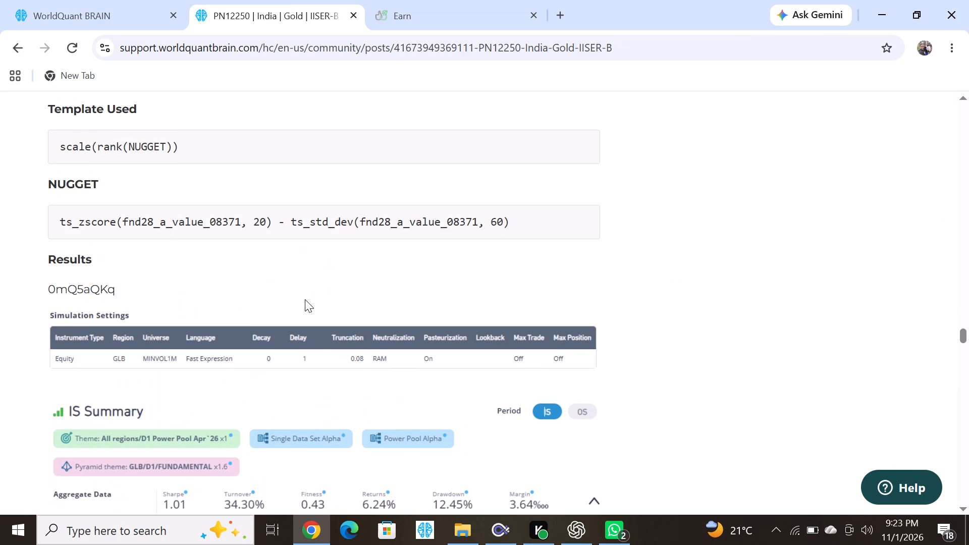
{"action": "scroll", "coordinate": [305, 299], "scroll_direction": "up", "scroll_amount": 3}
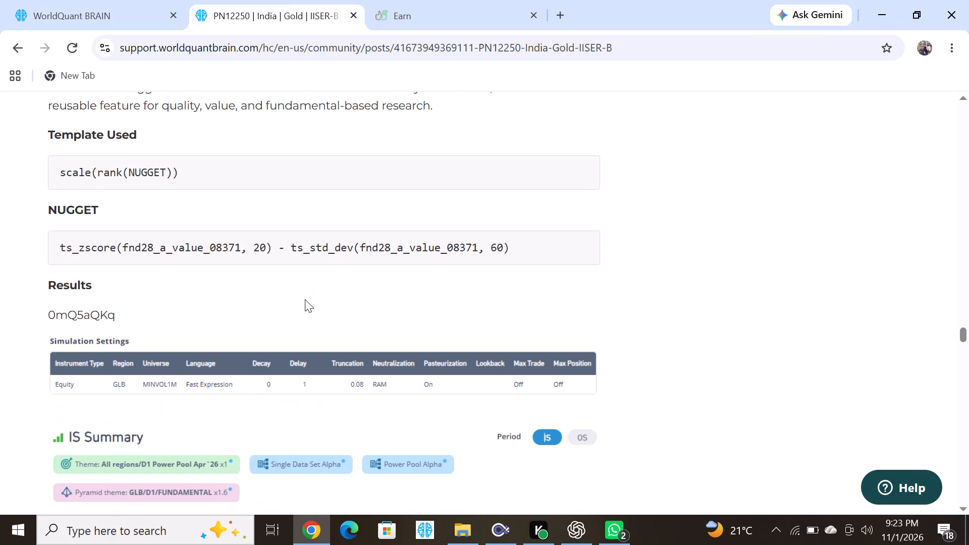
{"action": "scroll", "coordinate": [305, 299], "scroll_direction": "up", "scroll_amount": 1}
{"action": "left_click_drag", "start_coordinate": [516, 253], "coordinate": [27, 279]}
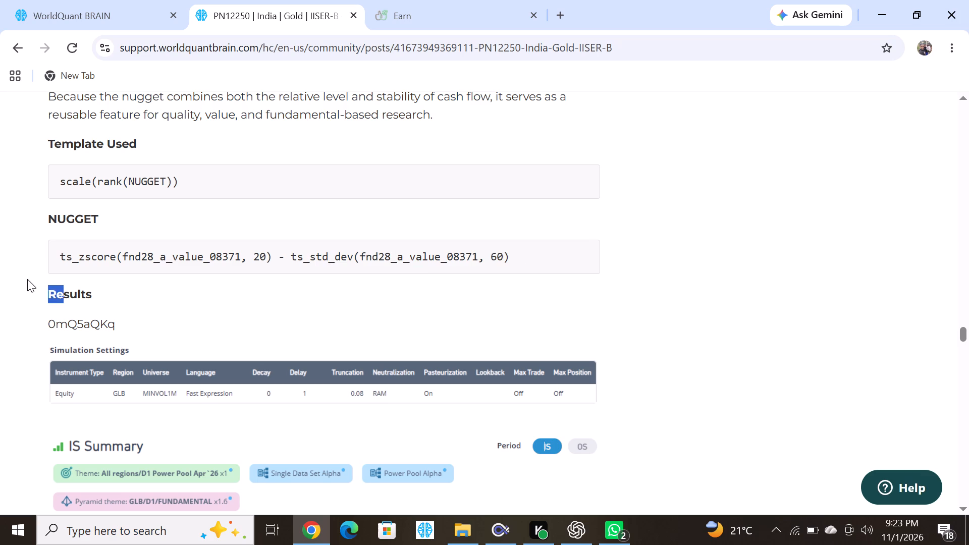
{"action": "left_click_drag", "start_coordinate": [27, 279], "coordinate": [53, 242]}
{"action": "scroll", "coordinate": [199, 302], "scroll_direction": "down", "scroll_amount": 3}
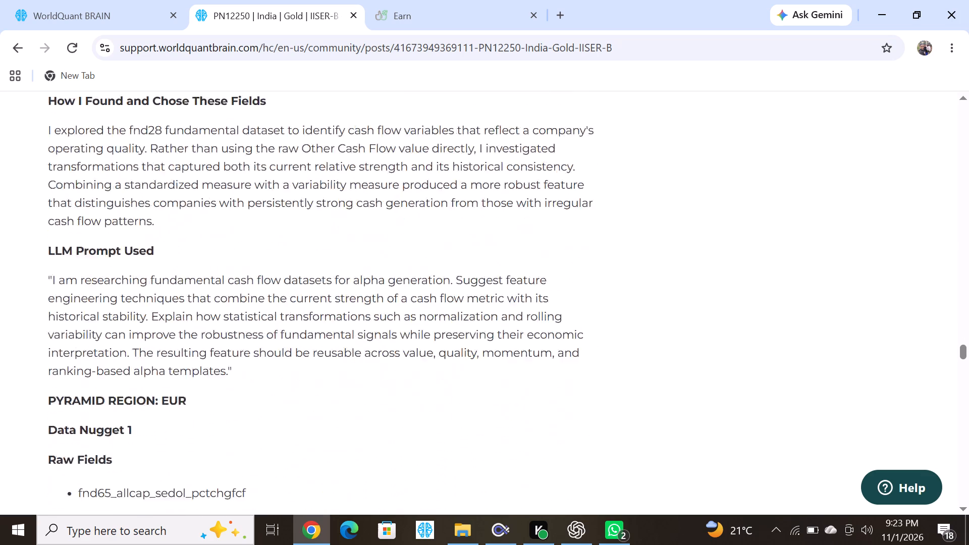
{"action": "scroll", "coordinate": [199, 302], "scroll_direction": "down", "scroll_amount": 4}
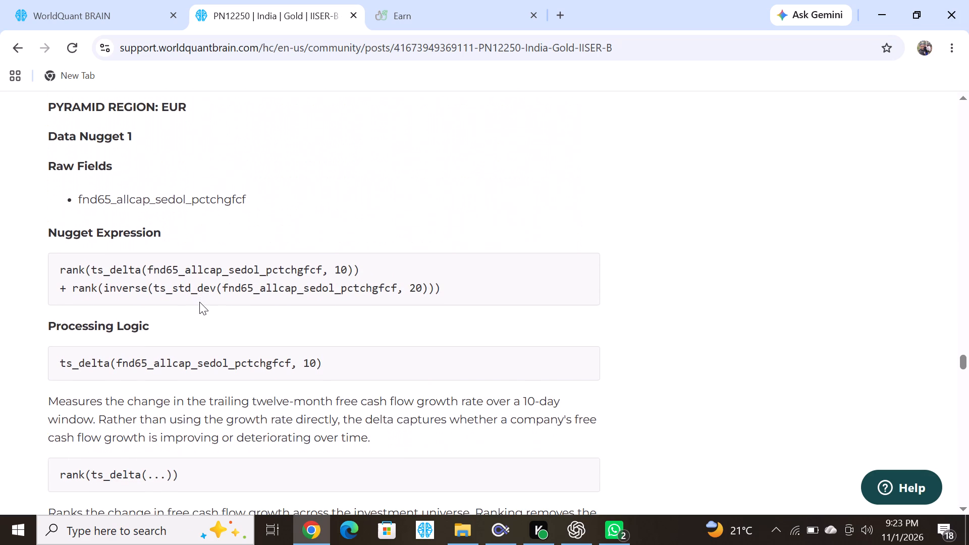
{"action": "scroll", "coordinate": [199, 302], "scroll_direction": "down", "scroll_amount": 3}
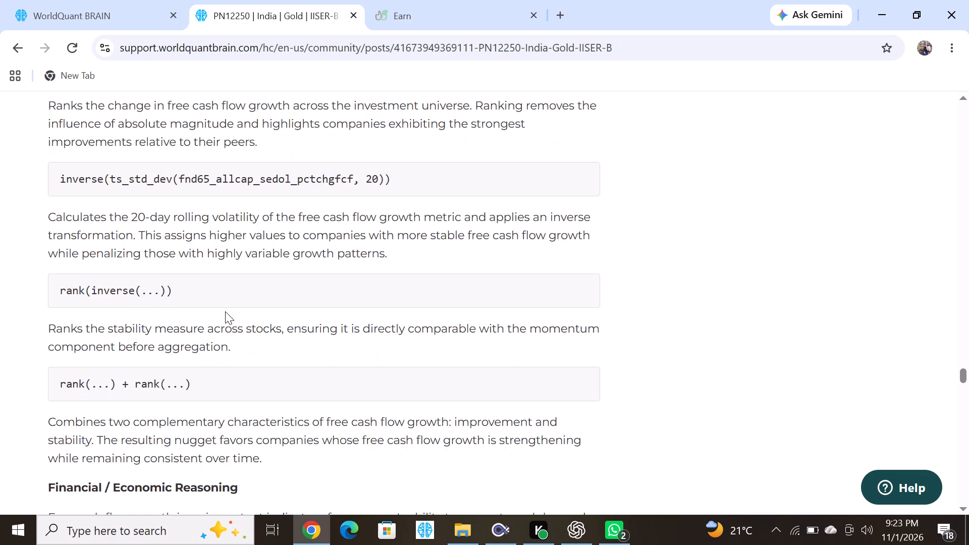
{"action": "scroll", "coordinate": [225, 311], "scroll_direction": "down", "scroll_amount": 5}
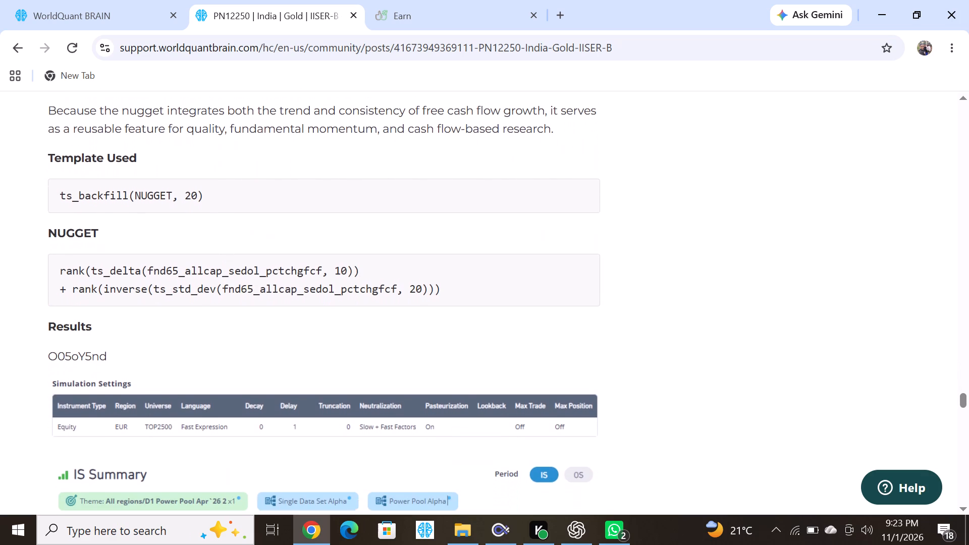
{"action": "scroll", "coordinate": [225, 311], "scroll_direction": "down", "scroll_amount": 6}
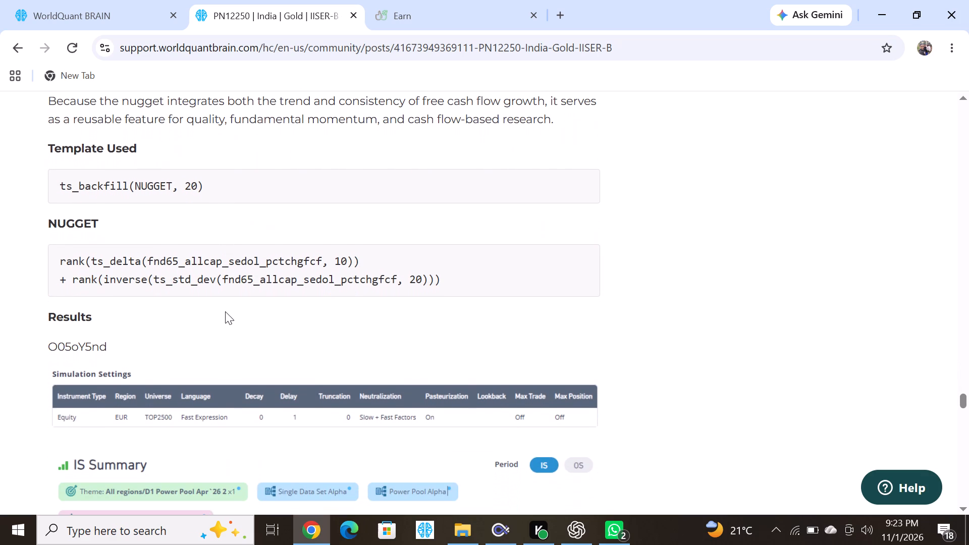
{"action": "scroll", "coordinate": [225, 311], "scroll_direction": "down", "scroll_amount": 5}
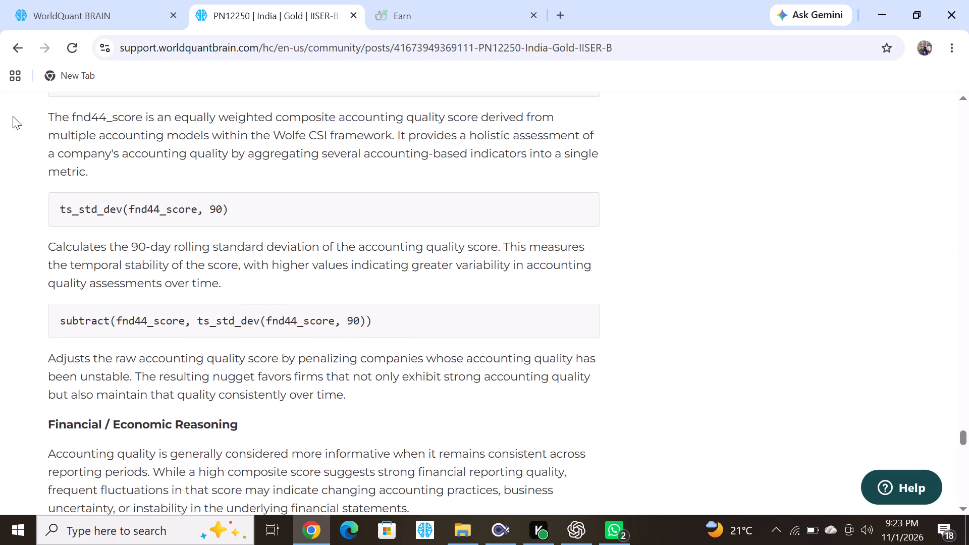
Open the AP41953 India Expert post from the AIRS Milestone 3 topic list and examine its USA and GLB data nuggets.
{"action": "left_click", "coordinate": [19, 44]}
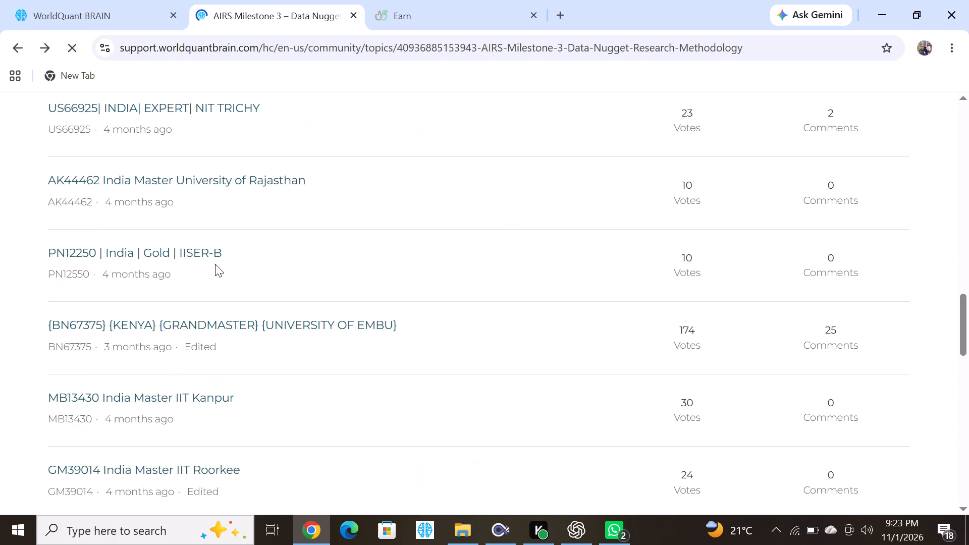
{"action": "scroll", "coordinate": [217, 295], "scroll_direction": "down", "scroll_amount": 7}
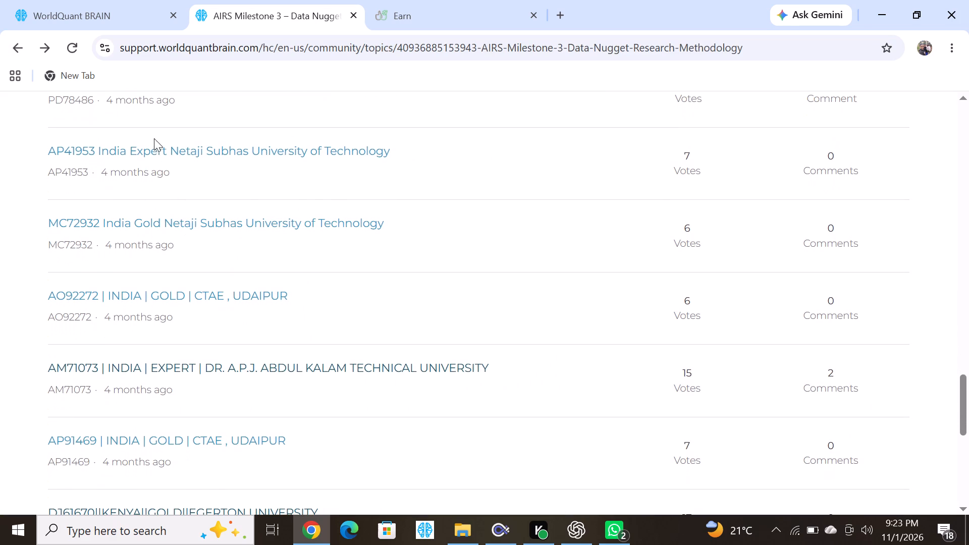
{"action": "left_click", "coordinate": [164, 150]}
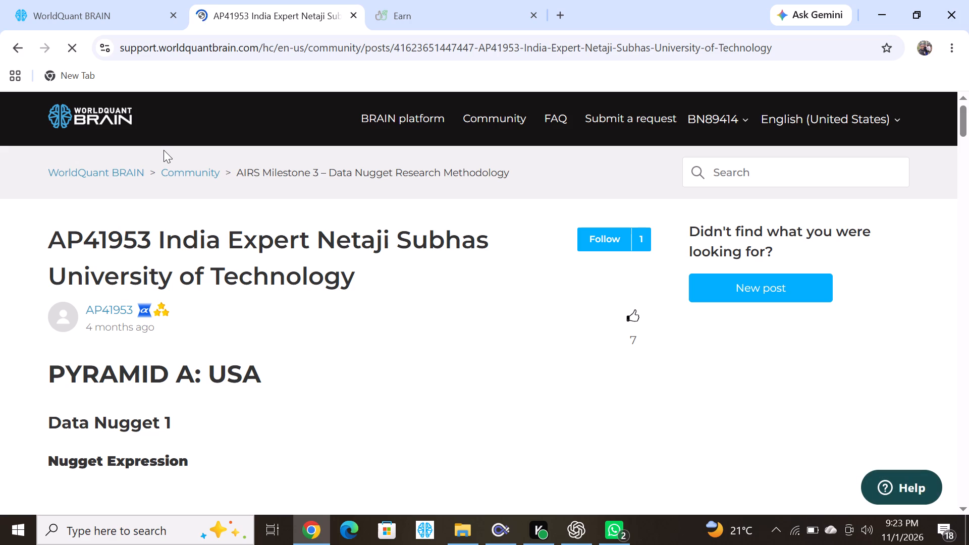
{"action": "scroll", "coordinate": [256, 299], "scroll_direction": "down", "scroll_amount": 3}
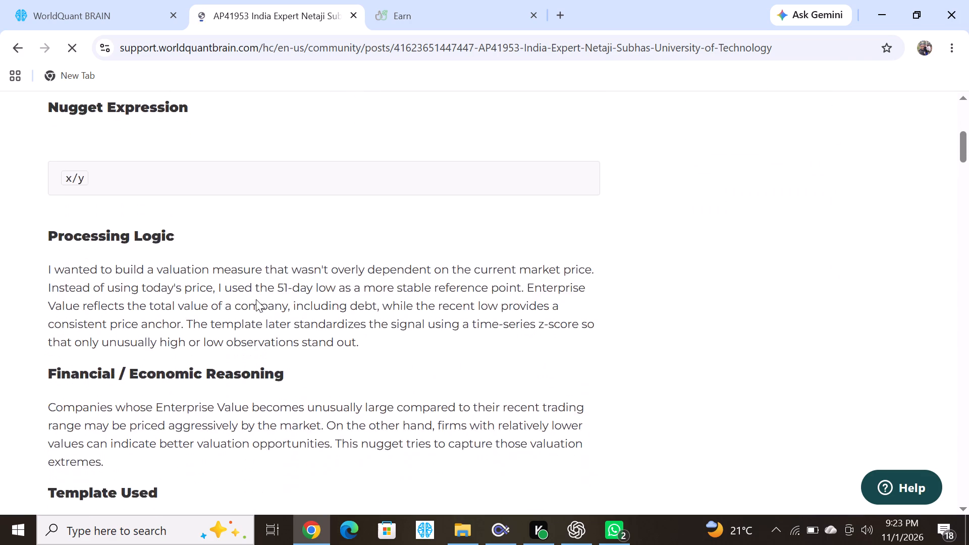
{"action": "scroll", "coordinate": [256, 299], "scroll_direction": "down", "scroll_amount": 5}
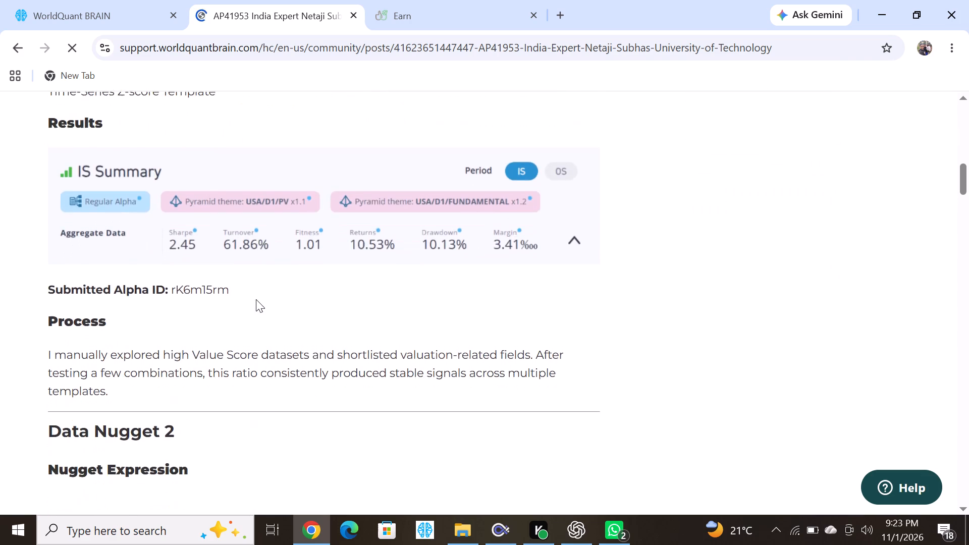
{"action": "scroll", "coordinate": [256, 299], "scroll_direction": "down", "scroll_amount": 4}
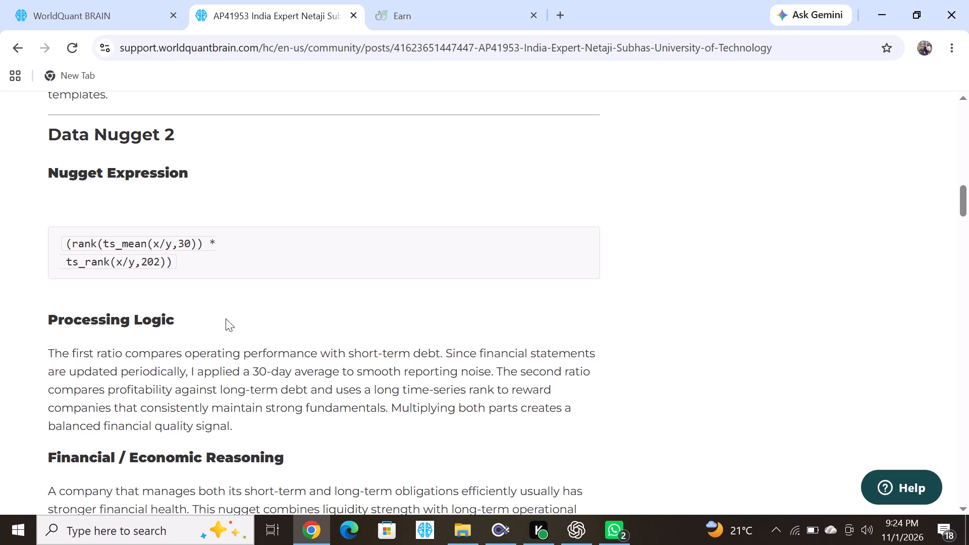
{"action": "scroll", "coordinate": [226, 318], "scroll_direction": "down", "scroll_amount": 7}
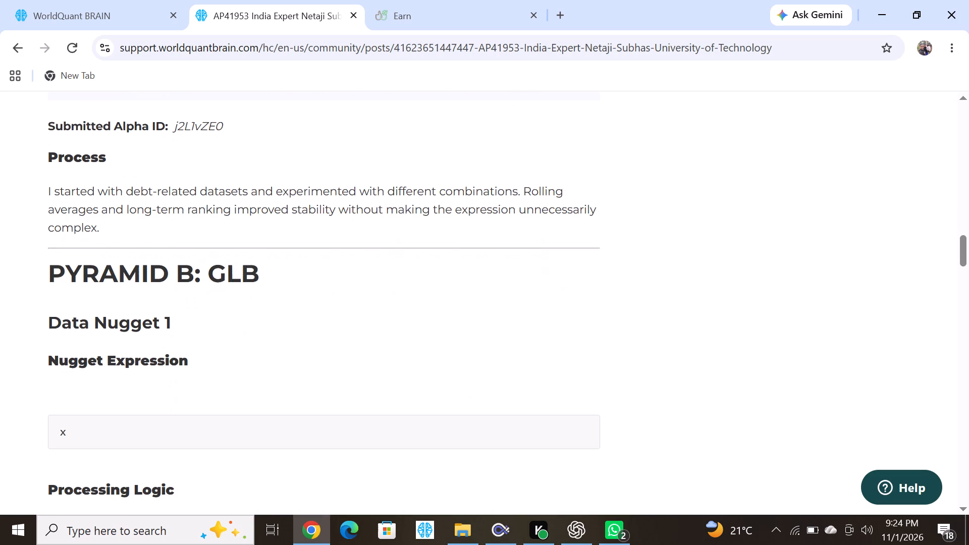
{"action": "scroll", "coordinate": [156, 271], "scroll_direction": "down", "scroll_amount": 3}
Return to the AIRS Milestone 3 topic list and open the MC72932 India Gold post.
{"action": "left_click", "coordinate": [20, 48]}
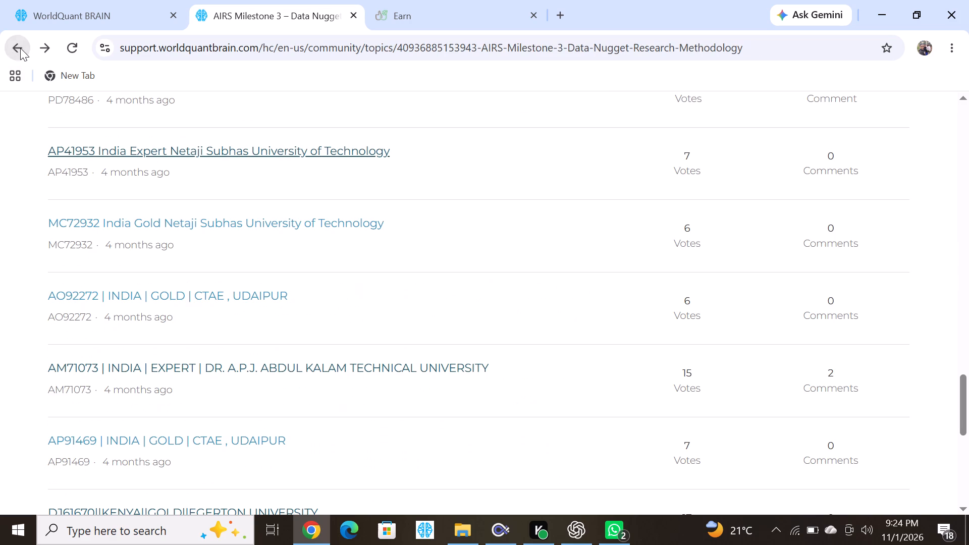
{"action": "left_click", "coordinate": [181, 216]}
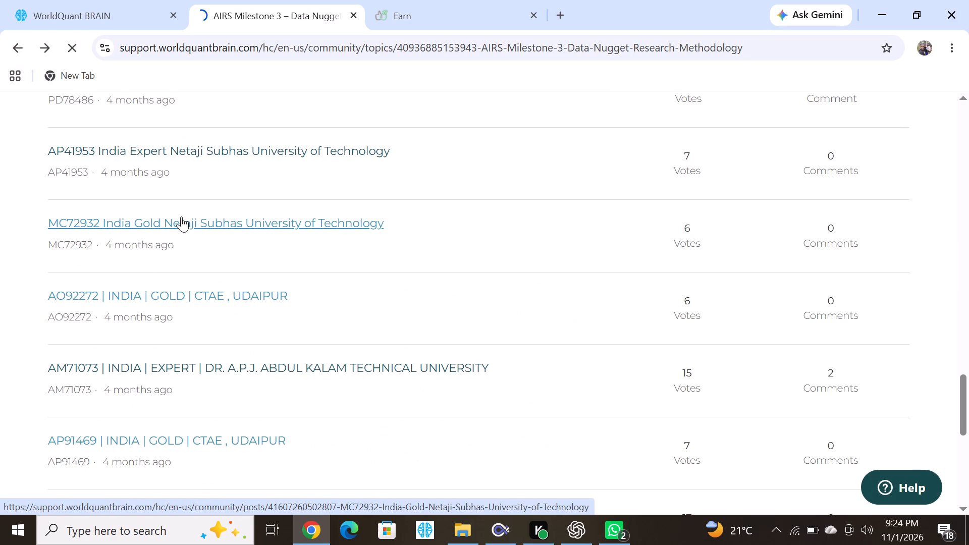
Return to the simulation page and check Simulation 3's warnings with the test period shown.
{"action": "left_click", "coordinate": [70, 18]}
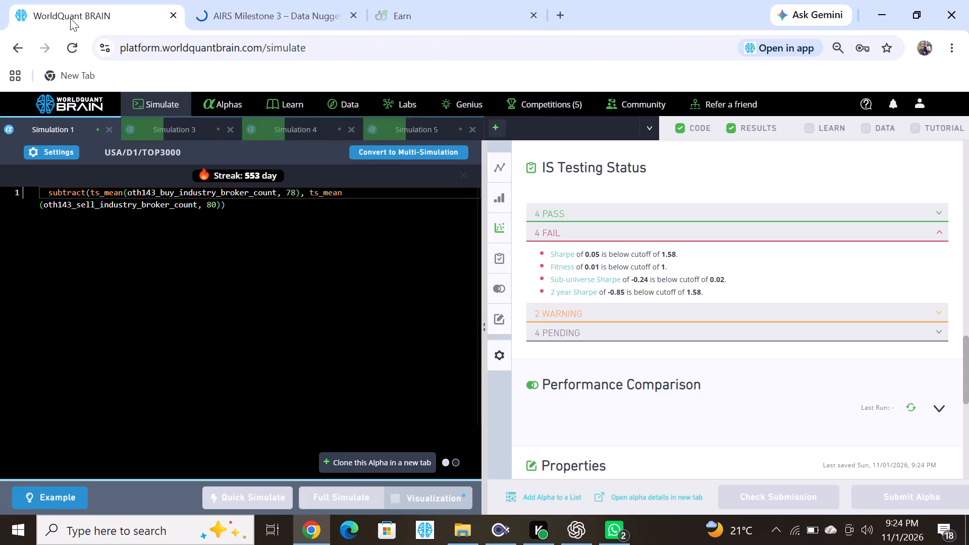
{"action": "left_click", "coordinate": [189, 128]}
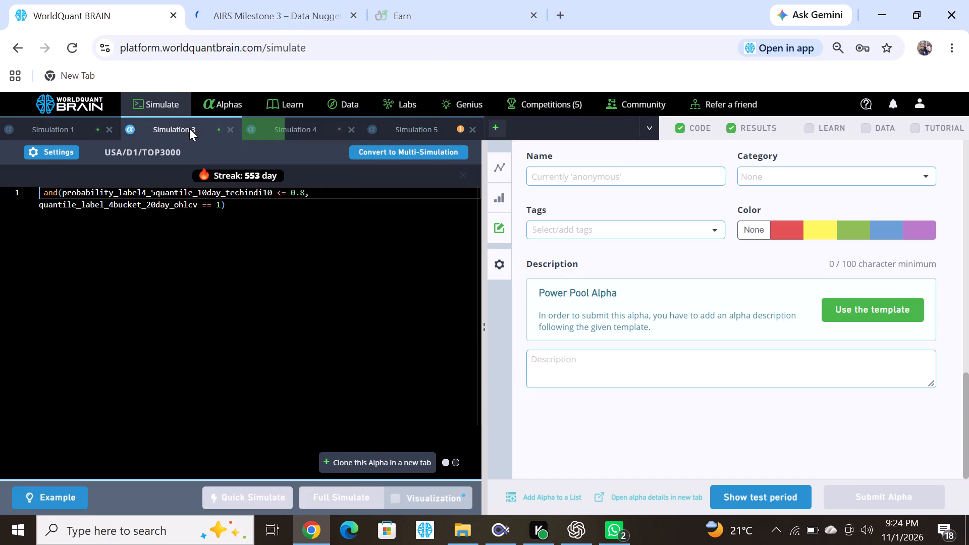
{"action": "left_click", "coordinate": [768, 497]}
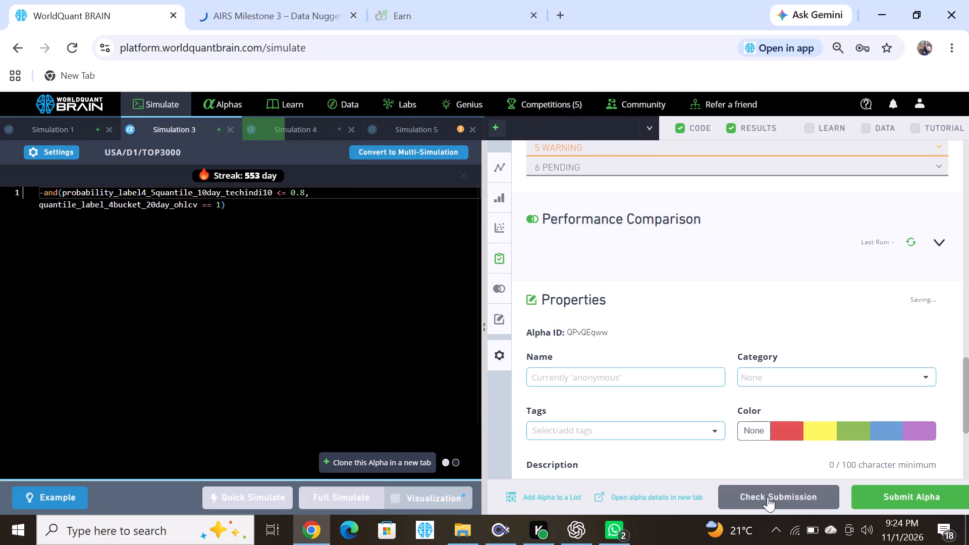
{"action": "scroll", "coordinate": [634, 337], "scroll_direction": "up", "scroll_amount": 1}
{"action": "left_click", "coordinate": [579, 230]}
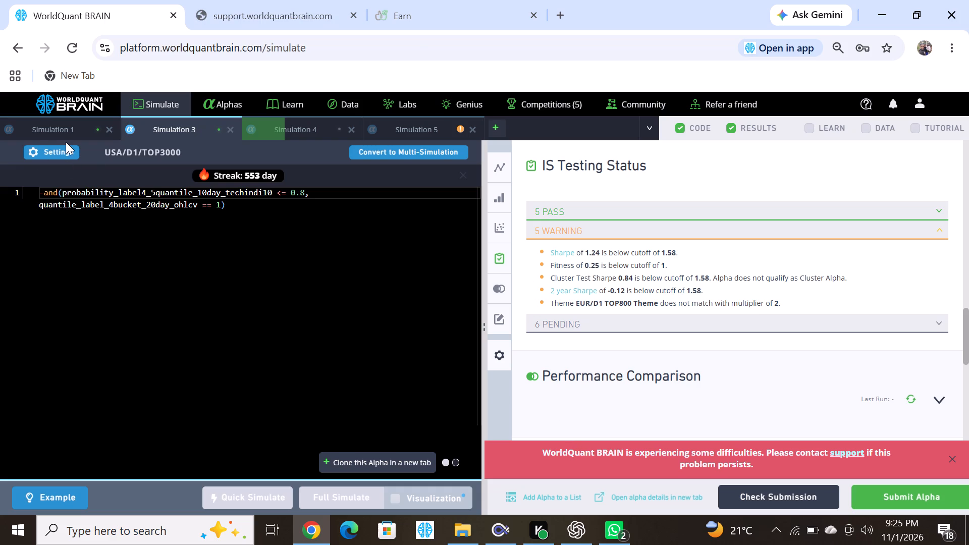
Set Simulation 3's neutralization to Statistical and run a full simulation.
{"action": "left_click", "coordinate": [50, 151]}
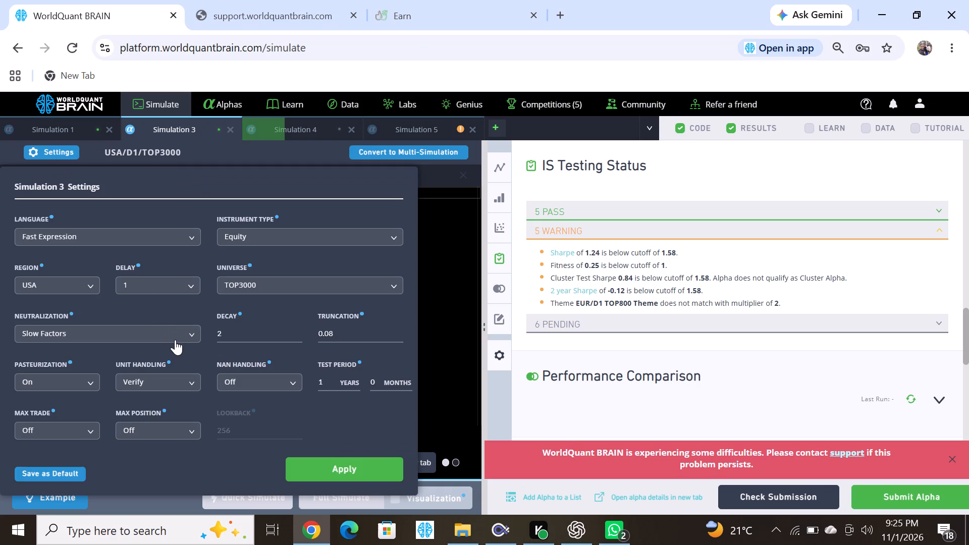
{"action": "left_click", "coordinate": [175, 340]}
{"action": "left_click", "coordinate": [70, 387]}
{"action": "left_click", "coordinate": [328, 469]}
{"action": "left_click", "coordinate": [353, 499]}
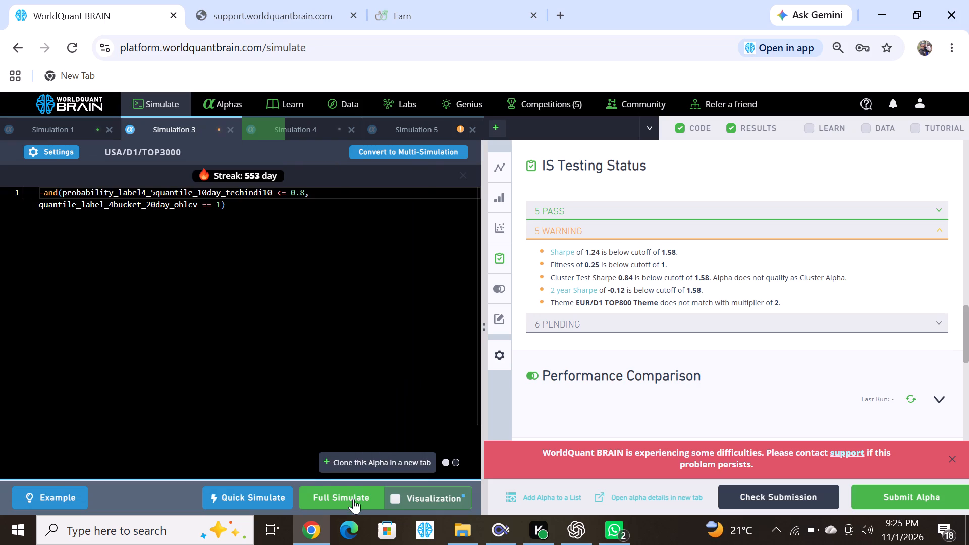
Show Simulation 5's results with the test period included.
{"action": "left_click", "coordinate": [430, 134]}
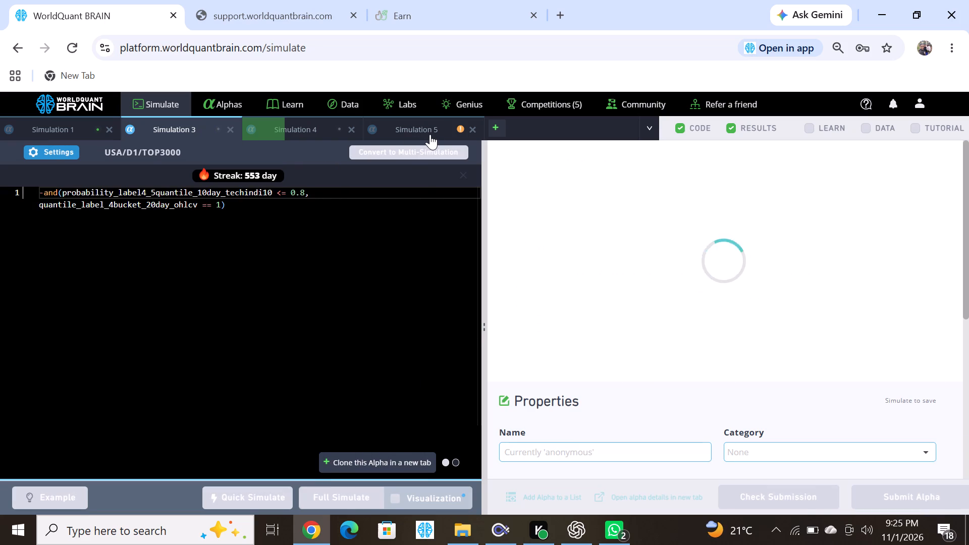
{"action": "left_click", "coordinate": [743, 497]}
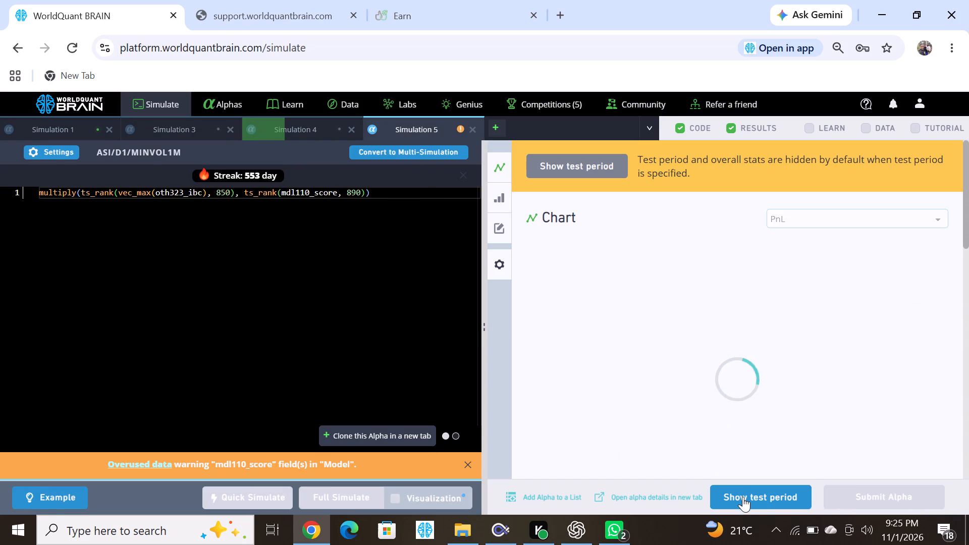
{"action": "scroll", "coordinate": [665, 426], "scroll_direction": "down", "scroll_amount": 6}
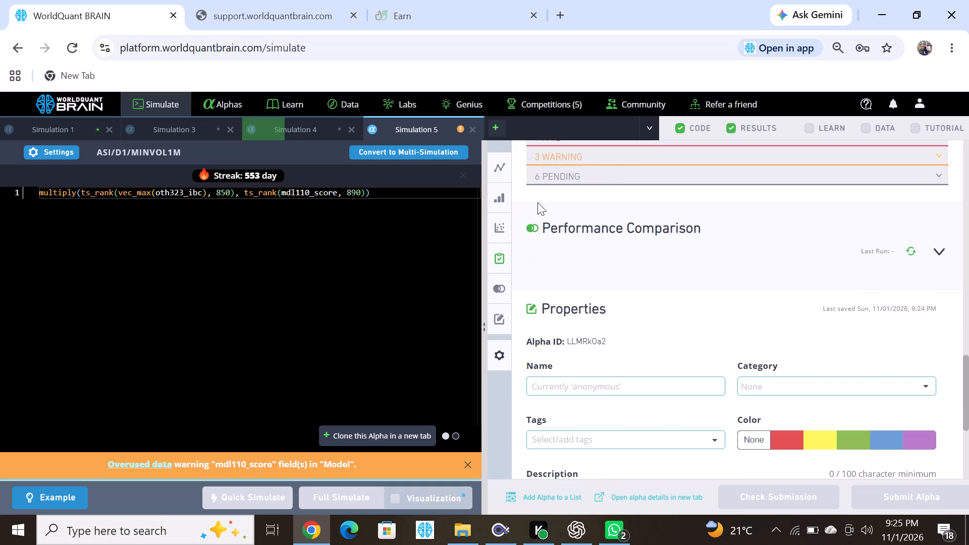
Expand Simulation 5's failed and warning tests in the IS Testing Status.
{"action": "scroll", "coordinate": [537, 202], "scroll_direction": "up", "scroll_amount": 1}
{"action": "left_click", "coordinate": [566, 246]}
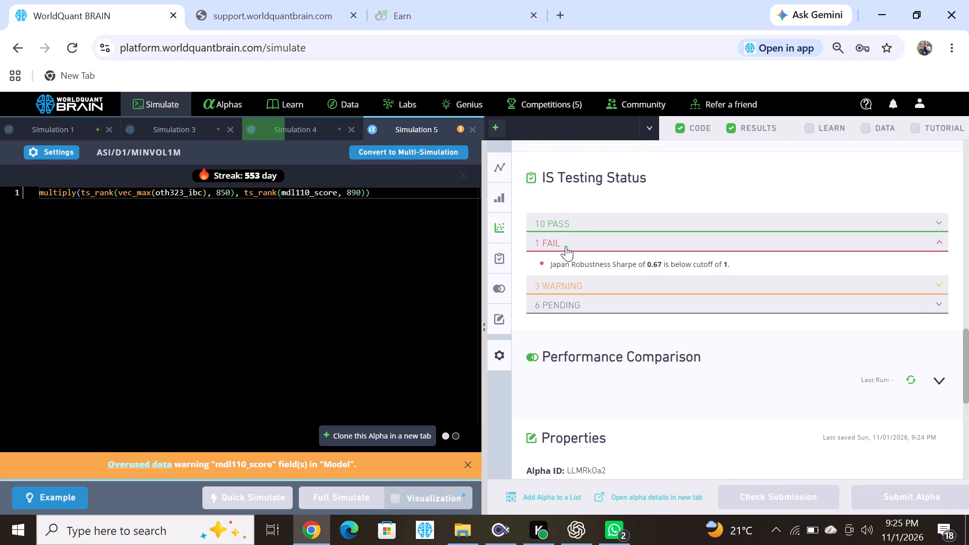
{"action": "left_click", "coordinate": [547, 279]}
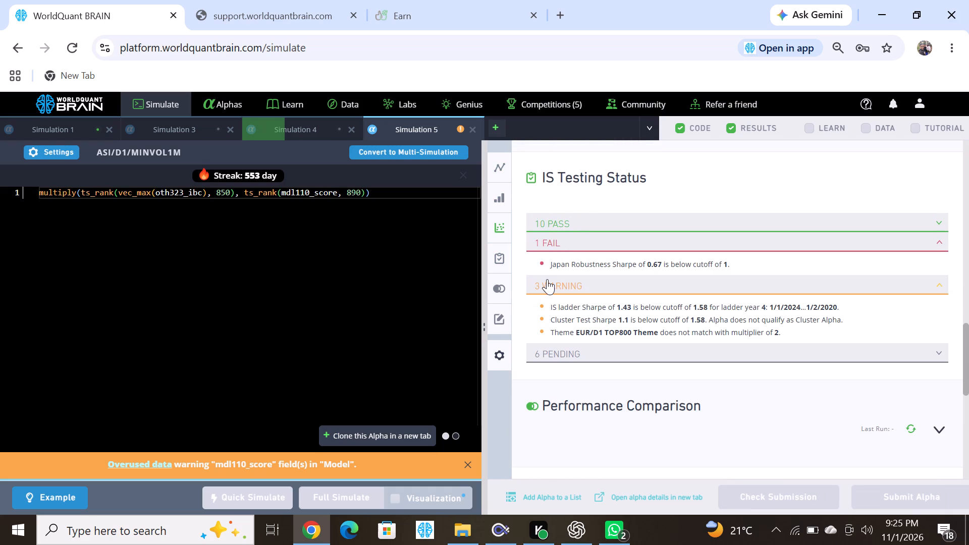
Set Simulation 5's neutralization to Slow + Fast Factors and run a full simulation.
{"action": "left_click", "coordinate": [53, 153]}
{"action": "left_click", "coordinate": [180, 338]}
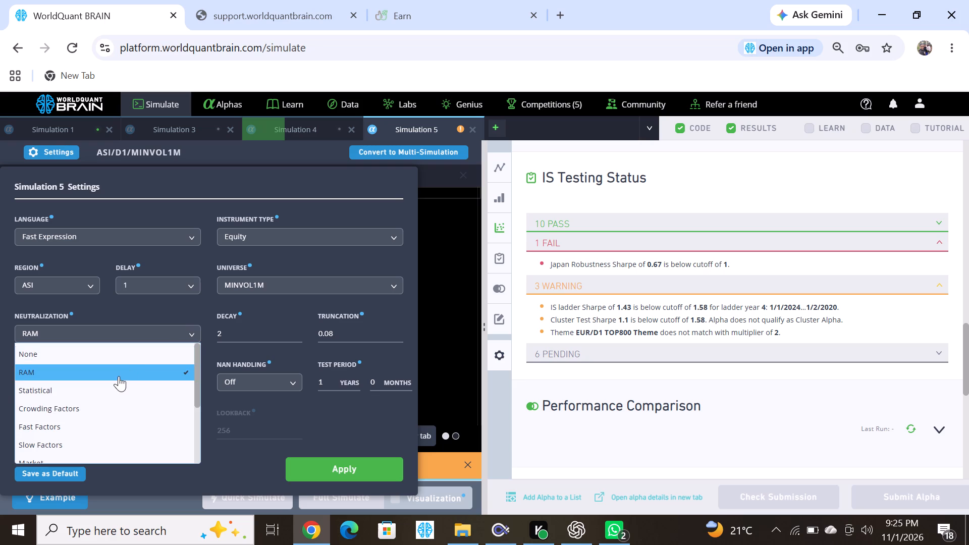
{"action": "scroll", "coordinate": [113, 413], "scroll_direction": "down", "scroll_amount": 6}
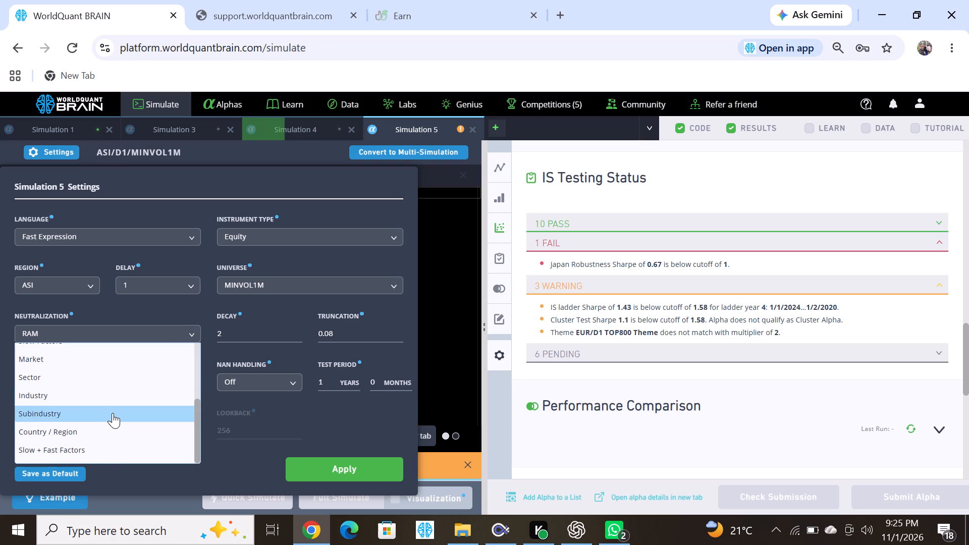
{"action": "left_click", "coordinate": [100, 451]}
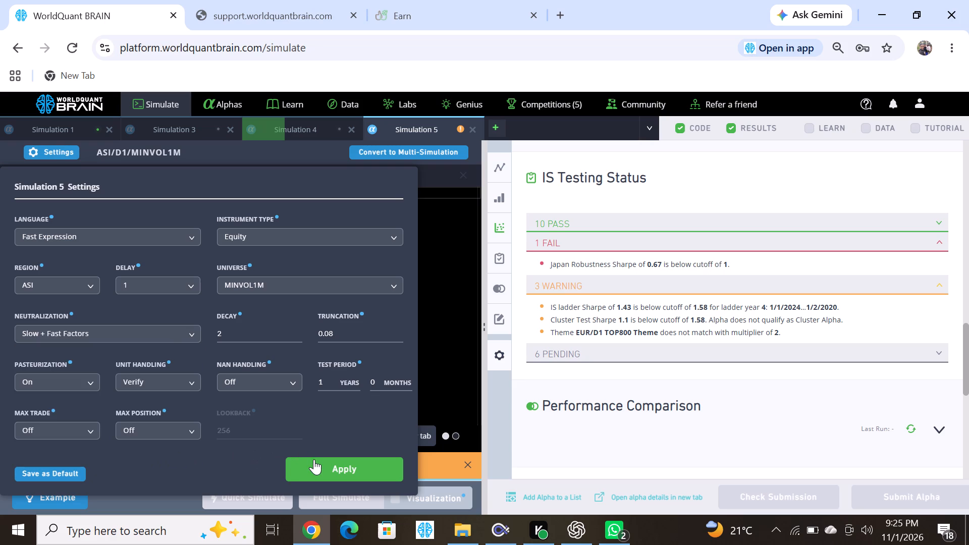
{"action": "left_click", "coordinate": [314, 459]}
{"action": "left_click", "coordinate": [346, 497]}
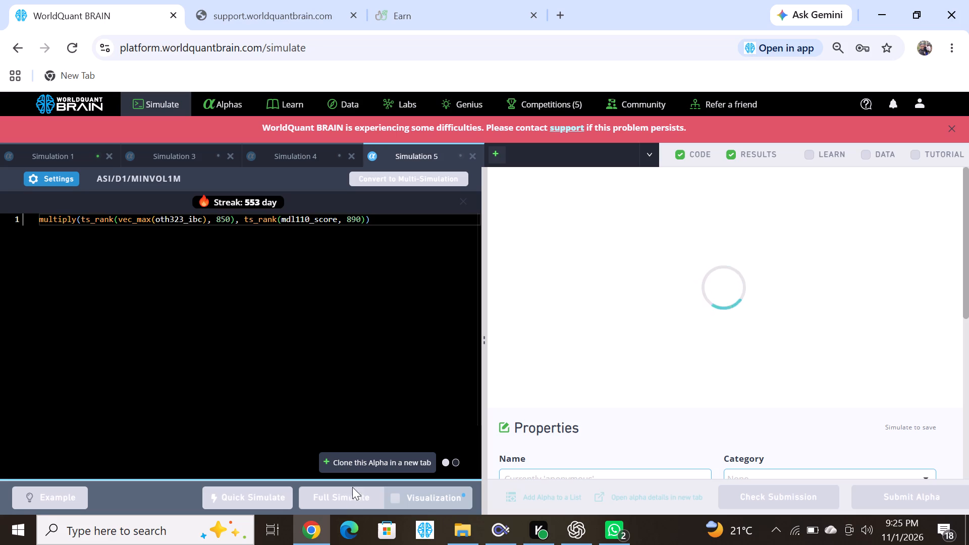
Switch the computer's Wi-Fi connection to the Tooto network and return to the simulation page.
{"action": "left_click", "coordinate": [797, 537]}
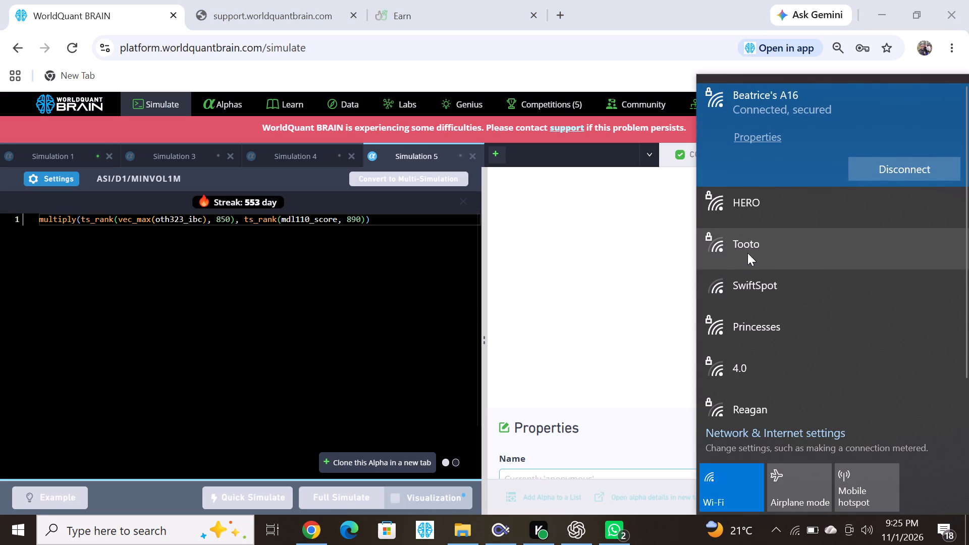
{"action": "left_click", "coordinate": [747, 253]}
{"action": "left_click", "coordinate": [881, 249]}
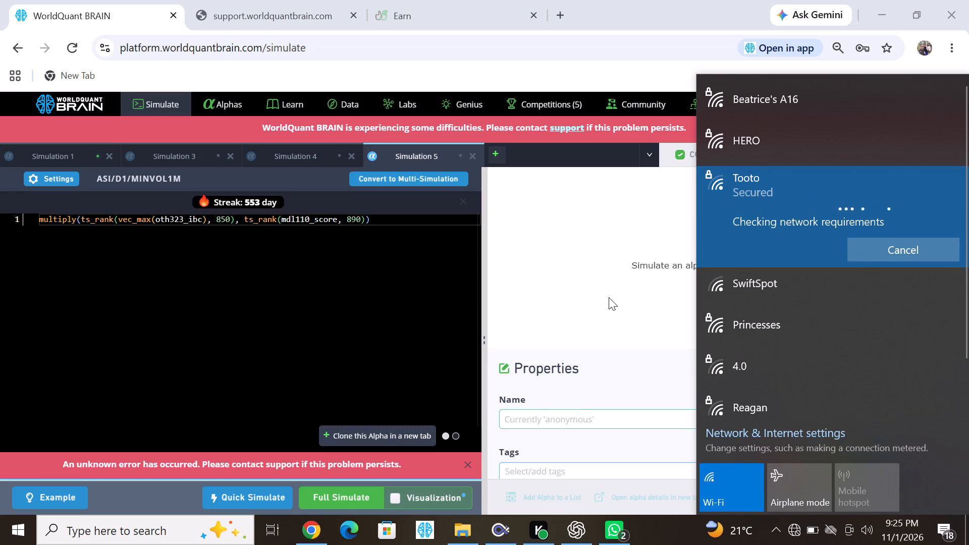
{"action": "left_click", "coordinate": [609, 297]}
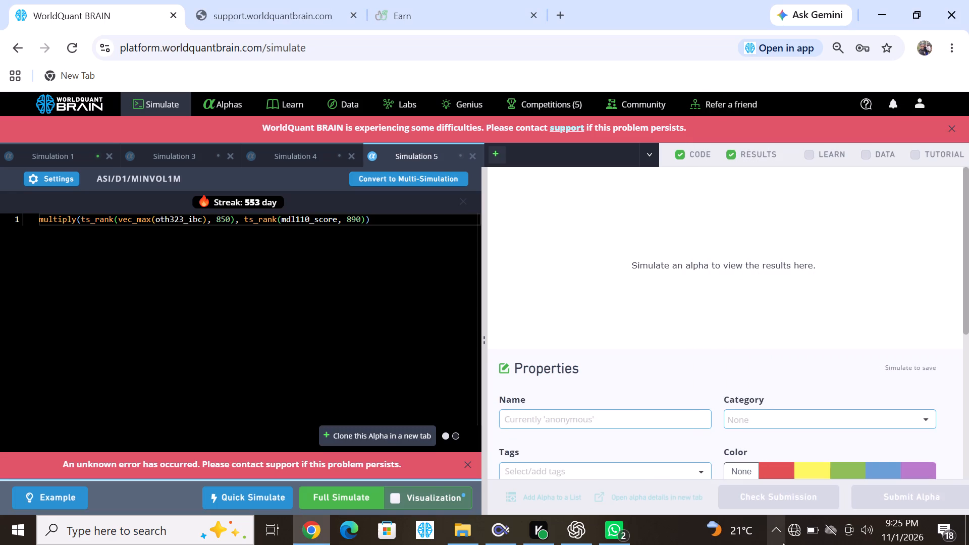
{"action": "left_click", "coordinate": [796, 535]}
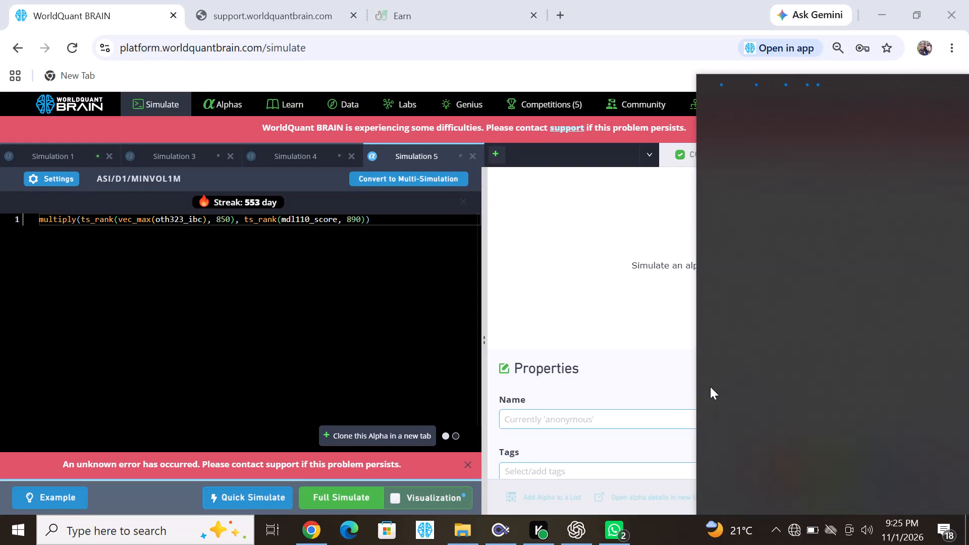
{"action": "left_click", "coordinate": [565, 285]}
Rerun the full simulations of Simulation 5, Simulation 4 and Simulation 3.
{"action": "left_click", "coordinate": [349, 502]}
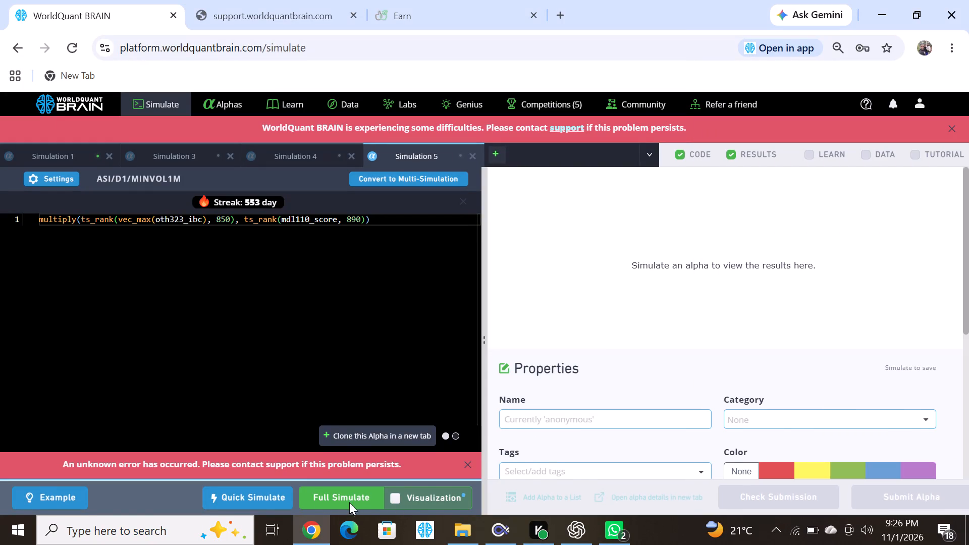
{"action": "left_click", "coordinate": [298, 155]}
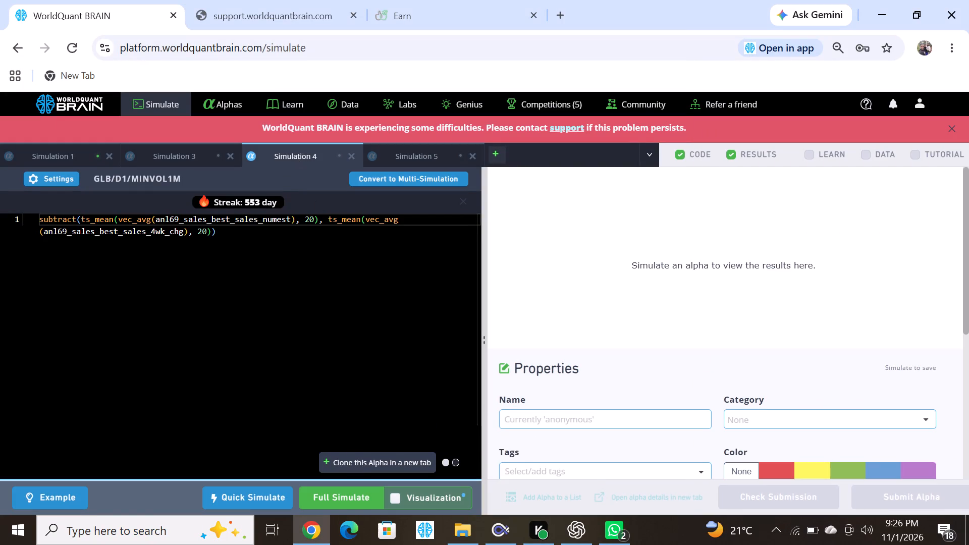
{"action": "left_click", "coordinate": [359, 500]}
{"action": "left_click", "coordinate": [201, 158]}
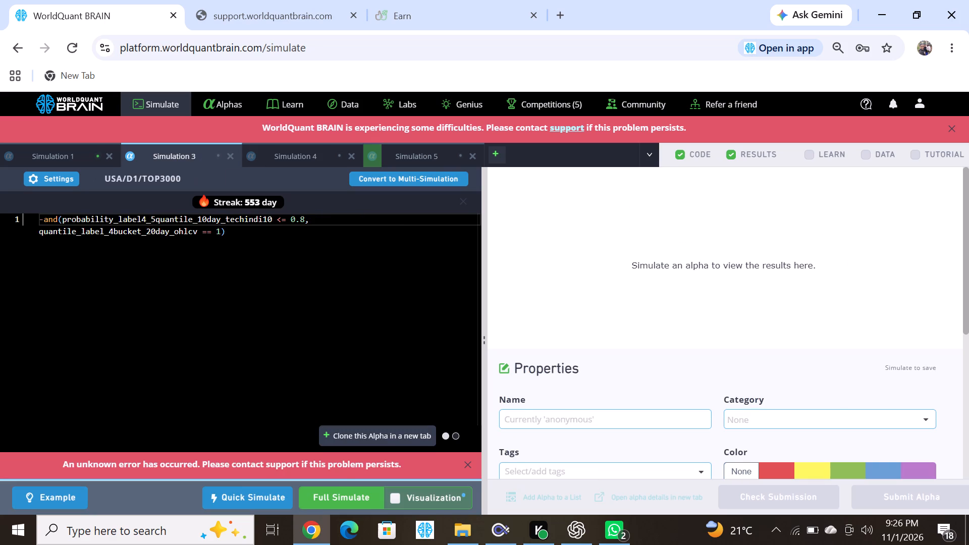
{"action": "left_click", "coordinate": [336, 493]}
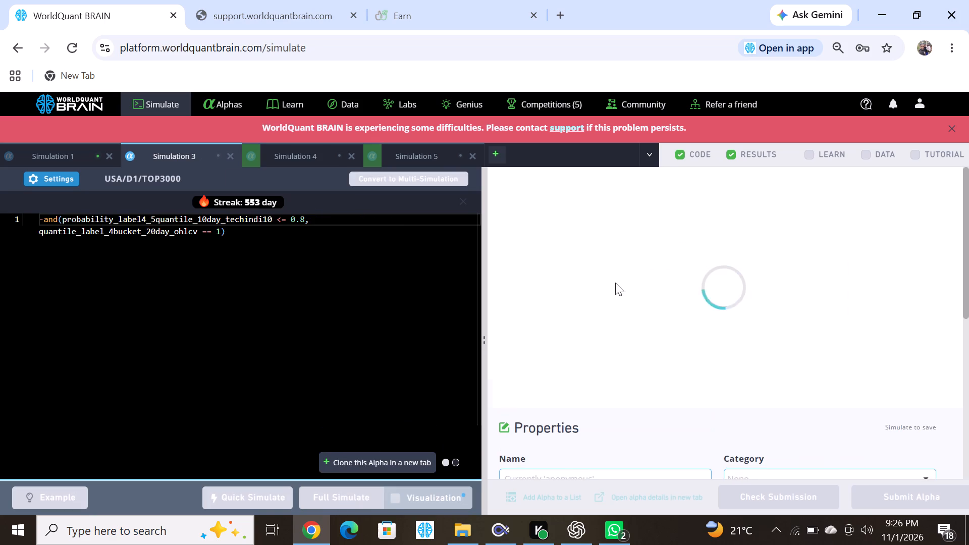
Dismiss the service difficulties banner.
{"action": "left_click", "coordinate": [952, 130]}
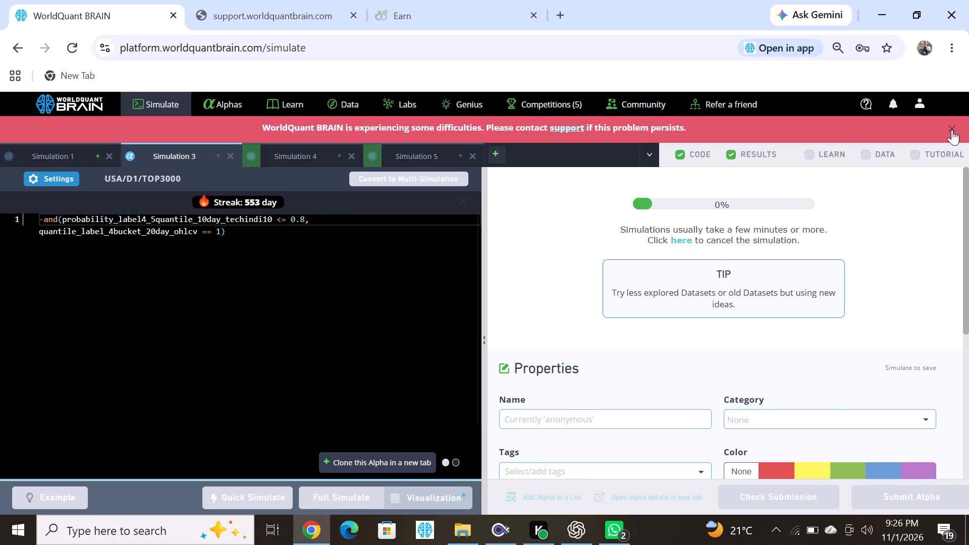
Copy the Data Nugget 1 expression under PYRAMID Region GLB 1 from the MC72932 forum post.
{"action": "left_click", "coordinate": [49, 121]}
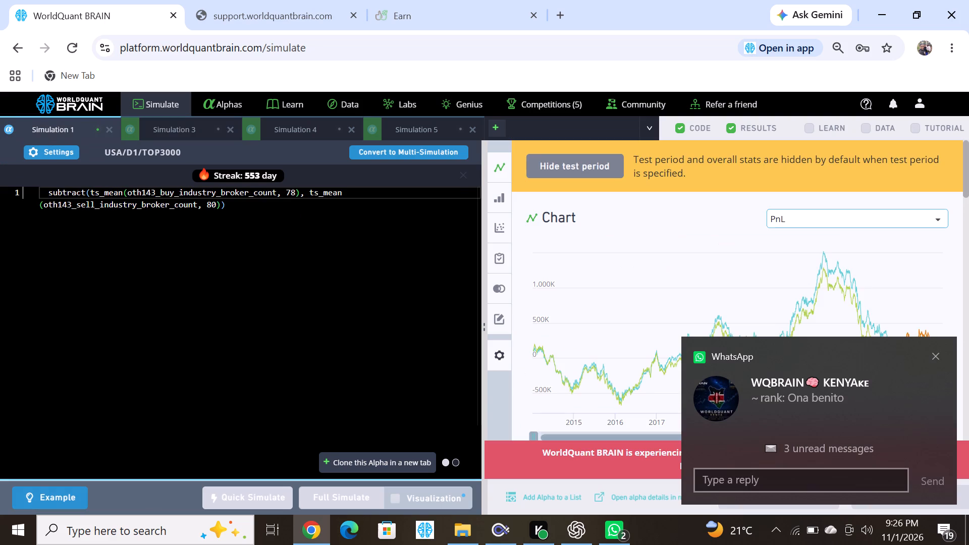
{"action": "left_click", "coordinate": [294, 3]}
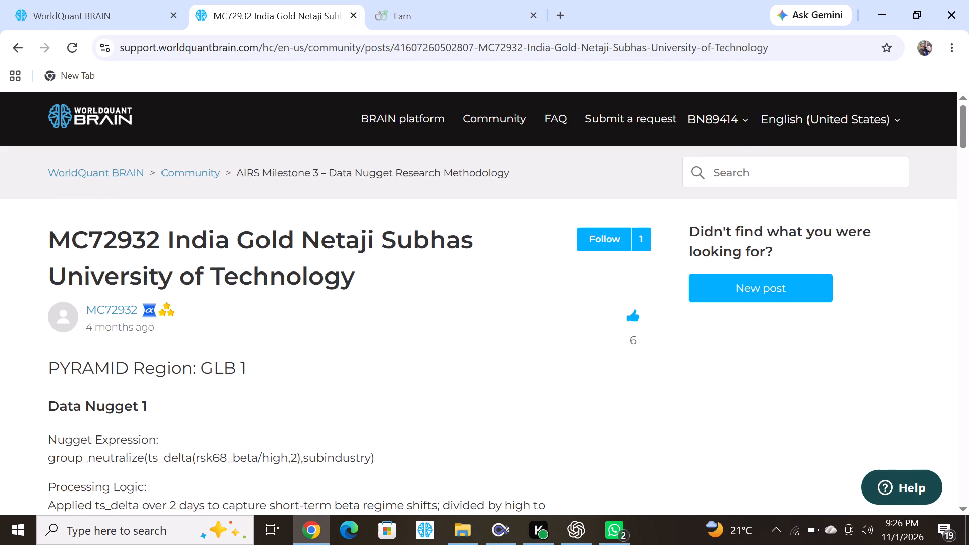
{"action": "scroll", "coordinate": [286, 321], "scroll_direction": "down", "scroll_amount": 3}
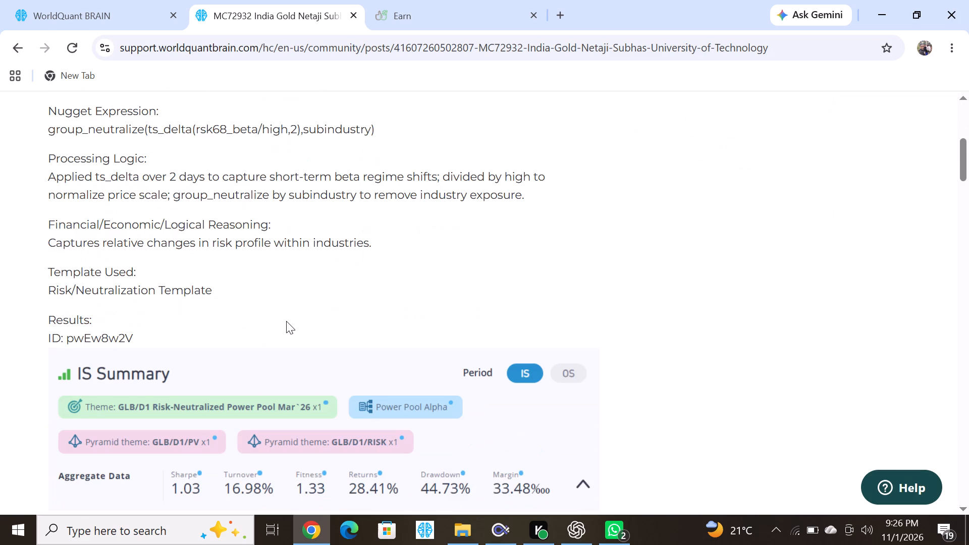
{"action": "scroll", "coordinate": [299, 246], "scroll_direction": "up", "scroll_amount": 1}
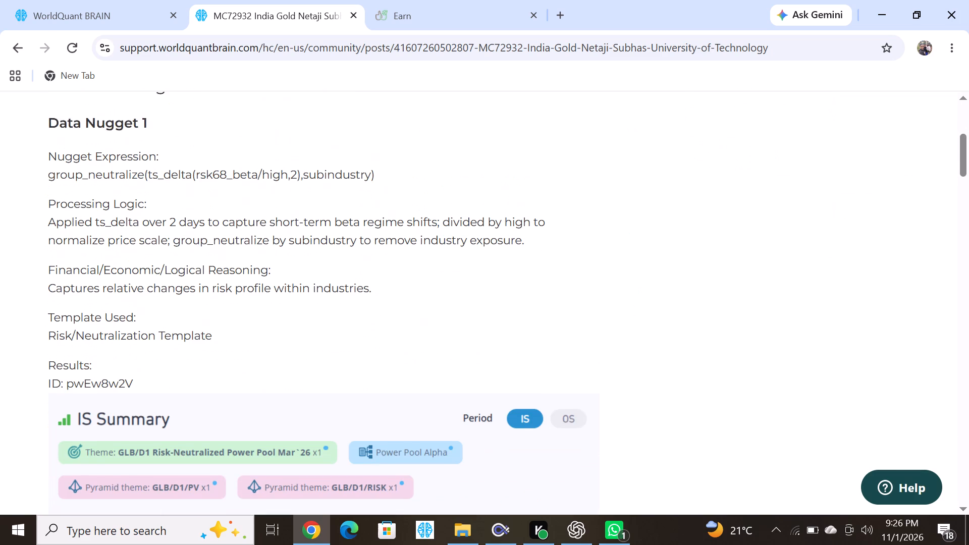
{"action": "scroll", "coordinate": [299, 246], "scroll_direction": "up", "scroll_amount": 1}
{"action": "left_click_drag", "start_coordinate": [382, 200], "coordinate": [79, 205]}
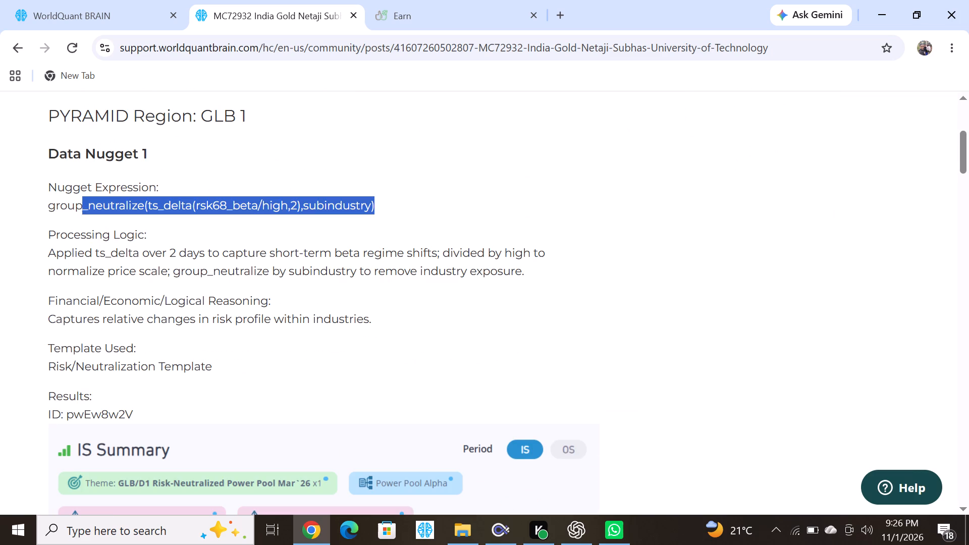
{"action": "left_click_drag", "start_coordinate": [79, 205], "coordinate": [44, 206]}
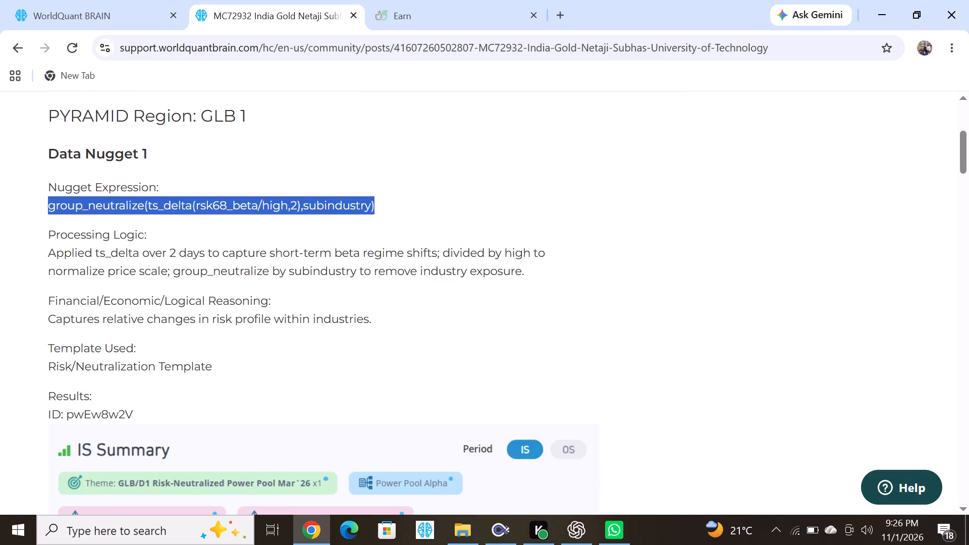
{"action": "right_click", "coordinate": [160, 209]}
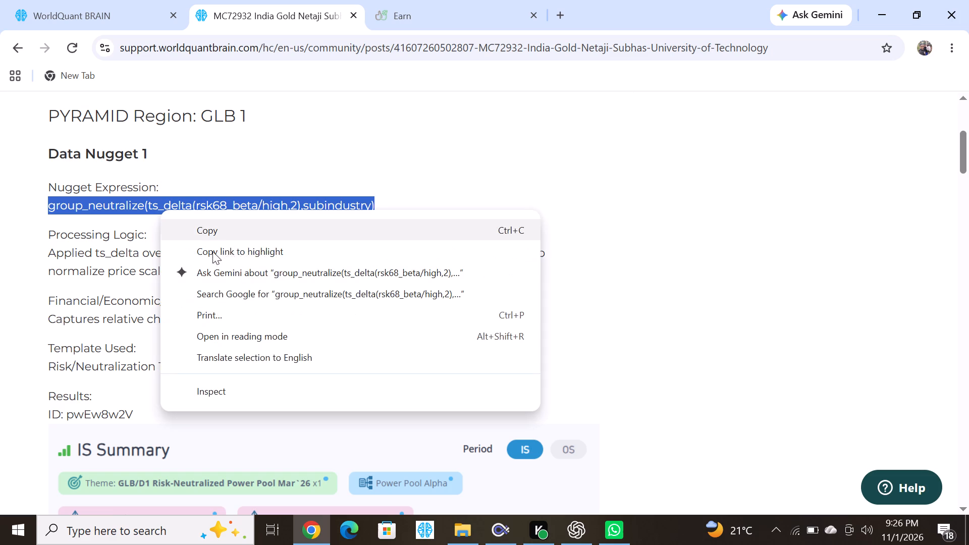
{"action": "left_click", "coordinate": [208, 232]}
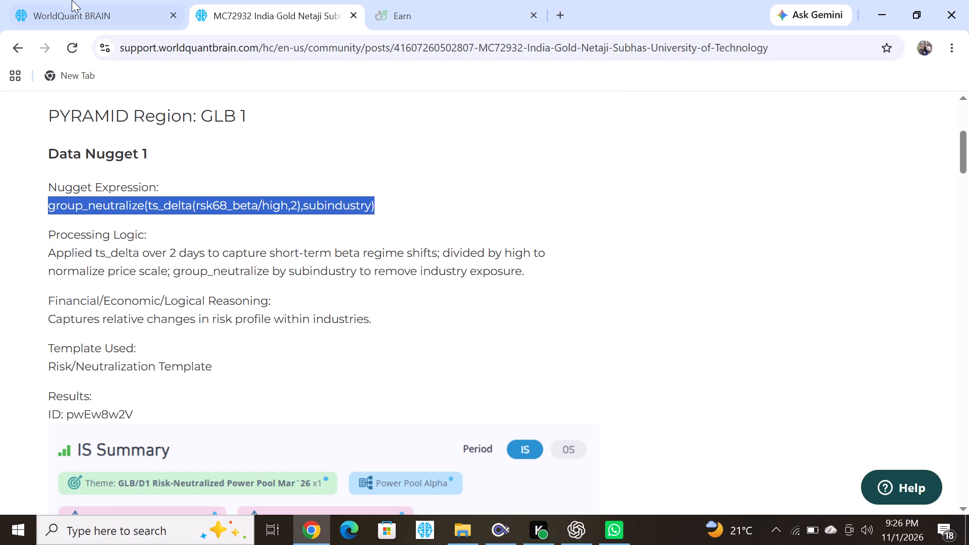
Clone Simulation 1's alpha into a new simulation and replace its code with the copied expression group_neutralize(ts_delta(rsk68_beta/high,2),subindustry).
{"action": "left_click", "coordinate": [74, 0]}
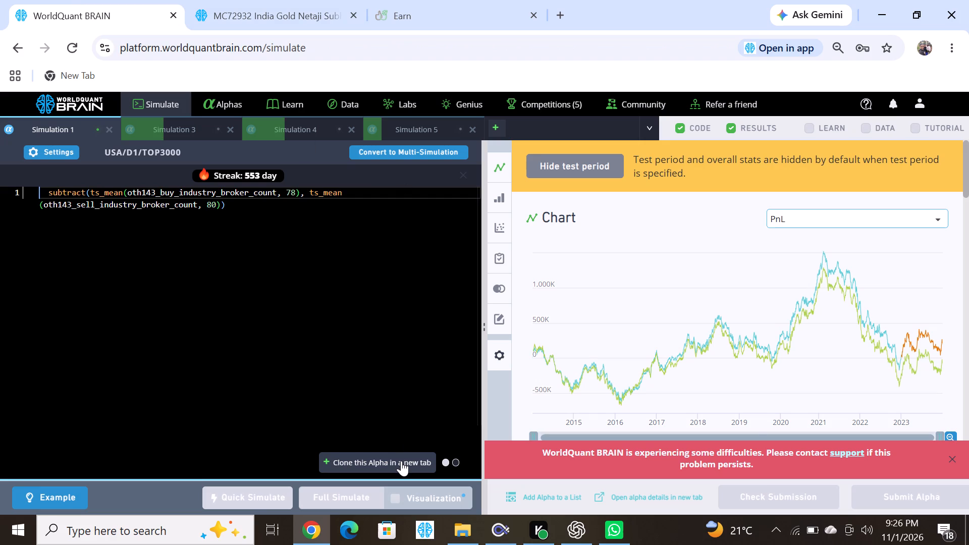
{"action": "left_click", "coordinate": [401, 461]}
{"action": "left_click_drag", "start_coordinate": [235, 213], "coordinate": [157, 228]}
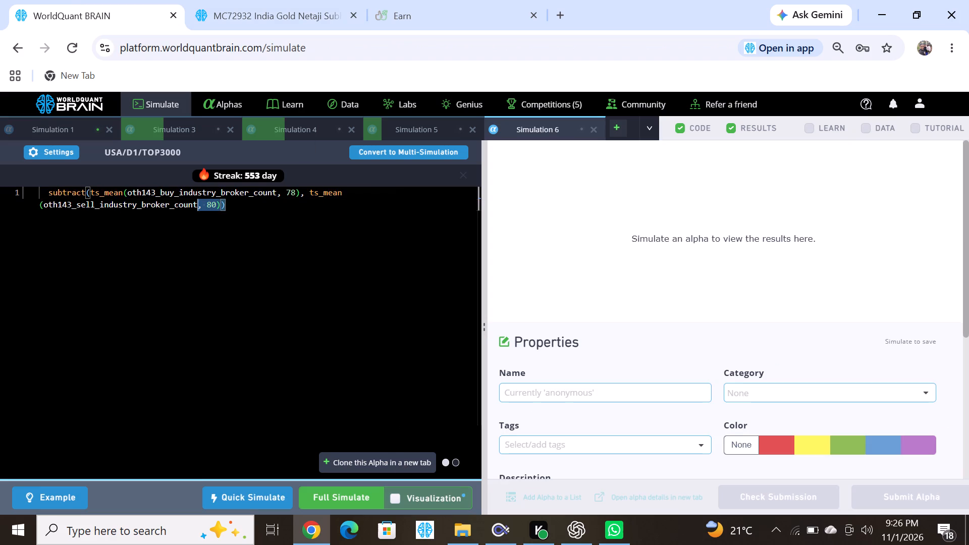
{"action": "left_click_drag", "start_coordinate": [157, 228], "coordinate": [26, 182]}
{"action": "key", "text": "ctrl+v"}
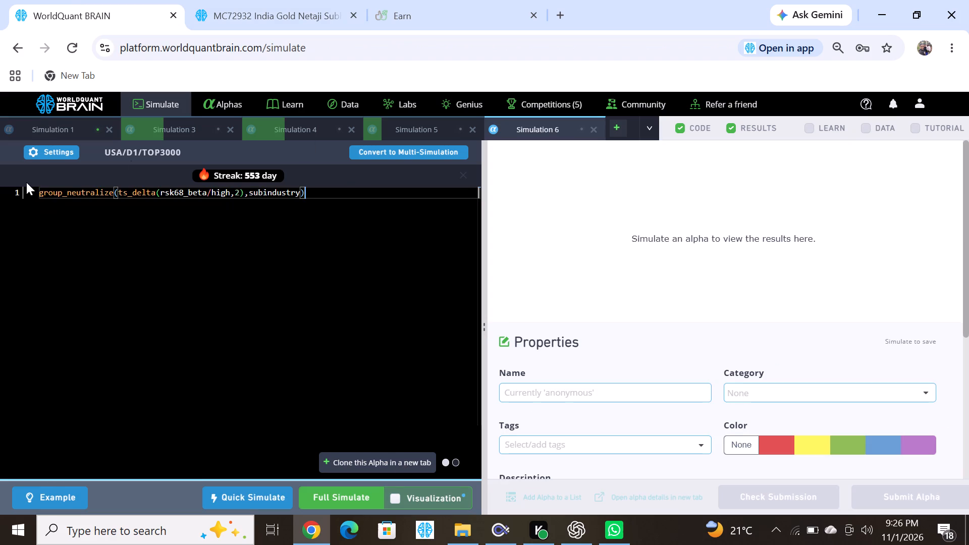
Set Simulation 6's region to GLB and run a full simulation.
{"action": "left_click", "coordinate": [47, 150]}
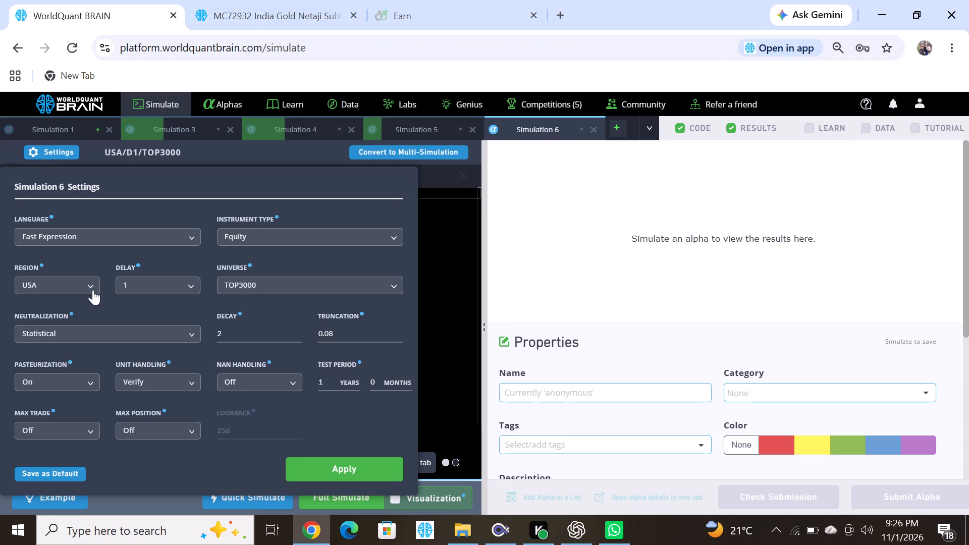
{"action": "left_click", "coordinate": [88, 289]}
{"action": "left_click", "coordinate": [40, 322]}
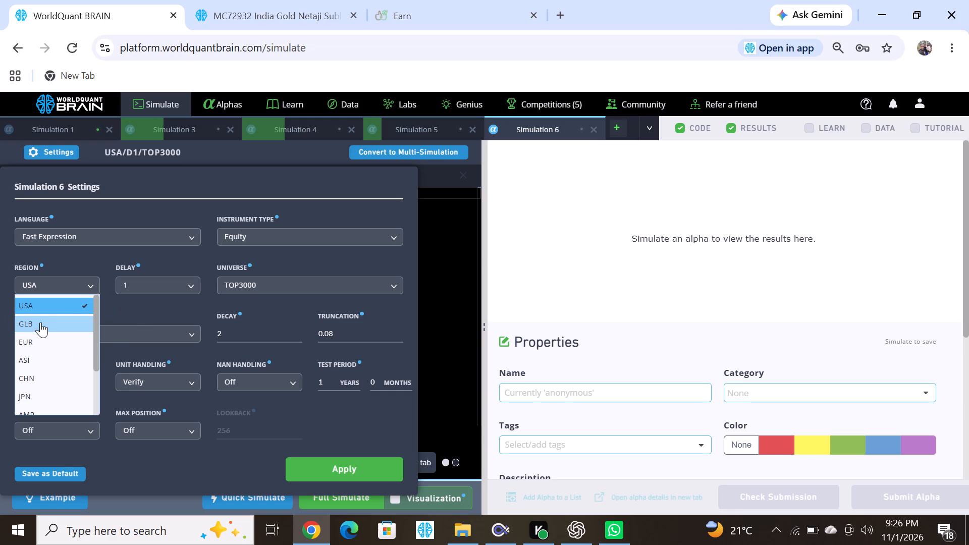
{"action": "left_click", "coordinate": [343, 470]}
{"action": "left_click", "coordinate": [347, 495]}
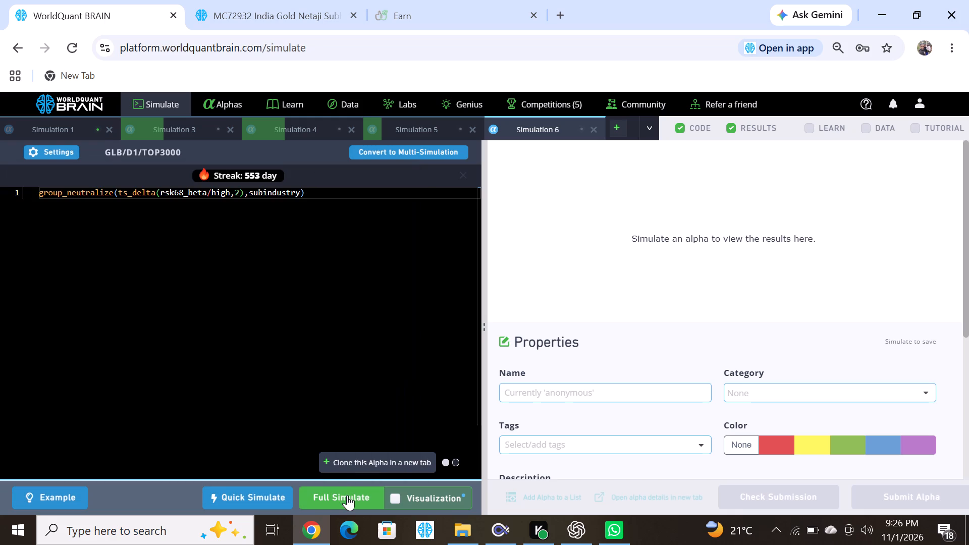
Copy the full two-line Data Nugget 1 expression under PYRAMID Region USA 1 from the forum post.
{"action": "left_click", "coordinate": [308, 9]}
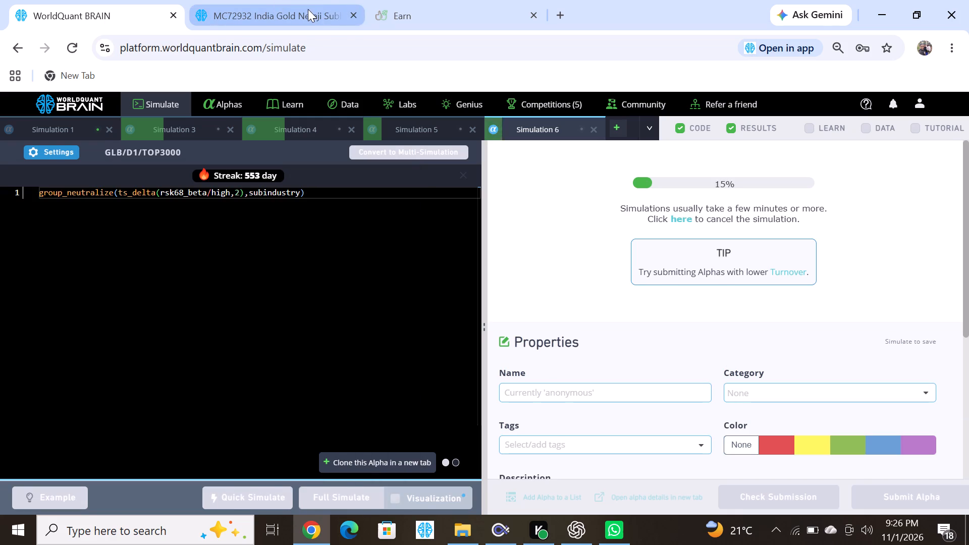
{"action": "scroll", "coordinate": [333, 223], "scroll_direction": "down", "scroll_amount": 5}
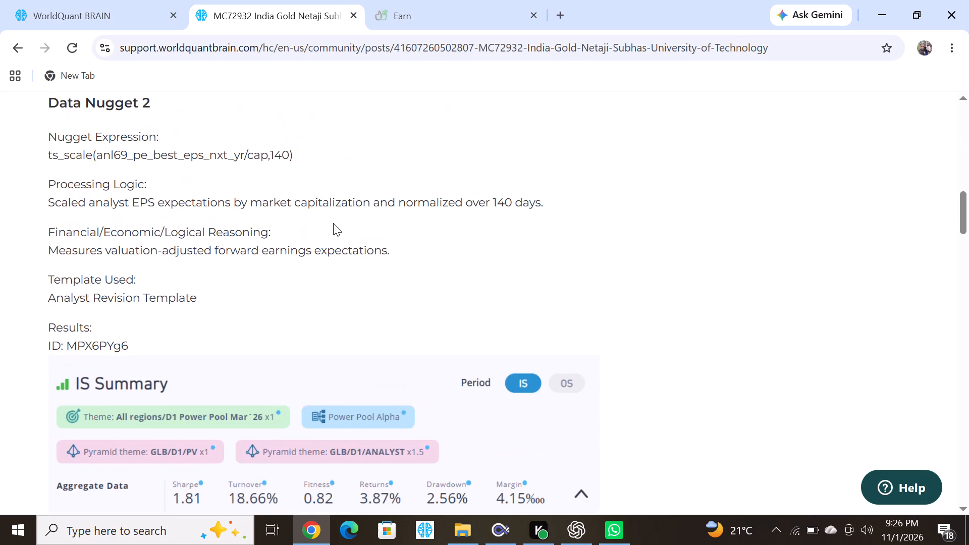
{"action": "scroll", "coordinate": [333, 223], "scroll_direction": "down", "scroll_amount": 8}
{"action": "scroll", "coordinate": [333, 223], "scroll_direction": "up", "scroll_amount": 1}
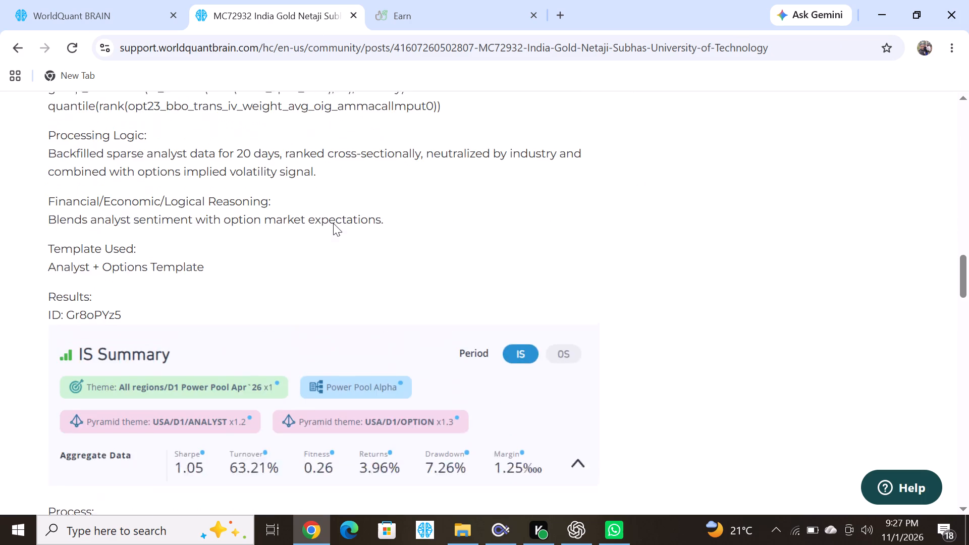
{"action": "scroll", "coordinate": [333, 223], "scroll_direction": "up", "scroll_amount": 2}
{"action": "scroll", "coordinate": [333, 216], "scroll_direction": "down", "scroll_amount": 1}
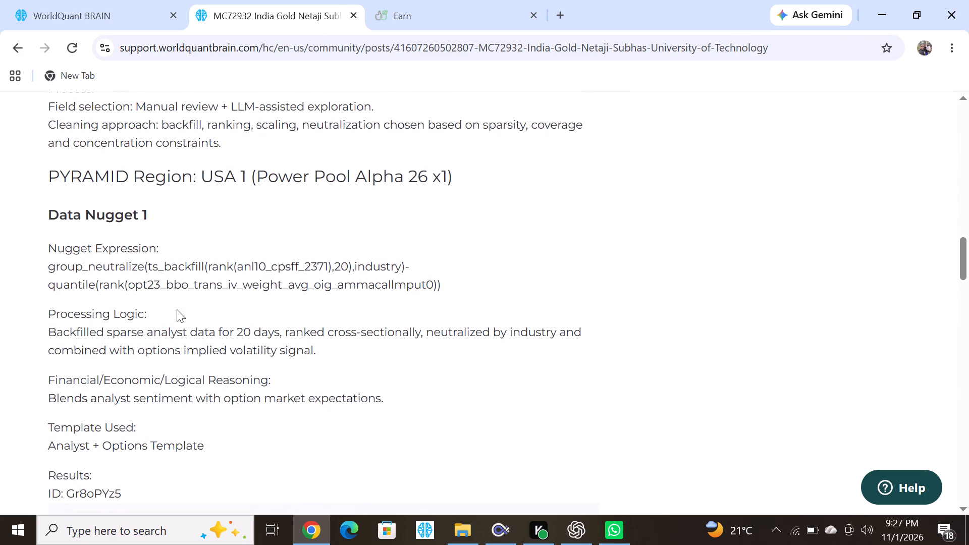
{"action": "left_click_drag", "start_coordinate": [452, 285], "coordinate": [242, 322]}
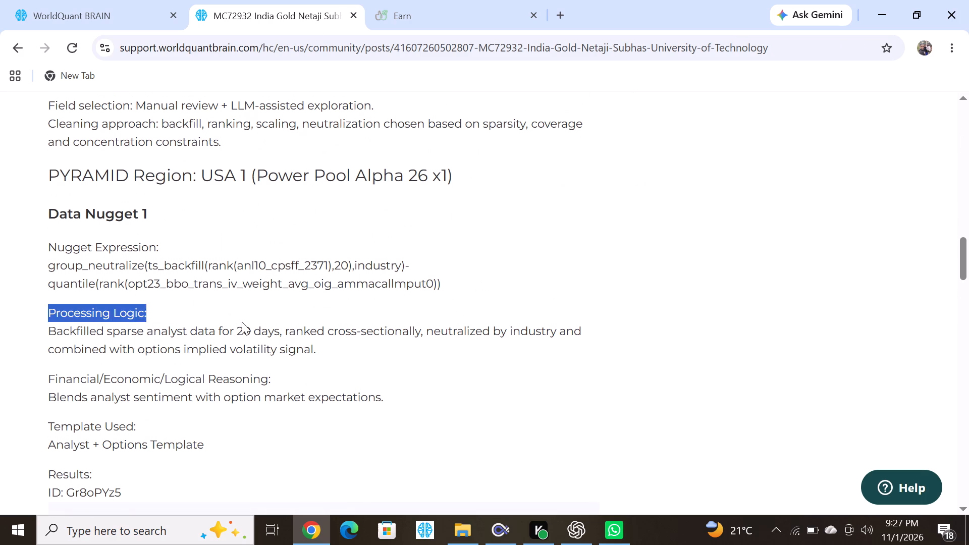
{"action": "left_click_drag", "start_coordinate": [242, 322], "coordinate": [25, 265]}
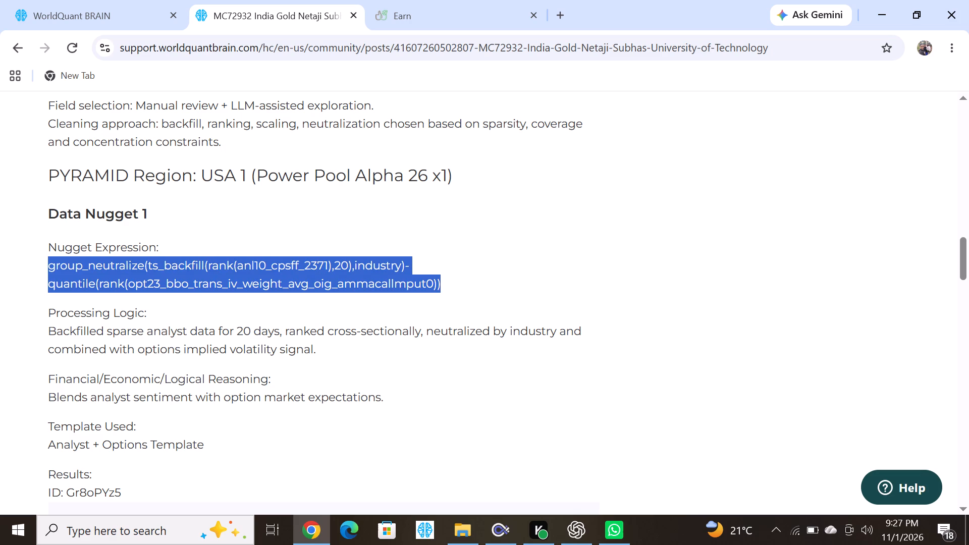
{"action": "right_click", "coordinate": [157, 269]}
{"action": "left_click", "coordinate": [157, 269]}
{"action": "left_click", "coordinate": [83, 267]}
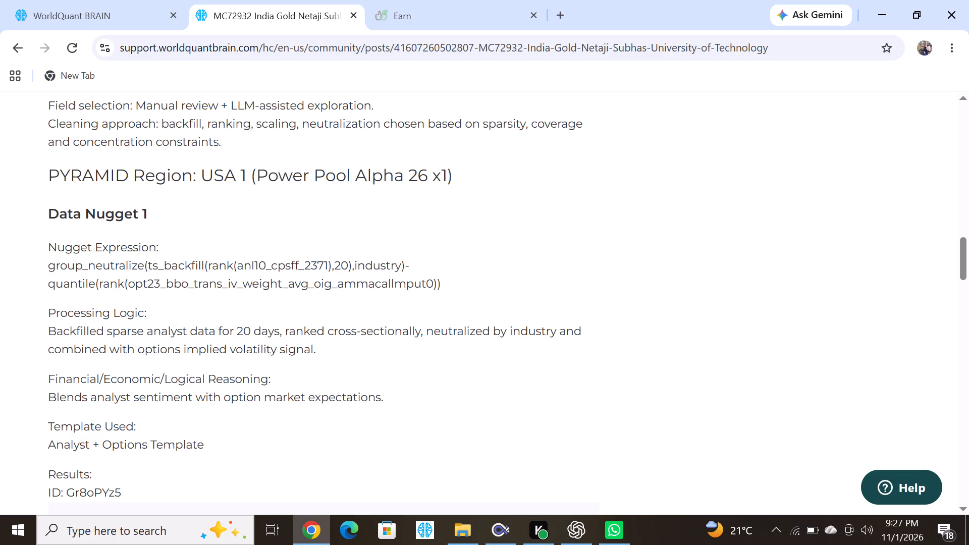
{"action": "left_click_drag", "start_coordinate": [449, 281], "coordinate": [104, 292]}
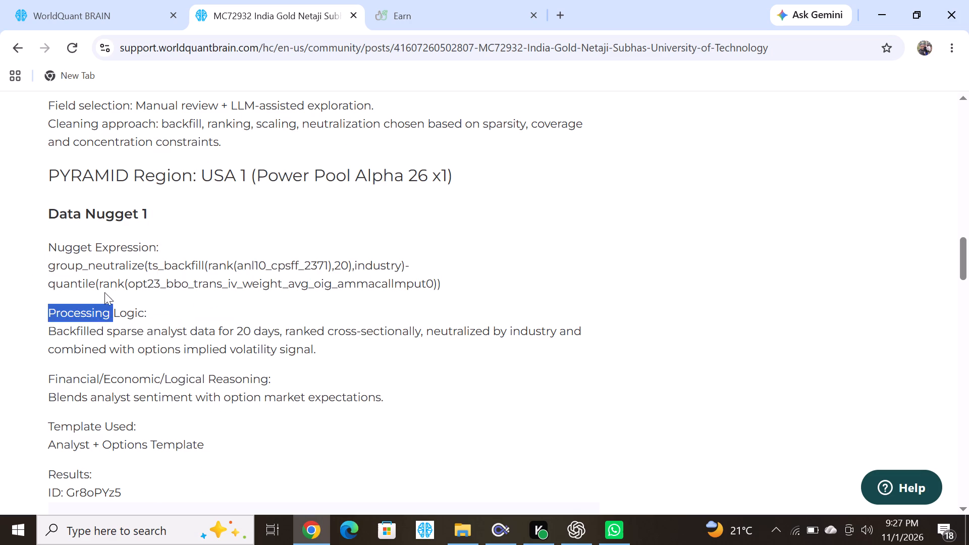
{"action": "left_click_drag", "start_coordinate": [104, 292], "coordinate": [3, 270]}
{"action": "right_click", "coordinate": [135, 270]}
{"action": "left_click", "coordinate": [135, 270]}
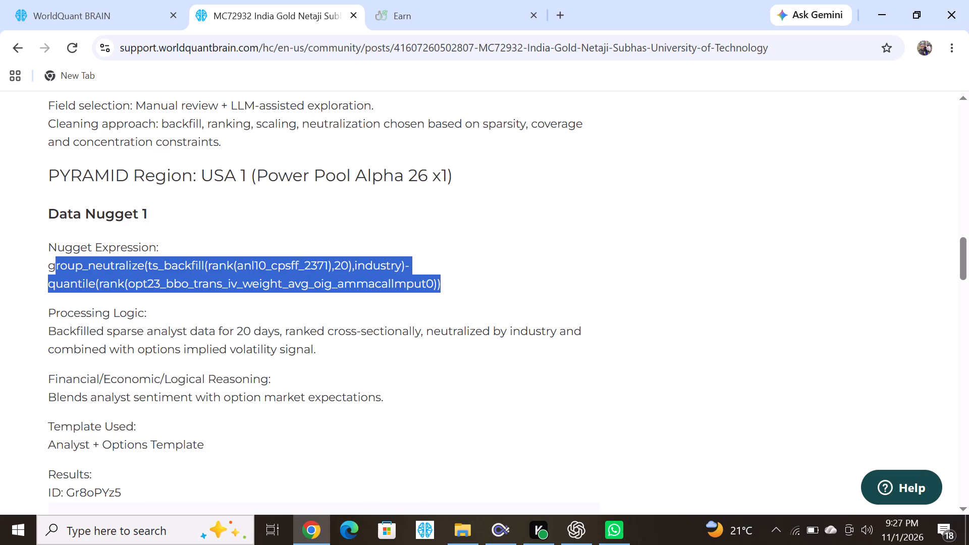
{"action": "left_click_drag", "start_coordinate": [44, 291], "coordinate": [464, 263]}
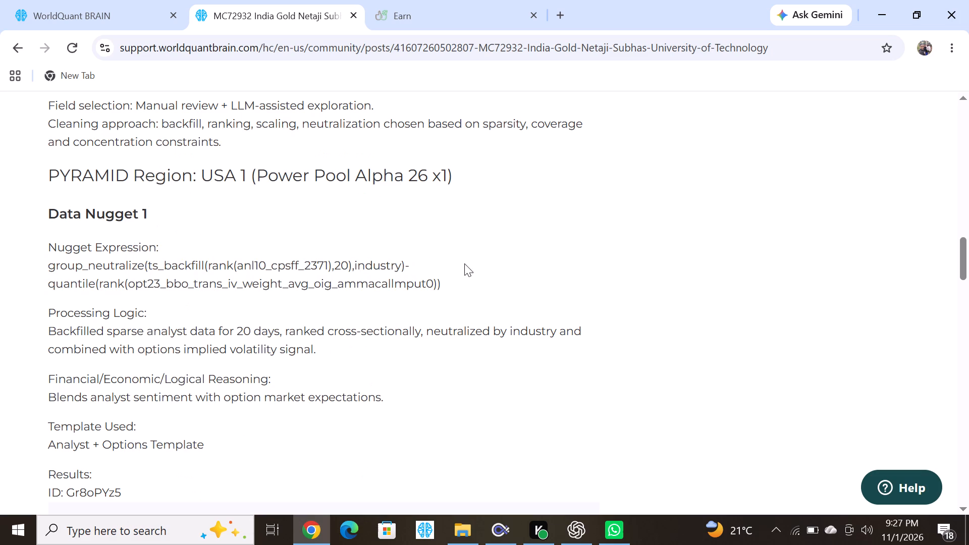
{"action": "left_click_drag", "start_coordinate": [464, 263], "coordinate": [442, 282]}
{"action": "left_click_drag", "start_coordinate": [442, 282], "coordinate": [39, 271]}
{"action": "right_click", "coordinate": [140, 274]}
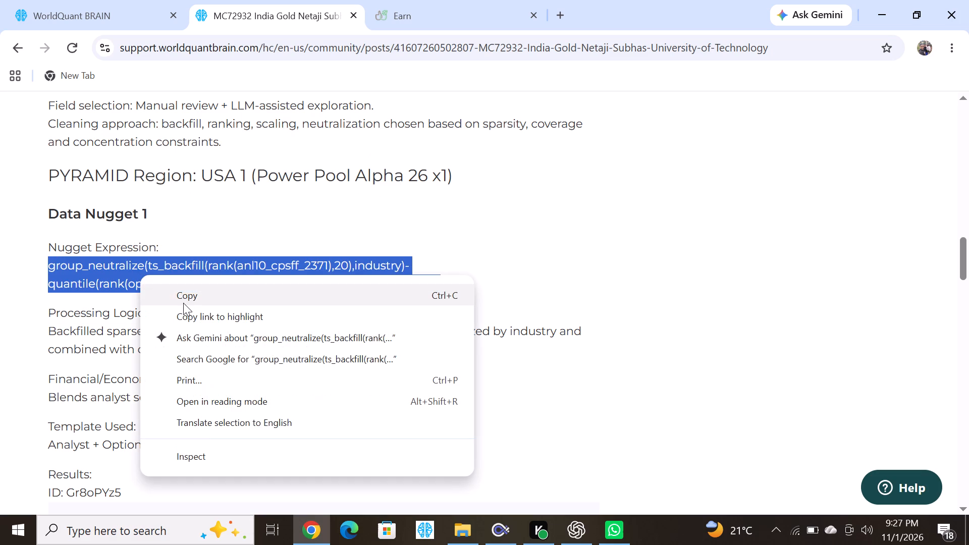
{"action": "left_click", "coordinate": [187, 297]}
Replace Simulation 1's code with the copied USA expression combining anl10_cpsff_2371 and the opt23 option field, and run a full simulation.
{"action": "left_click", "coordinate": [89, 5]}
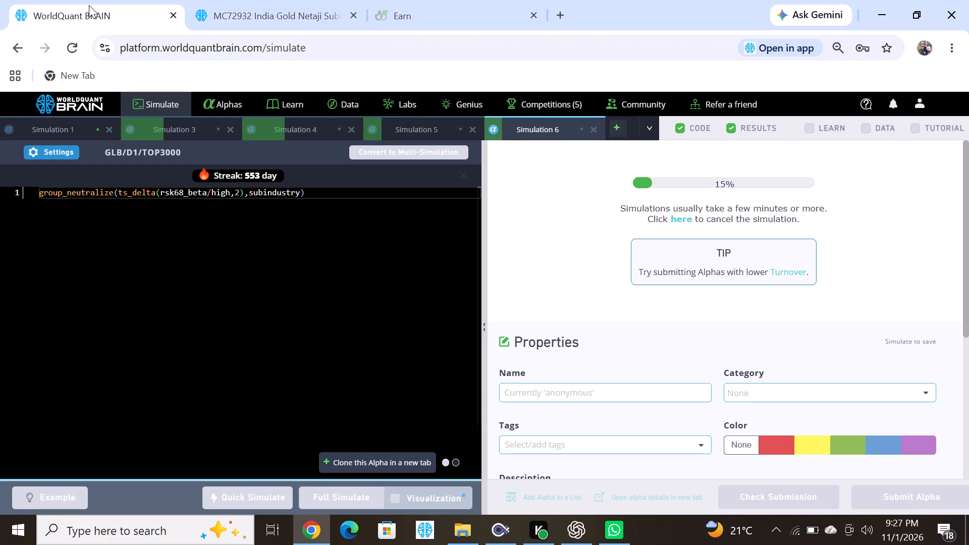
{"action": "left_click", "coordinate": [73, 124]}
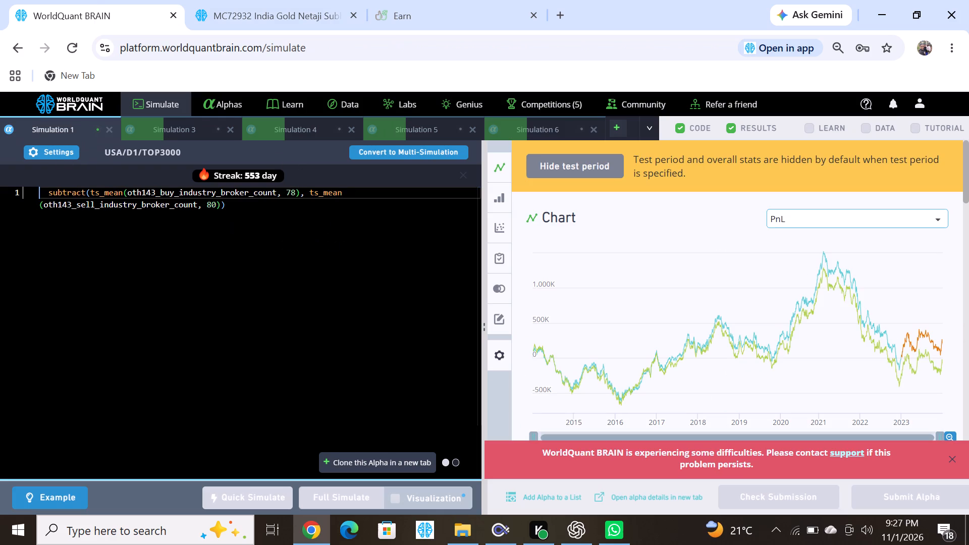
{"action": "left_click_drag", "start_coordinate": [235, 215], "coordinate": [9, 184]}
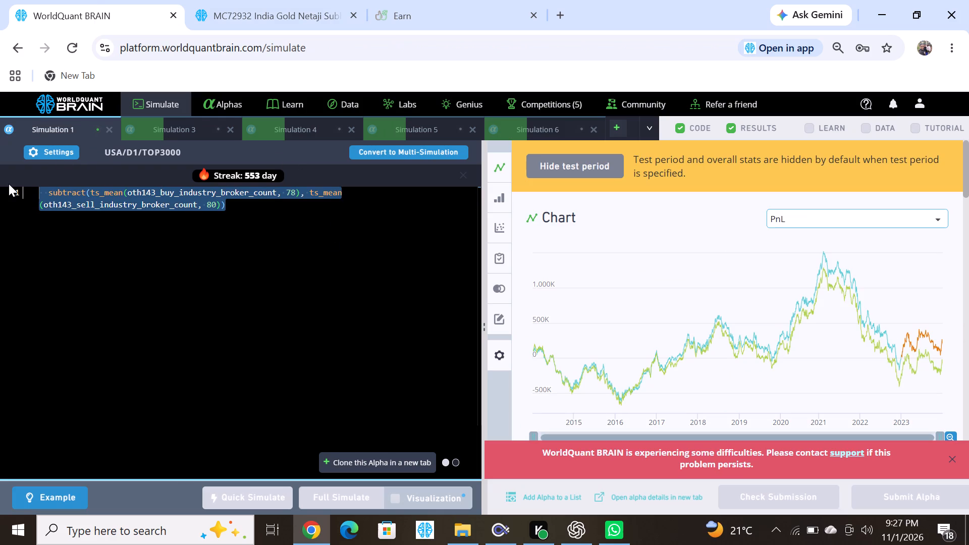
{"action": "key", "text": "ctrl+v"}
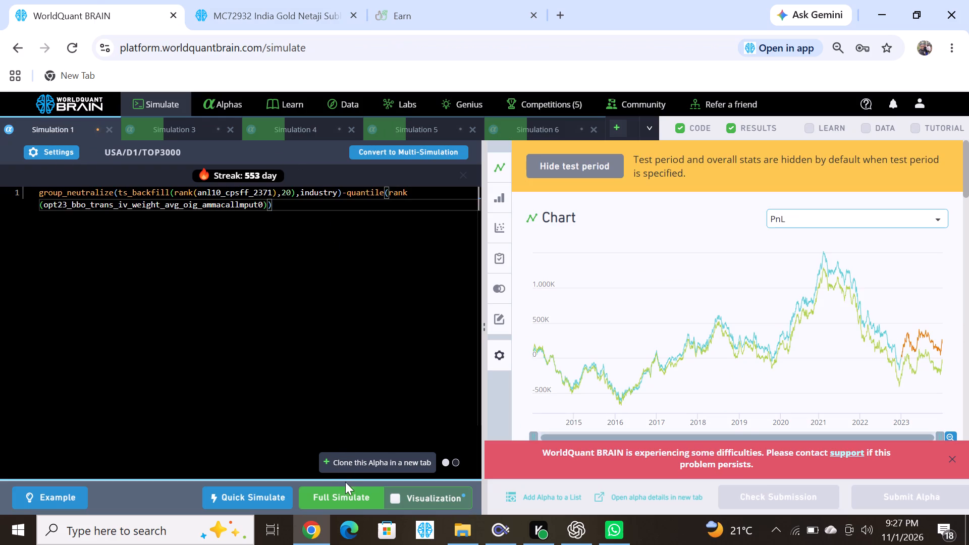
{"action": "left_click", "coordinate": [350, 496]}
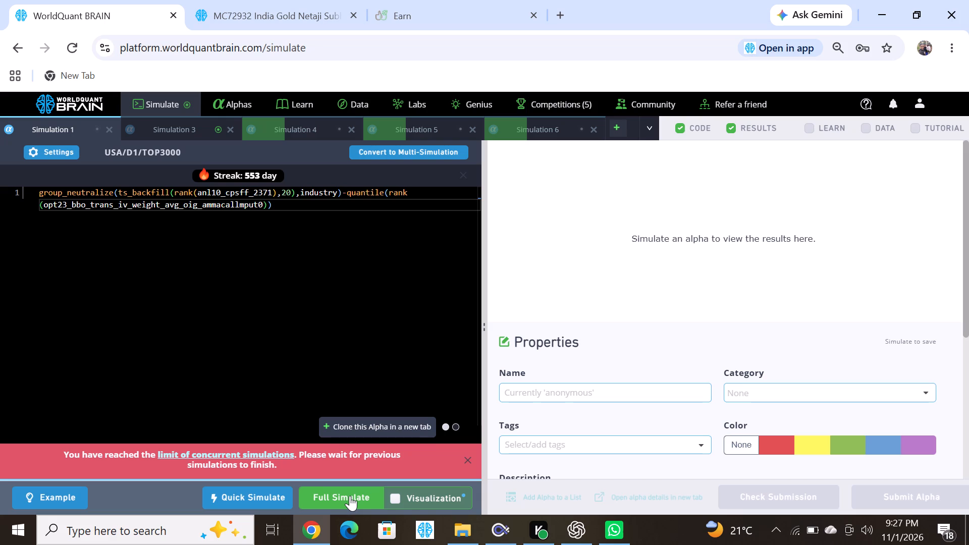
{"action": "left_click", "coordinate": [359, 495]}
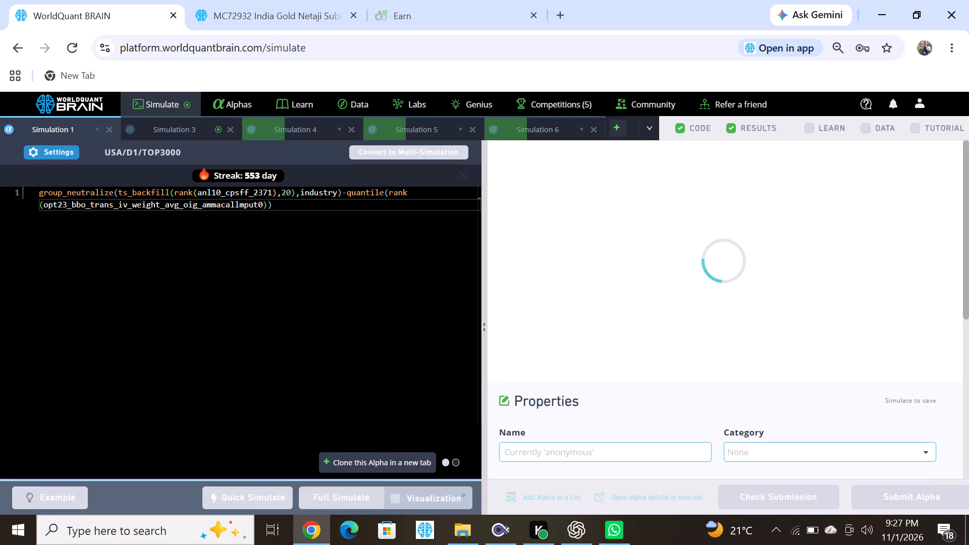
Show Simulation 3's results with the test period included and examine its failed IS tests.
{"action": "left_click", "coordinate": [186, 130]}
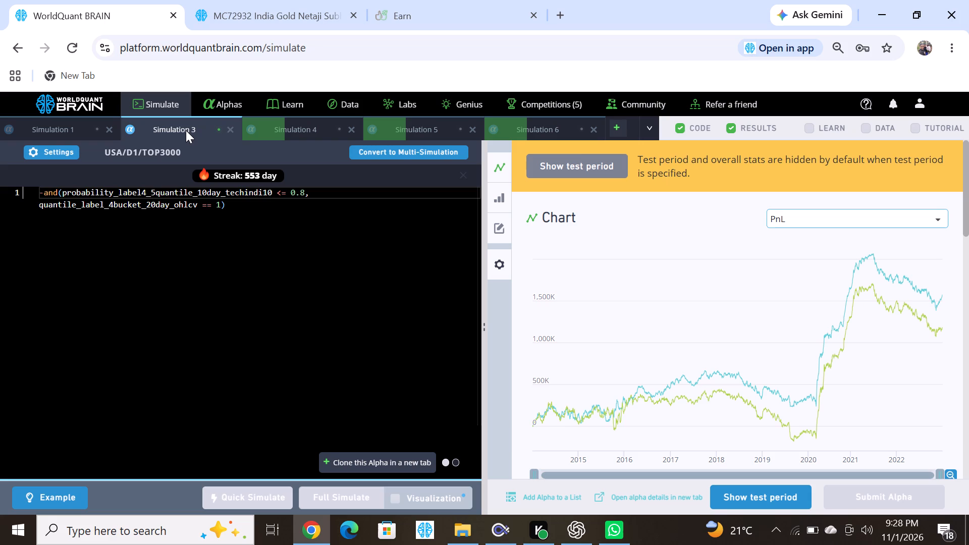
{"action": "left_click", "coordinate": [787, 487]}
{"action": "scroll", "coordinate": [667, 429], "scroll_direction": "down", "scroll_amount": 7}
{"action": "scroll", "coordinate": [667, 429], "scroll_direction": "up", "scroll_amount": 2}
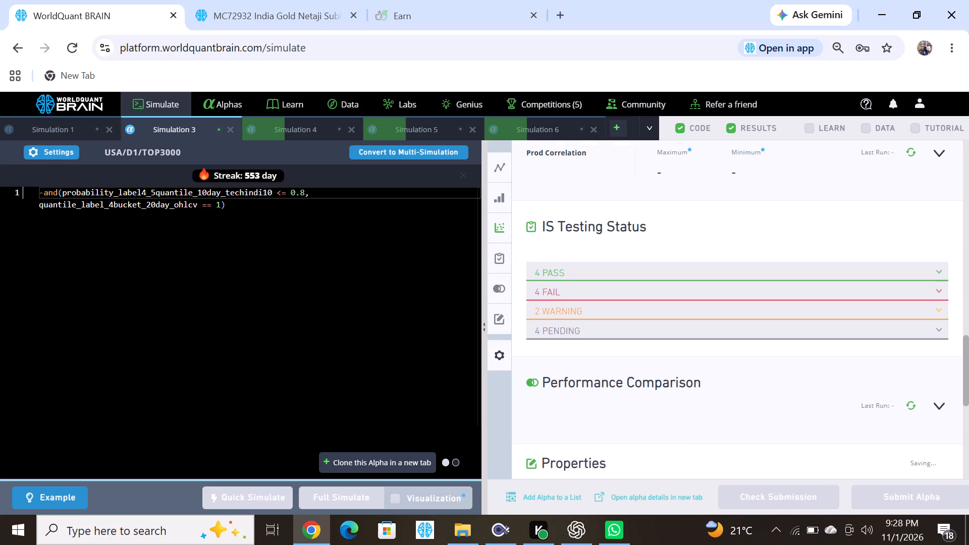
{"action": "left_click", "coordinate": [574, 305]}
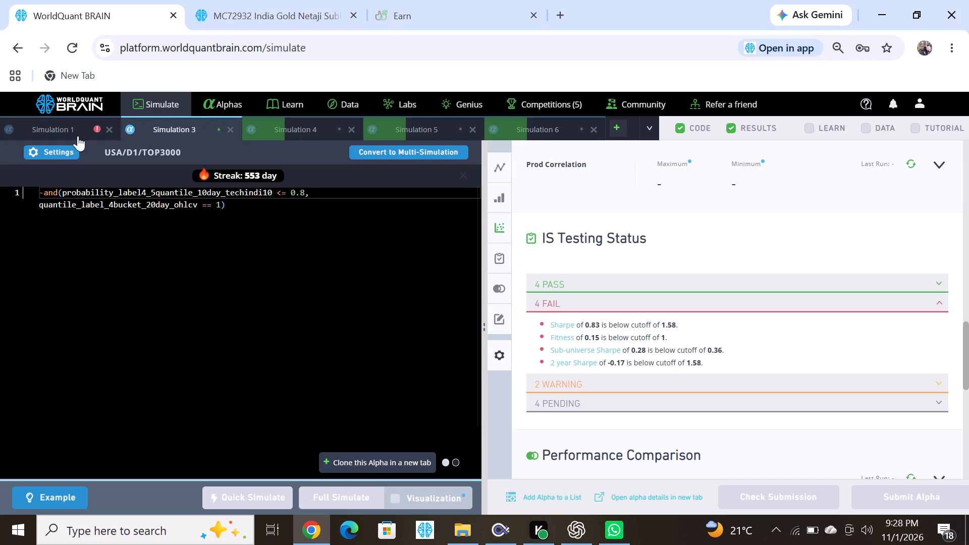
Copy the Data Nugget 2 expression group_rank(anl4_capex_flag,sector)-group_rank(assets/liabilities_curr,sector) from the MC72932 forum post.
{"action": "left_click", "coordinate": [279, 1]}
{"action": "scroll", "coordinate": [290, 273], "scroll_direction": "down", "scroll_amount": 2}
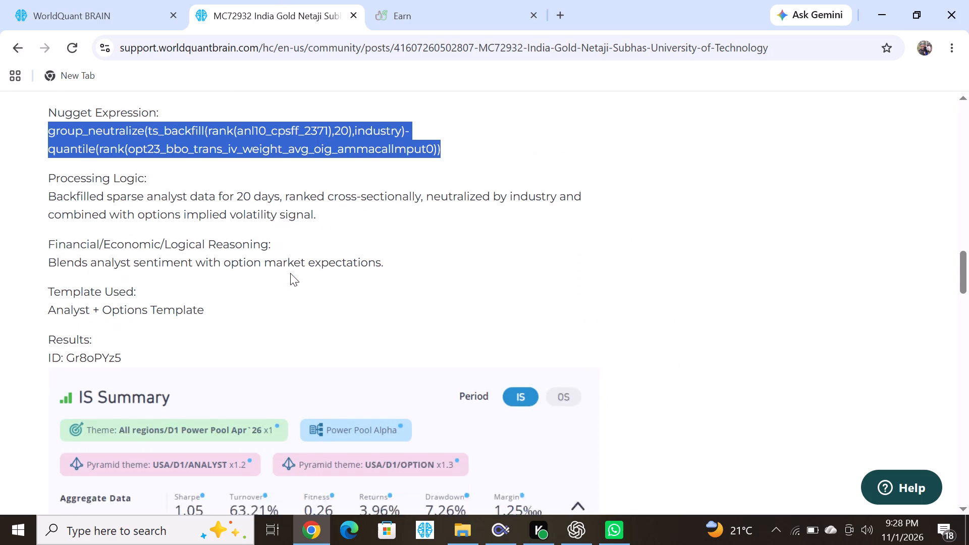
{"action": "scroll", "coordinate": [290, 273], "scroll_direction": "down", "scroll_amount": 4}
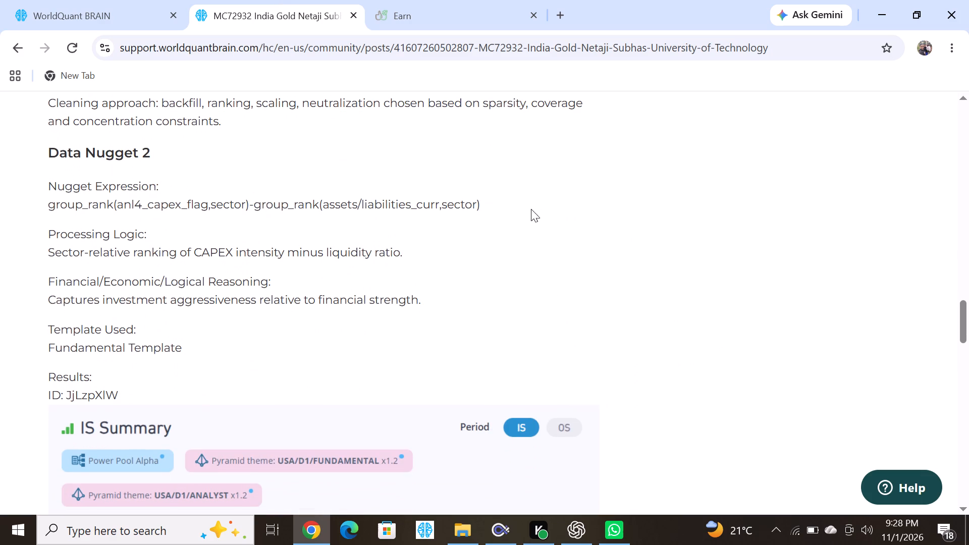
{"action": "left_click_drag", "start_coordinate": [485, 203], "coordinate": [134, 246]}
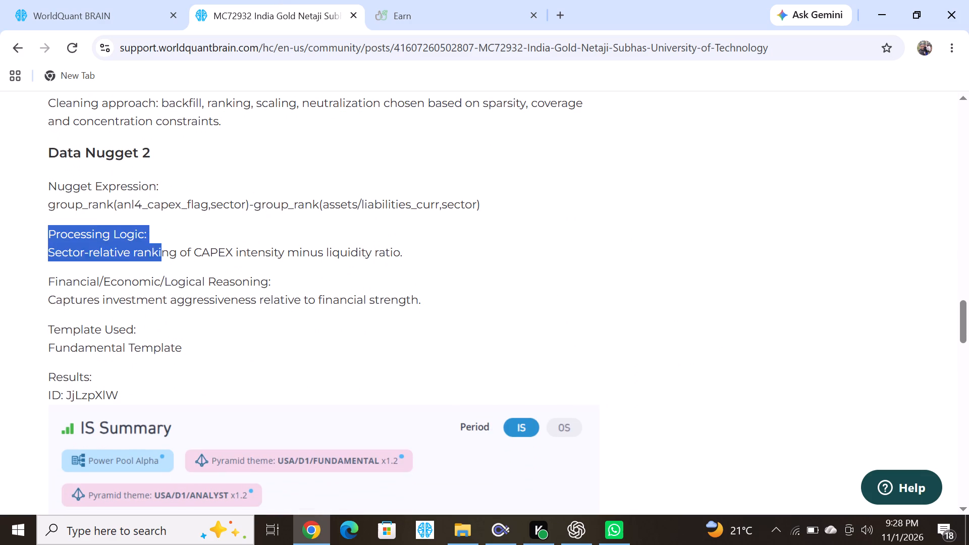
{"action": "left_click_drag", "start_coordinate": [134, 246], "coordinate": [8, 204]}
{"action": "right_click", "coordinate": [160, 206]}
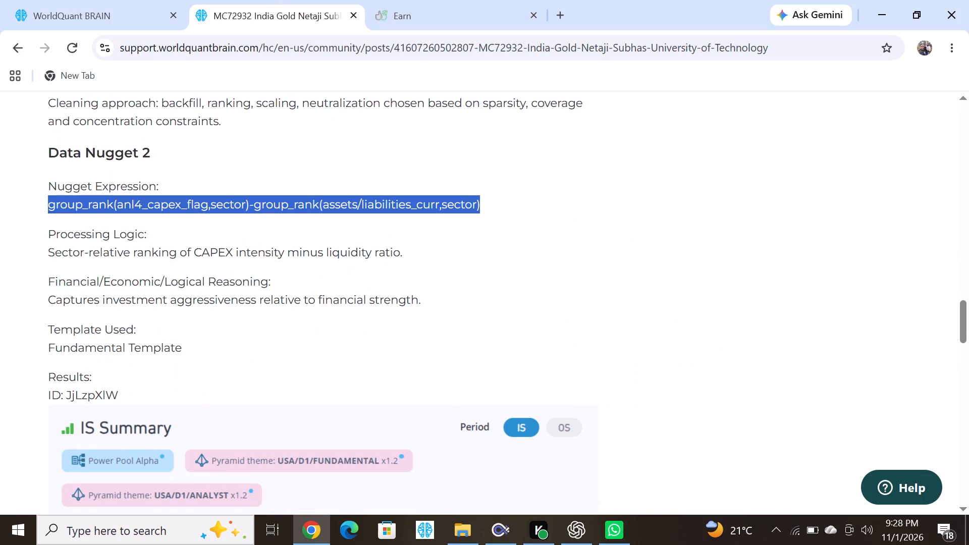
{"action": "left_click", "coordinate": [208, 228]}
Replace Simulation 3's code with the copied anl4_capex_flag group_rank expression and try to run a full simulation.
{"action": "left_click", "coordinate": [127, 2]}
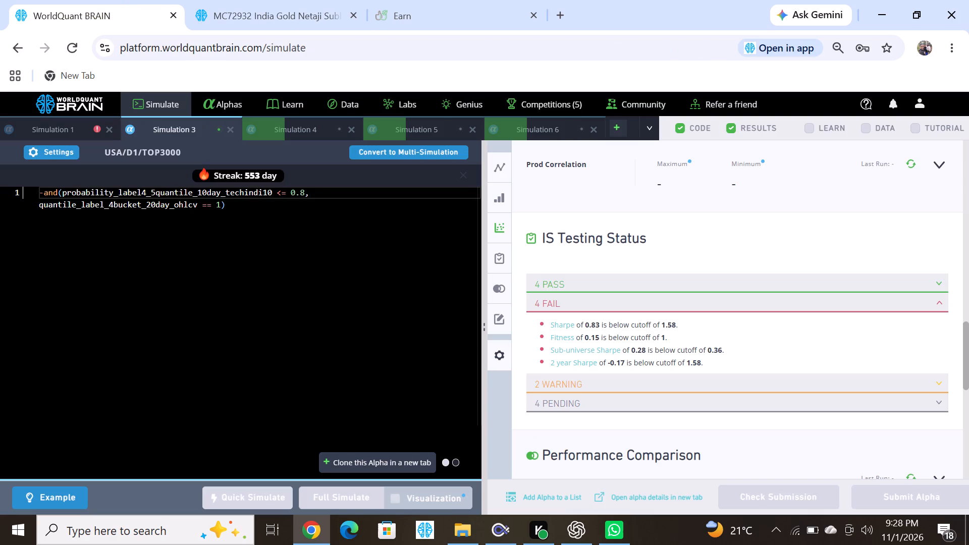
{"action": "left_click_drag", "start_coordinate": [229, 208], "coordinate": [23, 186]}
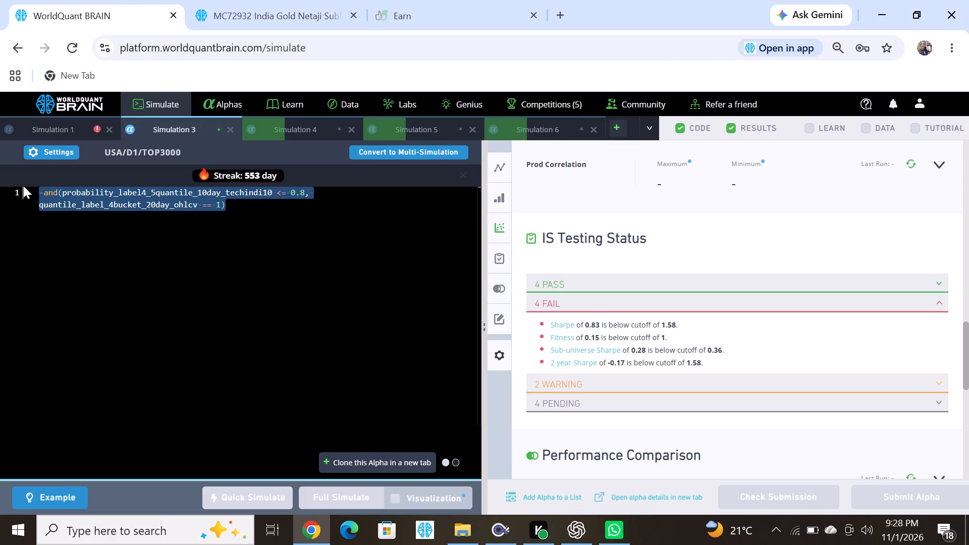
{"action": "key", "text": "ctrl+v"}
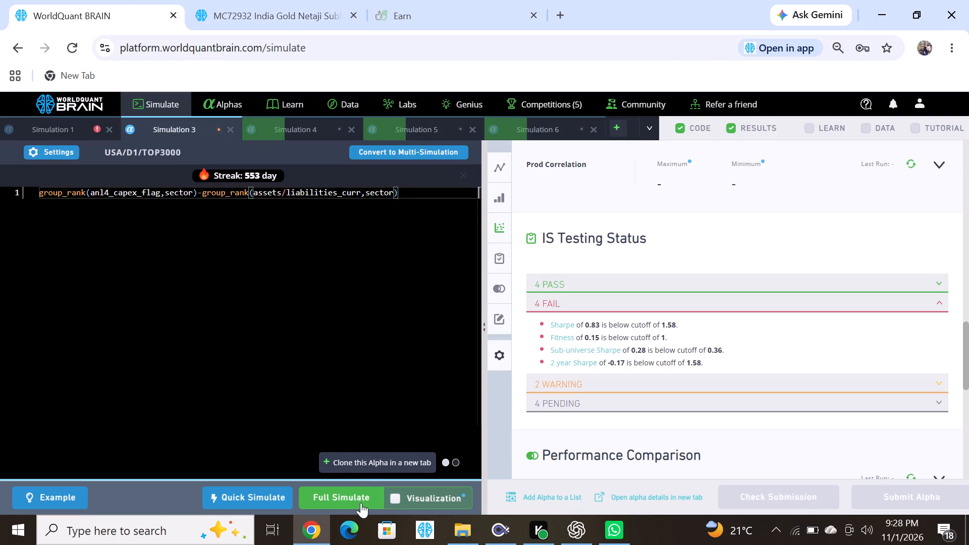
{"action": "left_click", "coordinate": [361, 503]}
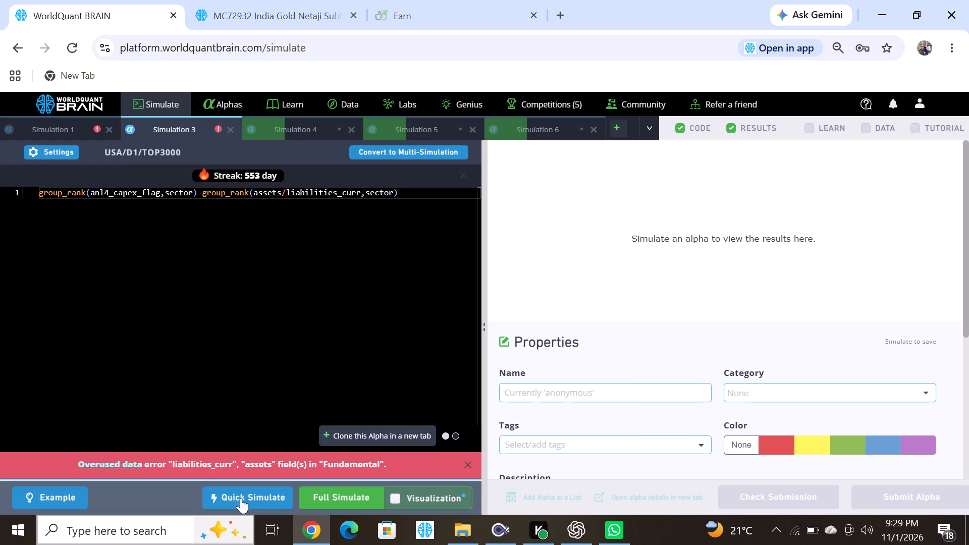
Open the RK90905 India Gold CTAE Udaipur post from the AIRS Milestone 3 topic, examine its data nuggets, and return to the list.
{"action": "left_click", "coordinate": [303, 6]}
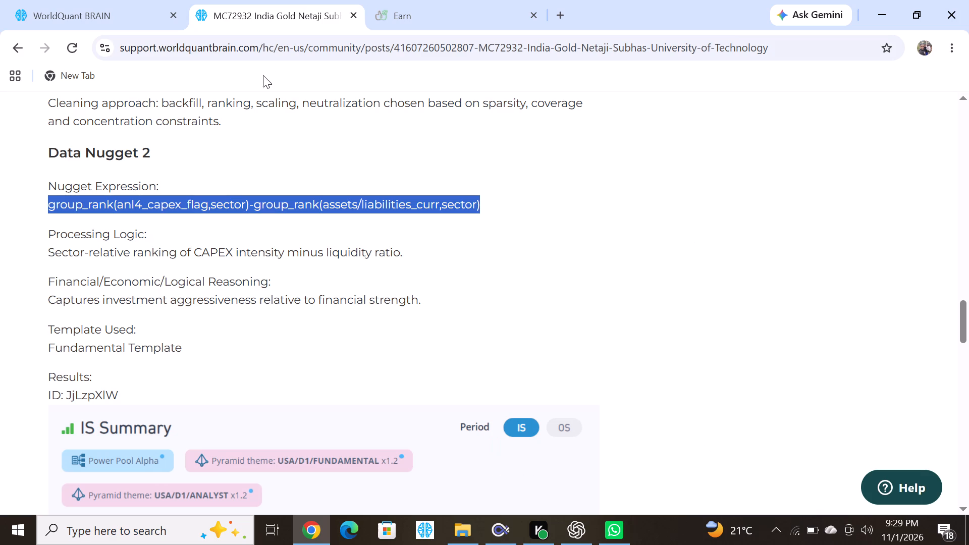
{"action": "left_click", "coordinate": [20, 44]}
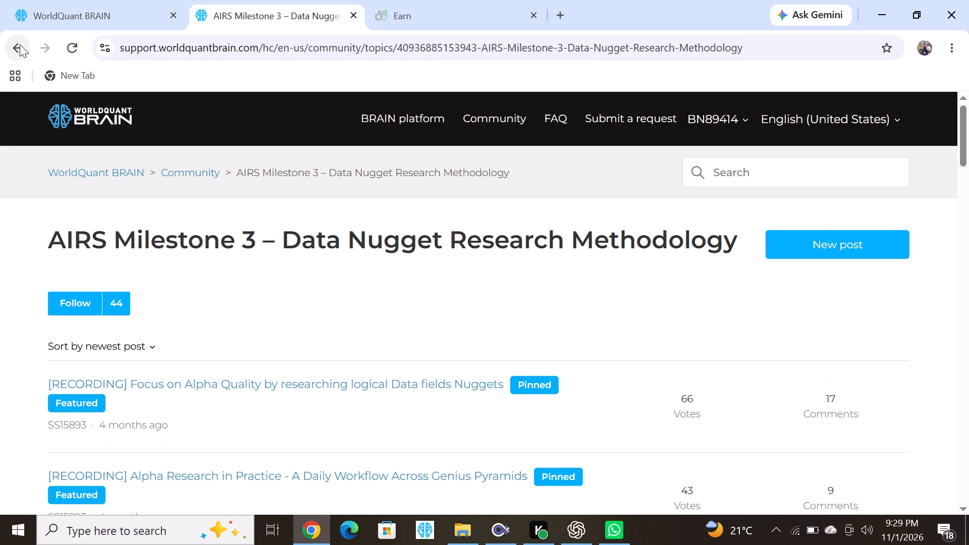
{"action": "scroll", "coordinate": [203, 353], "scroll_direction": "down", "scroll_amount": 6}
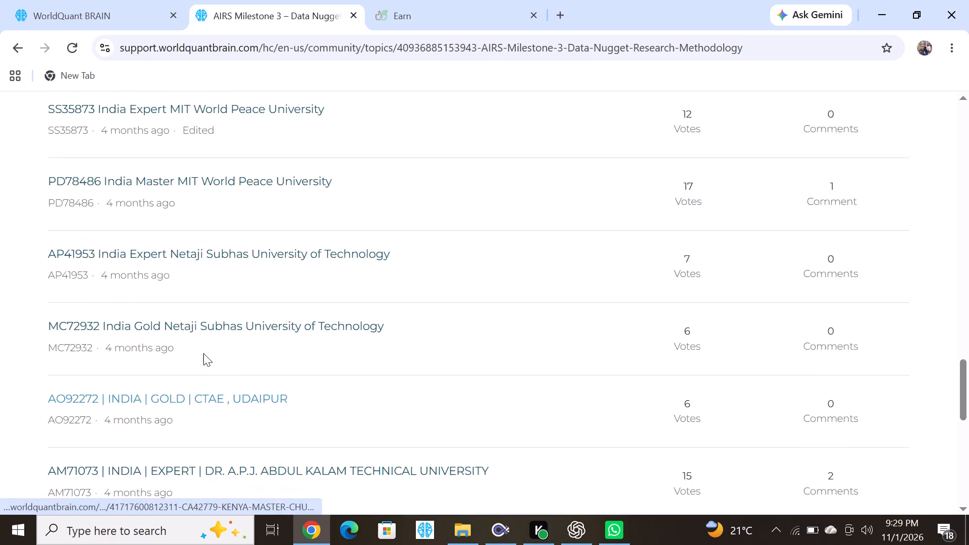
{"action": "scroll", "coordinate": [203, 353], "scroll_direction": "down", "scroll_amount": 7}
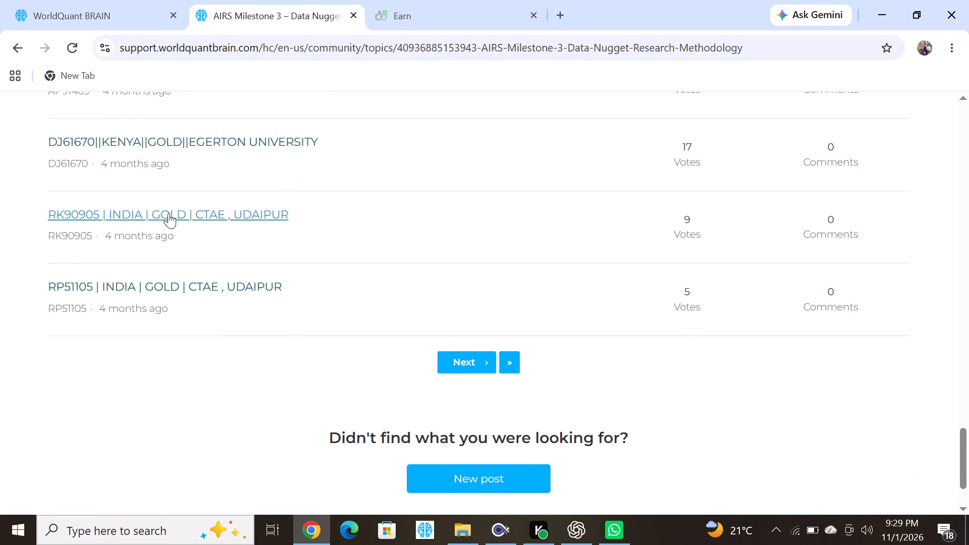
{"action": "left_click", "coordinate": [169, 213]}
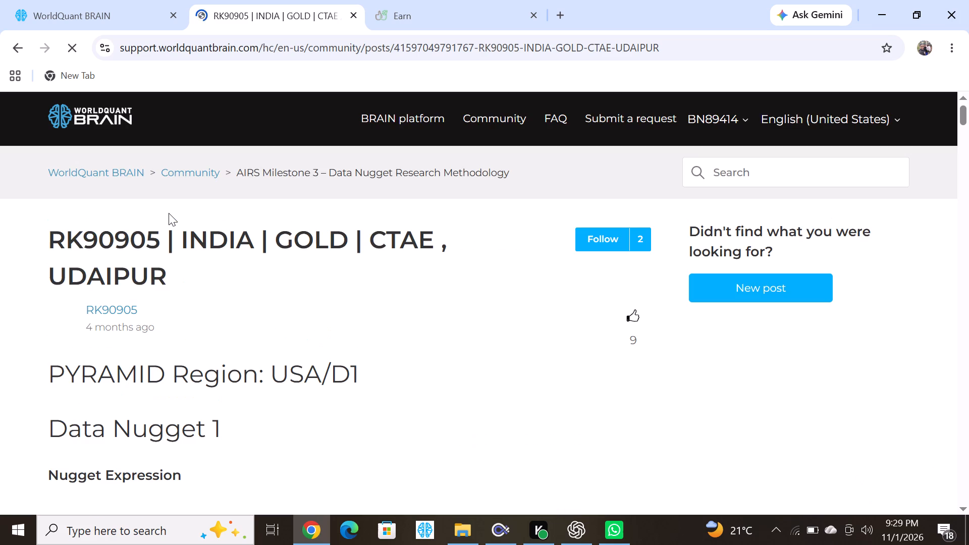
{"action": "scroll", "coordinate": [283, 382], "scroll_direction": "down", "scroll_amount": 3}
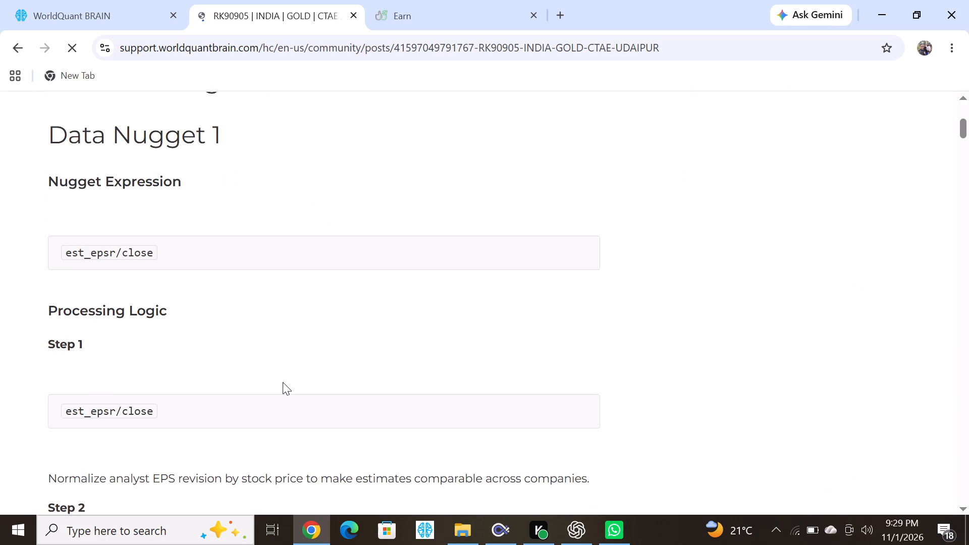
{"action": "scroll", "coordinate": [283, 382], "scroll_direction": "down", "scroll_amount": 4}
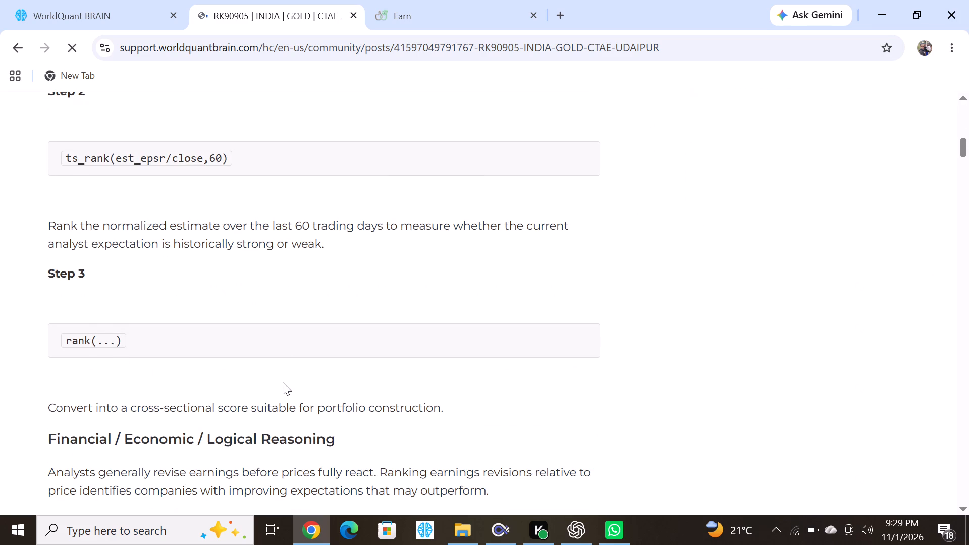
{"action": "scroll", "coordinate": [283, 382], "scroll_direction": "down", "scroll_amount": 6}
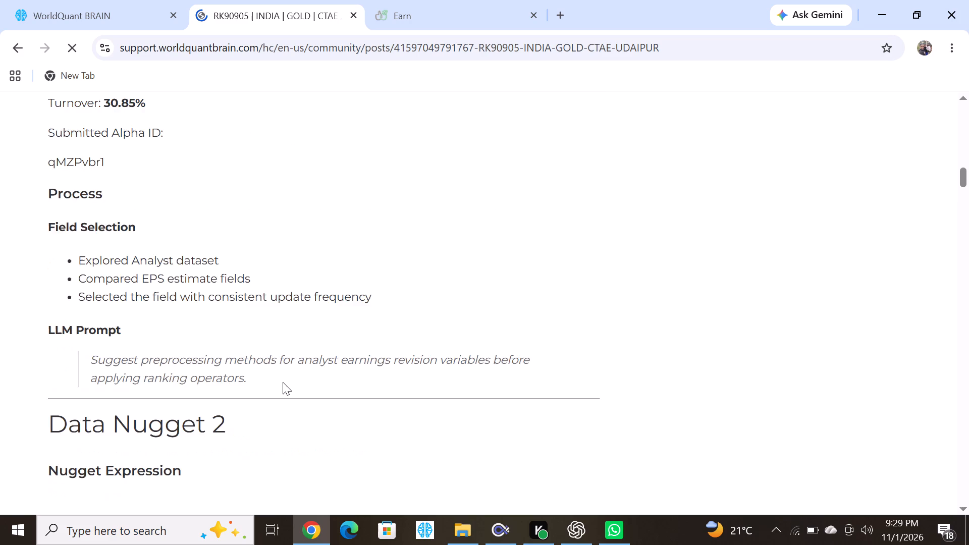
{"action": "scroll", "coordinate": [283, 382], "scroll_direction": "down", "scroll_amount": 4}
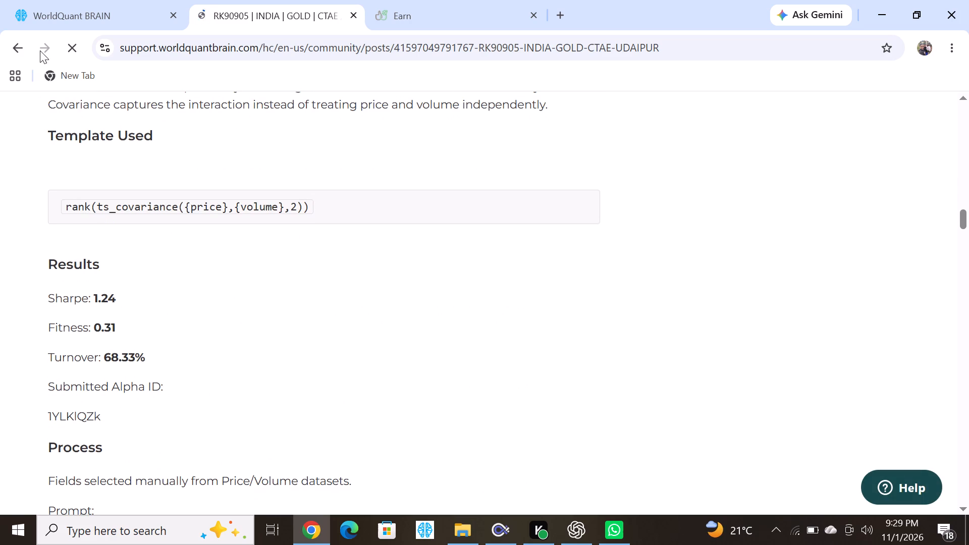
{"action": "left_click", "coordinate": [24, 48]}
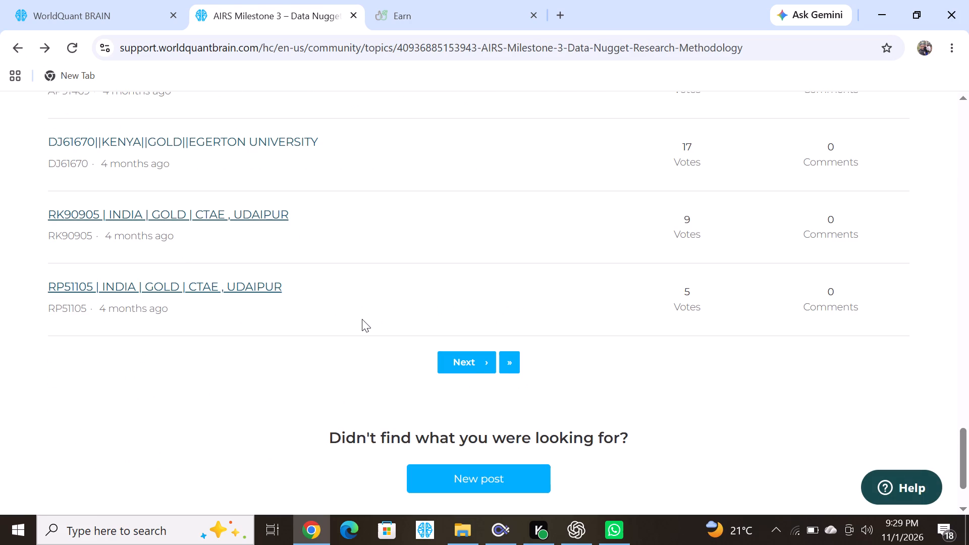
{"action": "left_click", "coordinate": [511, 363]}
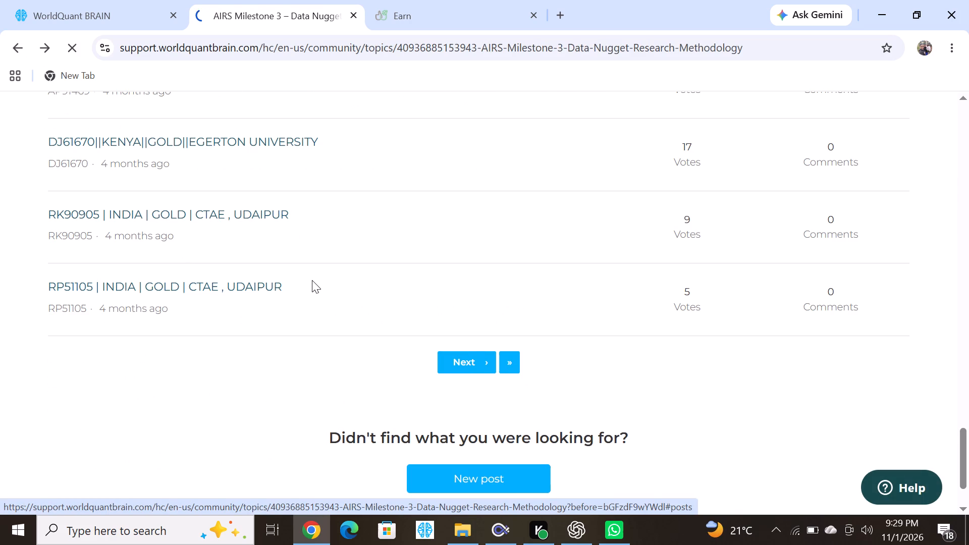
{"action": "scroll", "coordinate": [312, 280], "scroll_direction": "up", "scroll_amount": 6}
{"action": "scroll", "coordinate": [212, 273], "scroll_direction": "down", "scroll_amount": 1}
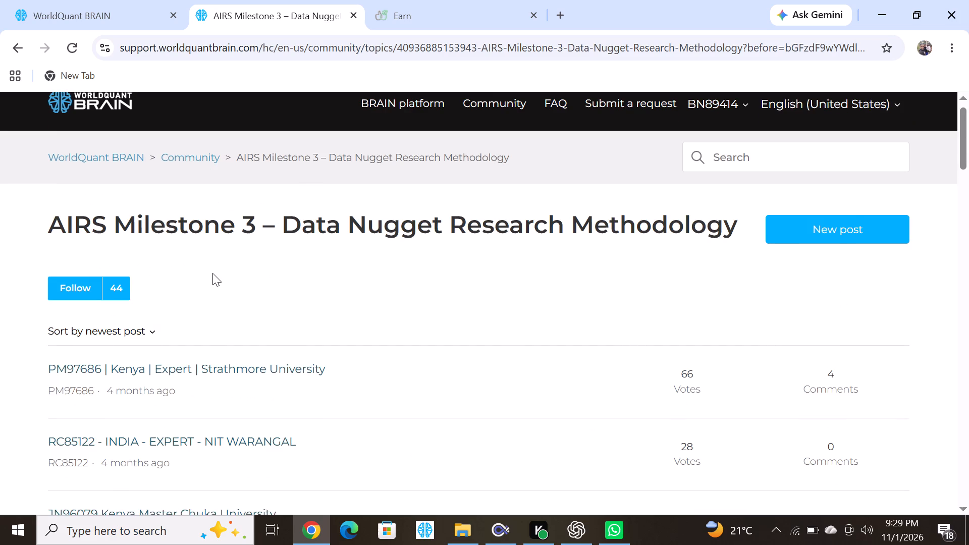
{"action": "scroll", "coordinate": [212, 273], "scroll_direction": "down", "scroll_amount": 2}
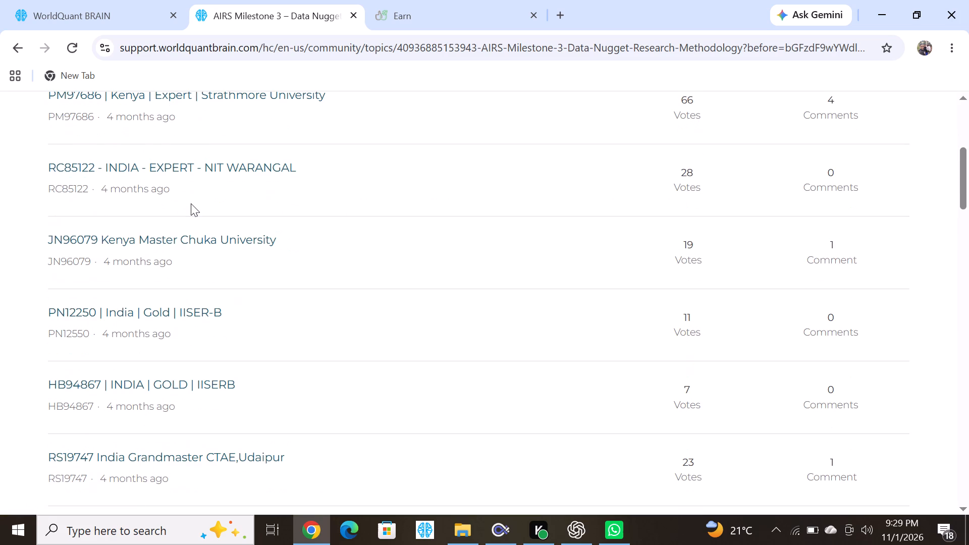
{"action": "left_click", "coordinate": [173, 172]}
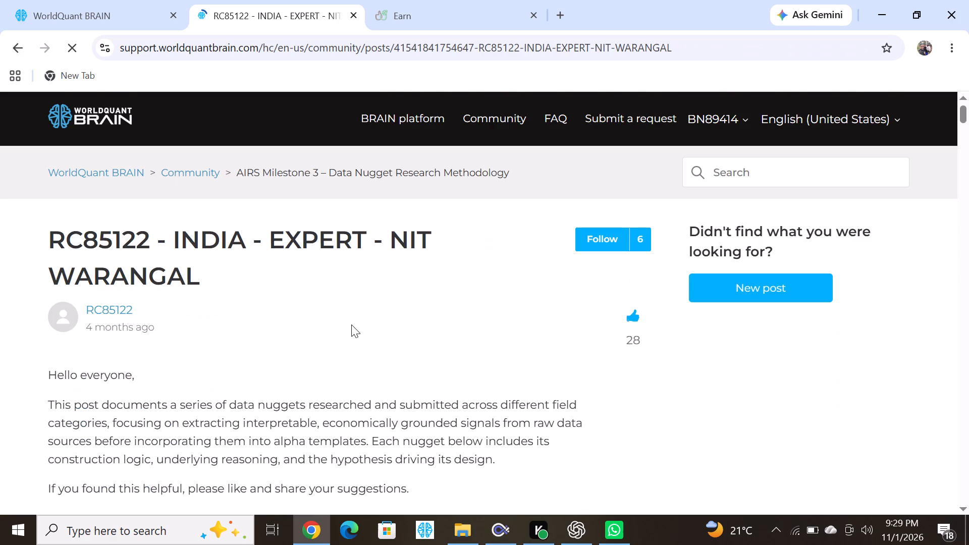
Review the USA nuggets in the post and copy the Data Nugget 1B expression combining mws59_event_fiscal_year and growth_flow_yield_metric.
{"action": "scroll", "coordinate": [351, 324], "scroll_direction": "down", "scroll_amount": 5}
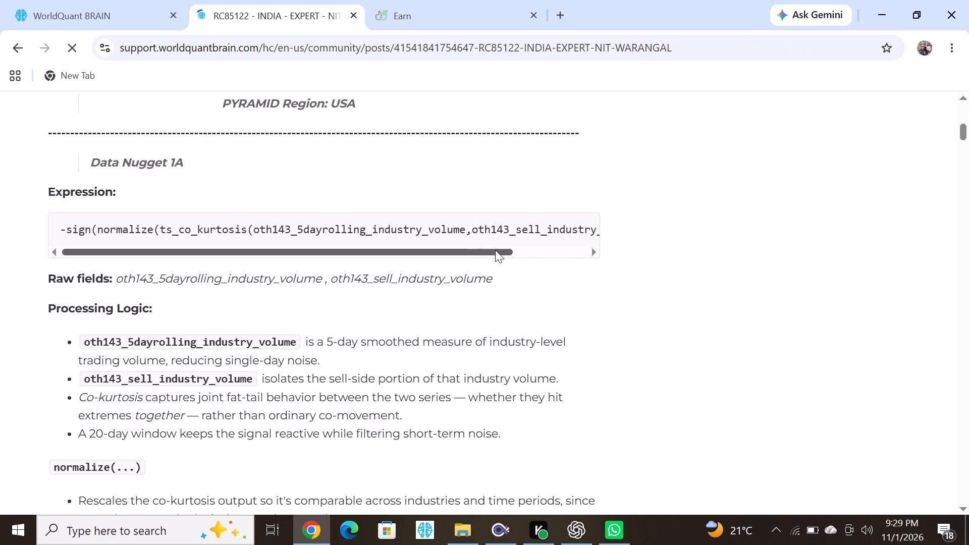
{"action": "left_click_drag", "start_coordinate": [499, 250], "coordinate": [633, 243]}
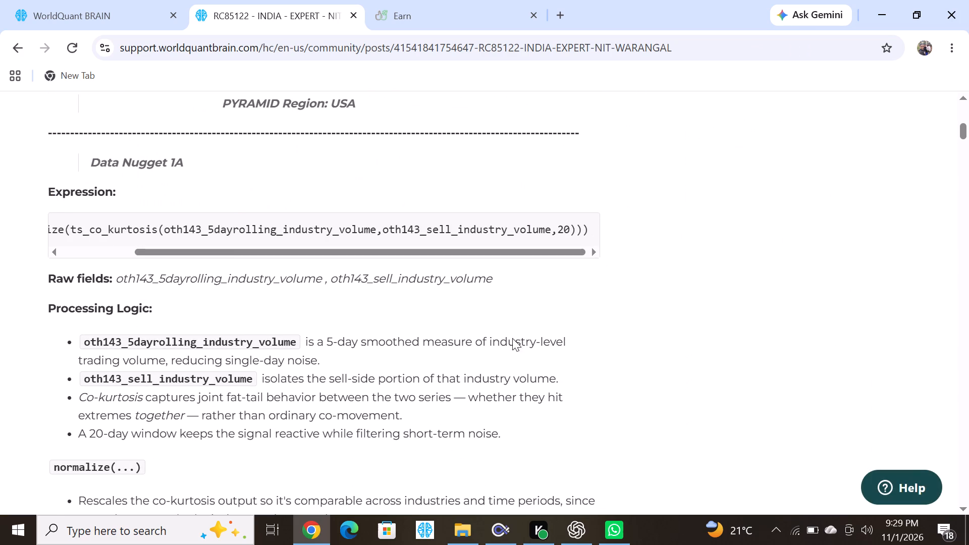
{"action": "scroll", "coordinate": [298, 432], "scroll_direction": "down", "scroll_amount": 6}
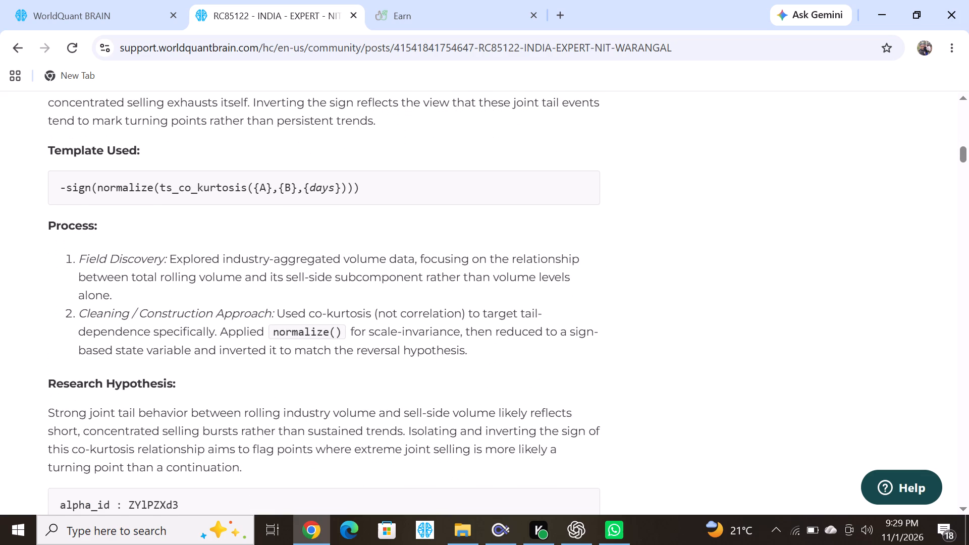
{"action": "scroll", "coordinate": [298, 432], "scroll_direction": "down", "scroll_amount": 4}
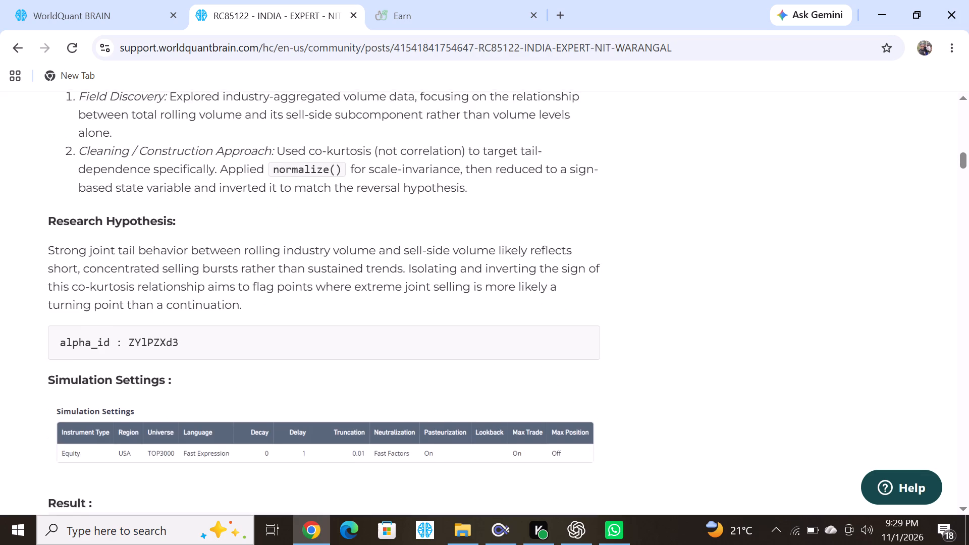
{"action": "scroll", "coordinate": [298, 432], "scroll_direction": "down", "scroll_amount": 4}
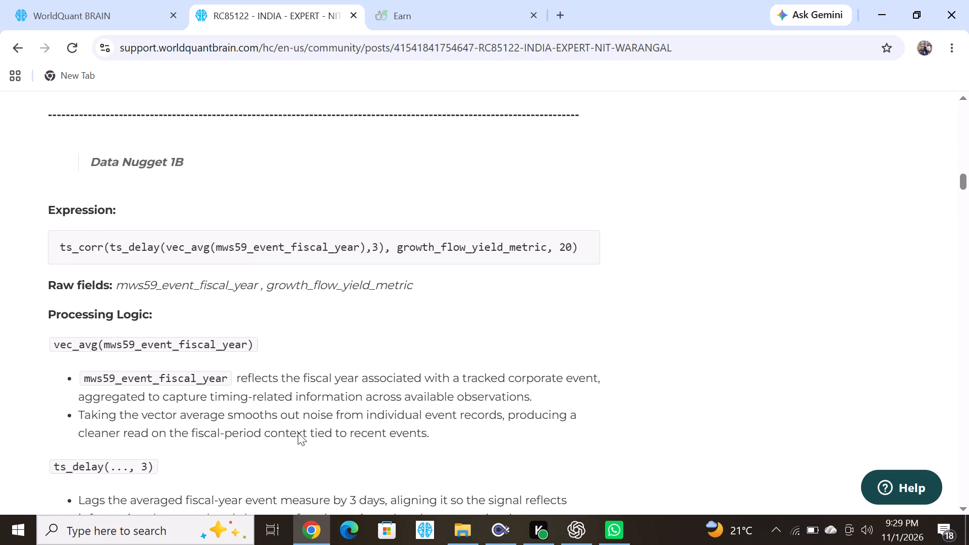
{"action": "scroll", "coordinate": [298, 432], "scroll_direction": "down", "scroll_amount": 1}
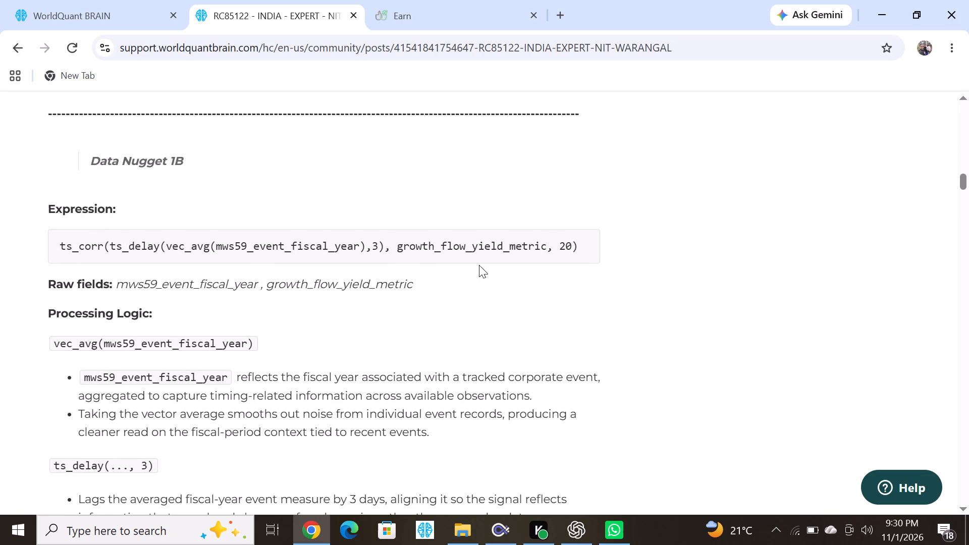
{"action": "left_click_drag", "start_coordinate": [584, 245], "coordinate": [110, 253]}
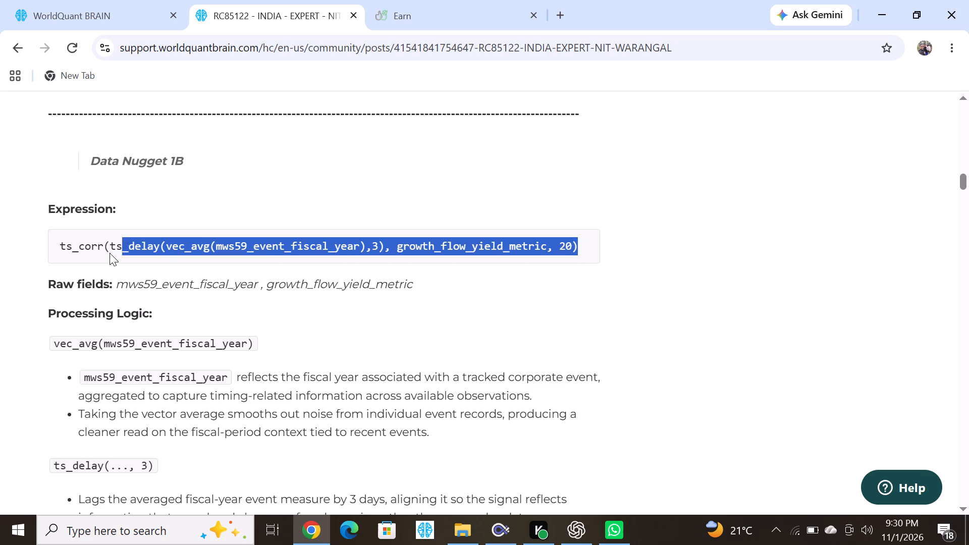
{"action": "left_click_drag", "start_coordinate": [110, 253], "coordinate": [53, 248]}
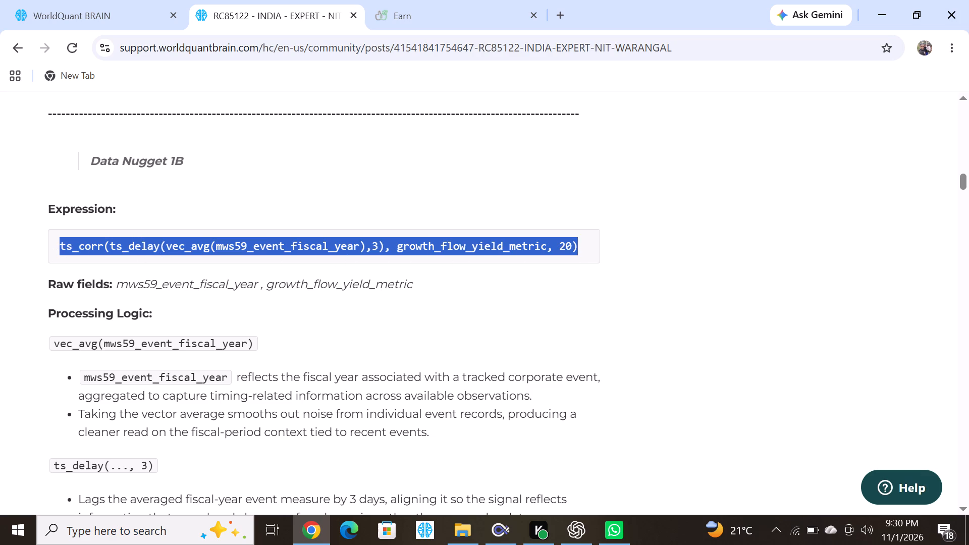
{"action": "right_click", "coordinate": [157, 240]}
{"action": "left_click", "coordinate": [201, 263]}
Replace Simulation 3's code with the copied ts_corr expression from Data Nugget 1B and run a full simulation.
{"action": "left_click", "coordinate": [125, 4]}
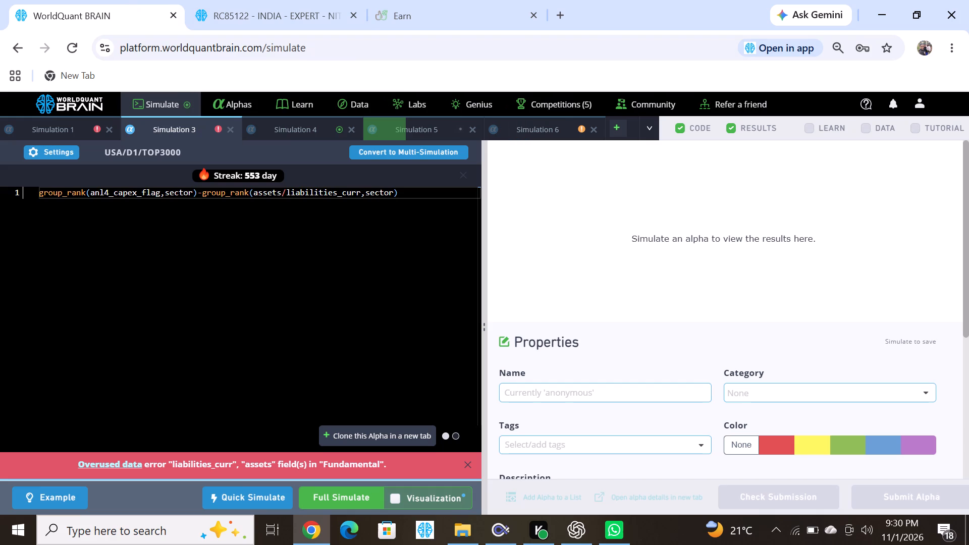
{"action": "left_click_drag", "start_coordinate": [408, 197], "coordinate": [10, 191]}
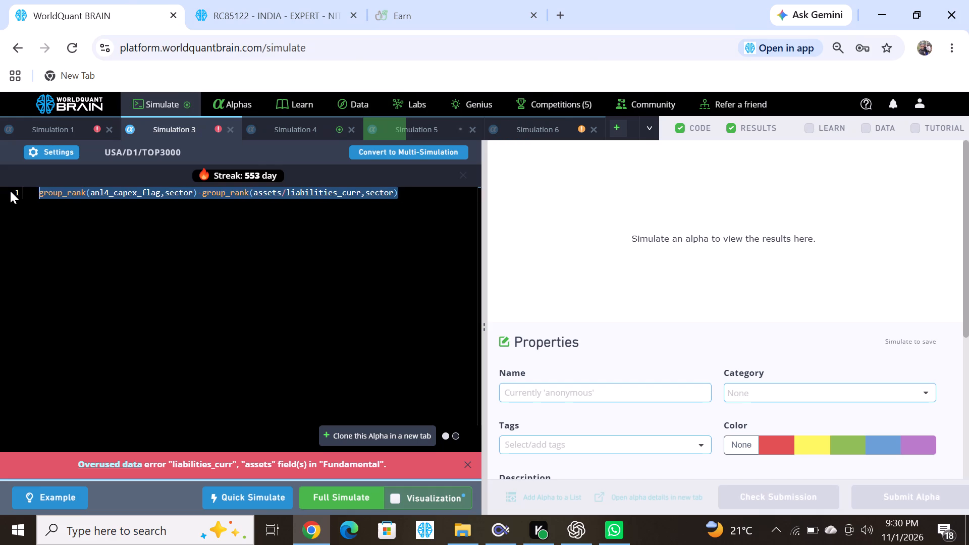
{"action": "key", "text": "ctrl+v"}
{"action": "left_click", "coordinate": [346, 497]}
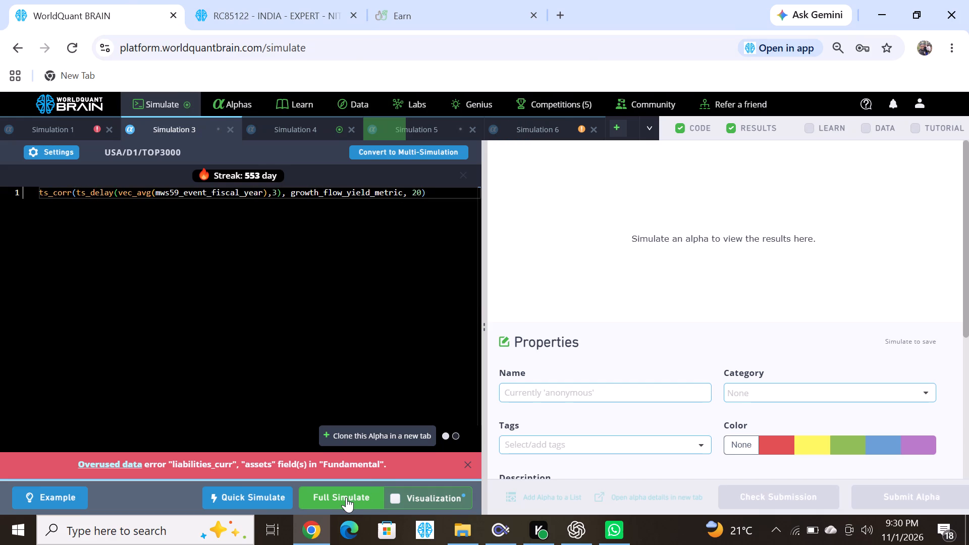
Show the test period for Simulation 6 and examine its failed IS tests.
{"action": "left_click", "coordinate": [548, 131]}
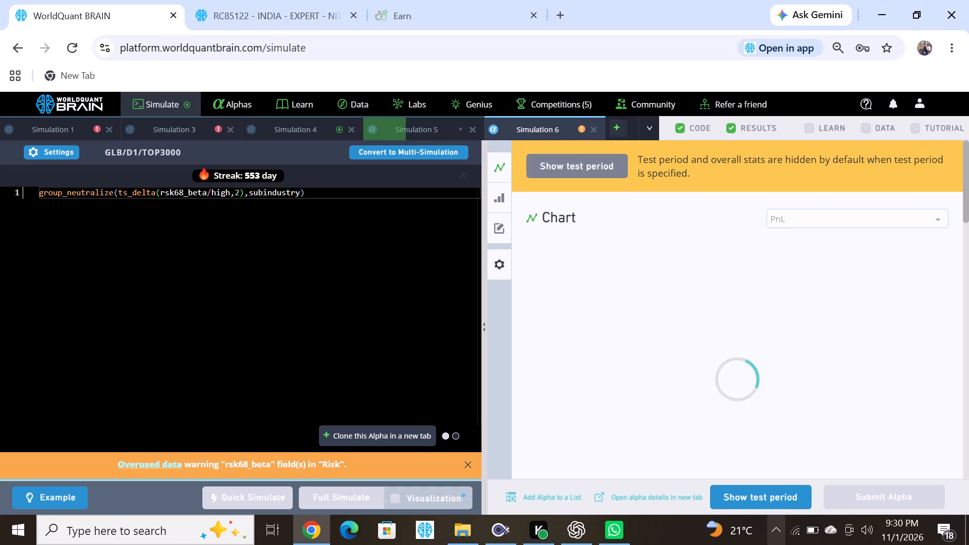
{"action": "left_click", "coordinate": [744, 497]}
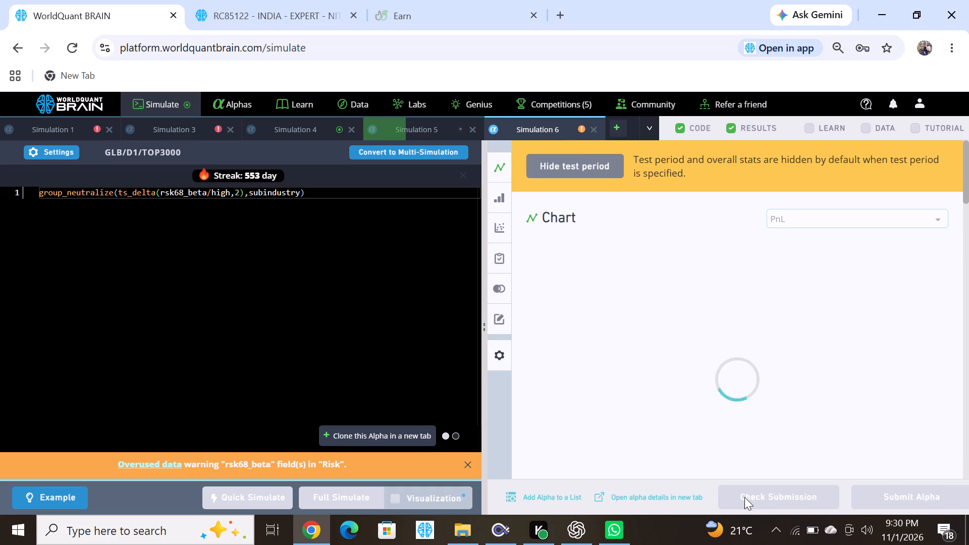
{"action": "scroll", "coordinate": [643, 401], "scroll_direction": "down", "scroll_amount": 9}
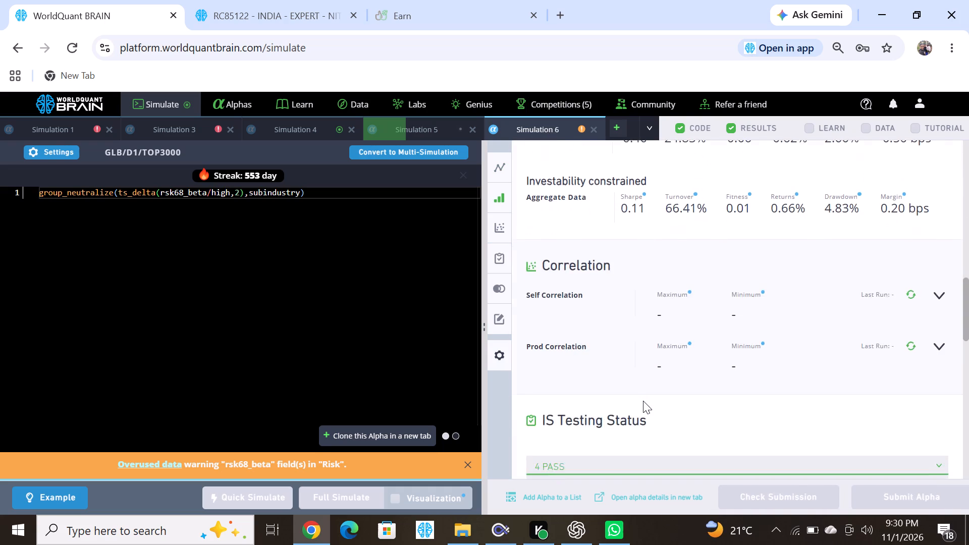
{"action": "scroll", "coordinate": [643, 401], "scroll_direction": "down", "scroll_amount": 1}
{"action": "left_click", "coordinate": [558, 278]}
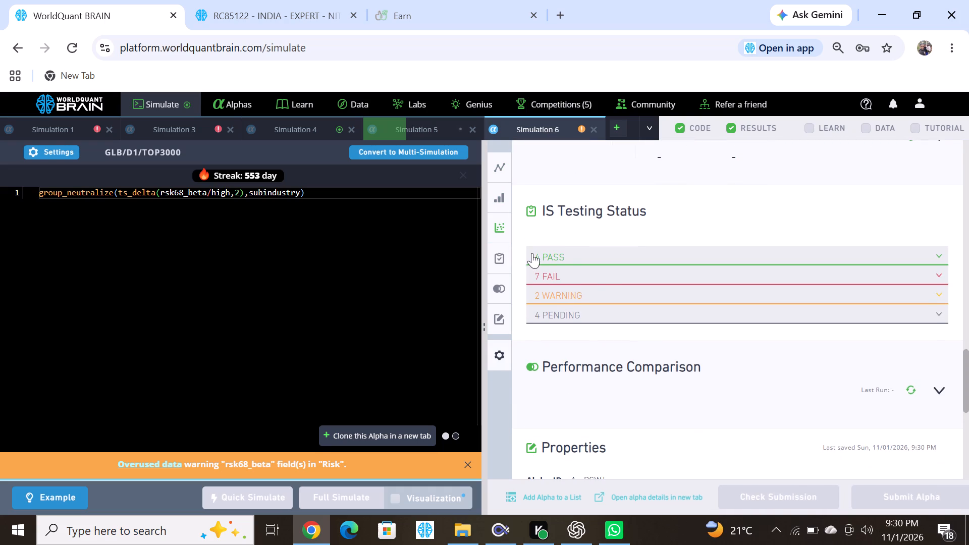
{"action": "left_click", "coordinate": [603, 279]}
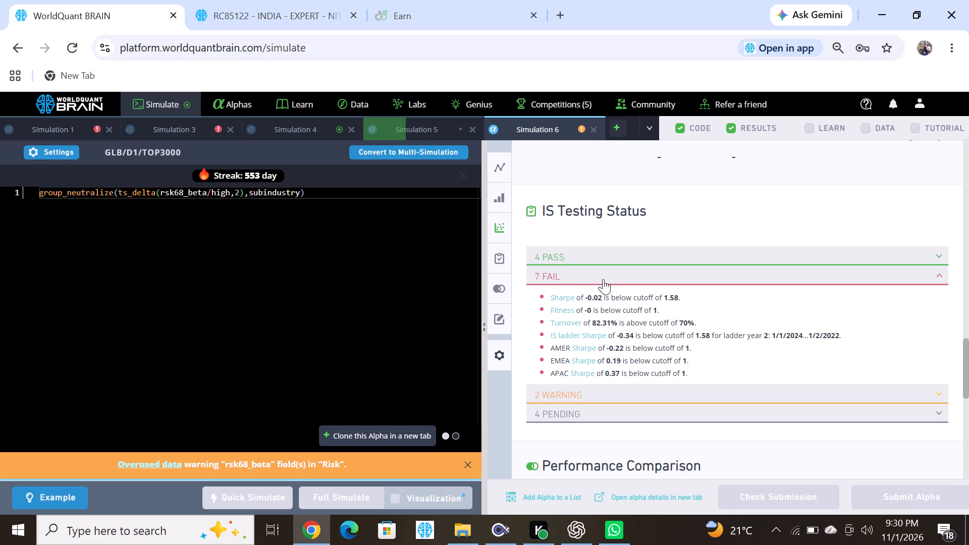
Set Simulation 6's neutralization to RAM and run a full simulation.
{"action": "left_click", "coordinate": [43, 152]}
{"action": "left_click", "coordinate": [174, 329]}
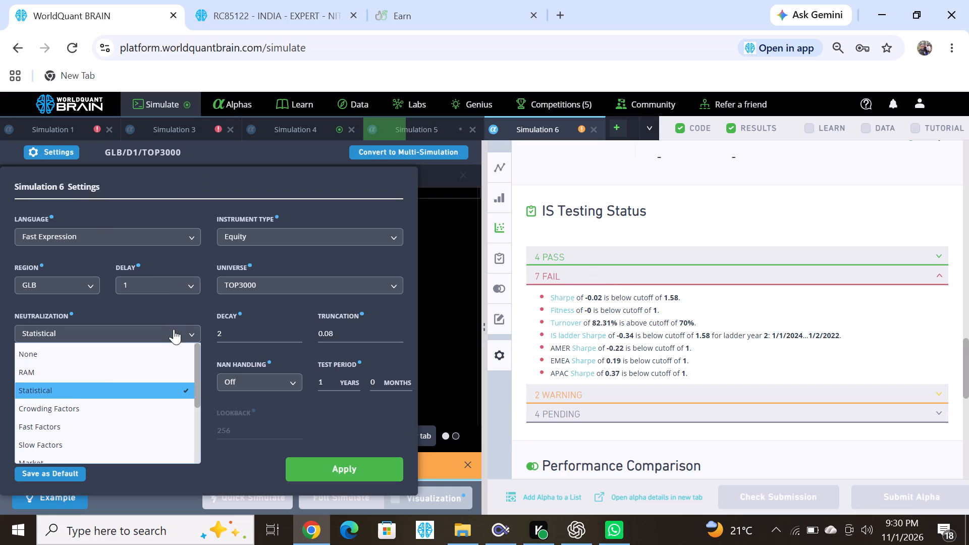
{"action": "left_click", "coordinate": [81, 375]}
{"action": "left_click", "coordinate": [323, 473]}
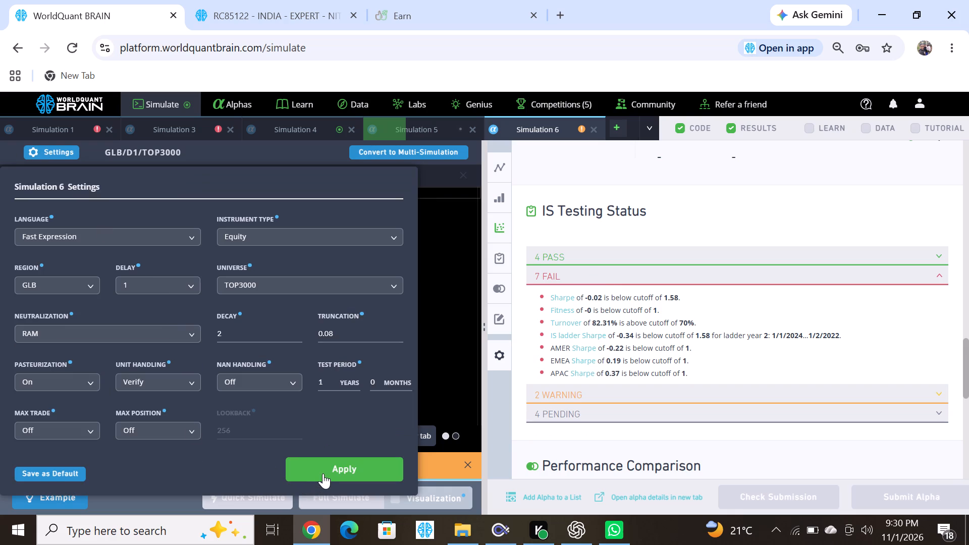
{"action": "left_click", "coordinate": [342, 497]}
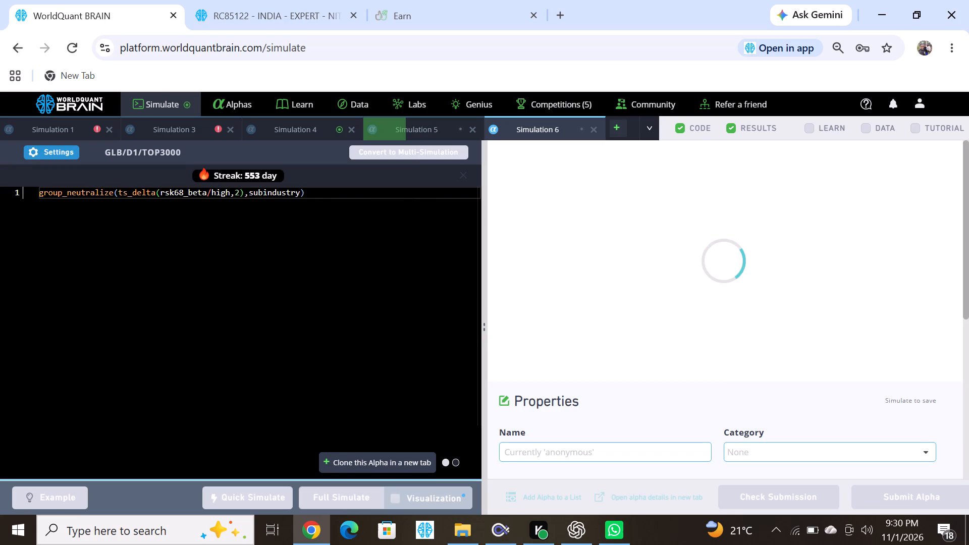
Check Simulation 3's status, and show Simulation 4's test period to examine its failed IS tests.
{"action": "left_click", "coordinate": [191, 135]}
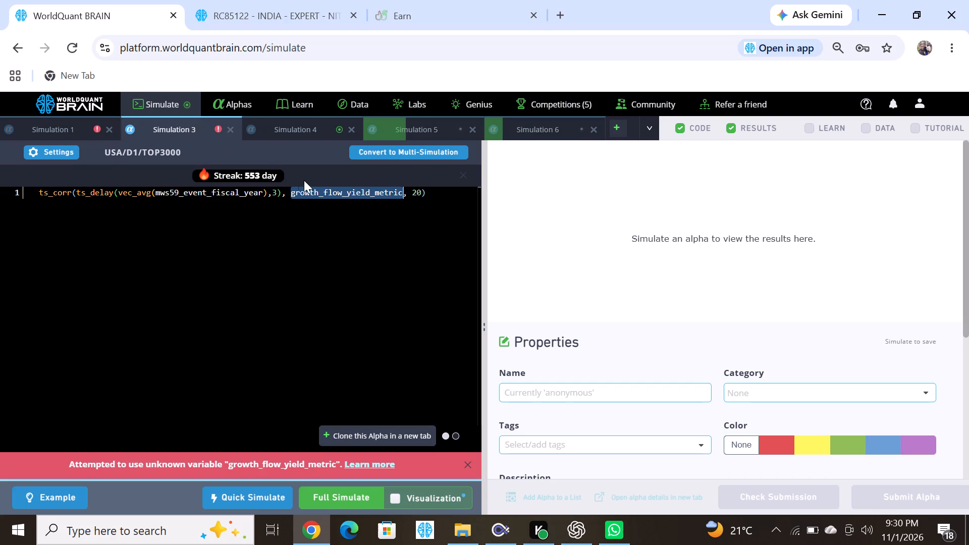
{"action": "left_click", "coordinate": [317, 124]}
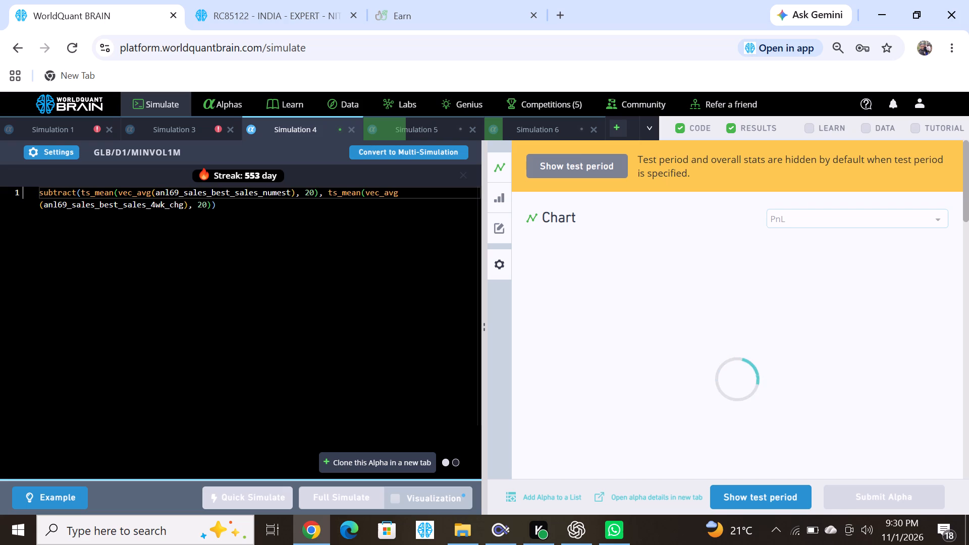
{"action": "left_click", "coordinate": [748, 492]}
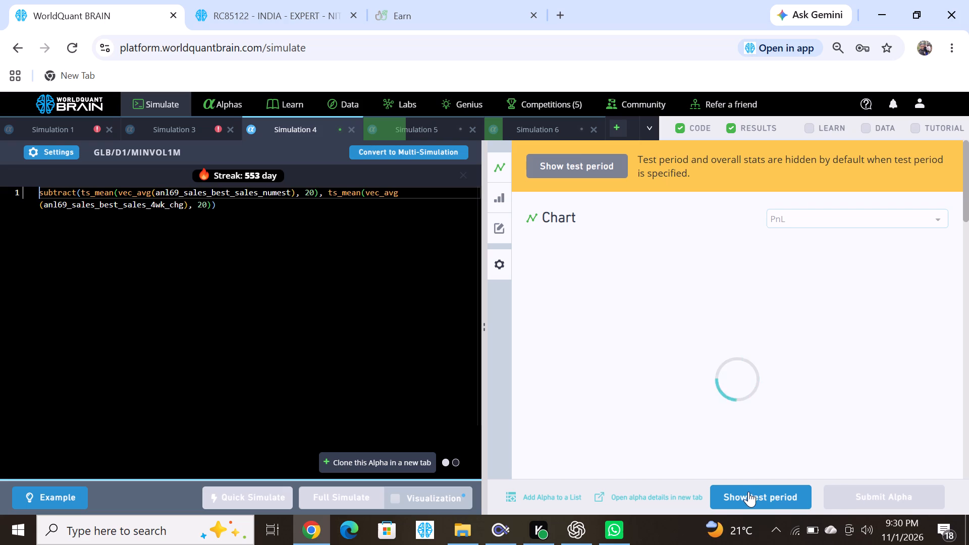
{"action": "scroll", "coordinate": [656, 400], "scroll_direction": "down", "scroll_amount": 6}
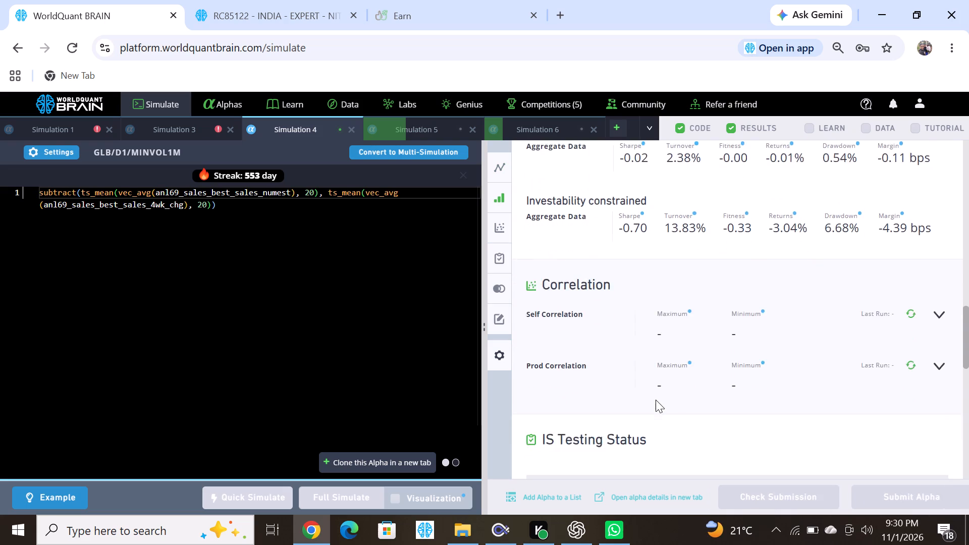
{"action": "scroll", "coordinate": [656, 400], "scroll_direction": "down", "scroll_amount": 3}
{"action": "left_click", "coordinate": [579, 297]}
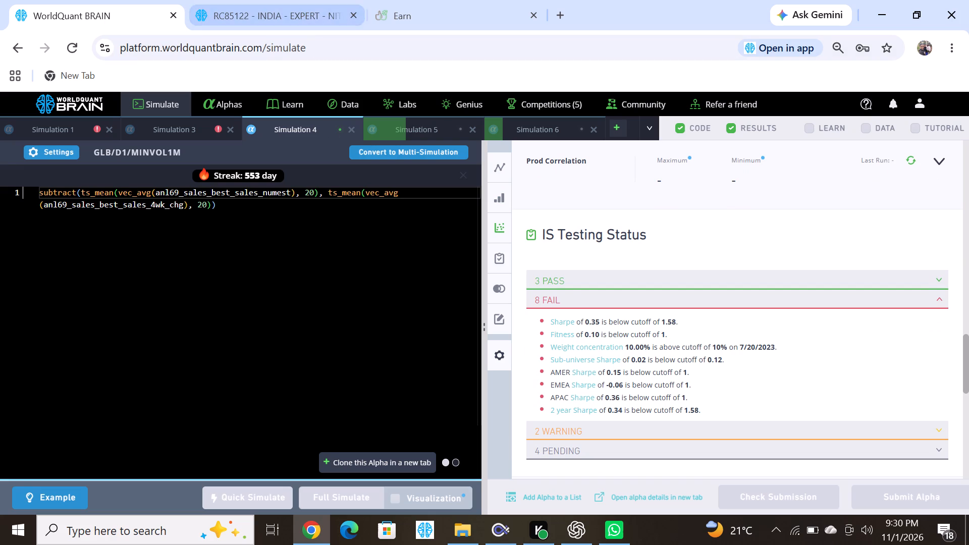
{"action": "left_click", "coordinate": [49, 159]}
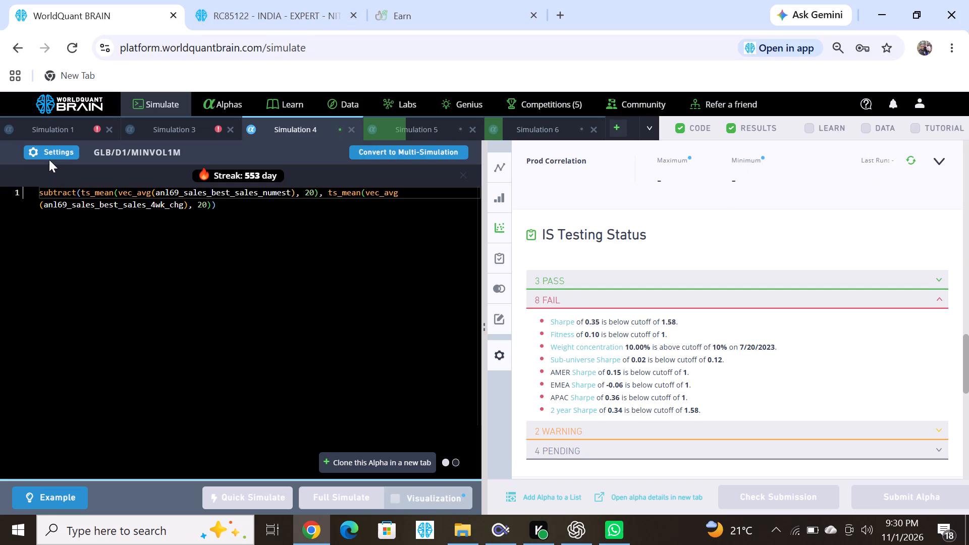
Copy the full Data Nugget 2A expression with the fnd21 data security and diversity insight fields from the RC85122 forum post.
{"action": "left_click", "coordinate": [319, 15]}
{"action": "scroll", "coordinate": [319, 277], "scroll_direction": "down", "scroll_amount": 4}
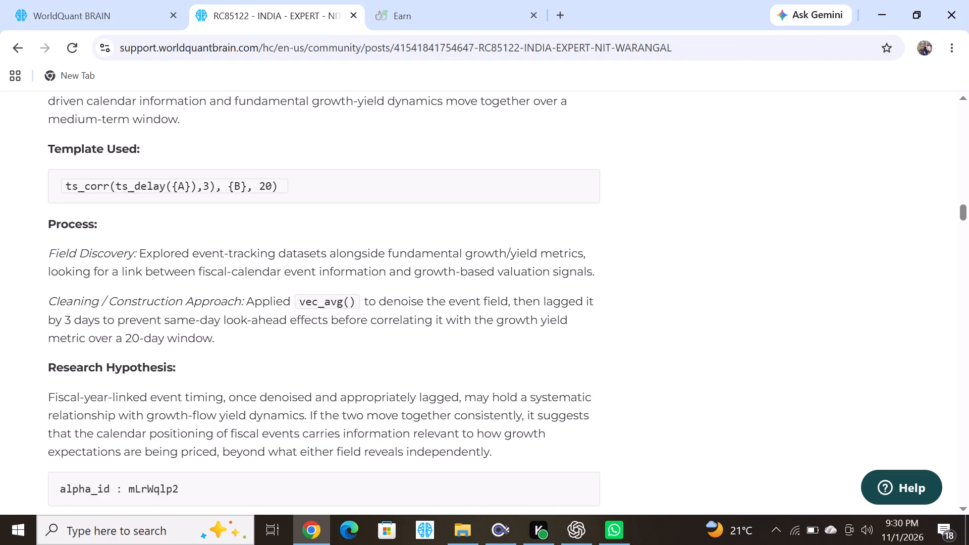
{"action": "scroll", "coordinate": [319, 277], "scroll_direction": "down", "scroll_amount": 8}
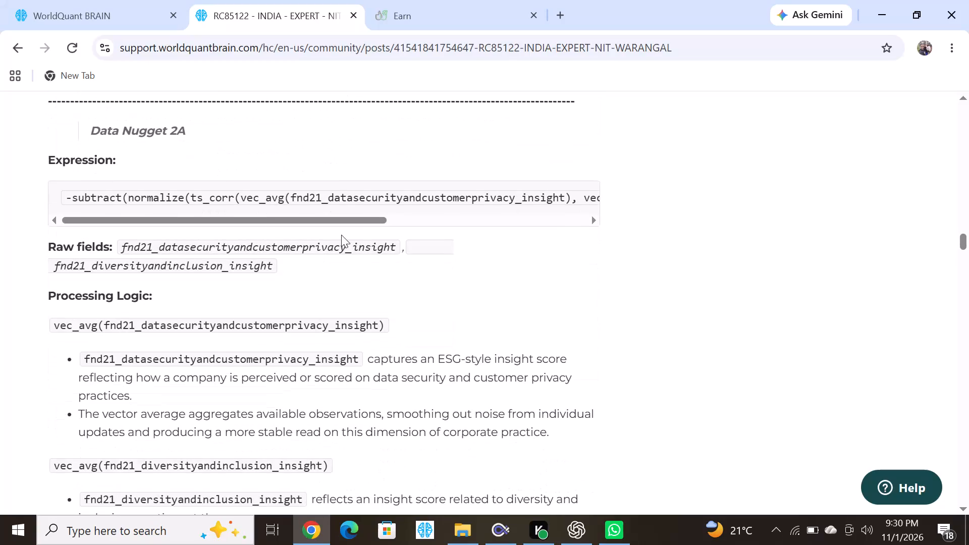
{"action": "left_click_drag", "start_coordinate": [358, 214], "coordinate": [600, 137]}
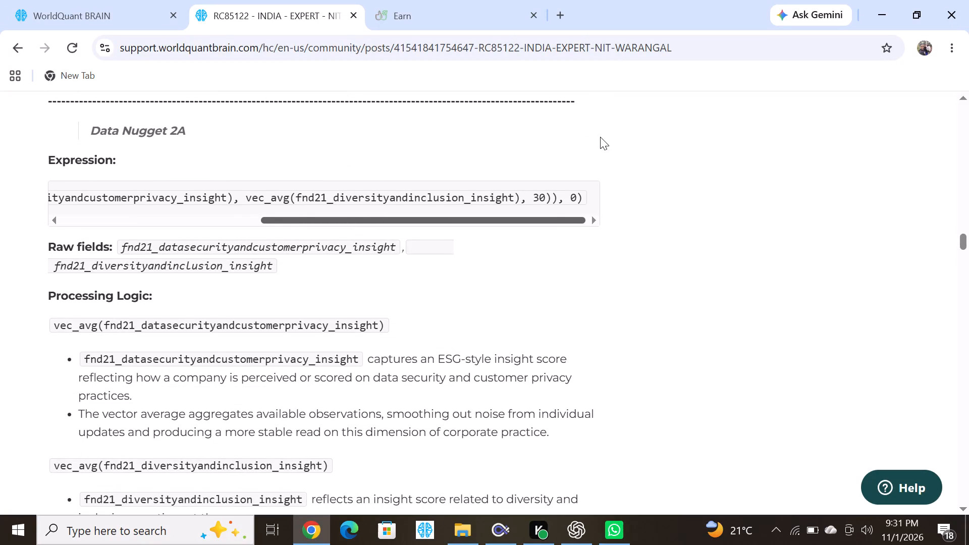
{"action": "left_click_drag", "start_coordinate": [600, 137], "coordinate": [79, 211]}
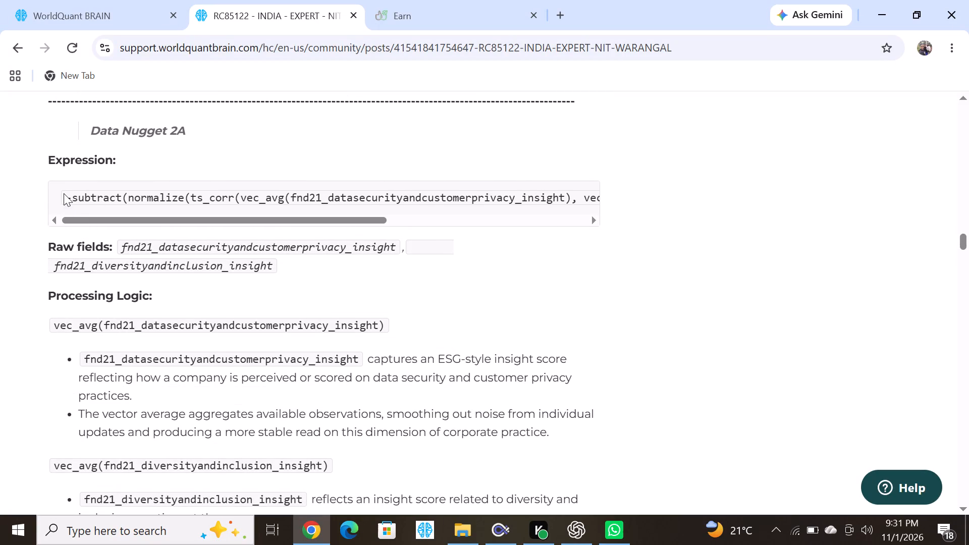
{"action": "left_click_drag", "start_coordinate": [64, 193], "coordinate": [596, 203]}
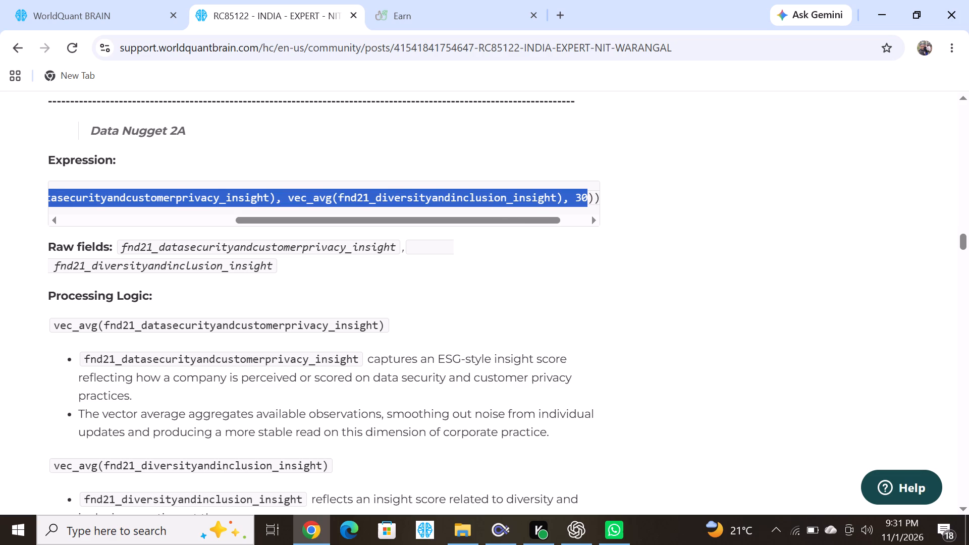
{"action": "left_click", "coordinate": [566, 199]}
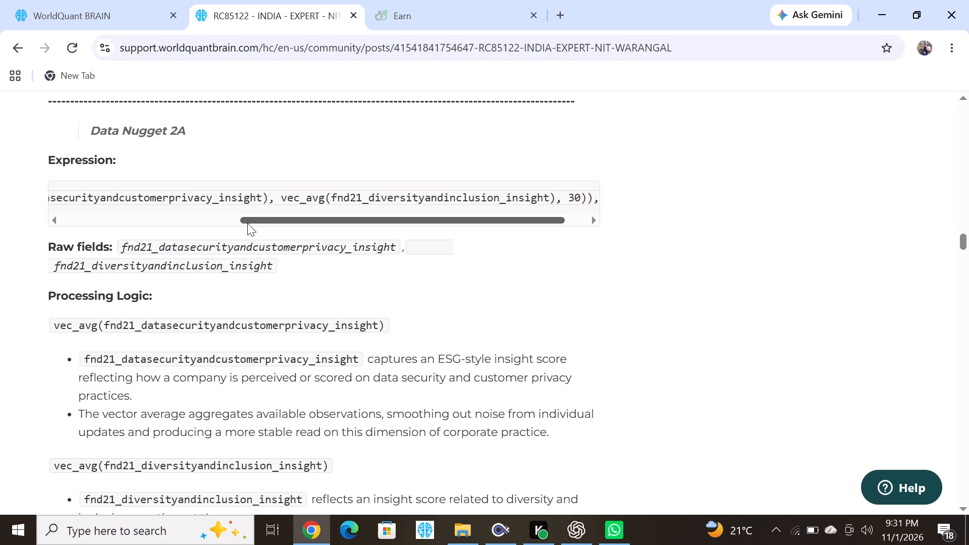
{"action": "left_click_drag", "start_coordinate": [247, 221], "coordinate": [0, 276]}
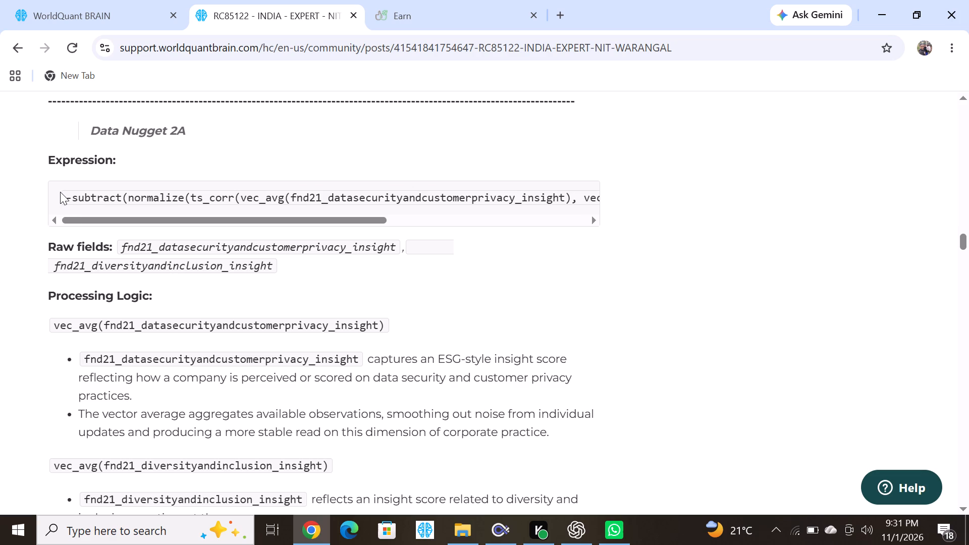
{"action": "left_click_drag", "start_coordinate": [61, 192], "coordinate": [547, 195]}
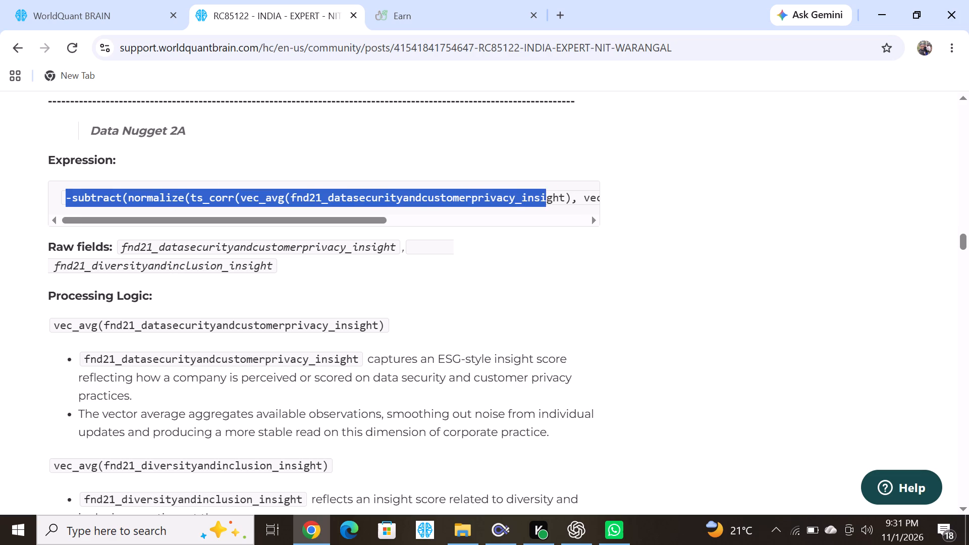
{"action": "left_click_drag", "start_coordinate": [547, 195], "coordinate": [589, 201]}
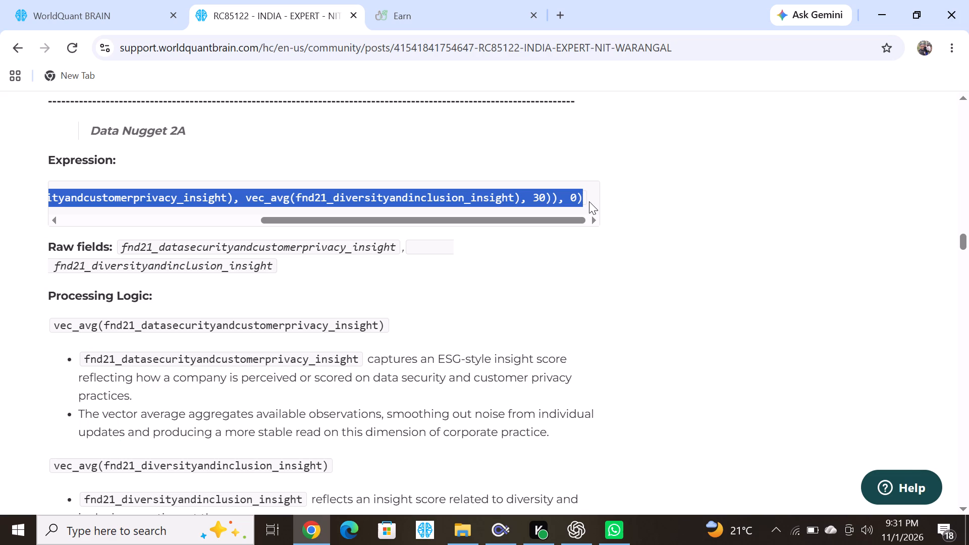
{"action": "left_click_drag", "start_coordinate": [589, 201], "coordinate": [614, 201]}
{"action": "right_click", "coordinate": [441, 192]}
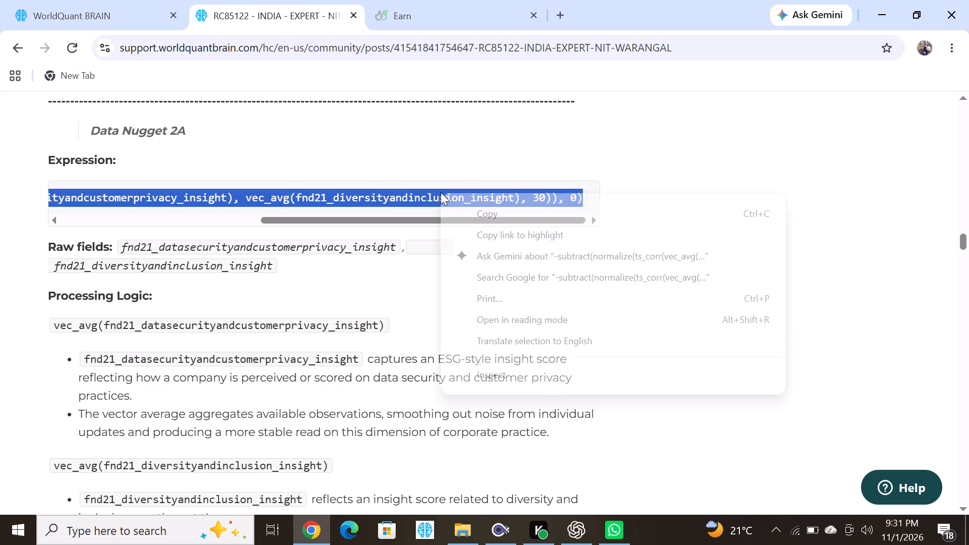
{"action": "left_click", "coordinate": [483, 212]}
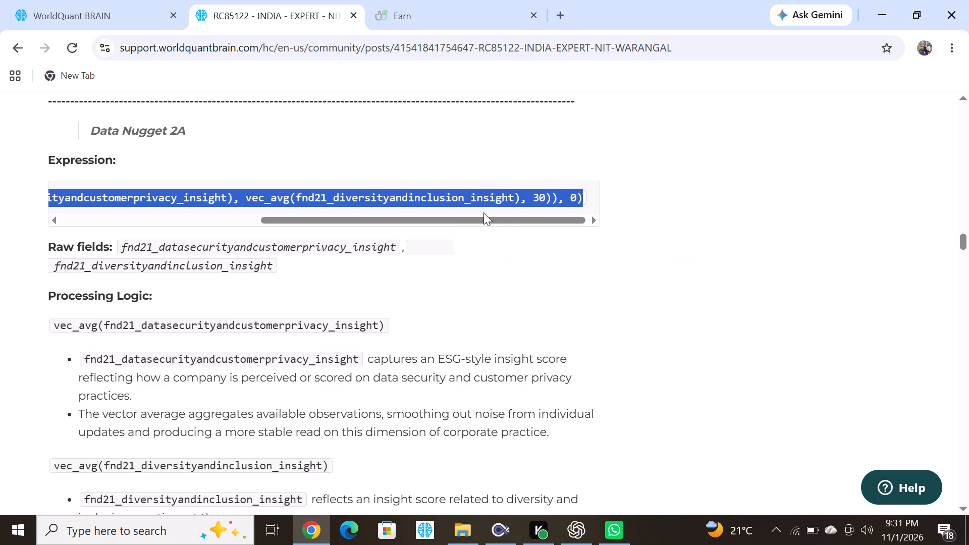
Replace Simulation 4's code with the copied Data Nugget 2A expression and run a full simulation.
{"action": "left_click", "coordinate": [94, 2]}
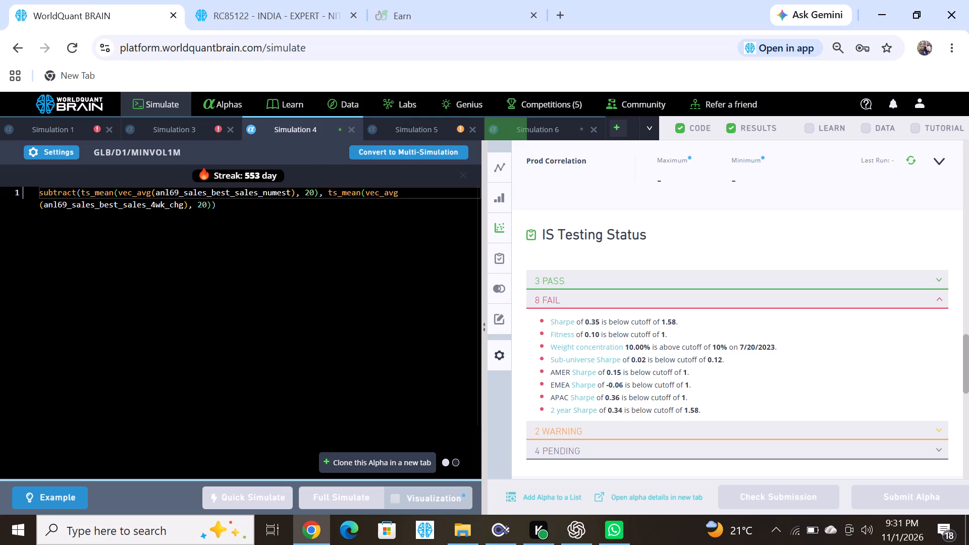
{"action": "left_click_drag", "start_coordinate": [232, 207], "coordinate": [0, 186]}
{"action": "key", "text": "ctrl+v"}
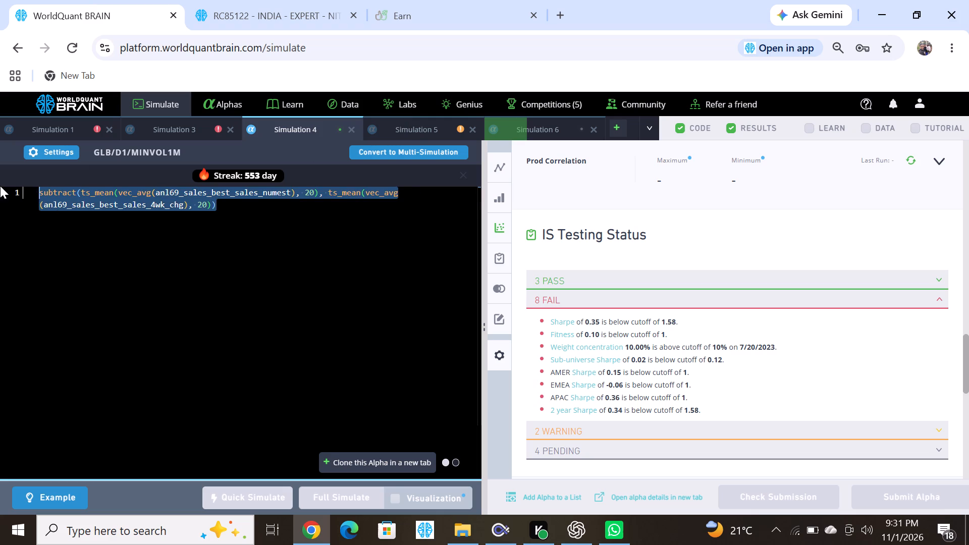
{"action": "left_click", "coordinate": [343, 492]}
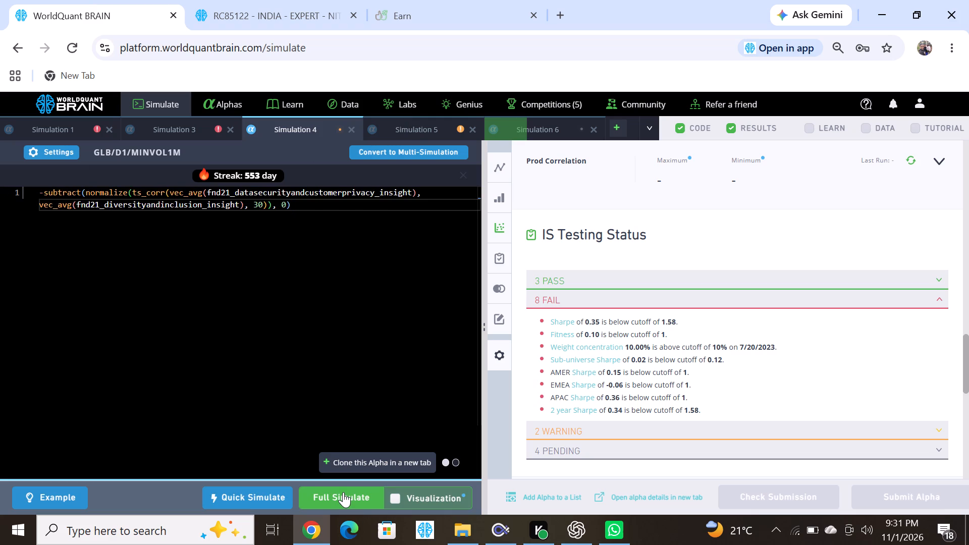
Show Simulation 5's test period, examine its IS test warnings, and run the Prod Correlation check.
{"action": "left_click", "coordinate": [427, 123]}
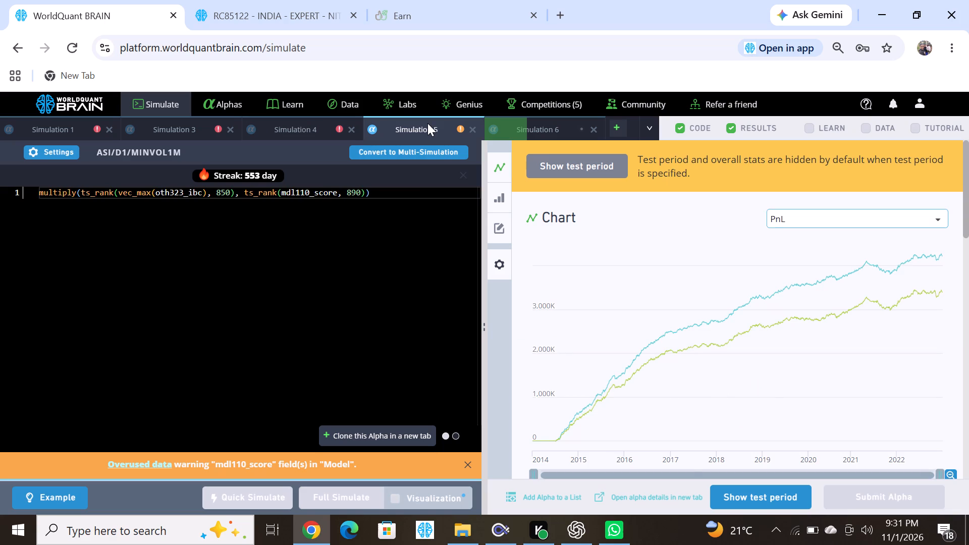
{"action": "left_click", "coordinate": [777, 500]}
{"action": "scroll", "coordinate": [676, 414], "scroll_direction": "down", "scroll_amount": 6}
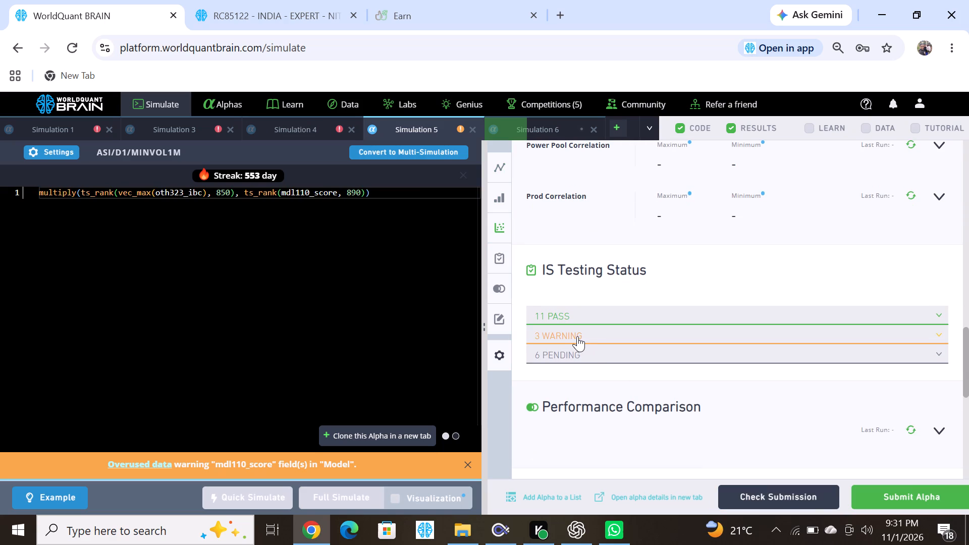
{"action": "left_click", "coordinate": [577, 336]}
{"action": "scroll", "coordinate": [614, 322], "scroll_direction": "down", "scroll_amount": 1}
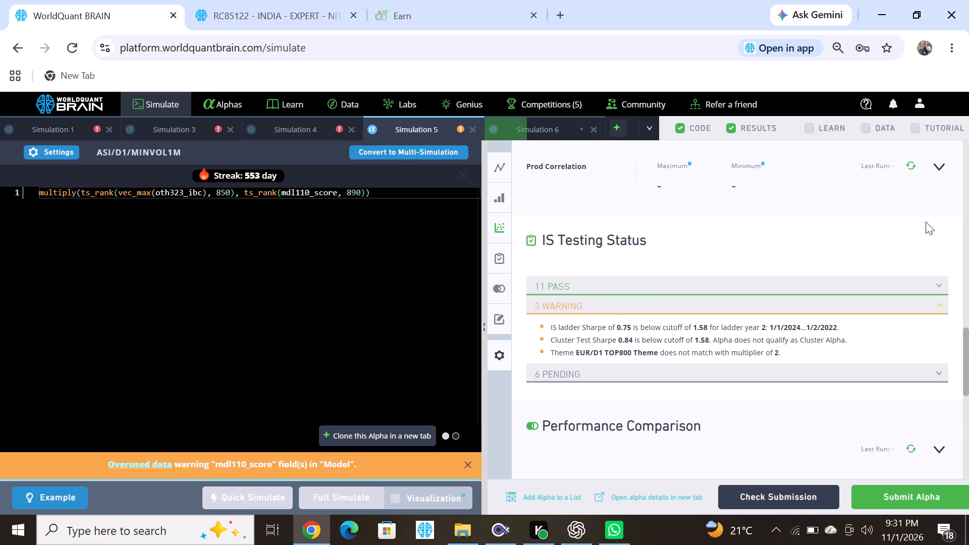
{"action": "left_click", "coordinate": [942, 172]}
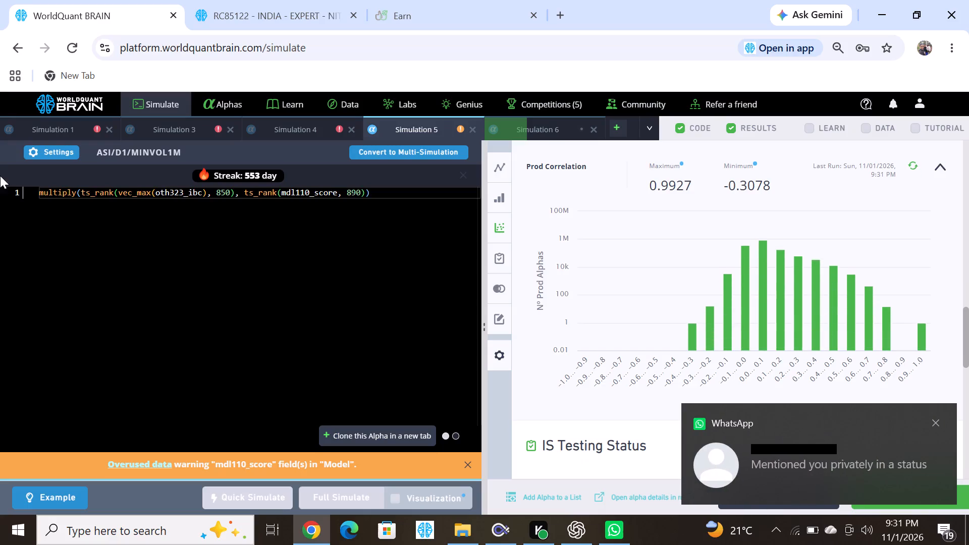
Change the second ts_rank, around mdl110_score, to ts_quantile in Simulation 5 and run a full simulation.
{"action": "double_click", "coordinate": [261, 195]}
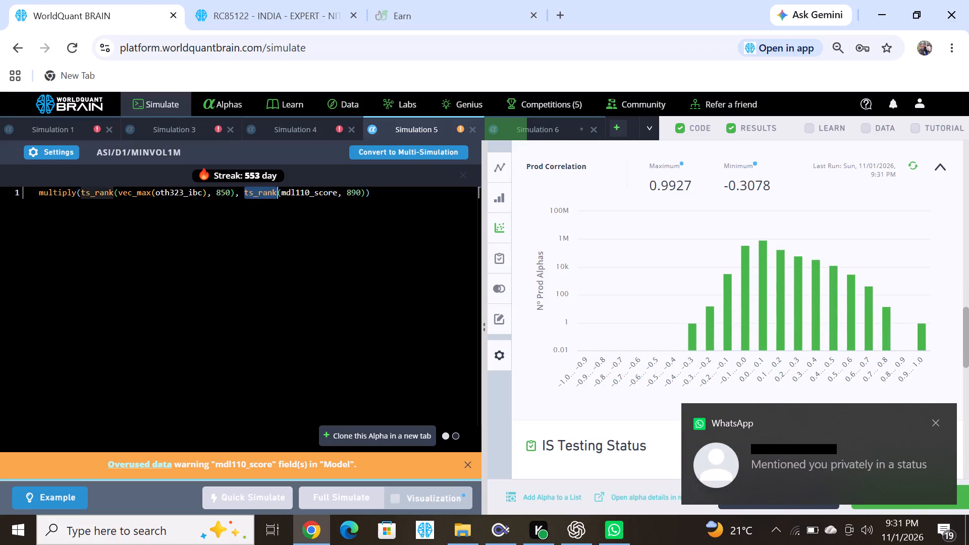
{"action": "type", "text": "ts"}
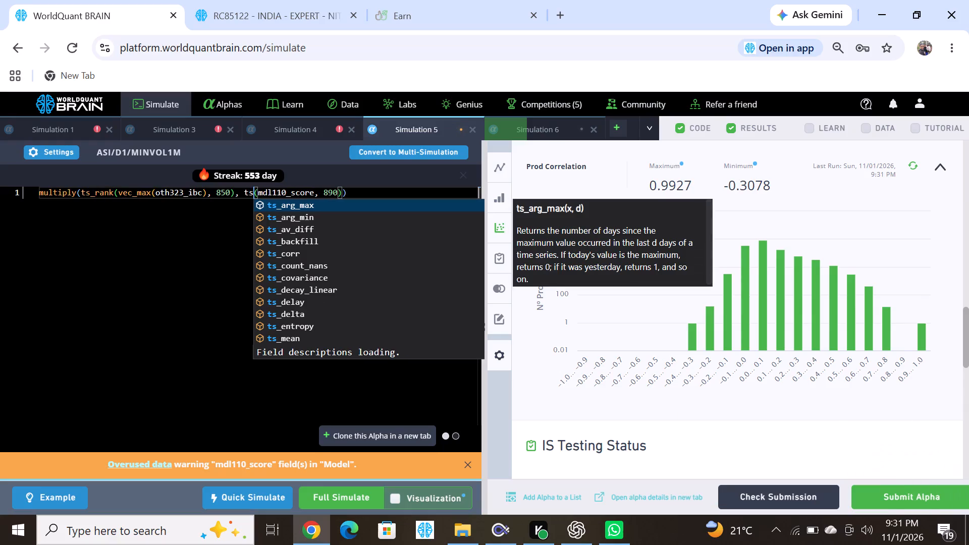
{"action": "scroll", "coordinate": [323, 250], "scroll_direction": "down", "scroll_amount": 3}
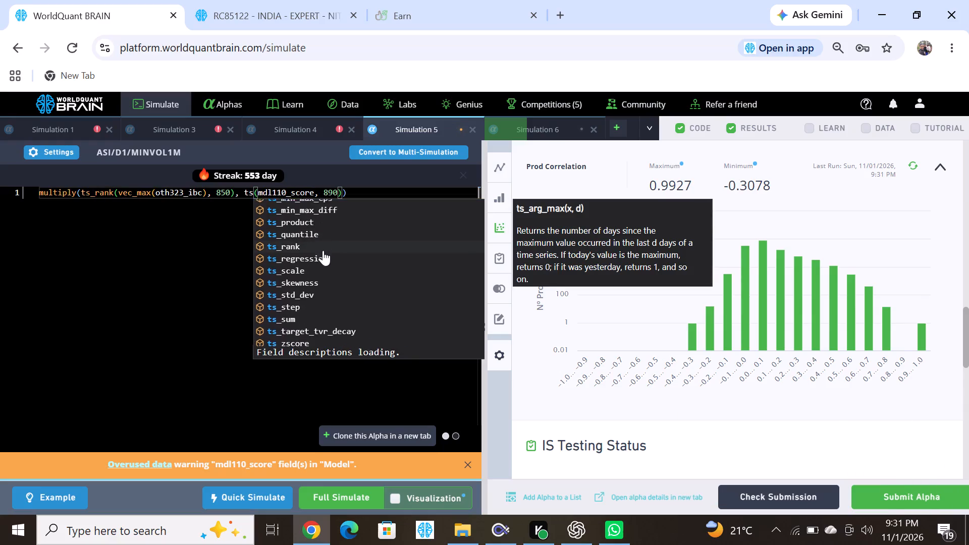
{"action": "scroll", "coordinate": [323, 250], "scroll_direction": "down", "scroll_amount": 1}
{"action": "left_click", "coordinate": [293, 232]}
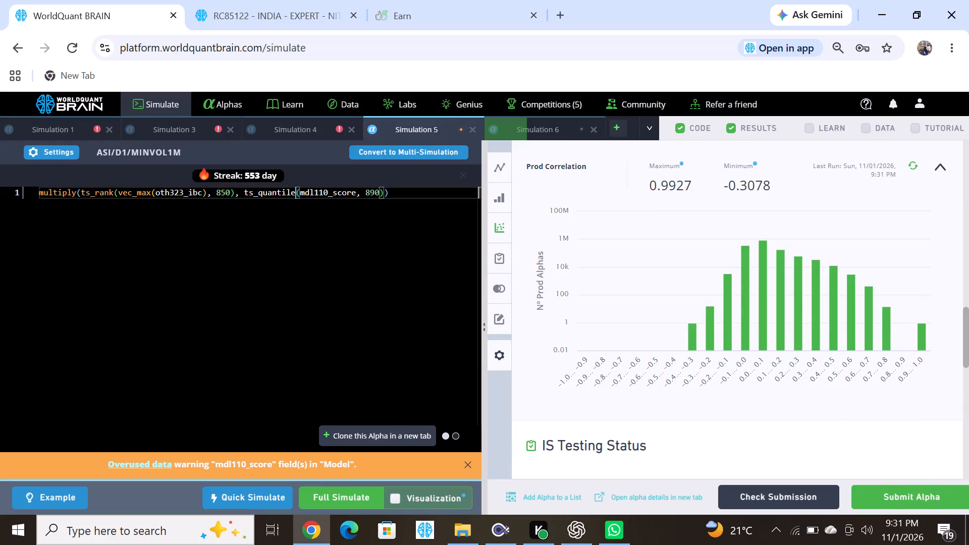
{"action": "left_click", "coordinate": [341, 492]}
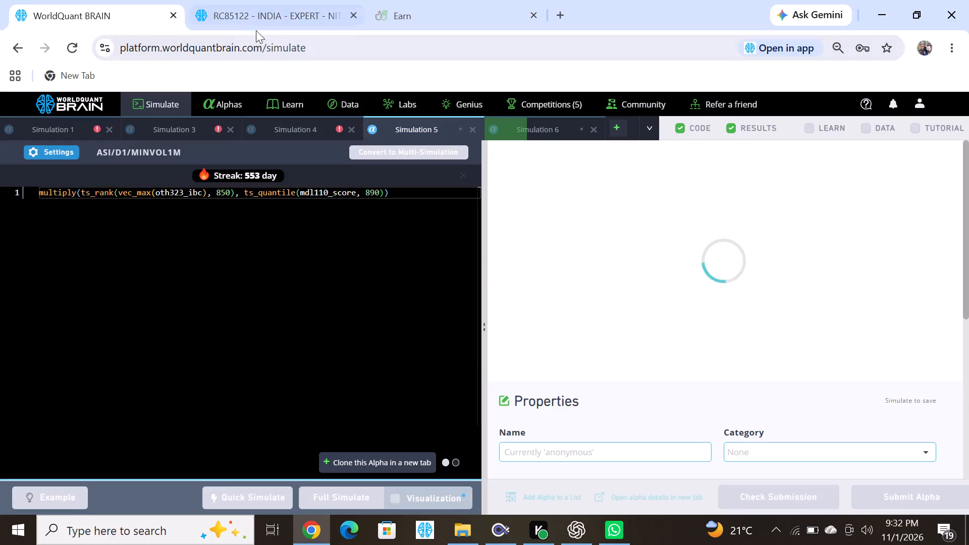
{"action": "left_click", "coordinate": [261, 7]}
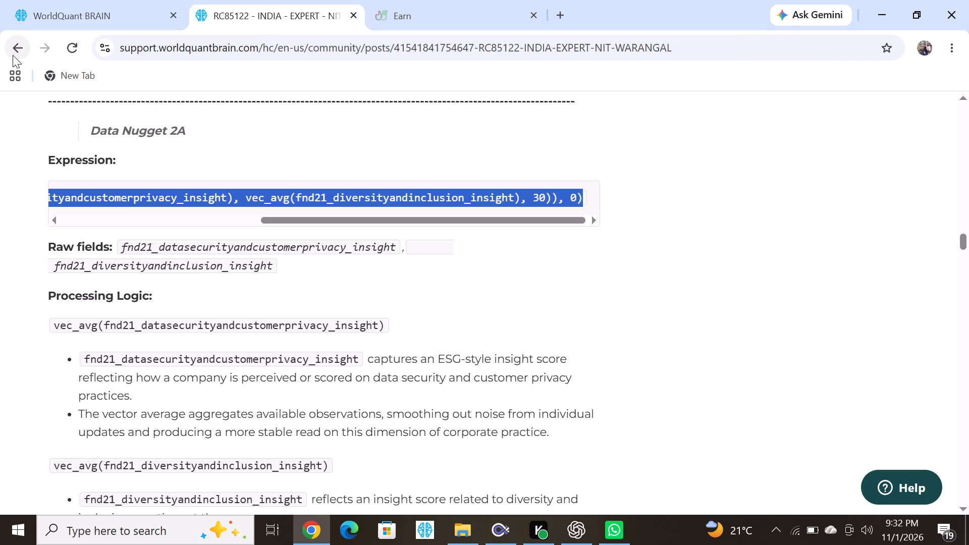
{"action": "left_click", "coordinate": [14, 49]}
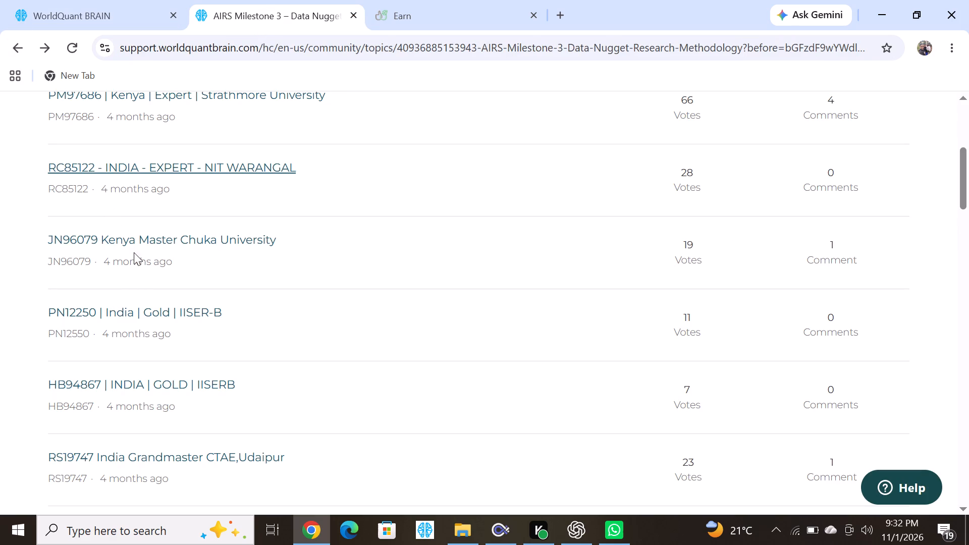
{"action": "scroll", "coordinate": [139, 306], "scroll_direction": "down", "scroll_amount": 2}
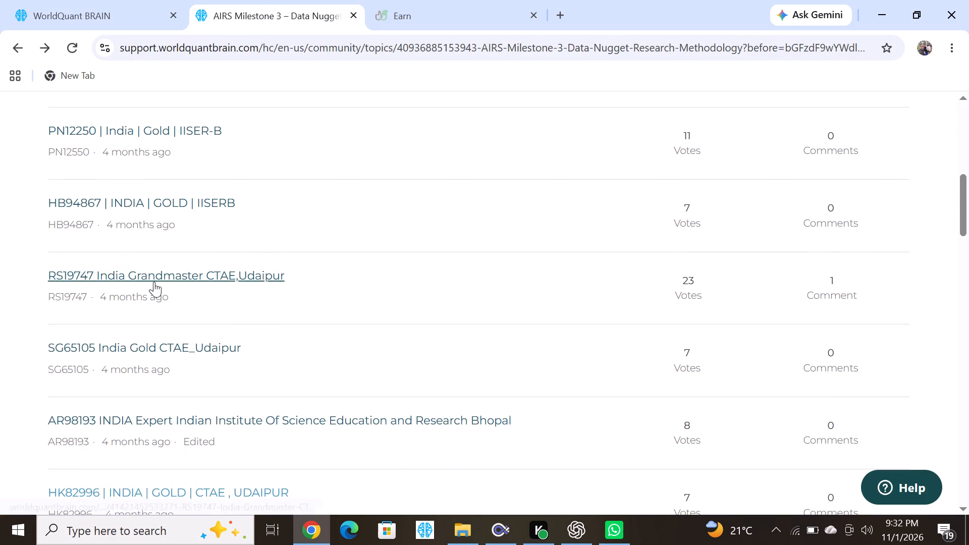
{"action": "scroll", "coordinate": [154, 282], "scroll_direction": "down", "scroll_amount": 2}
{"action": "scroll", "coordinate": [171, 329], "scroll_direction": "down", "scroll_amount": 1}
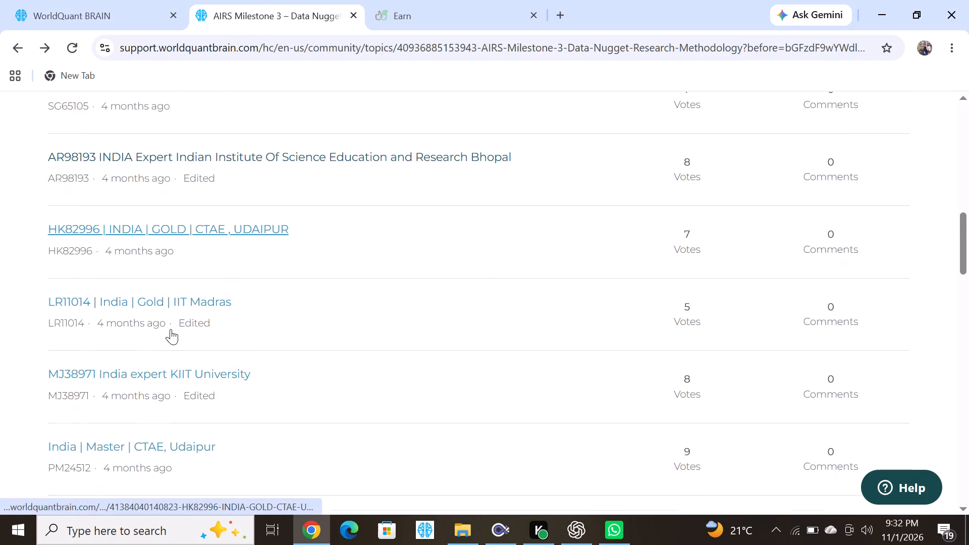
{"action": "scroll", "coordinate": [171, 329], "scroll_direction": "down", "scroll_amount": 1}
{"action": "left_click", "coordinate": [160, 293]}
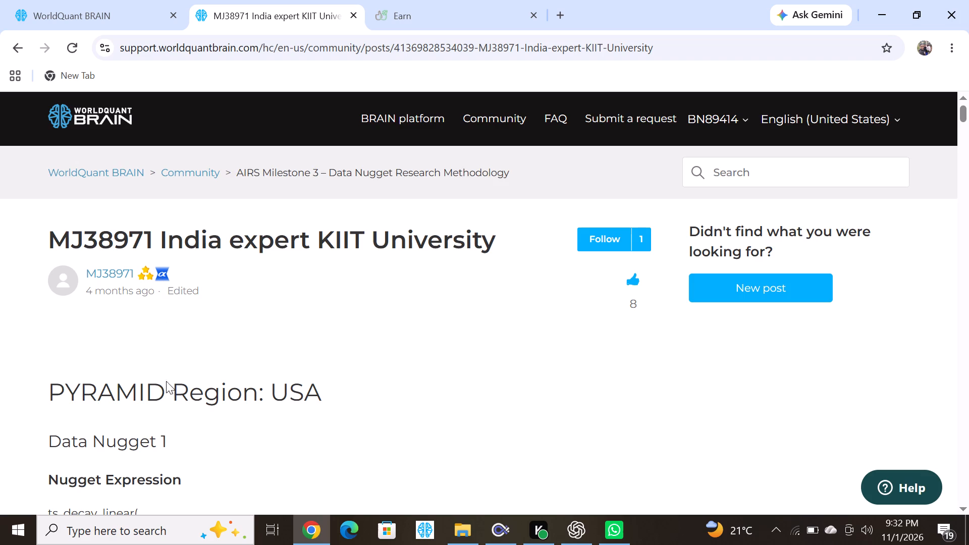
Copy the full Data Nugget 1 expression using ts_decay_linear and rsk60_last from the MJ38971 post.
{"action": "scroll", "coordinate": [225, 452], "scroll_direction": "down", "scroll_amount": 3}
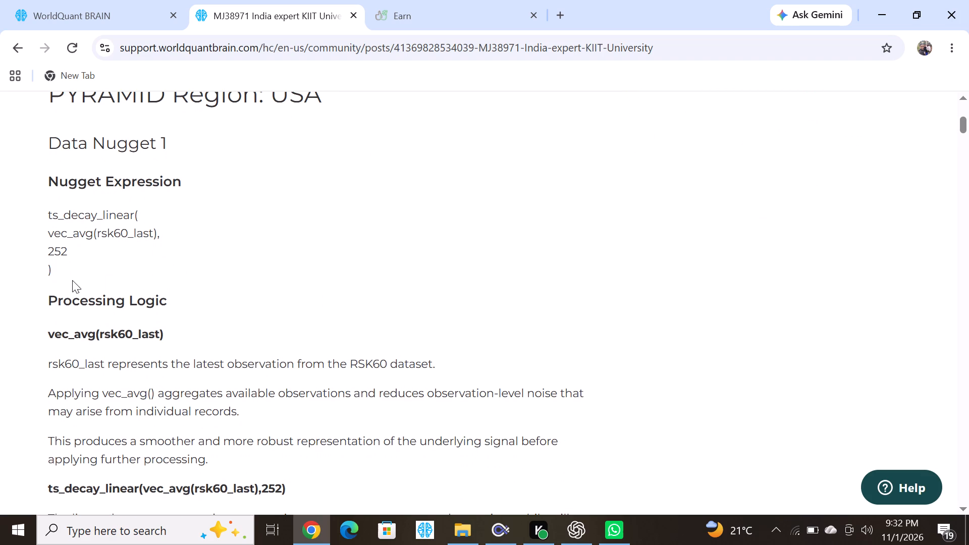
{"action": "left_click_drag", "start_coordinate": [46, 213], "coordinate": [93, 266]}
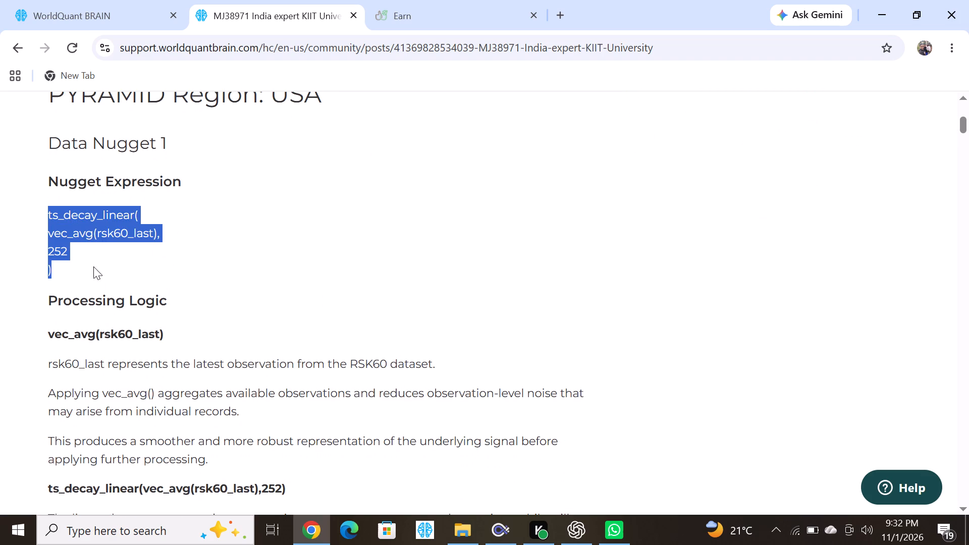
{"action": "left_click_drag", "start_coordinate": [93, 266], "coordinate": [85, 281]}
{"action": "left_click", "coordinate": [81, 256]}
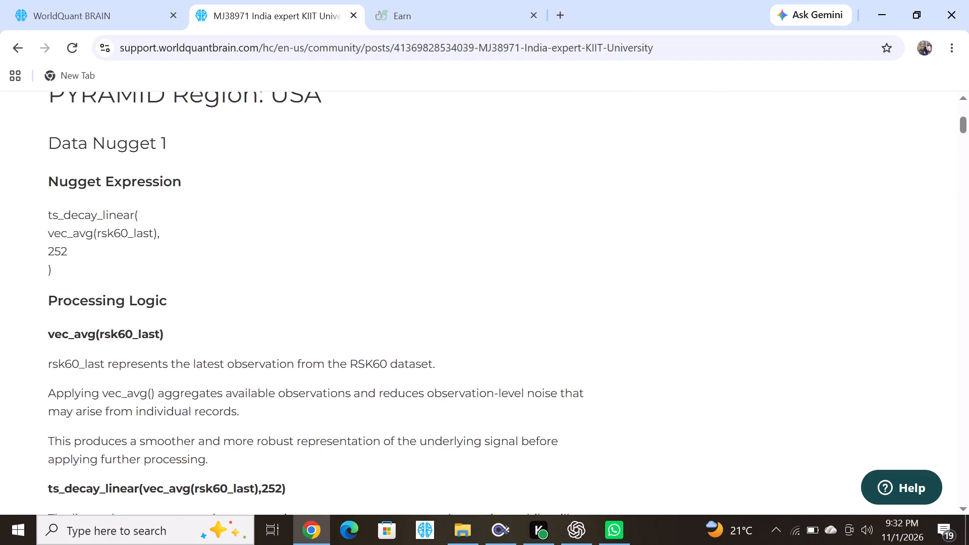
{"action": "left_click_drag", "start_coordinate": [46, 212], "coordinate": [80, 268]}
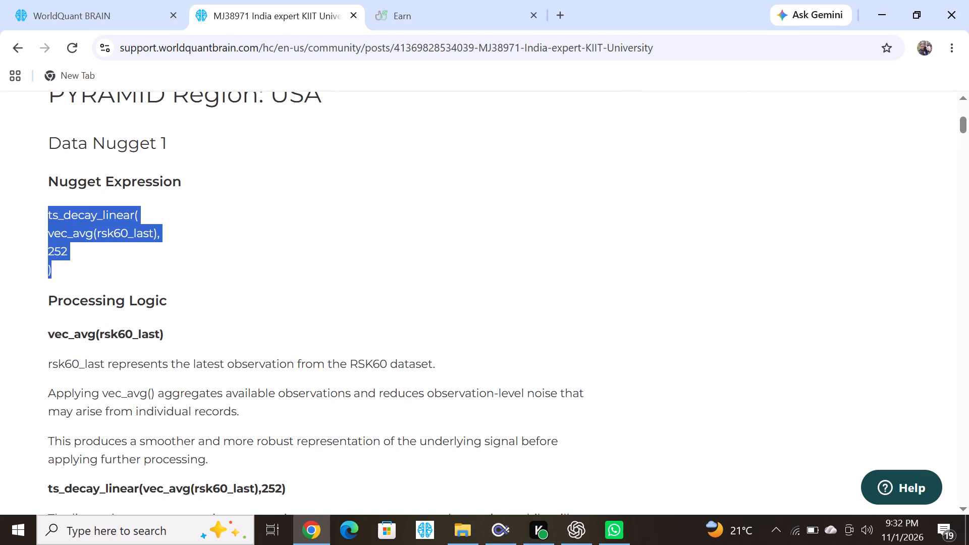
{"action": "right_click", "coordinate": [64, 230]}
{"action": "left_click", "coordinate": [115, 249]}
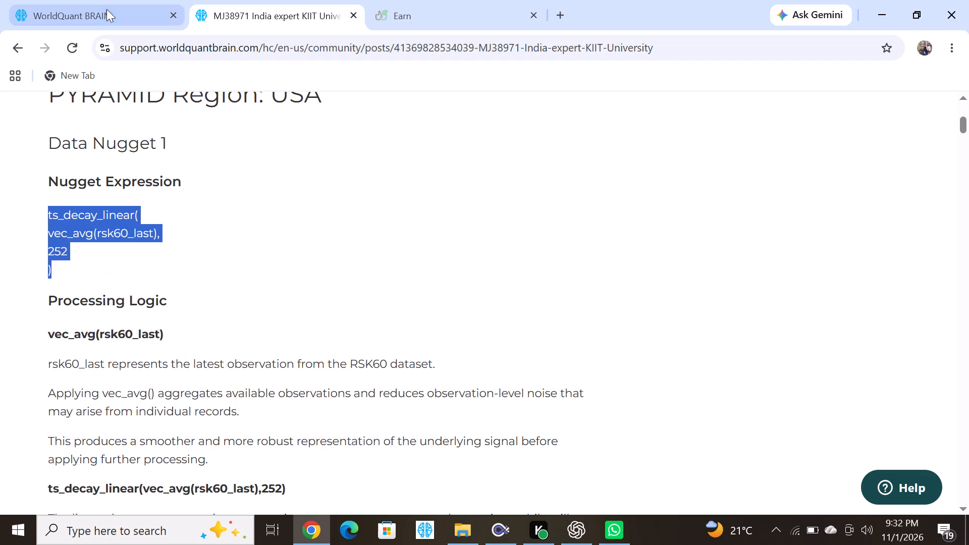
Replace Simulation 3's code with the copied Data Nugget 1 expression.
{"action": "left_click", "coordinate": [107, 7]}
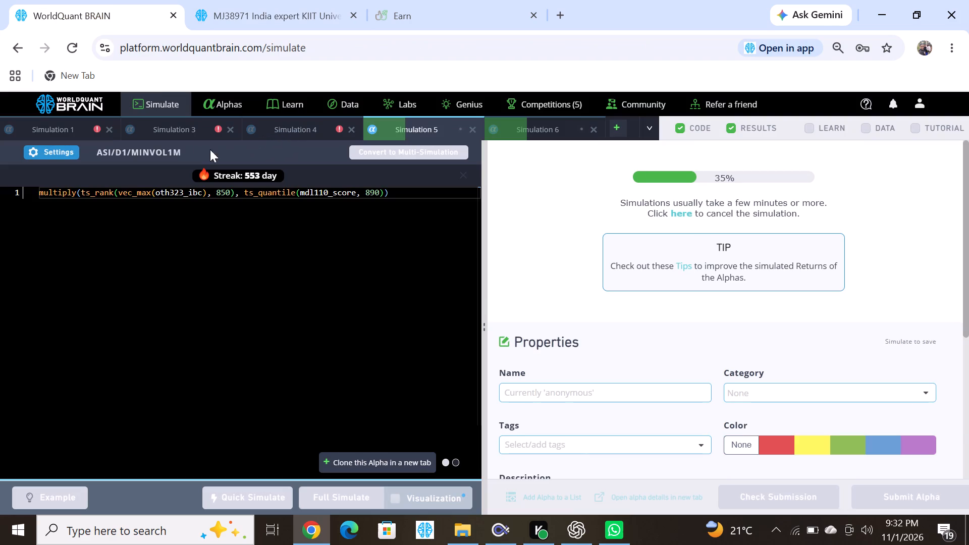
{"action": "left_click", "coordinate": [182, 124]}
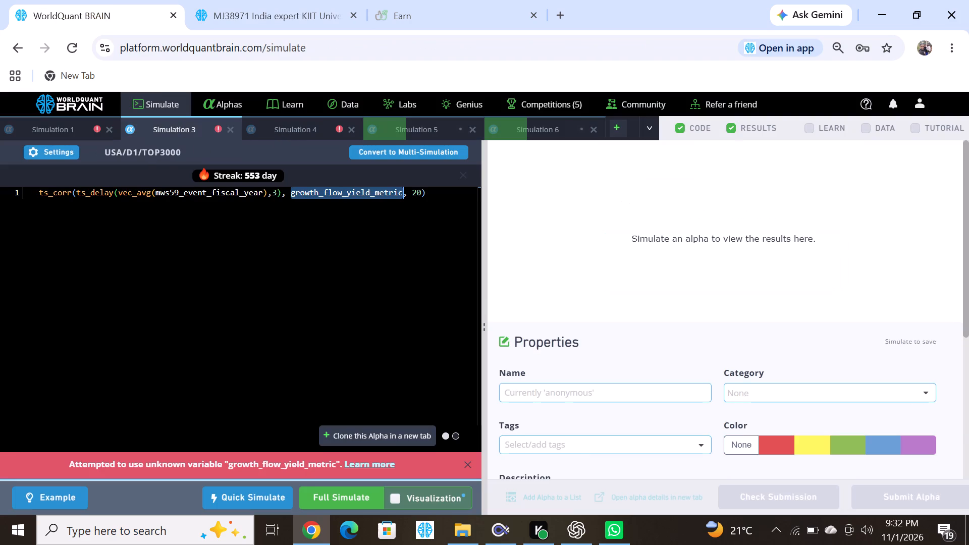
{"action": "left_click_drag", "start_coordinate": [443, 198], "coordinate": [24, 193]}
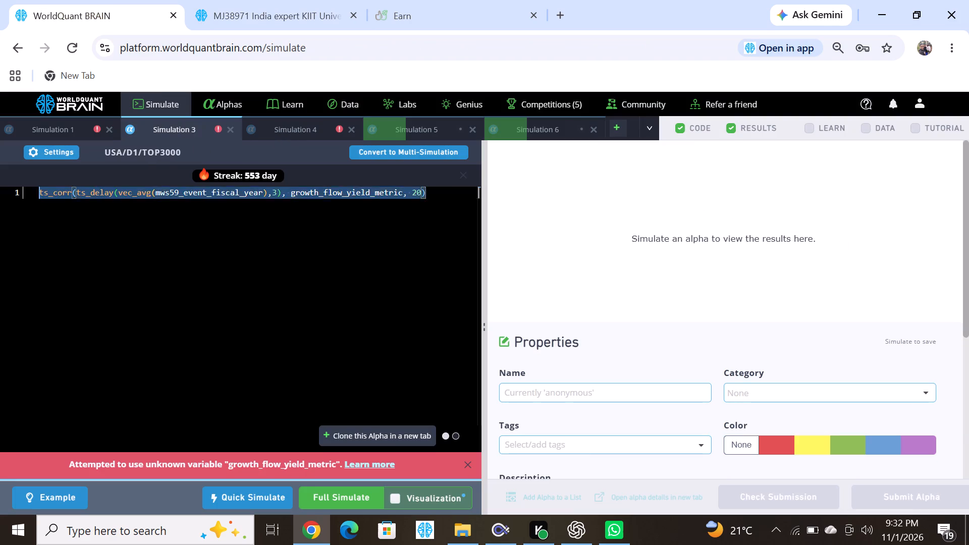
{"action": "left_click_drag", "start_coordinate": [24, 193], "coordinate": [29, 193]}
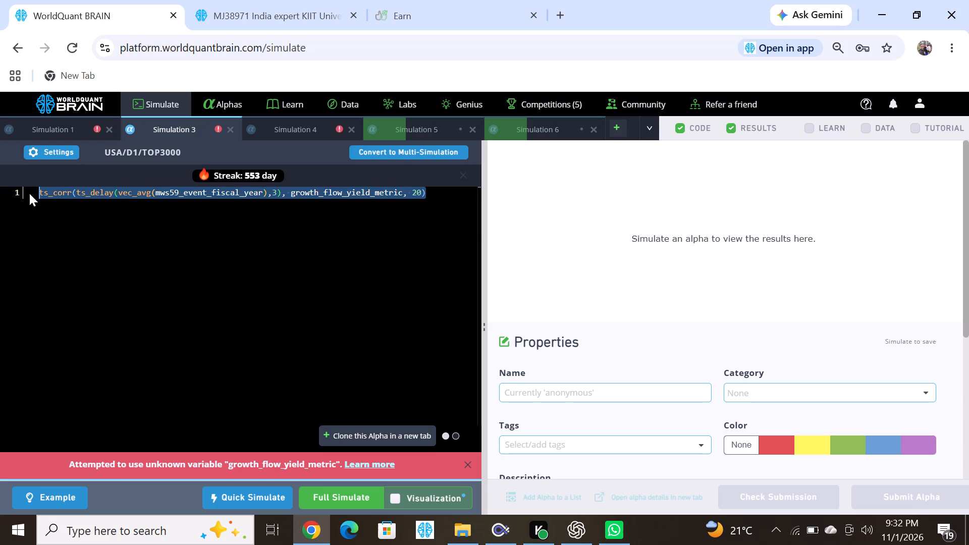
{"action": "key", "text": "ctrl+v"}
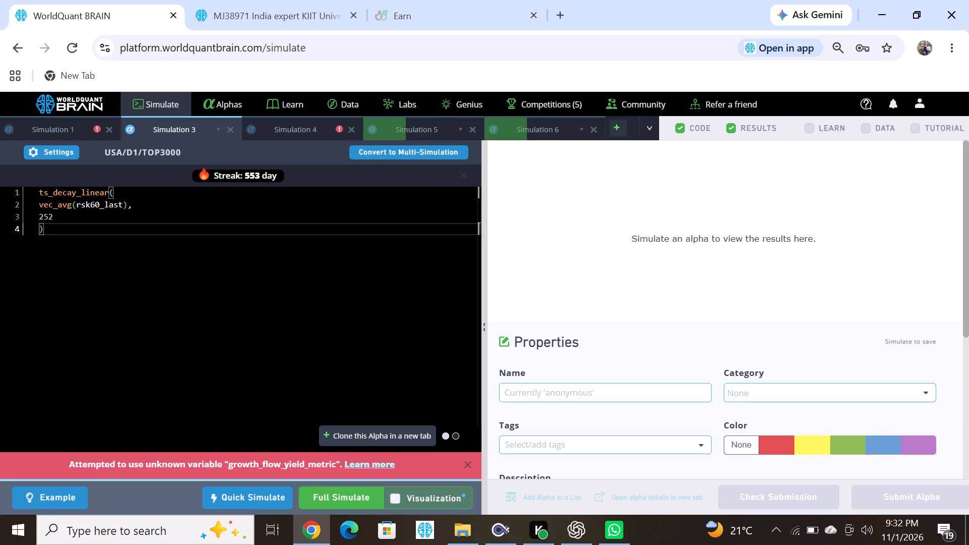
Join Simulation 3's code into the single line ts_decay_linear(vec_avg(rsk60_last),252) and run a full simulation.
{"action": "left_click", "coordinate": [37, 204]}
{"action": "left_click", "coordinate": [40, 204]}
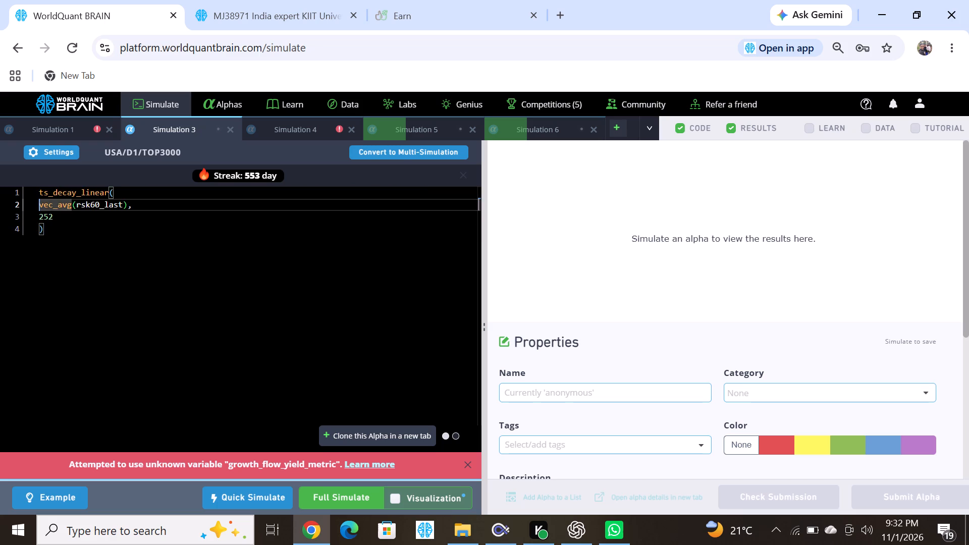
{"action": "key", "text": "BackSpace"}
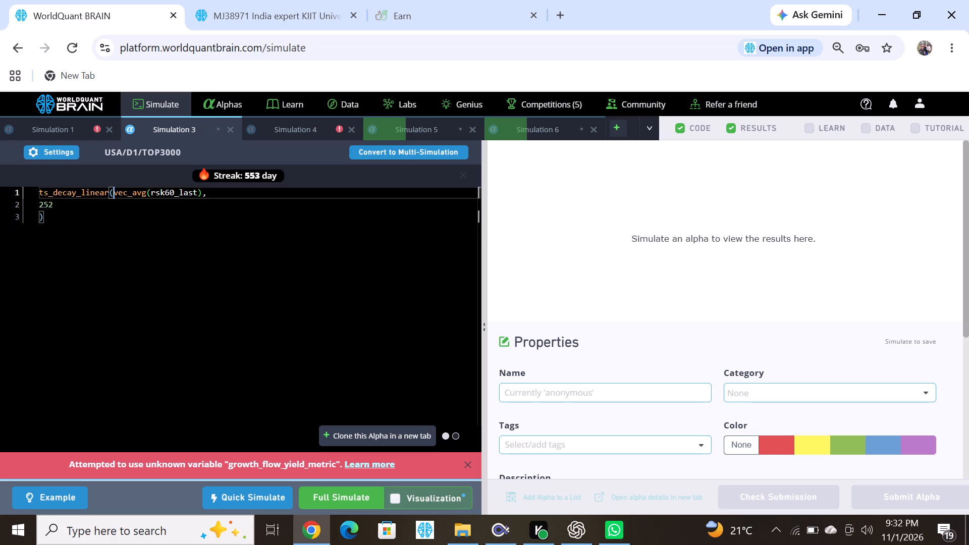
{"action": "left_click", "coordinate": [41, 215]}
{"action": "key", "text": "BackSpace"}
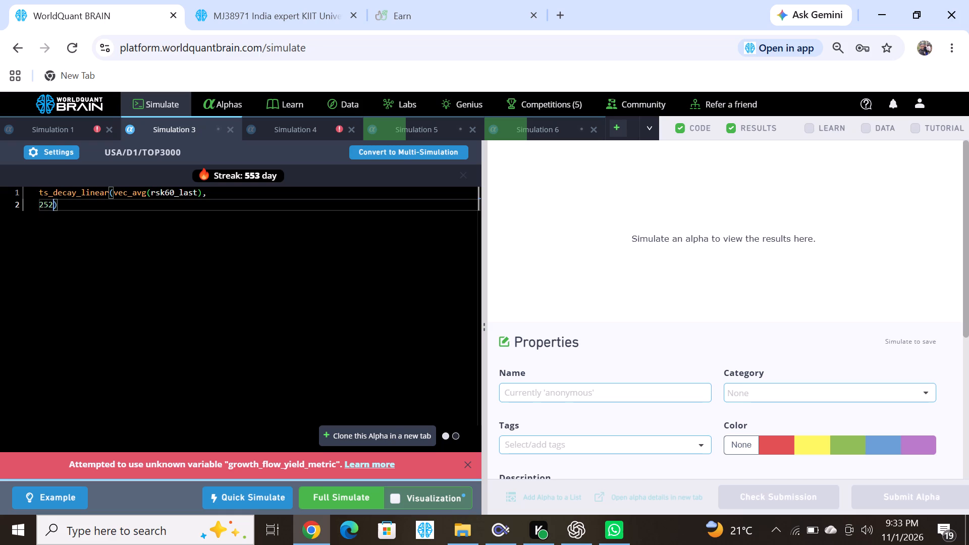
{"action": "left_click", "coordinate": [39, 205]}
{"action": "key", "text": "BackSpace"}
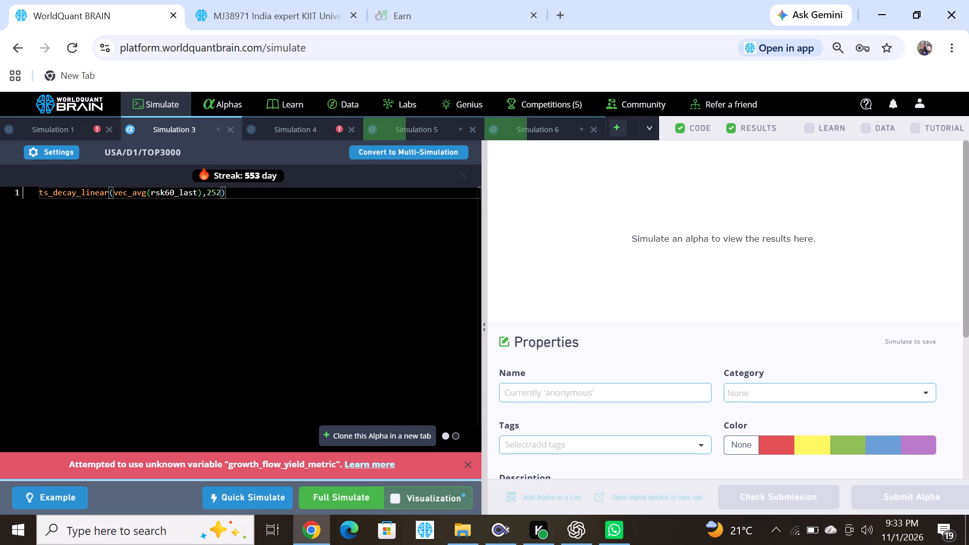
{"action": "left_click", "coordinate": [364, 496]}
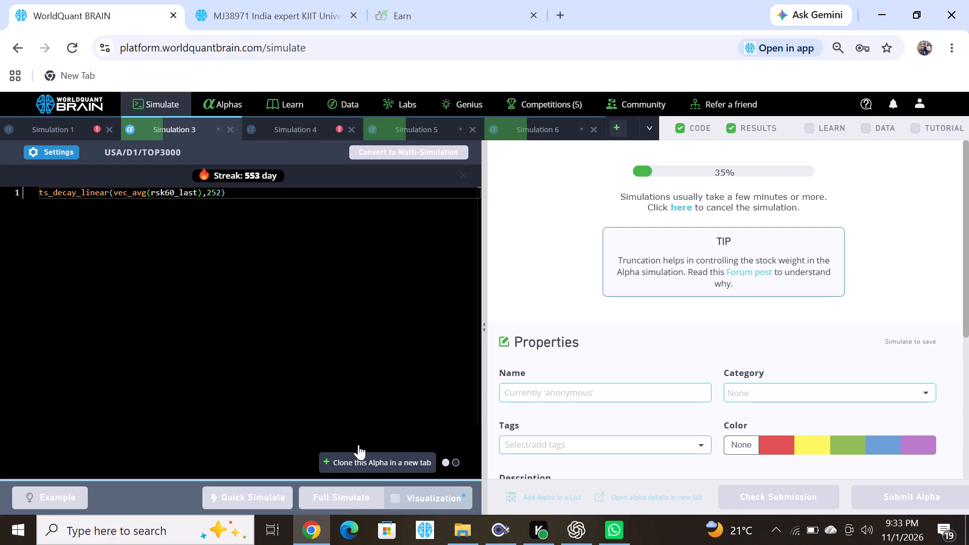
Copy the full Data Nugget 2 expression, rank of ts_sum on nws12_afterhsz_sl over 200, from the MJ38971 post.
{"action": "left_click", "coordinate": [275, 15]}
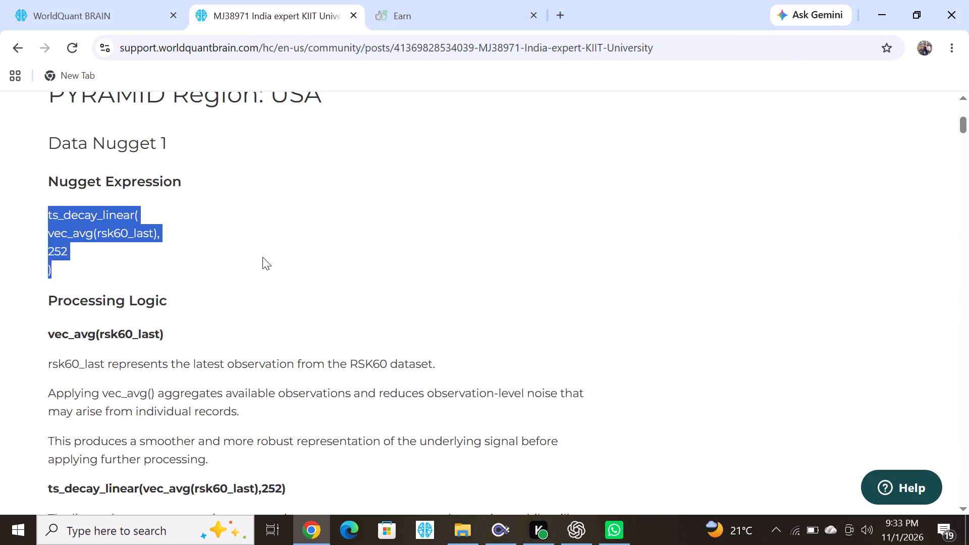
{"action": "scroll", "coordinate": [262, 257], "scroll_direction": "down", "scroll_amount": 7}
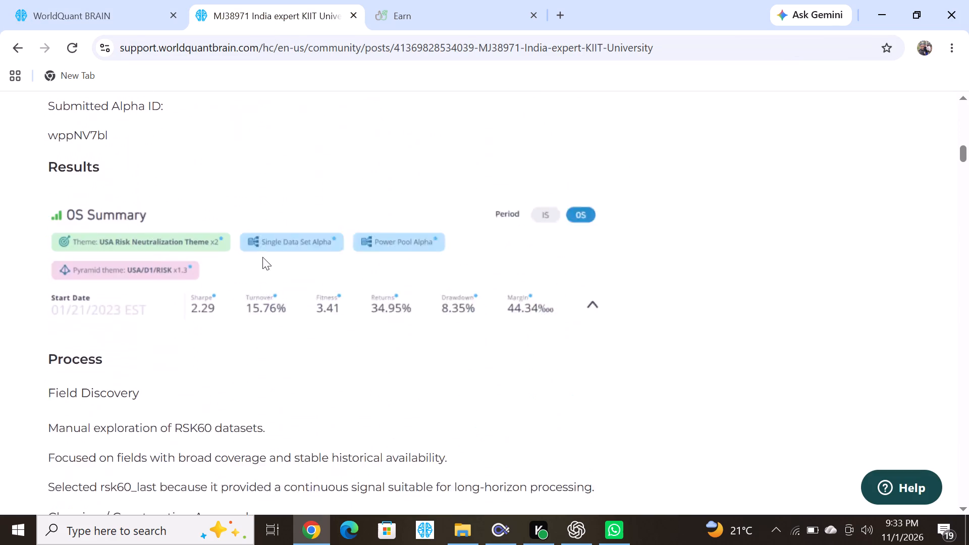
{"action": "scroll", "coordinate": [262, 257], "scroll_direction": "down", "scroll_amount": 7}
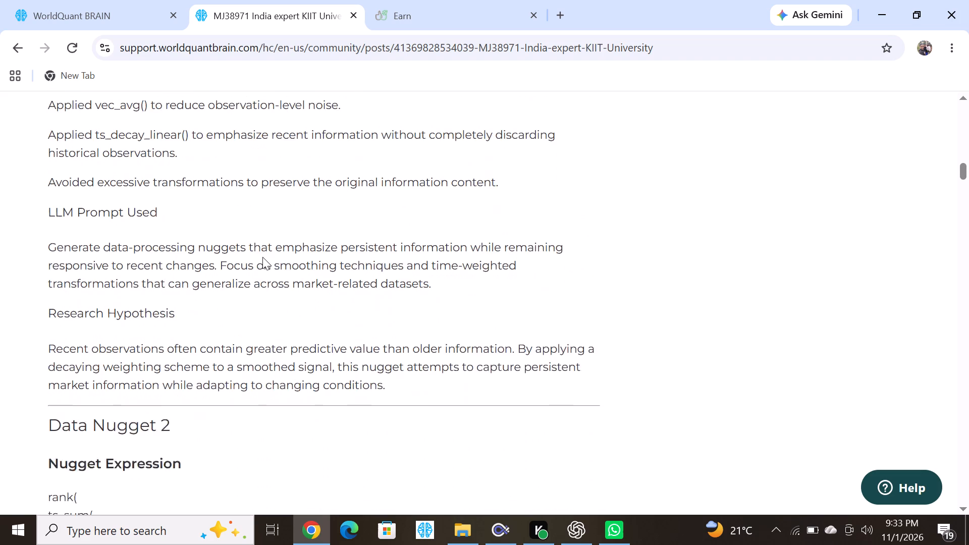
{"action": "scroll", "coordinate": [262, 257], "scroll_direction": "down", "scroll_amount": 4}
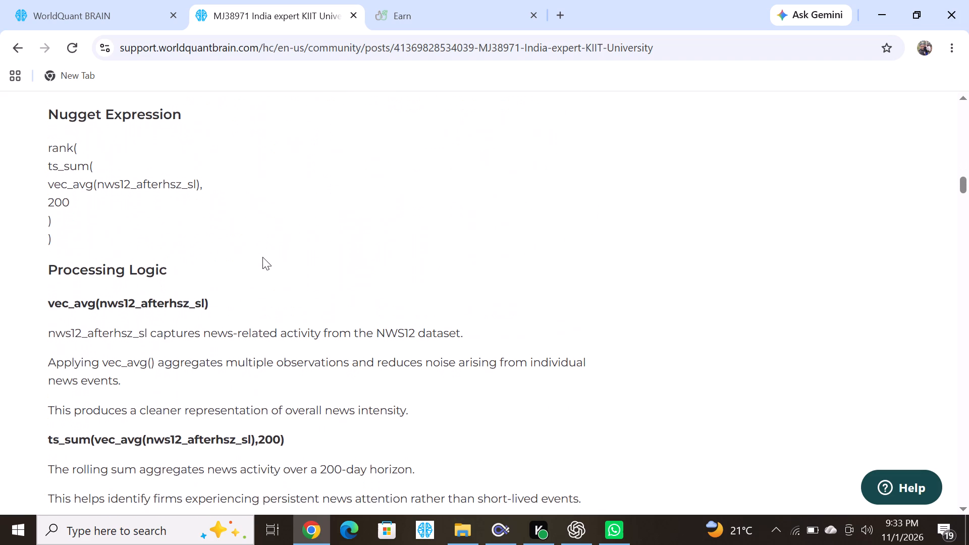
{"action": "left_click_drag", "start_coordinate": [43, 142], "coordinate": [101, 220]}
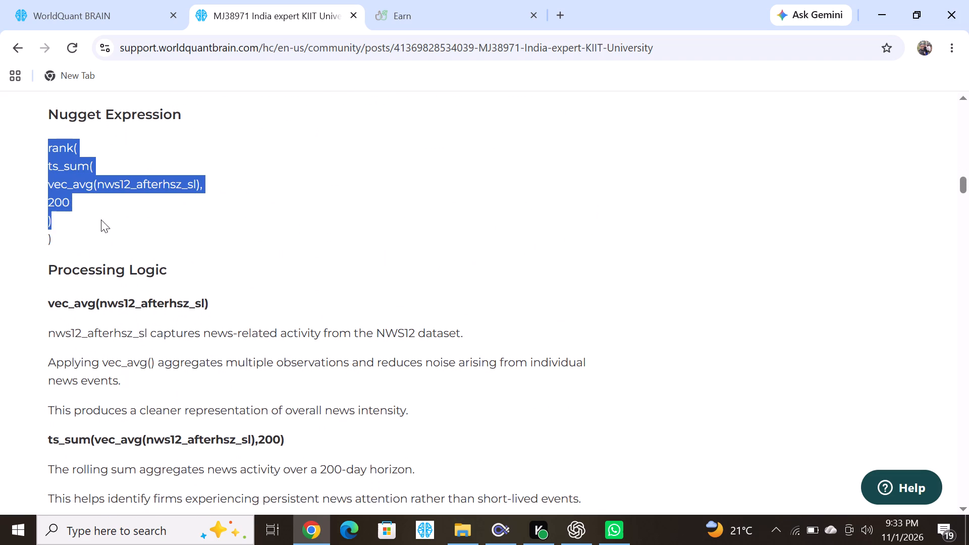
{"action": "left_click_drag", "start_coordinate": [101, 220], "coordinate": [92, 232]}
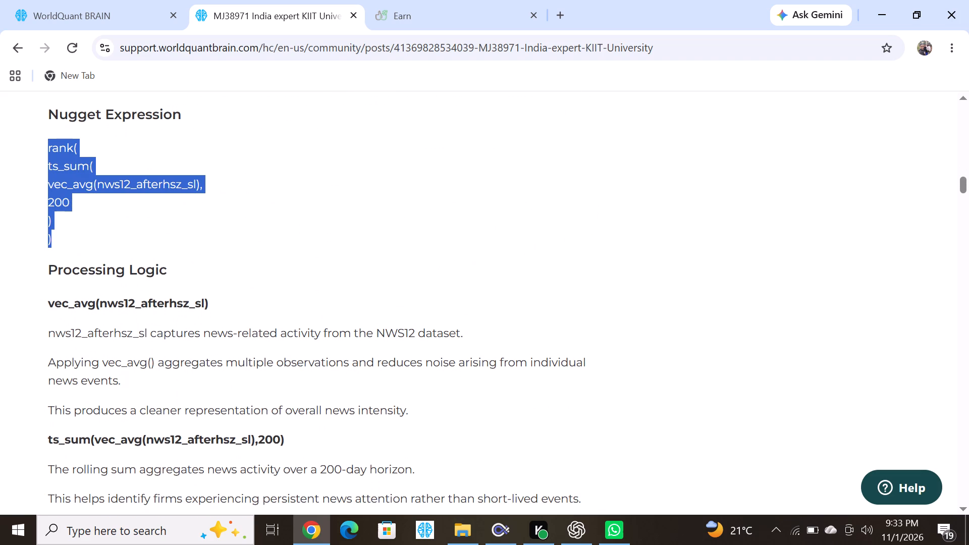
{"action": "right_click", "coordinate": [55, 178]}
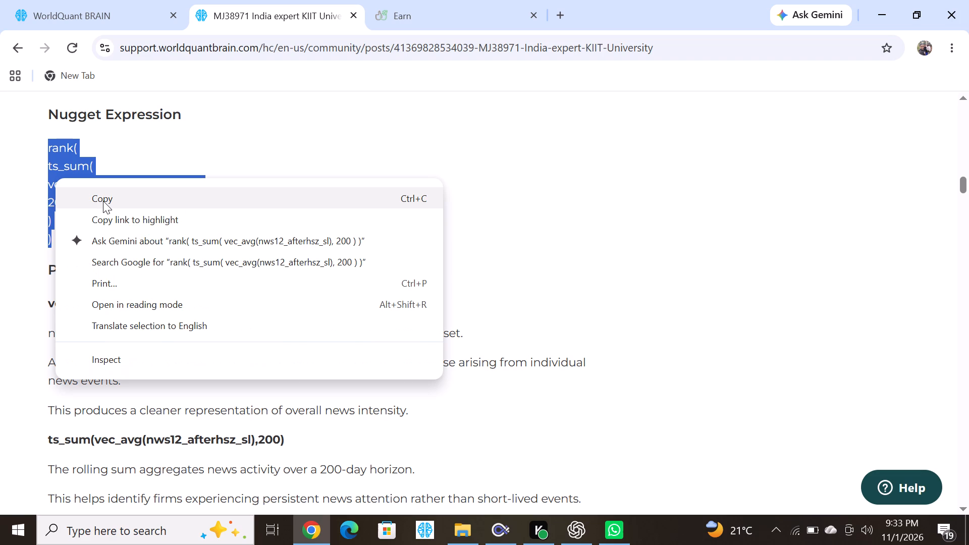
{"action": "left_click", "coordinate": [103, 201]}
Replace Simulation 1's code with the copied Data Nugget 2 expression.
{"action": "left_click", "coordinate": [75, 1]}
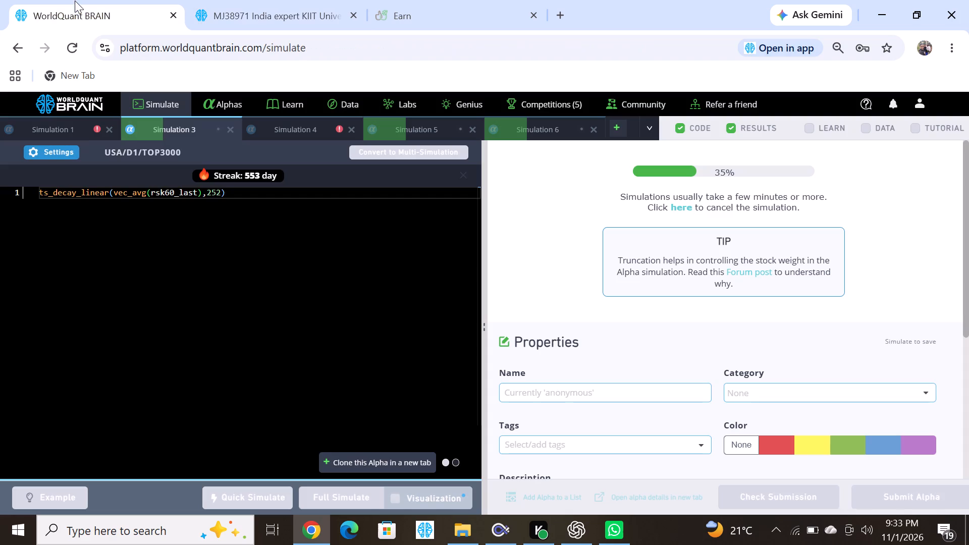
{"action": "left_click", "coordinate": [62, 130]}
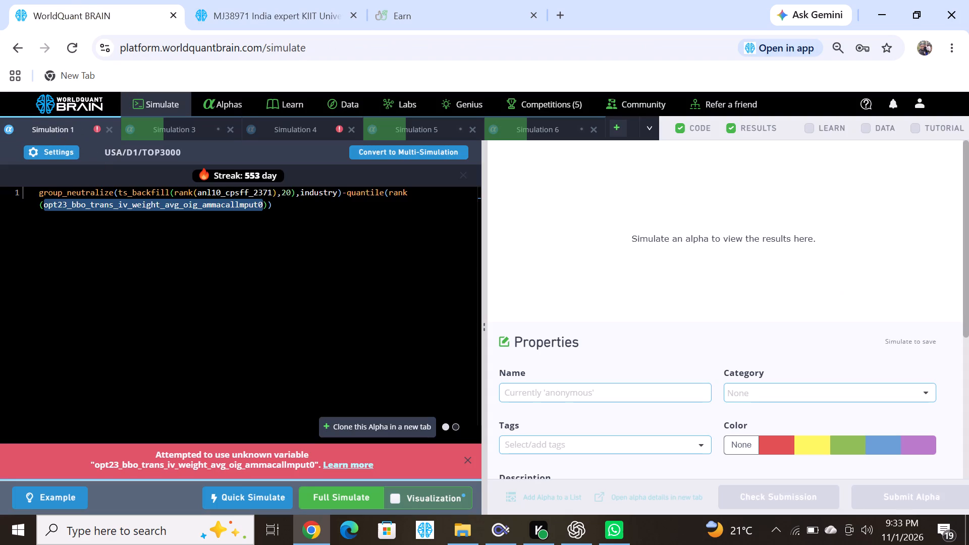
{"action": "left_click_drag", "start_coordinate": [278, 207], "coordinate": [23, 187]}
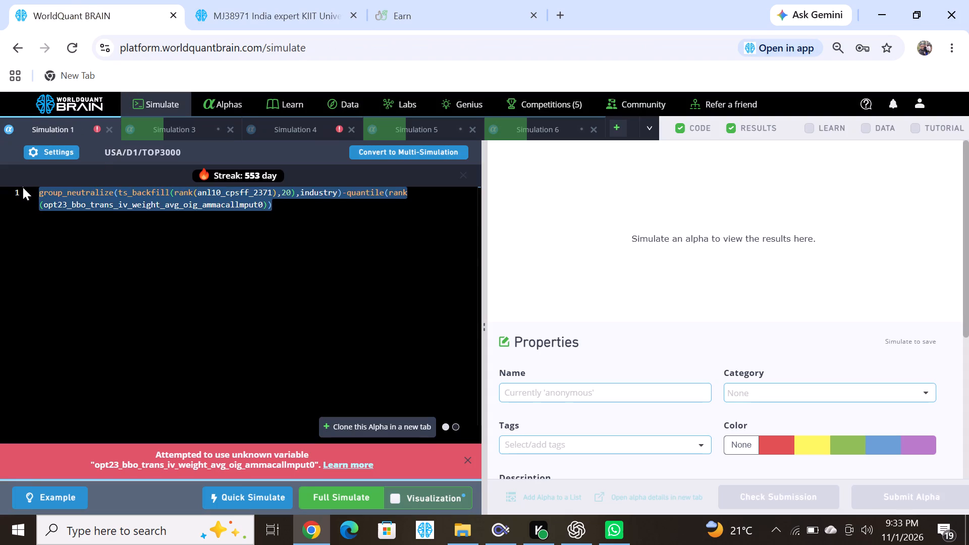
{"action": "key", "text": "ctrl+v"}
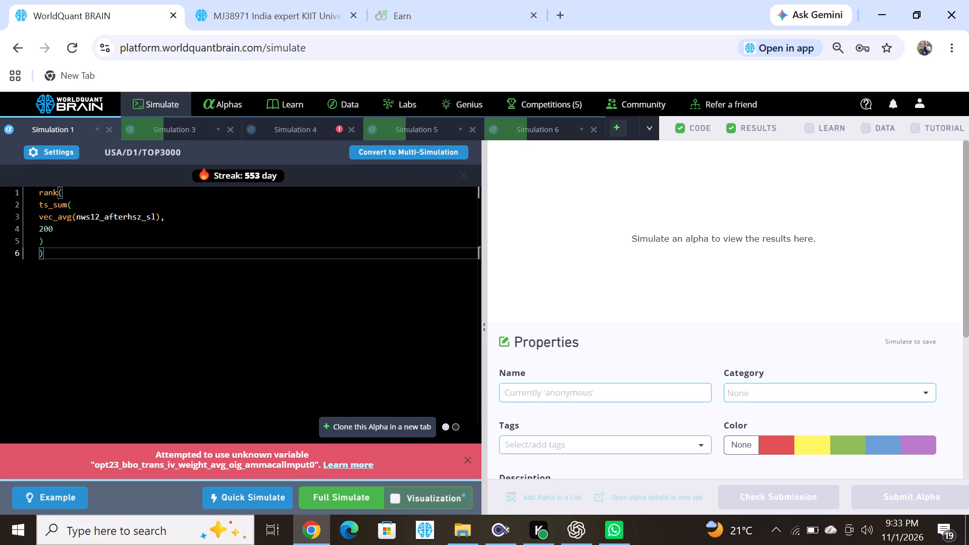
Join Simulation 1's code into the single line rank(ts_sum(vec_avg(nws12_afterhsz_sl),200)) and run a full simulation.
{"action": "key", "text": "Left"}
{"action": "key", "text": "BackSpace"}
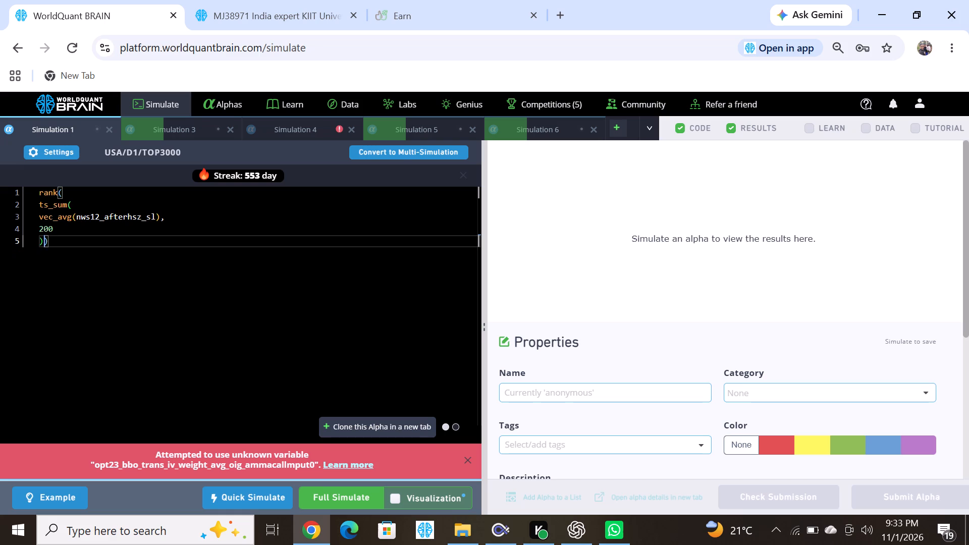
{"action": "key", "text": "Left"}
{"action": "key", "text": "BackSpace"}
{"action": "key", "text": "Left"}
{"action": "key", "text": "Left"}
{"action": "key", "text": "Left"}
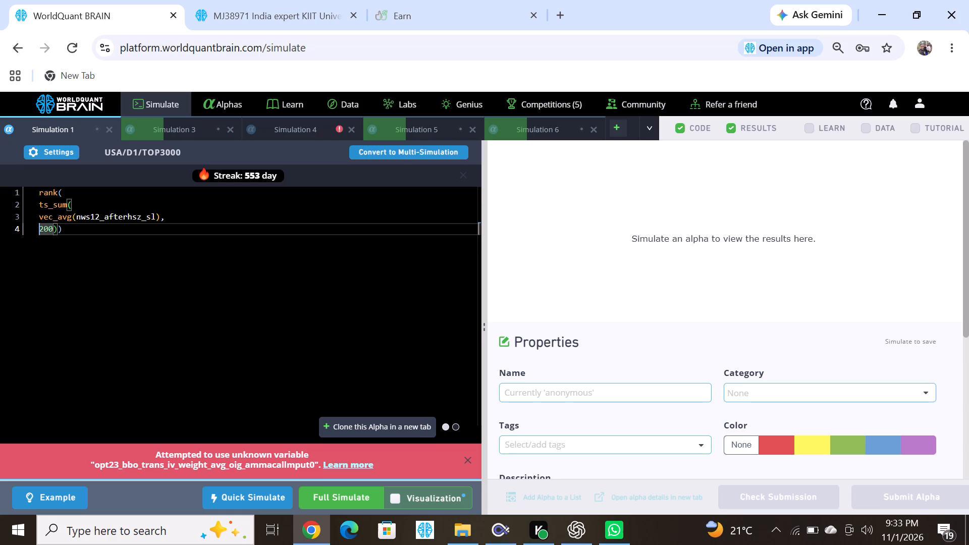
{"action": "key", "text": "BackSpace"}
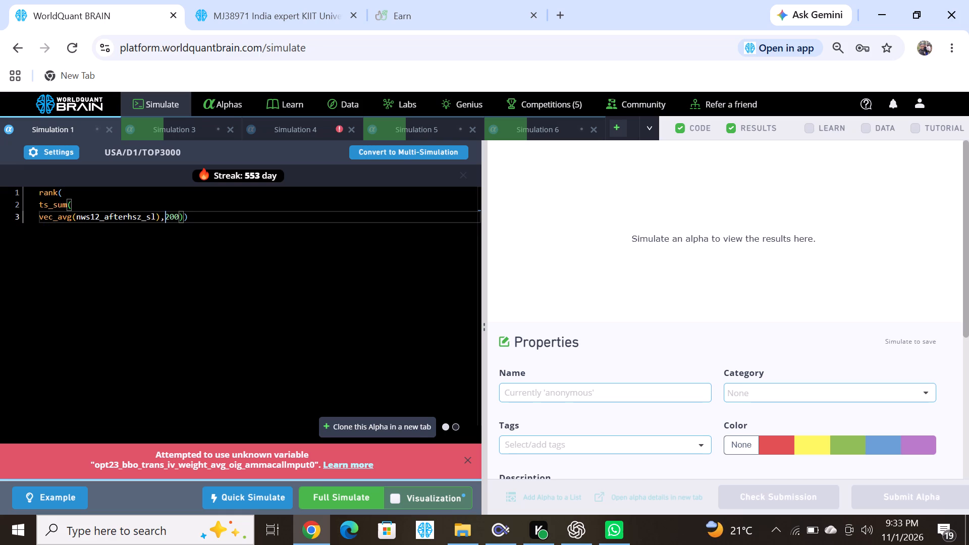
{"action": "left_click", "coordinate": [41, 216]}
{"action": "key", "text": "BackSpace"}
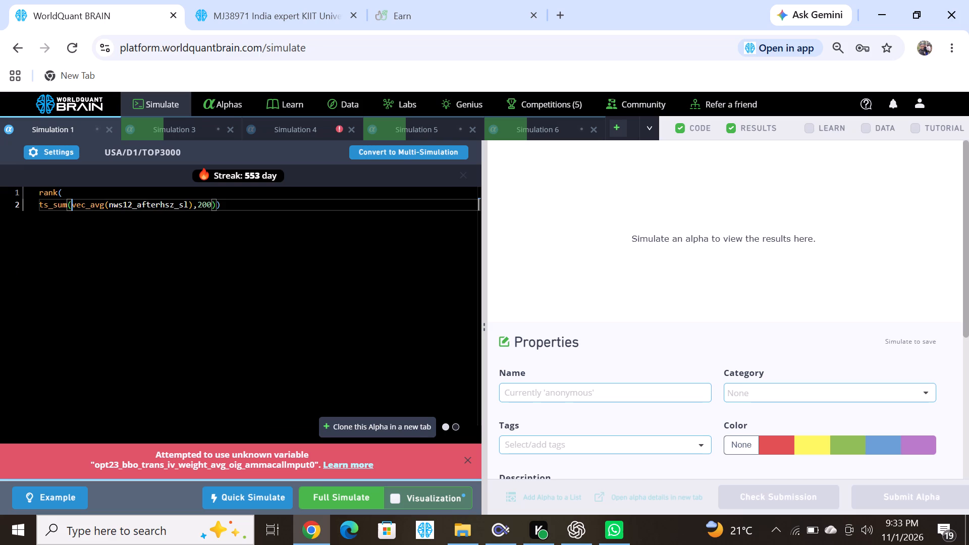
{"action": "left_click", "coordinate": [43, 203]}
{"action": "key", "text": "Left"}
{"action": "key", "text": "BackSpace"}
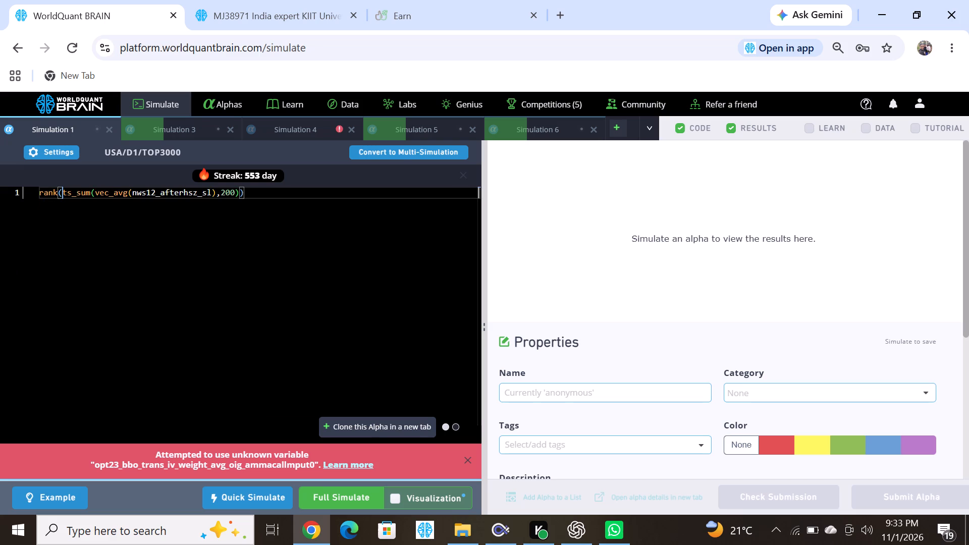
{"action": "left_click", "coordinate": [354, 490]}
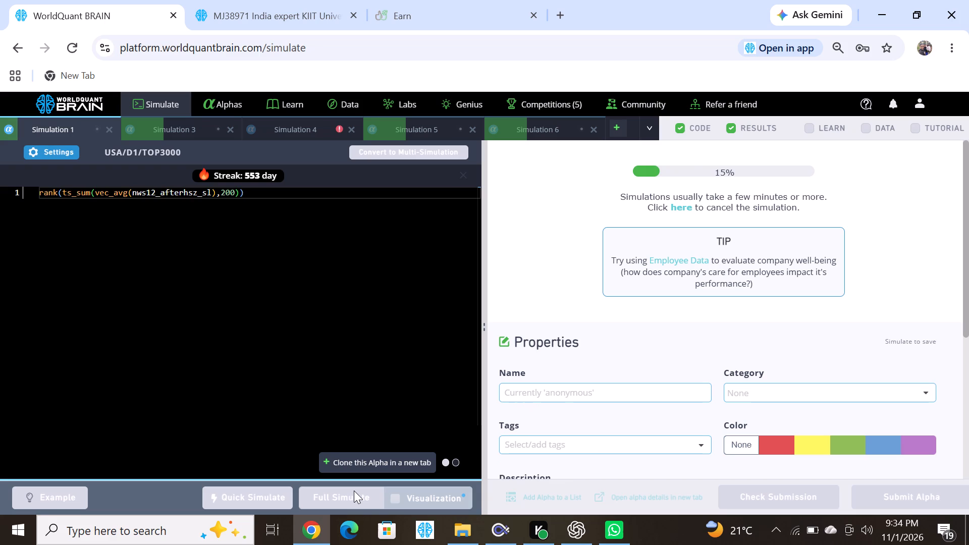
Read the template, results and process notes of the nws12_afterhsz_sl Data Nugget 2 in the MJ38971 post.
{"action": "left_click", "coordinate": [276, 0]}
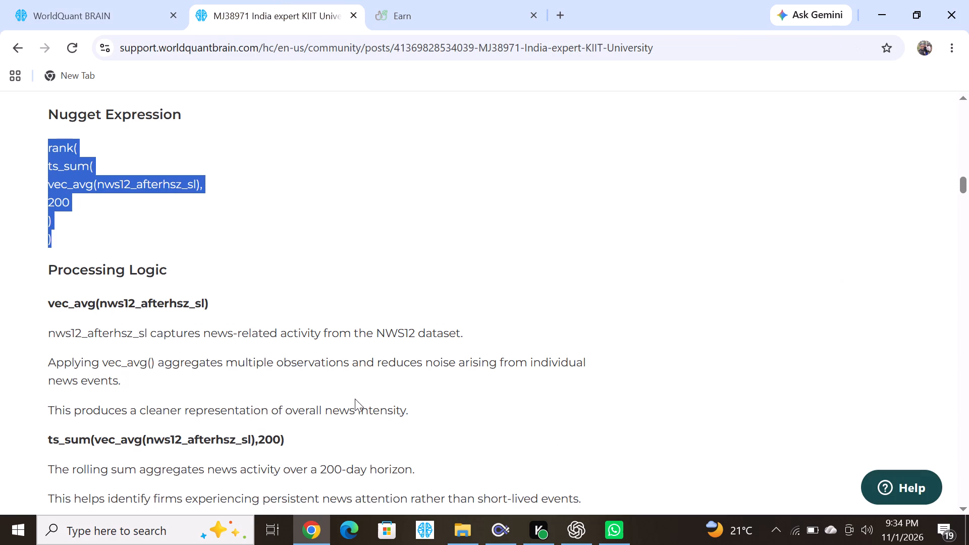
{"action": "scroll", "coordinate": [355, 399], "scroll_direction": "down", "scroll_amount": 4}
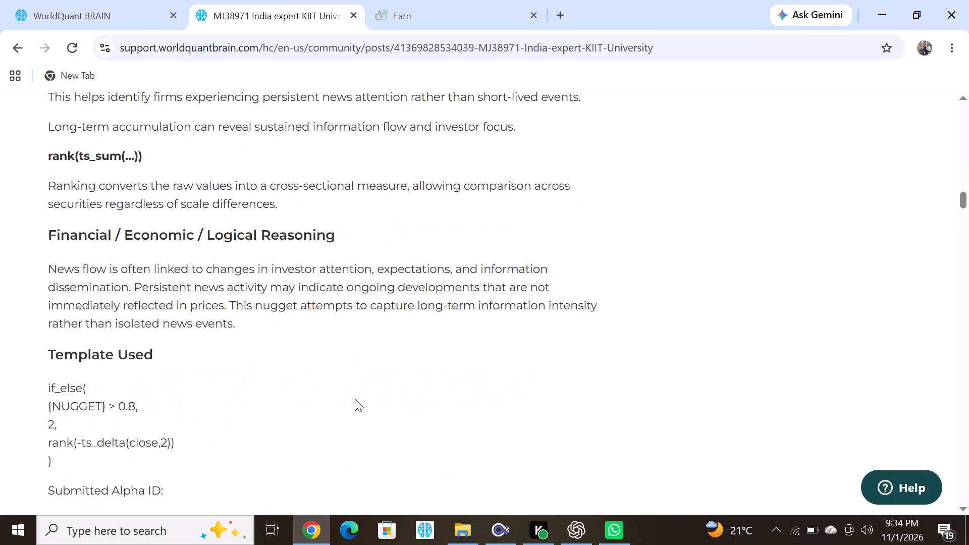
{"action": "scroll", "coordinate": [355, 399], "scroll_direction": "down", "scroll_amount": 3}
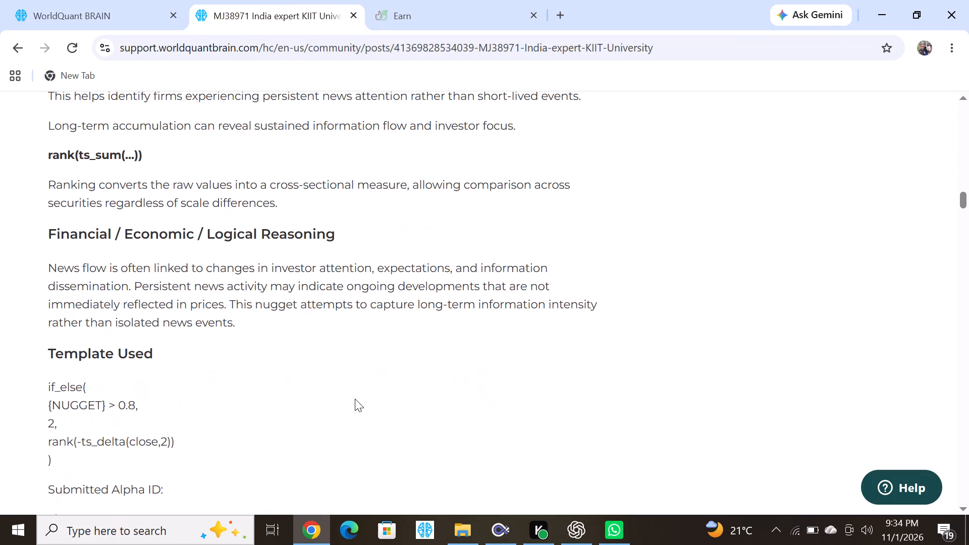
{"action": "scroll", "coordinate": [355, 399], "scroll_direction": "down", "scroll_amount": 1}
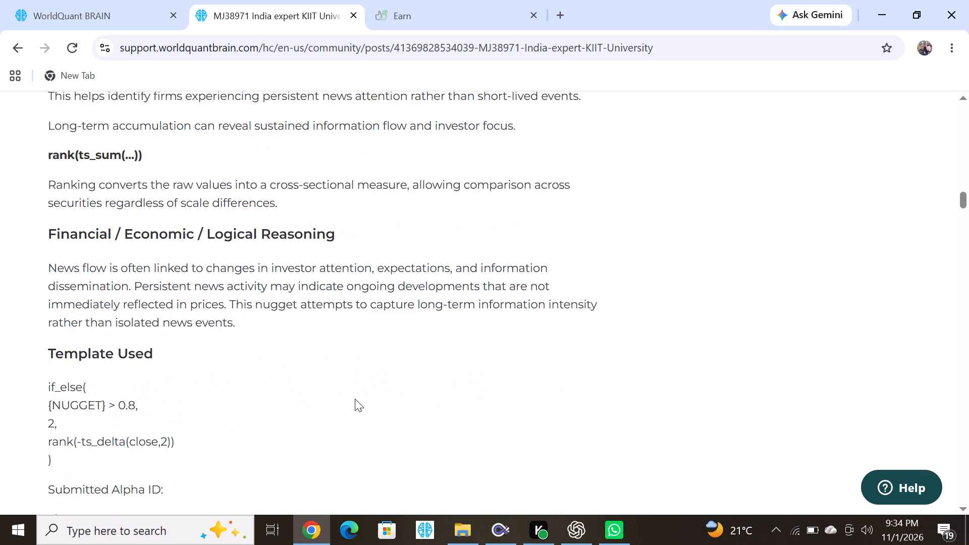
{"action": "scroll", "coordinate": [355, 399], "scroll_direction": "down", "scroll_amount": 1}
{"action": "scroll", "coordinate": [254, 323], "scroll_direction": "down", "scroll_amount": 3}
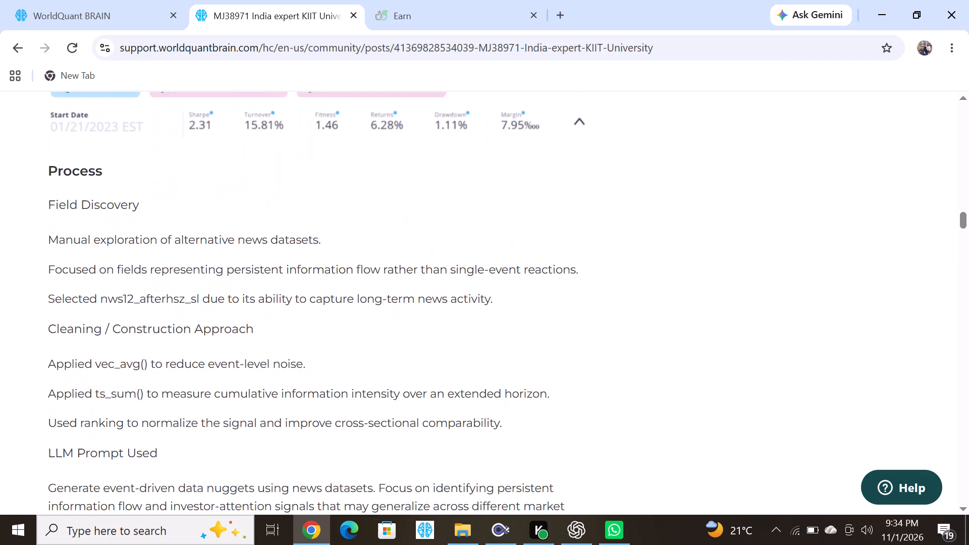
{"action": "scroll", "coordinate": [254, 323], "scroll_direction": "down", "scroll_amount": 4}
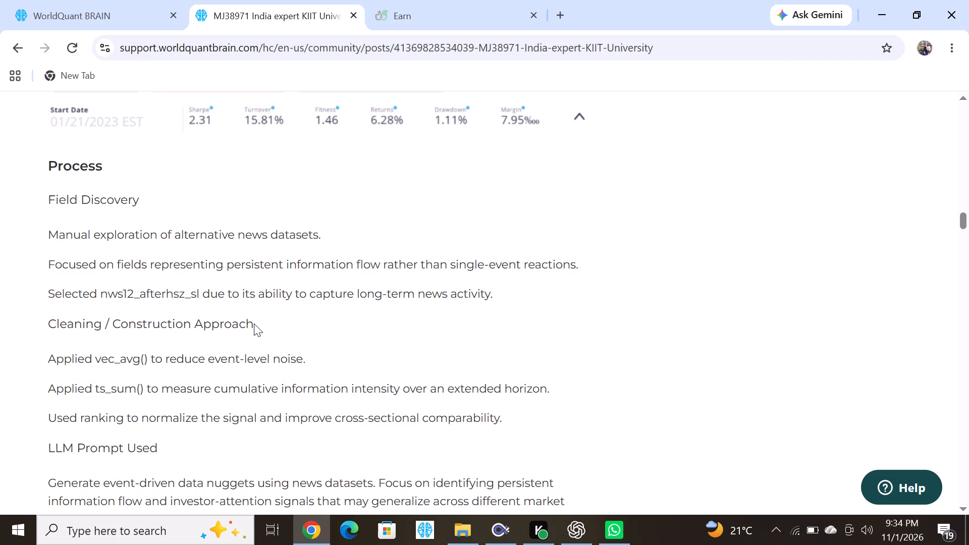
{"action": "scroll", "coordinate": [254, 323], "scroll_direction": "down", "scroll_amount": 4}
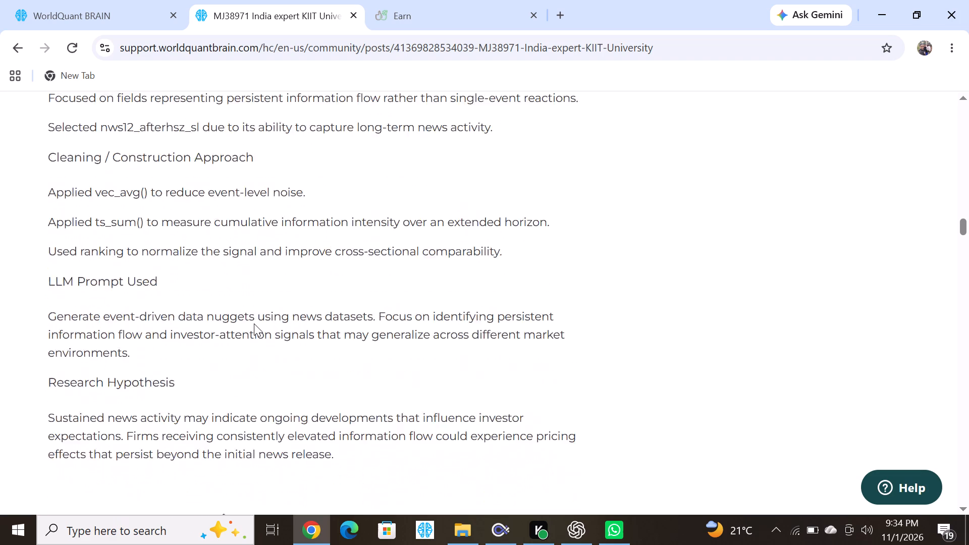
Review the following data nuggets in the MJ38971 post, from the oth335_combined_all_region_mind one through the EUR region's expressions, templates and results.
{"action": "scroll", "coordinate": [254, 323], "scroll_direction": "down", "scroll_amount": 4}
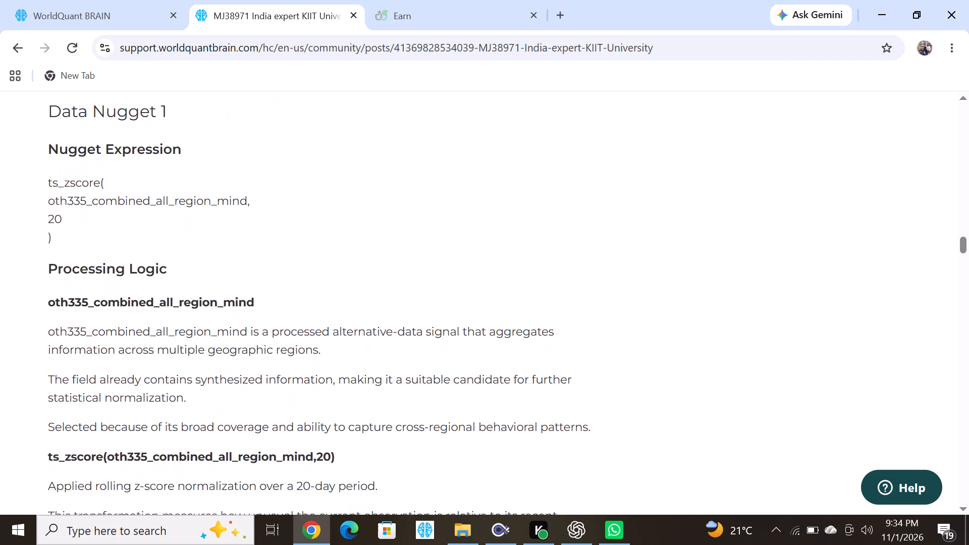
{"action": "scroll", "coordinate": [254, 323], "scroll_direction": "down", "scroll_amount": 4}
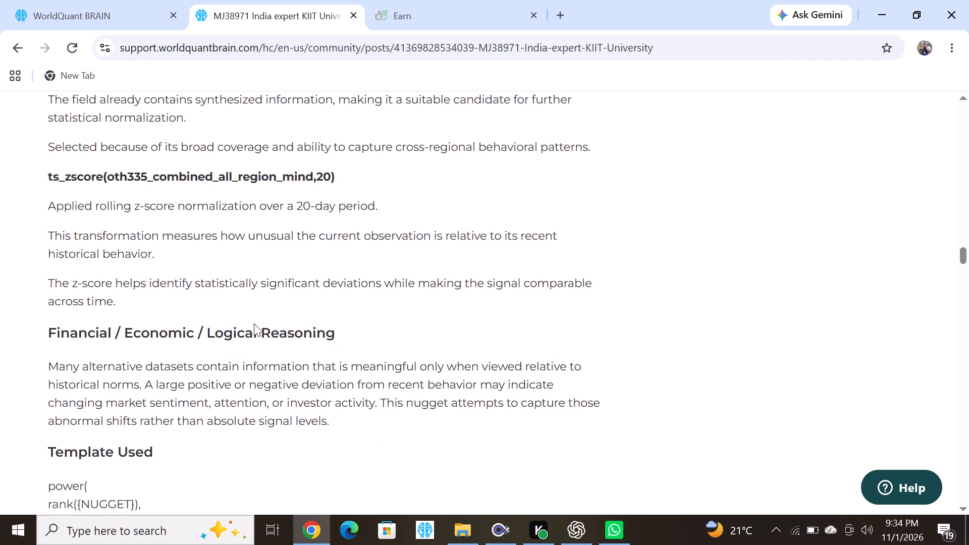
{"action": "scroll", "coordinate": [254, 323], "scroll_direction": "down", "scroll_amount": 5}
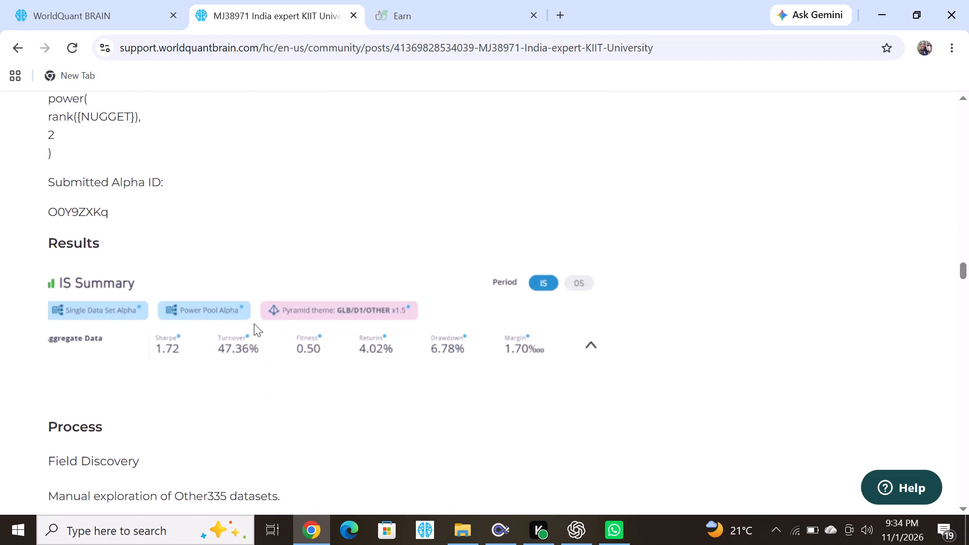
{"action": "scroll", "coordinate": [254, 323], "scroll_direction": "down", "scroll_amount": 5}
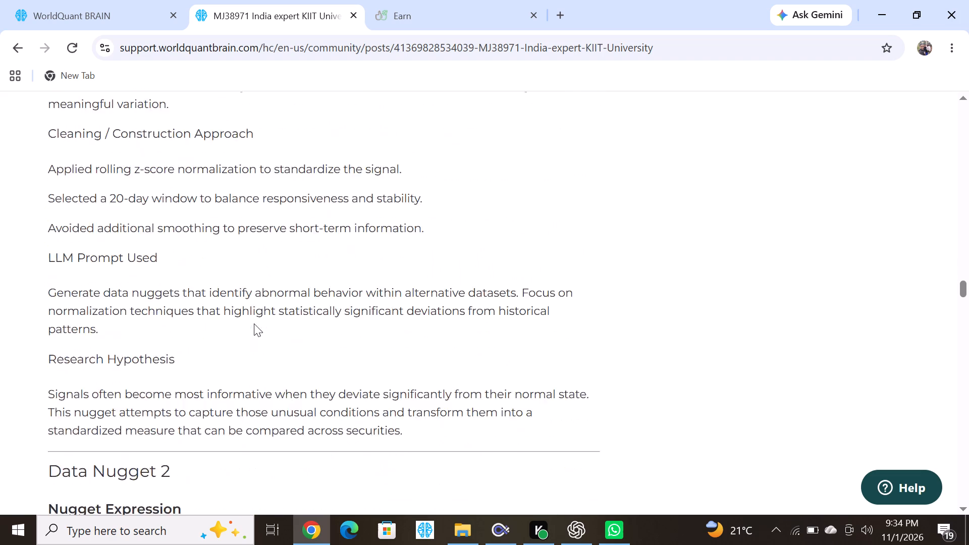
{"action": "scroll", "coordinate": [254, 323], "scroll_direction": "down", "scroll_amount": 3}
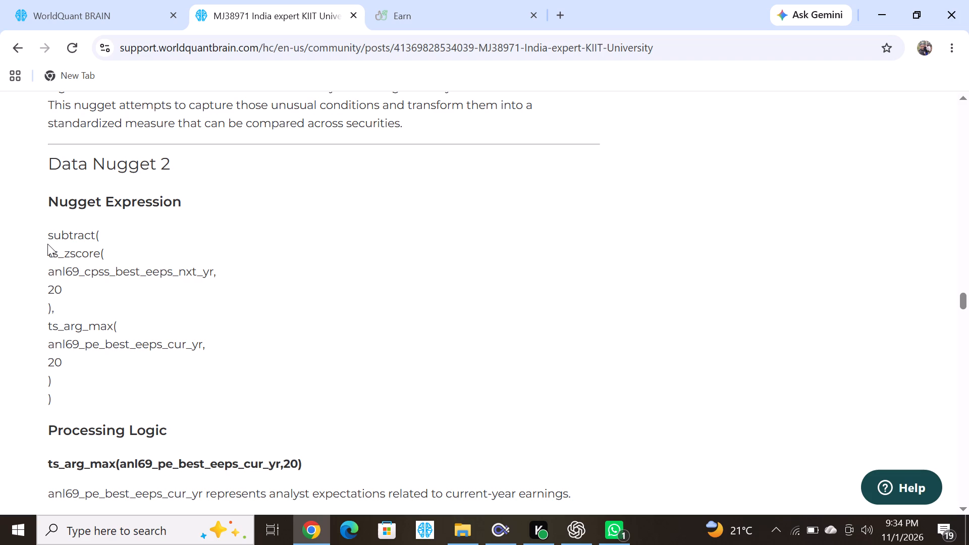
{"action": "scroll", "coordinate": [162, 329], "scroll_direction": "down", "scroll_amount": 2}
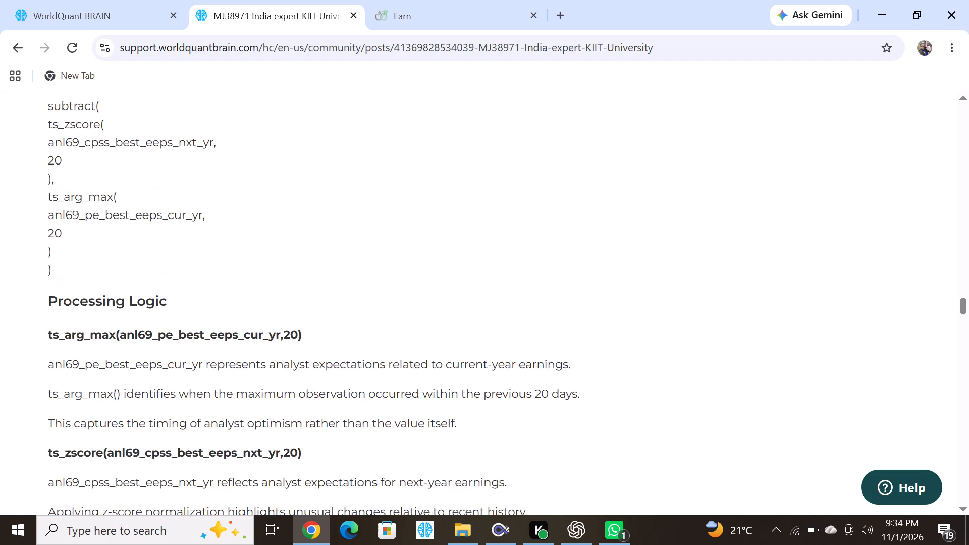
{"action": "scroll", "coordinate": [162, 329], "scroll_direction": "down", "scroll_amount": 5}
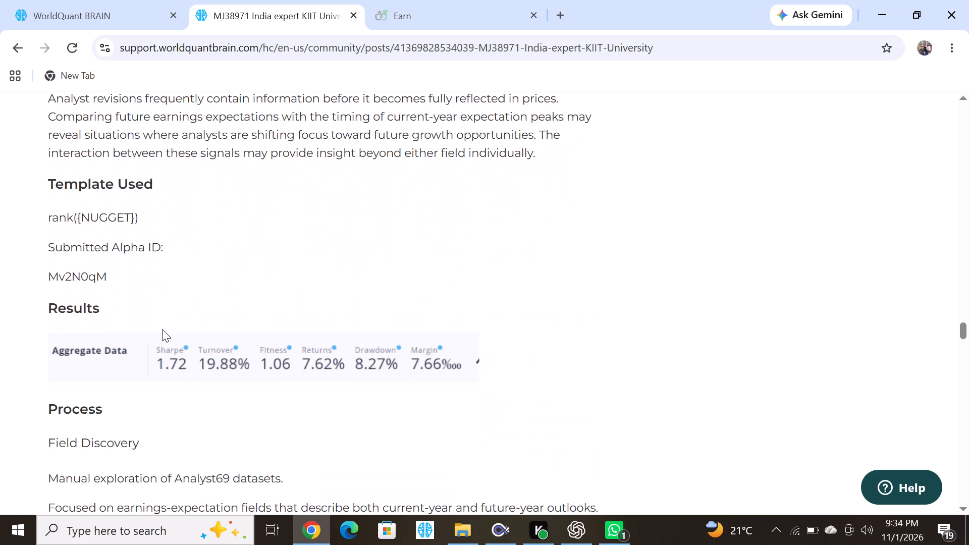
{"action": "scroll", "coordinate": [162, 329], "scroll_direction": "down", "scroll_amount": 2}
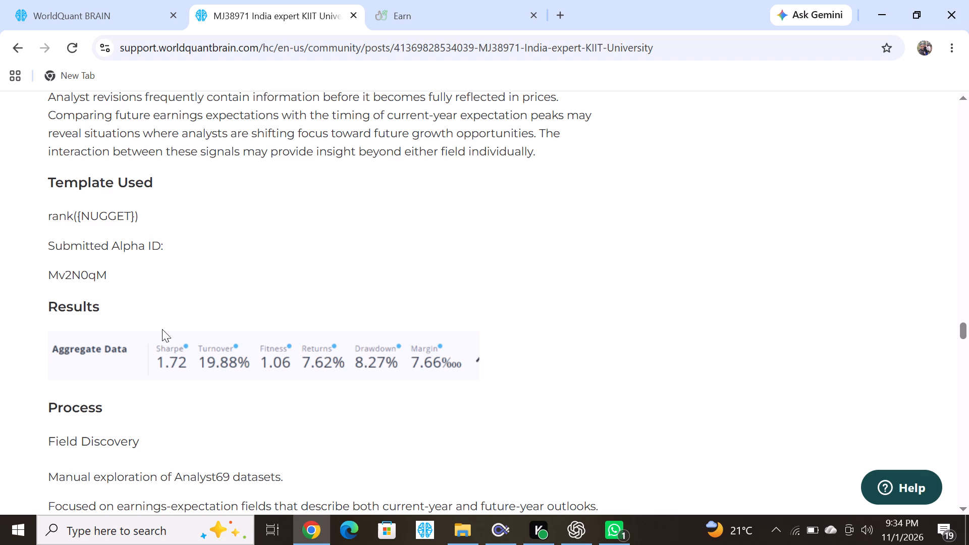
{"action": "scroll", "coordinate": [165, 350], "scroll_direction": "down", "scroll_amount": 4}
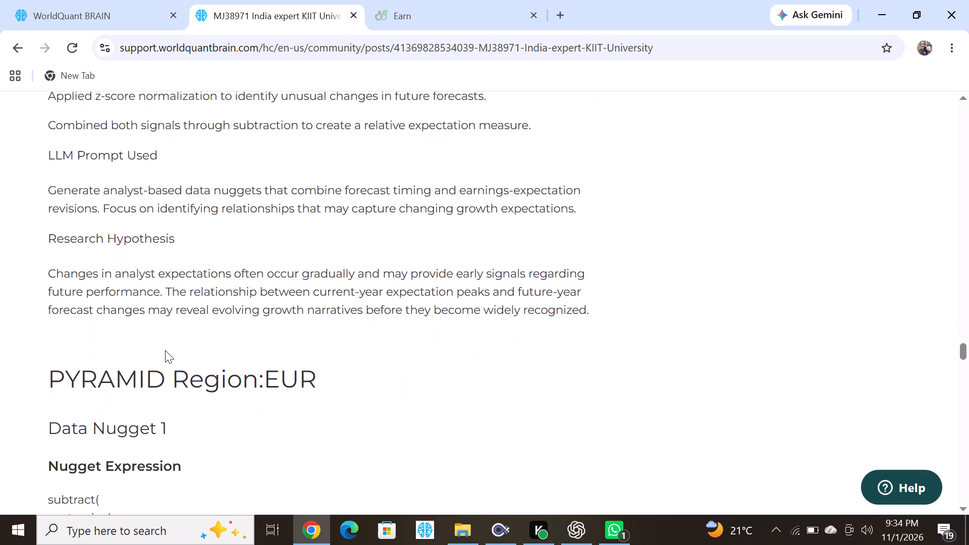
{"action": "scroll", "coordinate": [165, 350], "scroll_direction": "down", "scroll_amount": 5}
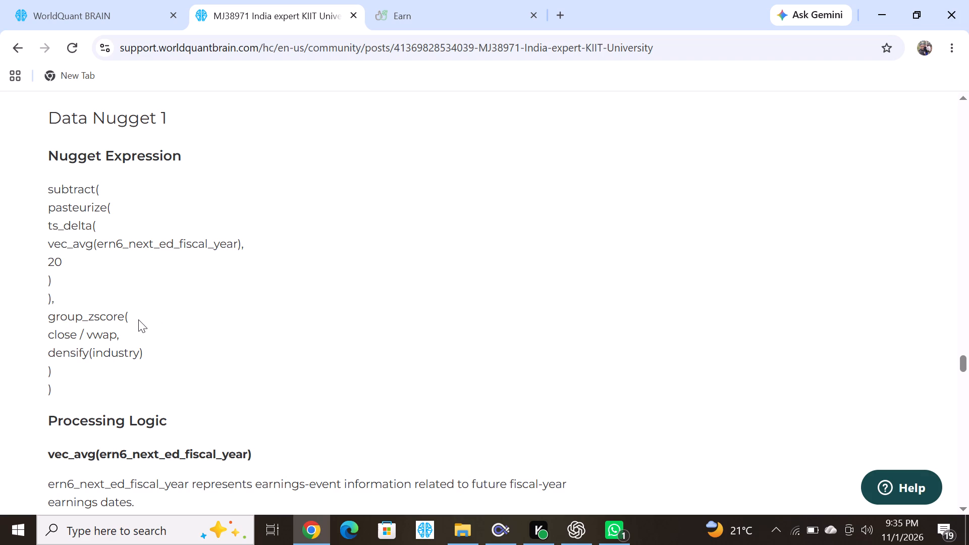
{"action": "scroll", "coordinate": [138, 319], "scroll_direction": "down", "scroll_amount": 1}
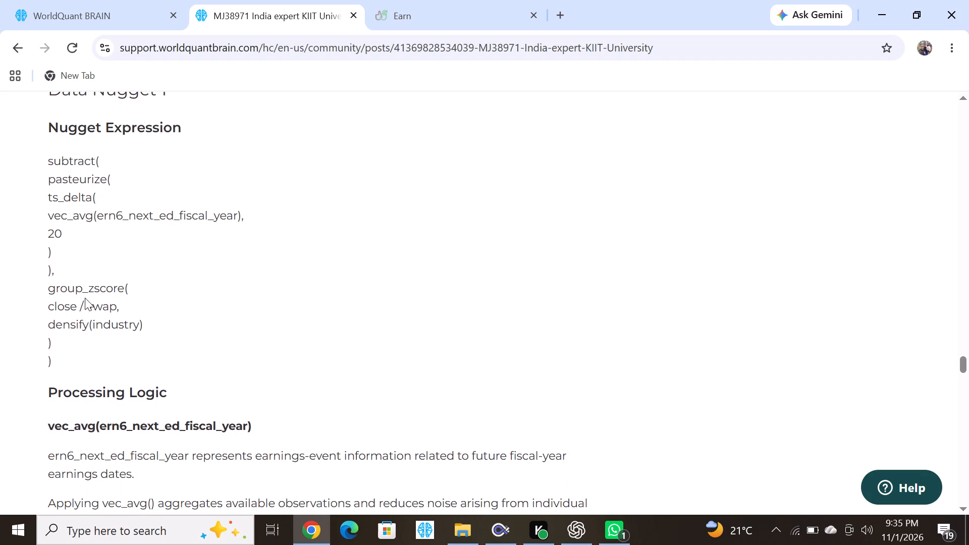
{"action": "scroll", "coordinate": [105, 240], "scroll_direction": "down", "scroll_amount": 1}
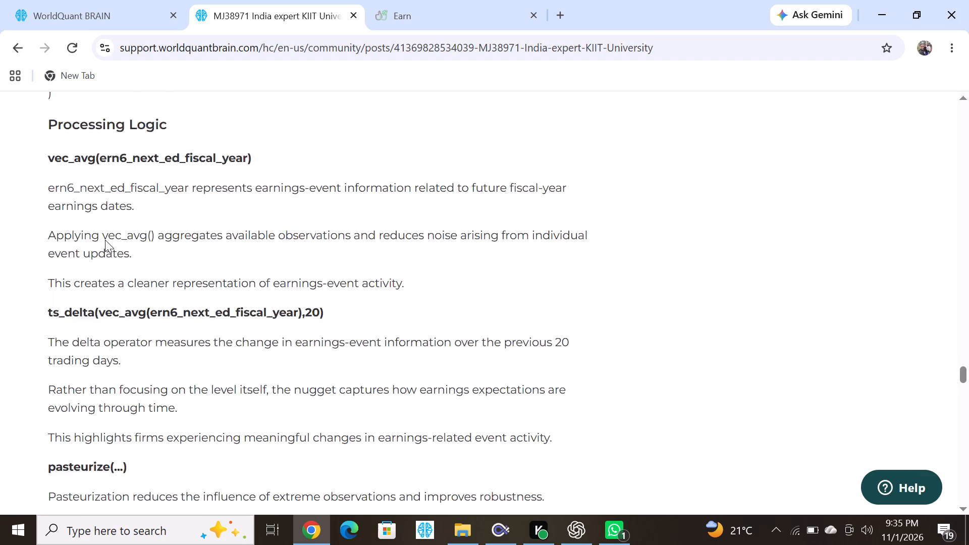
{"action": "scroll", "coordinate": [105, 240], "scroll_direction": "down", "scroll_amount": 9}
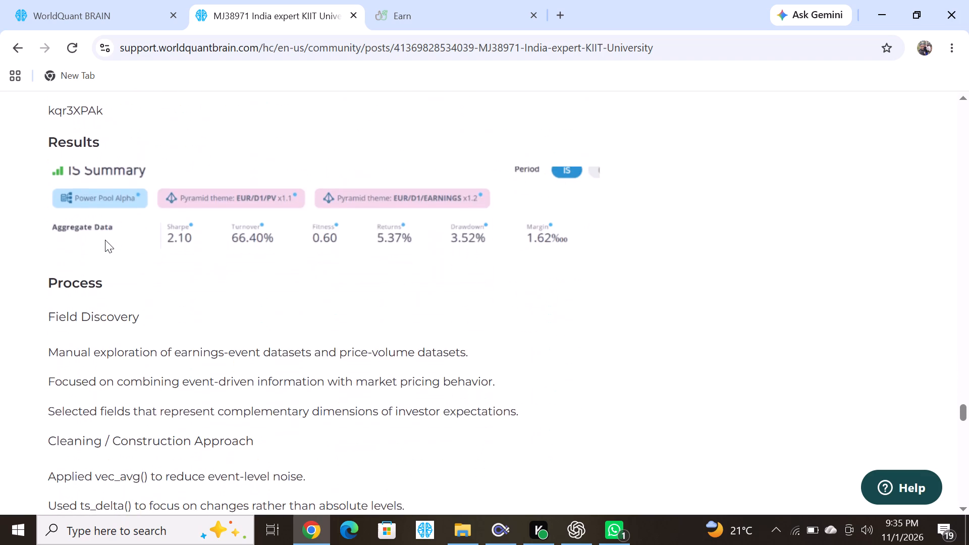
{"action": "scroll", "coordinate": [105, 240], "scroll_direction": "down", "scroll_amount": 7}
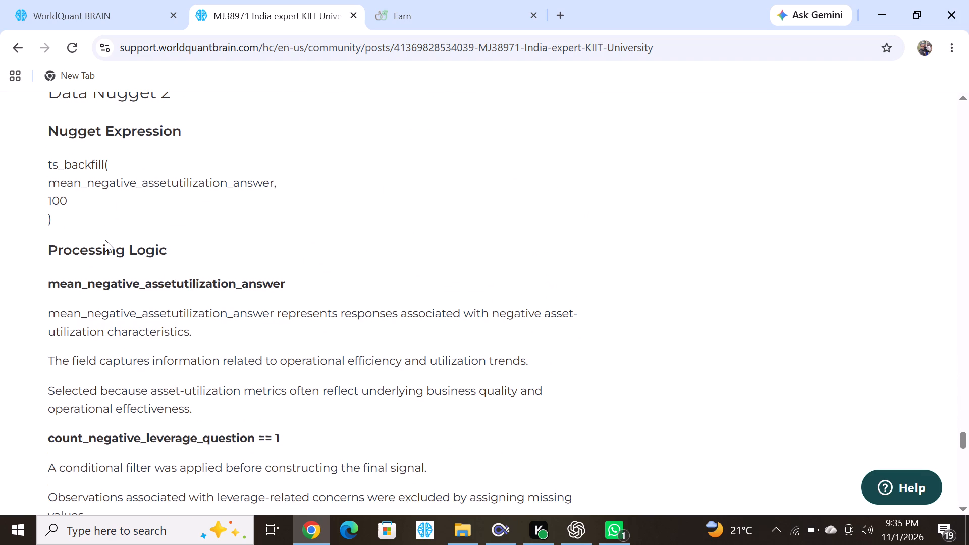
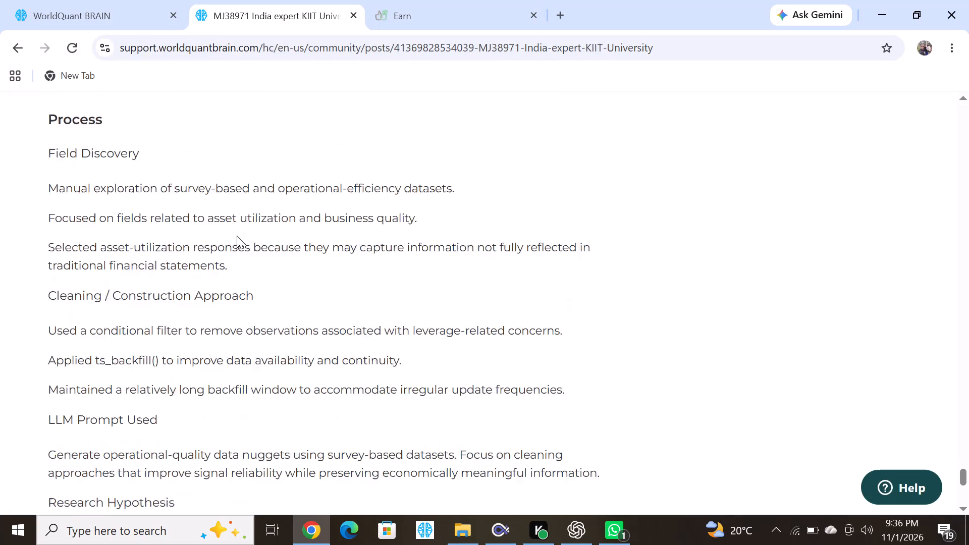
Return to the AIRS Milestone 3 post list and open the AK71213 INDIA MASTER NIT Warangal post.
{"action": "scroll", "coordinate": [237, 236], "scroll_direction": "up", "scroll_amount": 2}
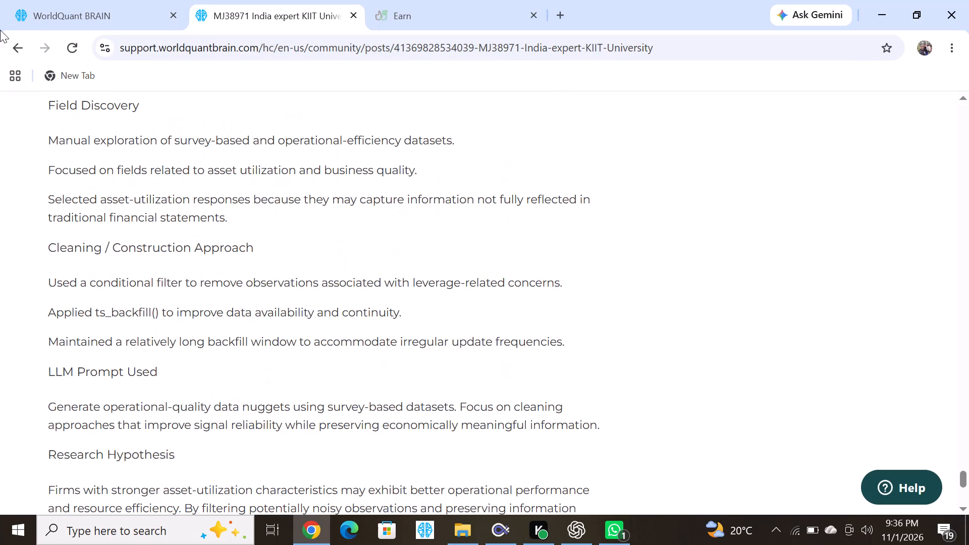
{"action": "left_click", "coordinate": [19, 55]}
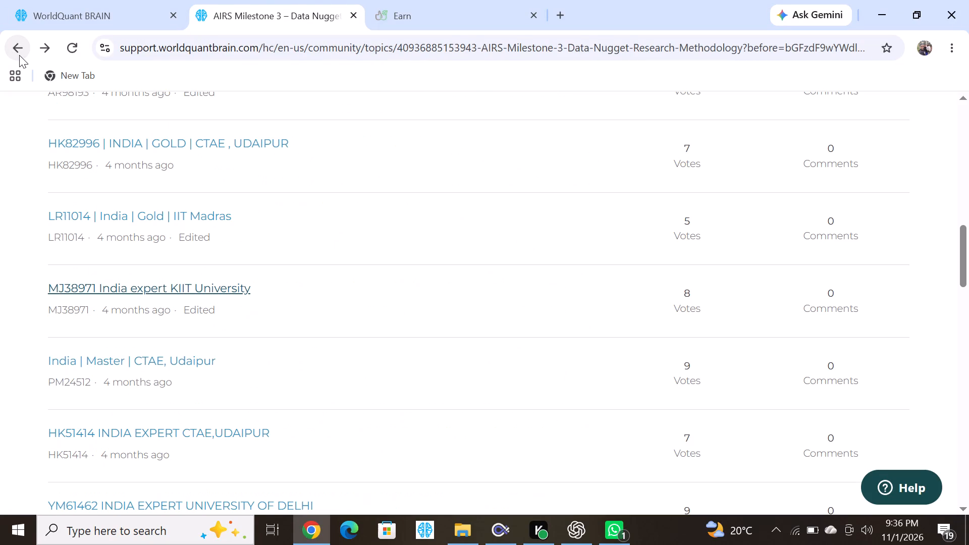
{"action": "scroll", "coordinate": [159, 263], "scroll_direction": "down", "scroll_amount": 1}
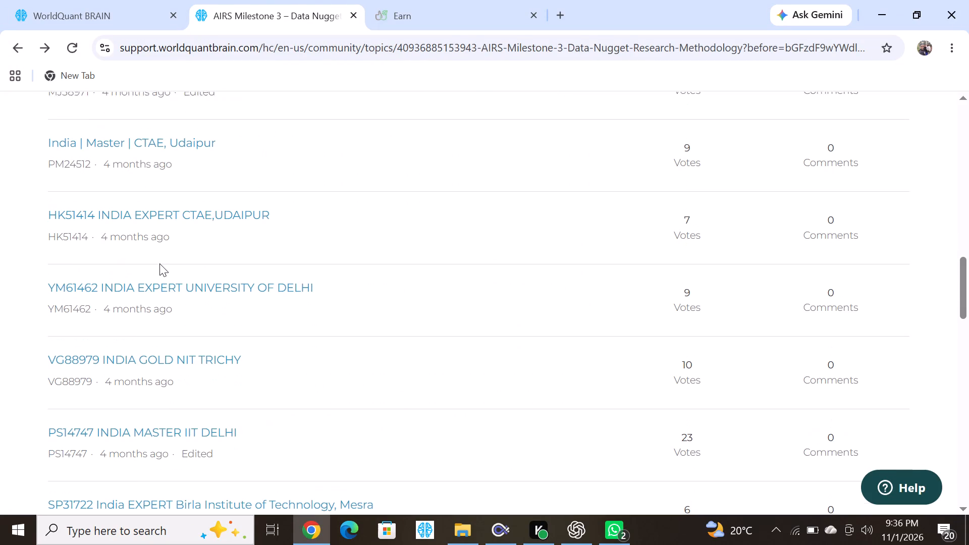
{"action": "scroll", "coordinate": [159, 263], "scroll_direction": "down", "scroll_amount": 1}
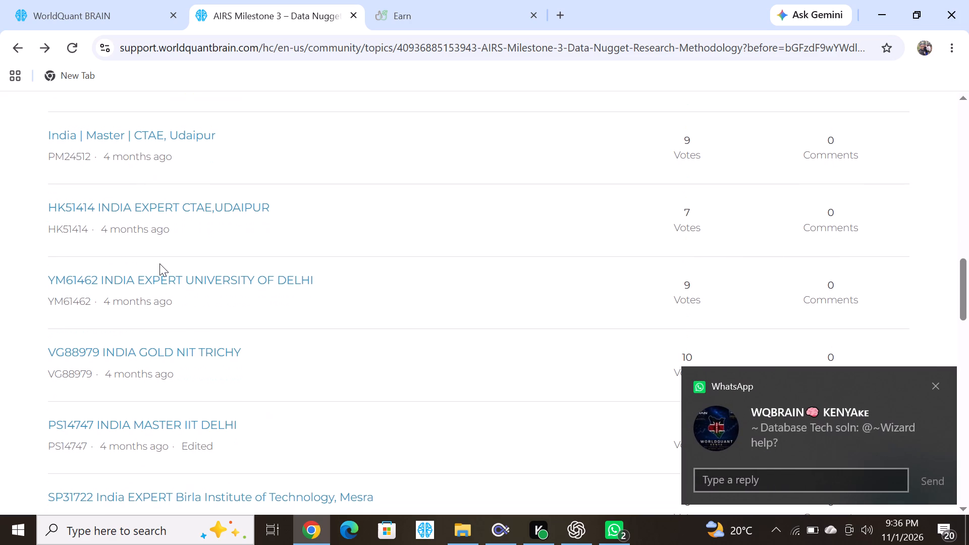
{"action": "scroll", "coordinate": [127, 344], "scroll_direction": "down", "scroll_amount": 3}
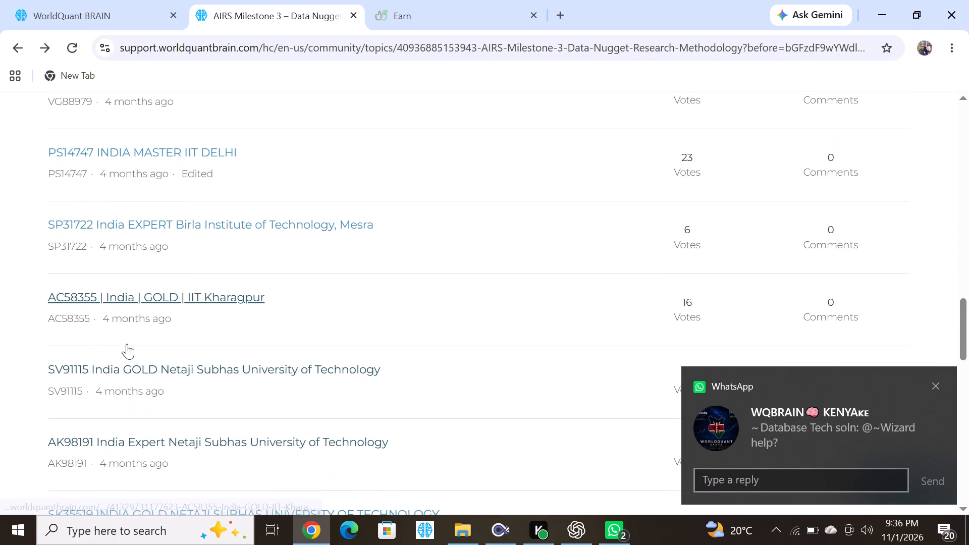
{"action": "scroll", "coordinate": [127, 344], "scroll_direction": "down", "scroll_amount": 3}
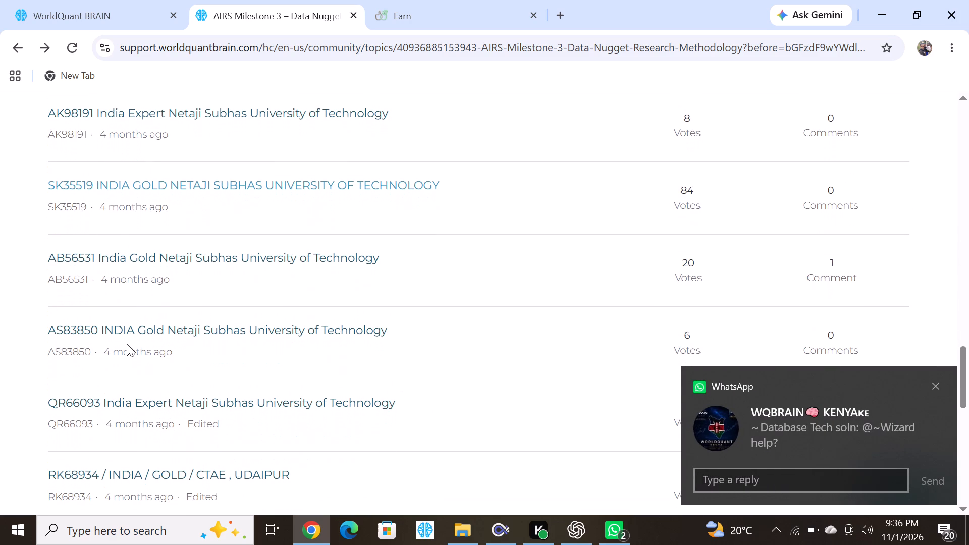
{"action": "scroll", "coordinate": [127, 344], "scroll_direction": "down", "scroll_amount": 4}
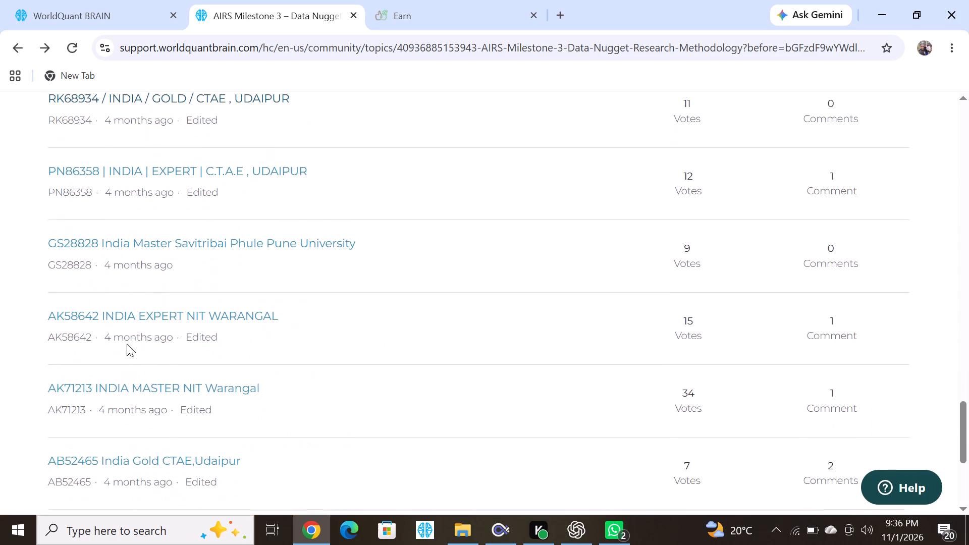
{"action": "scroll", "coordinate": [127, 344], "scroll_direction": "down", "scroll_amount": 2}
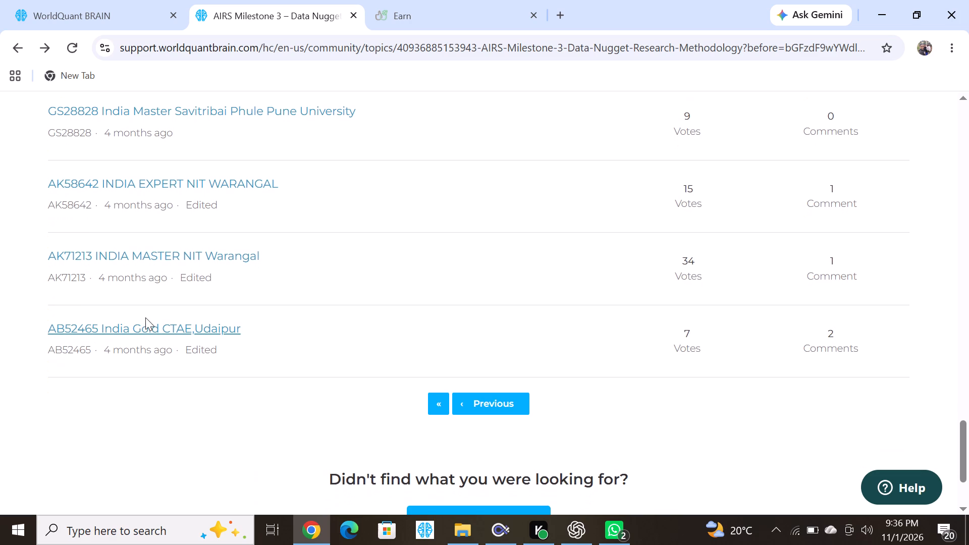
{"action": "left_click", "coordinate": [167, 252]}
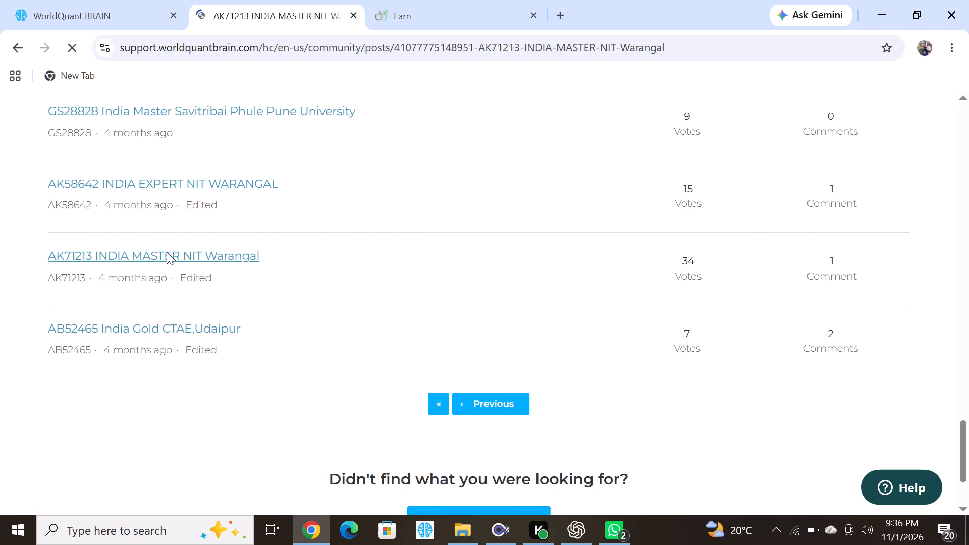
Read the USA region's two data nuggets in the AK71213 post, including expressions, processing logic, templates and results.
{"action": "scroll", "coordinate": [231, 352], "scroll_direction": "down", "scroll_amount": 1}
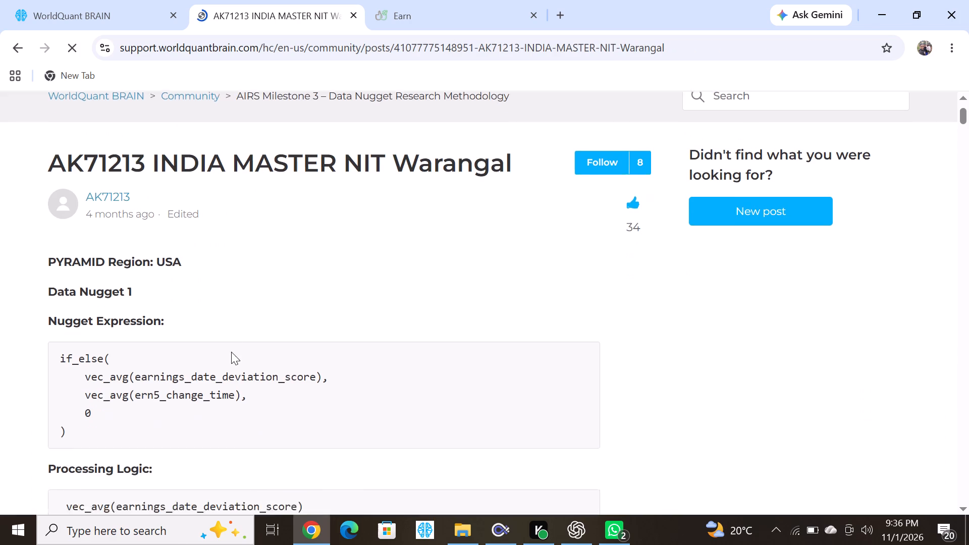
{"action": "scroll", "coordinate": [231, 352], "scroll_direction": "down", "scroll_amount": 2}
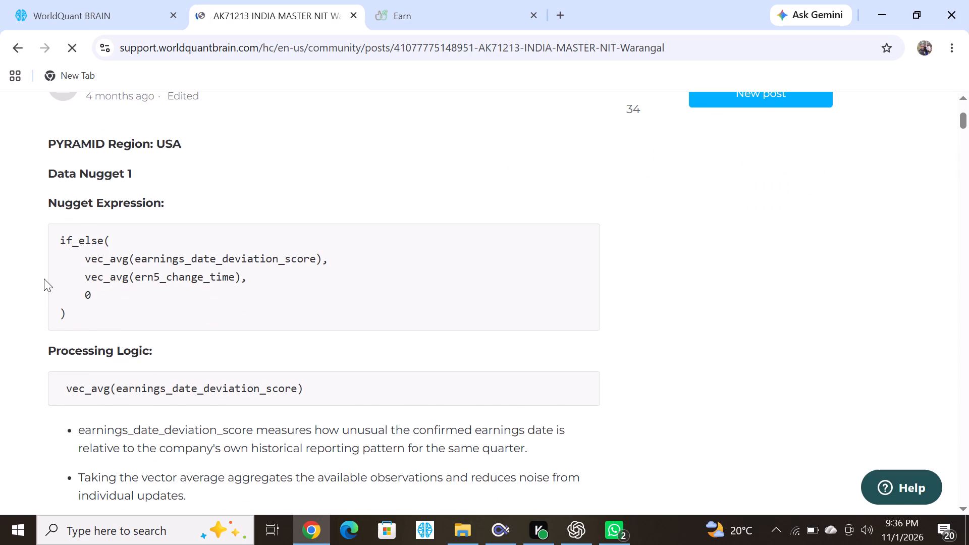
{"action": "scroll", "coordinate": [114, 302], "scroll_direction": "down", "scroll_amount": 5}
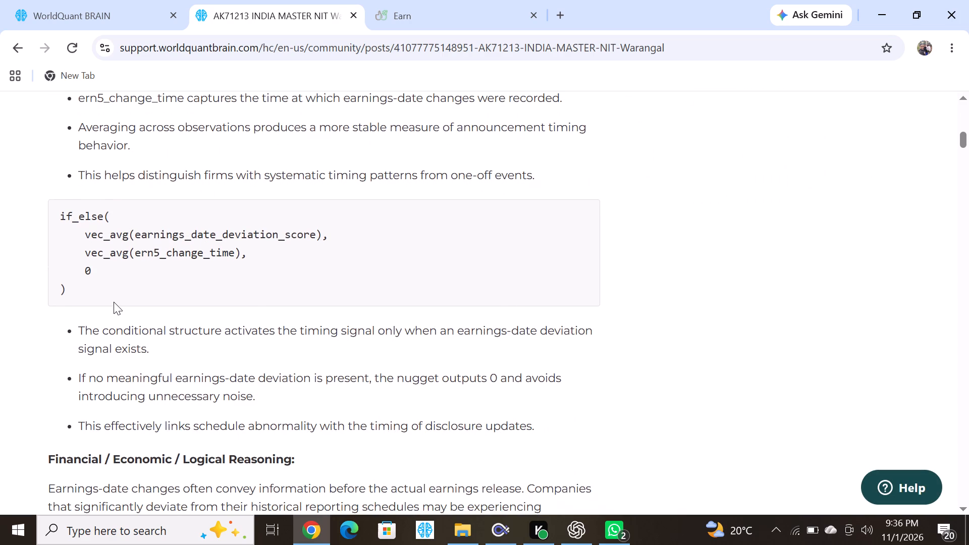
{"action": "scroll", "coordinate": [114, 302], "scroll_direction": "down", "scroll_amount": 7}
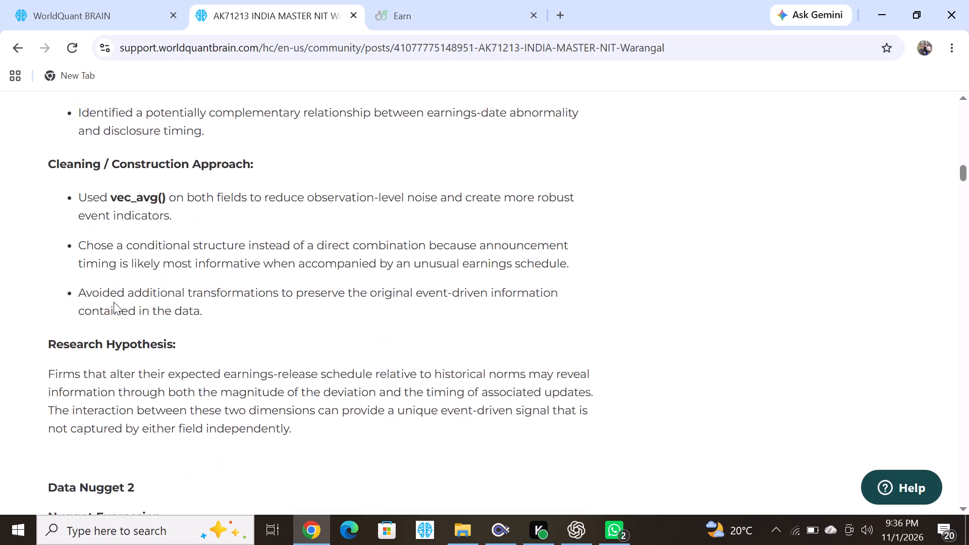
{"action": "scroll", "coordinate": [114, 302], "scroll_direction": "down", "scroll_amount": 5}
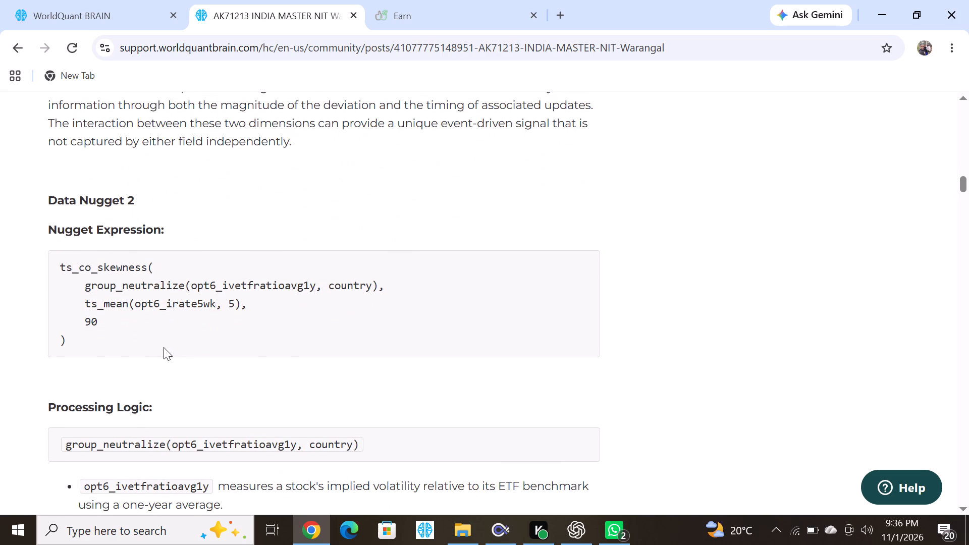
{"action": "scroll", "coordinate": [164, 347], "scroll_direction": "down", "scroll_amount": 1}
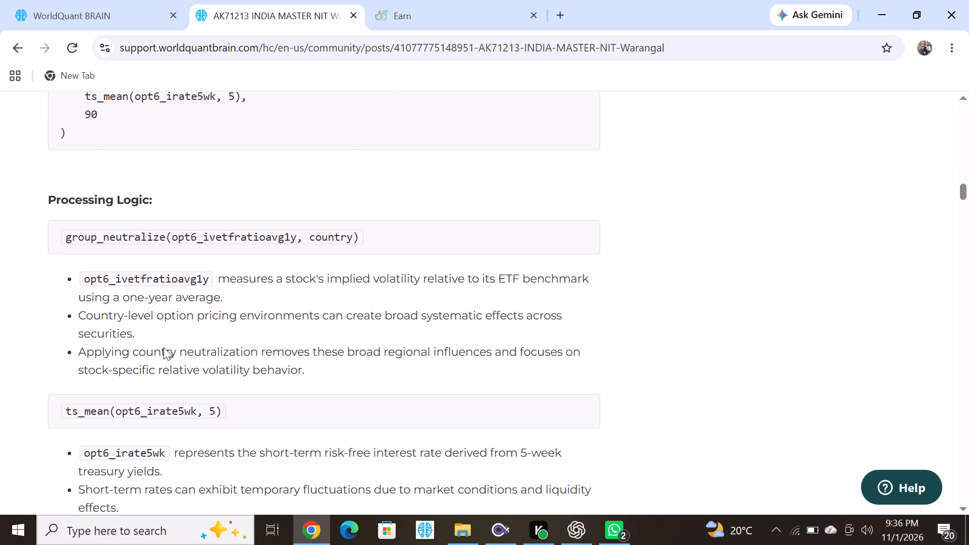
{"action": "scroll", "coordinate": [164, 347], "scroll_direction": "down", "scroll_amount": 4}
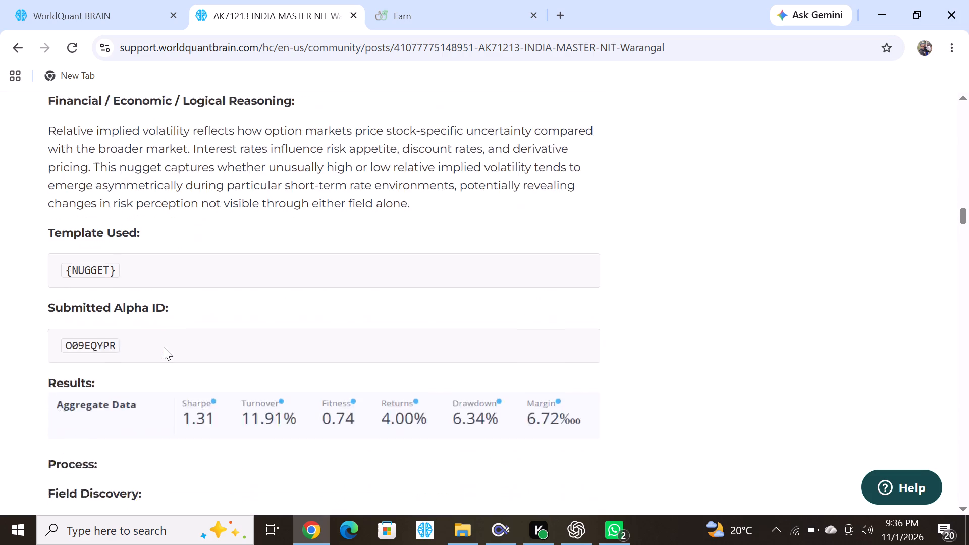
{"action": "scroll", "coordinate": [164, 347], "scroll_direction": "down", "scroll_amount": 5}
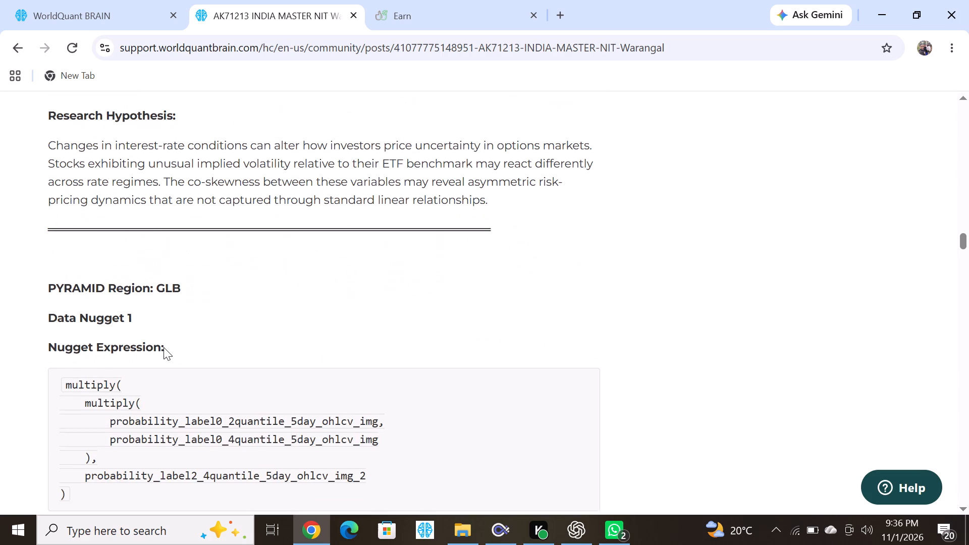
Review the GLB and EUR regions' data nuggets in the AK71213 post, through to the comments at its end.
{"action": "scroll", "coordinate": [164, 347], "scroll_direction": "down", "scroll_amount": 5}
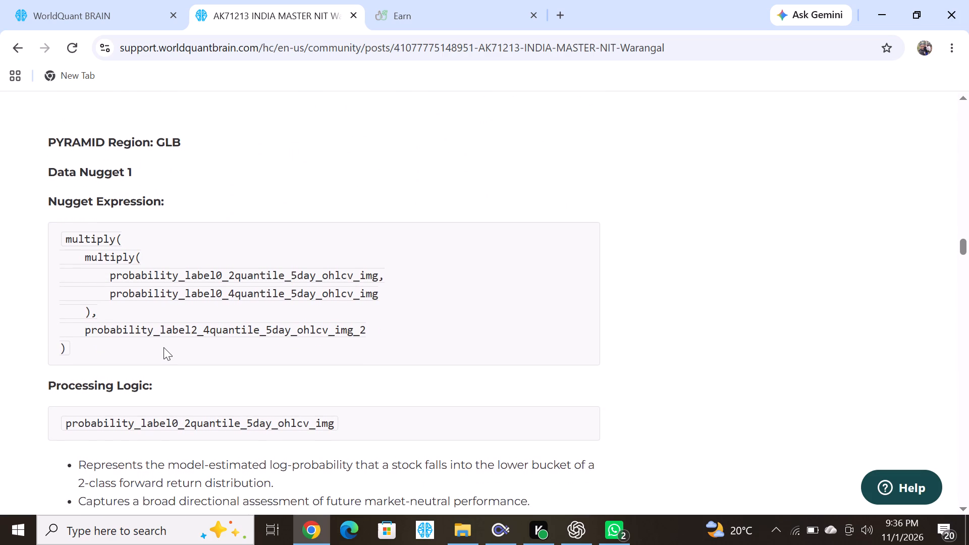
{"action": "scroll", "coordinate": [164, 347], "scroll_direction": "down", "scroll_amount": 7}
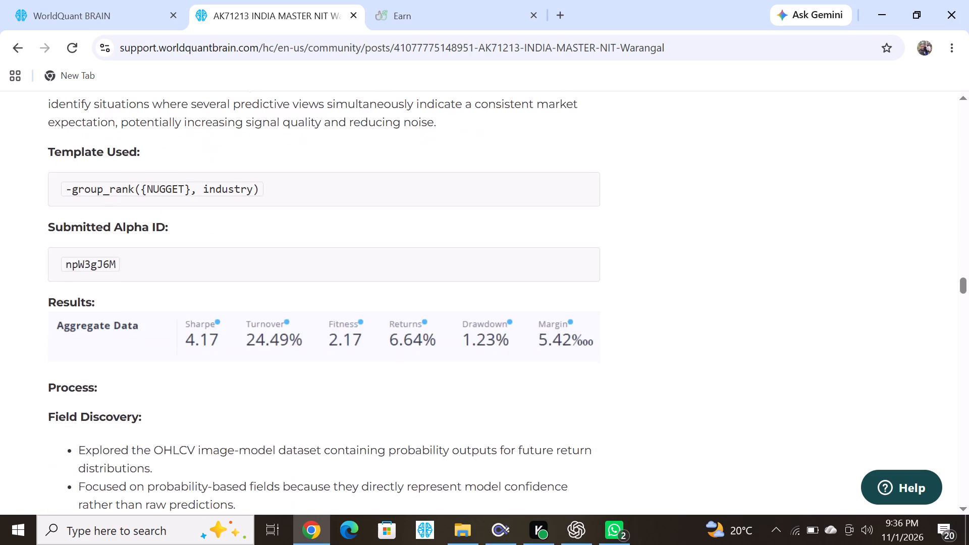
{"action": "scroll", "coordinate": [164, 347], "scroll_direction": "down", "scroll_amount": 8}
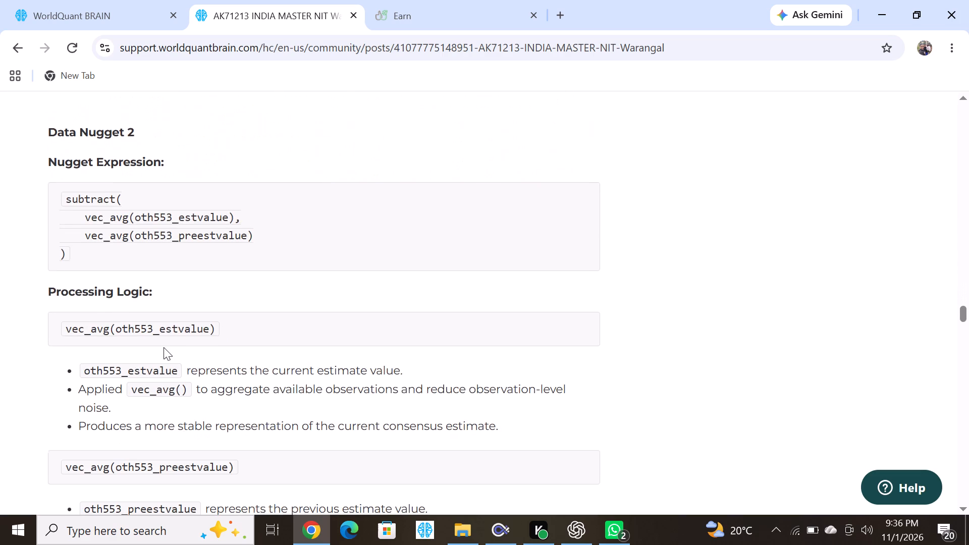
{"action": "scroll", "coordinate": [164, 347], "scroll_direction": "down", "scroll_amount": 8}
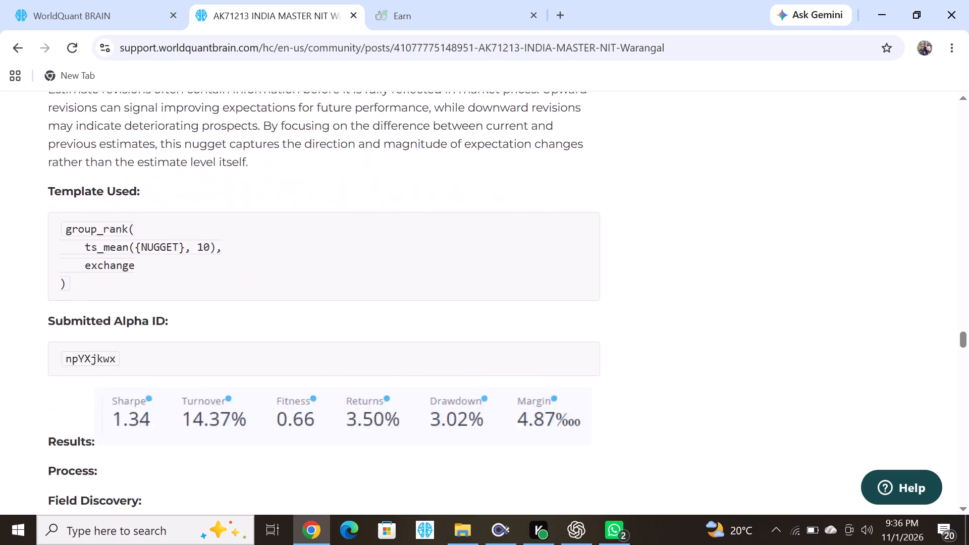
{"action": "scroll", "coordinate": [164, 347], "scroll_direction": "down", "scroll_amount": 8}
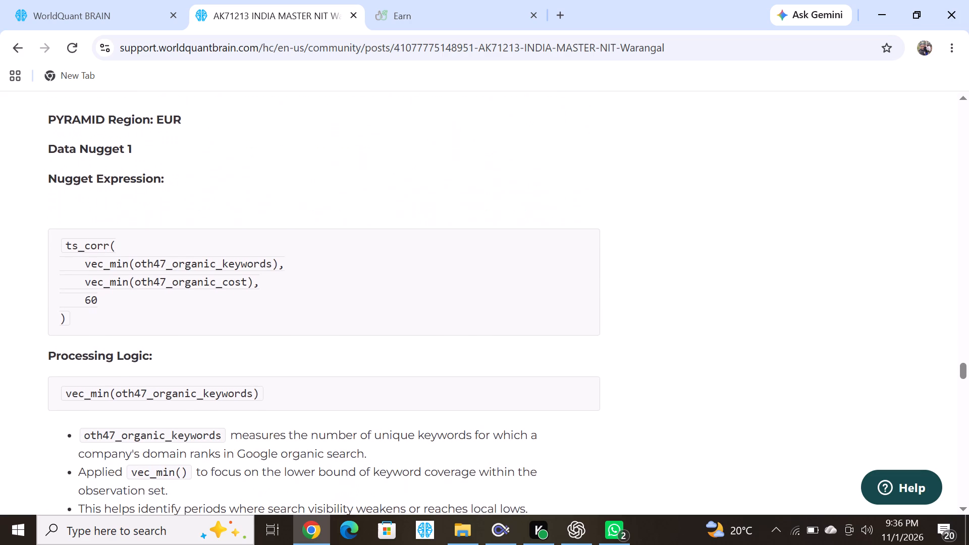
{"action": "scroll", "coordinate": [164, 347], "scroll_direction": "down", "scroll_amount": 2}
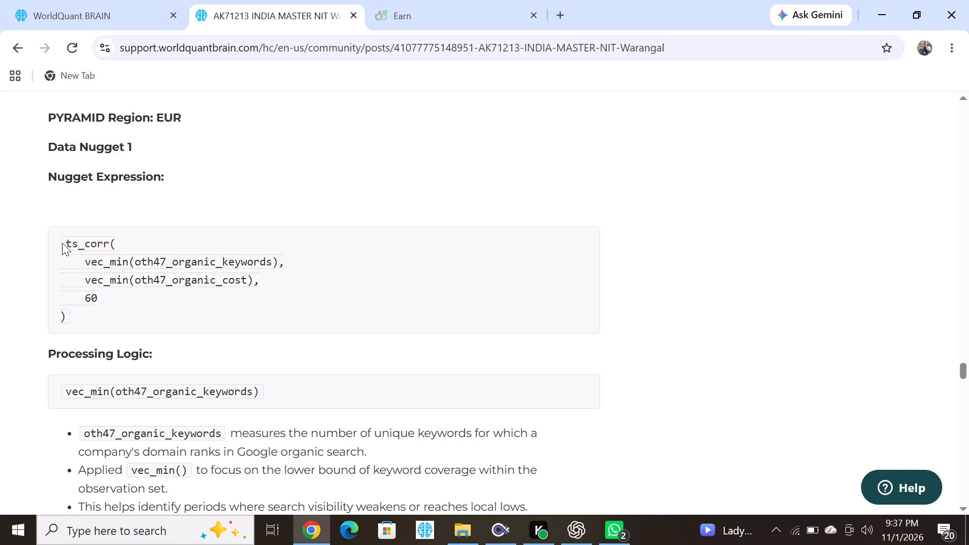
{"action": "scroll", "coordinate": [62, 243], "scroll_direction": "down", "scroll_amount": 7}
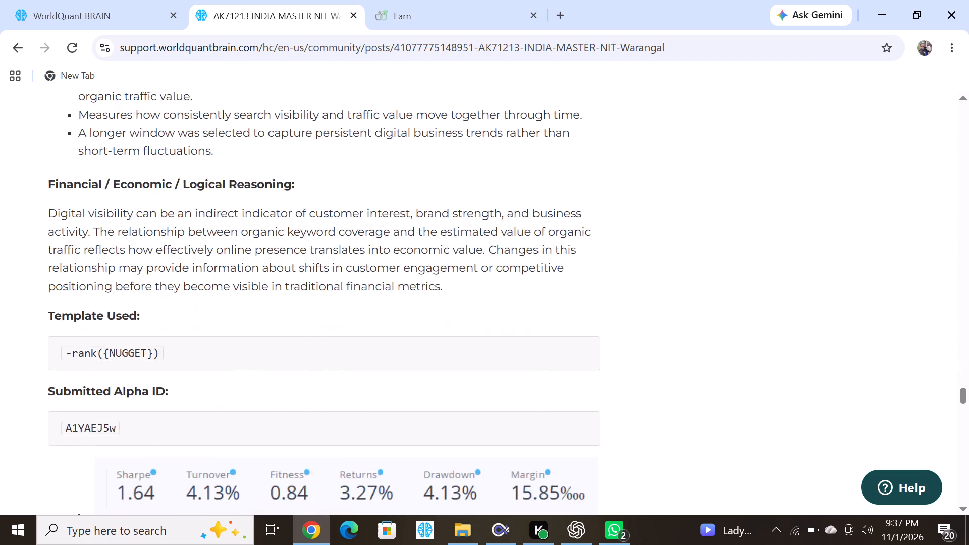
{"action": "scroll", "coordinate": [62, 243], "scroll_direction": "down", "scroll_amount": 8}
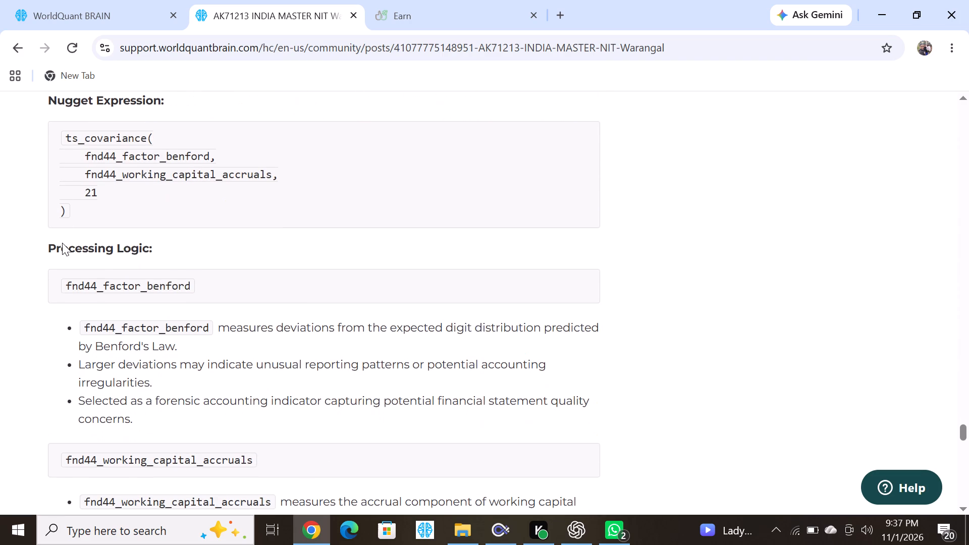
{"action": "scroll", "coordinate": [62, 243], "scroll_direction": "down", "scroll_amount": 2}
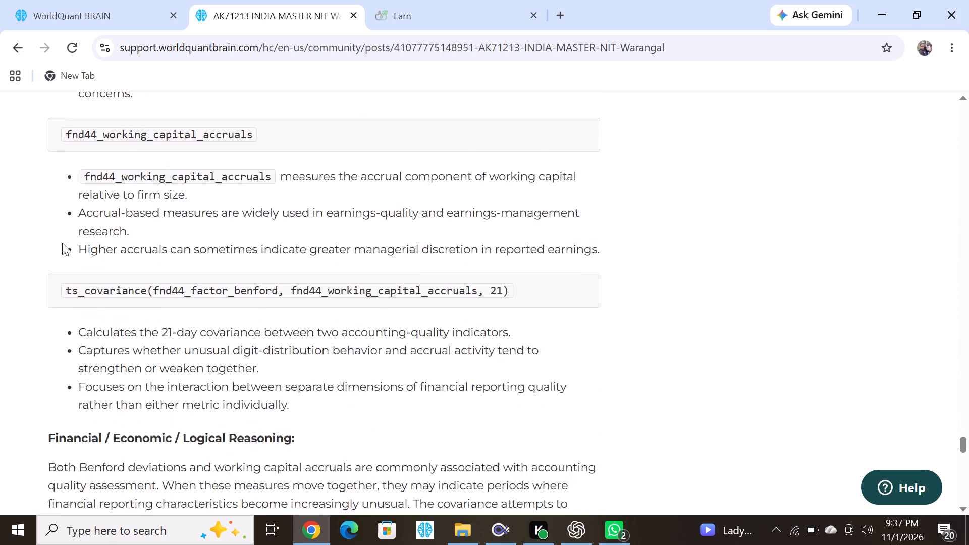
{"action": "scroll", "coordinate": [62, 243], "scroll_direction": "down", "scroll_amount": 7}
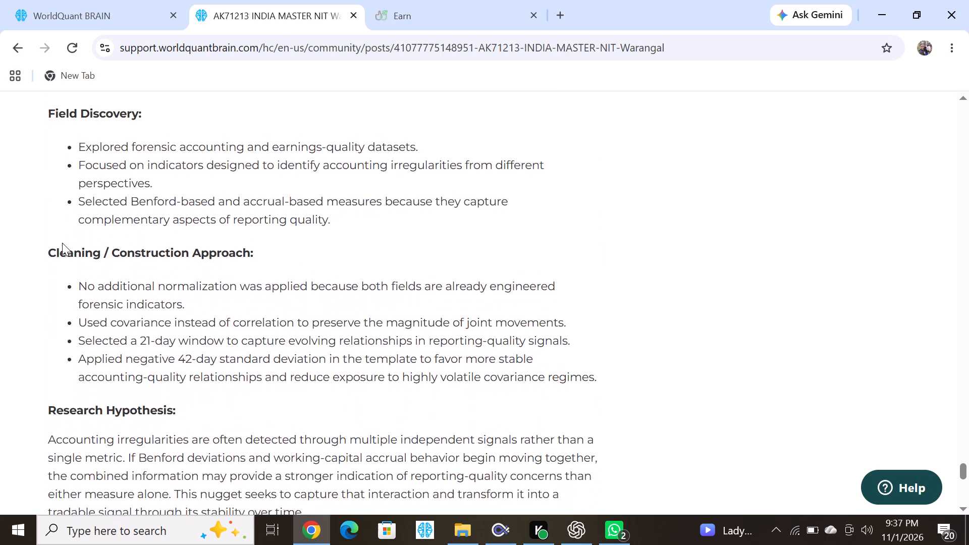
{"action": "scroll", "coordinate": [62, 243], "scroll_direction": "down", "scroll_amount": 5}
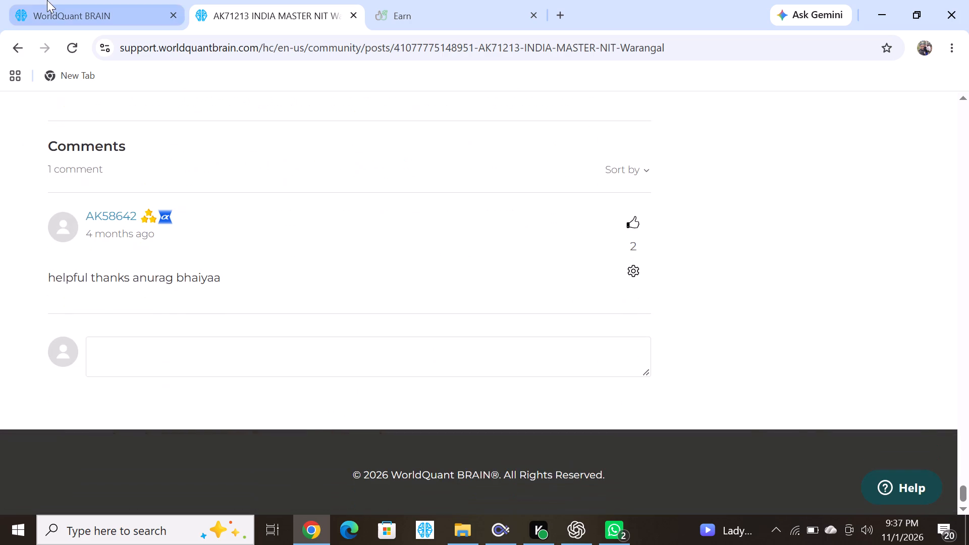
Go back to the simulation page and close the Simulation 4 tab, discarding its unsimulated code.
{"action": "left_click", "coordinate": [48, 0]}
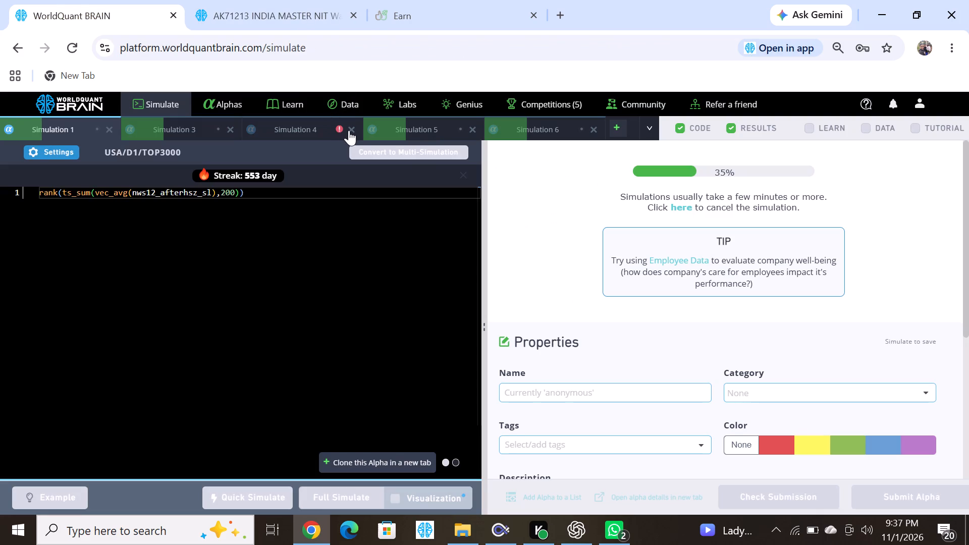
{"action": "left_click", "coordinate": [349, 130]}
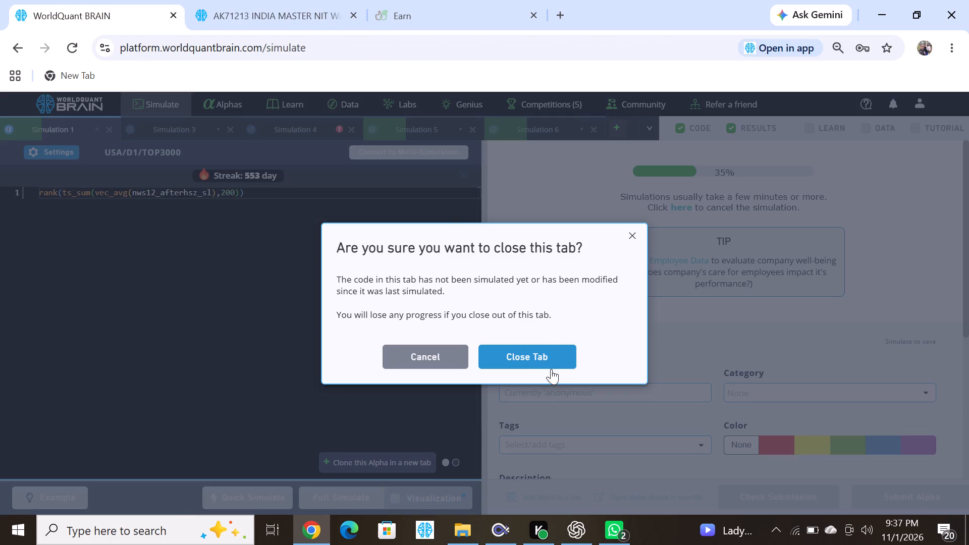
{"action": "left_click", "coordinate": [525, 347]}
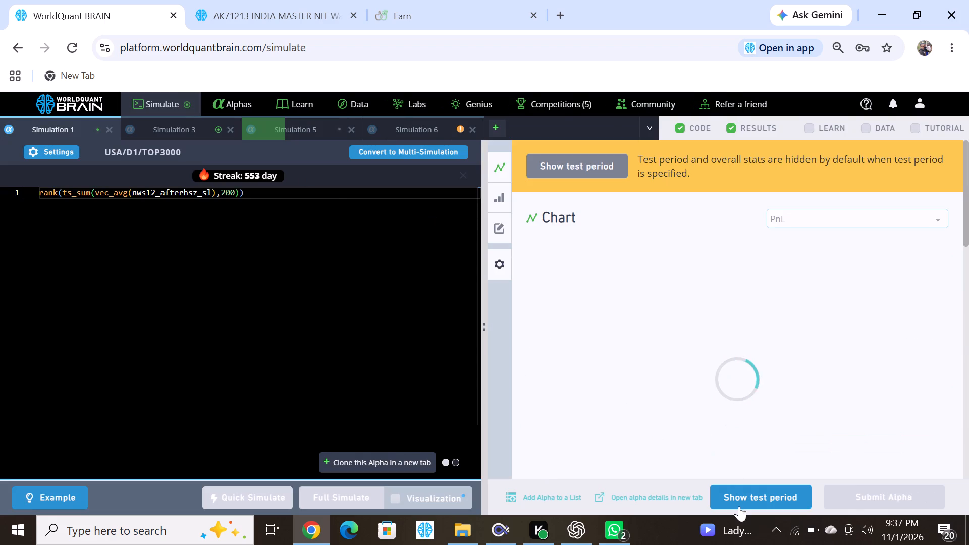
Show the test period for Simulation 1 and expand its failed IS tests.
{"action": "left_click", "coordinate": [739, 505]}
{"action": "scroll", "coordinate": [637, 391], "scroll_direction": "down", "scroll_amount": 6}
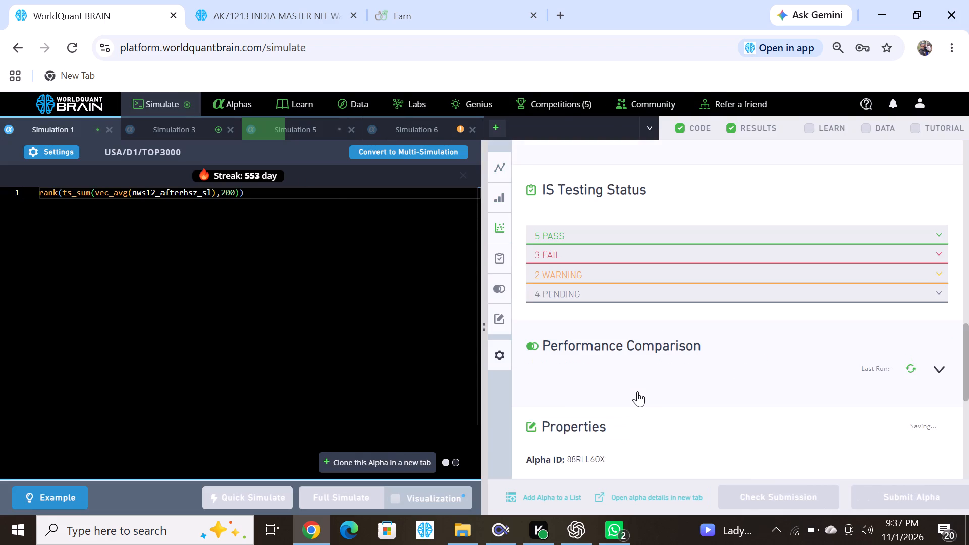
{"action": "left_click", "coordinate": [556, 238]}
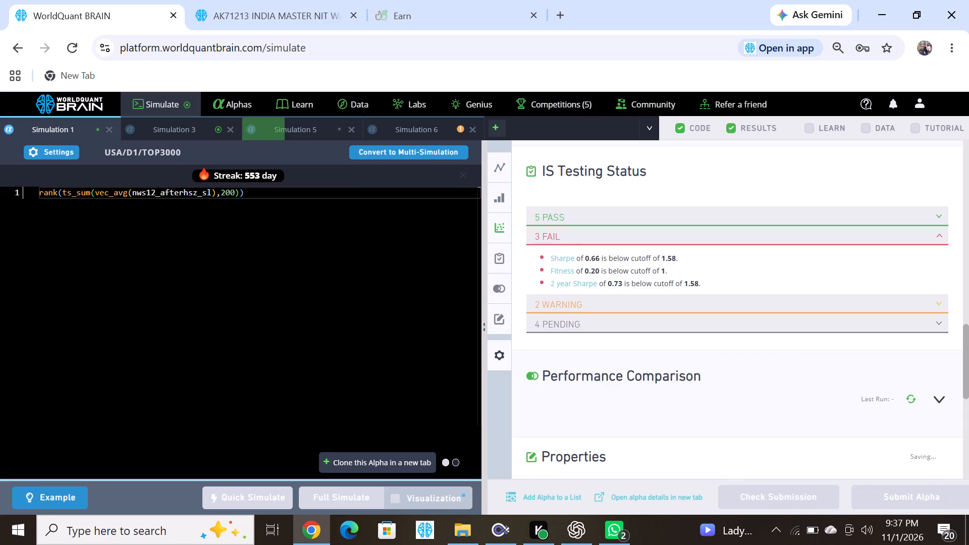
Set Simulation 1's neutralization to RAM and apply the settings.
{"action": "left_click", "coordinate": [62, 155]}
{"action": "left_click", "coordinate": [185, 328]}
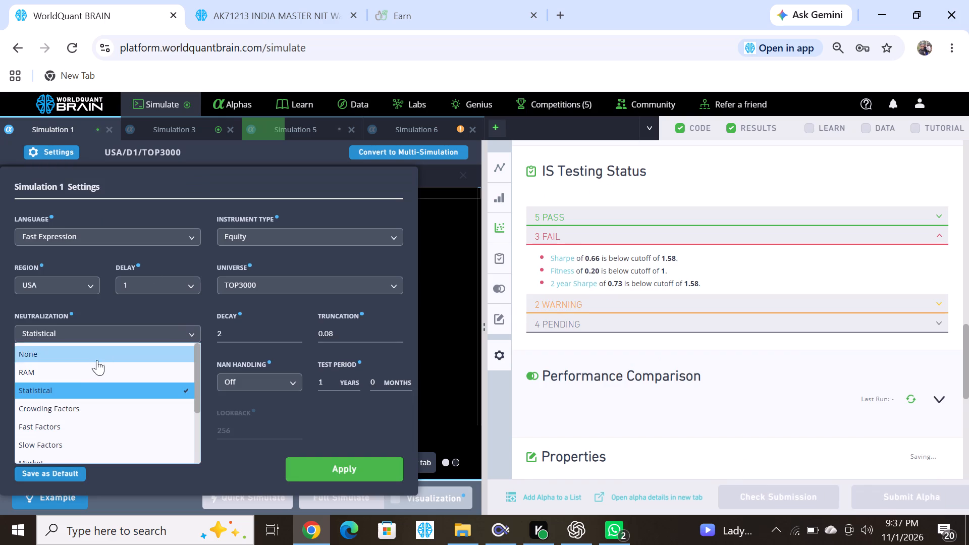
{"action": "left_click", "coordinate": [90, 374]}
{"action": "left_click", "coordinate": [327, 465]}
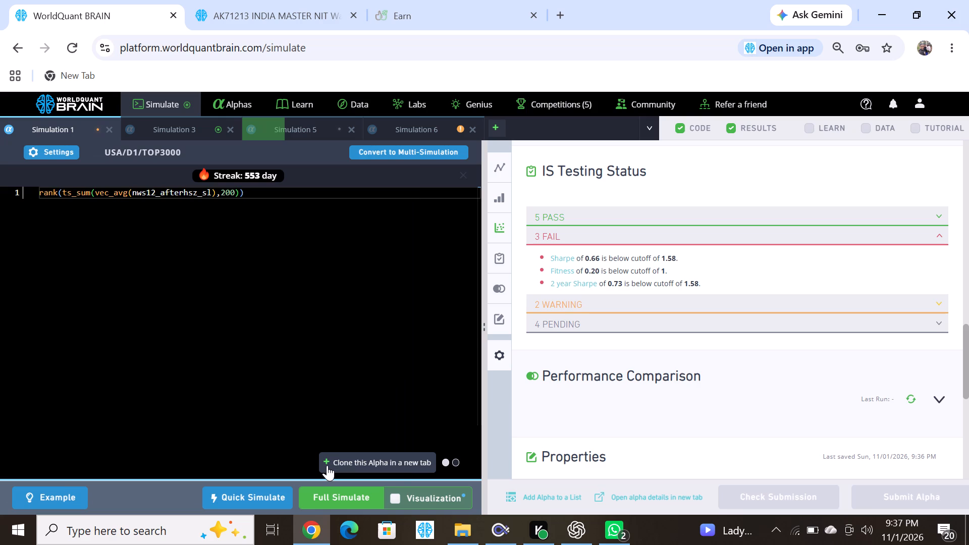
Run a full simulation of the Simulation 1 alpha.
{"action": "left_click", "coordinate": [371, 497]}
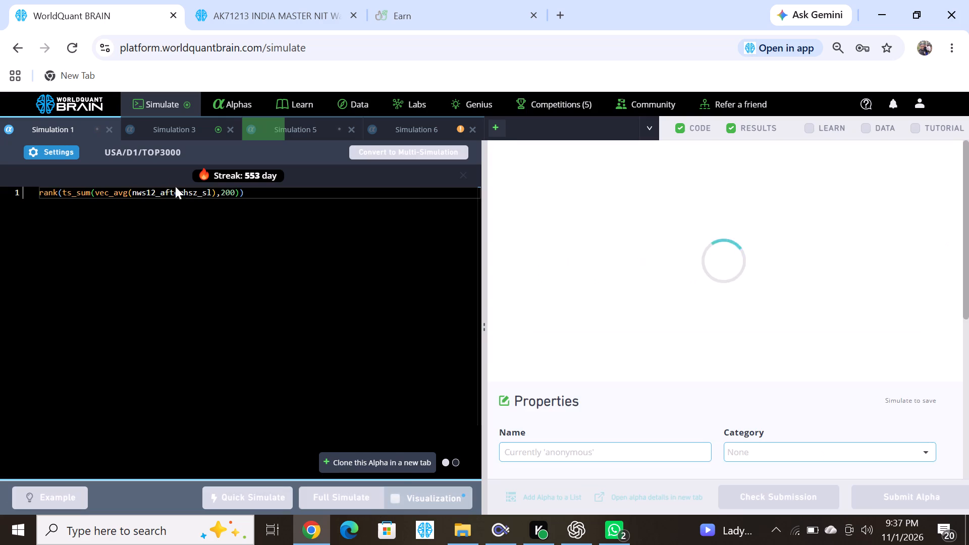
Show the test period for Simulation 3 and expand its failed IS tests.
{"action": "left_click", "coordinate": [174, 135]}
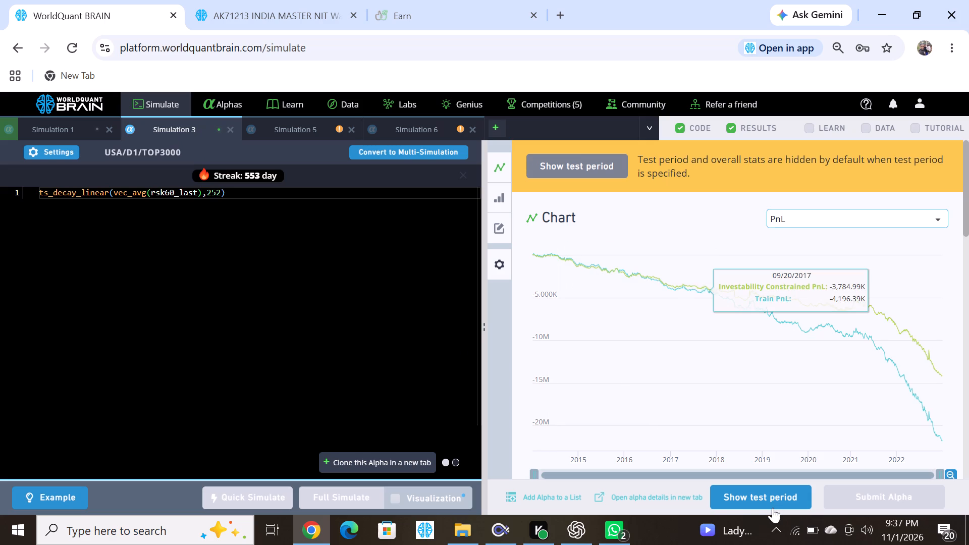
{"action": "left_click", "coordinate": [763, 497]}
{"action": "scroll", "coordinate": [634, 411], "scroll_direction": "down", "scroll_amount": 4}
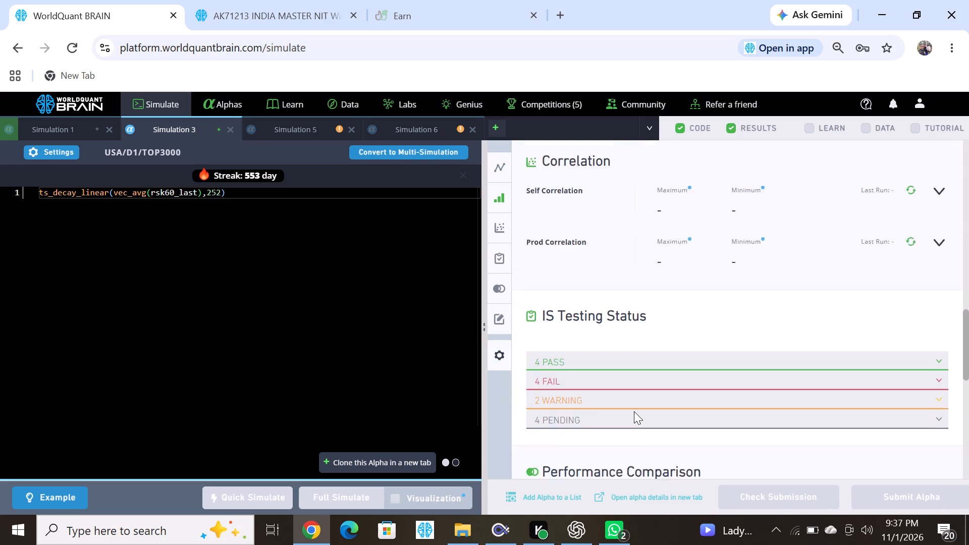
{"action": "scroll", "coordinate": [634, 411], "scroll_direction": "down", "scroll_amount": 2}
{"action": "left_click", "coordinate": [574, 249]}
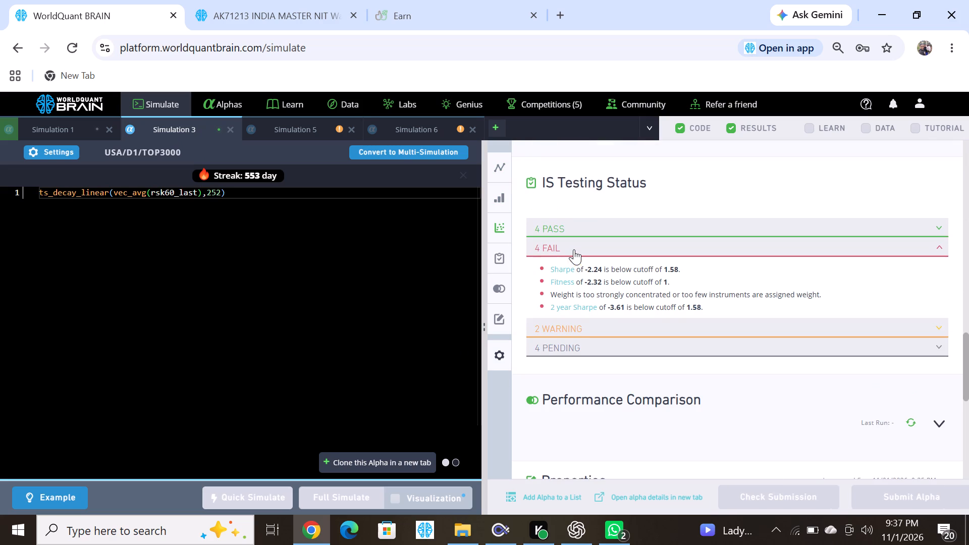
Negate Simulation 3's expression to -ts_decay_linear(vec_avg(rsk60_last),252) and run a full simulation.
{"action": "left_click", "coordinate": [39, 191]}
{"action": "key", "text": "minus"}
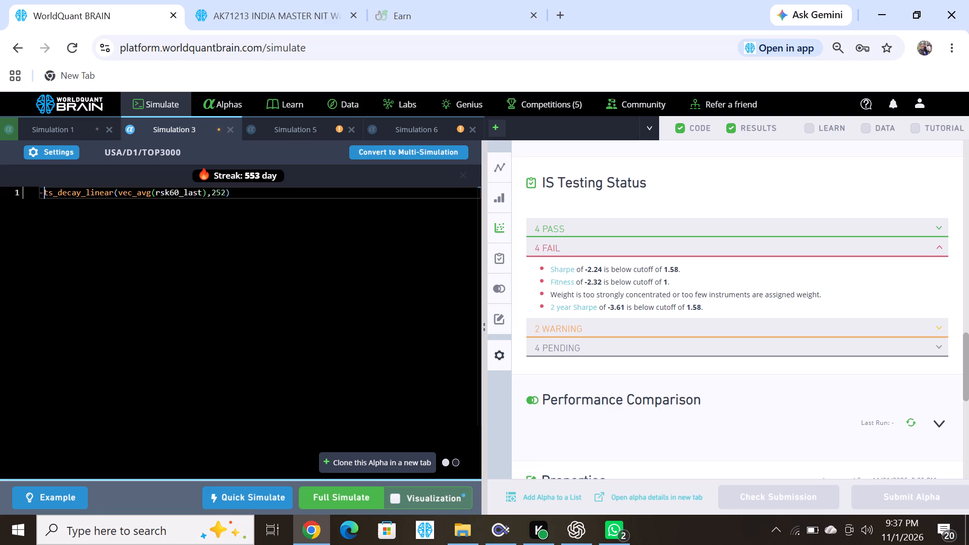
{"action": "left_click", "coordinate": [336, 495]}
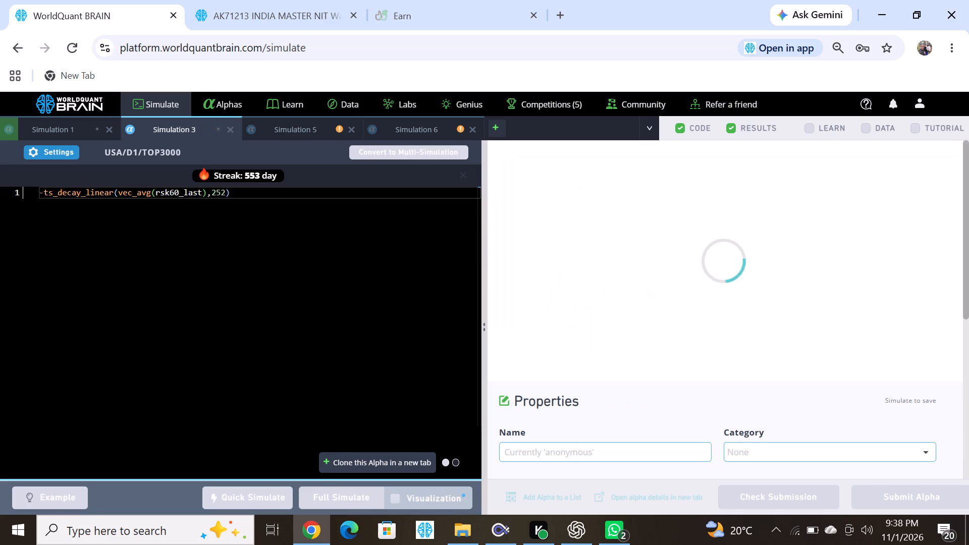
Show the test period for Simulation 5 and expand its failed IS tests and warnings.
{"action": "left_click", "coordinate": [307, 136]}
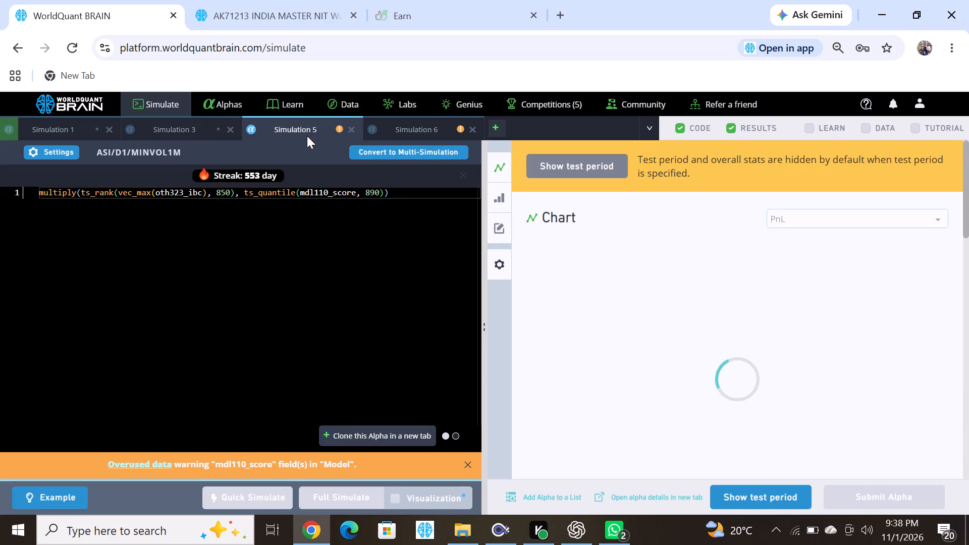
{"action": "left_click", "coordinate": [750, 490]}
{"action": "scroll", "coordinate": [599, 358], "scroll_direction": "down", "scroll_amount": 7}
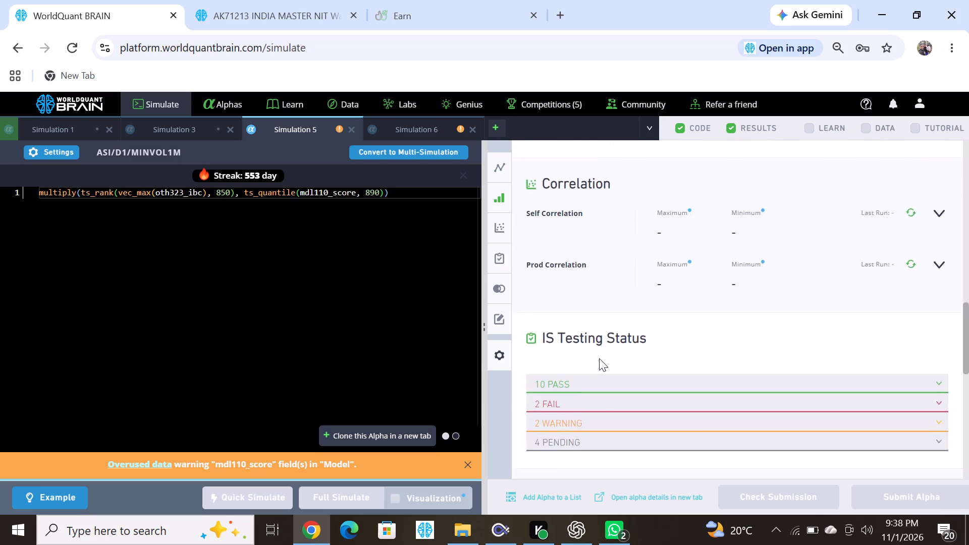
{"action": "scroll", "coordinate": [599, 358], "scroll_direction": "down", "scroll_amount": 2}
{"action": "scroll", "coordinate": [599, 358], "scroll_direction": "up", "scroll_amount": 1}
{"action": "left_click", "coordinate": [553, 199]}
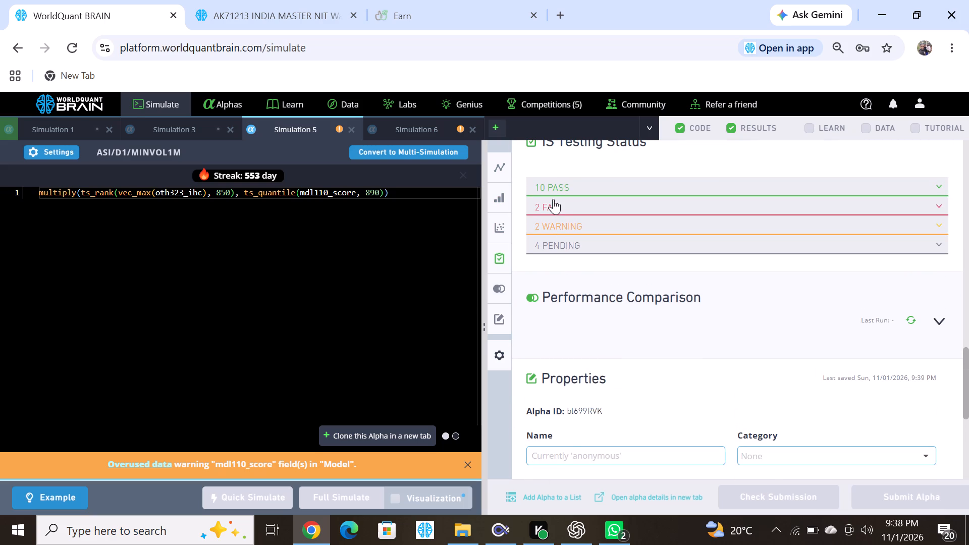
{"action": "left_click", "coordinate": [594, 258]}
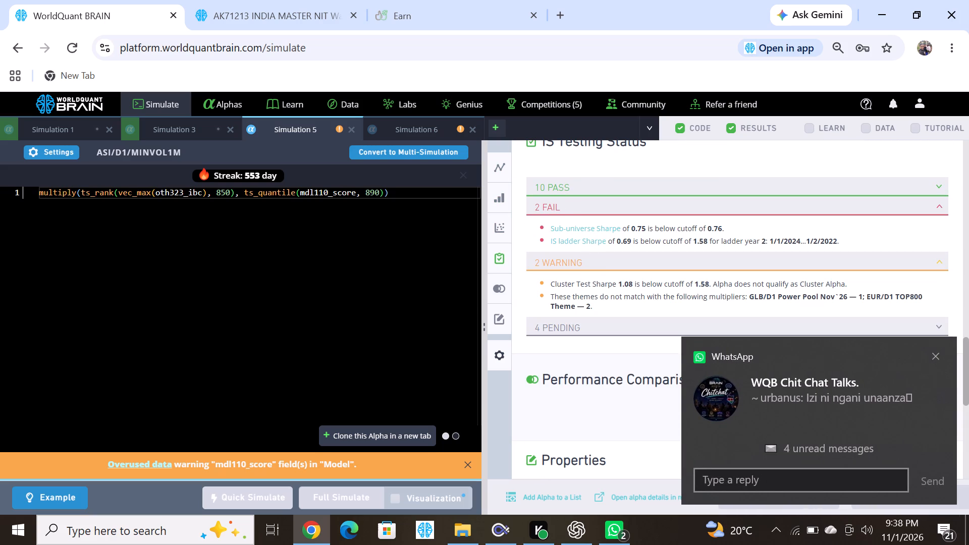
Browse all data fields for the ASI region, filtered to the Model category and Matrix type.
{"action": "double_click", "coordinate": [332, 195]}
{"action": "left_click", "coordinate": [865, 129]}
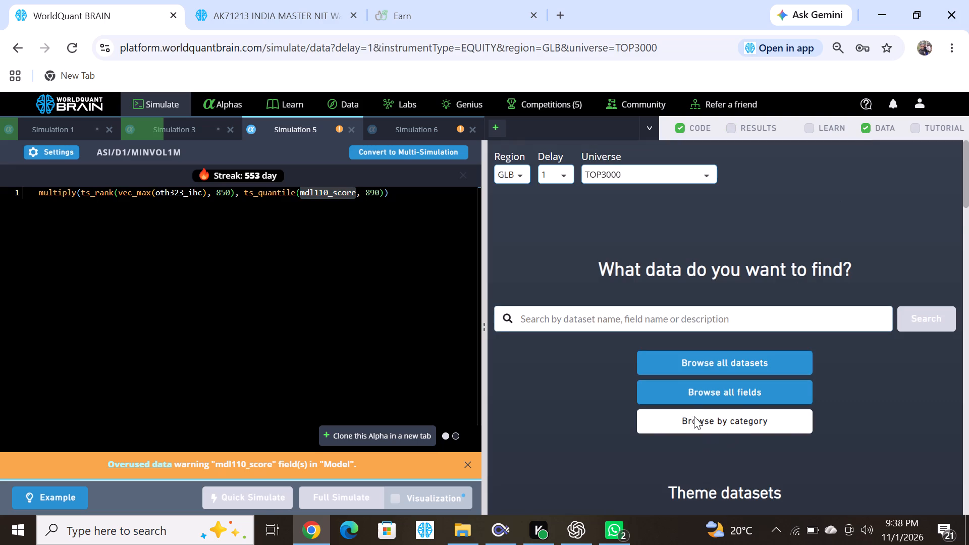
{"action": "left_click", "coordinate": [686, 390]}
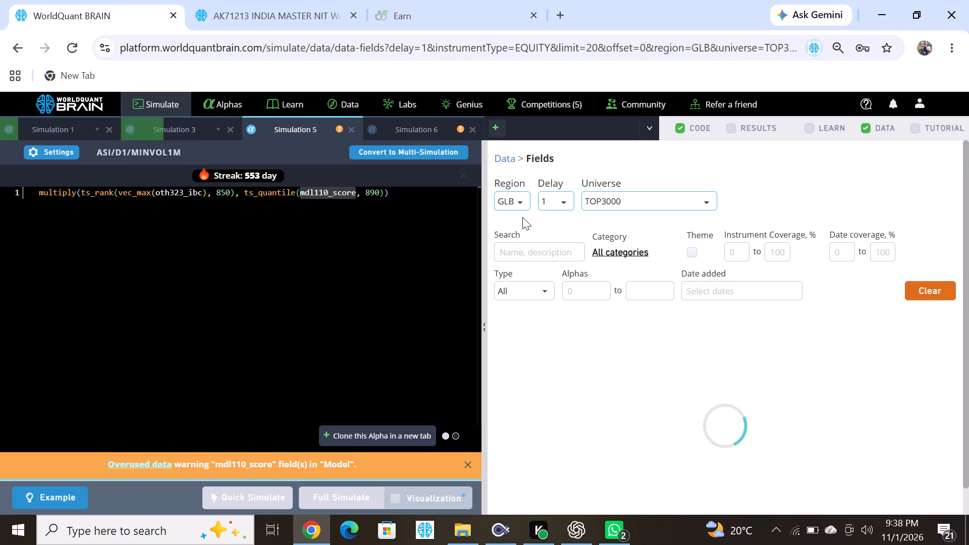
{"action": "left_click", "coordinate": [519, 207]}
{"action": "left_click", "coordinate": [512, 296]}
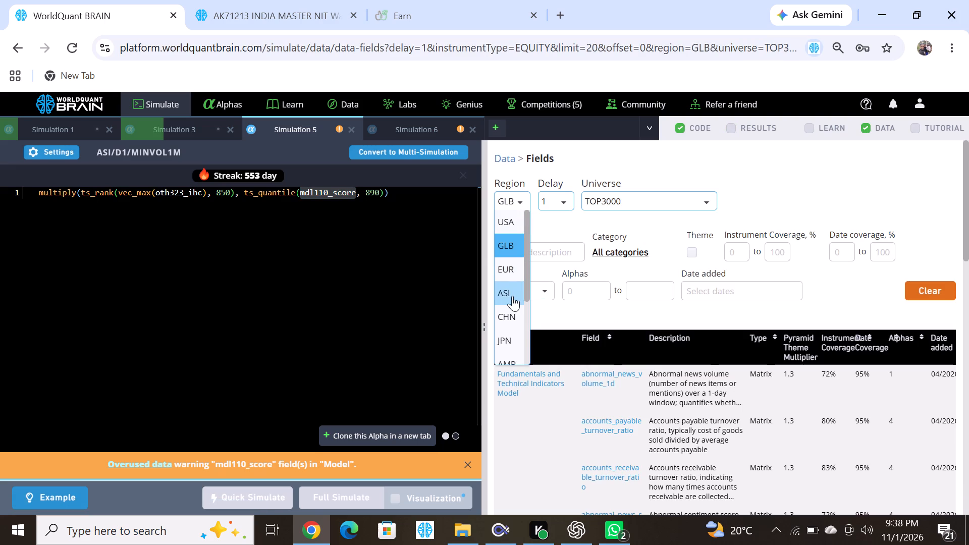
{"action": "left_click", "coordinate": [612, 251]}
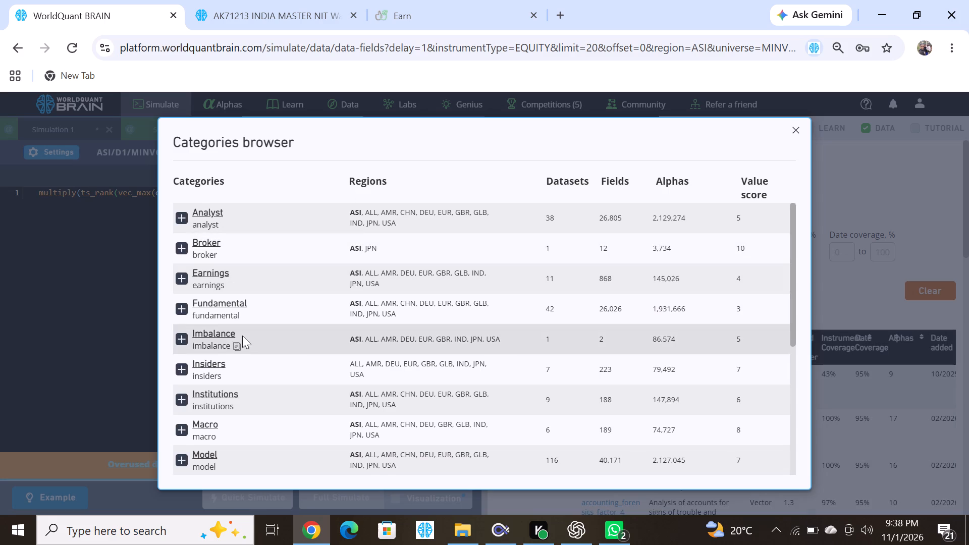
{"action": "scroll", "coordinate": [224, 391], "scroll_direction": "down", "scroll_amount": 1}
{"action": "left_click", "coordinate": [204, 351]}
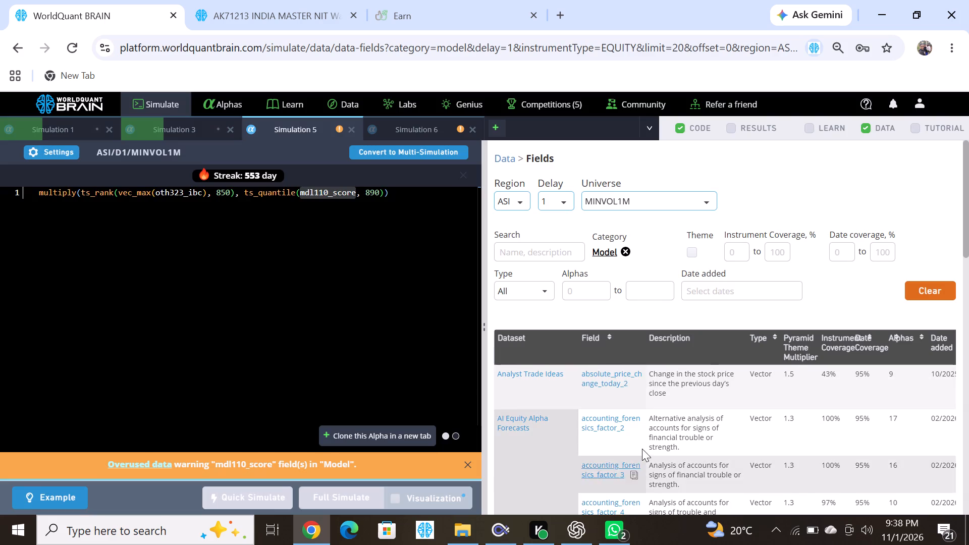
{"action": "left_click", "coordinate": [539, 300]}
{"action": "left_click", "coordinate": [529, 333]}
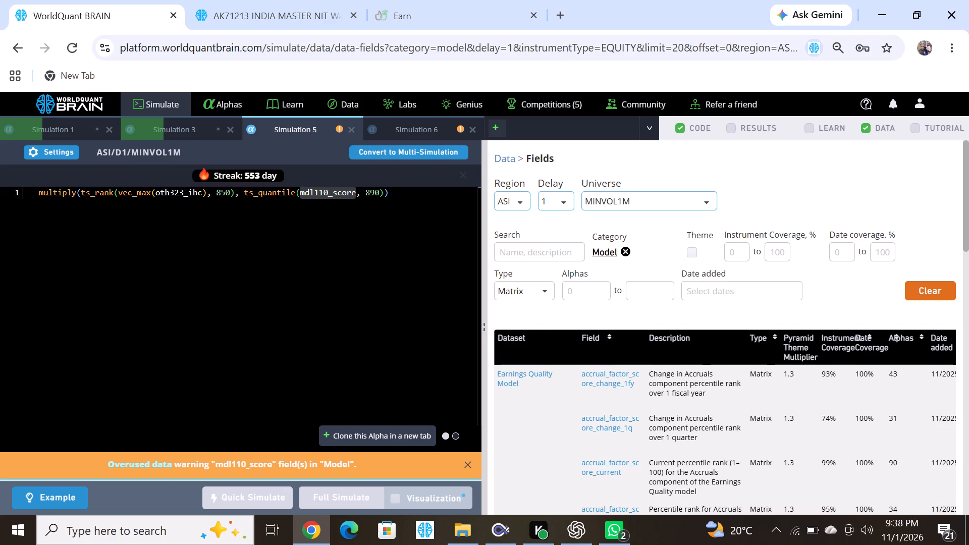
Replace mdl110_score in Simulation 5 with the listed field actual_earnings_surprise_pct_lastq_short and run a full simulation.
{"action": "scroll", "coordinate": [632, 282], "scroll_direction": "down", "scroll_amount": 9}
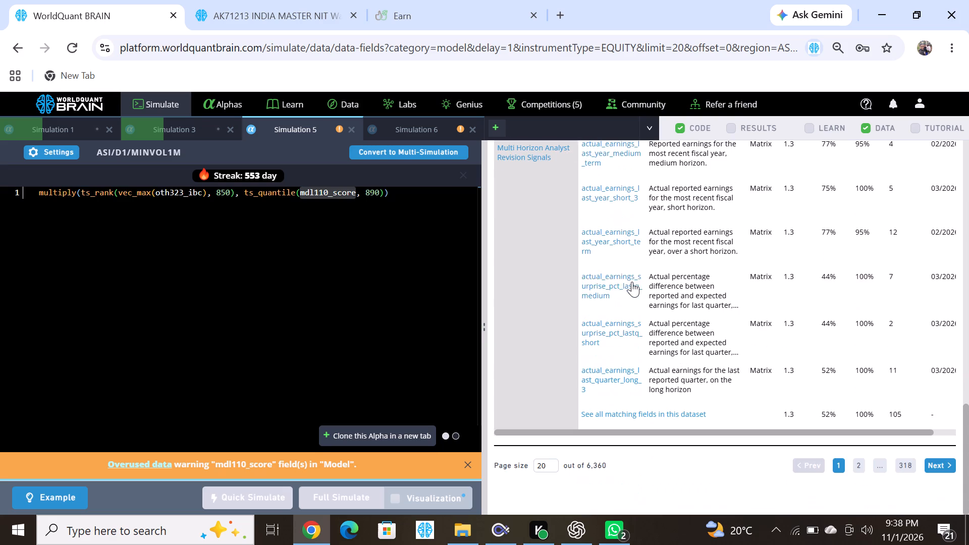
{"action": "scroll", "coordinate": [632, 282], "scroll_direction": "down", "scroll_amount": 4}
{"action": "left_click", "coordinate": [613, 344]}
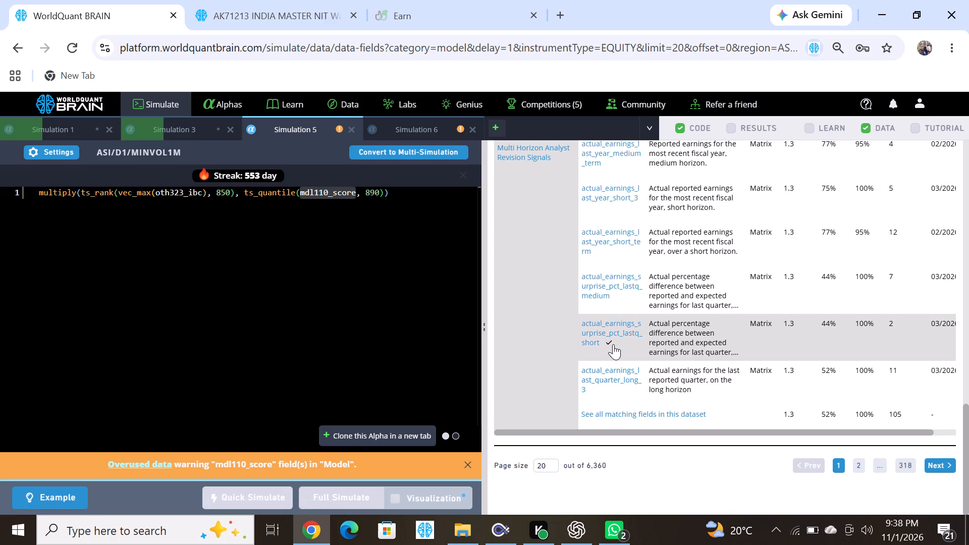
{"action": "double_click", "coordinate": [337, 192]}
{"action": "key", "text": "ctrl+v"}
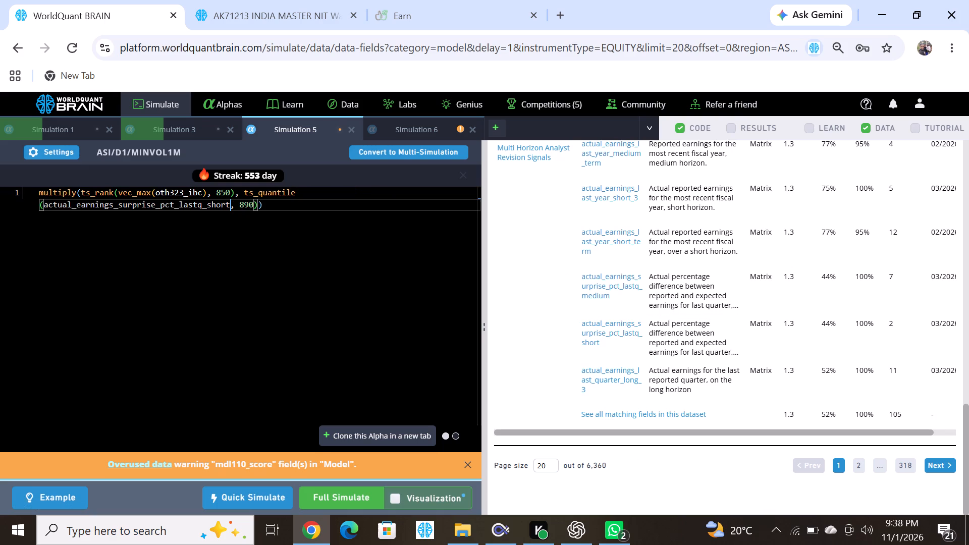
{"action": "left_click", "coordinate": [344, 498]}
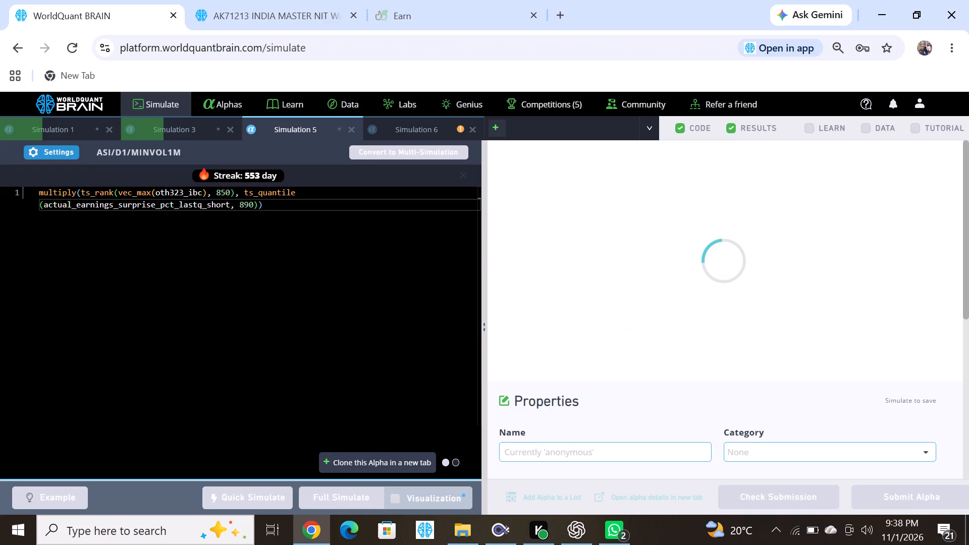
Show the test period for Simulation 6 and expand its failed IS tests.
{"action": "left_click", "coordinate": [419, 133]}
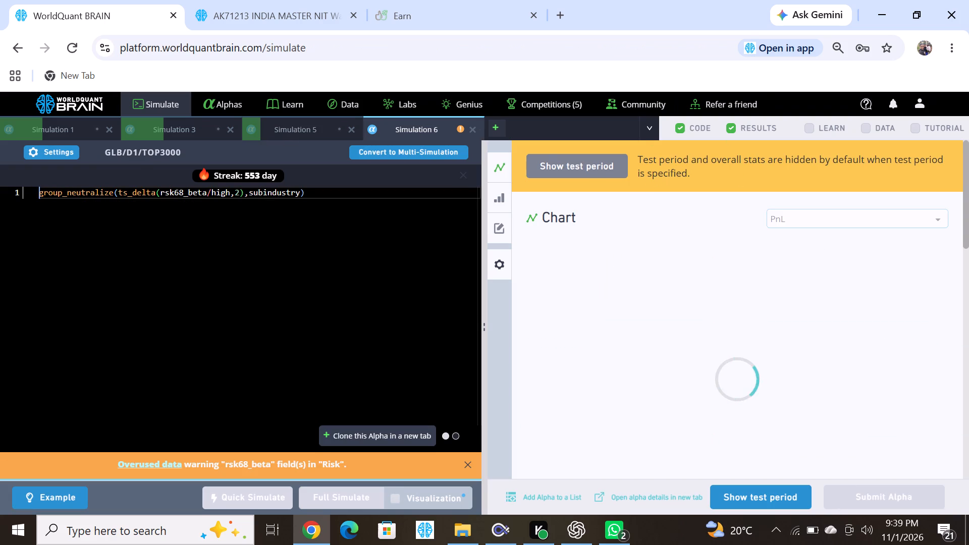
{"action": "left_click", "coordinate": [746, 492]}
{"action": "scroll", "coordinate": [656, 444], "scroll_direction": "down", "scroll_amount": 4}
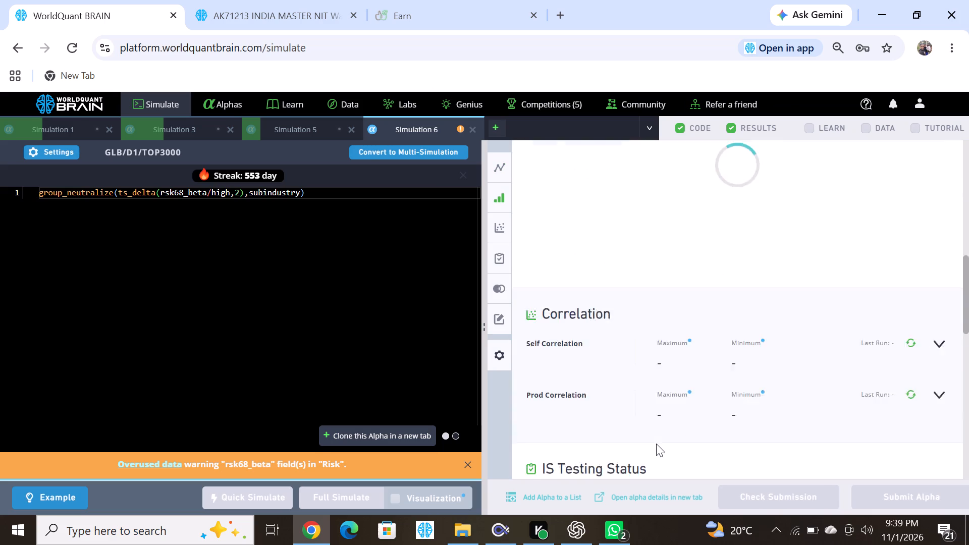
{"action": "scroll", "coordinate": [656, 444], "scroll_direction": "down", "scroll_amount": 4}
{"action": "scroll", "coordinate": [656, 444], "scroll_direction": "up", "scroll_amount": 2}
{"action": "scroll", "coordinate": [560, 222], "scroll_direction": "up", "scroll_amount": 1}
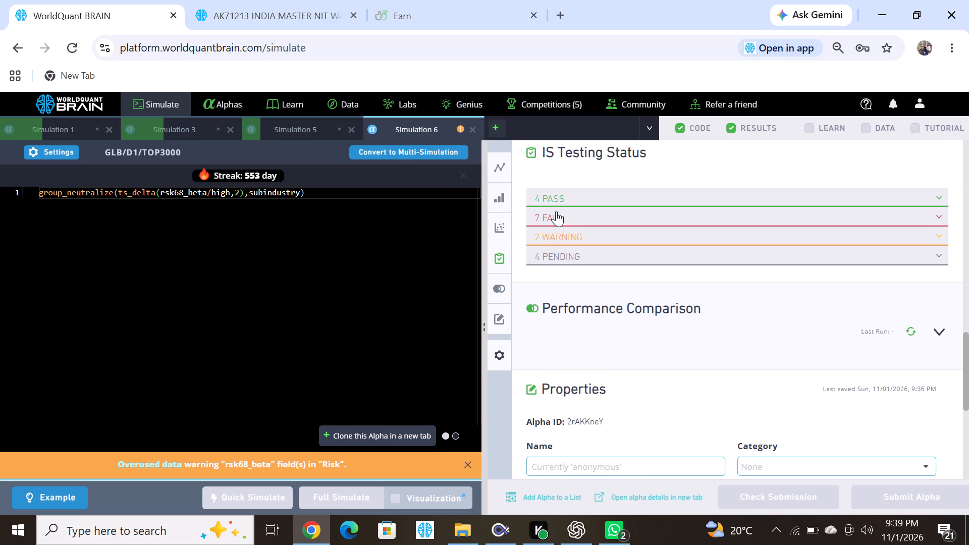
{"action": "left_click", "coordinate": [556, 211]}
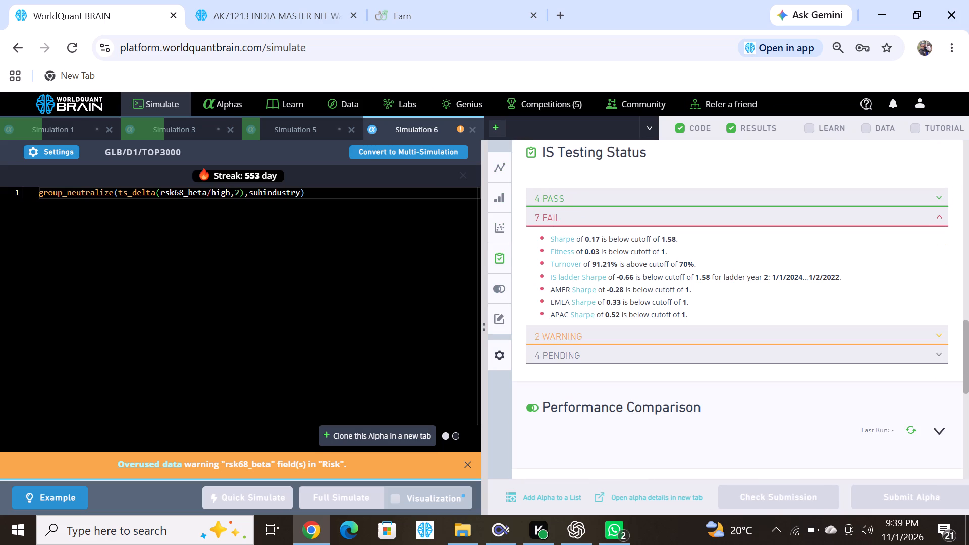
Set Simulation 6's universe to MINVOL1M and decay to 4, apply the settings, and run a full simulation.
{"action": "left_click", "coordinate": [62, 152]}
{"action": "left_click", "coordinate": [253, 281]}
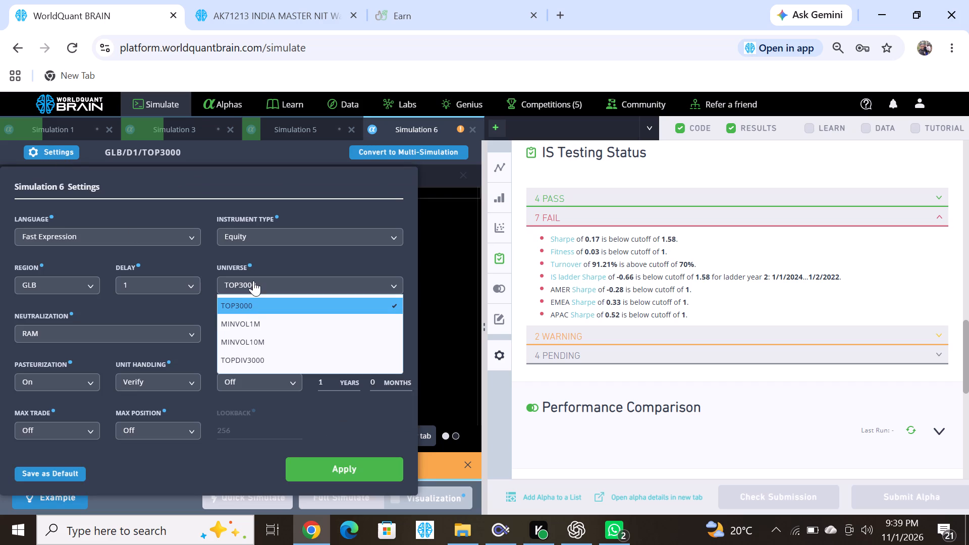
{"action": "left_click", "coordinate": [257, 324]}
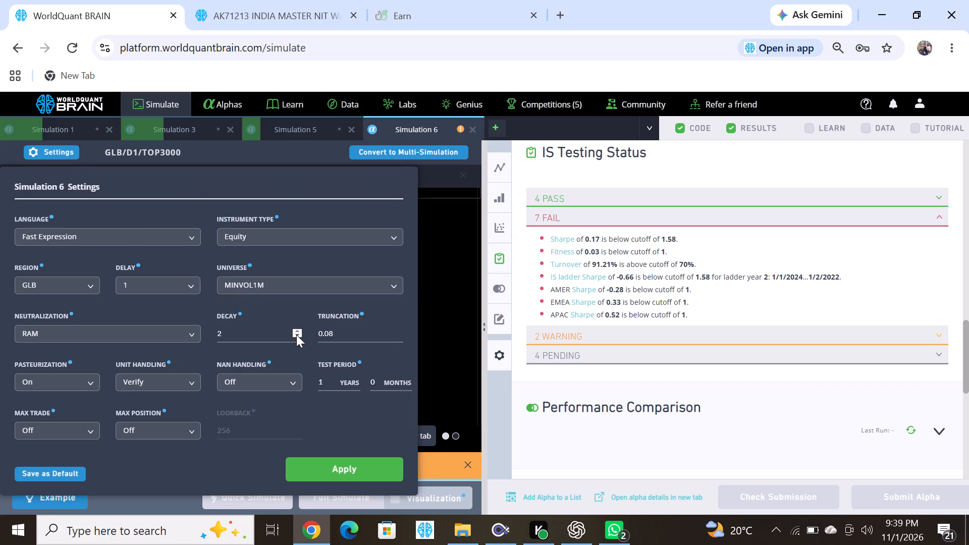
{"action": "left_click", "coordinate": [296, 333]}
{"action": "left_click", "coordinate": [296, 333]}
{"action": "left_click", "coordinate": [344, 466]}
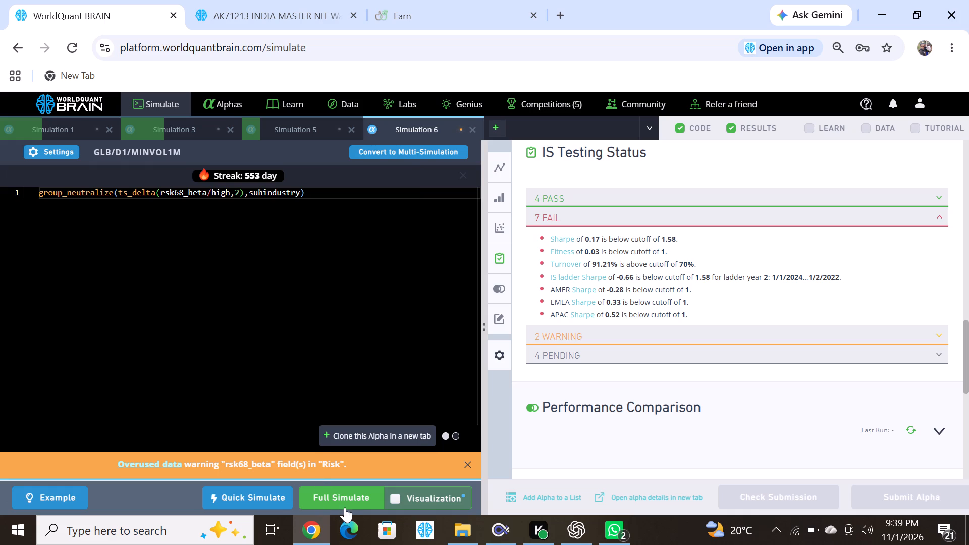
{"action": "left_click", "coordinate": [351, 488]}
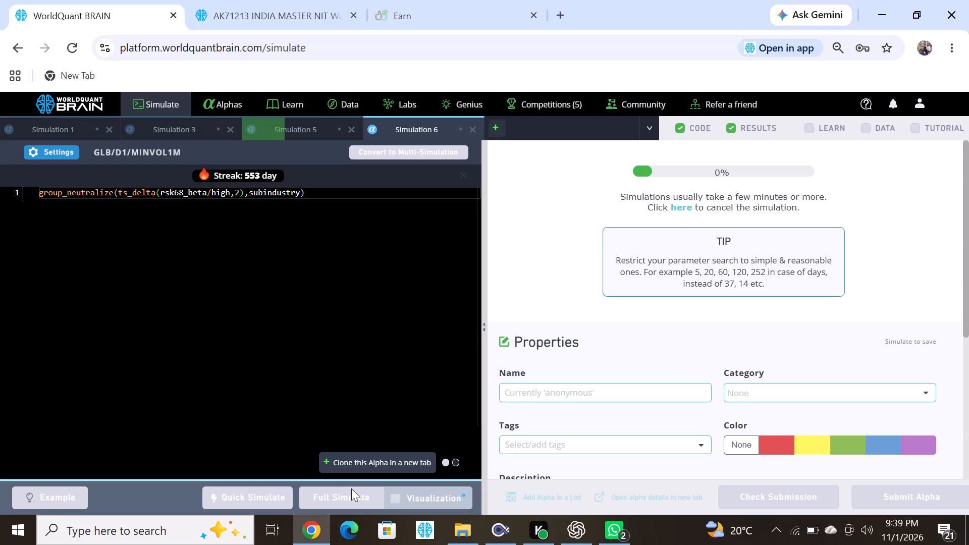
Show the test period for Simulation 3 and expand its failed IS tests.
{"action": "left_click", "coordinate": [191, 125]}
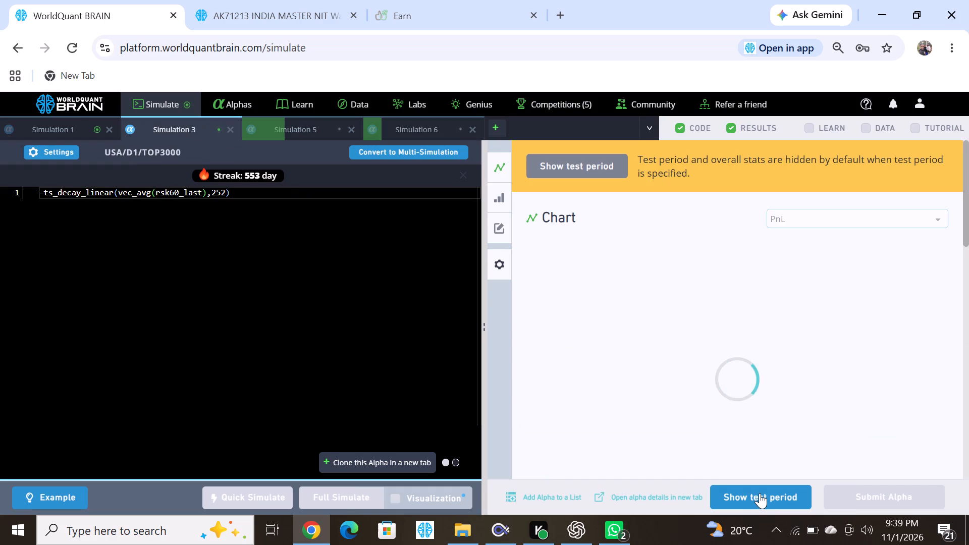
{"action": "left_click", "coordinate": [760, 493]}
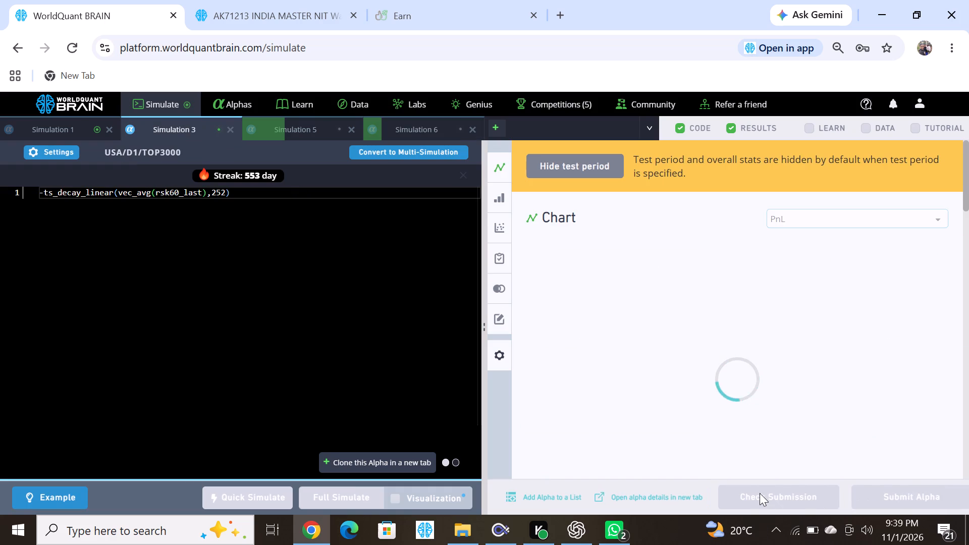
{"action": "scroll", "coordinate": [679, 397], "scroll_direction": "down", "scroll_amount": 2}
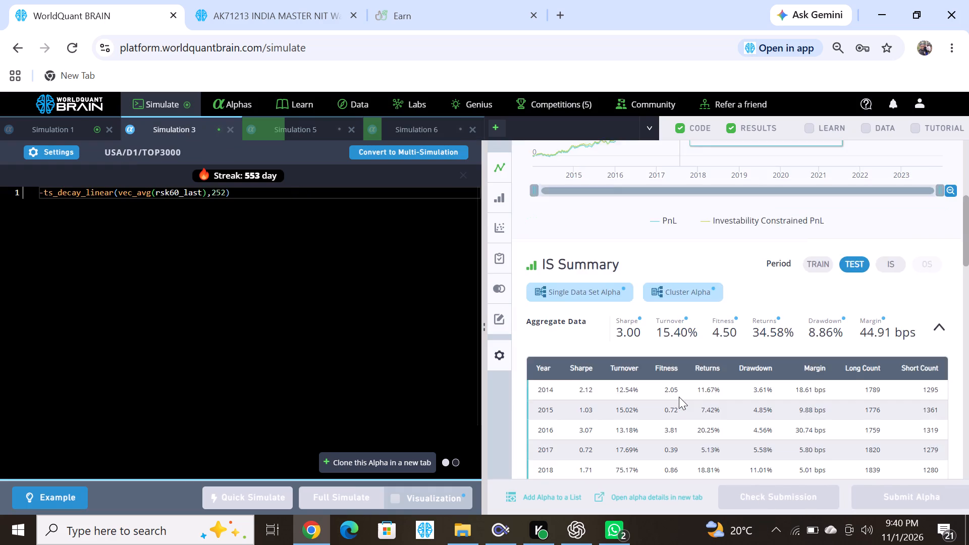
{"action": "scroll", "coordinate": [679, 397], "scroll_direction": "down", "scroll_amount": 5}
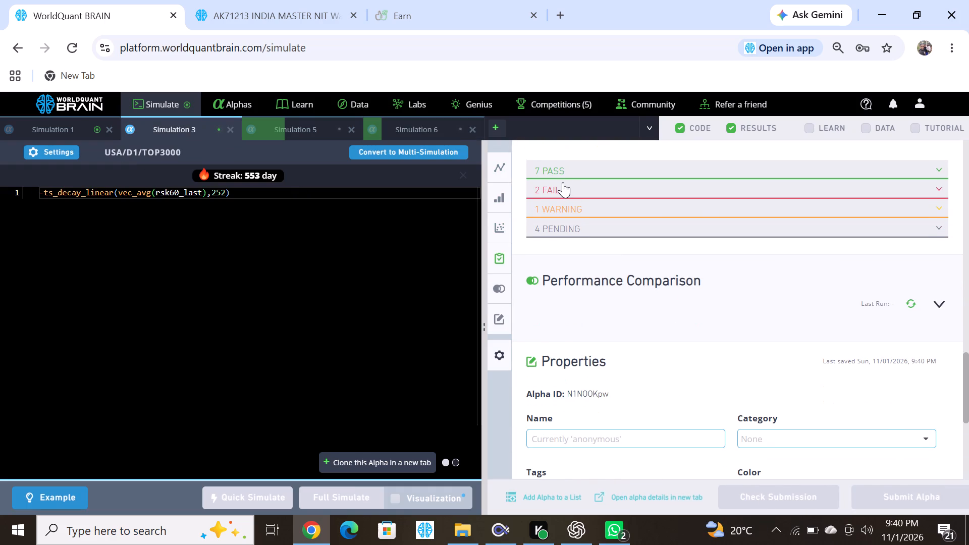
{"action": "left_click", "coordinate": [563, 182]}
Expand the Prod Correlation section for Simulation 3 to check its correlation with production alphas.
{"action": "scroll", "coordinate": [659, 191], "scroll_direction": "up", "scroll_amount": 1}
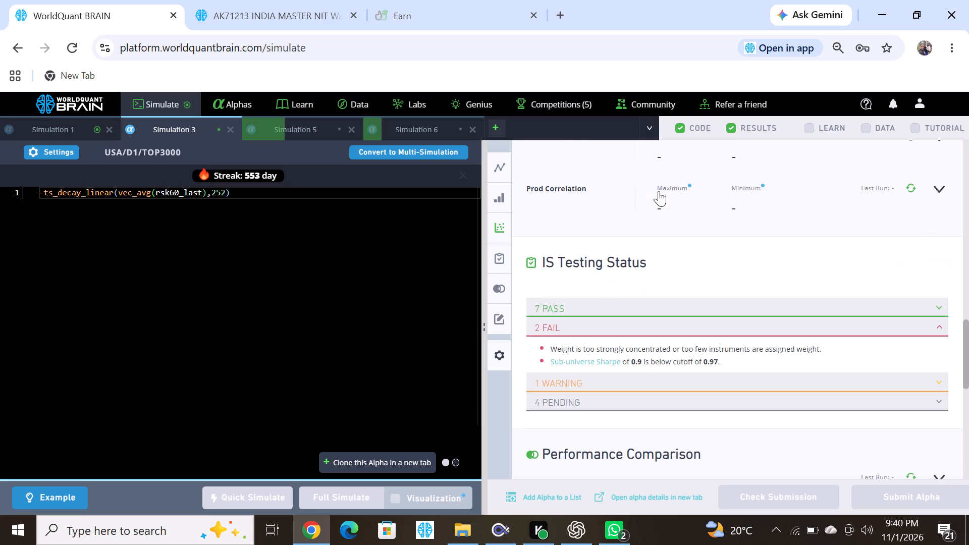
{"action": "scroll", "coordinate": [659, 191], "scroll_direction": "up", "scroll_amount": 1}
{"action": "left_click", "coordinate": [939, 189]}
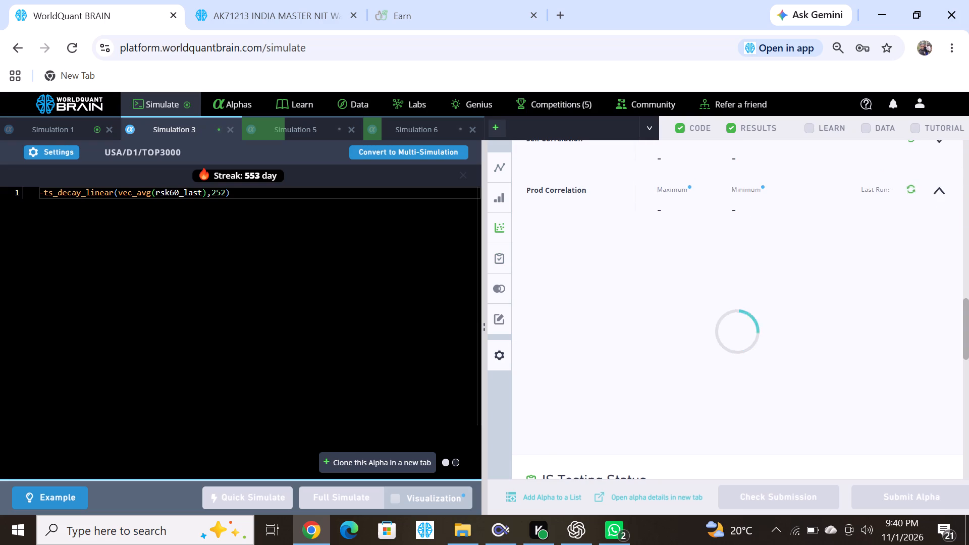
Insert the kth_element operator around vec_avg(rsk60_last) inside ts_decay_linear in Simulation 3's expression.
{"action": "left_click", "coordinate": [113, 194]}
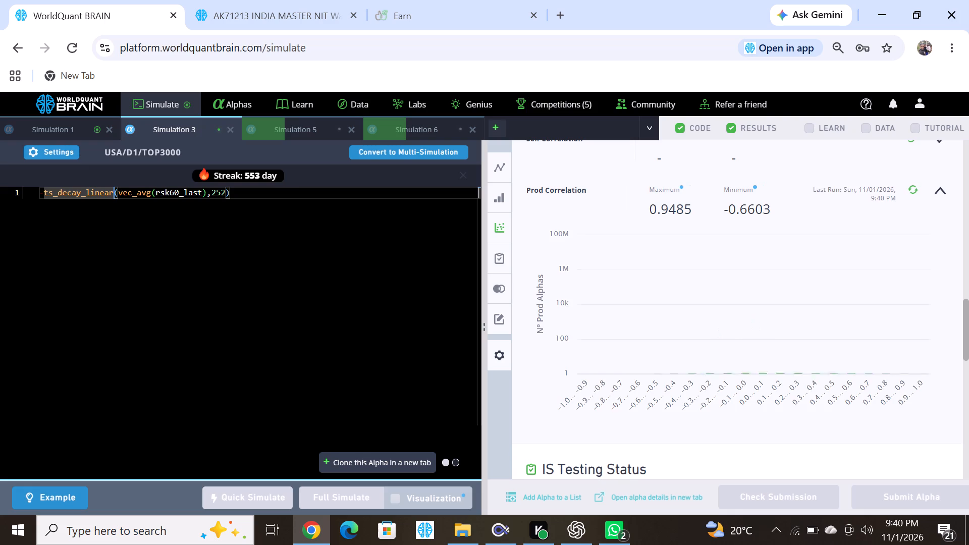
{"action": "key", "text": "shift+parenleft"}
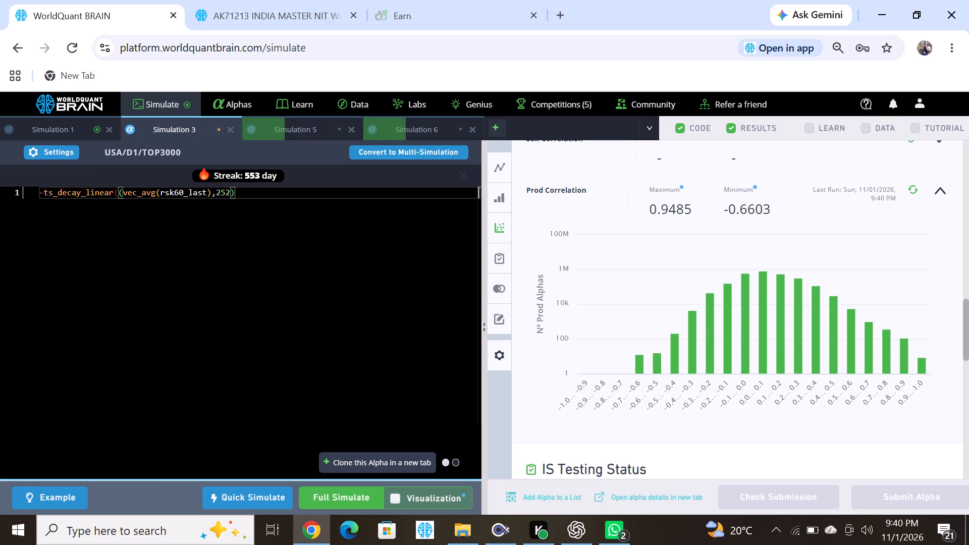
{"action": "type", "text": "kth"}
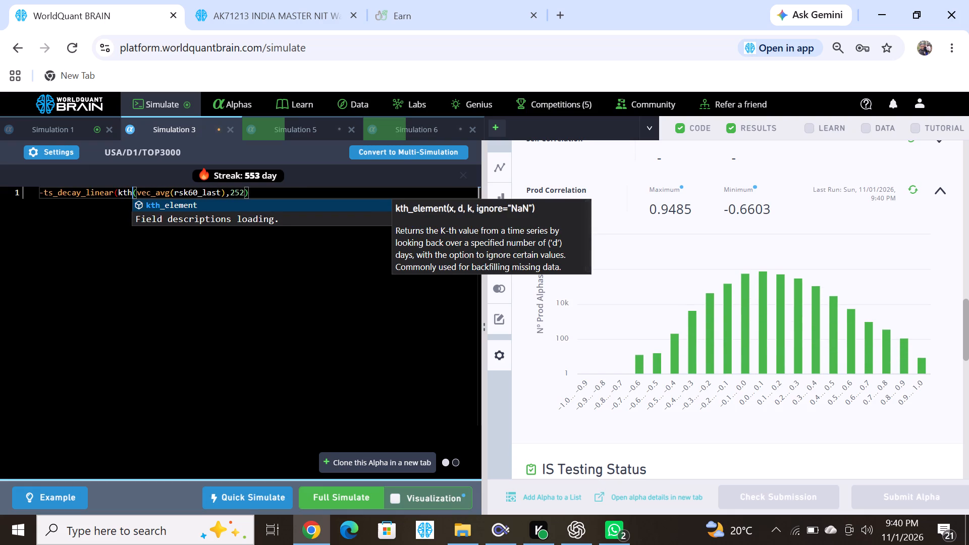
{"action": "left_click", "coordinate": [174, 205]}
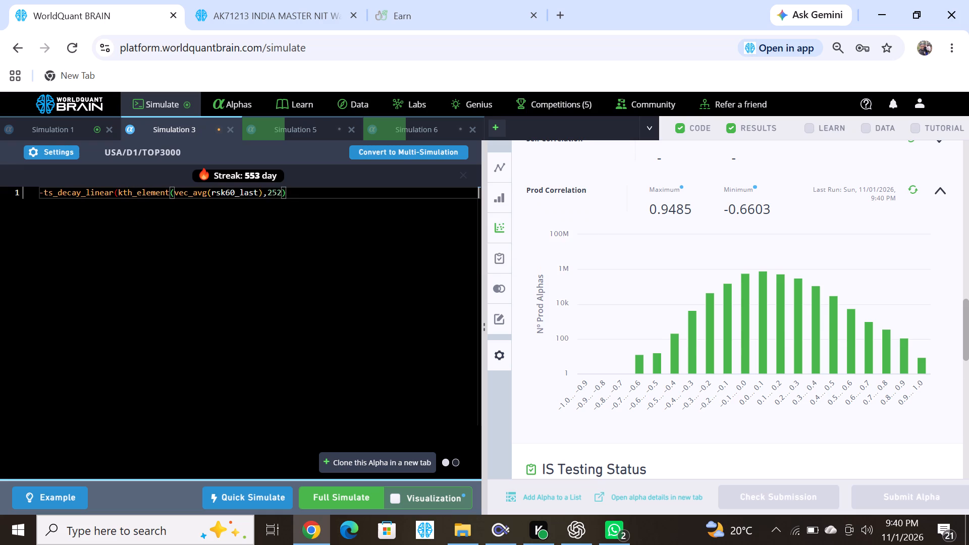
{"action": "left_click", "coordinate": [288, 197]}
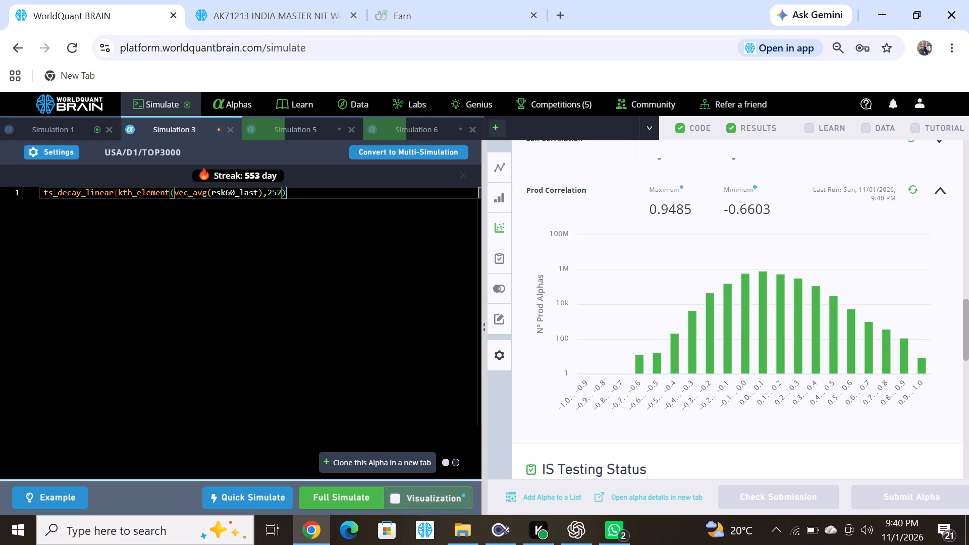
Complete Simulation 3's expression with k=1 in kth_element and a 237 window for ts_decay_linear, and run a full simulation.
{"action": "left_click", "coordinate": [283, 197]}
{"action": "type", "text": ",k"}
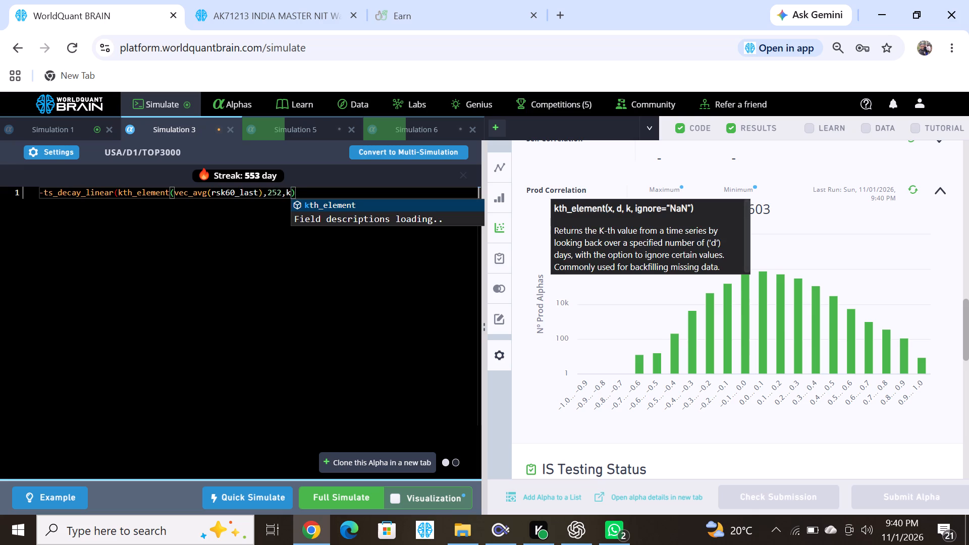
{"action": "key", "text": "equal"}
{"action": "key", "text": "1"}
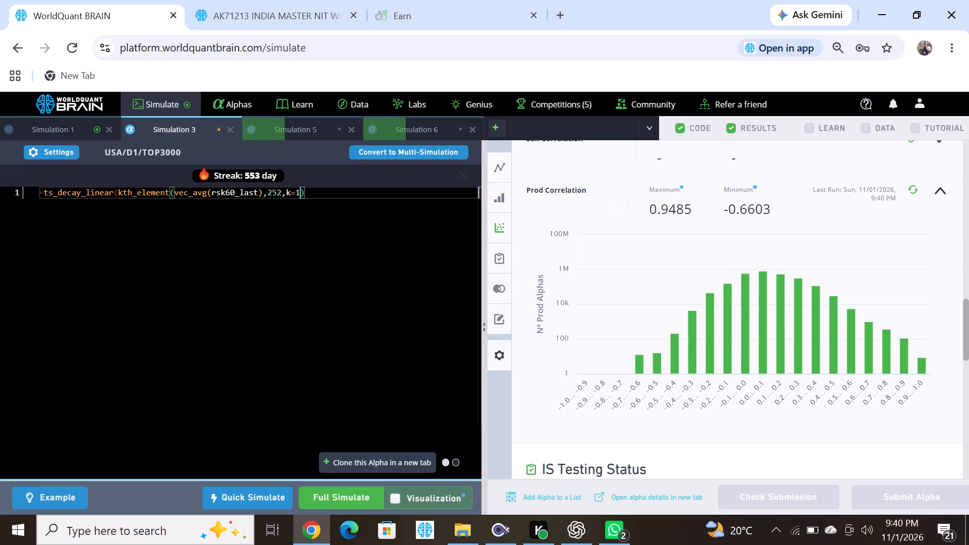
{"action": "left_click", "coordinate": [312, 195]}
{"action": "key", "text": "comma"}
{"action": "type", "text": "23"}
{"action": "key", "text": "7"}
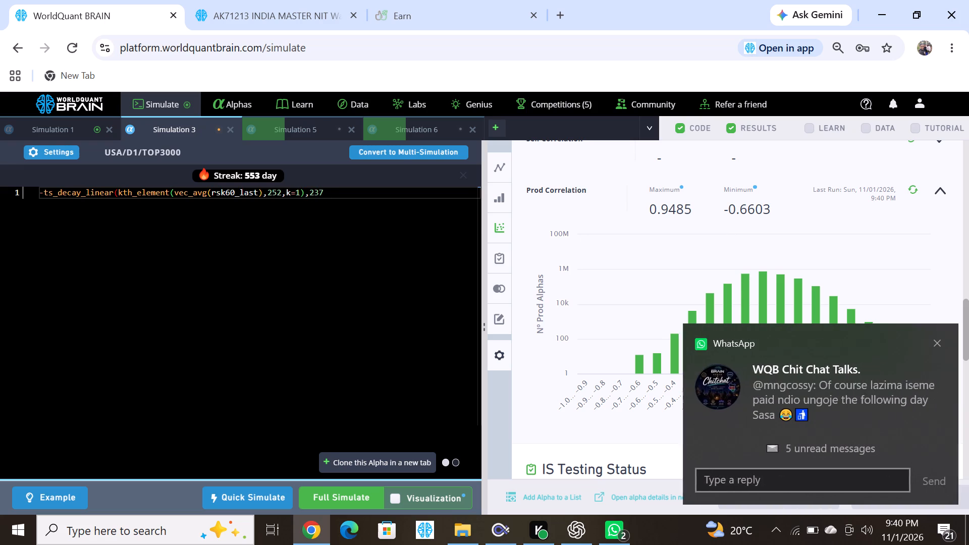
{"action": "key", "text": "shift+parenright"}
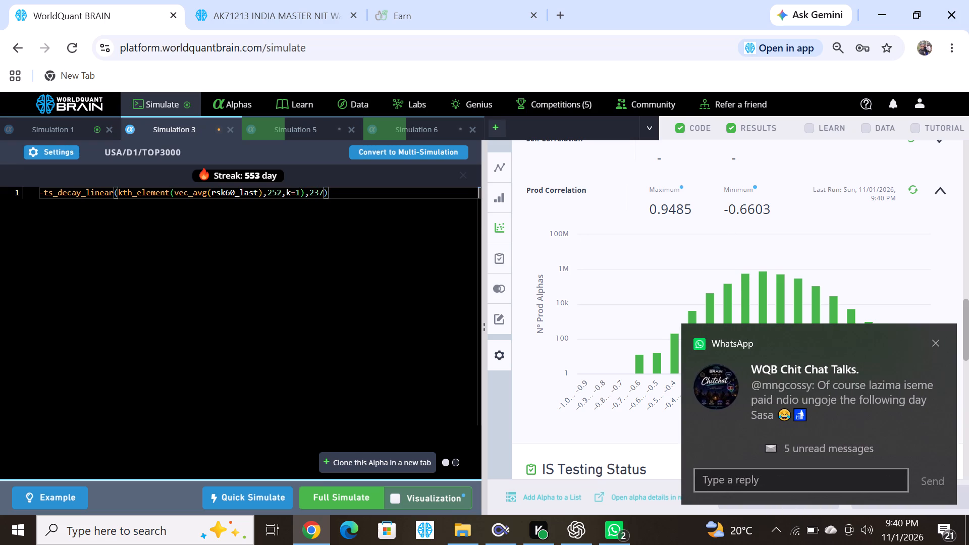
{"action": "left_click", "coordinate": [346, 491]}
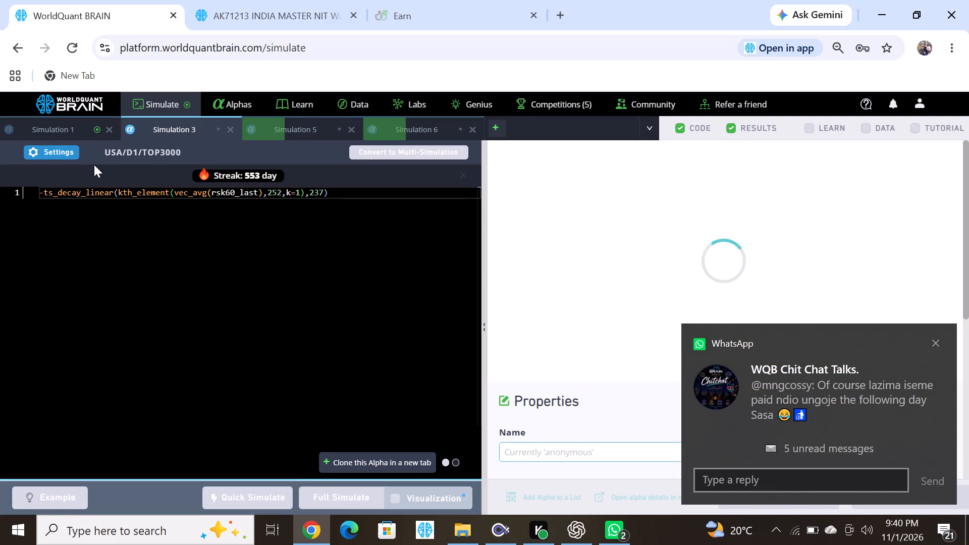
Show the test period for Simulation 1 and expand its IS testing warnings.
{"action": "left_click", "coordinate": [65, 128]}
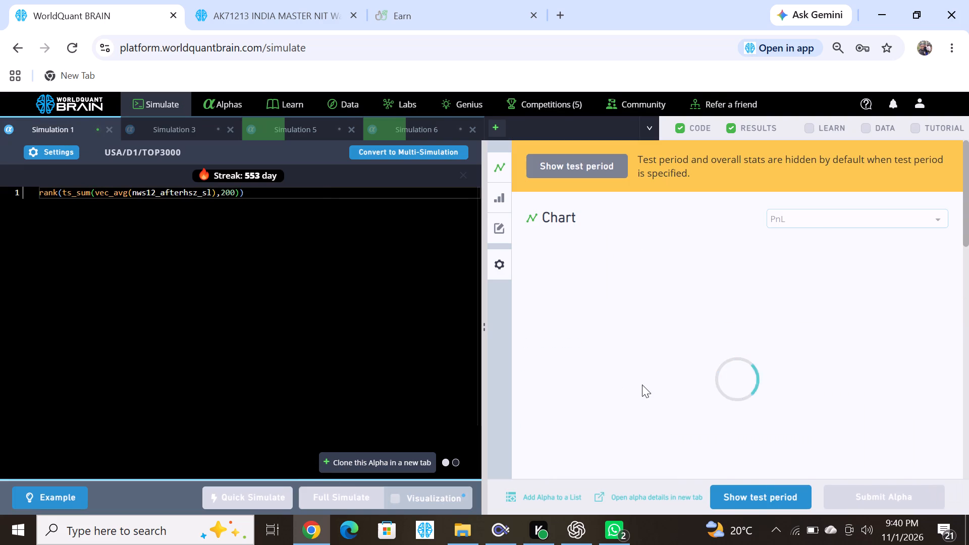
{"action": "left_click", "coordinate": [750, 496]}
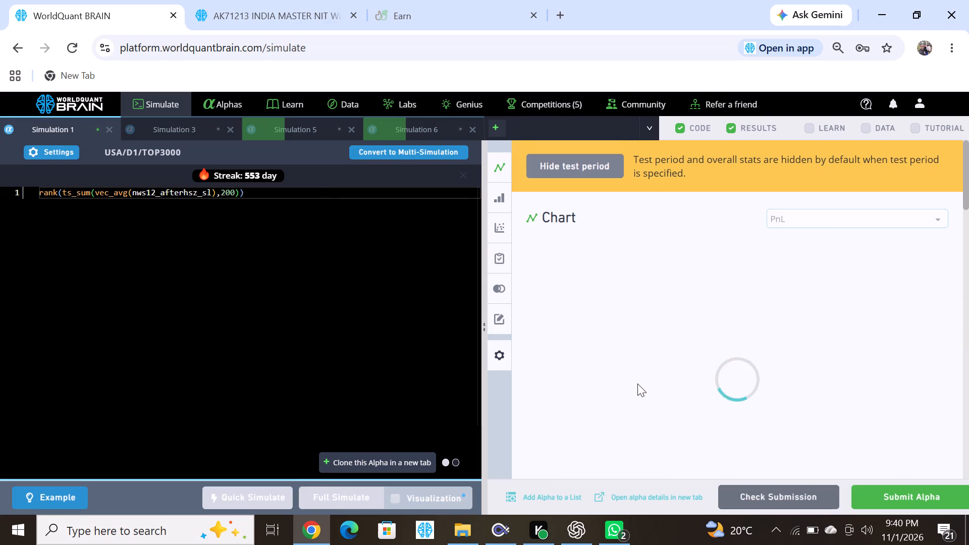
{"action": "scroll", "coordinate": [637, 384], "scroll_direction": "down", "scroll_amount": 8}
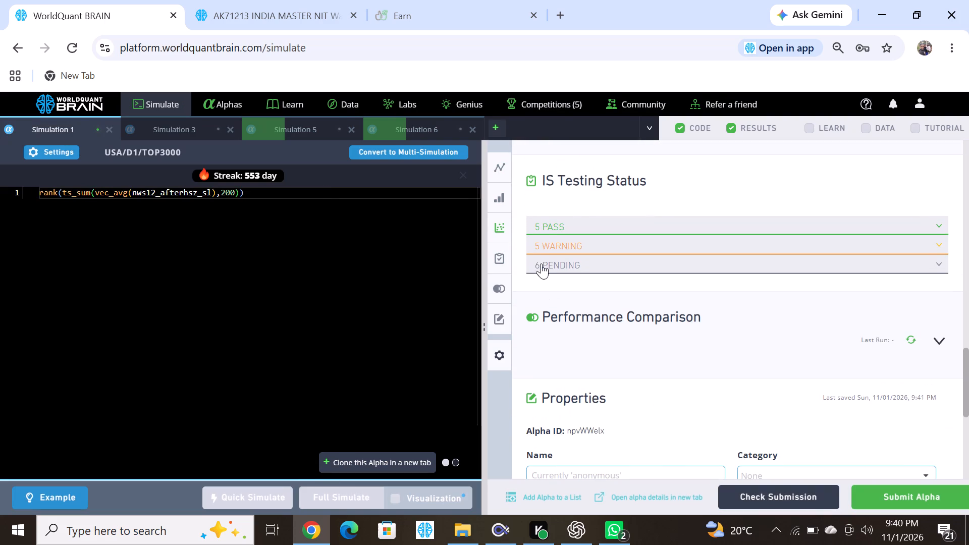
{"action": "left_click", "coordinate": [549, 242]}
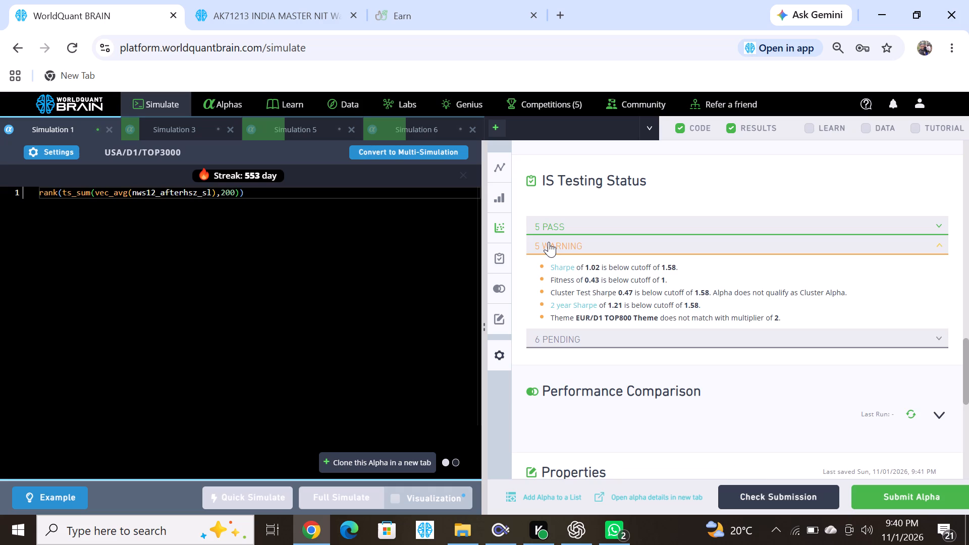
Set the ts_sum window in Simulation 1's expression to 800.
{"action": "left_click", "coordinate": [224, 197]}
{"action": "key", "text": "BackSpace"}
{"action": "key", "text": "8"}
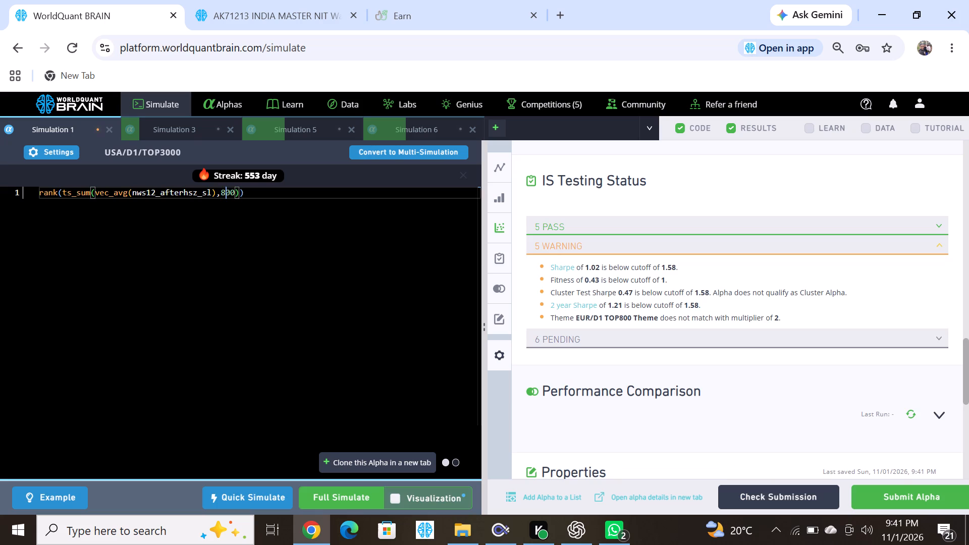
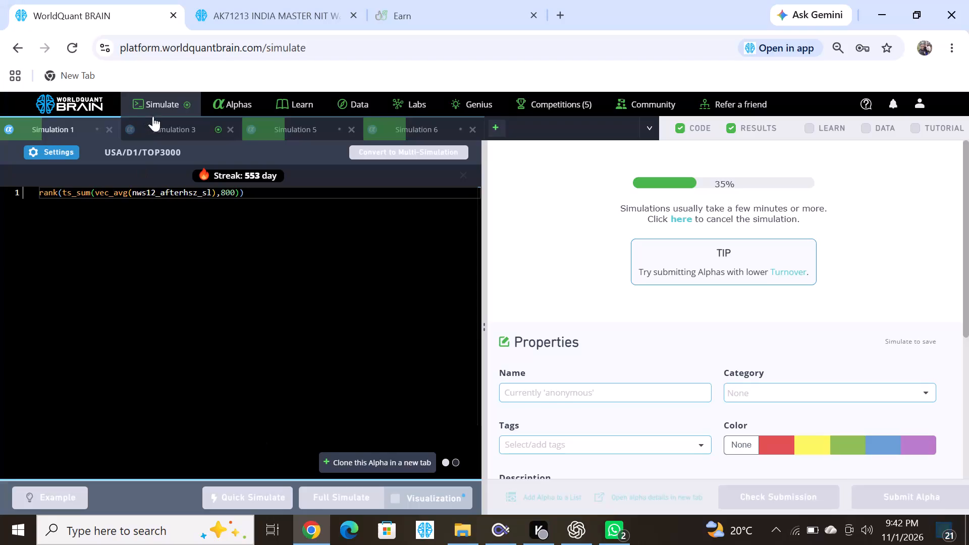
Show the test period for Simulation 3 and expand its IS test warnings and passed tests.
{"action": "left_click", "coordinate": [172, 124]}
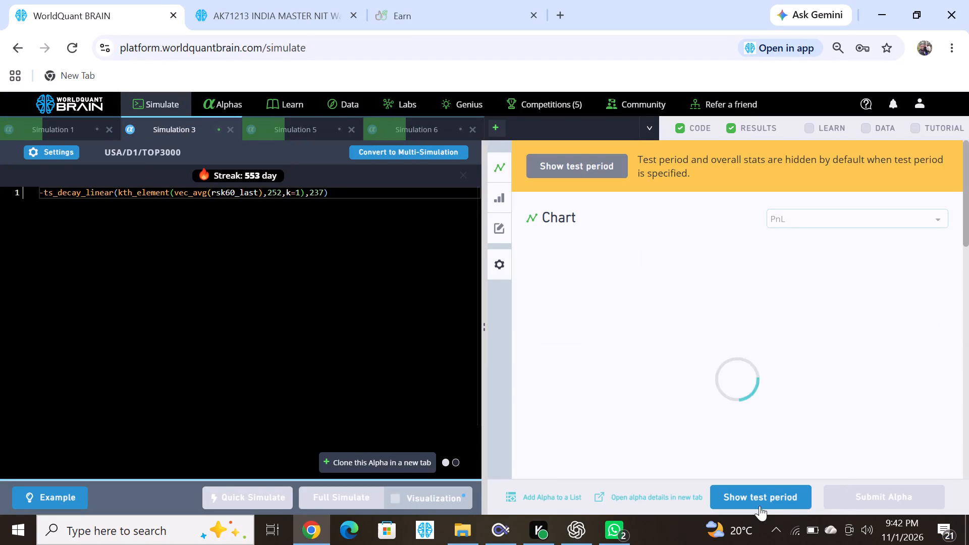
{"action": "left_click", "coordinate": [762, 491]}
{"action": "scroll", "coordinate": [706, 415], "scroll_direction": "down", "scroll_amount": 3}
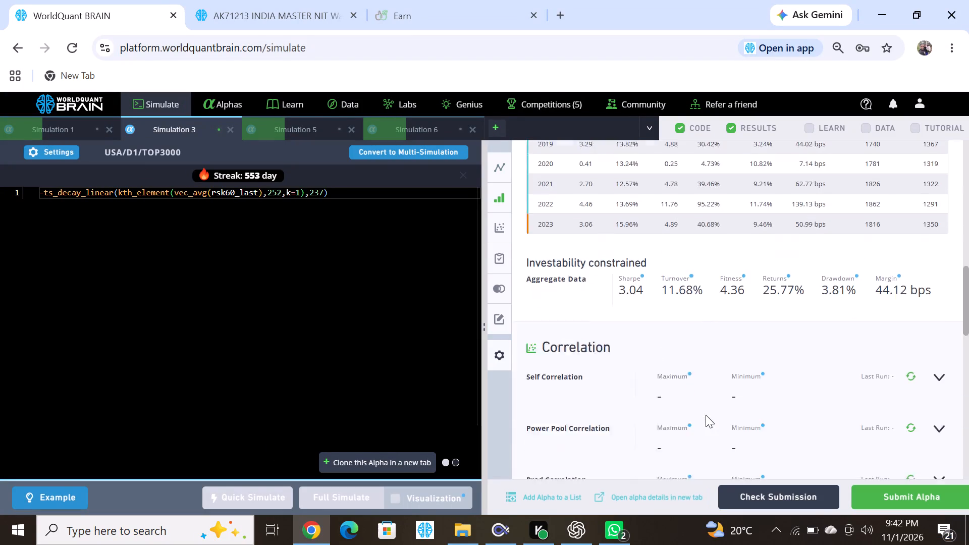
{"action": "scroll", "coordinate": [706, 415], "scroll_direction": "down", "scroll_amount": 3}
{"action": "left_click", "coordinate": [605, 340]}
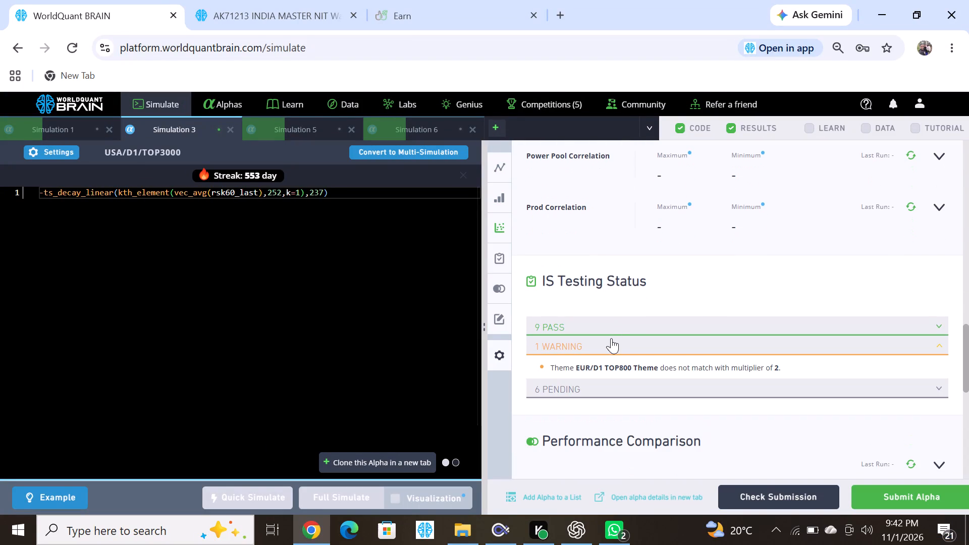
{"action": "left_click", "coordinate": [613, 330]}
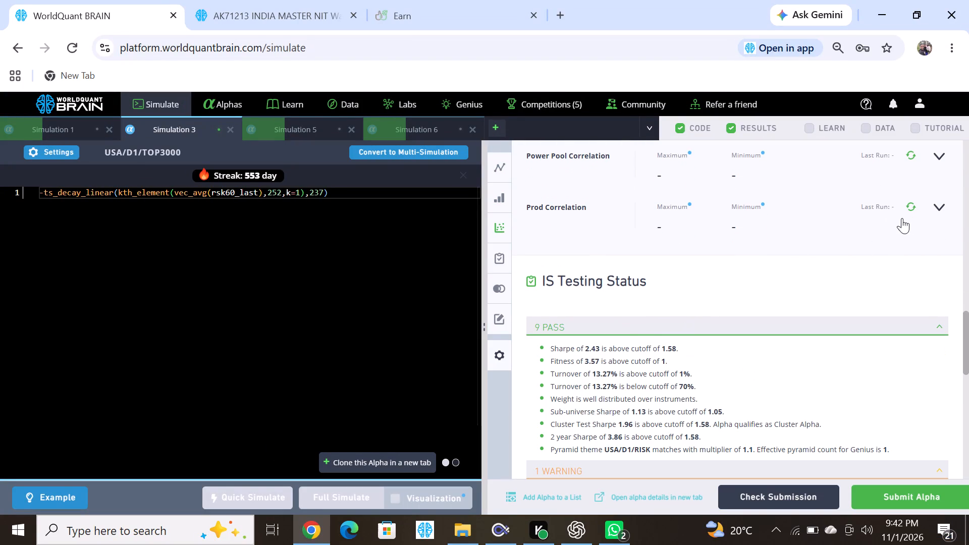
Expand the Prod Correlation section for Simulation 3 to check its correlation with production alphas.
{"action": "left_click", "coordinate": [935, 205]}
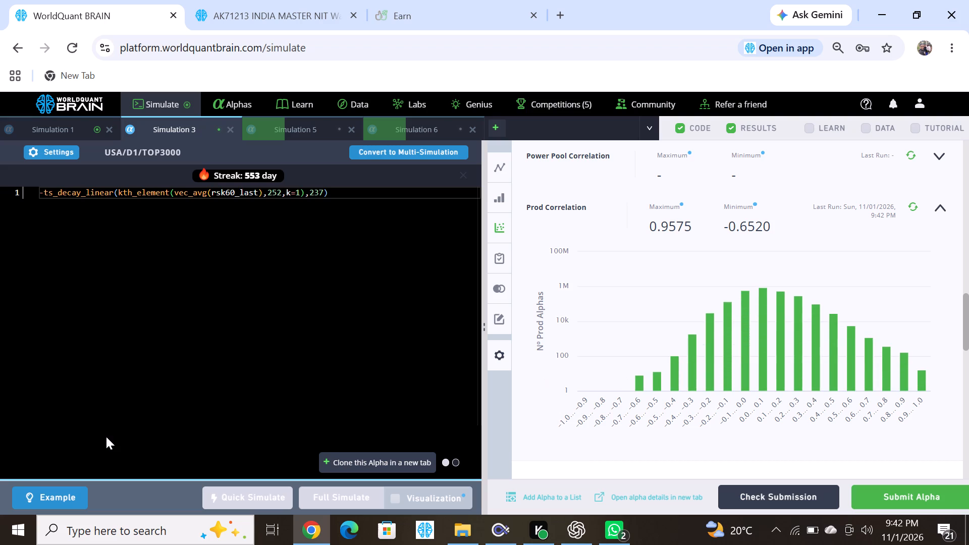
Open the simulation settings for Simulation 3.
{"action": "left_click", "coordinate": [64, 150]}
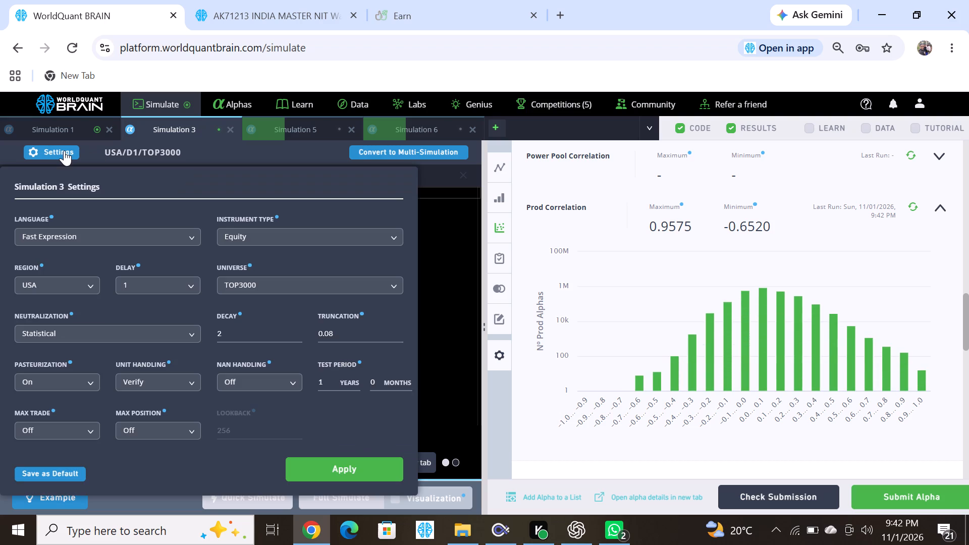
Change the neutralization in Simulation 3's settings, apply it, and run a full simulation.
{"action": "left_click", "coordinate": [172, 338]}
{"action": "left_click", "coordinate": [66, 367]}
{"action": "left_click", "coordinate": [315, 468]}
{"action": "left_click", "coordinate": [348, 497]}
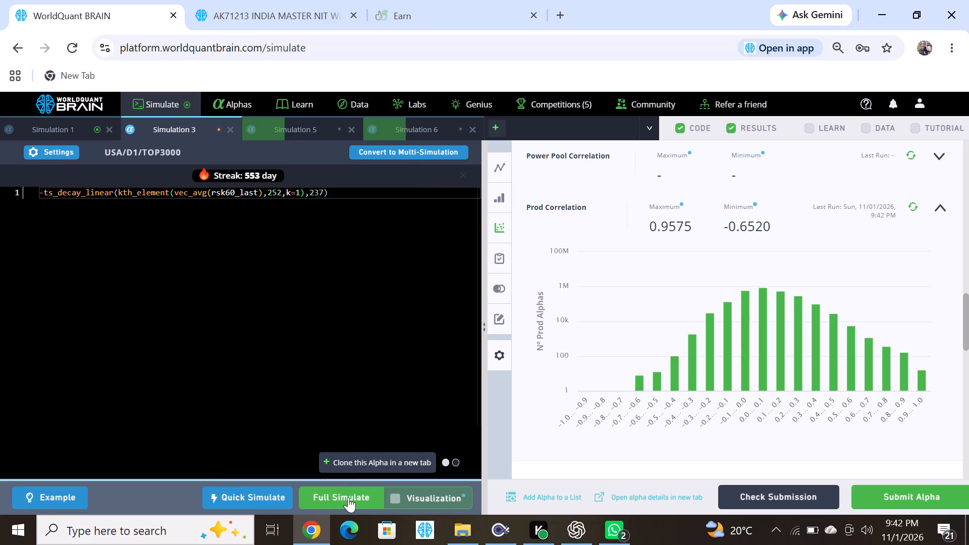
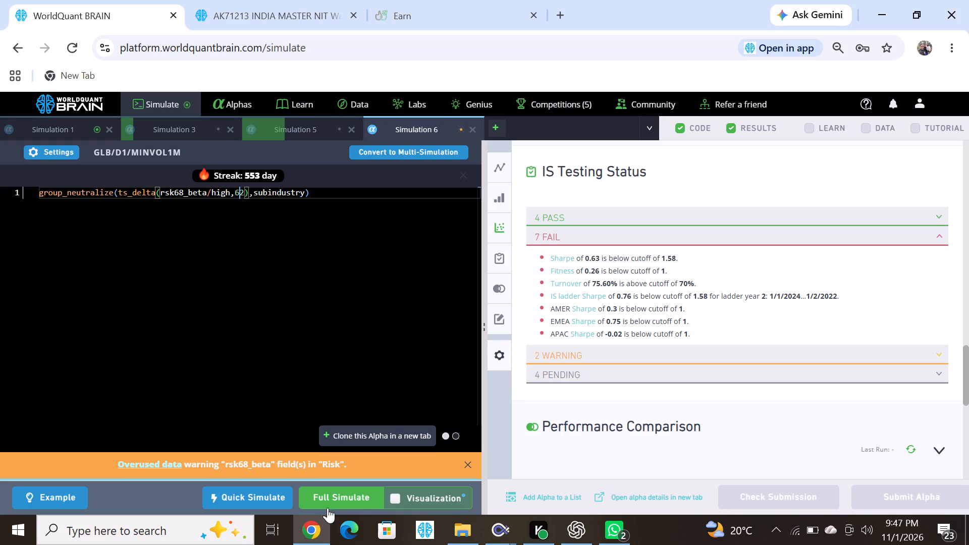
Run a full simulation of the GLB rsk68_beta/high alpha in Simulation 6 with the ts_delta window at 62.
{"action": "left_click", "coordinate": [337, 488]}
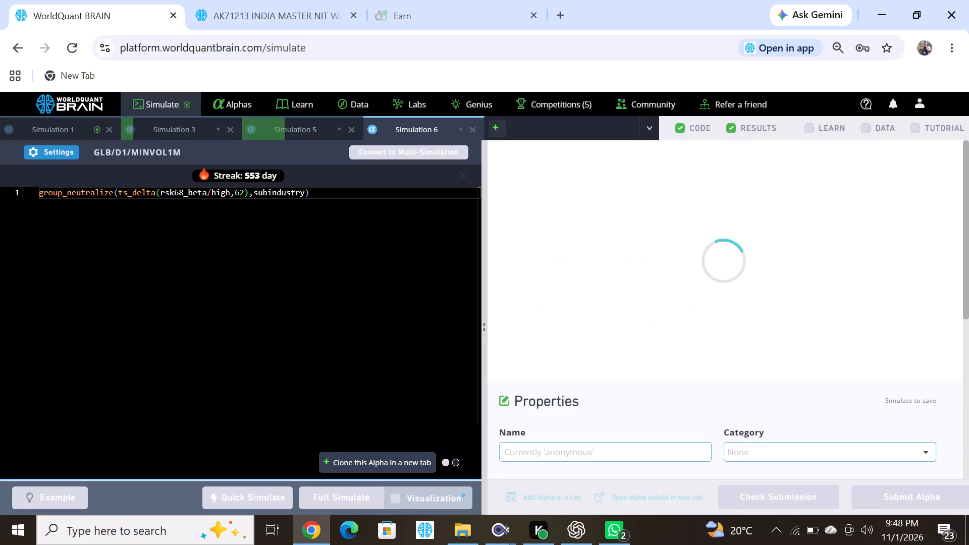
Show the test period for the USA alpha in Simulation 1 and examine the failed tests in its IS testing status.
{"action": "left_click", "coordinate": [51, 130]}
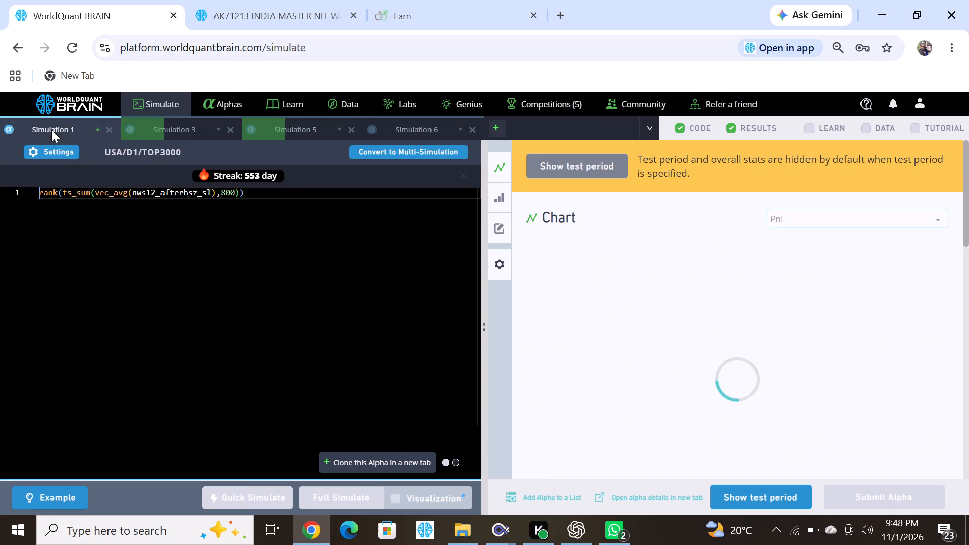
{"action": "left_click", "coordinate": [755, 499]}
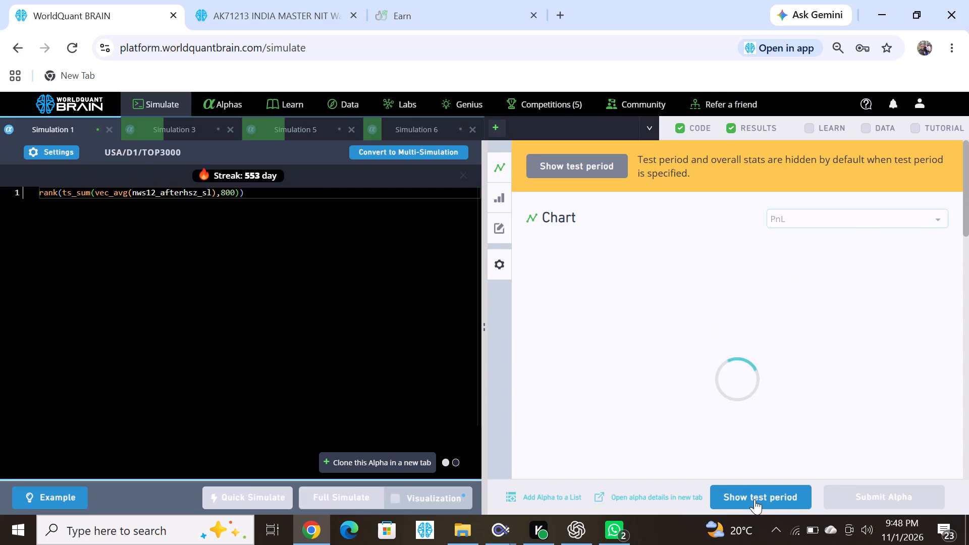
{"action": "scroll", "coordinate": [670, 337], "scroll_direction": "down", "scroll_amount": 7}
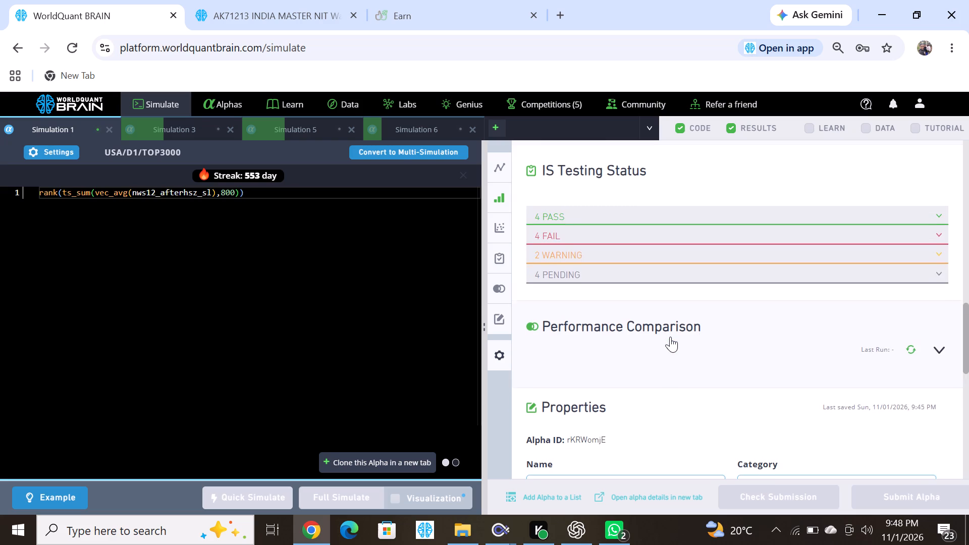
{"action": "left_click", "coordinate": [560, 233]}
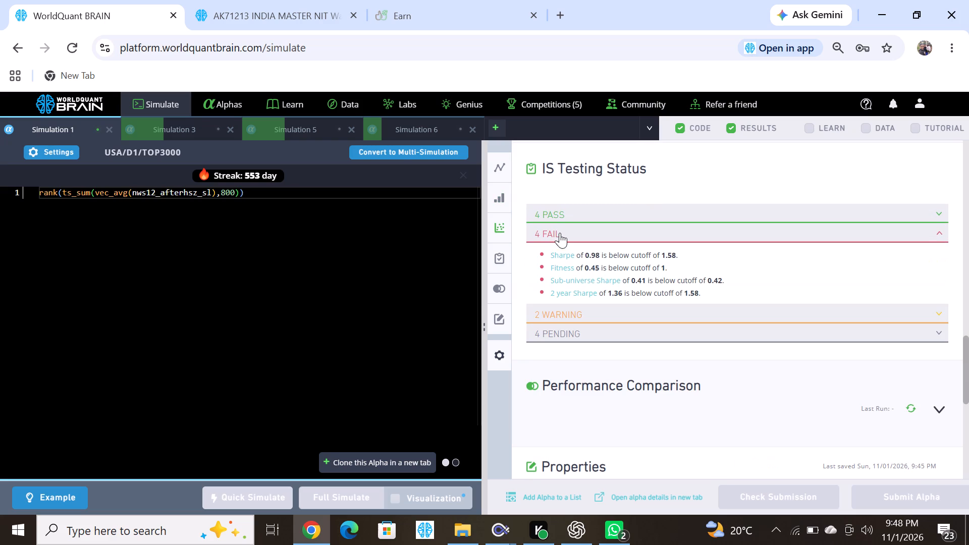
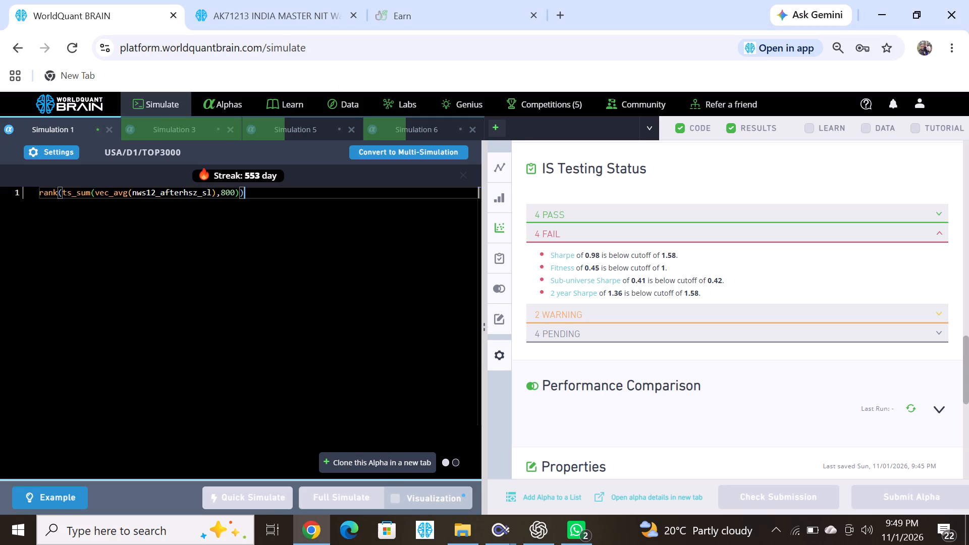
Replace Simulation 1's whole expression with the copied alpha a=kth_element(rank((fnd23_intfvm_smcs)),1752,k='1');group_neutralize(ts_rank(a,990)*ts_scale(star_val_piv_industry_rank*star_val_dividend_yield,152),subindustry);.
{"action": "left_click_drag", "start_coordinate": [13, 182], "coordinate": [21, 192]}
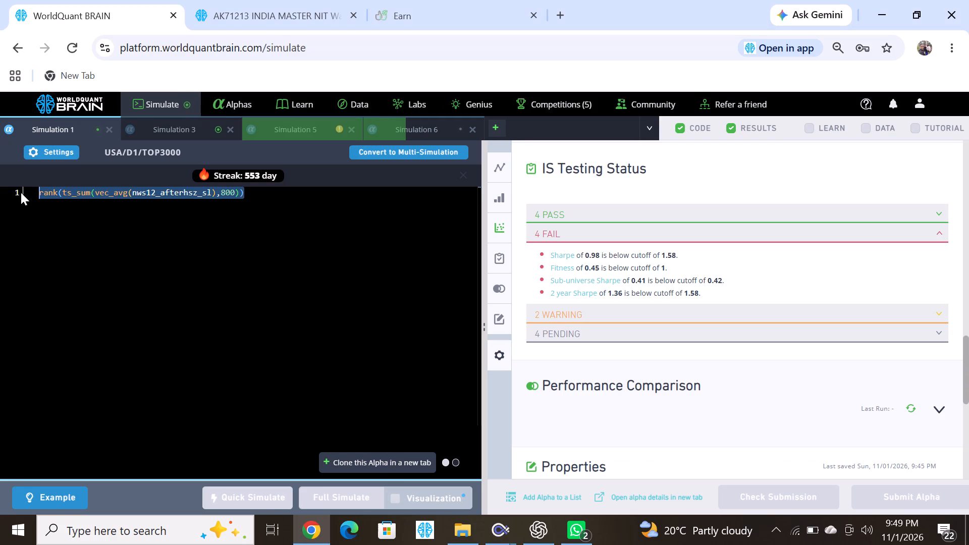
{"action": "key", "text": "ctrl+v"}
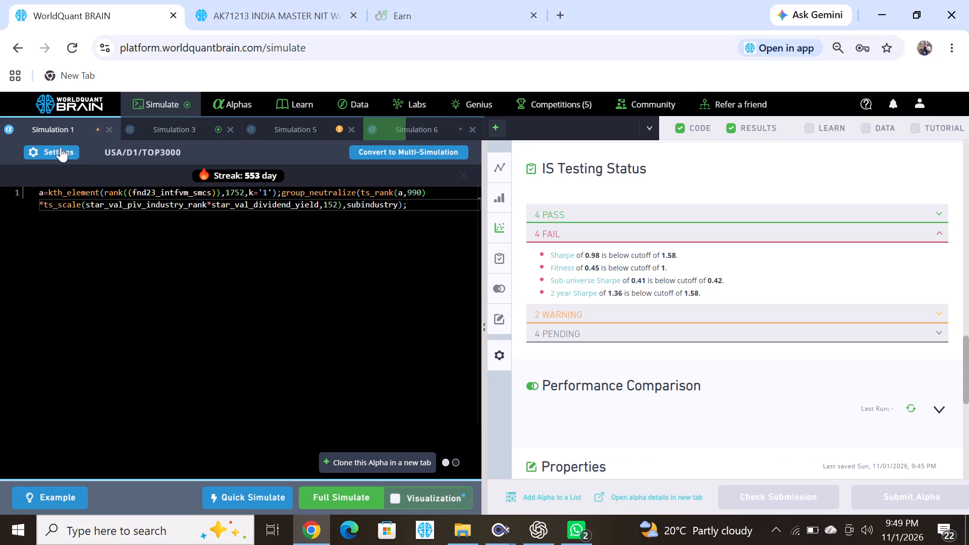
Open the simulation settings of Simulation 1.
{"action": "left_click", "coordinate": [61, 155]}
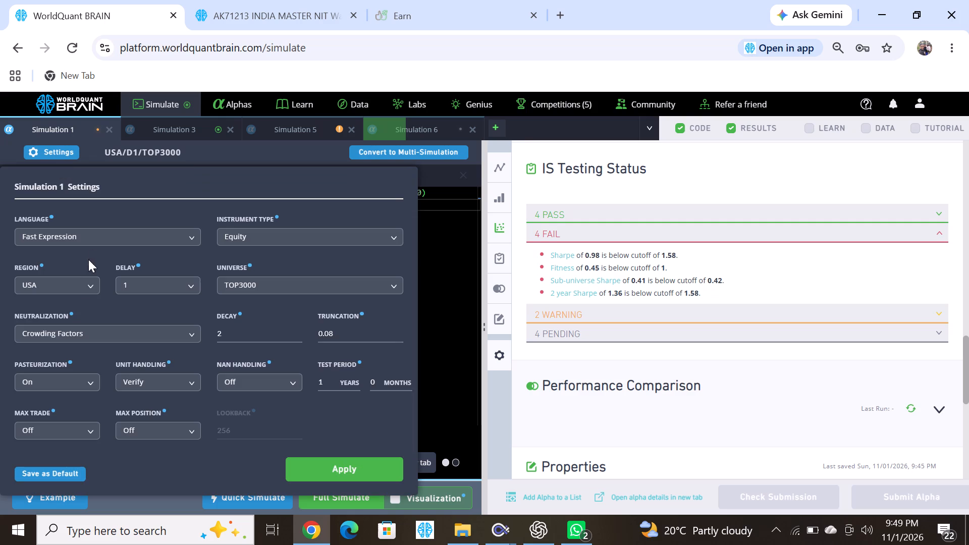
Set Simulation 1's region to GLB, apply the settings and run a full simulation.
{"action": "left_click", "coordinate": [84, 287]}
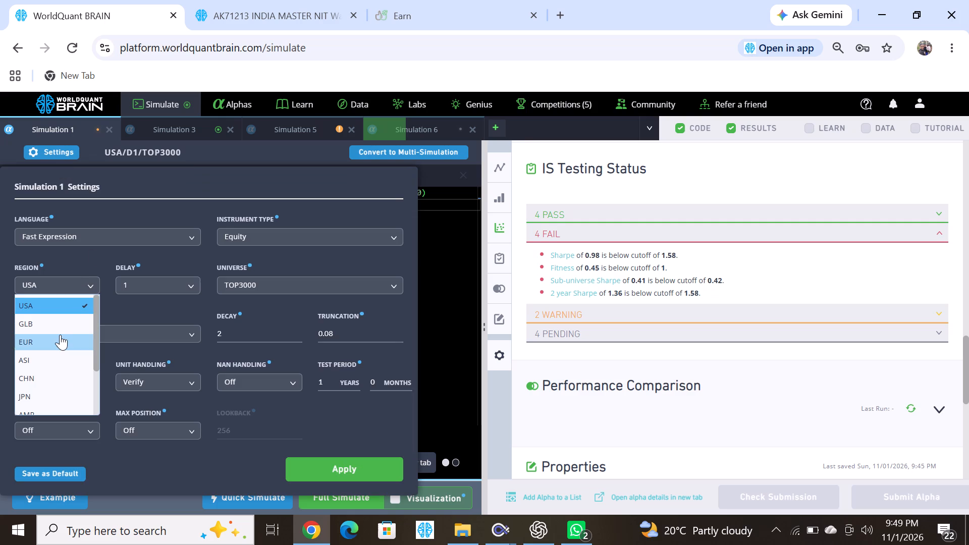
{"action": "left_click", "coordinate": [52, 325]}
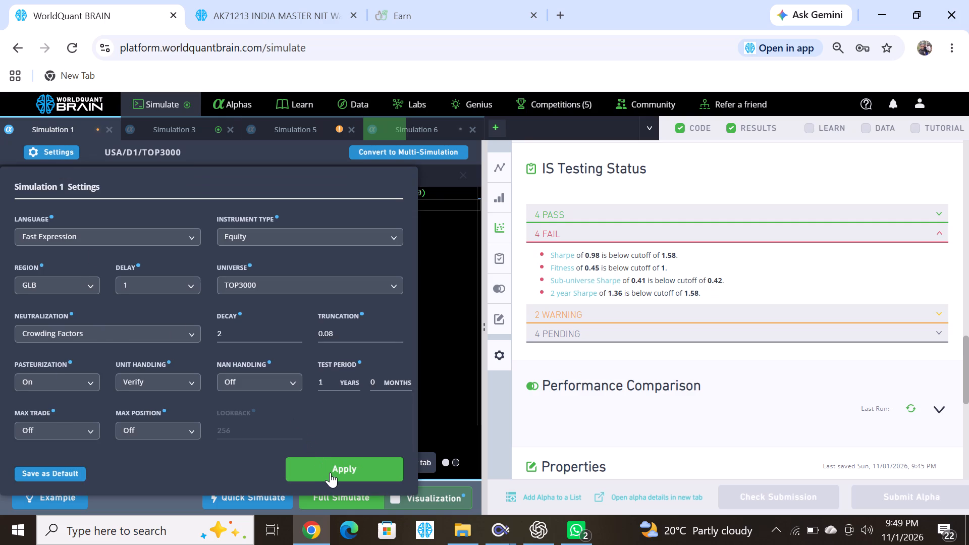
{"action": "left_click", "coordinate": [330, 472]}
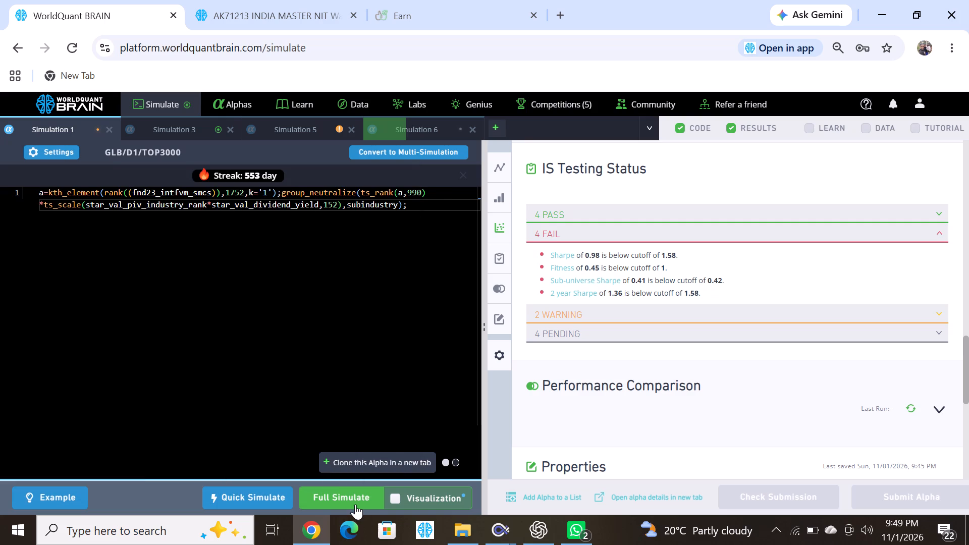
{"action": "left_click", "coordinate": [355, 501]}
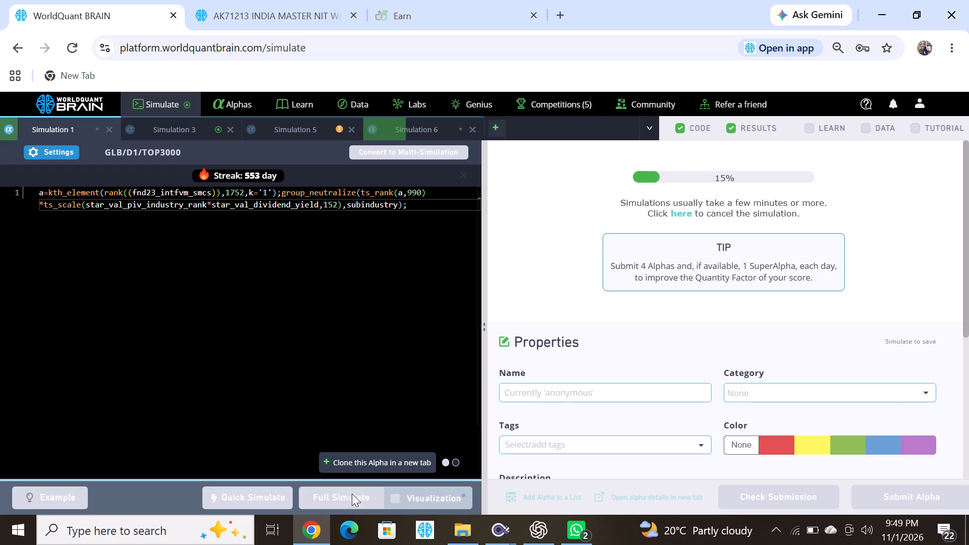
Show the test period for the ASI alpha in Simulation 5 and examine its IS testing failures and warnings.
{"action": "left_click", "coordinate": [288, 132]}
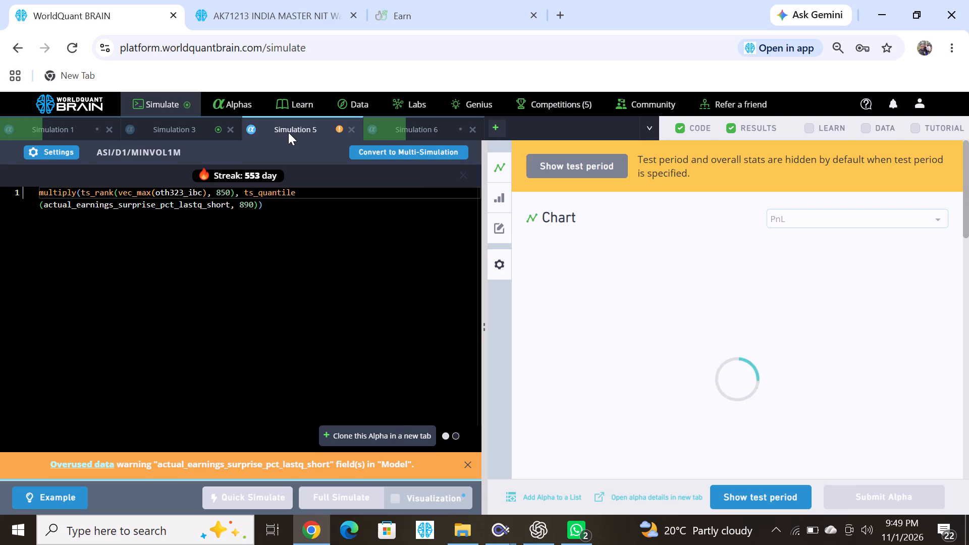
{"action": "left_click", "coordinate": [753, 502]}
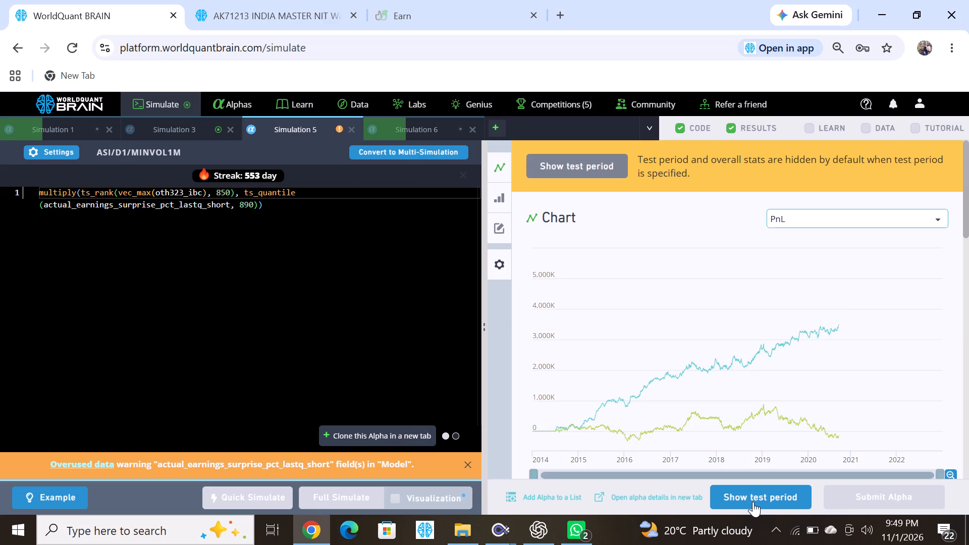
{"action": "scroll", "coordinate": [671, 393], "scroll_direction": "down", "scroll_amount": 4}
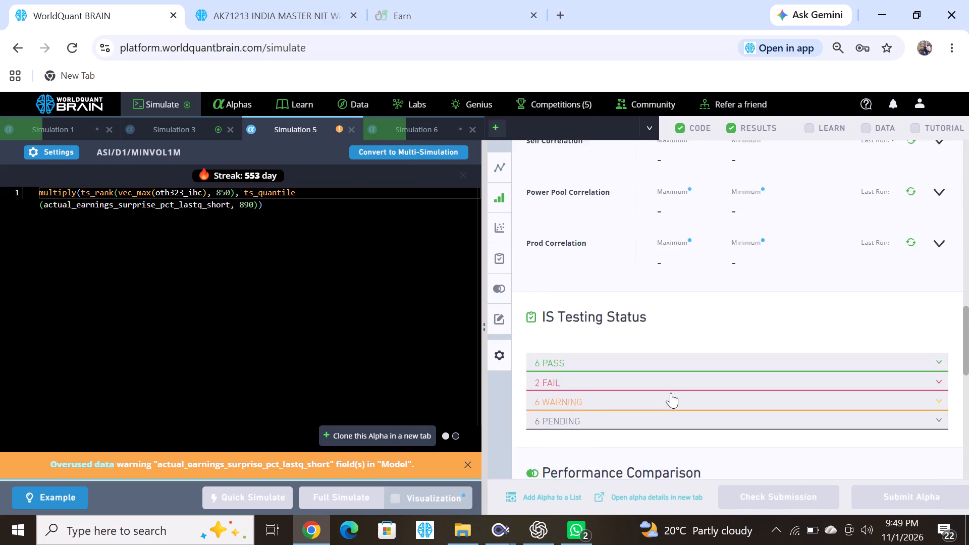
{"action": "scroll", "coordinate": [671, 393], "scroll_direction": "down", "scroll_amount": 3}
{"action": "scroll", "coordinate": [671, 393], "scroll_direction": "up", "scroll_amount": 3}
{"action": "scroll", "coordinate": [552, 194], "scroll_direction": "up", "scroll_amount": 1}
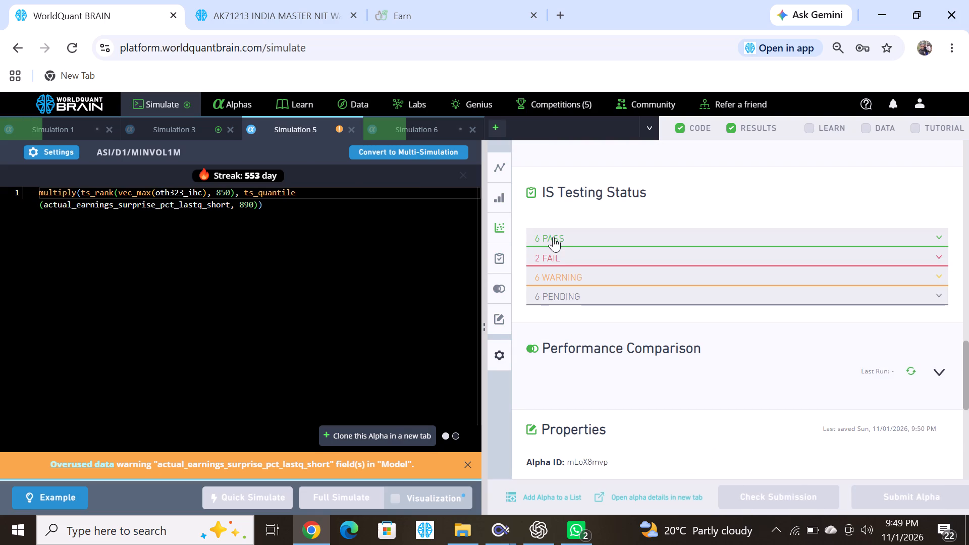
{"action": "left_click", "coordinate": [559, 259]}
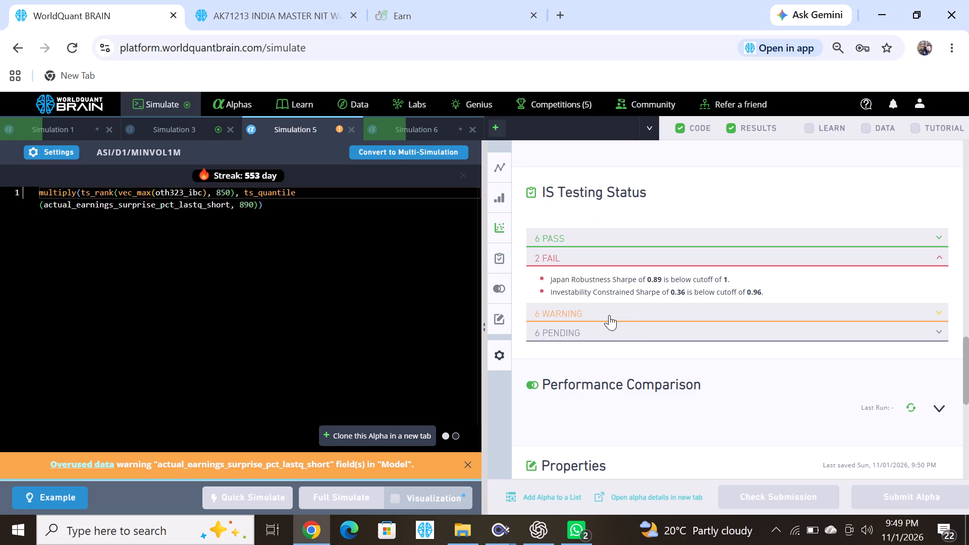
{"action": "left_click", "coordinate": [609, 315]}
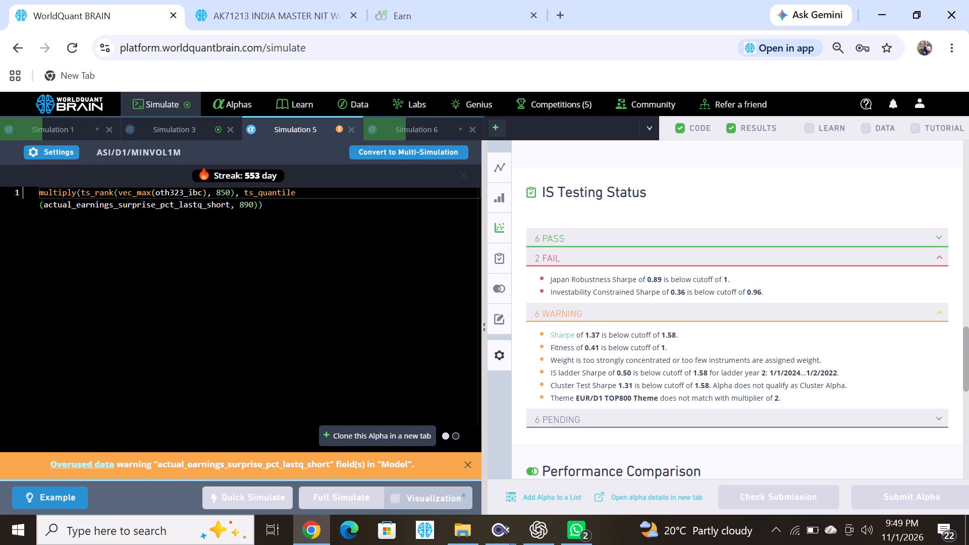
In Simulation 5, replace the ts_quantile operator with ts_zscore and run a full simulation.
{"action": "double_click", "coordinate": [263, 192]}
{"action": "type", "text": "ts"}
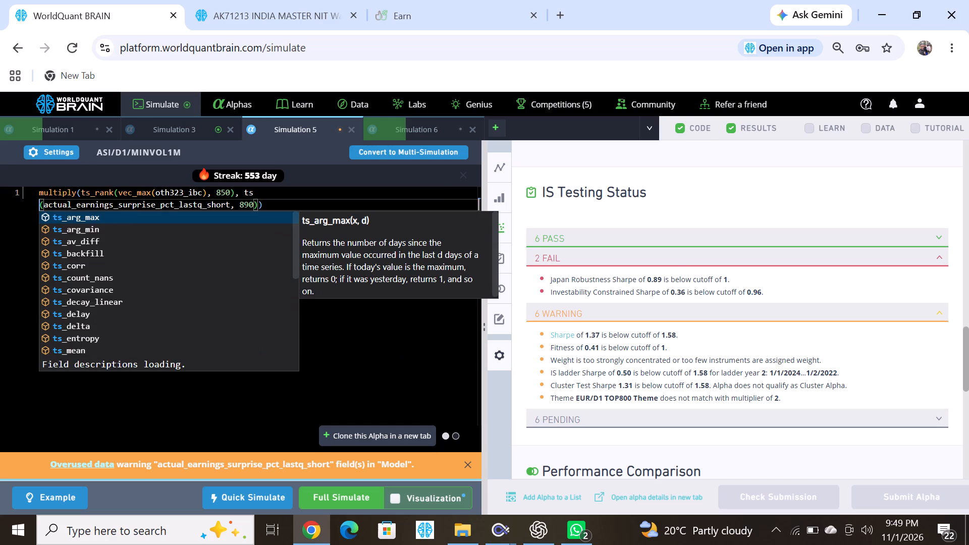
{"action": "type", "text": "_zs"}
{"action": "left_click", "coordinate": [90, 219]}
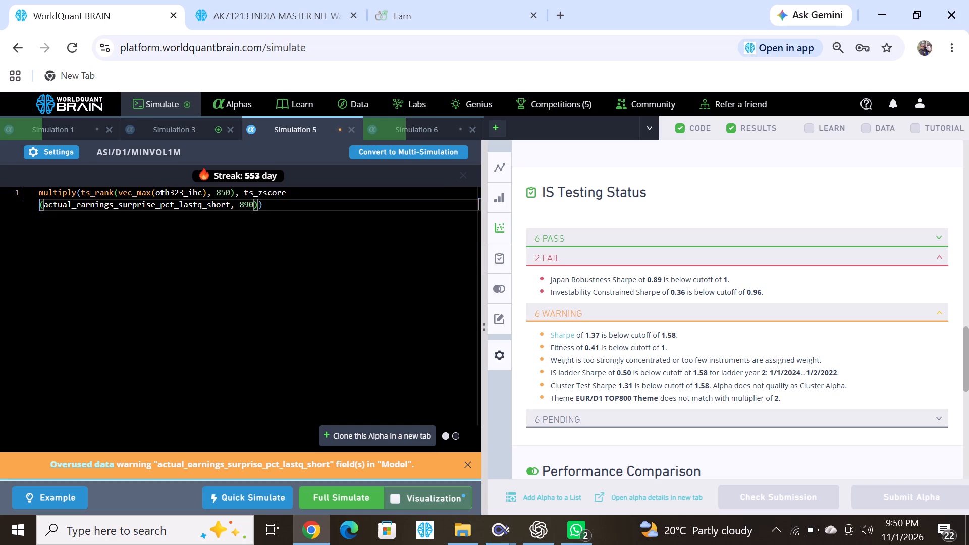
{"action": "left_click", "coordinate": [354, 500]}
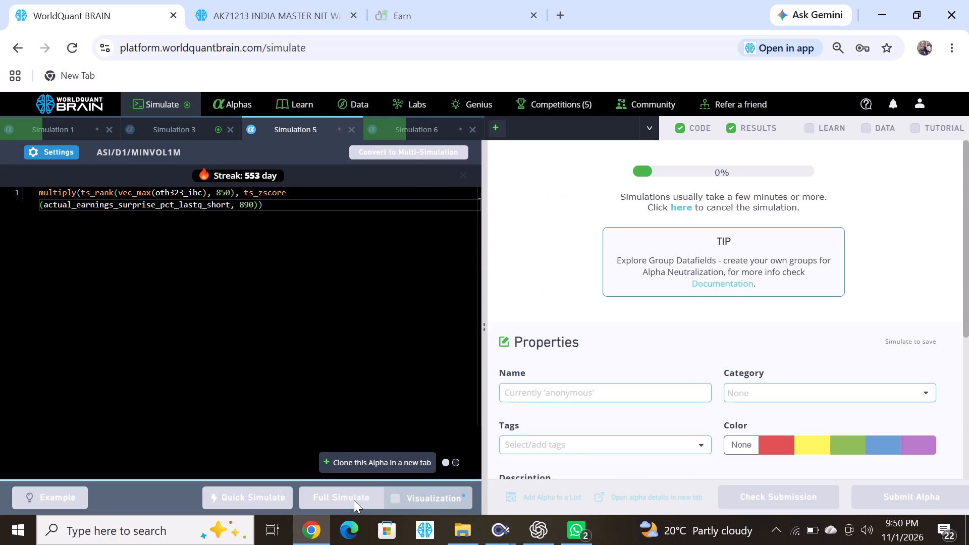
Show the test period for Simulation 3, review its IS testing status and run its Prod Correlation check.
{"action": "left_click", "coordinate": [183, 128]}
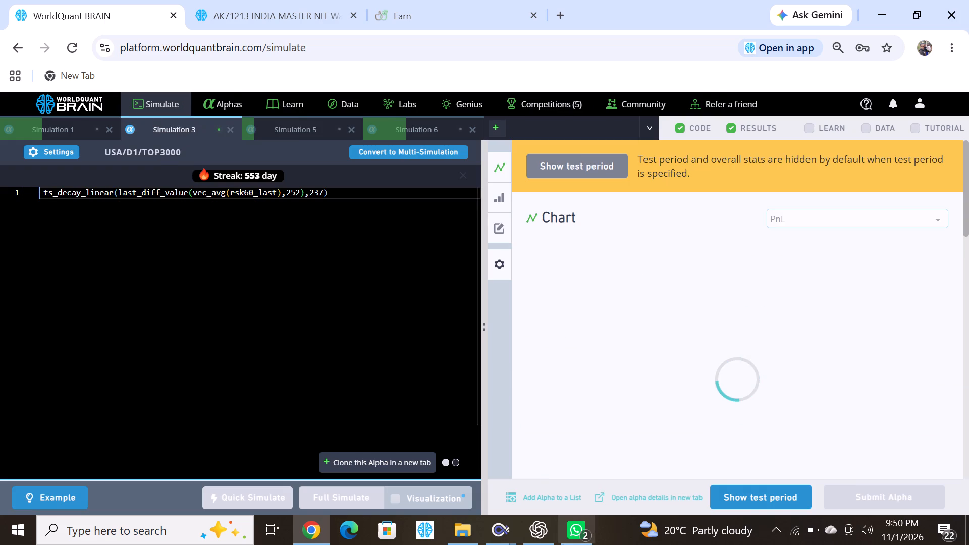
{"action": "left_click", "coordinate": [745, 503]}
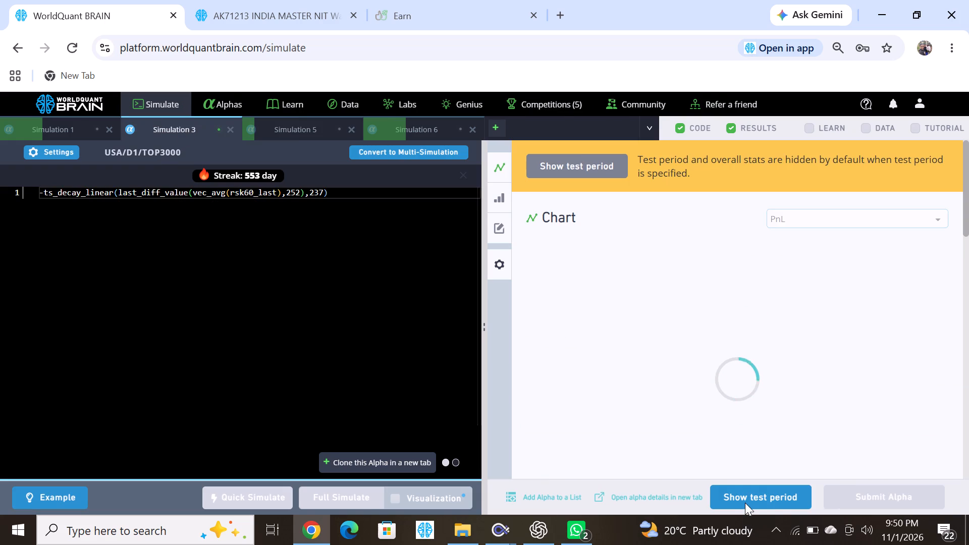
{"action": "scroll", "coordinate": [691, 408], "scroll_direction": "down", "scroll_amount": 7}
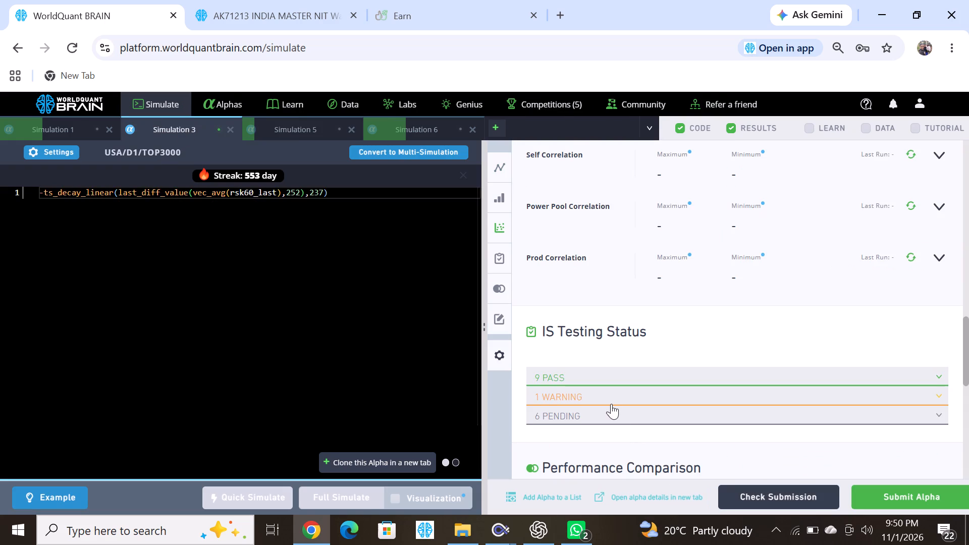
{"action": "scroll", "coordinate": [611, 404], "scroll_direction": "down", "scroll_amount": 1}
{"action": "left_click", "coordinate": [932, 179]}
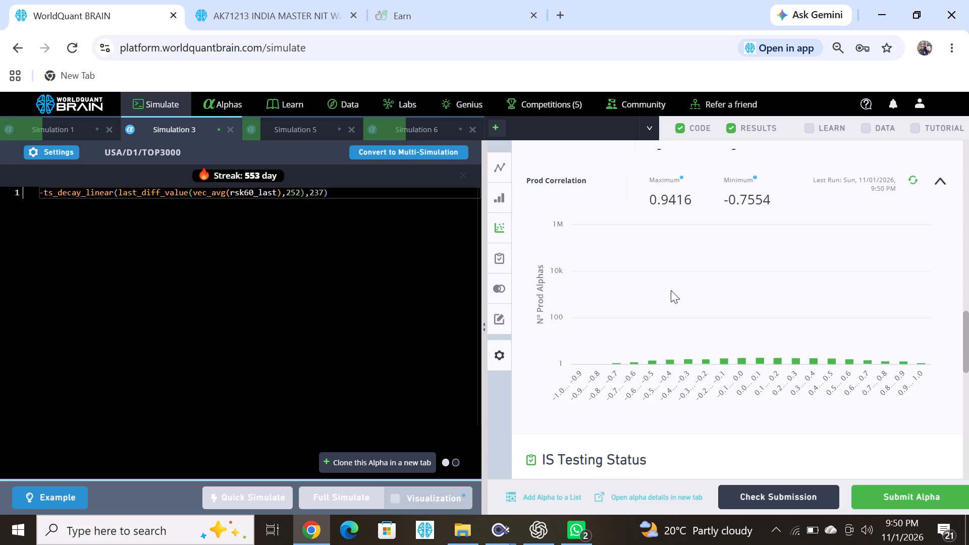
{"action": "scroll", "coordinate": [670, 290], "scroll_direction": "down", "scroll_amount": 4}
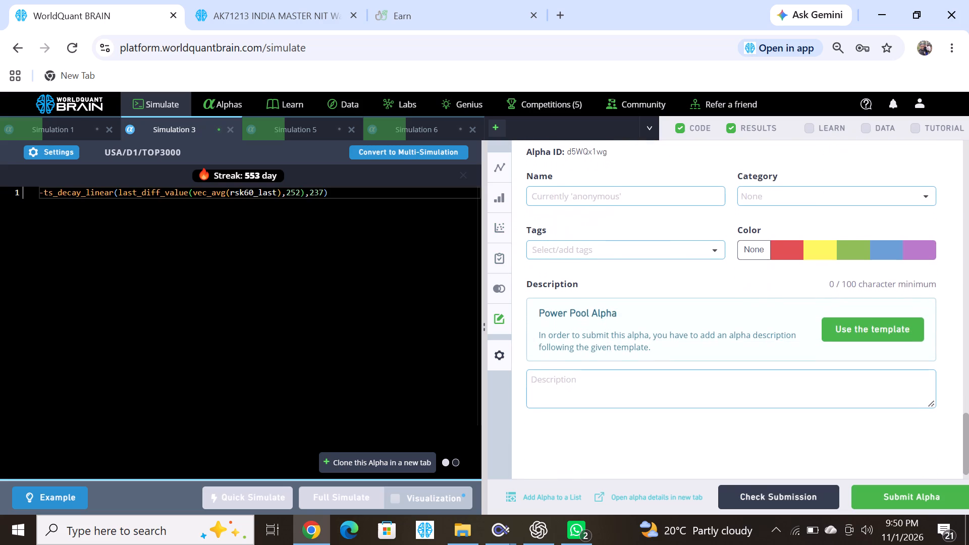
{"action": "left_click_drag", "start_coordinate": [333, 197], "coordinate": [26, 185]}
{"action": "left_click_drag", "start_coordinate": [338, 196], "coordinate": [177, 199]}
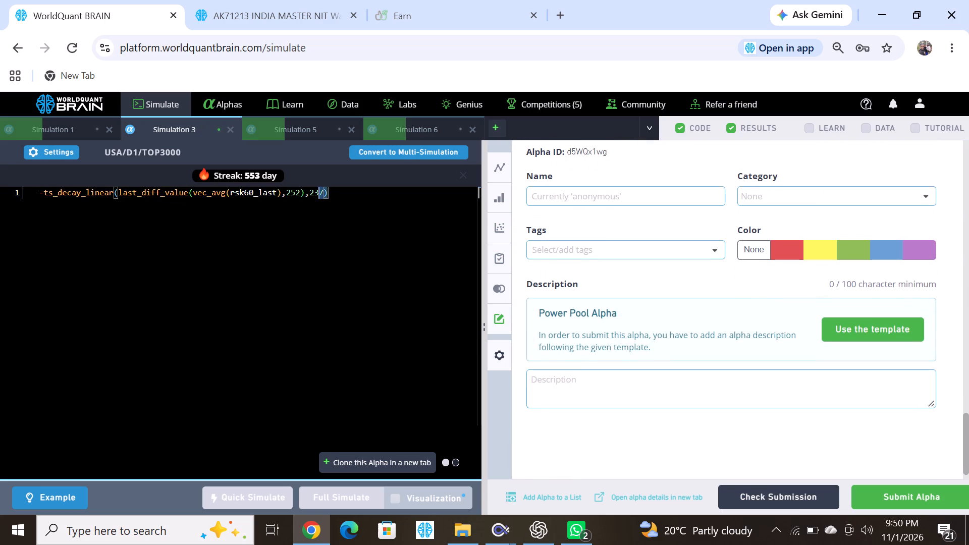
{"action": "left_click_drag", "start_coordinate": [177, 199], "coordinate": [32, 194]}
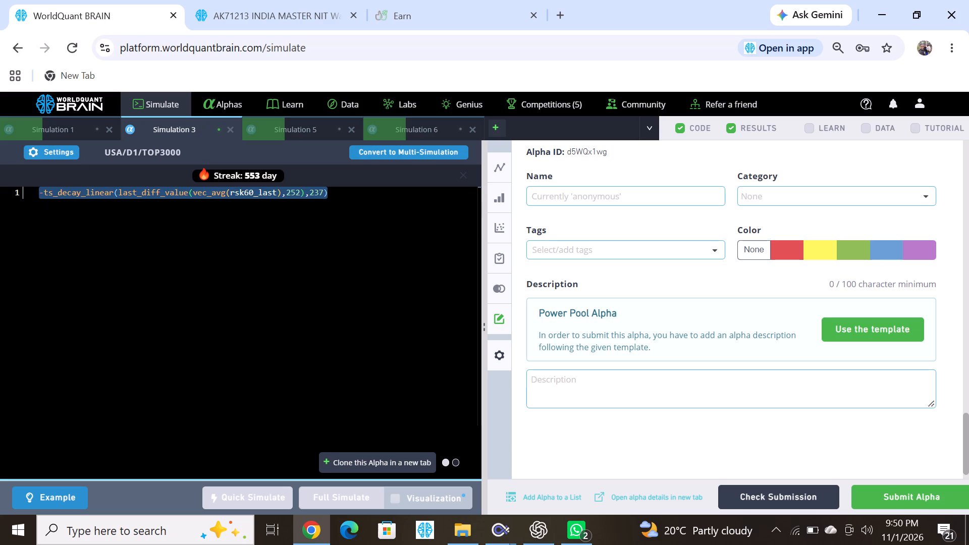
{"action": "right_click", "coordinate": [95, 185]}
{"action": "left_click_drag", "start_coordinate": [44, 269], "coordinate": [334, 196]}
{"action": "left_click_drag", "start_coordinate": [334, 196], "coordinate": [45, 209]}
{"action": "left_click_drag", "start_coordinate": [45, 209], "coordinate": [32, 188]}
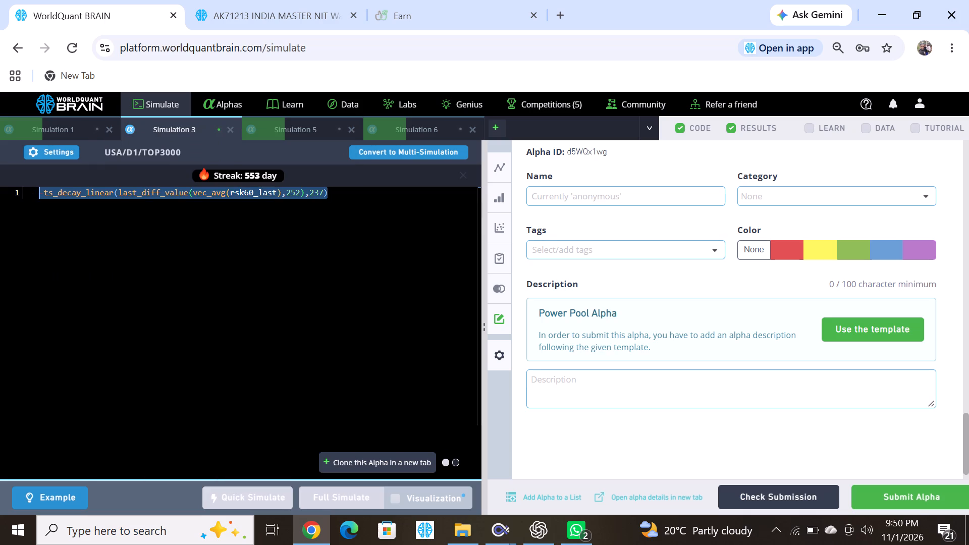
{"action": "right_click", "coordinate": [101, 190]}
{"action": "left_click", "coordinate": [129, 241]}
{"action": "left_click_drag", "start_coordinate": [174, 254], "coordinate": [486, 531]}
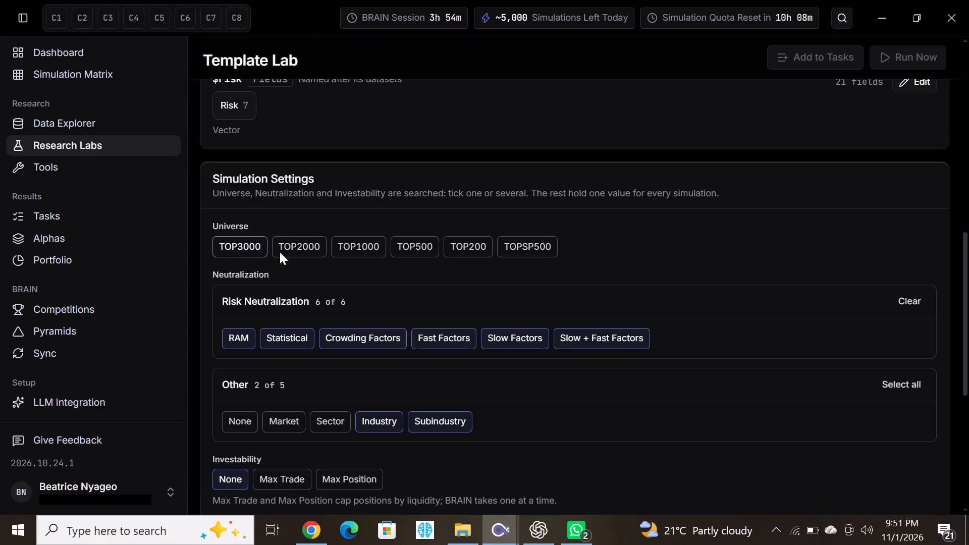
{"action": "left_click", "coordinate": [302, 247]}
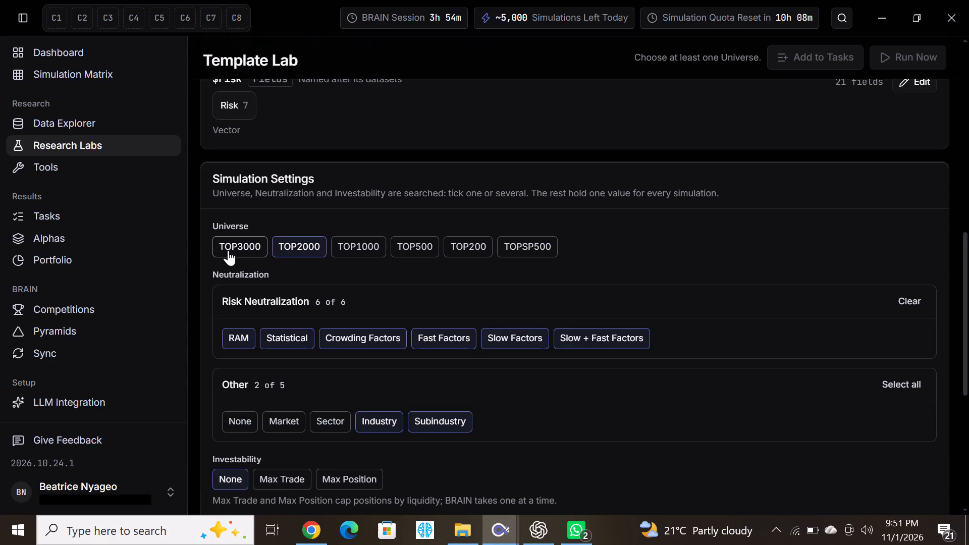
{"action": "left_click", "coordinate": [229, 250]}
{"action": "left_click", "coordinate": [361, 247]}
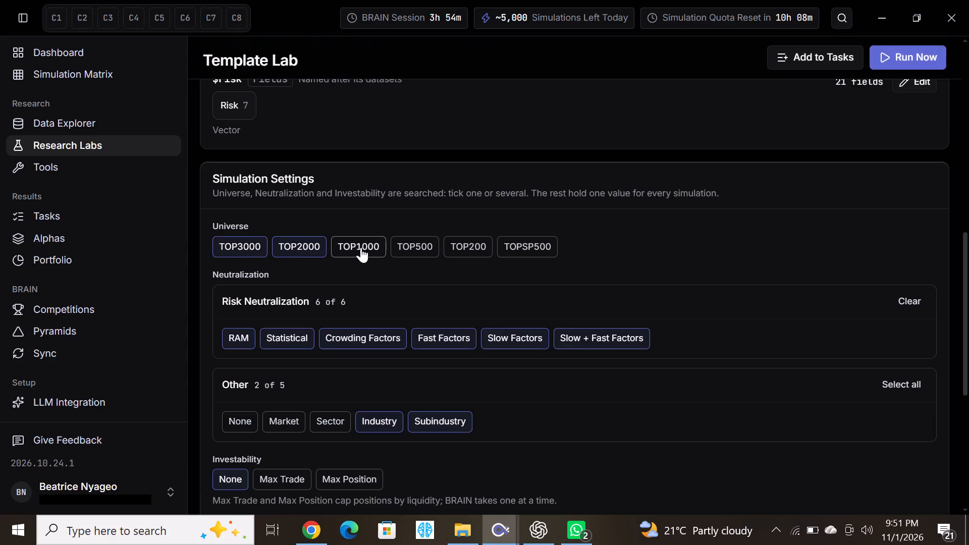
Run the template search immediately and open the task list.
{"action": "left_click", "coordinate": [907, 59]}
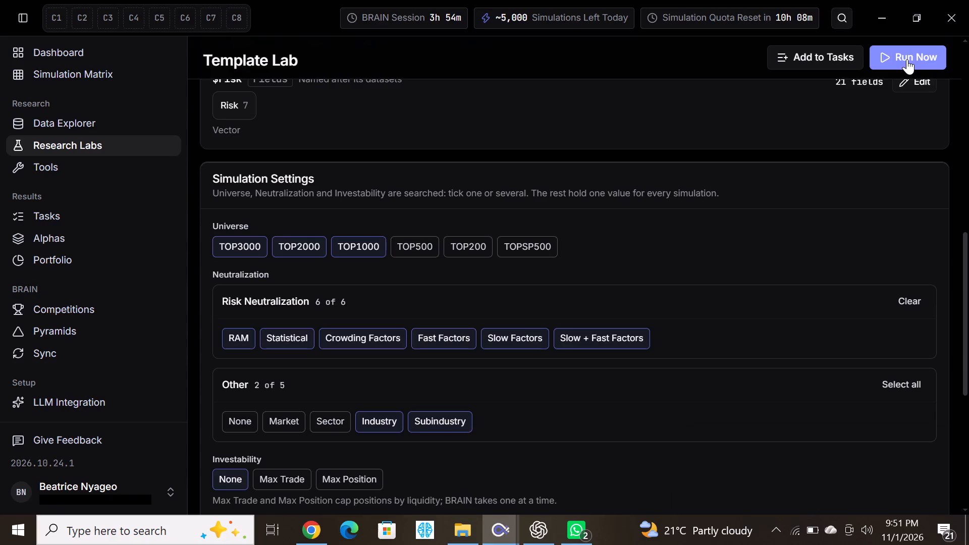
{"action": "scroll", "coordinate": [760, 228], "scroll_direction": "up", "scroll_amount": 2}
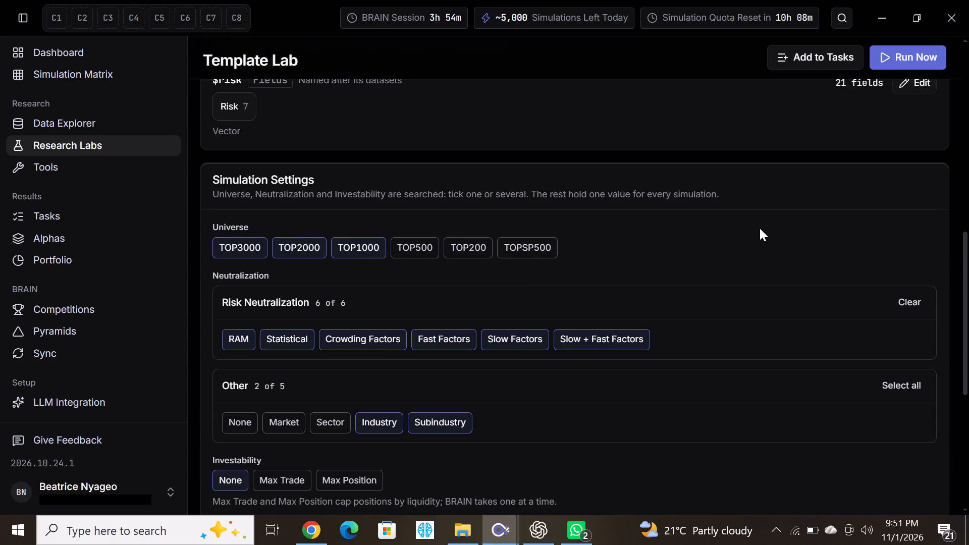
{"action": "scroll", "coordinate": [760, 228], "scroll_direction": "up", "scroll_amount": 5}
{"action": "scroll", "coordinate": [762, 199], "scroll_direction": "down", "scroll_amount": 4}
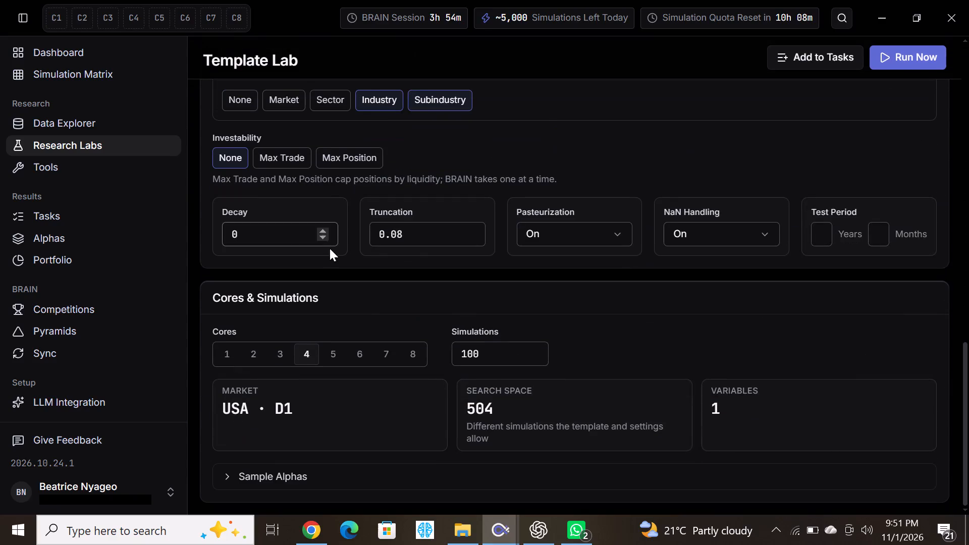
{"action": "left_click", "coordinate": [47, 219]}
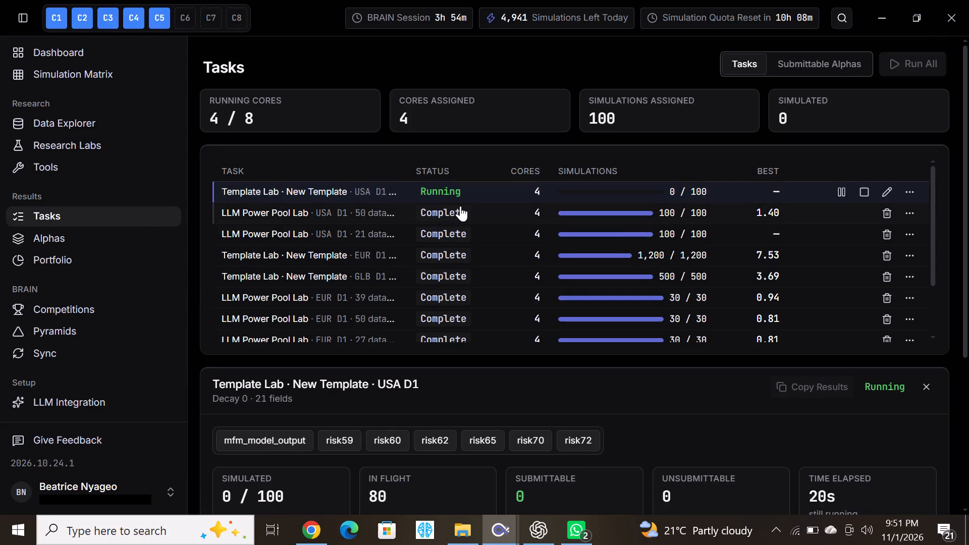
Back in Chrome, replace ts_decay_linear with ts_quantile in Simulation 3's expression and try to run a full simulation.
{"action": "left_click", "coordinate": [311, 533]}
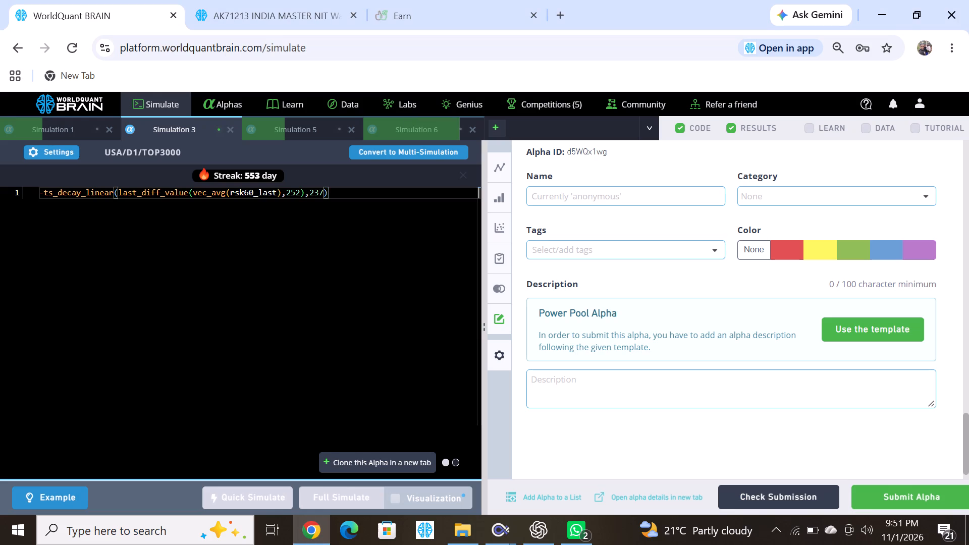
{"action": "scroll", "coordinate": [615, 323], "scroll_direction": "down", "scroll_amount": 1}
{"action": "scroll", "coordinate": [615, 323], "scroll_direction": "up", "scroll_amount": 4}
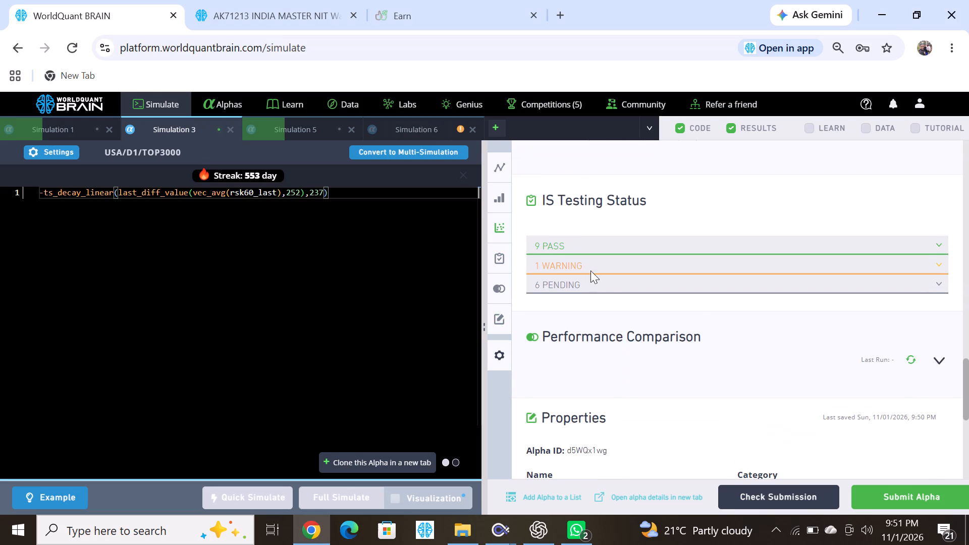
{"action": "scroll", "coordinate": [568, 242], "scroll_direction": "up", "scroll_amount": 4}
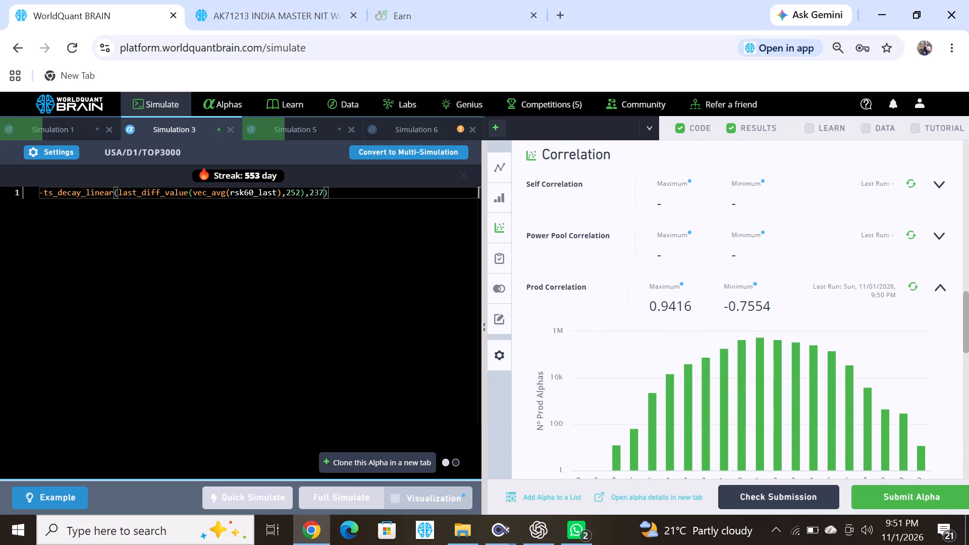
{"action": "double_click", "coordinate": [85, 192]}
{"action": "type", "text": "ts"}
{"action": "type", "text": "_q"}
{"action": "left_click", "coordinate": [119, 208]}
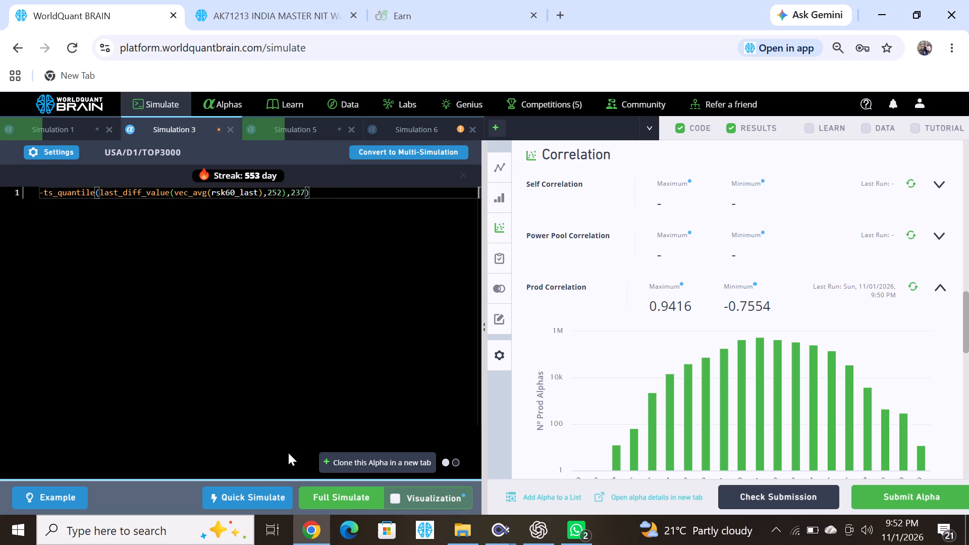
{"action": "left_click", "coordinate": [347, 504]}
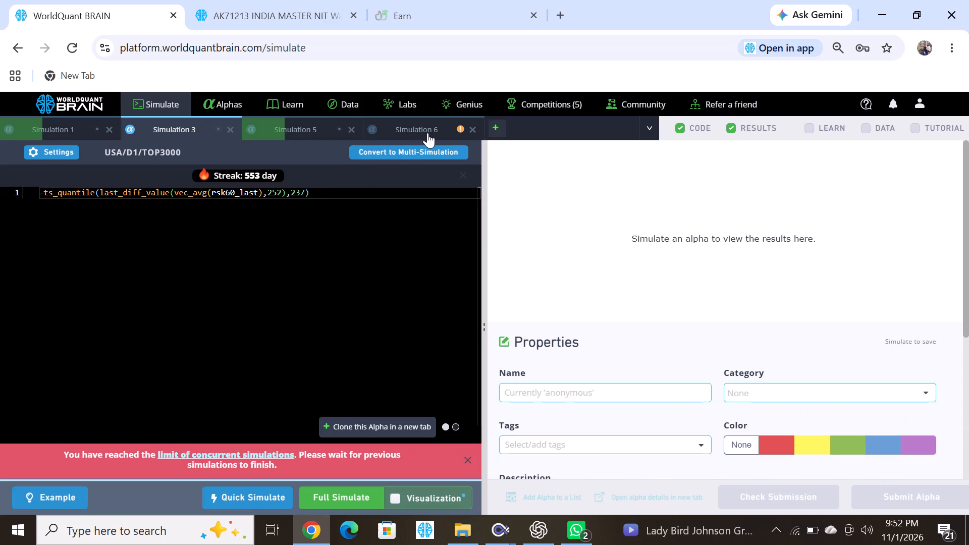
Show the test period for Simulation 6 and examine its failed IS tests.
{"action": "left_click", "coordinate": [427, 133]}
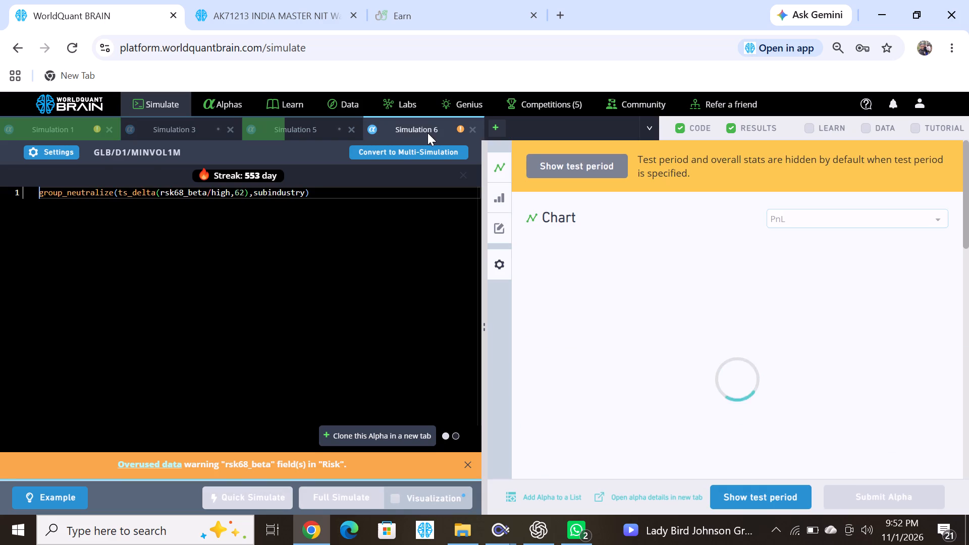
{"action": "left_click", "coordinate": [751, 496]}
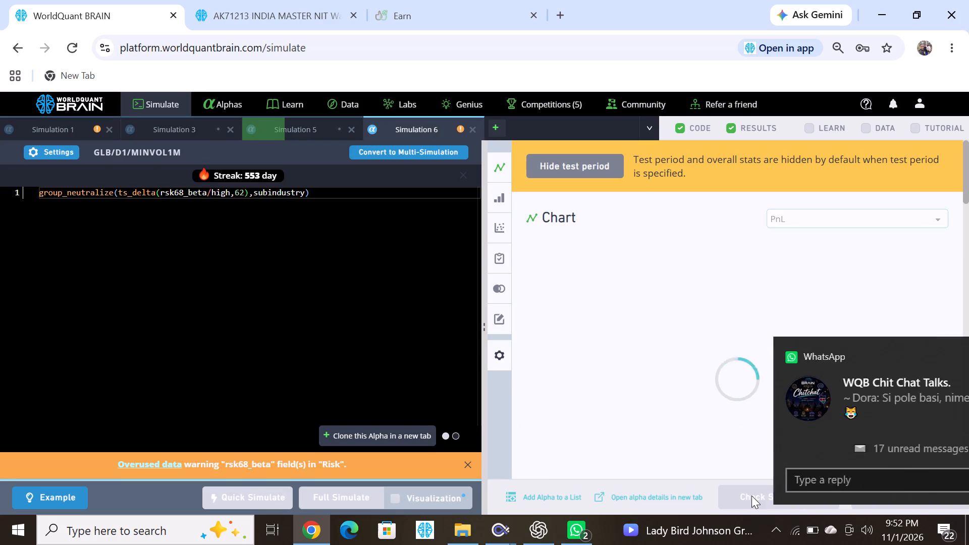
{"action": "scroll", "coordinate": [617, 388], "scroll_direction": "down", "scroll_amount": 5}
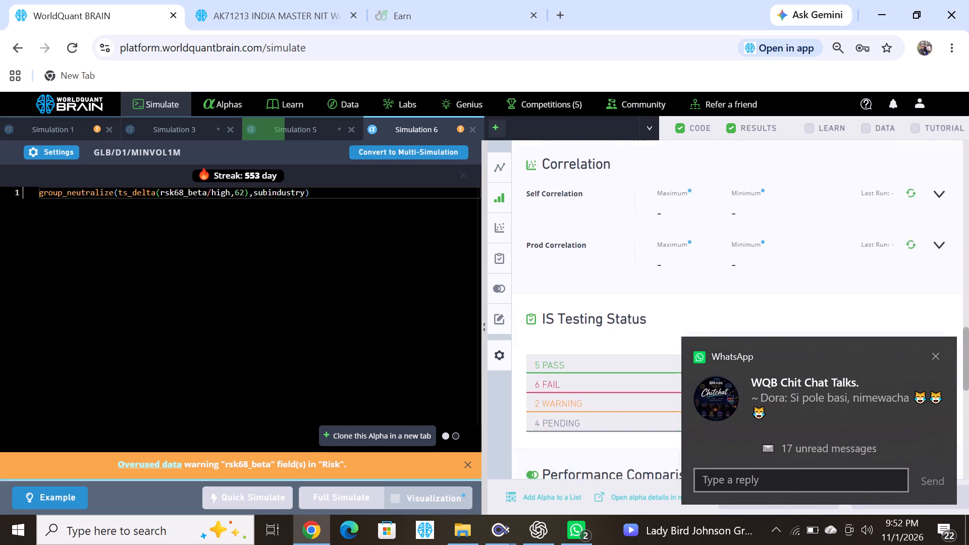
{"action": "scroll", "coordinate": [617, 388], "scroll_direction": "down", "scroll_amount": 4}
{"action": "scroll", "coordinate": [580, 231], "scroll_direction": "up", "scroll_amount": 1}
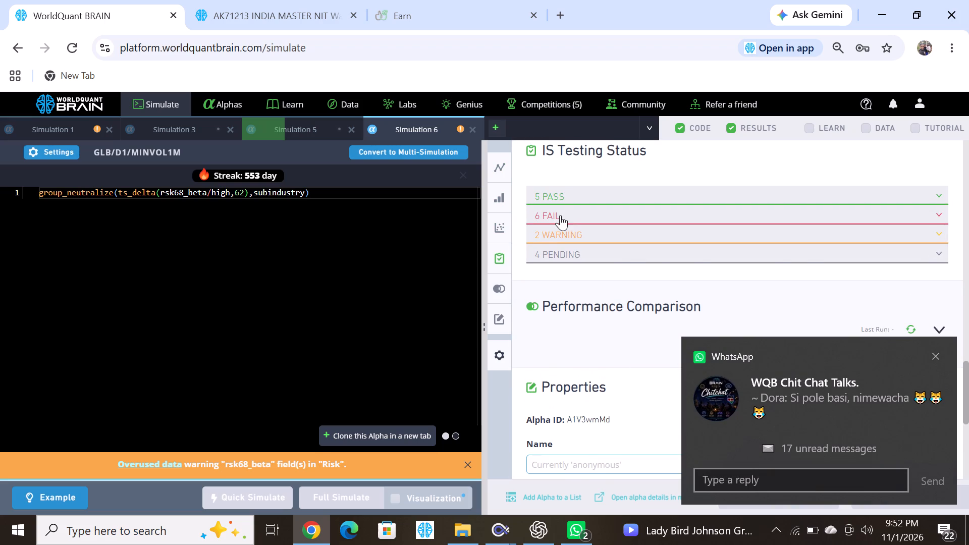
{"action": "left_click", "coordinate": [560, 214]}
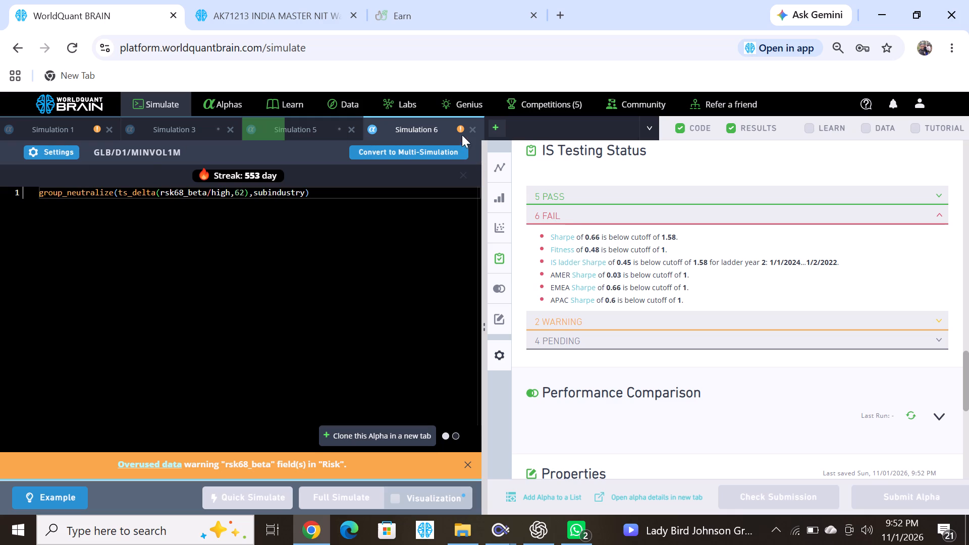
Show the test period for Simulation 1 and examine its IS testing warnings.
{"action": "left_click", "coordinate": [65, 133]}
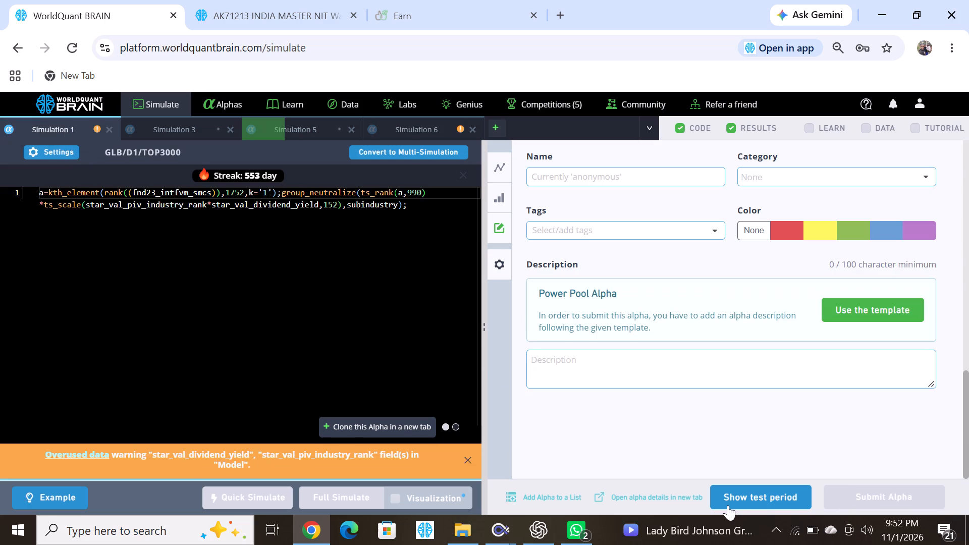
{"action": "left_click", "coordinate": [728, 505]}
{"action": "scroll", "coordinate": [652, 423], "scroll_direction": "down", "scroll_amount": 2}
{"action": "scroll", "coordinate": [652, 423], "scroll_direction": "up", "scroll_amount": 3}
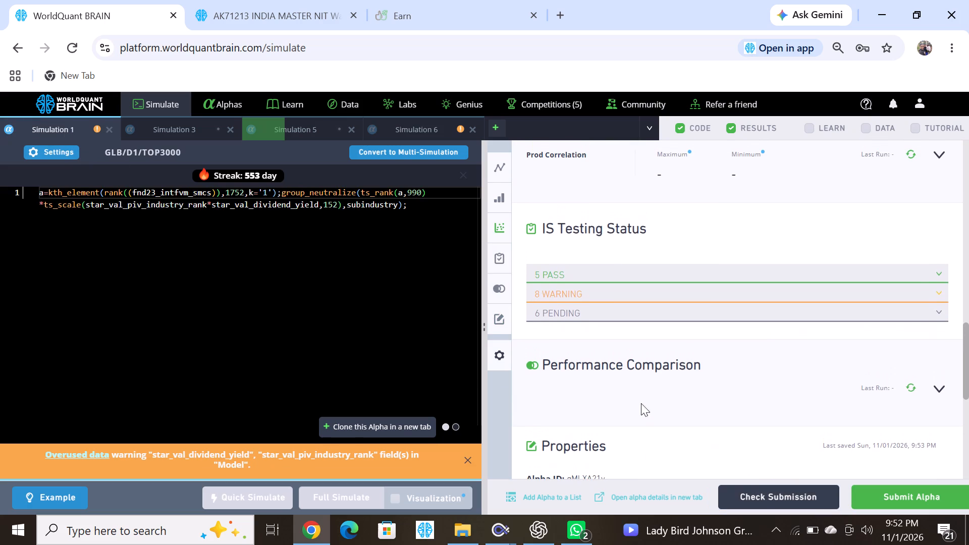
{"action": "left_click", "coordinate": [555, 295]}
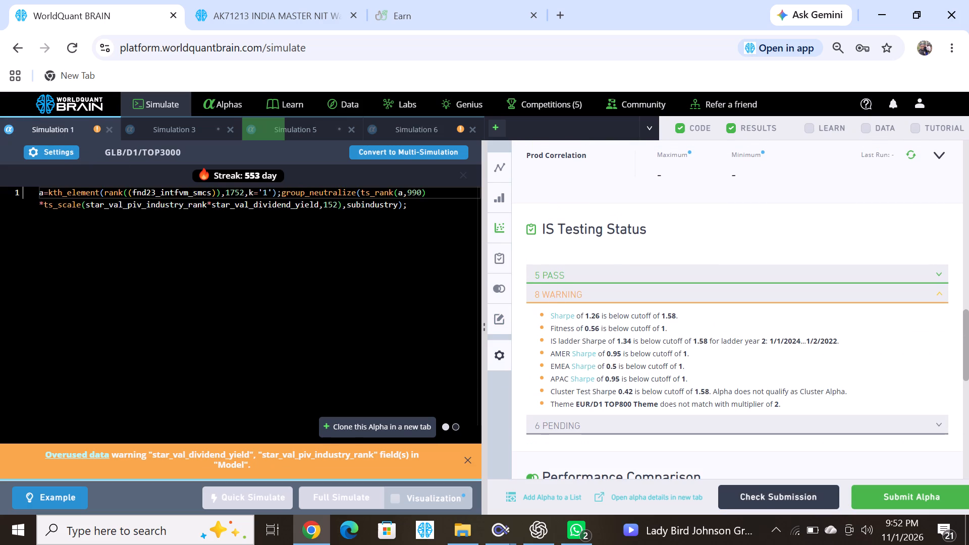
Change Simulation 1's universe to MINVOL1M and try to run a full simulation.
{"action": "left_click", "coordinate": [60, 144]}
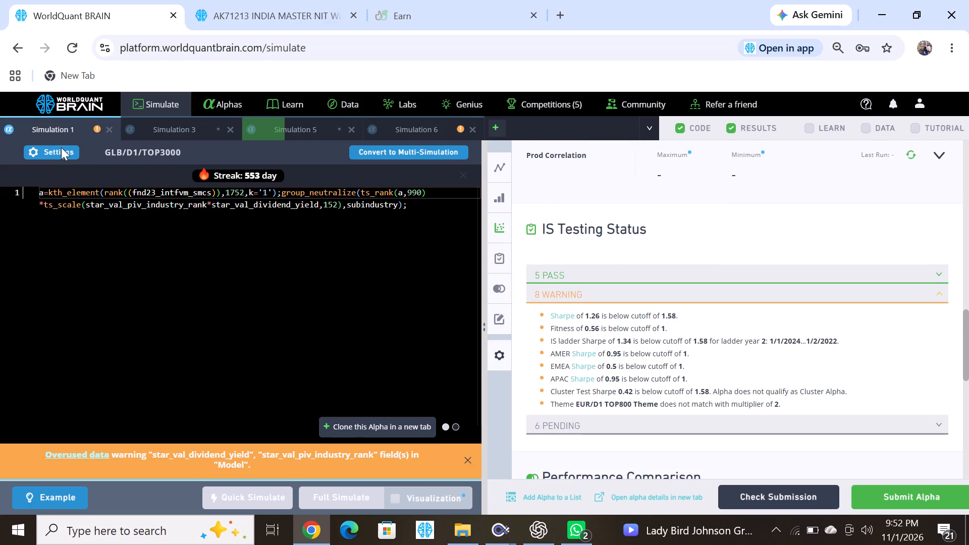
{"action": "left_click", "coordinate": [61, 150]}
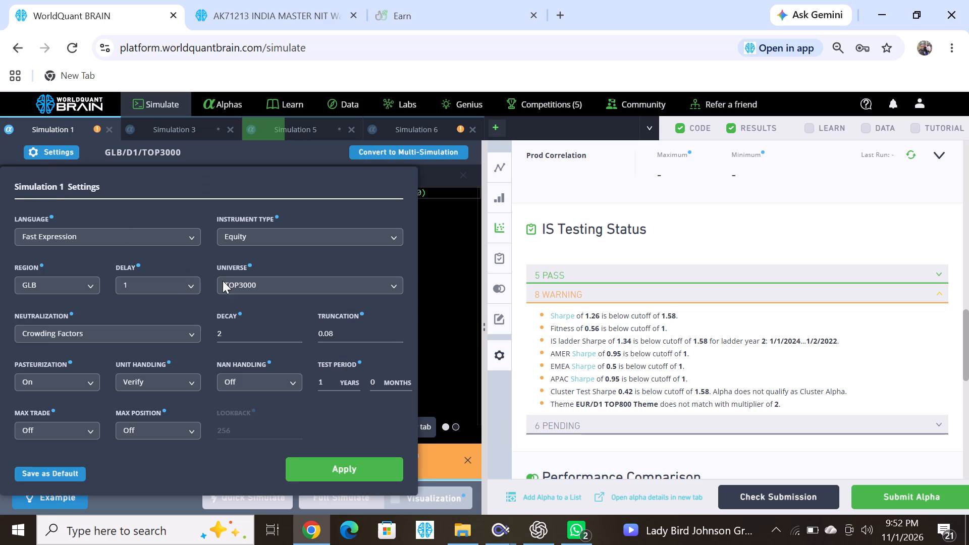
{"action": "left_click", "coordinate": [237, 283]}
{"action": "left_click", "coordinate": [246, 324]}
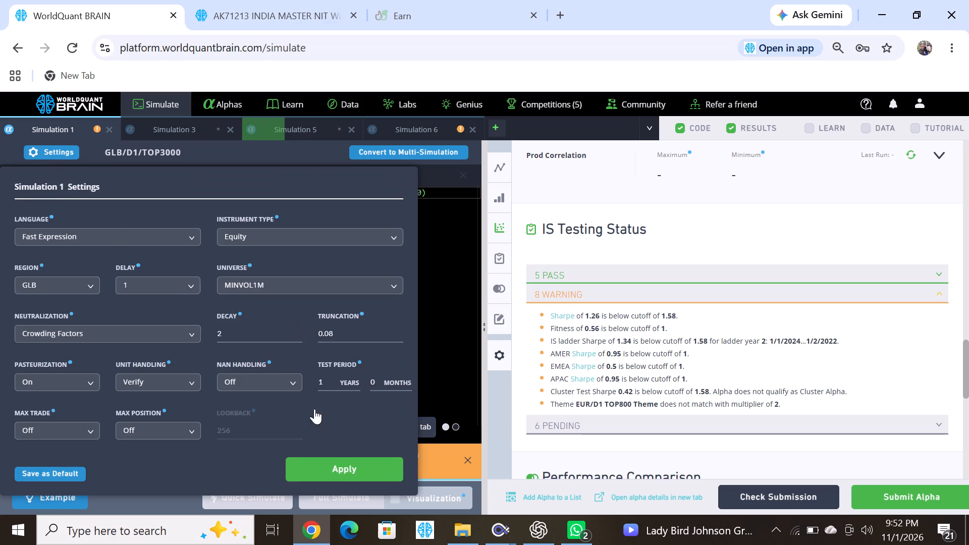
{"action": "left_click", "coordinate": [341, 472]}
{"action": "left_click", "coordinate": [347, 501]}
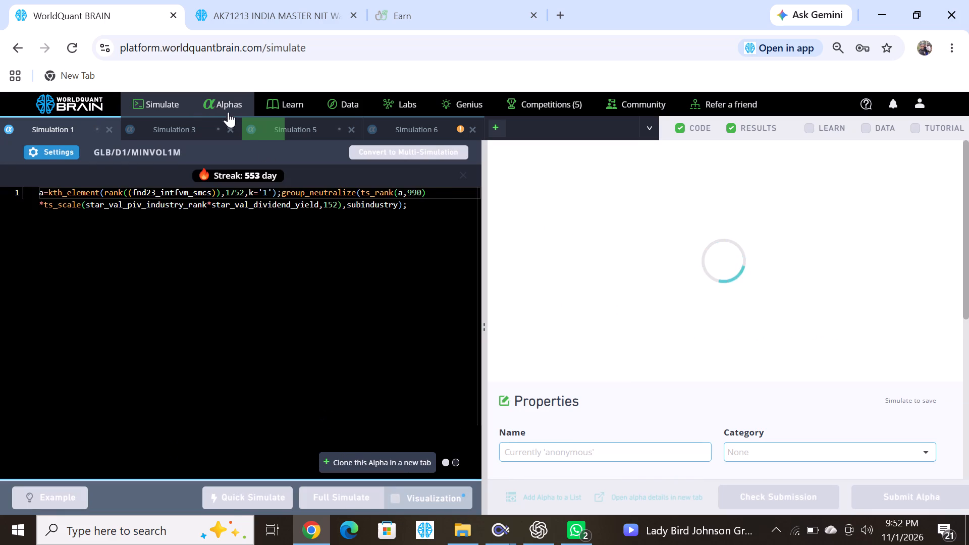
{"action": "left_click", "coordinate": [496, 531]}
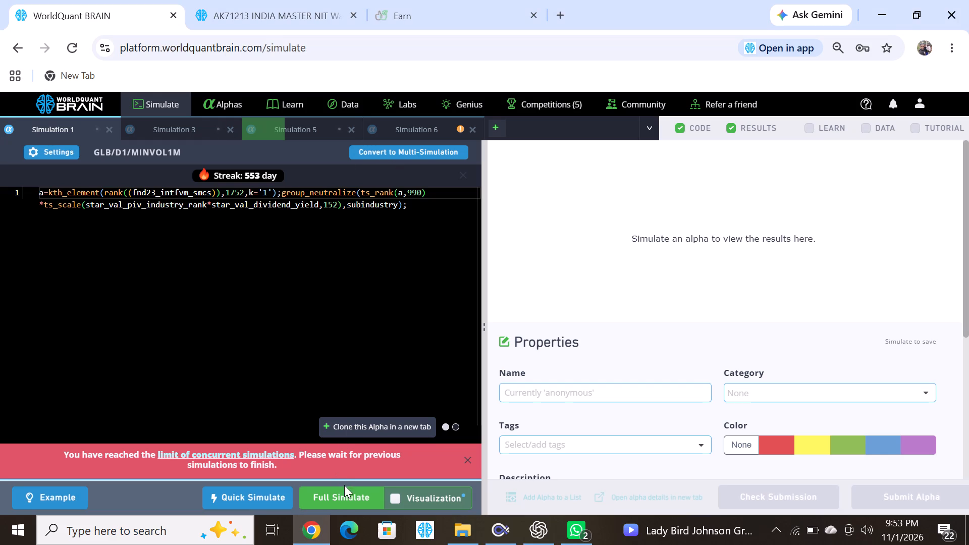
{"action": "left_click", "coordinate": [343, 498]}
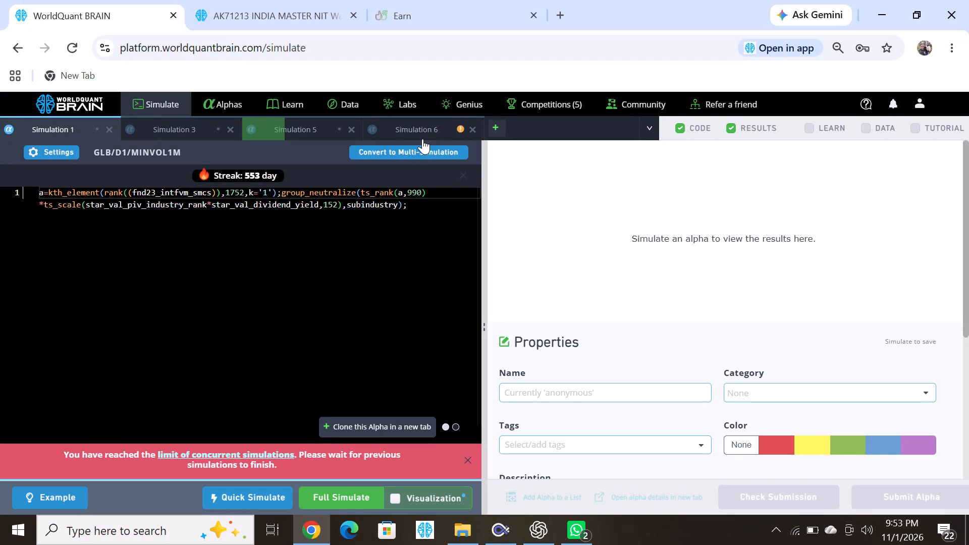
{"action": "left_click", "coordinate": [347, 506]}
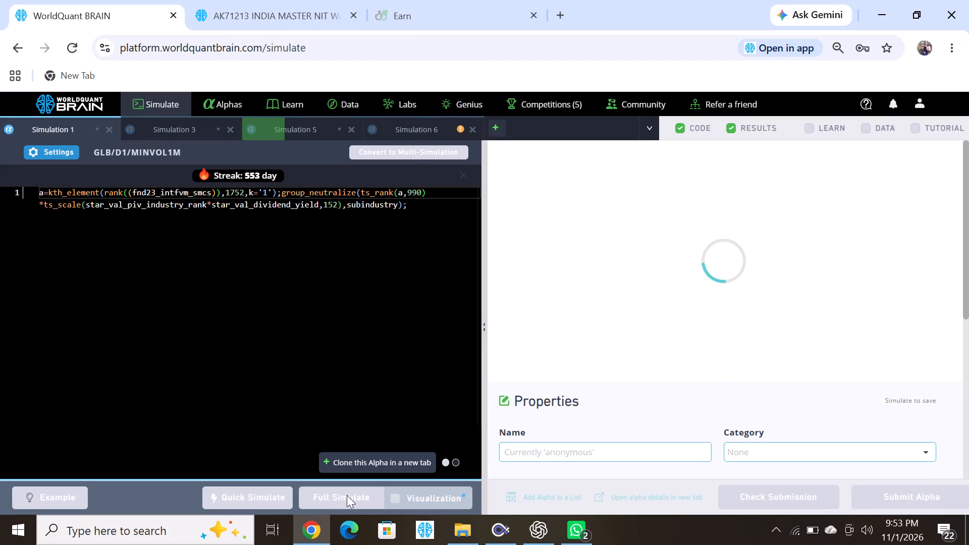
Review Simulation 6's regional results and IS testing status, and close that simulation.
{"action": "left_click", "coordinate": [413, 128]}
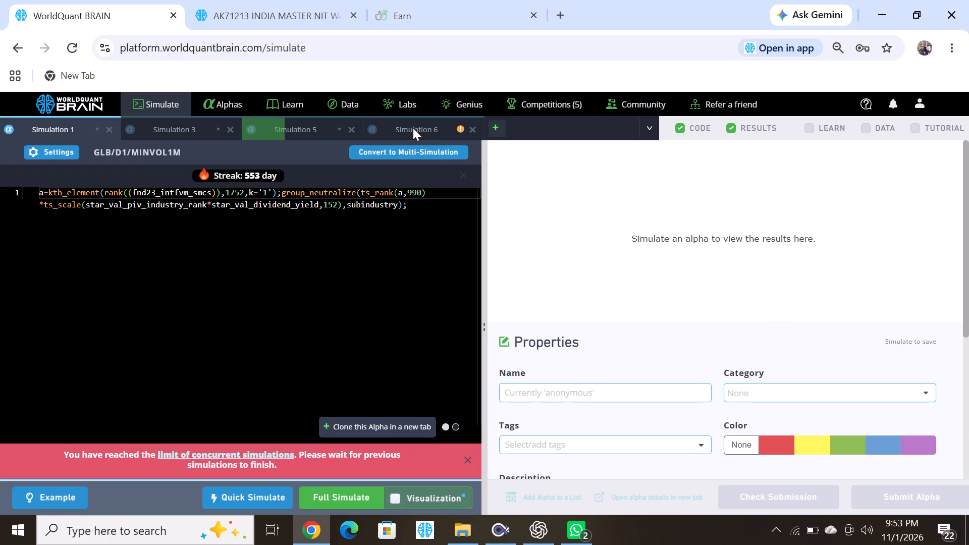
{"action": "scroll", "coordinate": [587, 312], "scroll_direction": "down", "scroll_amount": 4}
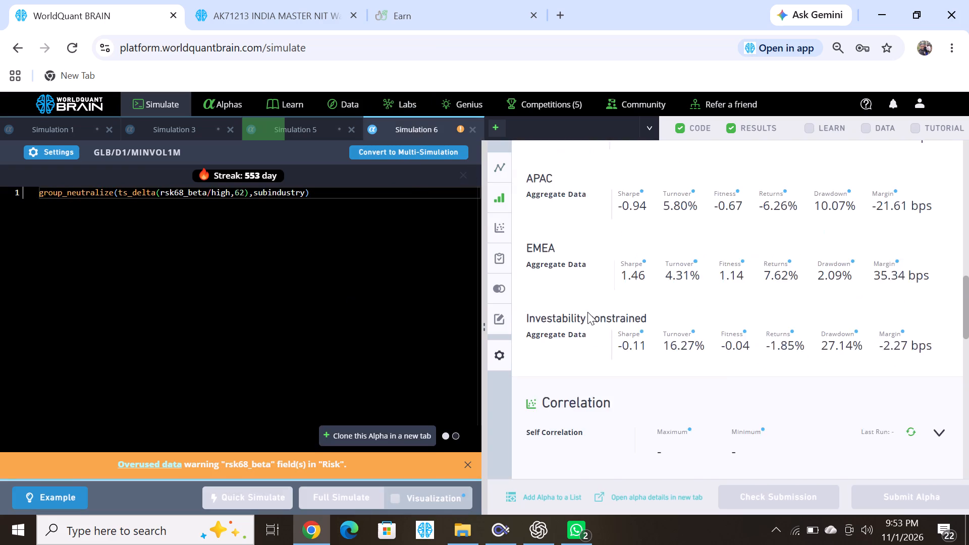
{"action": "scroll", "coordinate": [587, 312], "scroll_direction": "down", "scroll_amount": 2}
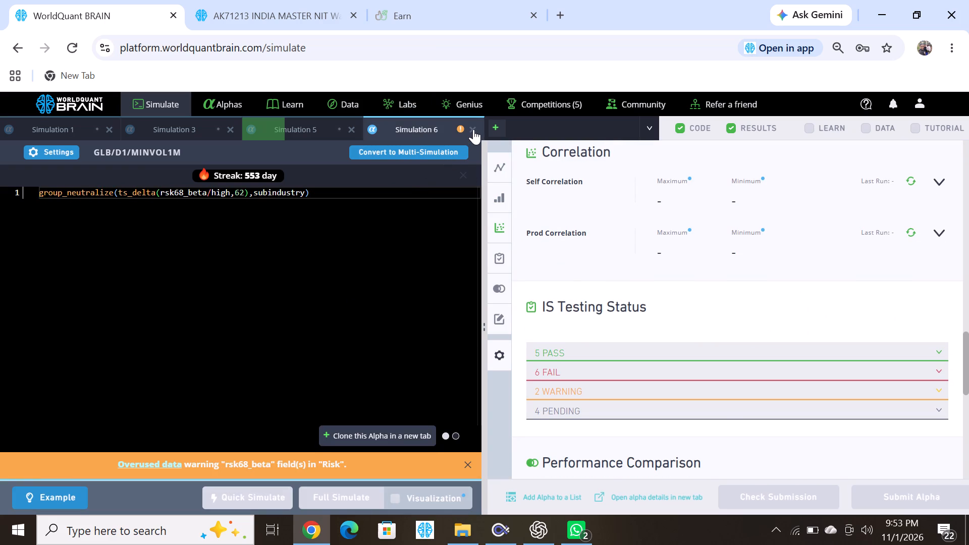
{"action": "left_click", "coordinate": [473, 129]}
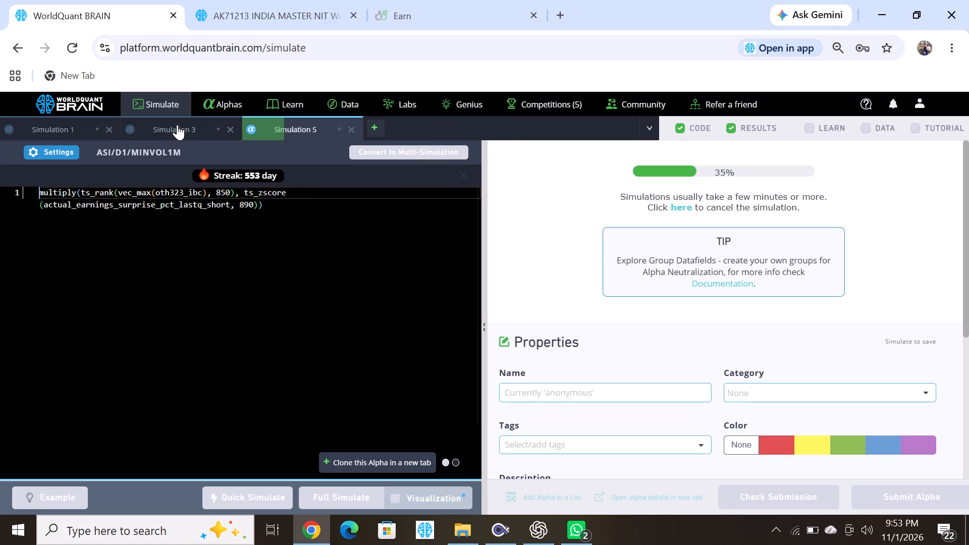
Retry the full simulation of the USA/D1/TOP3000 alpha in Simulation 3.
{"action": "left_click", "coordinate": [177, 125]}
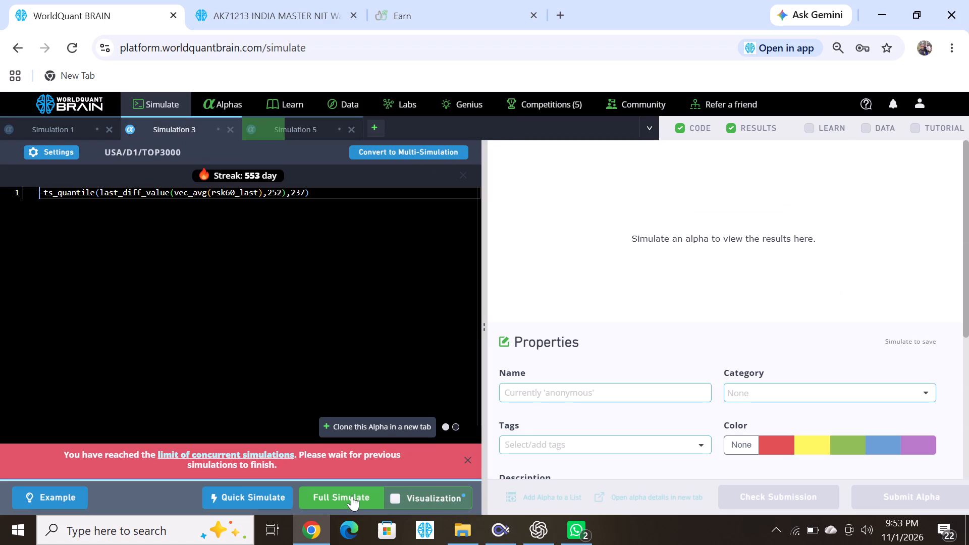
{"action": "left_click", "coordinate": [351, 496]}
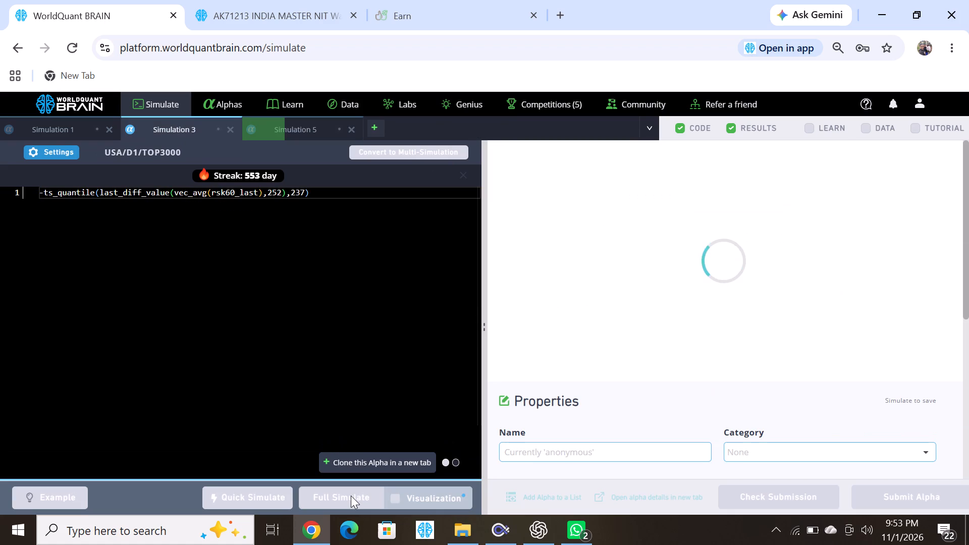
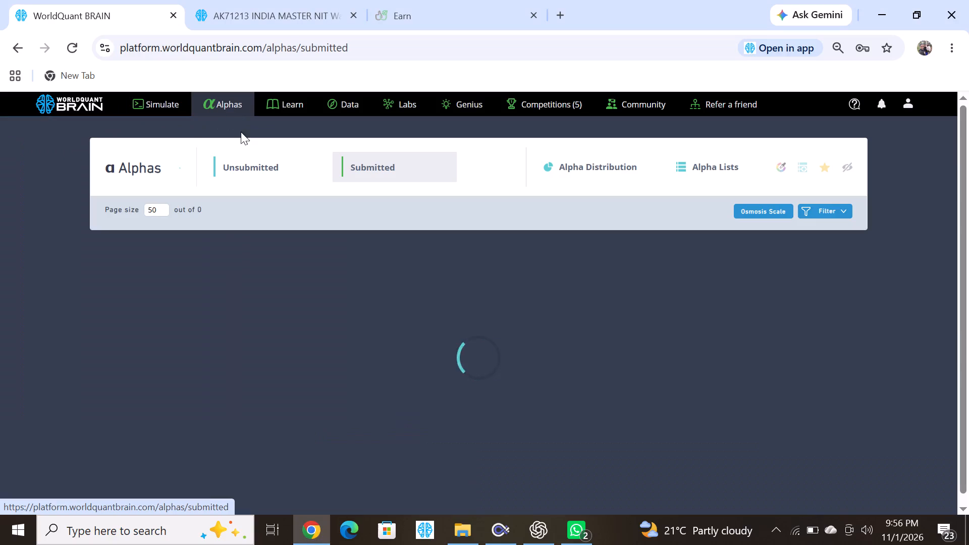
{"action": "left_click", "coordinate": [257, 161]}
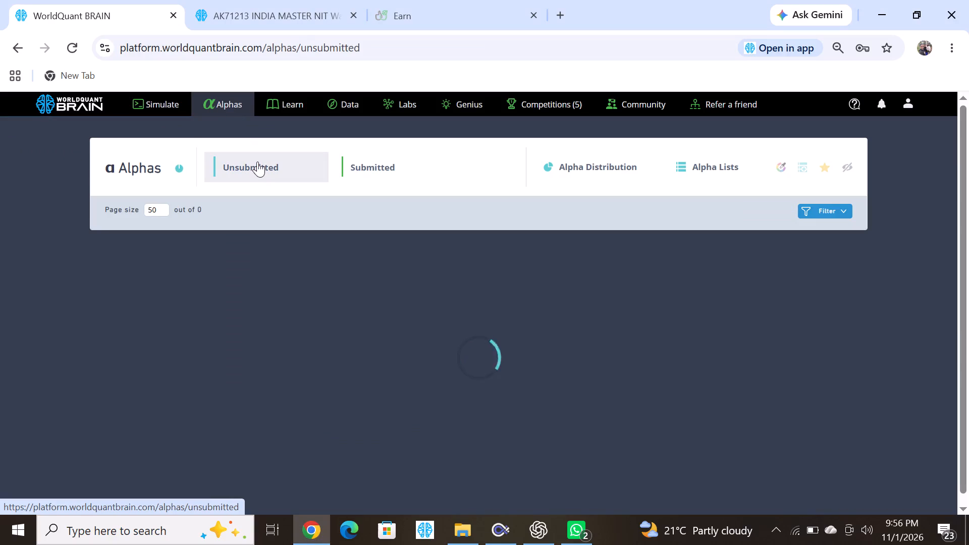
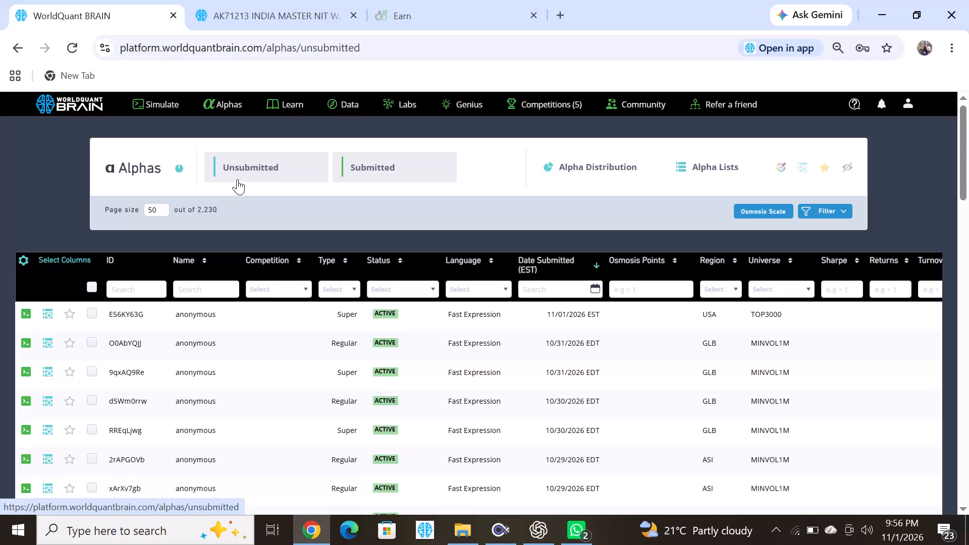
Show the unsubmitted alphas and look through the list, comparing their Sharpe, returns and turnover.
{"action": "left_click", "coordinate": [238, 173]}
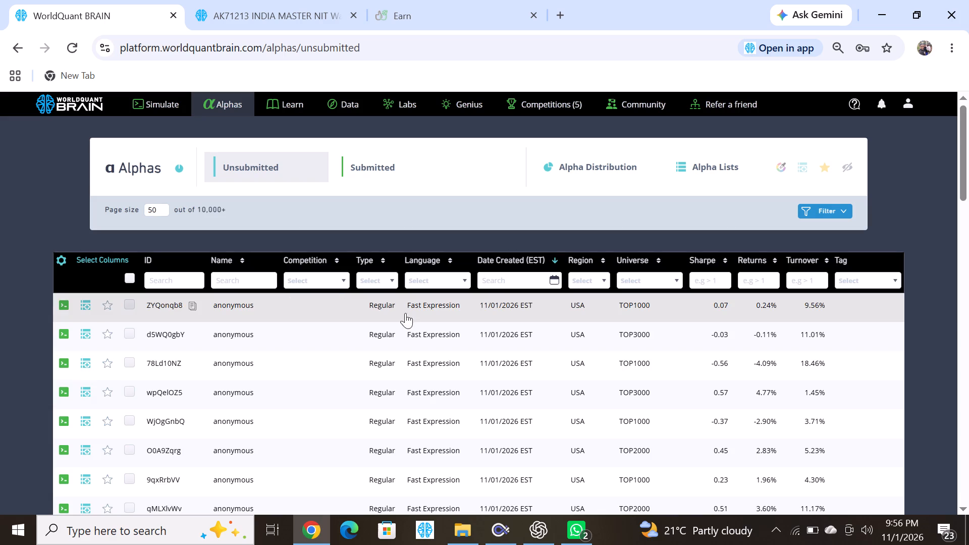
{"action": "scroll", "coordinate": [413, 333], "scroll_direction": "left", "scroll_amount": 1}
{"action": "scroll", "coordinate": [413, 333], "scroll_direction": "down", "scroll_amount": 2}
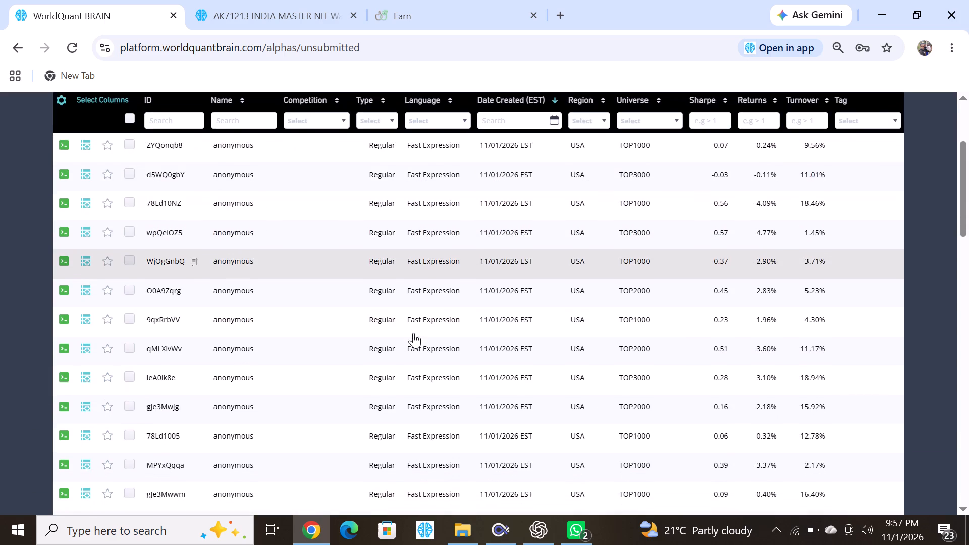
{"action": "scroll", "coordinate": [413, 333], "scroll_direction": "down", "scroll_amount": 5}
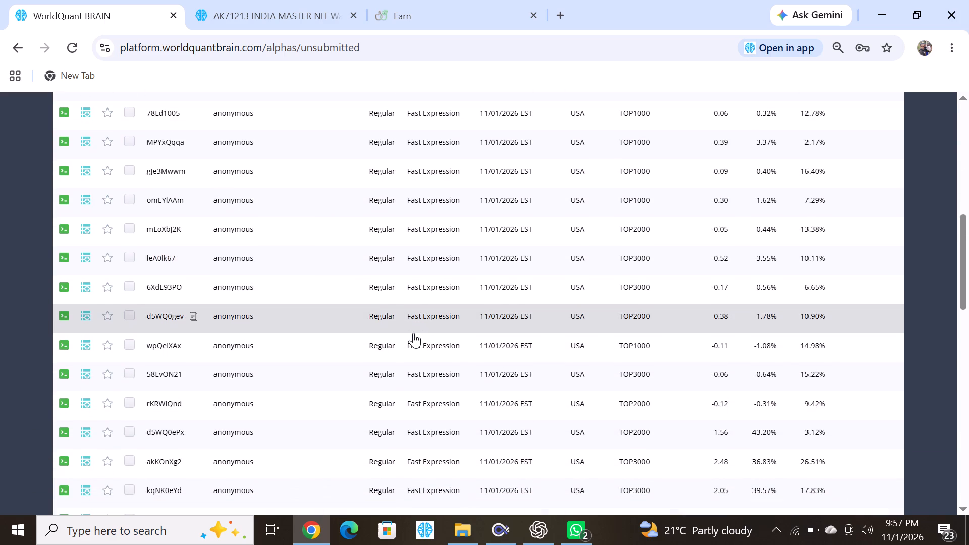
{"action": "scroll", "coordinate": [413, 333], "scroll_direction": "down", "scroll_amount": 2}
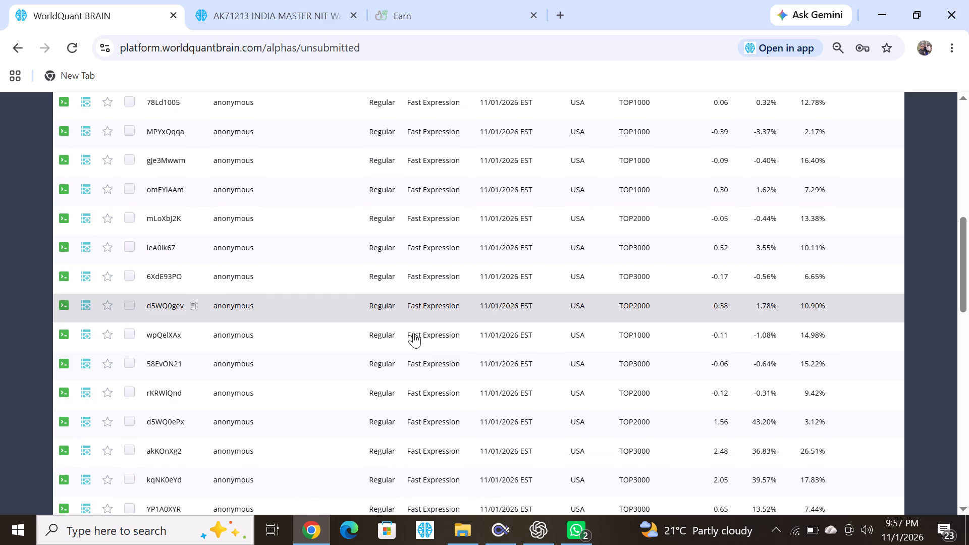
{"action": "scroll", "coordinate": [413, 333], "scroll_direction": "down", "scroll_amount": 3}
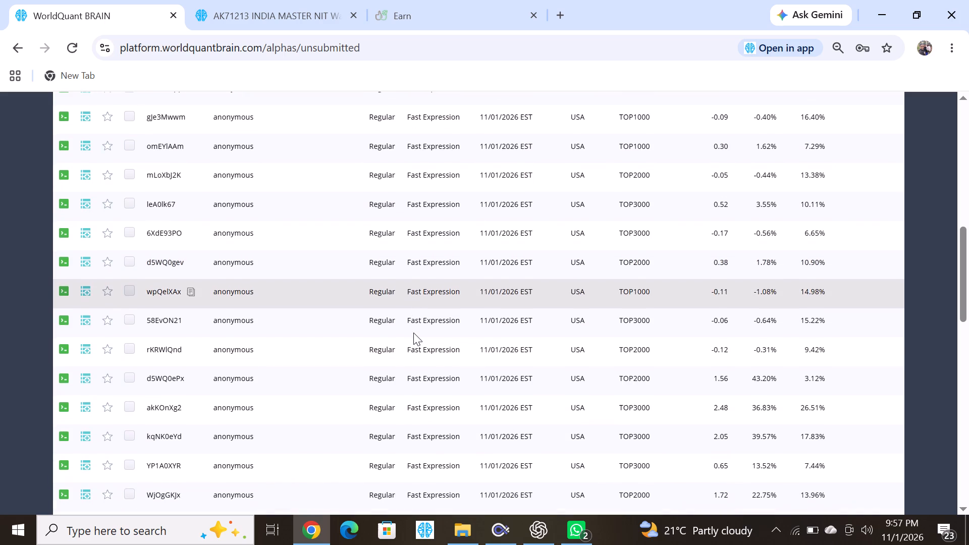
{"action": "scroll", "coordinate": [413, 333], "scroll_direction": "down", "scroll_amount": 1}
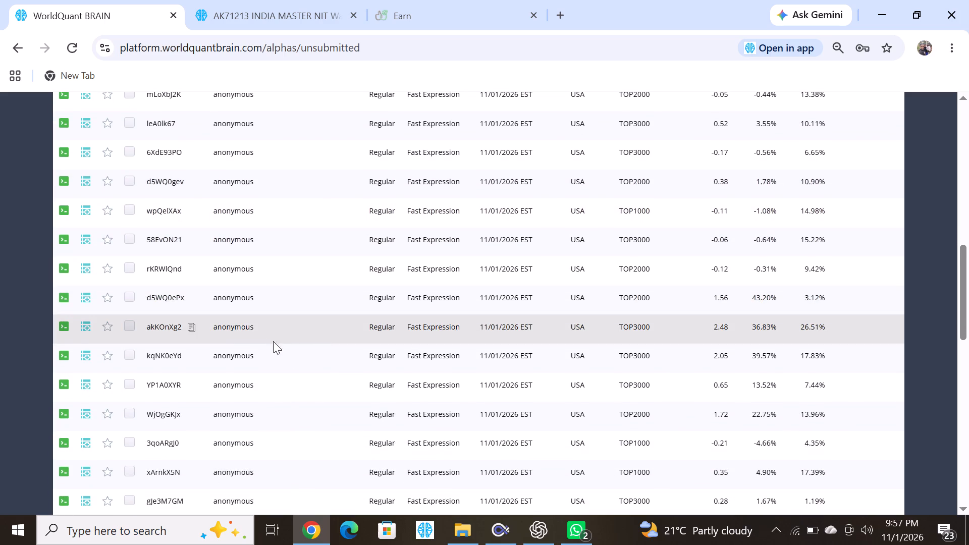
Open alpha kqNK0eYd with its test period shown and examine its failed, warning and passed IS Testing Status checks.
{"action": "left_click", "coordinate": [242, 351]}
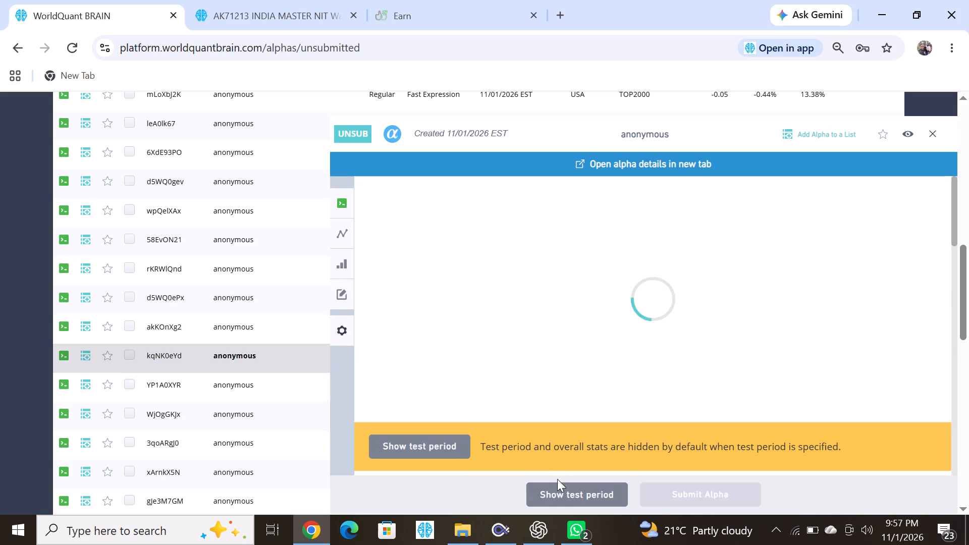
{"action": "left_click", "coordinate": [564, 489]}
{"action": "scroll", "coordinate": [564, 471], "scroll_direction": "down", "scroll_amount": 6}
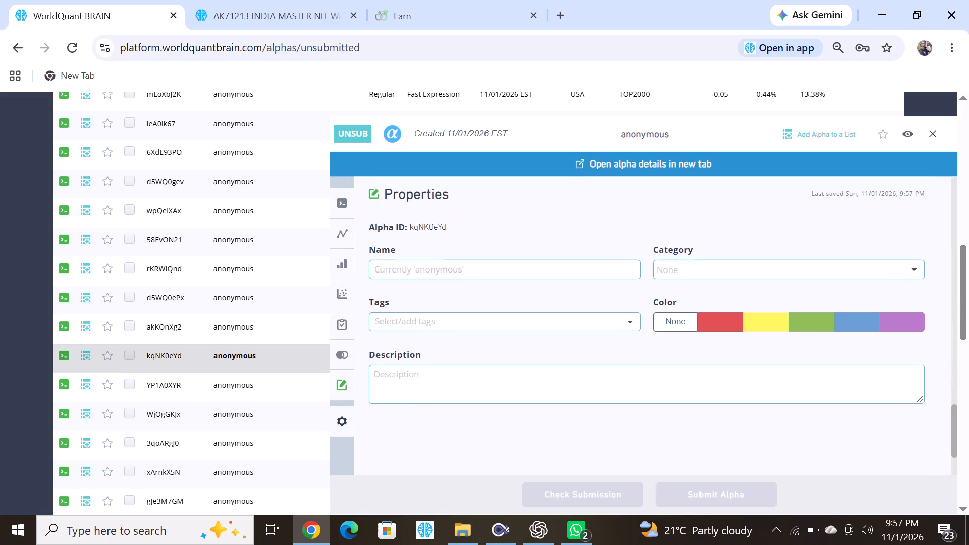
{"action": "scroll", "coordinate": [564, 471], "scroll_direction": "down", "scroll_amount": 2}
{"action": "scroll", "coordinate": [564, 471], "scroll_direction": "up", "scroll_amount": 3}
{"action": "left_click", "coordinate": [428, 250]}
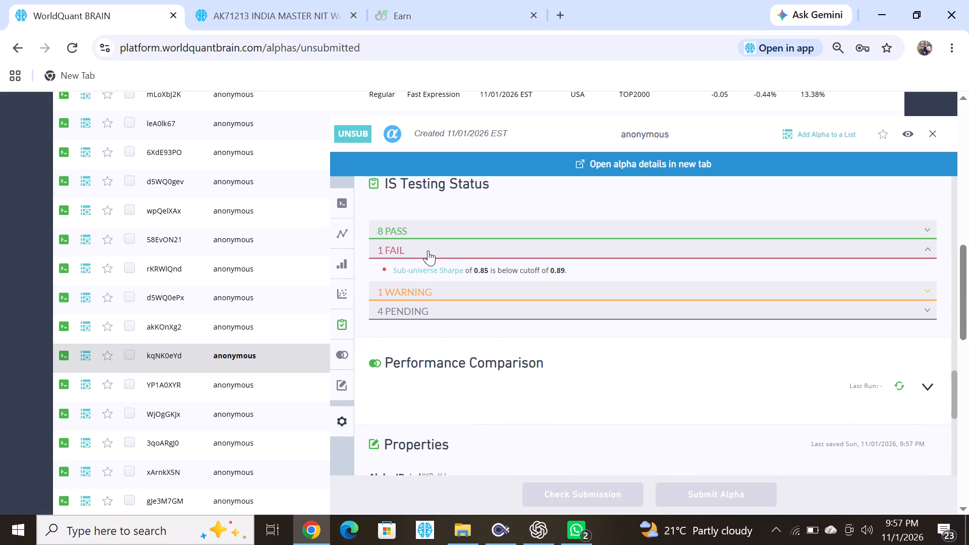
{"action": "left_click", "coordinate": [460, 287]}
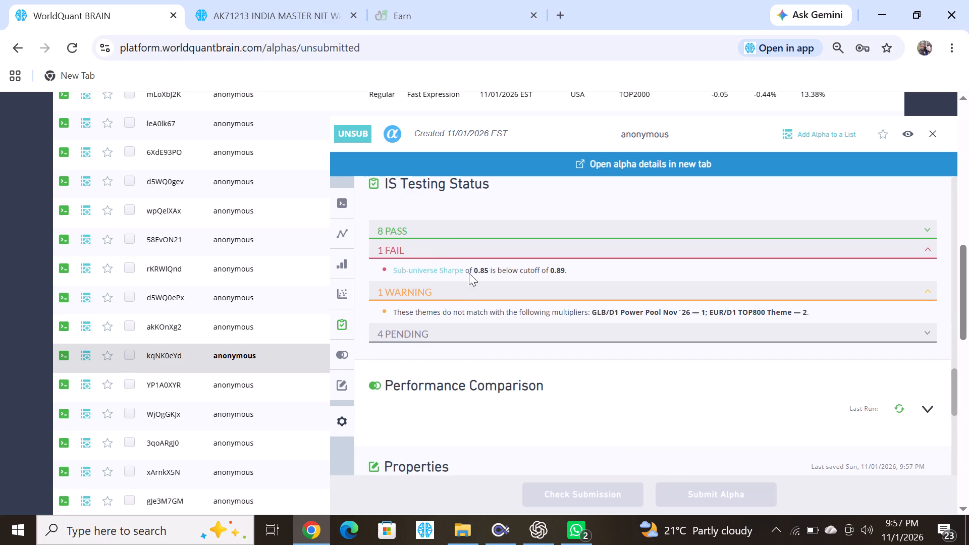
{"action": "left_click", "coordinate": [437, 230]}
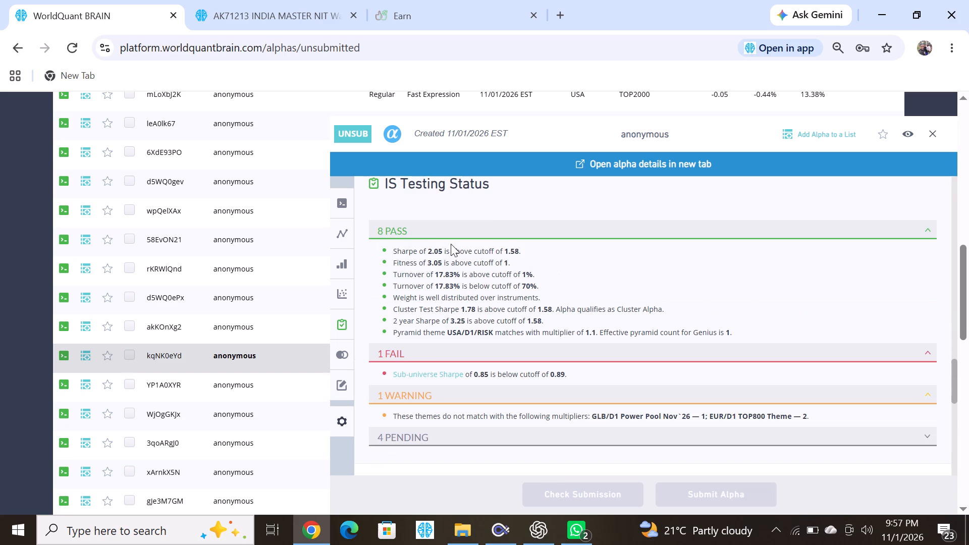
Run the Prod Correlation check for alpha kqNK0eYd, view its distribution, and close the alpha's details.
{"action": "scroll", "coordinate": [491, 307], "scroll_direction": "up", "scroll_amount": 2}
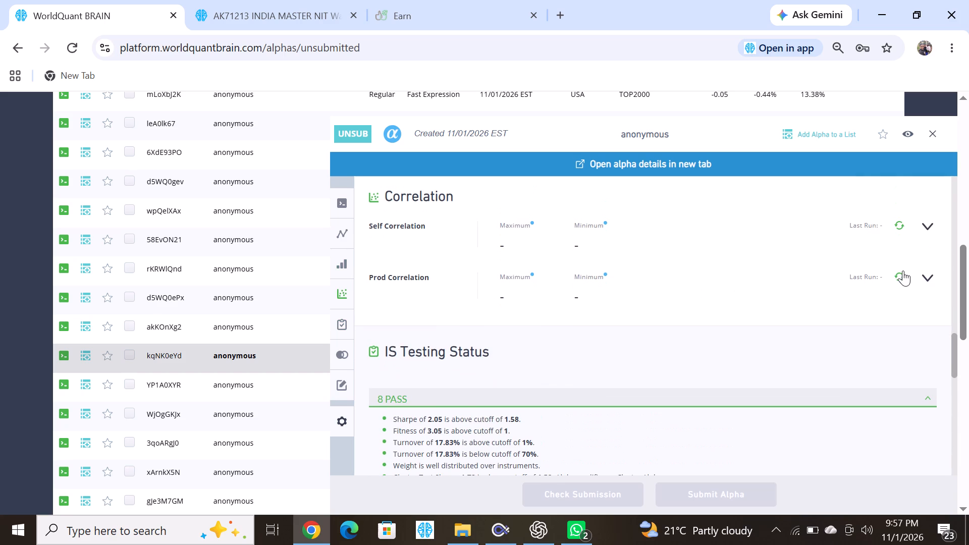
{"action": "left_click", "coordinate": [903, 270]}
{"action": "left_click", "coordinate": [926, 273]}
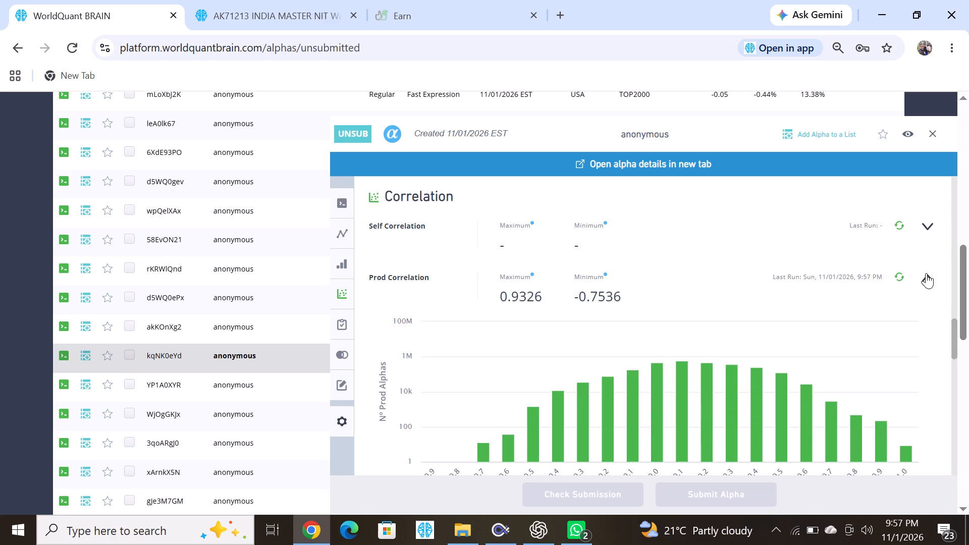
{"action": "left_click", "coordinate": [929, 138]}
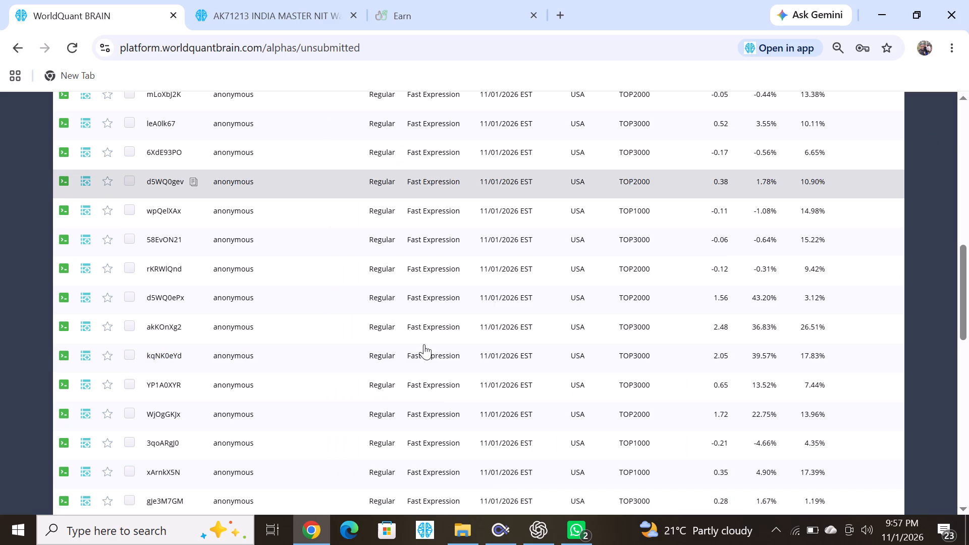
Reopen alpha kqNK0eYd with its test period shown and review its correlation and IS Testing Status sections.
{"action": "left_click", "coordinate": [221, 355]}
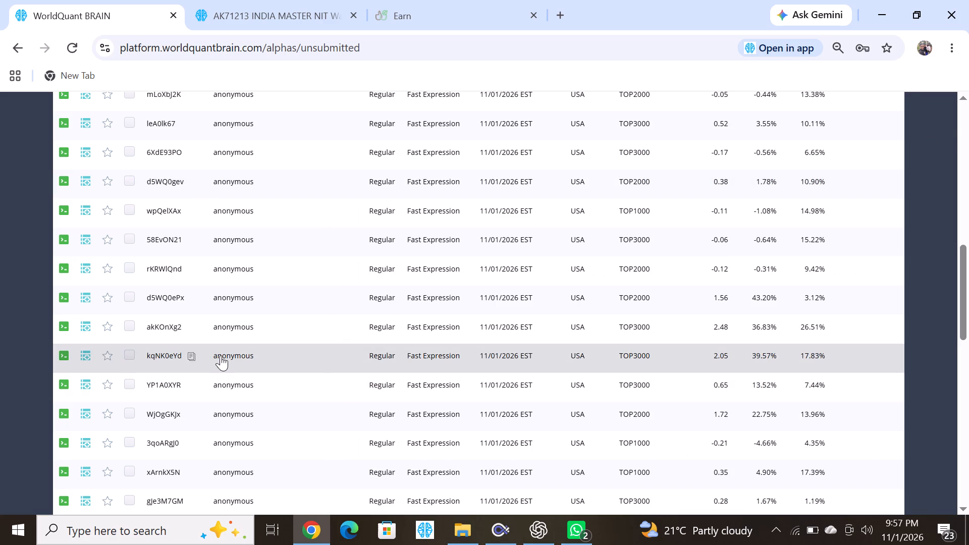
{"action": "left_click", "coordinate": [546, 498]}
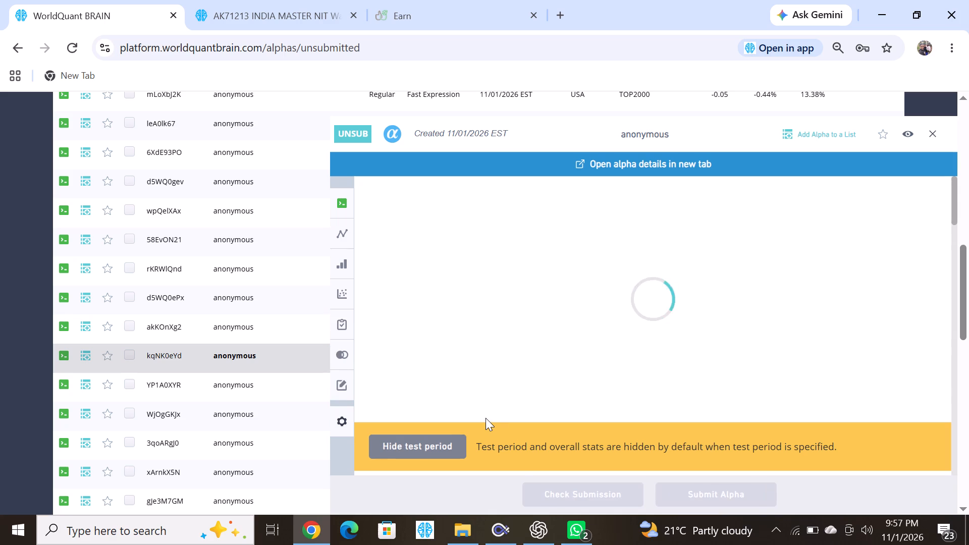
{"action": "scroll", "coordinate": [484, 415], "scroll_direction": "down", "scroll_amount": 9}
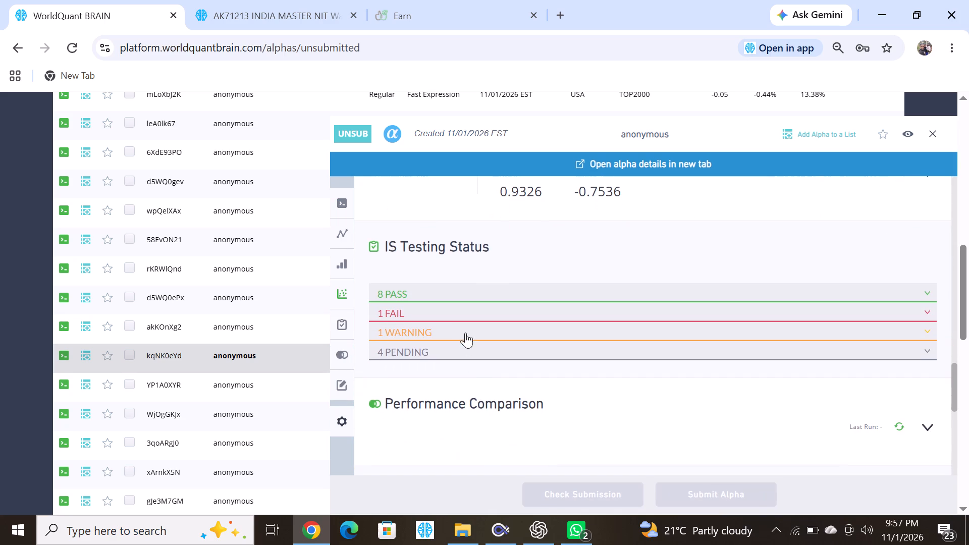
Open alpha akKOnXg2, show its test period, and run its Prod Correlation check.
{"action": "left_click", "coordinate": [245, 331]}
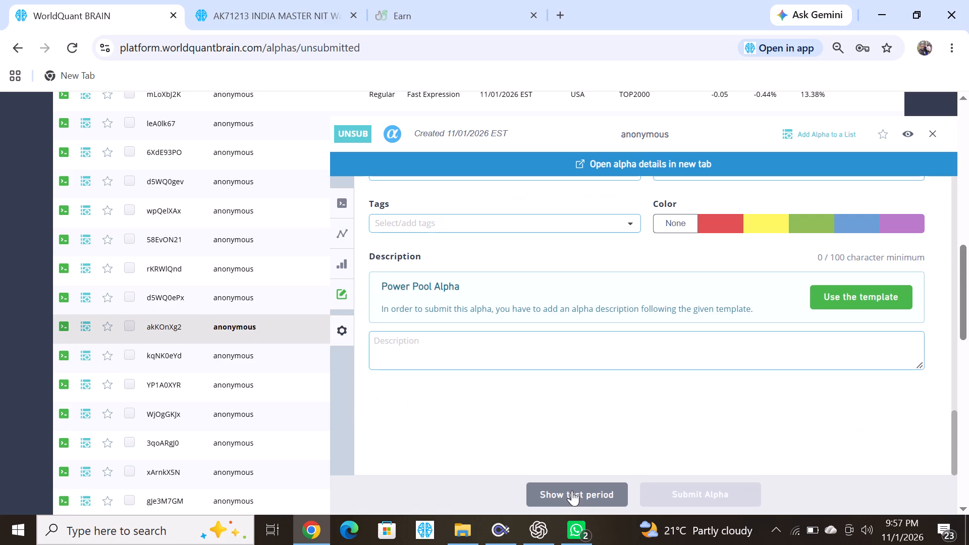
{"action": "left_click", "coordinate": [572, 490]}
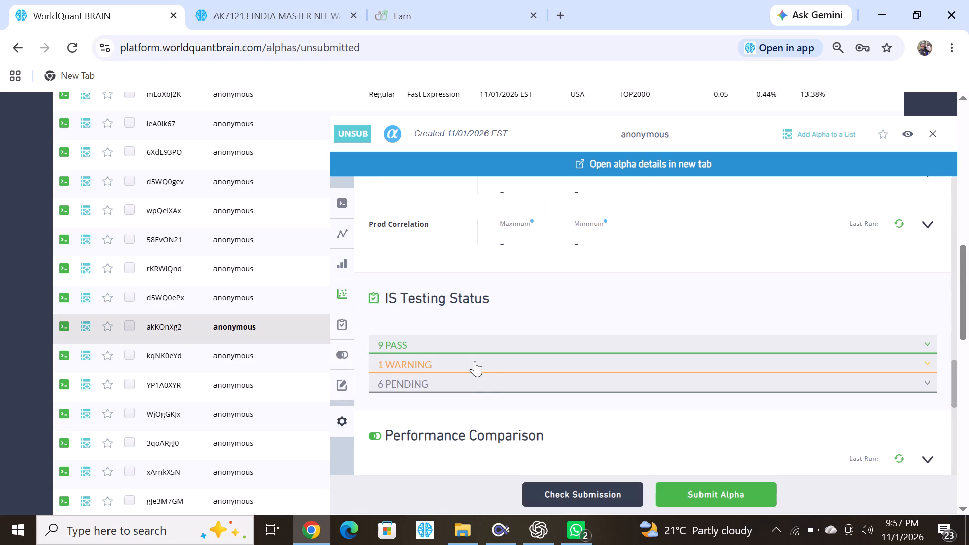
{"action": "left_click", "coordinate": [927, 222]}
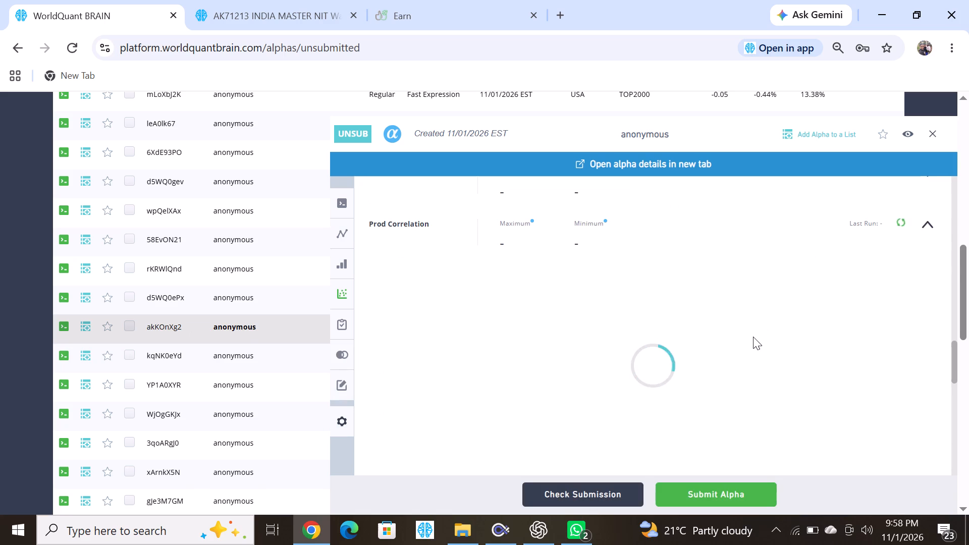
{"action": "scroll", "coordinate": [747, 341], "scroll_direction": "down", "scroll_amount": 3}
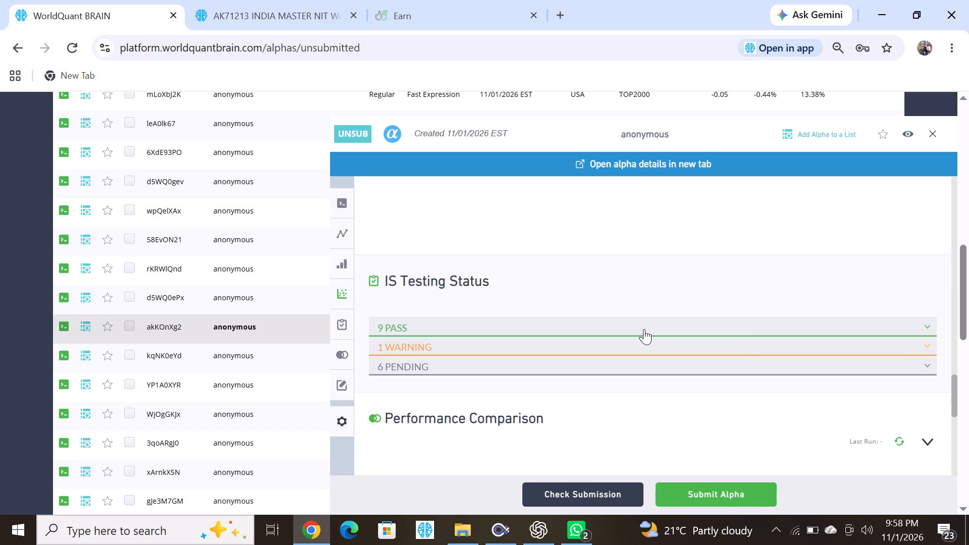
{"action": "left_click", "coordinate": [640, 330]}
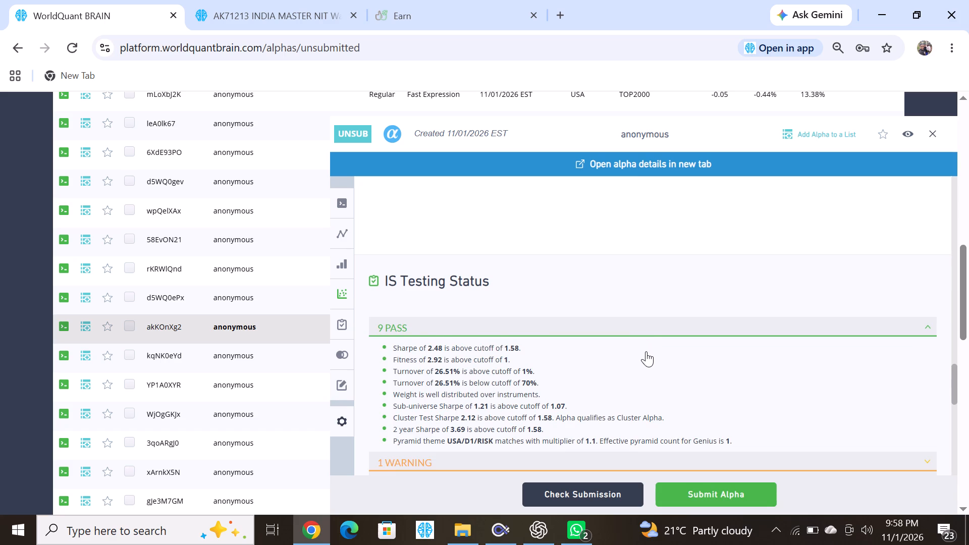
{"action": "scroll", "coordinate": [646, 351], "scroll_direction": "down", "scroll_amount": 2}
{"action": "scroll", "coordinate": [646, 351], "scroll_direction": "up", "scroll_amount": 1}
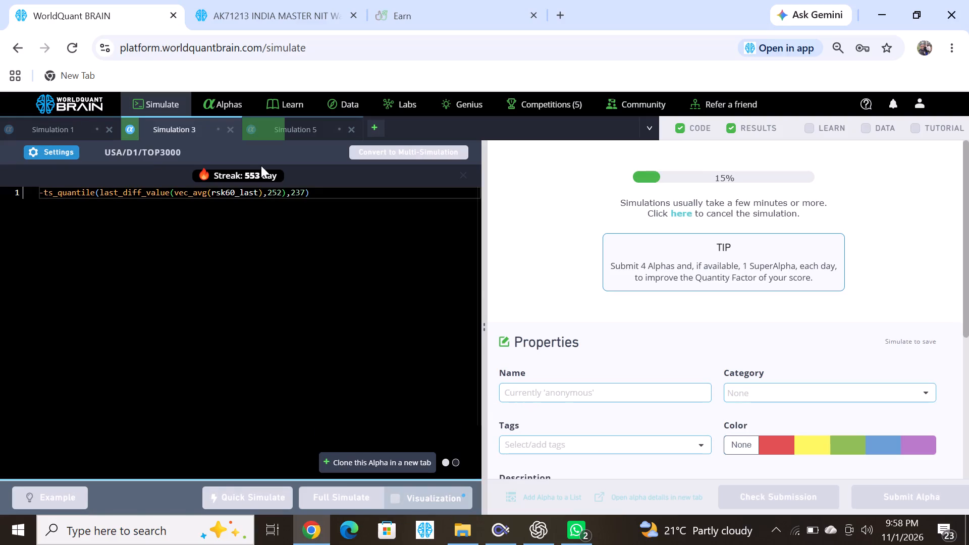
From the unsubmitted alphas list, reveal alpha QPvQVVlw's test period, check its IS Testing Status and Prod Correlation, and close its details.
{"action": "left_click", "coordinate": [238, 110]}
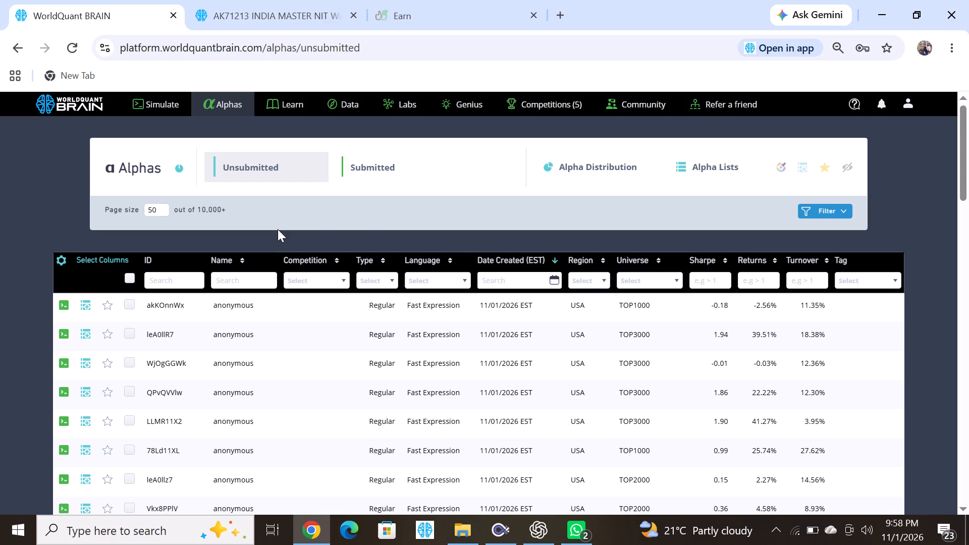
{"action": "scroll", "coordinate": [442, 372], "scroll_direction": "down", "scroll_amount": 1}
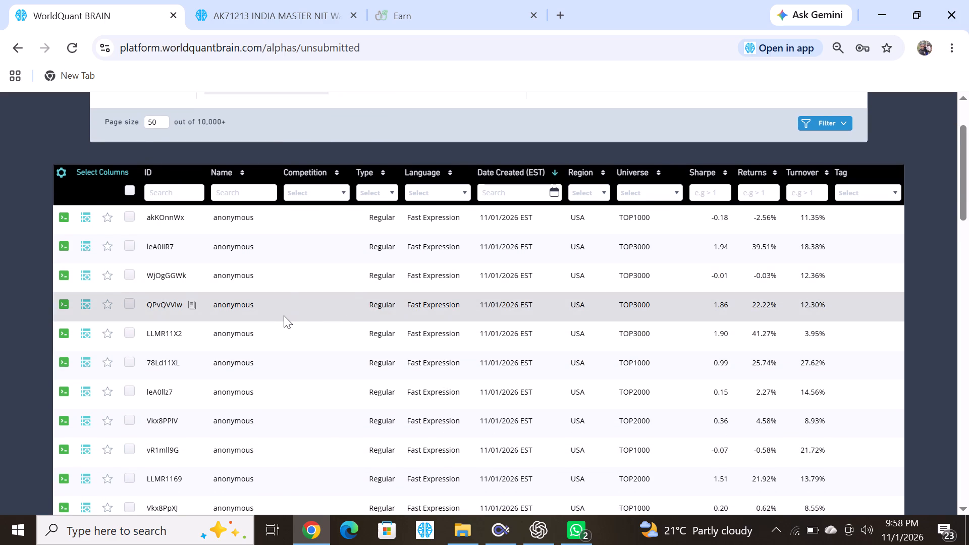
{"action": "left_click", "coordinate": [221, 311]}
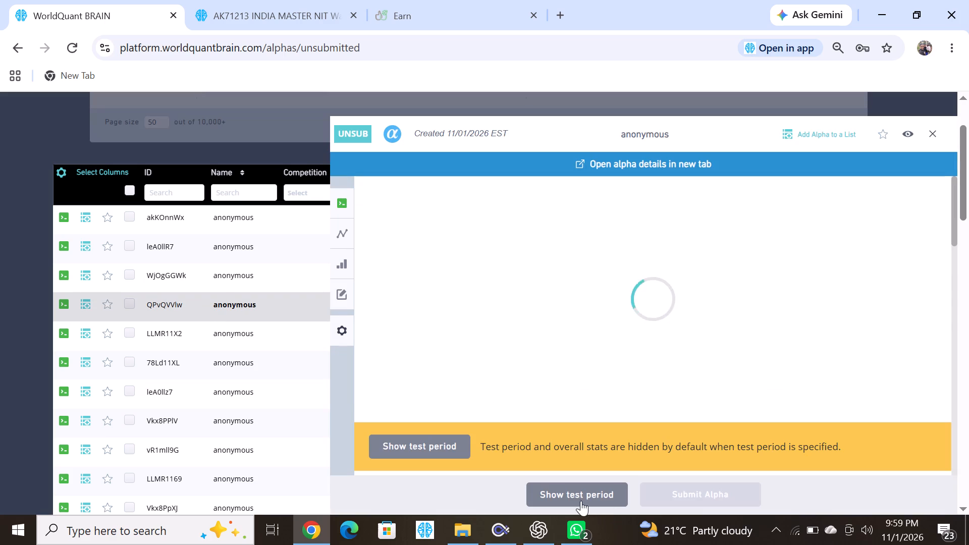
{"action": "left_click", "coordinate": [579, 499]}
{"action": "scroll", "coordinate": [529, 436], "scroll_direction": "down", "scroll_amount": 6}
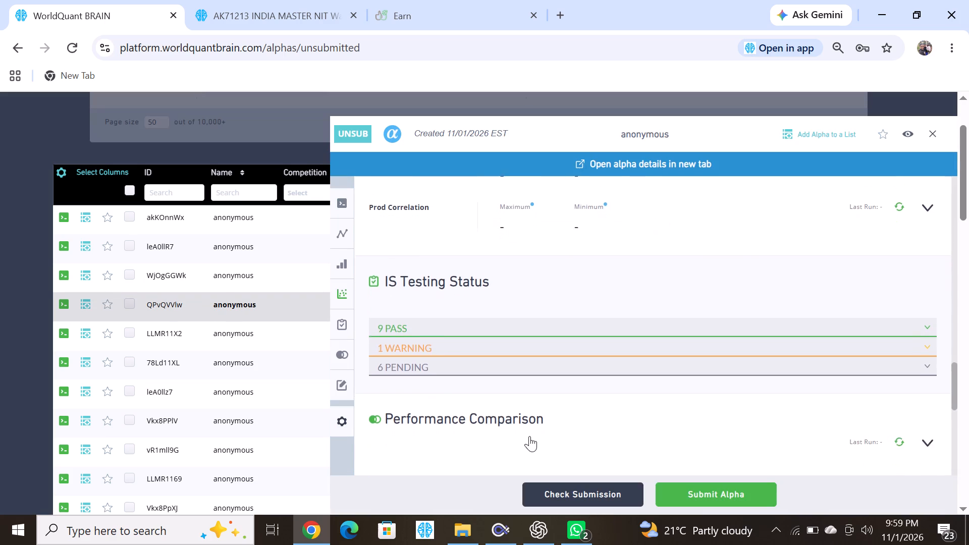
{"action": "scroll", "coordinate": [529, 436], "scroll_direction": "down", "scroll_amount": 2}
{"action": "scroll", "coordinate": [604, 289], "scroll_direction": "up", "scroll_amount": 1}
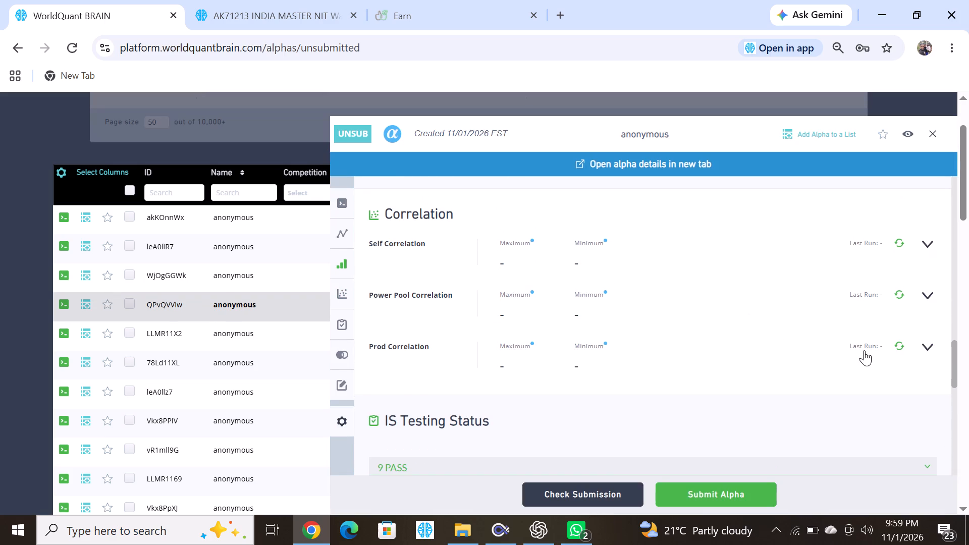
{"action": "left_click", "coordinate": [927, 344]}
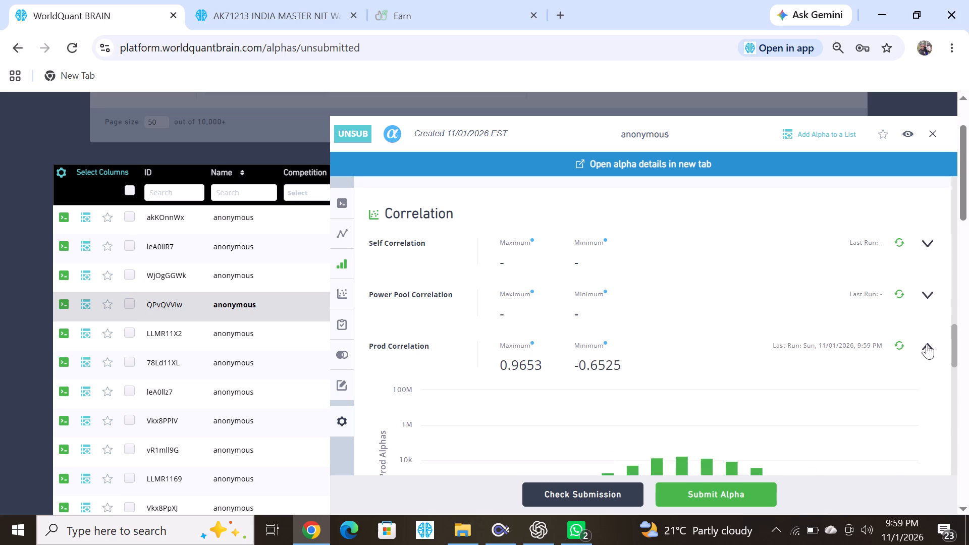
{"action": "left_click", "coordinate": [930, 133]}
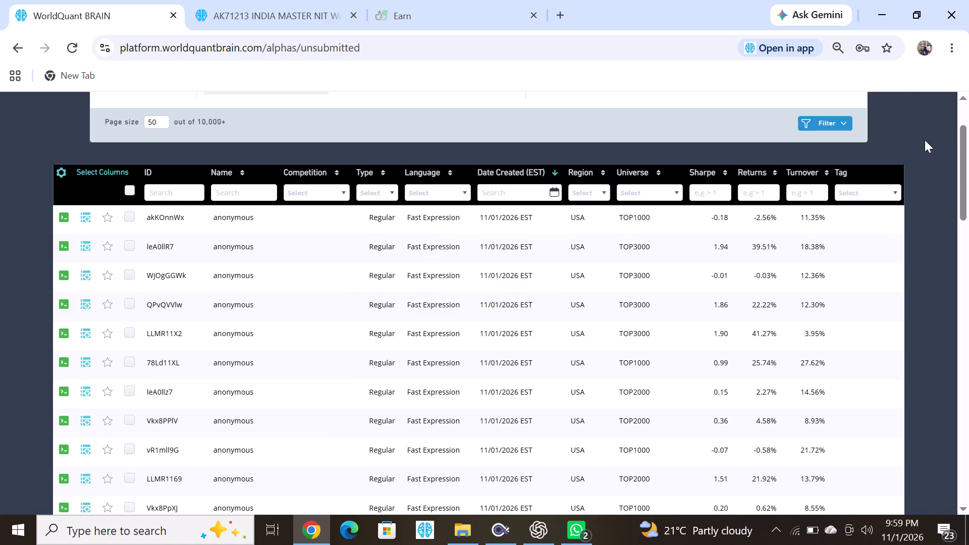
Reveal the test period of unsubmitted alpha QPvQVnPM, check its IS Testing Status and Prod Correlation, and close its details.
{"action": "scroll", "coordinate": [749, 291], "scroll_direction": "down", "scroll_amount": 3}
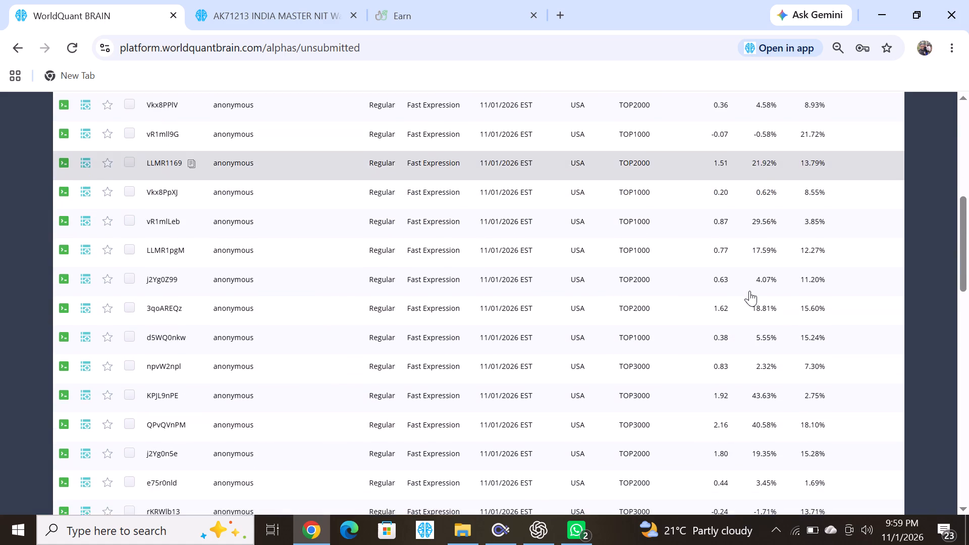
{"action": "scroll", "coordinate": [749, 291], "scroll_direction": "down", "scroll_amount": 2}
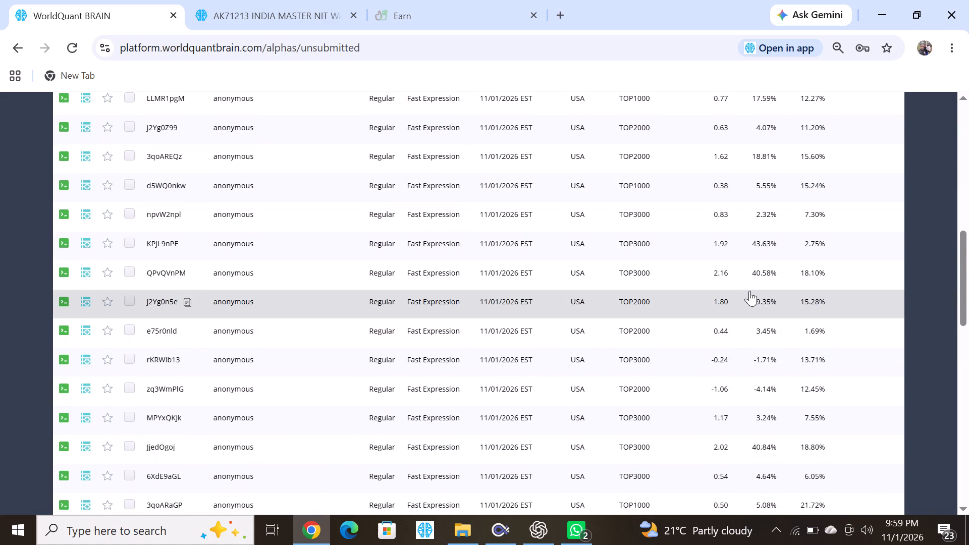
{"action": "left_click", "coordinate": [244, 273]}
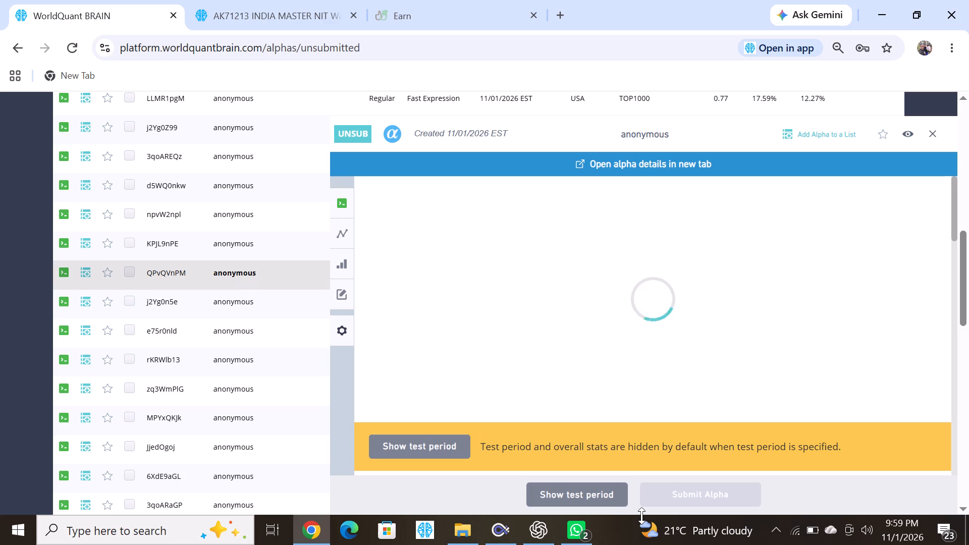
{"action": "left_click", "coordinate": [575, 500]}
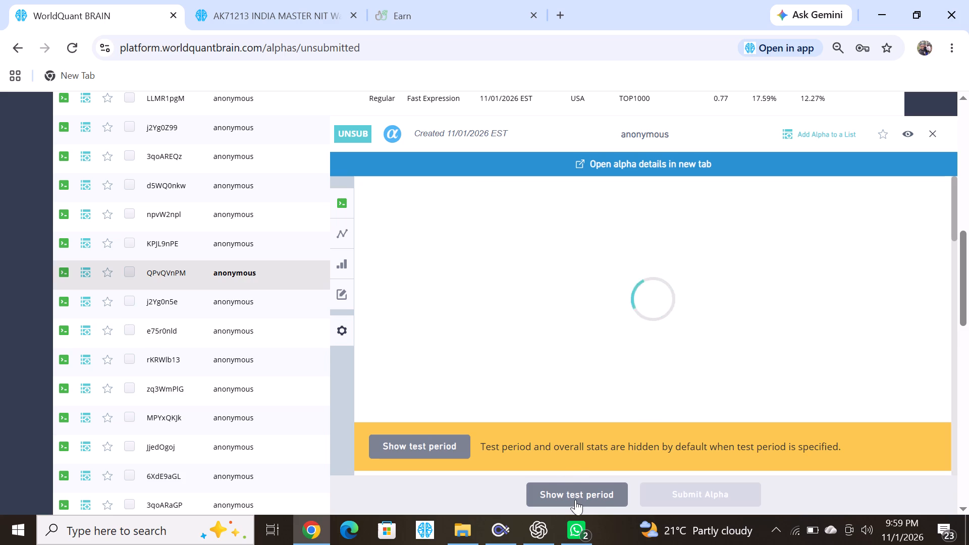
{"action": "scroll", "coordinate": [566, 463], "scroll_direction": "down", "scroll_amount": 8}
{"action": "scroll", "coordinate": [566, 463], "scroll_direction": "up", "scroll_amount": 1}
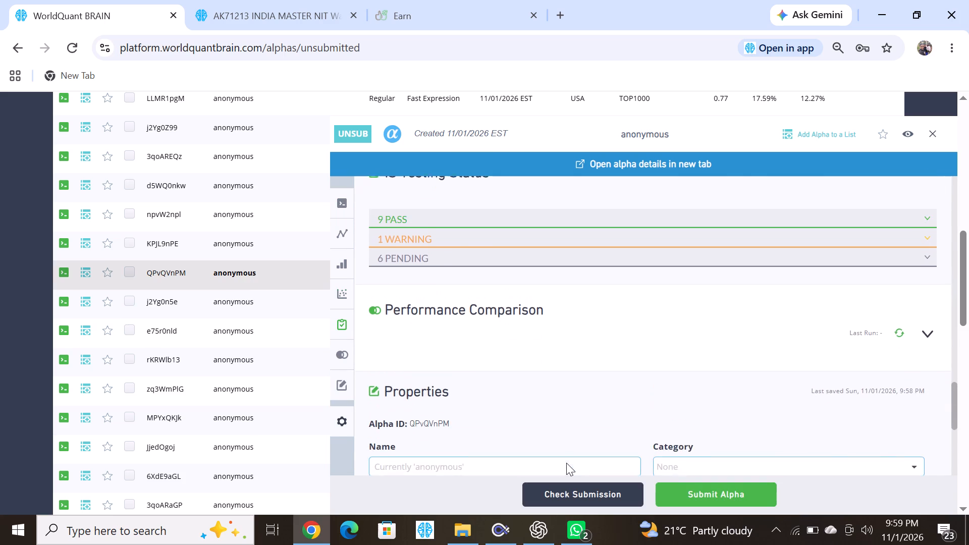
{"action": "scroll", "coordinate": [566, 463], "scroll_direction": "up", "scroll_amount": 1}
{"action": "scroll", "coordinate": [677, 280], "scroll_direction": "up", "scroll_amount": 1}
{"action": "left_click", "coordinate": [929, 297]}
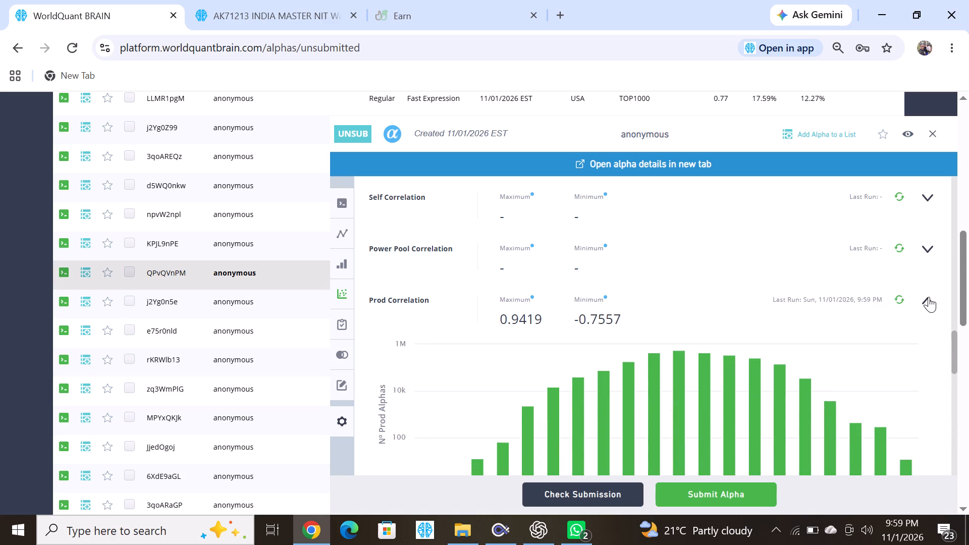
{"action": "left_click", "coordinate": [934, 133]}
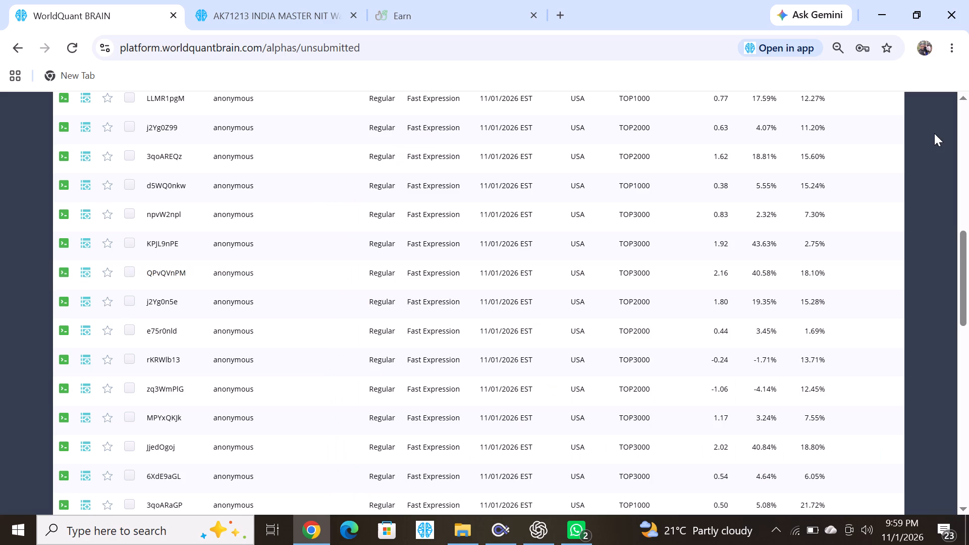
Return to Simulation 3 on the Simulate page, reveal its test period, and examine the failed and warning checks under IS Testing Status.
{"action": "scroll", "coordinate": [606, 219], "scroll_direction": "up", "scroll_amount": 10}
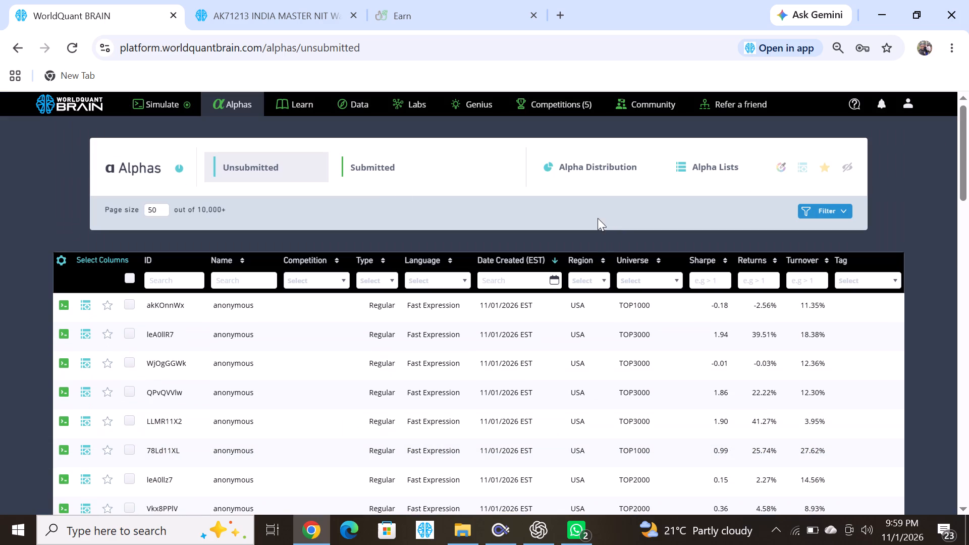
{"action": "left_click", "coordinate": [180, 100]}
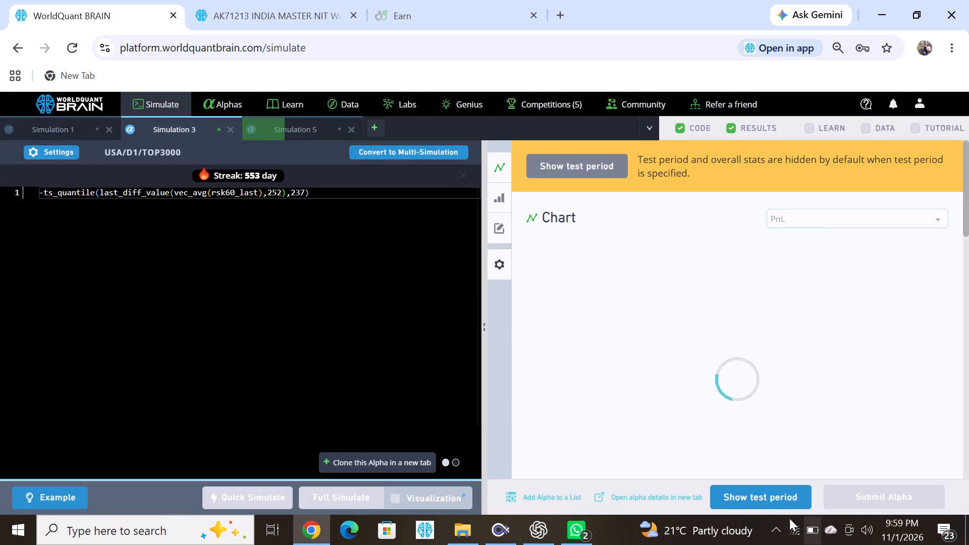
{"action": "left_click", "coordinate": [757, 498]}
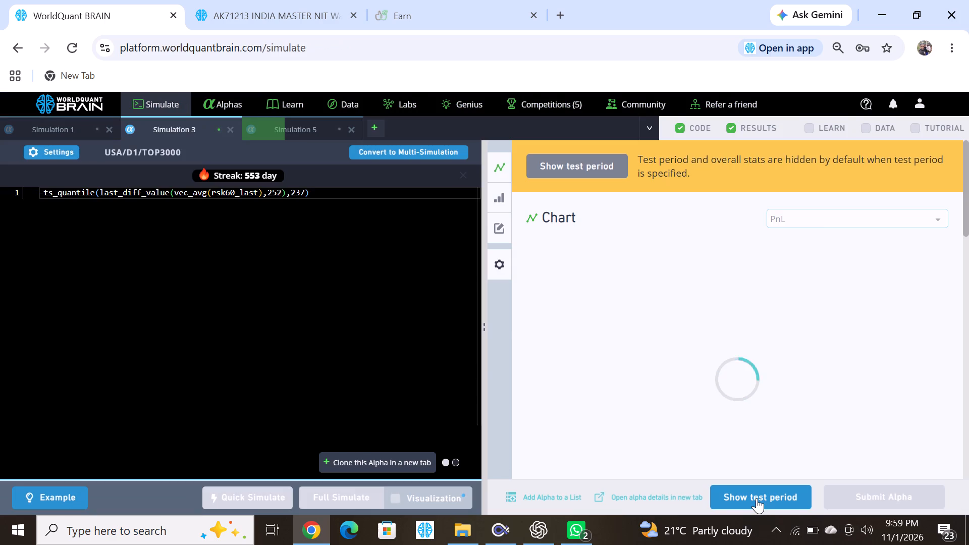
{"action": "scroll", "coordinate": [695, 418], "scroll_direction": "down", "scroll_amount": 5}
{"action": "scroll", "coordinate": [695, 418], "scroll_direction": "up", "scroll_amount": 1}
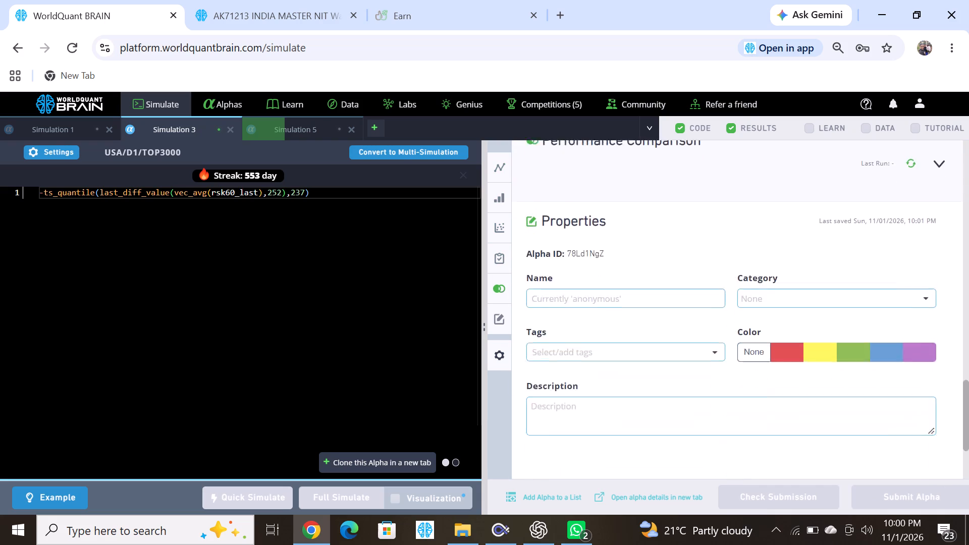
{"action": "scroll", "coordinate": [695, 418], "scroll_direction": "up", "scroll_amount": 1}
{"action": "scroll", "coordinate": [620, 256], "scroll_direction": "up", "scroll_amount": 1}
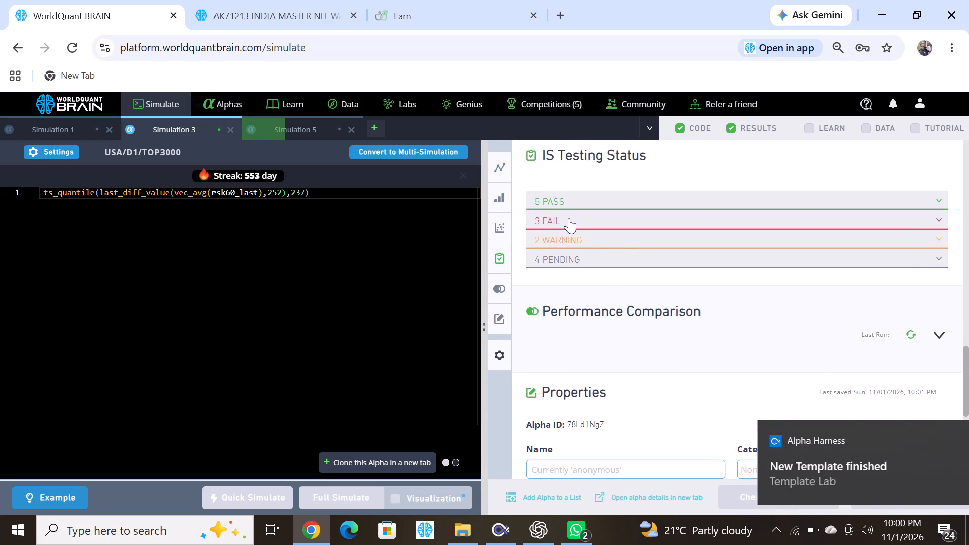
{"action": "left_click", "coordinate": [569, 218]}
{"action": "left_click", "coordinate": [581, 280]}
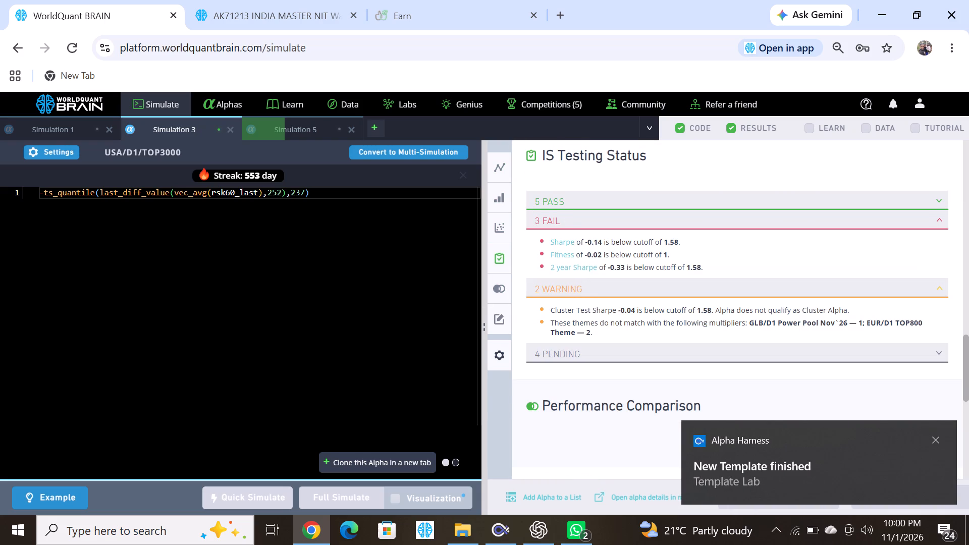
Select the ts_quantile operator name in the Simulation 3 expression.
{"action": "double_click", "coordinate": [64, 196]}
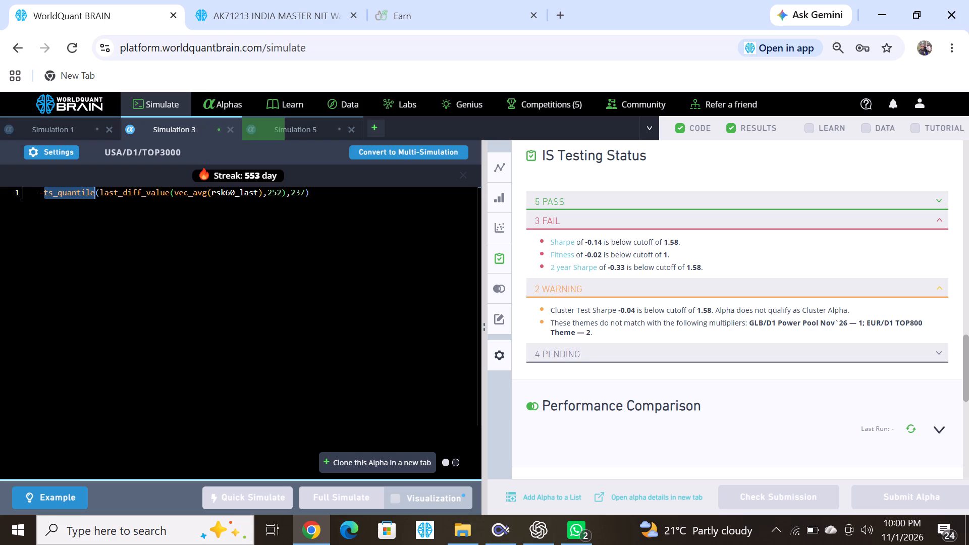
Replace the selected operator in the Simulation 3 expression with ts_backfill and run a full simulation.
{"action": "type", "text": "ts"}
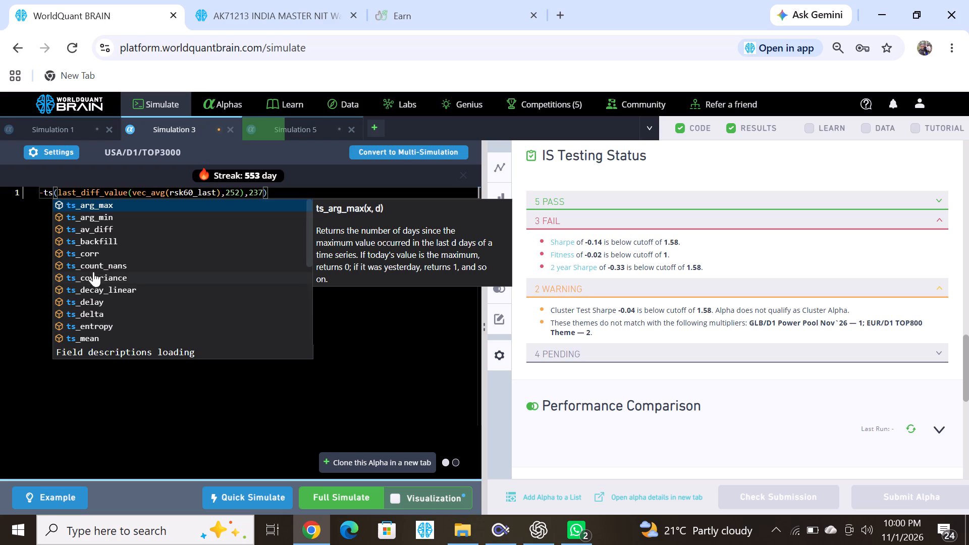
{"action": "left_click", "coordinate": [93, 243]}
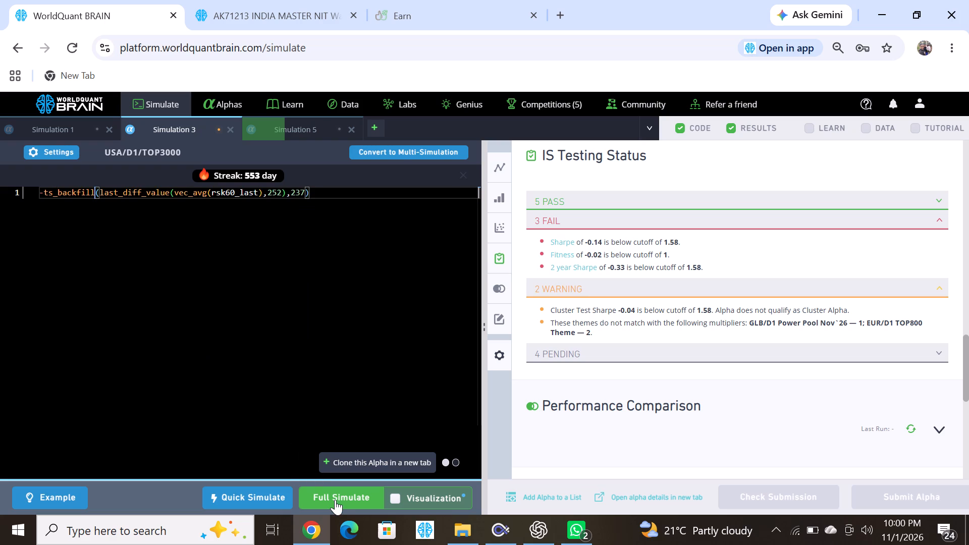
{"action": "left_click", "coordinate": [335, 500]}
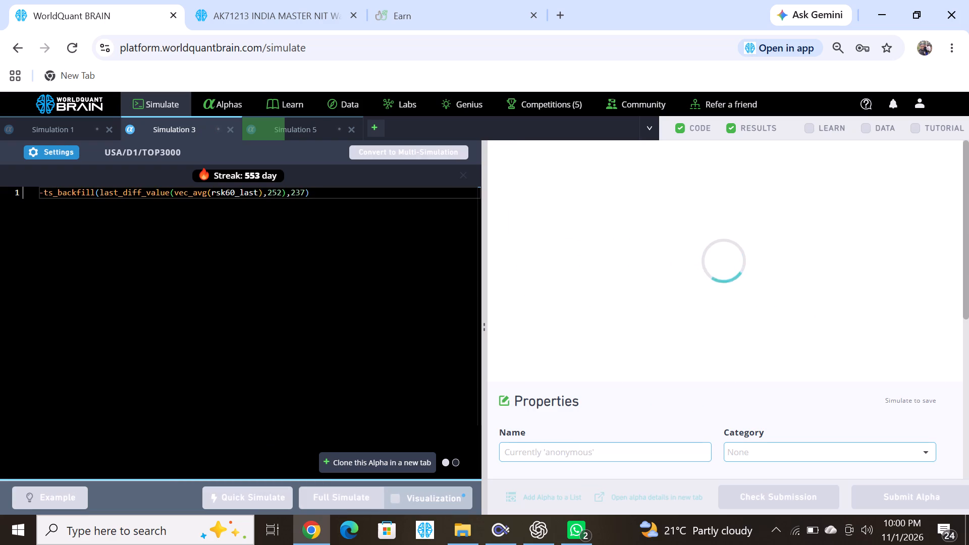
Run a full simulation of the GLB/D1/MINVOL1M alpha in Simulation 1.
{"action": "left_click", "coordinate": [56, 130]}
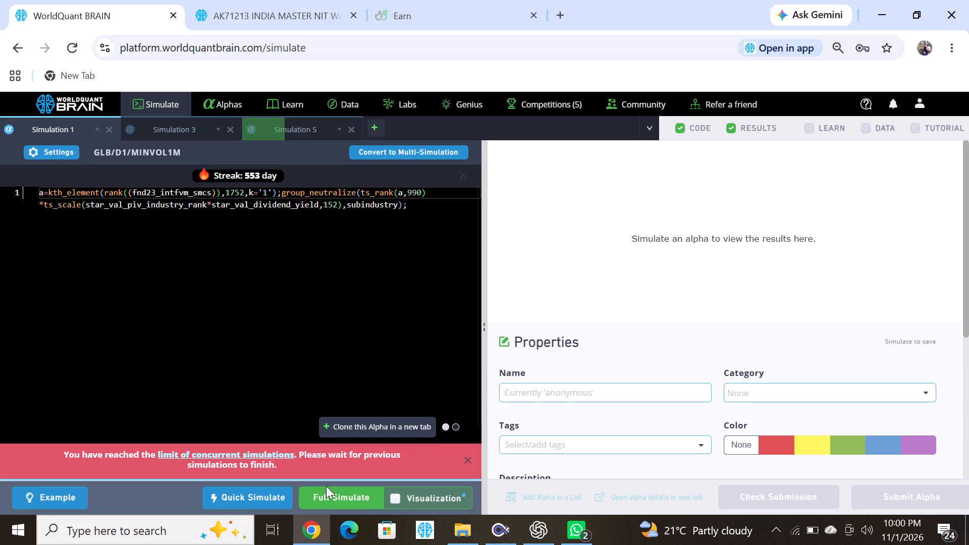
{"action": "left_click", "coordinate": [326, 494]}
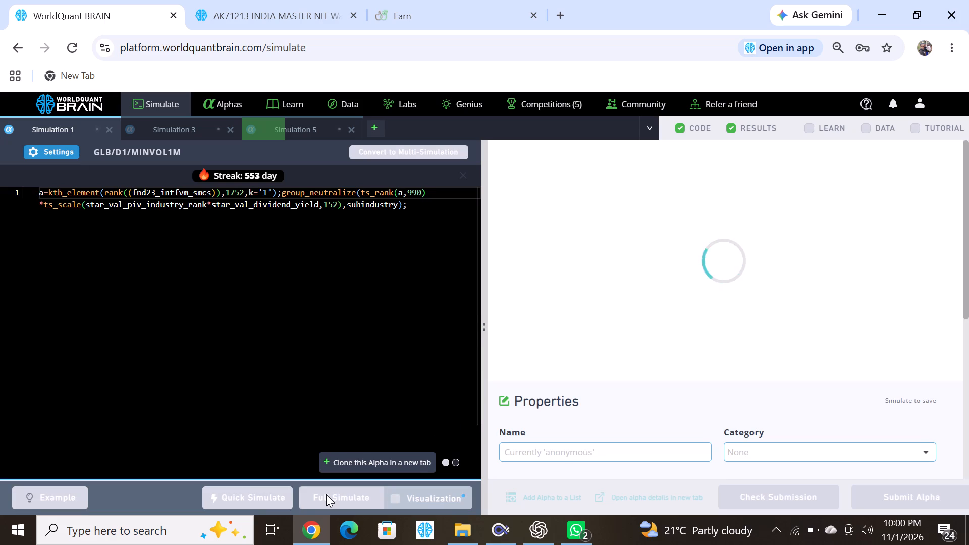
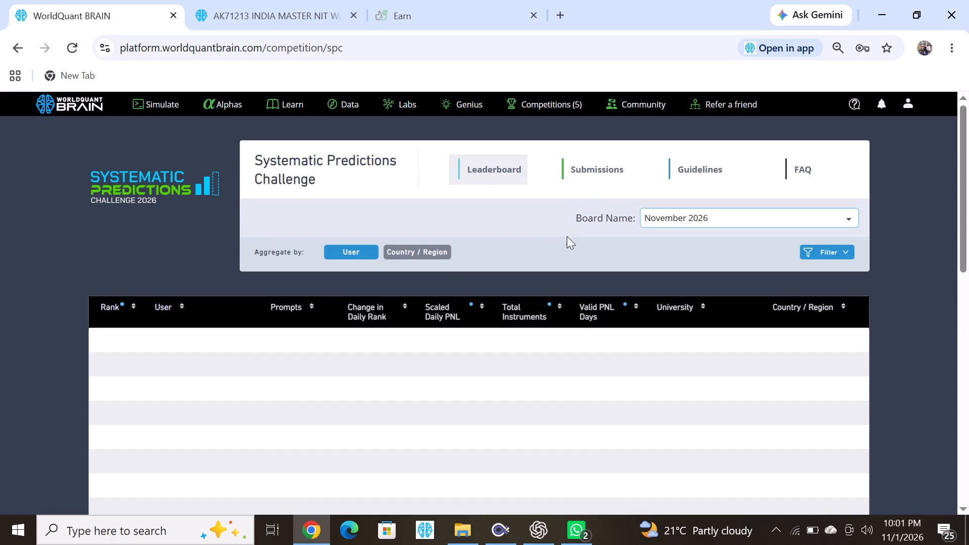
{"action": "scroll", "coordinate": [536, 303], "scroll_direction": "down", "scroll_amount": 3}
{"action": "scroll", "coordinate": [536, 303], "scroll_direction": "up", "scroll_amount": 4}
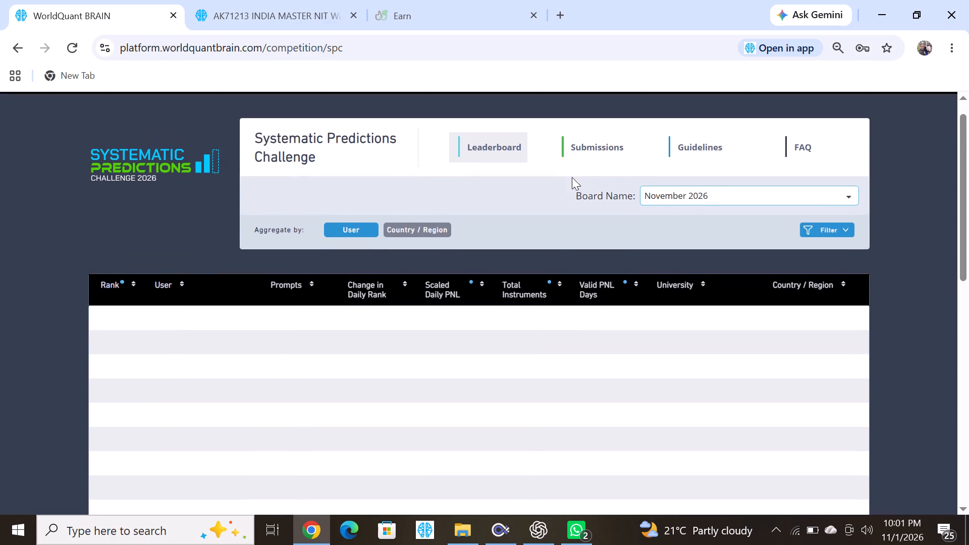
Open the Submissions section of the Systematic Predictions Challenge and review the statuses and weights on the first page of prompts.
{"action": "left_click", "coordinate": [598, 156]}
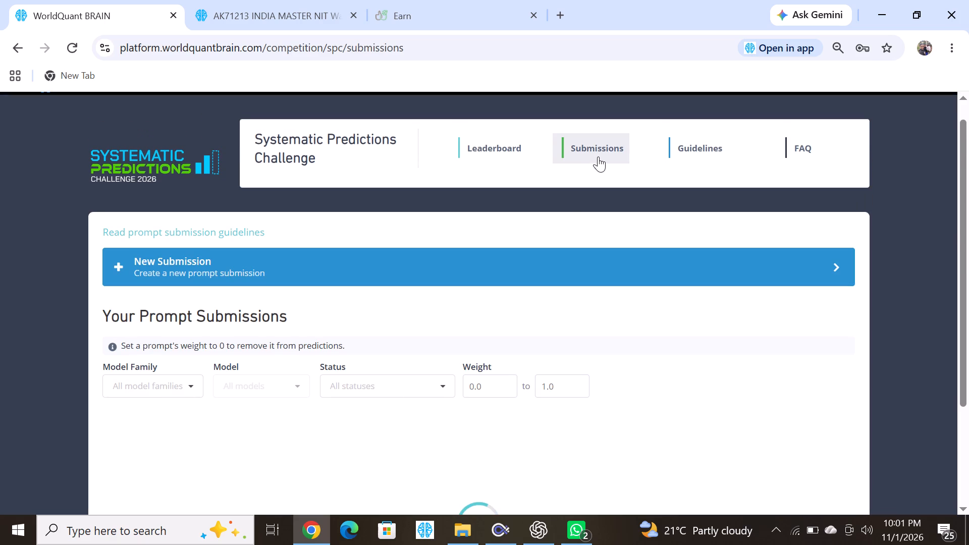
{"action": "scroll", "coordinate": [504, 352], "scroll_direction": "down", "scroll_amount": 3}
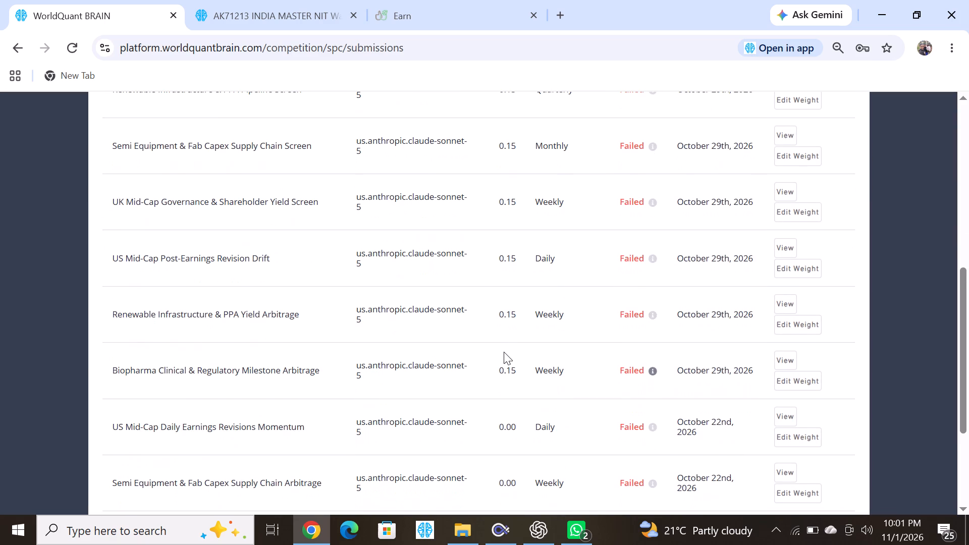
{"action": "scroll", "coordinate": [504, 352], "scroll_direction": "down", "scroll_amount": 3}
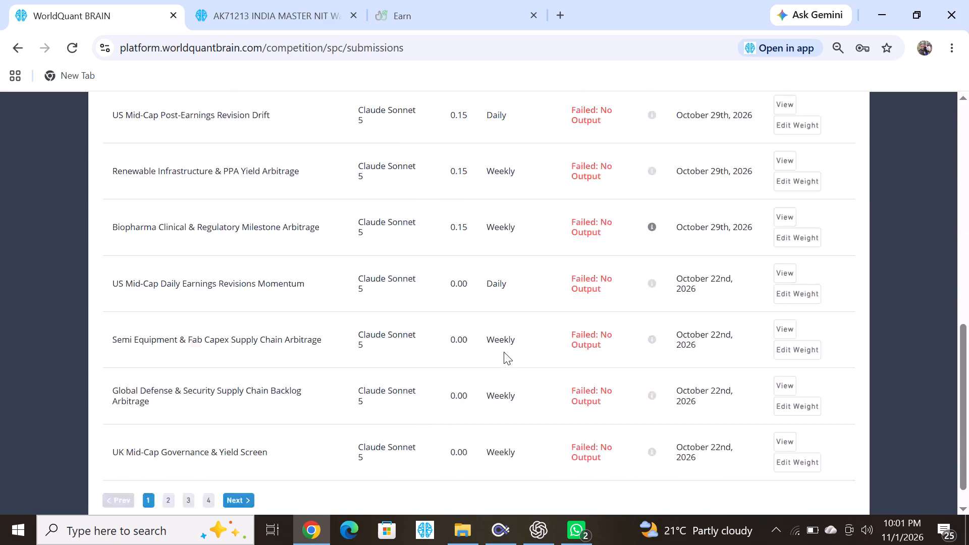
{"action": "scroll", "coordinate": [504, 352], "scroll_direction": "down", "scroll_amount": 1}
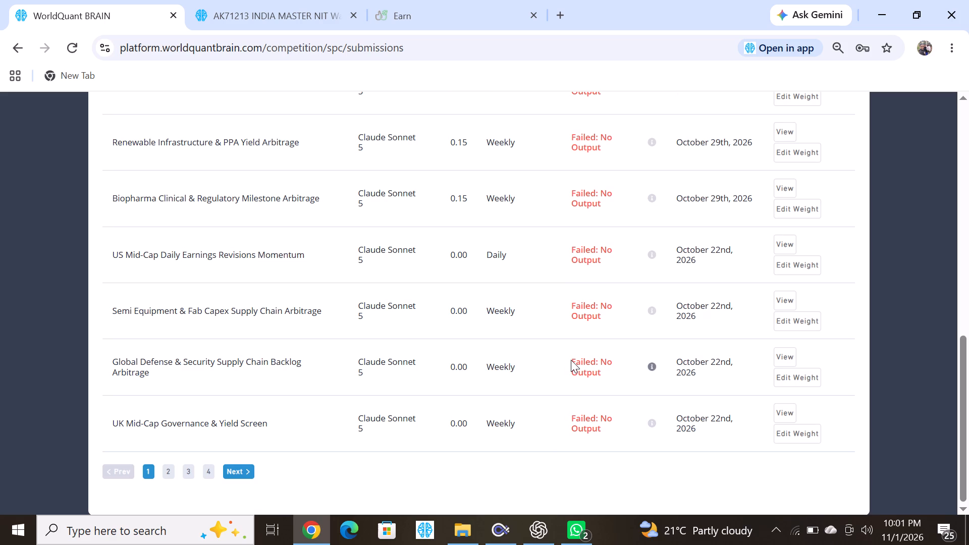
{"action": "scroll", "coordinate": [494, 336], "scroll_direction": "up", "scroll_amount": 1}
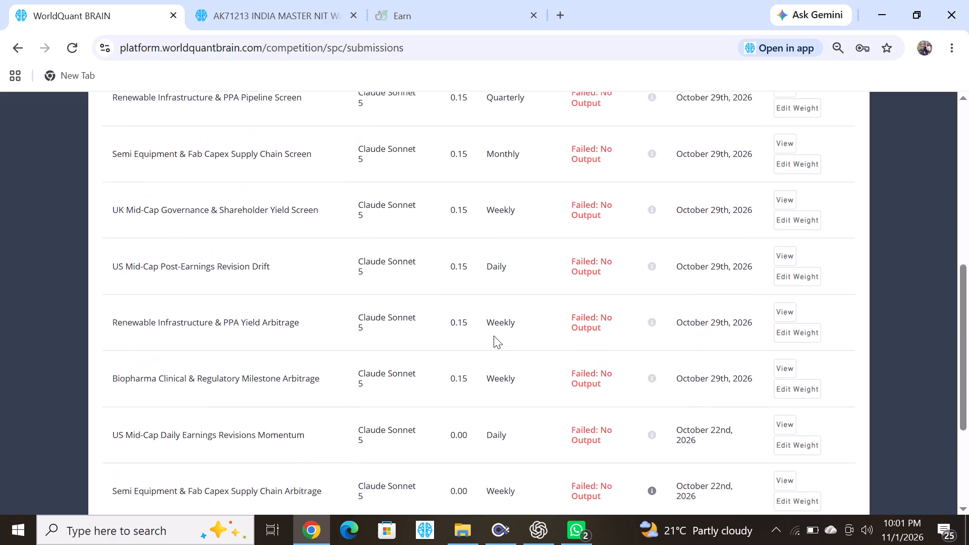
{"action": "scroll", "coordinate": [494, 336], "scroll_direction": "up", "scroll_amount": 1}
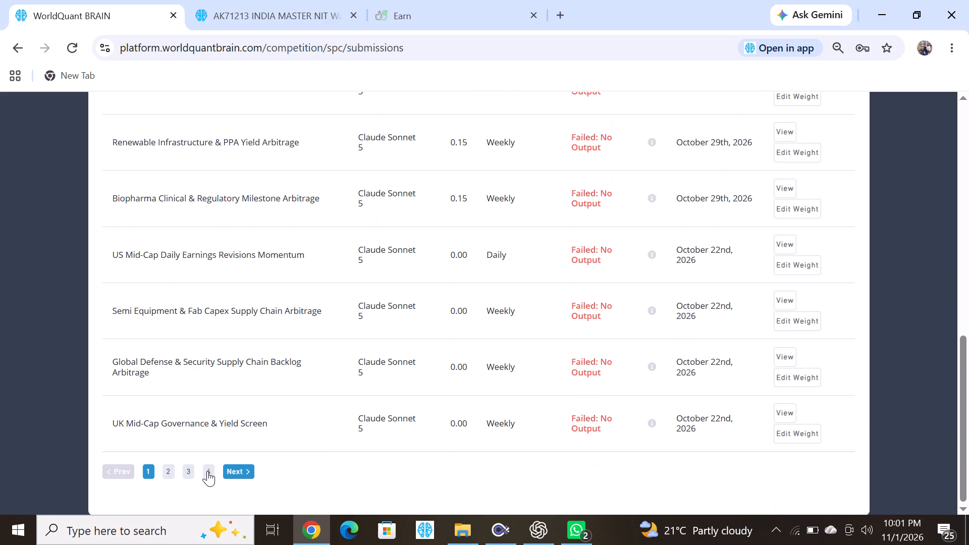
Examine the prompt statuses, weights and update frequencies on pages 4, 3 and 2 of Your Prompt Submissions.
{"action": "left_click", "coordinate": [209, 471]}
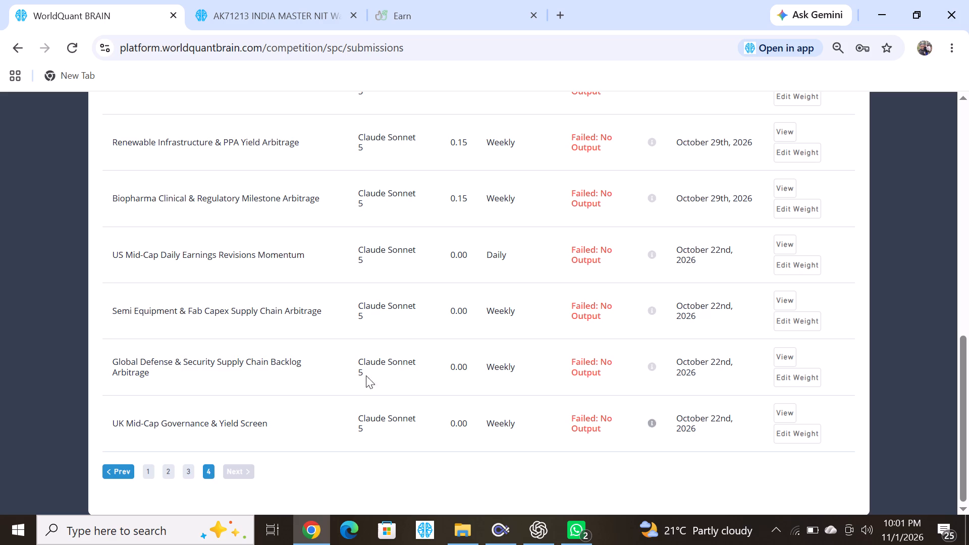
{"action": "scroll", "coordinate": [408, 361], "scroll_direction": "up", "scroll_amount": 6}
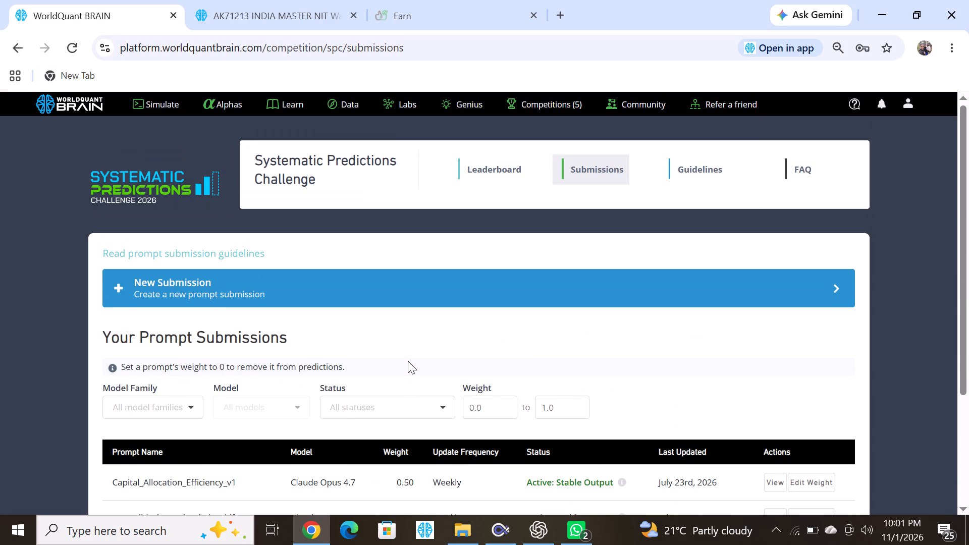
{"action": "scroll", "coordinate": [408, 361], "scroll_direction": "down", "scroll_amount": 5}
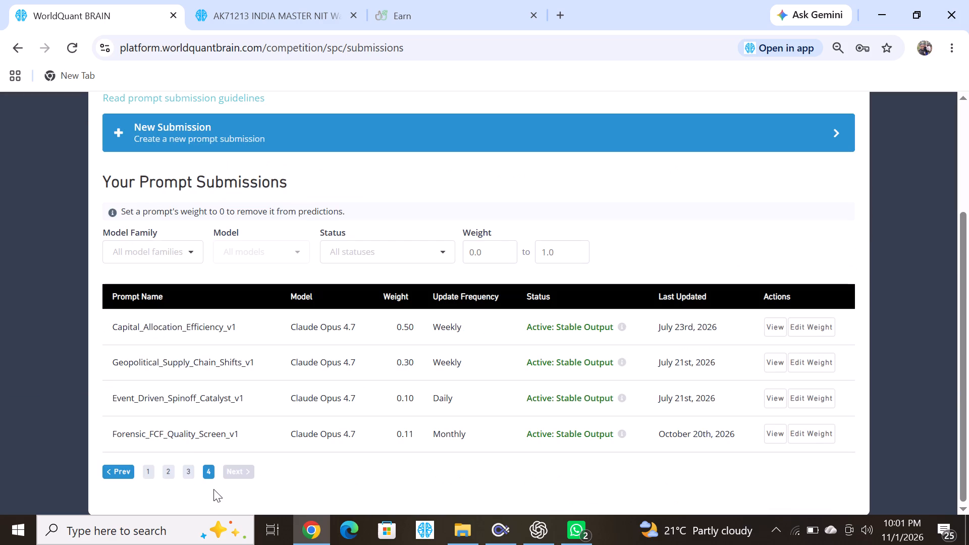
{"action": "left_click", "coordinate": [191, 470]}
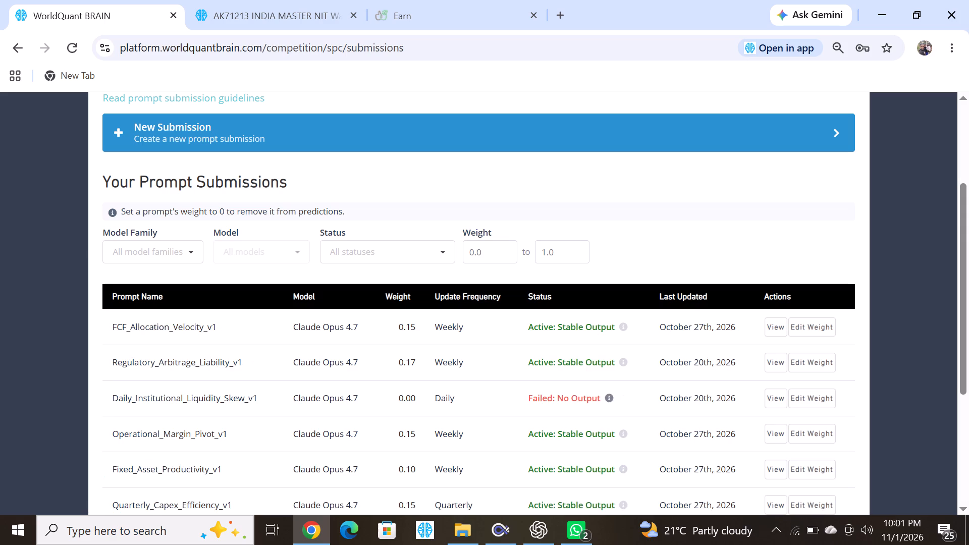
{"action": "scroll", "coordinate": [369, 399], "scroll_direction": "down", "scroll_amount": 5}
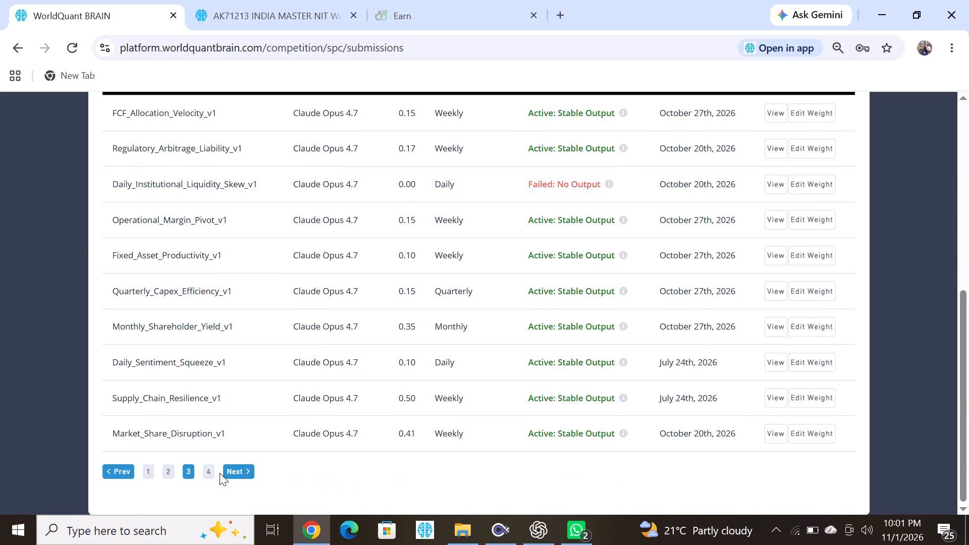
{"action": "left_click", "coordinate": [170, 471]}
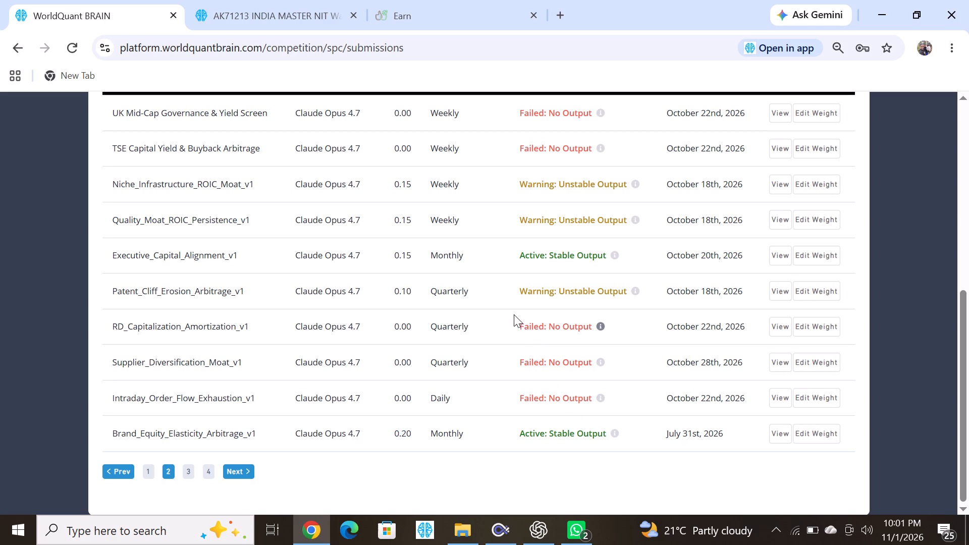
{"action": "scroll", "coordinate": [476, 250], "scroll_direction": "up", "scroll_amount": 1}
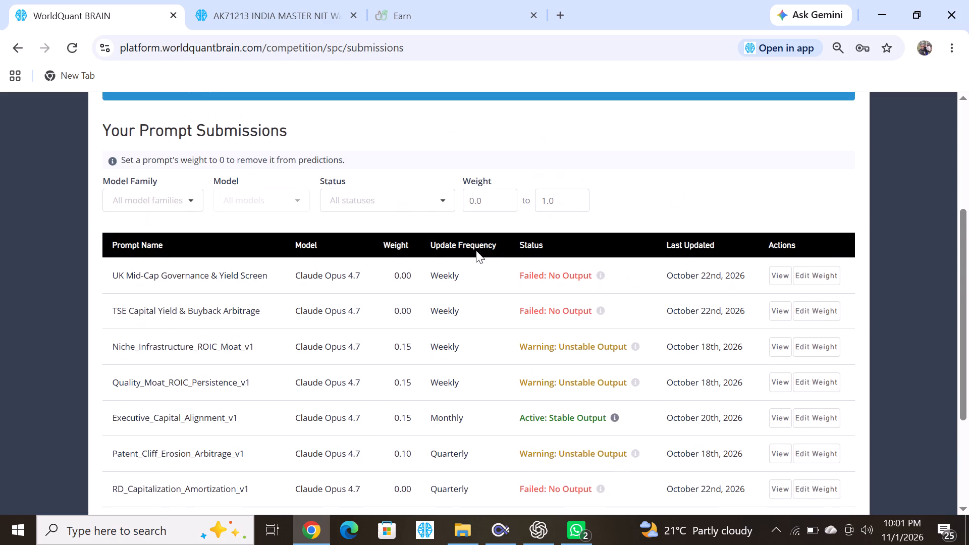
{"action": "scroll", "coordinate": [476, 250], "scroll_direction": "up", "scroll_amount": 1}
{"action": "scroll", "coordinate": [345, 299], "scroll_direction": "down", "scroll_amount": 4}
{"action": "scroll", "coordinate": [261, 388], "scroll_direction": "up", "scroll_amount": 5}
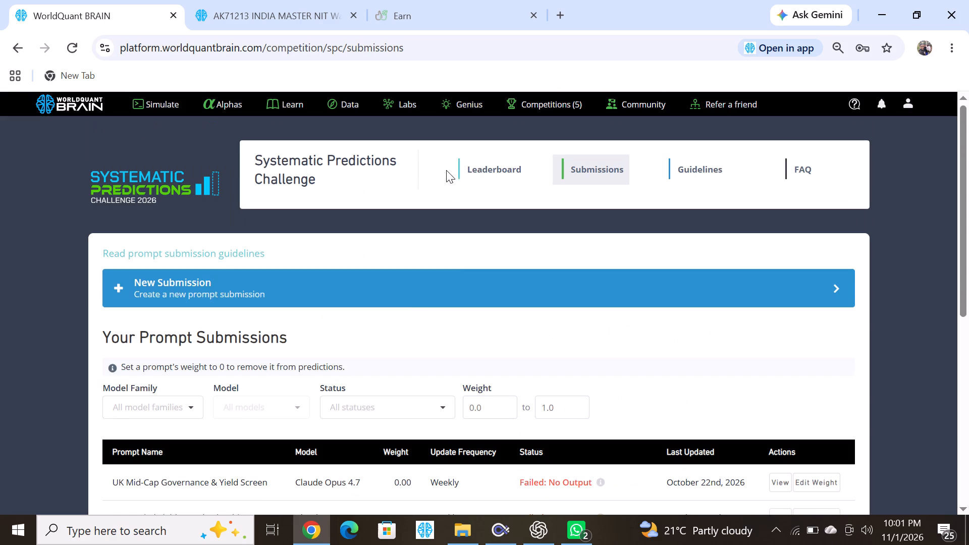
Return to the challenge leaderboard and choose a different board under Board Name.
{"action": "left_click", "coordinate": [498, 167]}
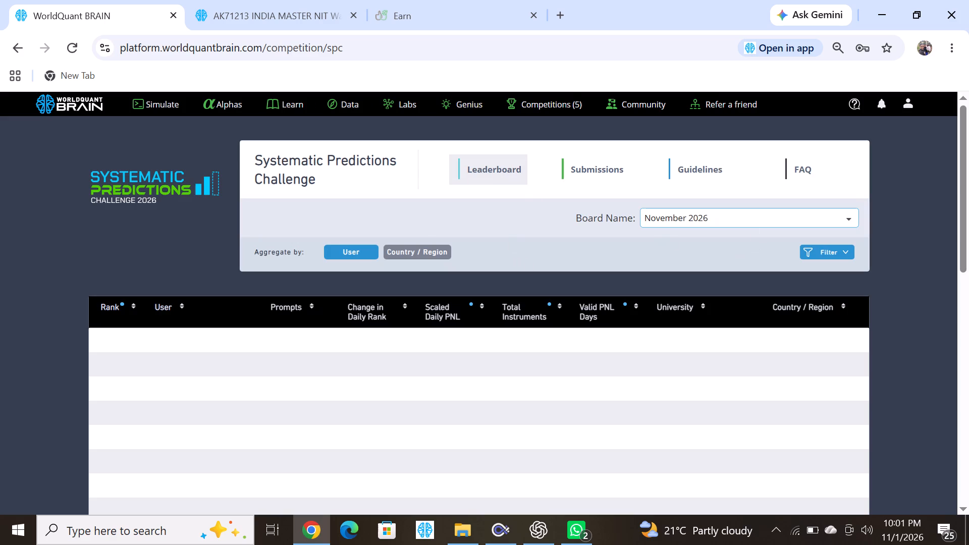
{"action": "left_click", "coordinate": [726, 215]}
{"action": "left_click", "coordinate": [688, 268]}
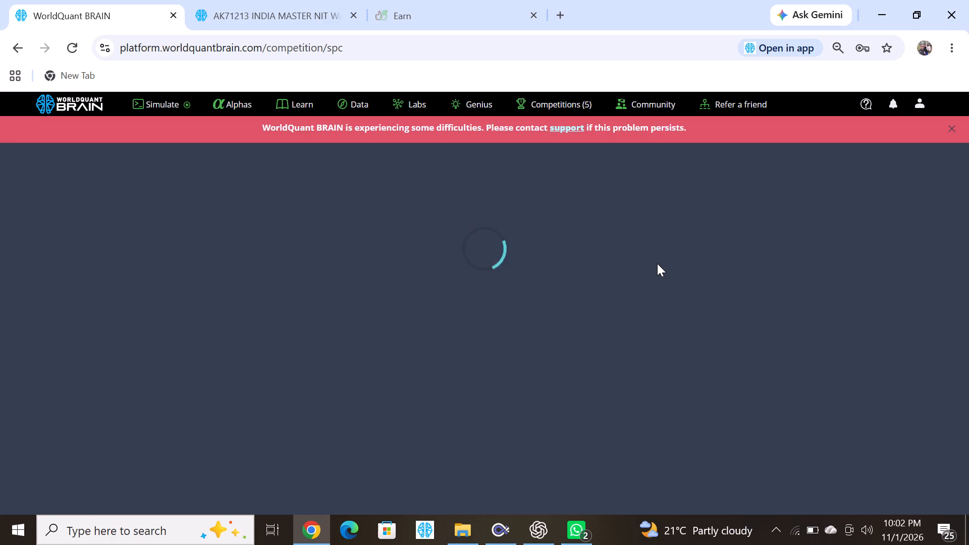
Open Simulation 3 on the Simulate page, reveal its test period, and check its IS Testing Status and Prod Correlation.
{"action": "left_click", "coordinate": [172, 103]}
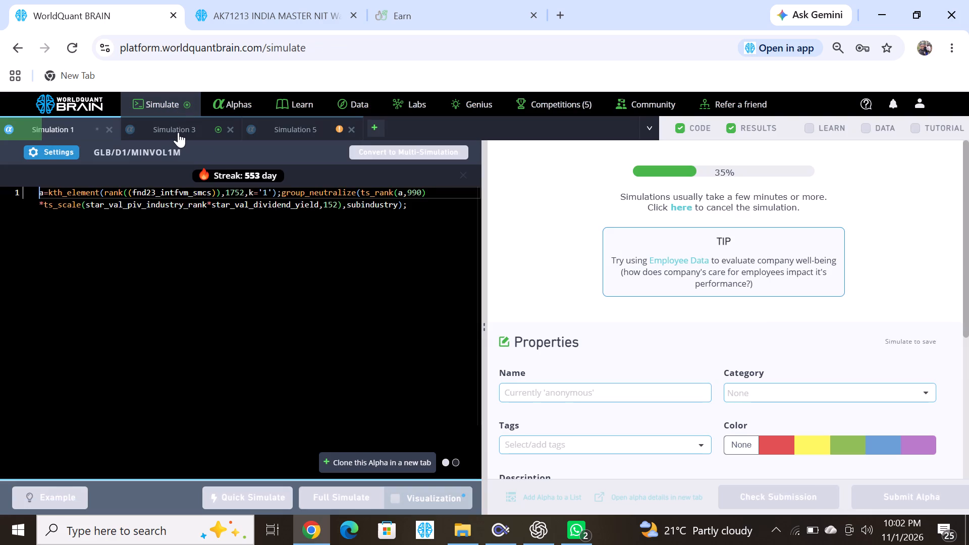
{"action": "left_click", "coordinate": [178, 132]}
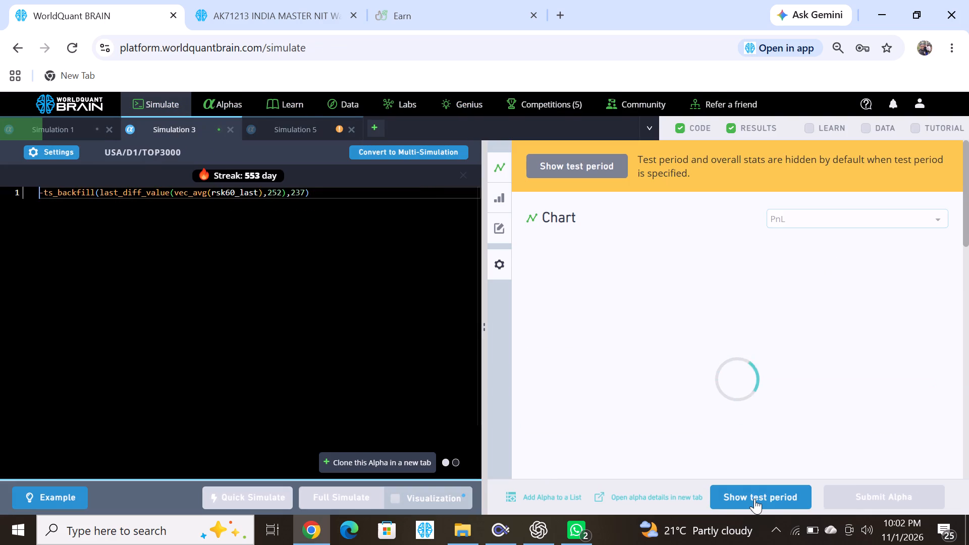
{"action": "left_click", "coordinate": [755, 499]}
{"action": "scroll", "coordinate": [691, 440], "scroll_direction": "down", "scroll_amount": 6}
{"action": "scroll", "coordinate": [691, 440], "scroll_direction": "up", "scroll_amount": 3}
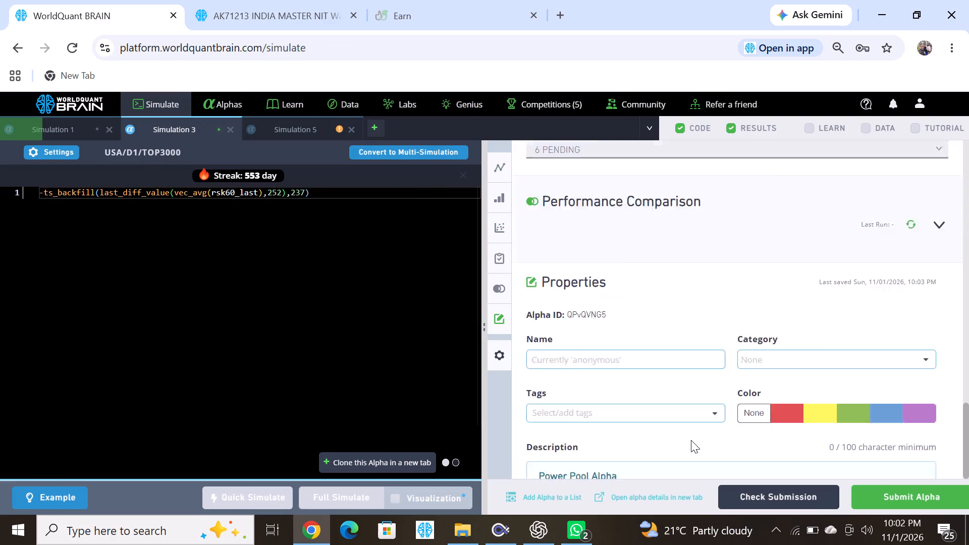
{"action": "scroll", "coordinate": [691, 440], "scroll_direction": "up", "scroll_amount": 1}
{"action": "scroll", "coordinate": [577, 230], "scroll_direction": "up", "scroll_amount": 1}
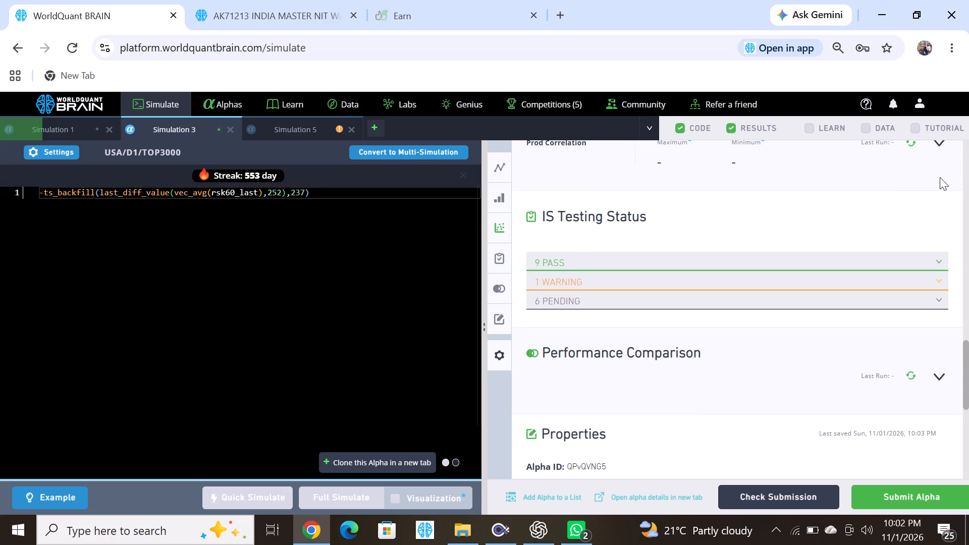
{"action": "scroll", "coordinate": [907, 162], "scroll_direction": "up", "scroll_amount": 1}
{"action": "left_click", "coordinate": [944, 192]}
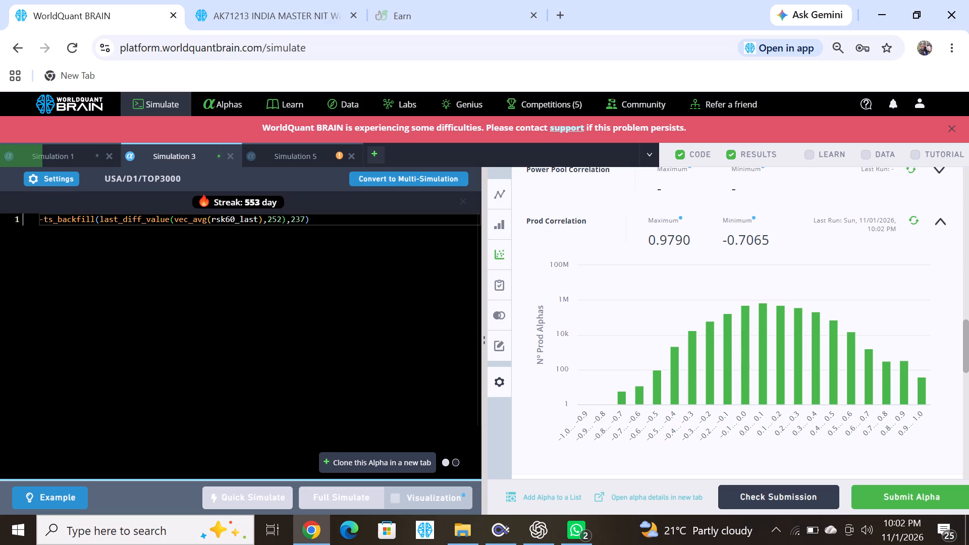
Replace vec_avg with vec_sum in the Simulation 3 expression and run a full simulation.
{"action": "double_click", "coordinate": [193, 222]}
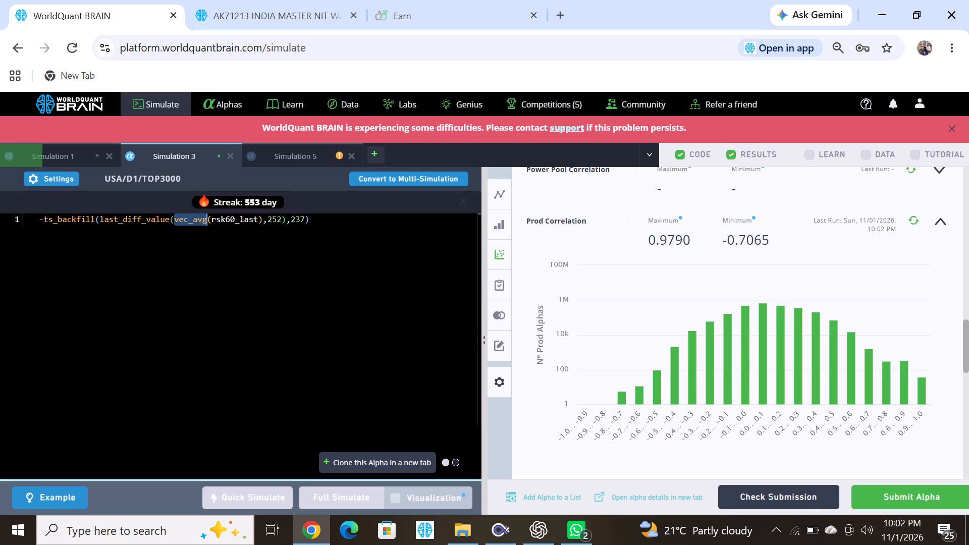
{"action": "type", "text": "vec"}
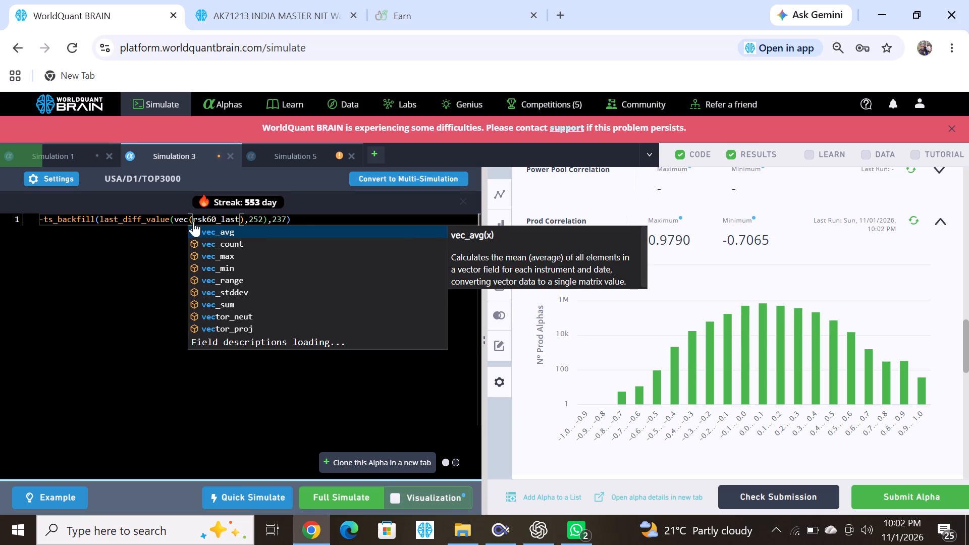
{"action": "left_click", "coordinate": [222, 303]}
{"action": "left_click", "coordinate": [331, 496]}
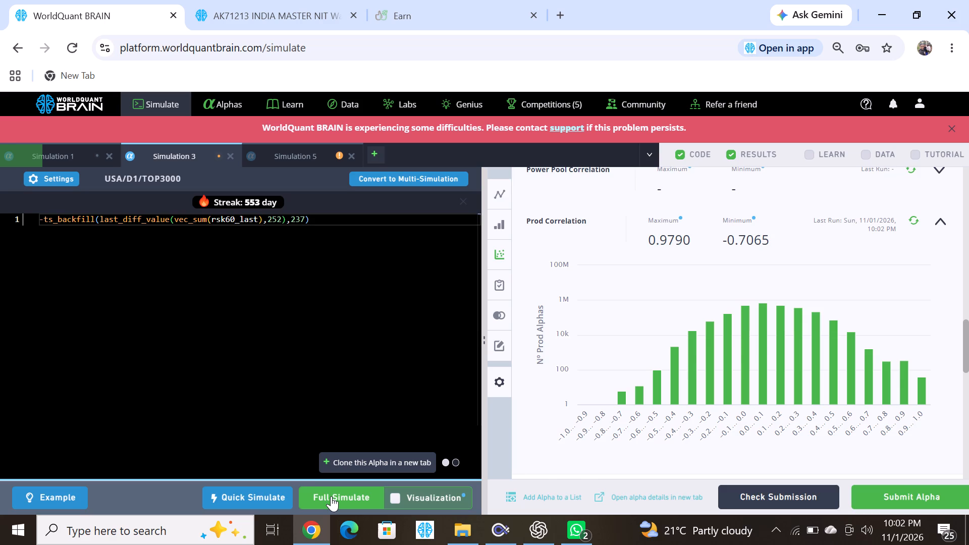
Open Simulation 5, reveal its test period, and examine the failed checks under IS Testing Status.
{"action": "left_click", "coordinate": [294, 161]}
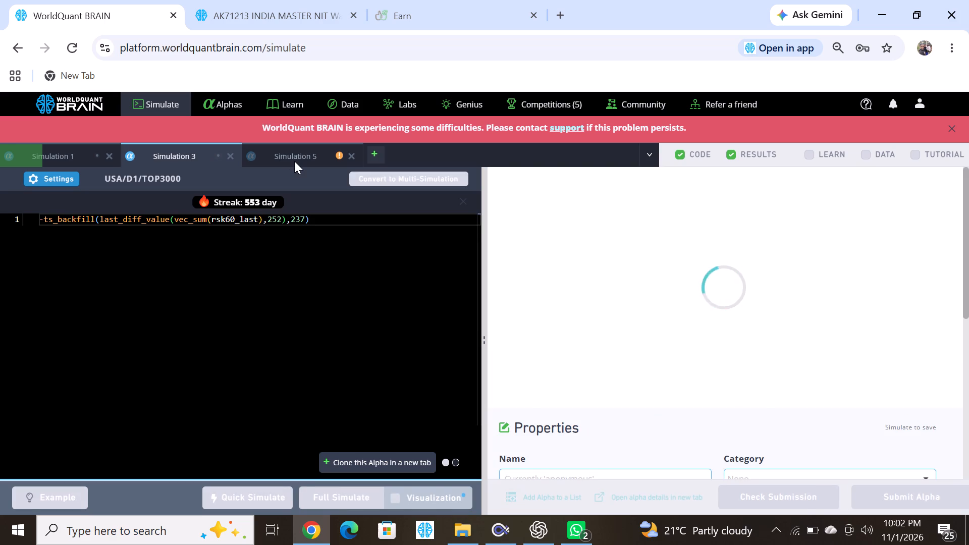
{"action": "left_click", "coordinate": [732, 499]}
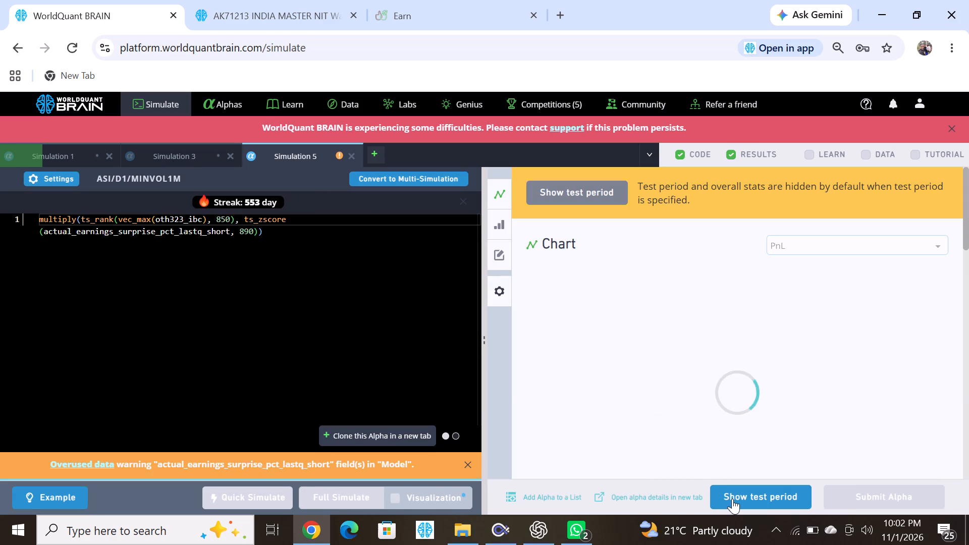
{"action": "scroll", "coordinate": [643, 391], "scroll_direction": "down", "scroll_amount": 6}
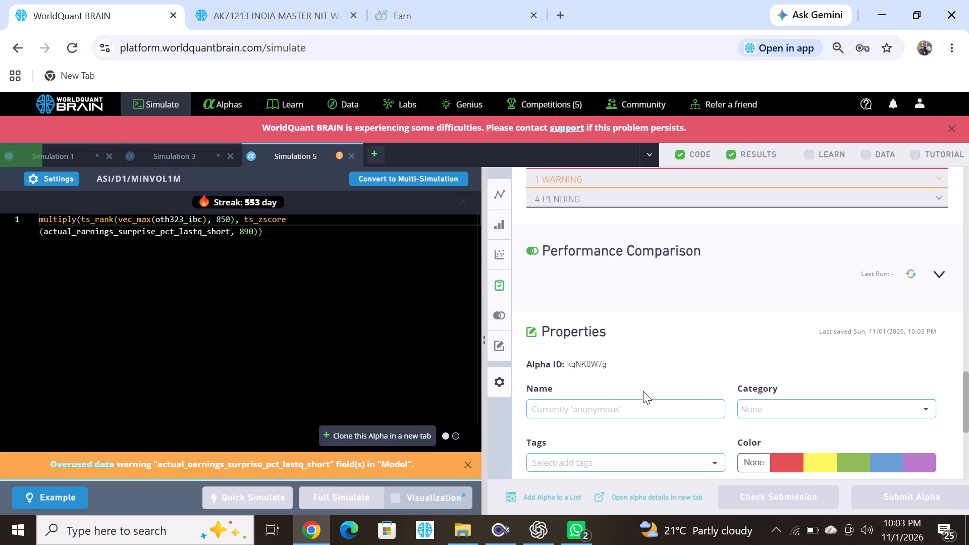
{"action": "scroll", "coordinate": [643, 391], "scroll_direction": "up", "scroll_amount": 1}
{"action": "left_click", "coordinate": [566, 281]}
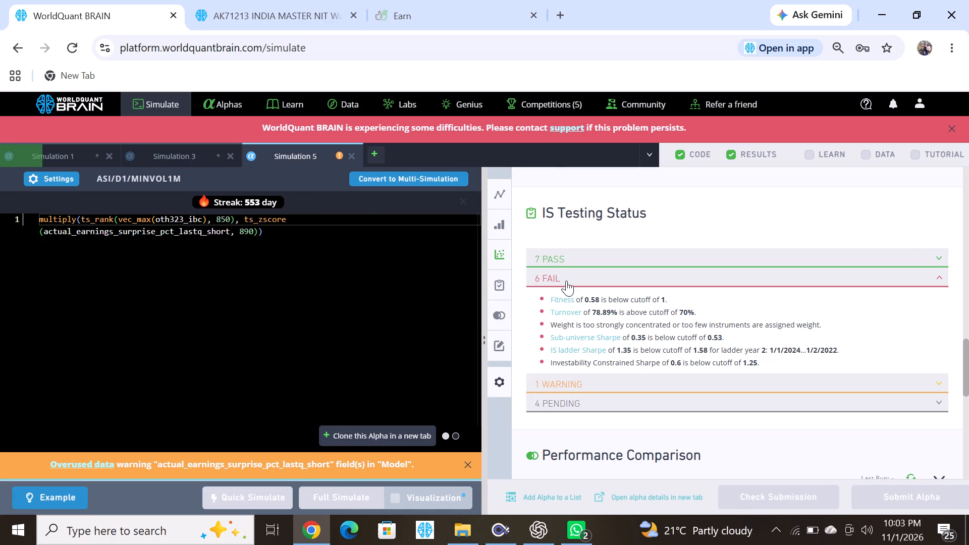
Replace ts_zscore with ts_av_diff in the Simulation 5 expression, run a full simulation, and dismiss the service difficulties banner.
{"action": "double_click", "coordinate": [267, 218]}
{"action": "type", "text": "ts"}
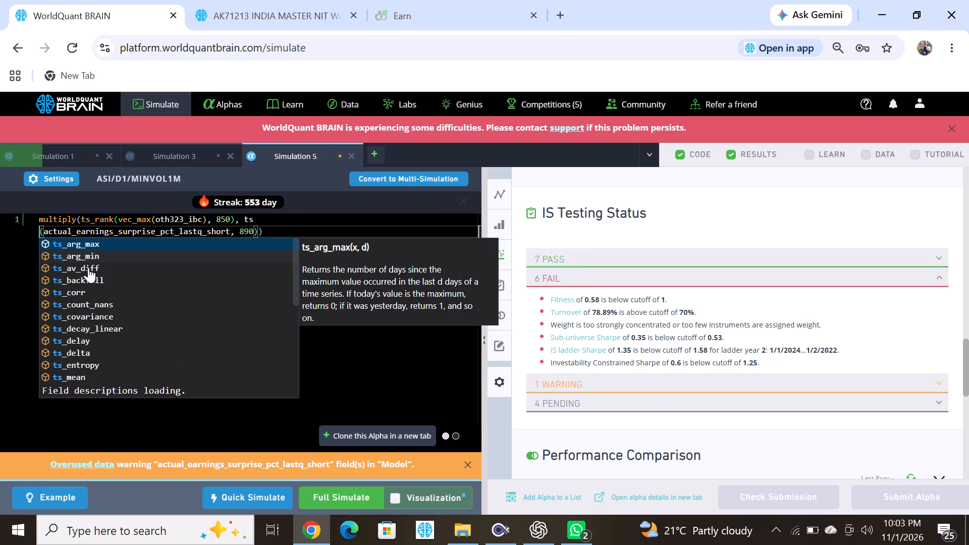
{"action": "left_click", "coordinate": [88, 267]}
{"action": "left_click", "coordinate": [358, 500]}
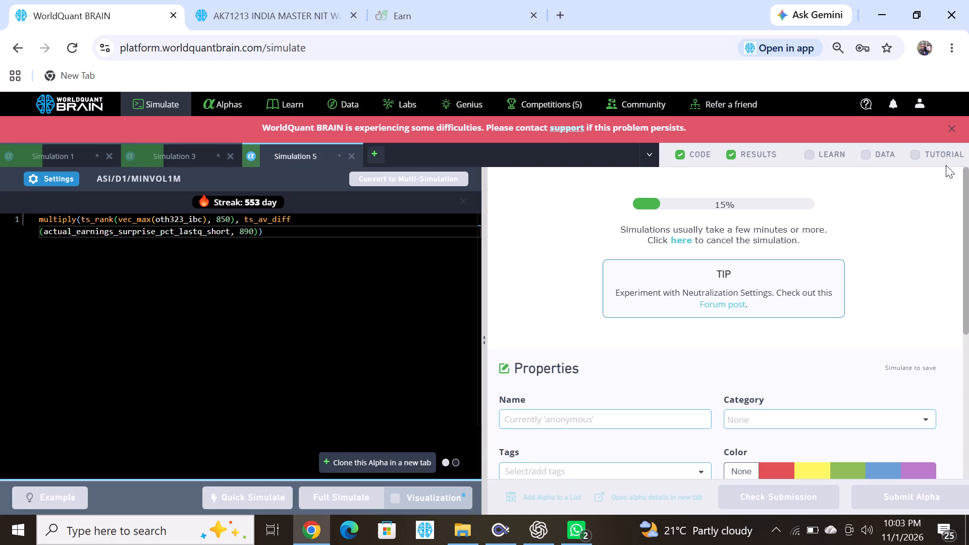
{"action": "left_click", "coordinate": [950, 129]}
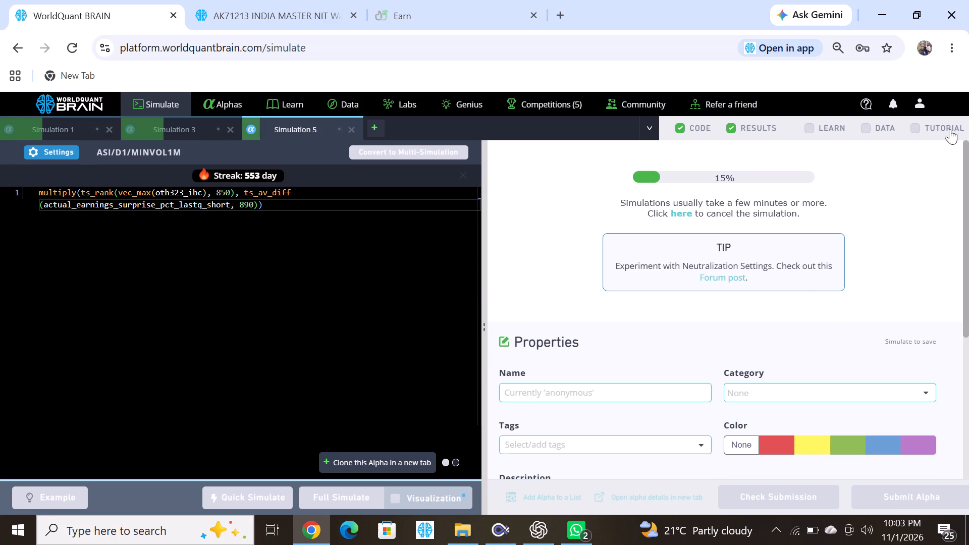
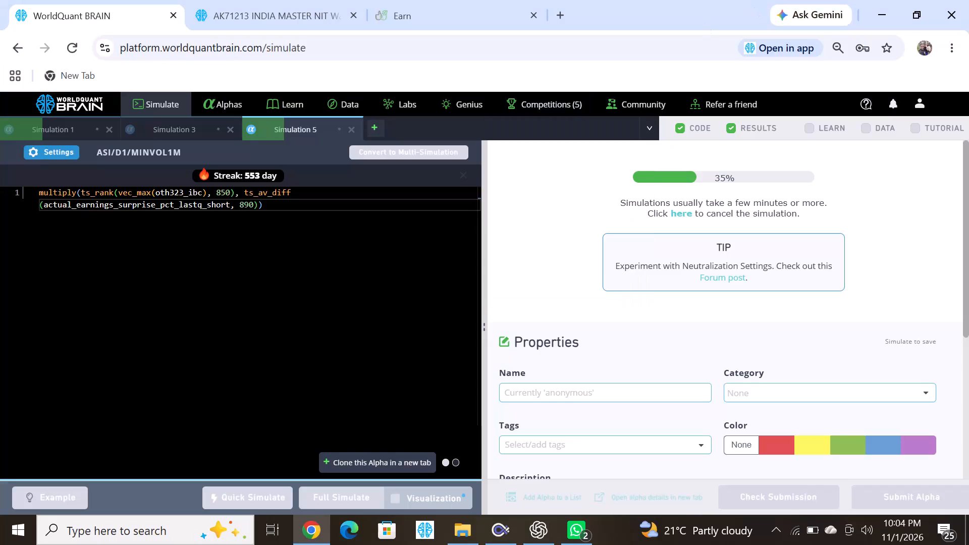
Open Simulation 3, reveal its test period, and check the failed test under IS Testing Status and the Prod Correlation.
{"action": "left_click", "coordinate": [178, 127]}
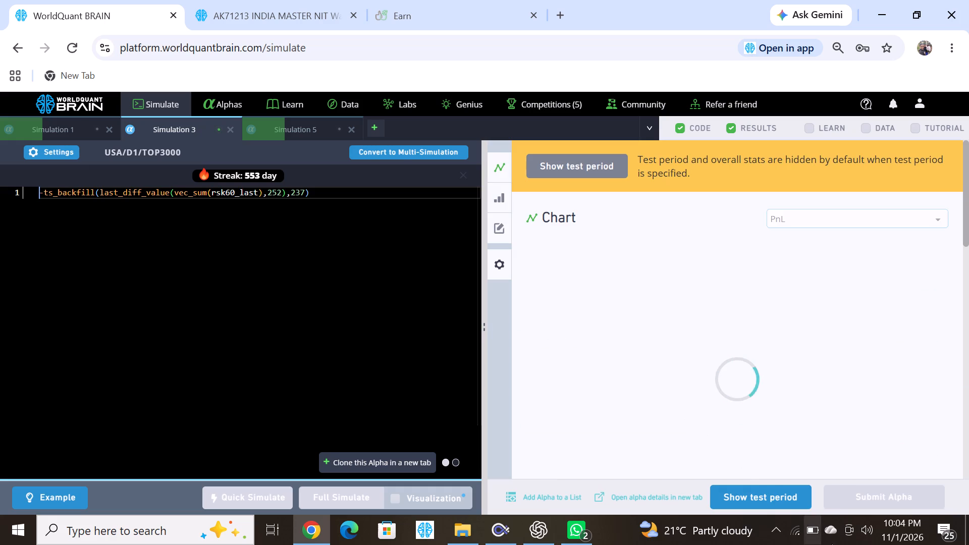
{"action": "left_click", "coordinate": [755, 487]}
{"action": "scroll", "coordinate": [694, 419], "scroll_direction": "down", "scroll_amount": 6}
{"action": "left_click", "coordinate": [584, 300]}
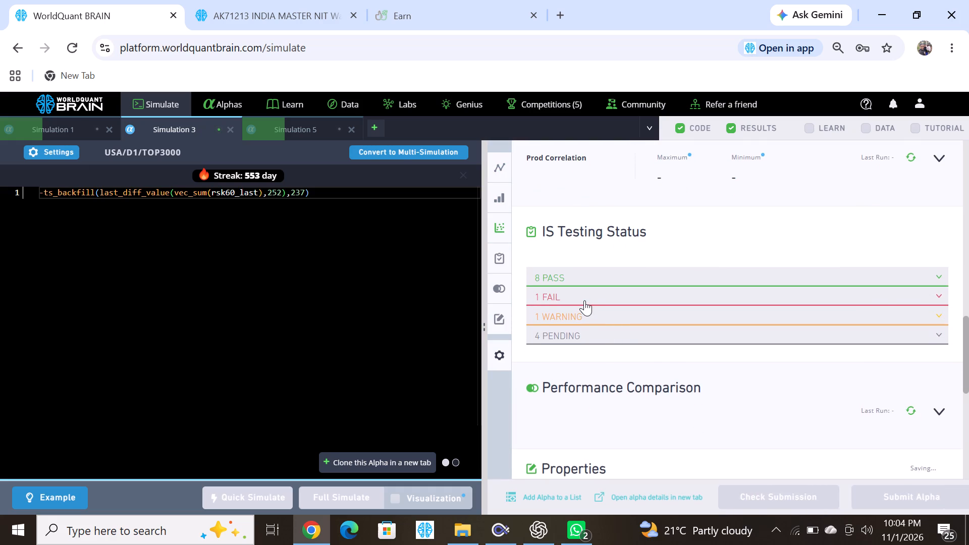
{"action": "scroll", "coordinate": [739, 245], "scroll_direction": "up", "scroll_amount": 1}
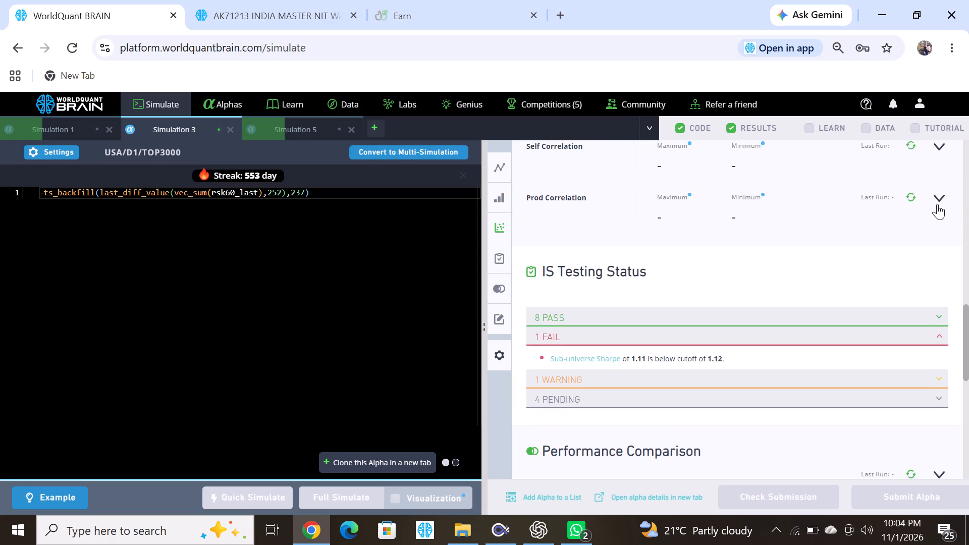
{"action": "left_click", "coordinate": [937, 199]}
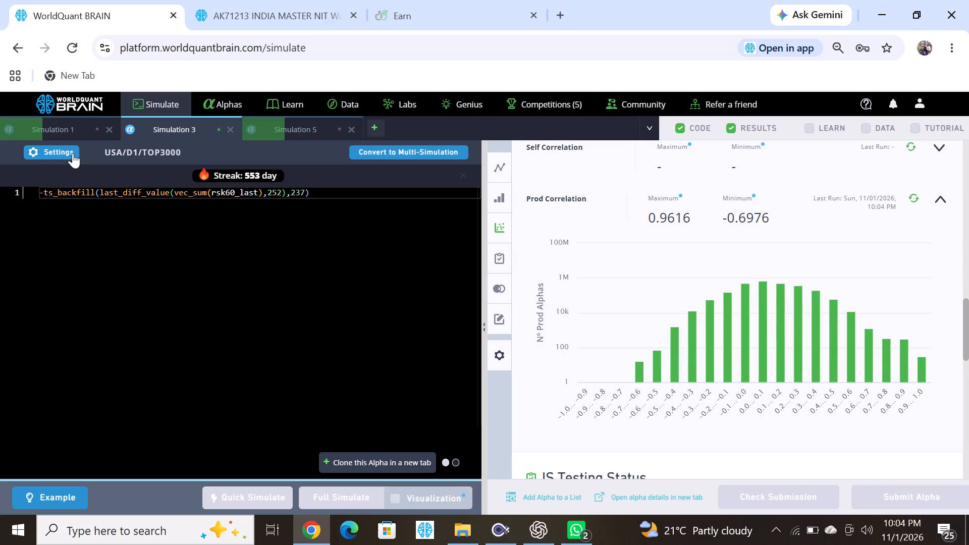
Set the neutralization of Simulation 3 to Crowding Factors and apply the settings.
{"action": "left_click", "coordinate": [59, 146]}
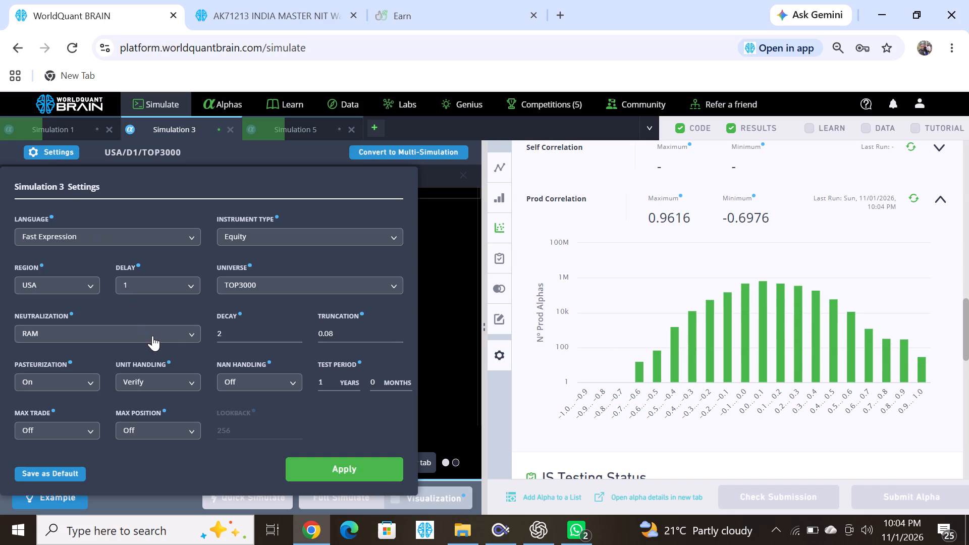
{"action": "left_click", "coordinate": [152, 336]}
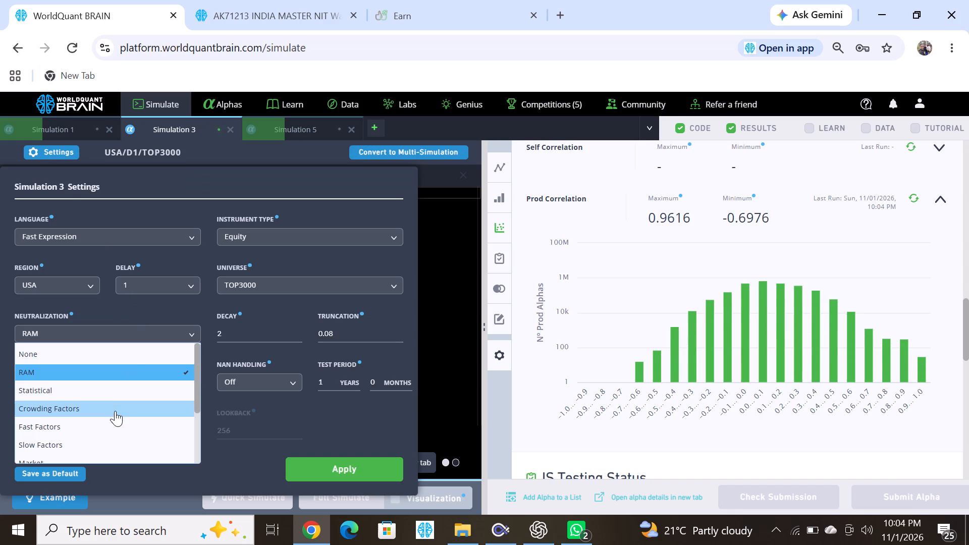
{"action": "left_click", "coordinate": [115, 413]}
{"action": "left_click", "coordinate": [322, 469]}
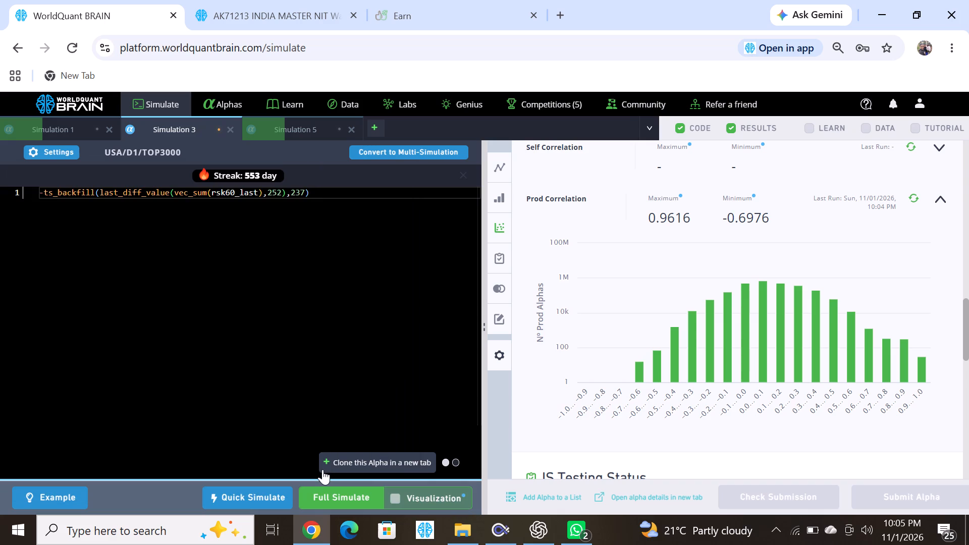
Replace ts_backfill with ts_av_diff in the Simulation 3 expression and run a full simulation.
{"action": "double_click", "coordinate": [76, 194]}
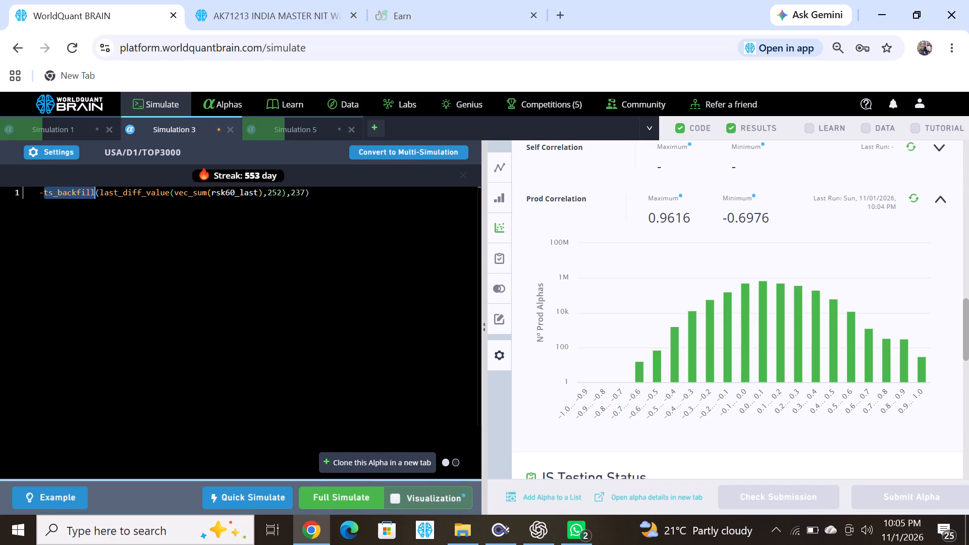
{"action": "type", "text": "ts"}
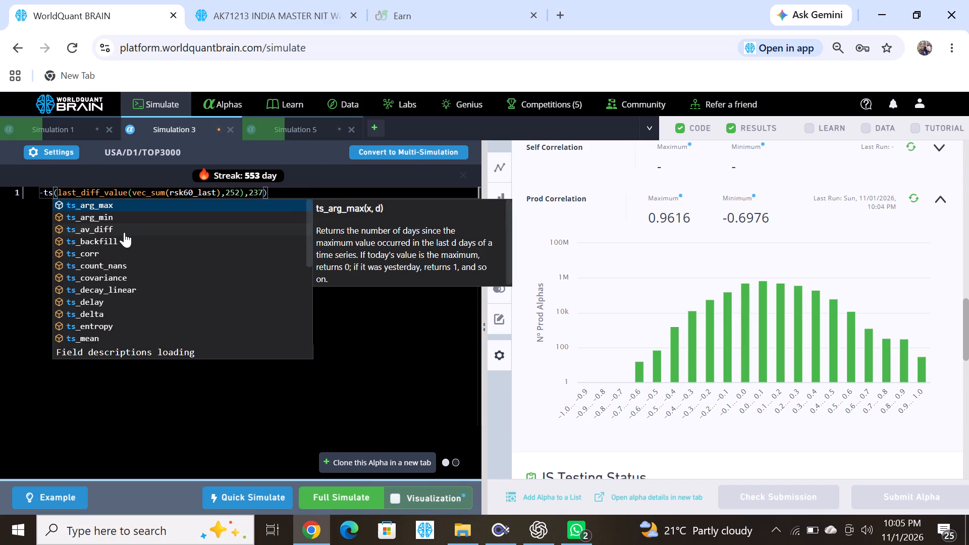
{"action": "left_click", "coordinate": [95, 231]}
{"action": "left_click", "coordinate": [326, 498]}
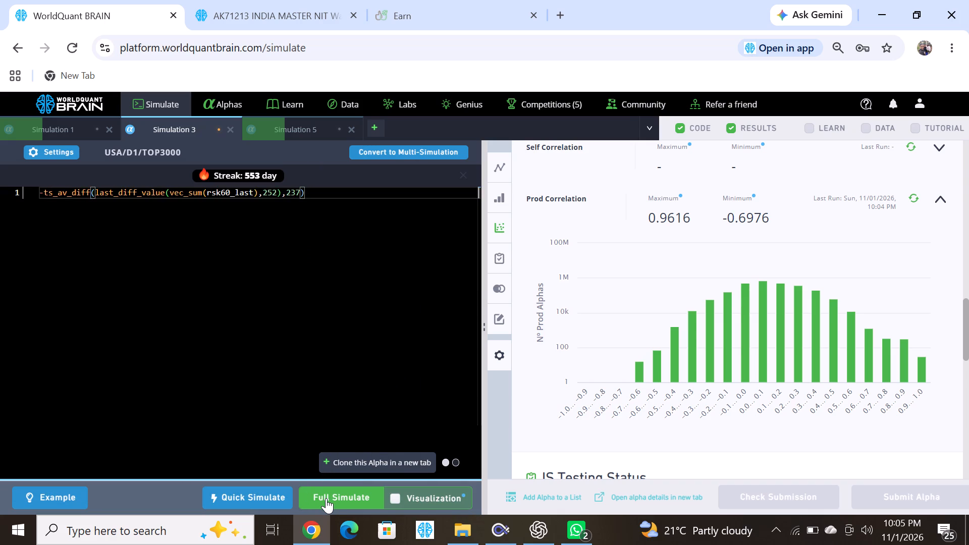
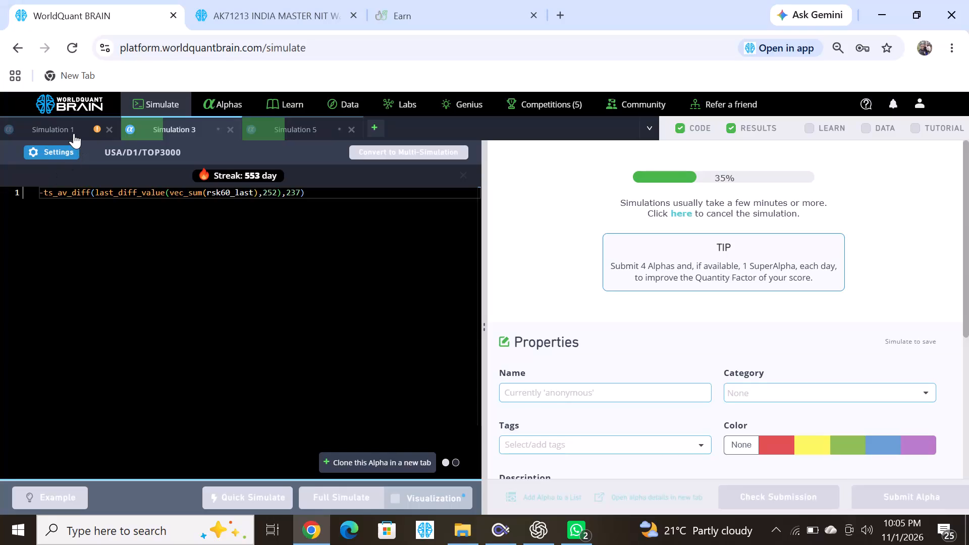
Open Simulation 1, reveal its test period, and check the warnings under IS Testing Status.
{"action": "left_click", "coordinate": [74, 132]}
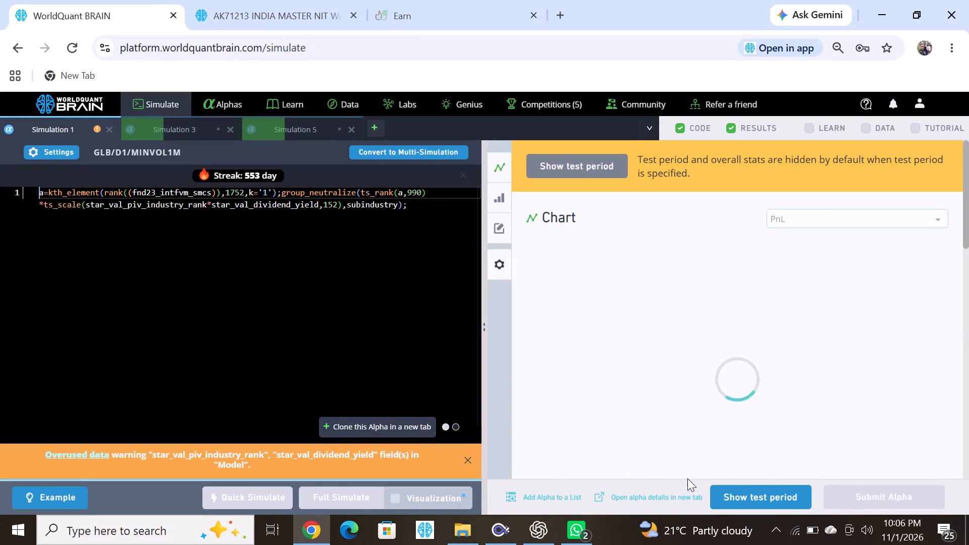
{"action": "left_click", "coordinate": [729, 496]}
{"action": "scroll", "coordinate": [662, 416], "scroll_direction": "down", "scroll_amount": 3}
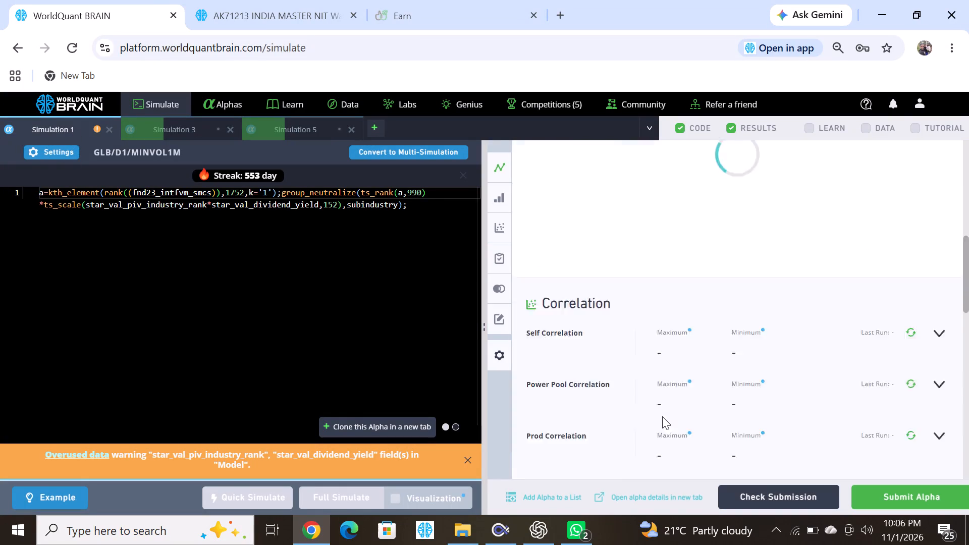
{"action": "scroll", "coordinate": [662, 416], "scroll_direction": "down", "scroll_amount": 4}
{"action": "scroll", "coordinate": [662, 416], "scroll_direction": "up", "scroll_amount": 4}
{"action": "left_click", "coordinate": [572, 304]}
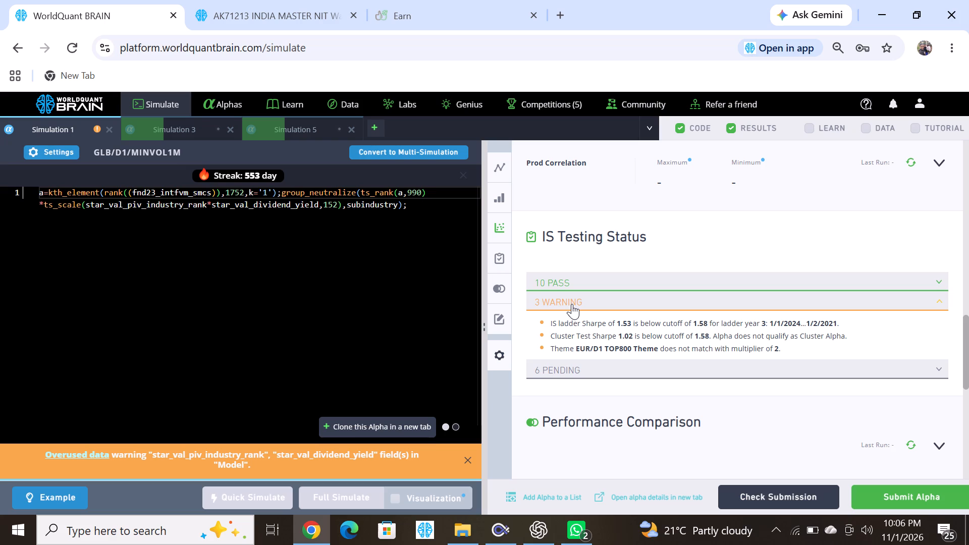
Set the ts_scale lookback in the Simulation 1 expression to 252 and run a full simulation.
{"action": "left_click", "coordinate": [326, 202]}
{"action": "key", "text": "BackSpace"}
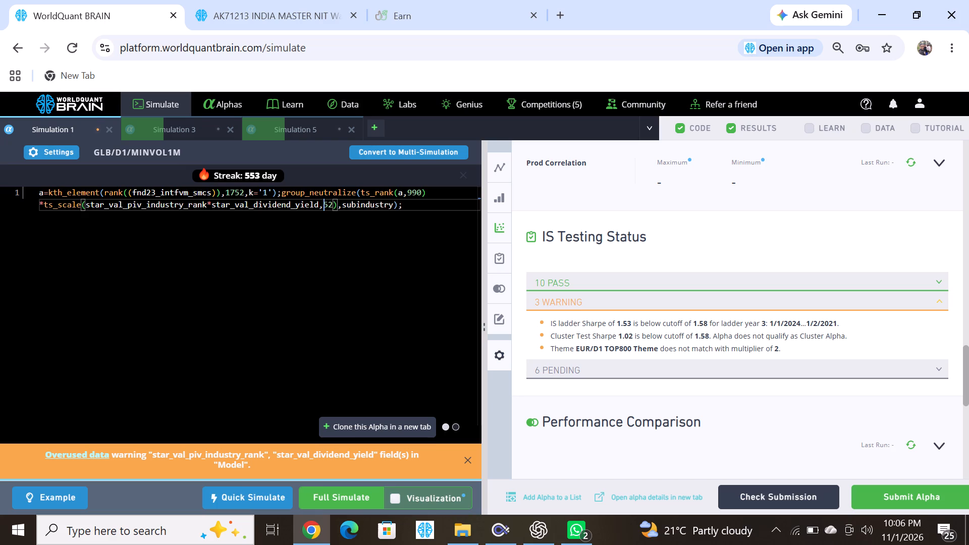
{"action": "key", "text": "2"}
{"action": "left_click", "coordinate": [348, 502]}
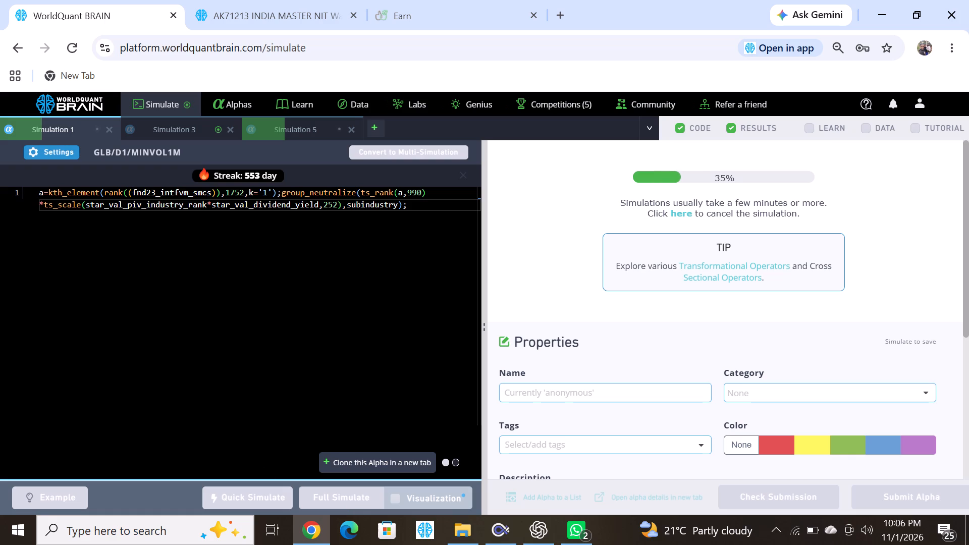
Open Simulation 3, reveal its test period, and check the failed tests under IS Testing Status and the Prod Correlation.
{"action": "left_click", "coordinate": [187, 127]}
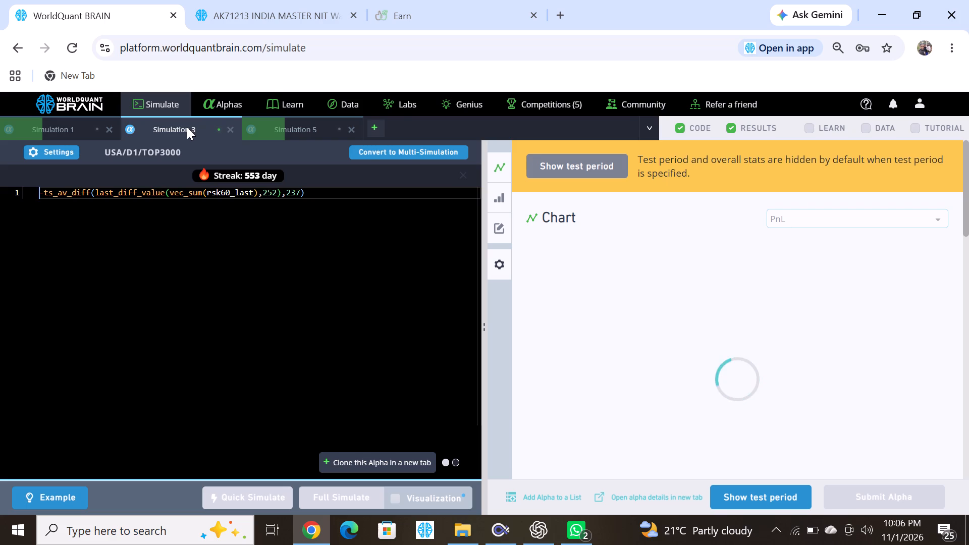
{"action": "left_click", "coordinate": [759, 503]}
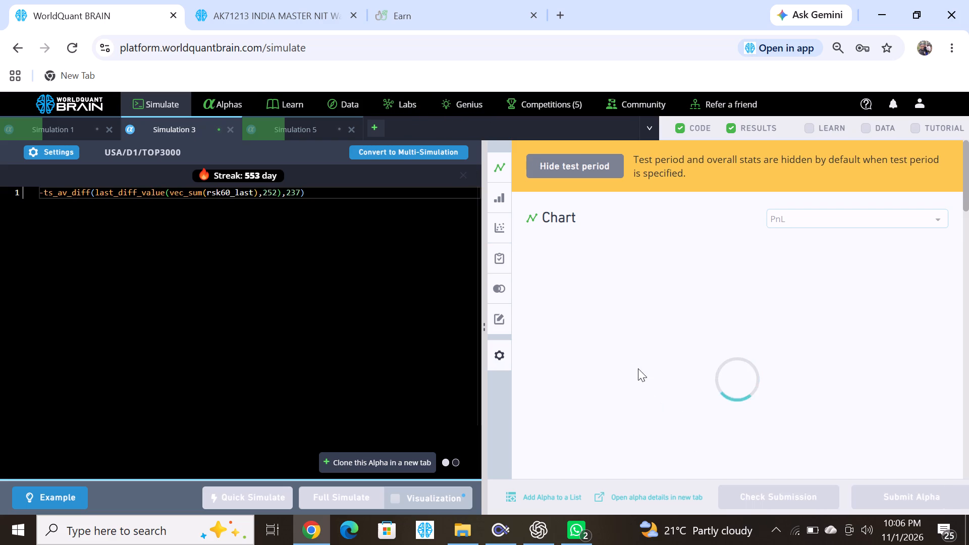
{"action": "scroll", "coordinate": [663, 161], "scroll_direction": "down", "scroll_amount": 1}
{"action": "scroll", "coordinate": [678, 331], "scroll_direction": "down", "scroll_amount": 4}
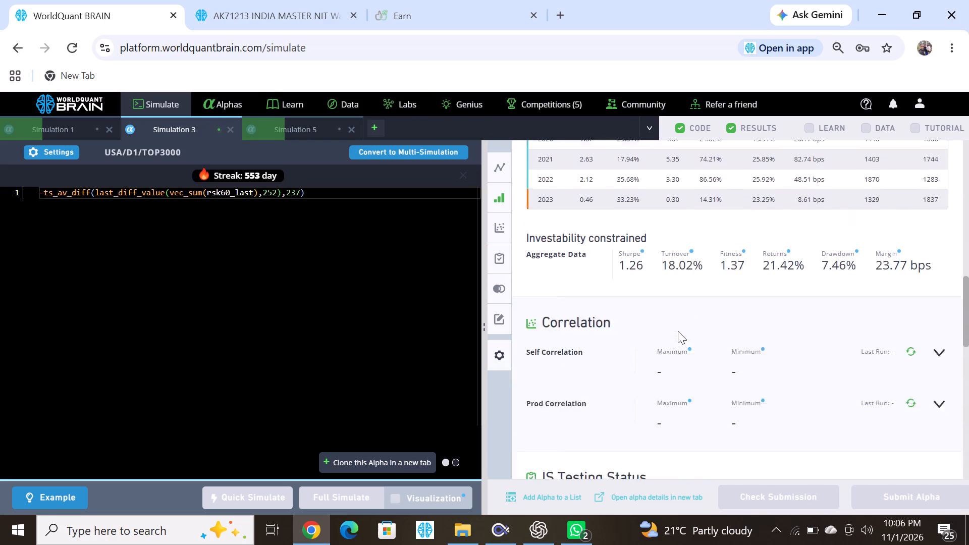
{"action": "scroll", "coordinate": [678, 331], "scroll_direction": "down", "scroll_amount": 4}
{"action": "scroll", "coordinate": [678, 331], "scroll_direction": "up", "scroll_amount": 2}
{"action": "left_click", "coordinate": [559, 235]}
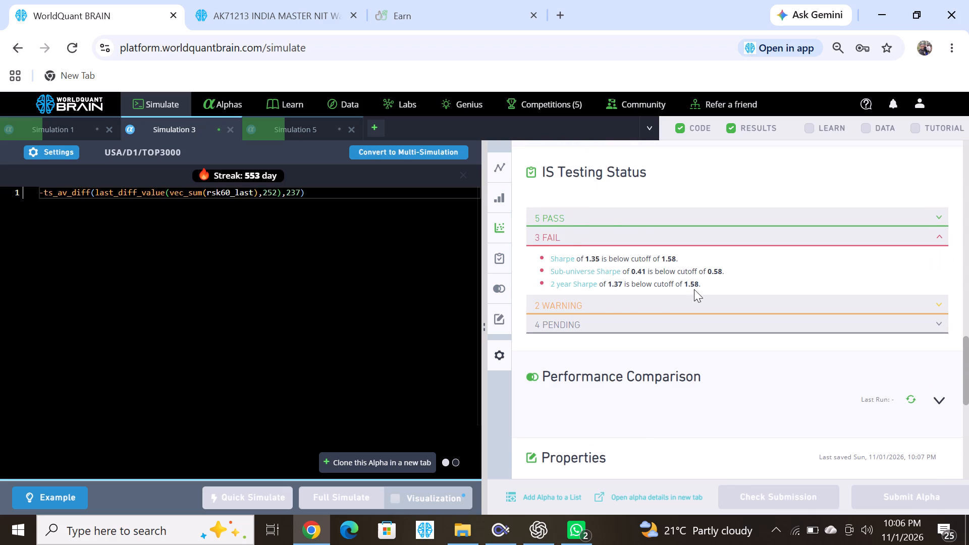
{"action": "scroll", "coordinate": [694, 289], "scroll_direction": "up", "scroll_amount": 2}
{"action": "left_click", "coordinate": [935, 233]}
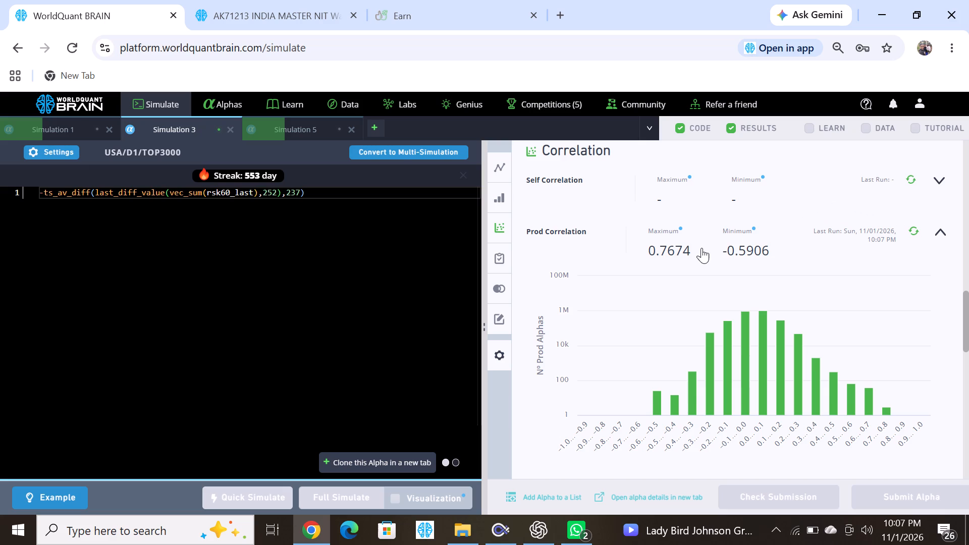
Set the last_diff_value lookback in the Simulation 3 expression to 1252 and run a full simulation.
{"action": "left_click", "coordinate": [265, 195]}
{"action": "key", "text": "1"}
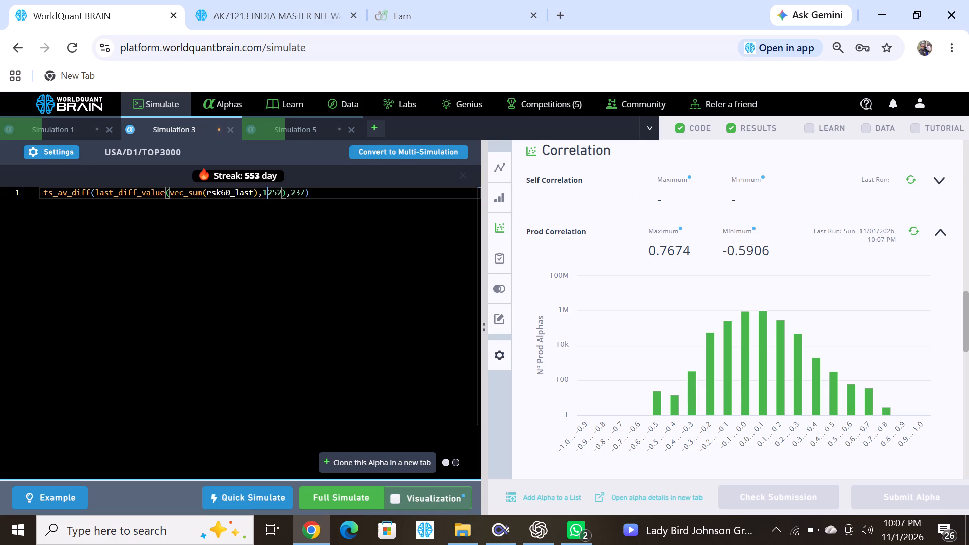
{"action": "left_click", "coordinate": [358, 495]}
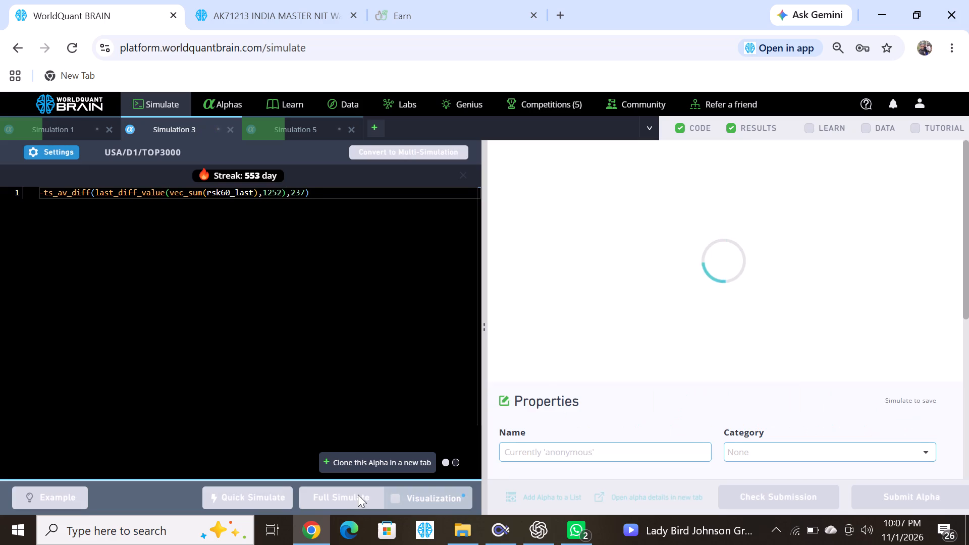
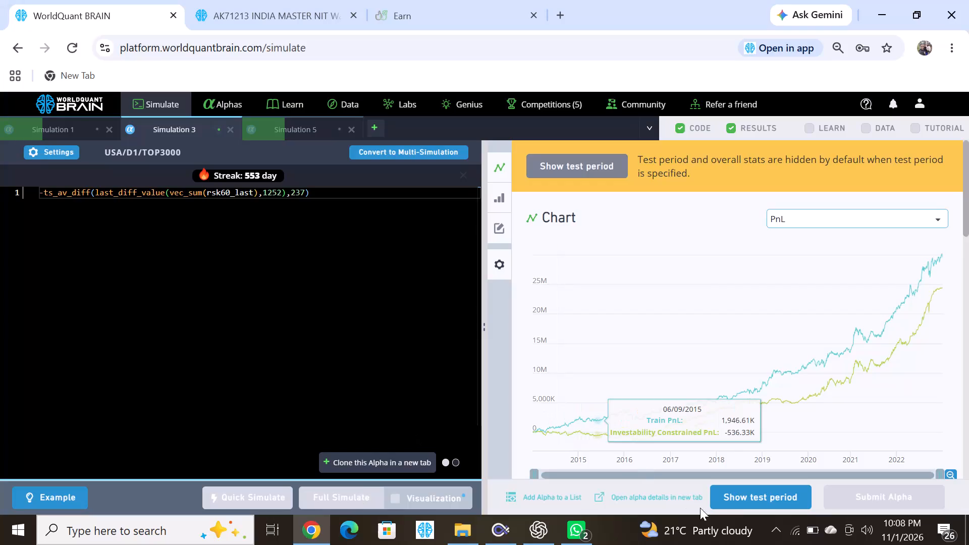
Reveal the test period for Simulation 3 and check the failed tests under IS Testing Status and the Prod Correlation.
{"action": "left_click", "coordinate": [728, 495]}
{"action": "scroll", "coordinate": [660, 411], "scroll_direction": "down", "scroll_amount": 5}
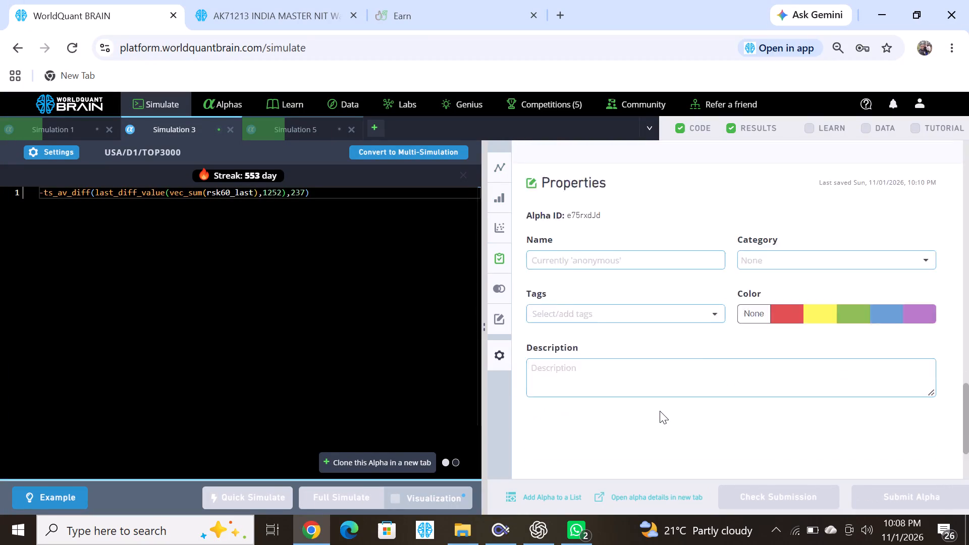
{"action": "scroll", "coordinate": [660, 411], "scroll_direction": "down", "scroll_amount": 2}
{"action": "scroll", "coordinate": [660, 411], "scroll_direction": "up", "scroll_amount": 3}
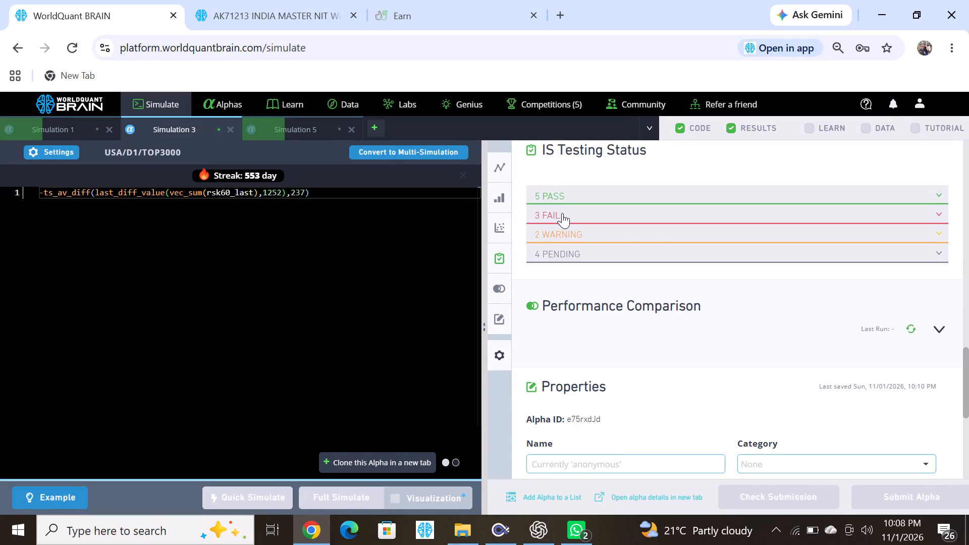
{"action": "left_click", "coordinate": [562, 213]}
{"action": "scroll", "coordinate": [645, 213], "scroll_direction": "up", "scroll_amount": 2}
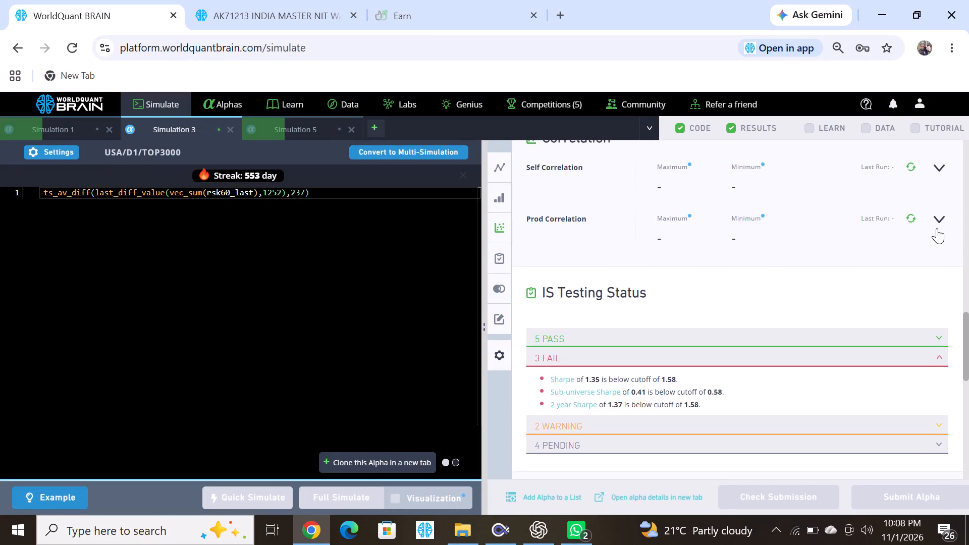
{"action": "left_click", "coordinate": [934, 218]}
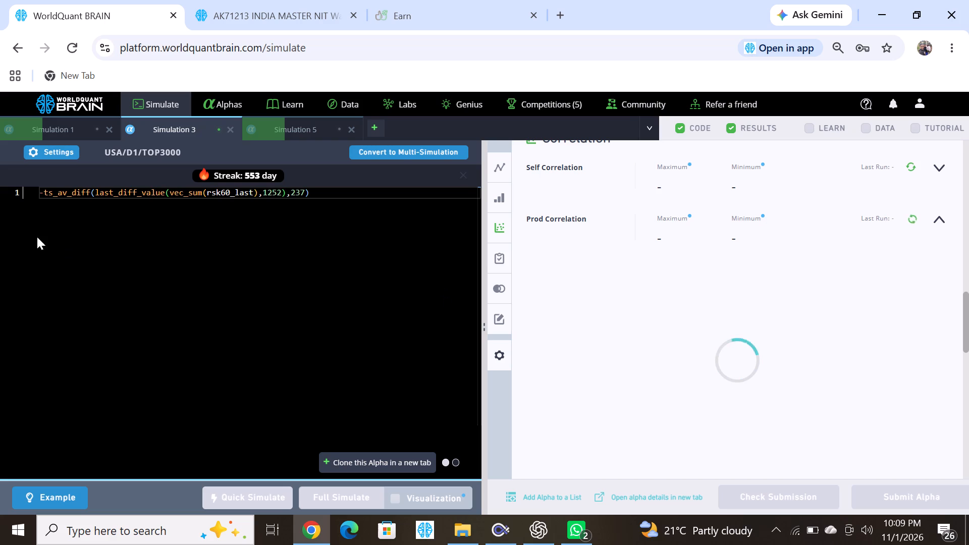
Replace the ts_av_diff operator in the Simulation 3 expression with ts_min_diff and run a full simulation.
{"action": "double_click", "coordinate": [78, 193]}
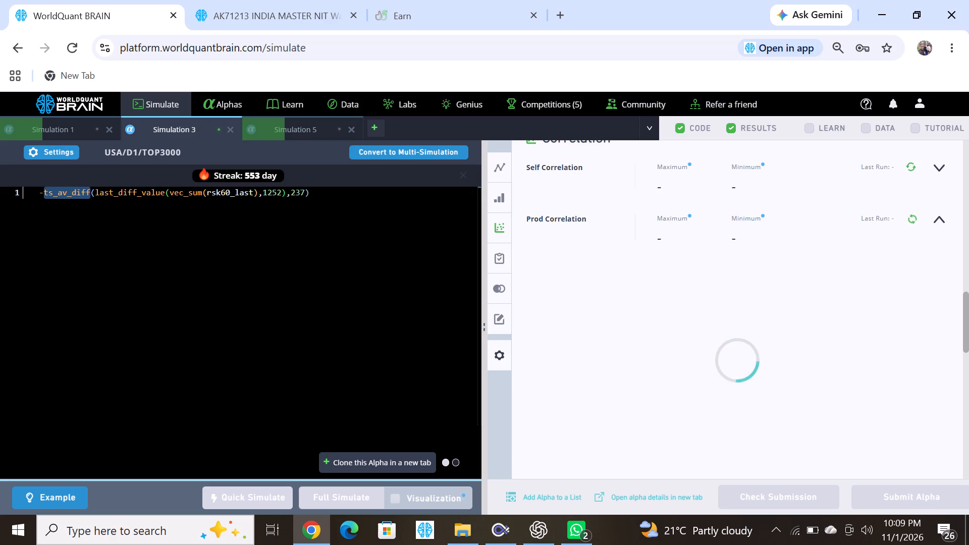
{"action": "type", "text": "ts"}
{"action": "type", "text": "_m"}
{"action": "left_click", "coordinate": [101, 221]}
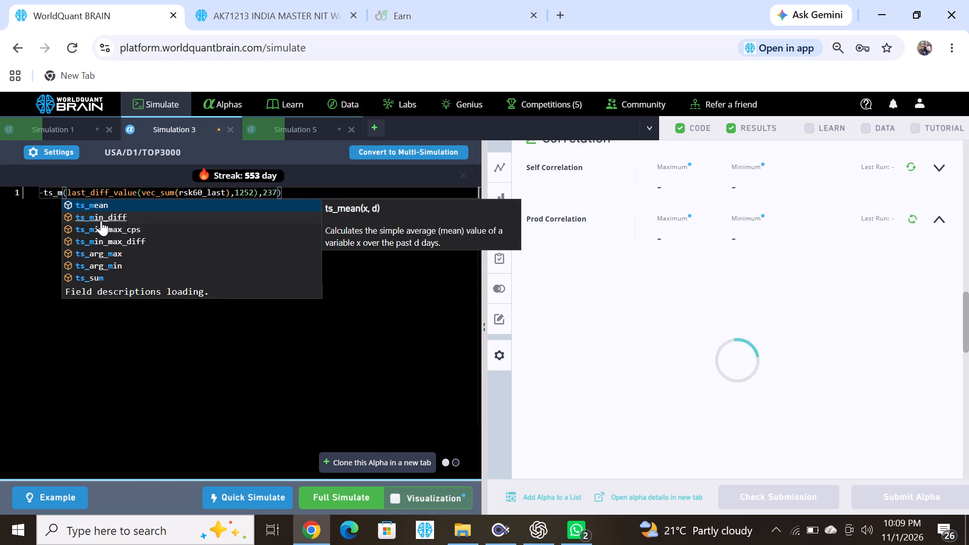
{"action": "left_click", "coordinate": [358, 498]}
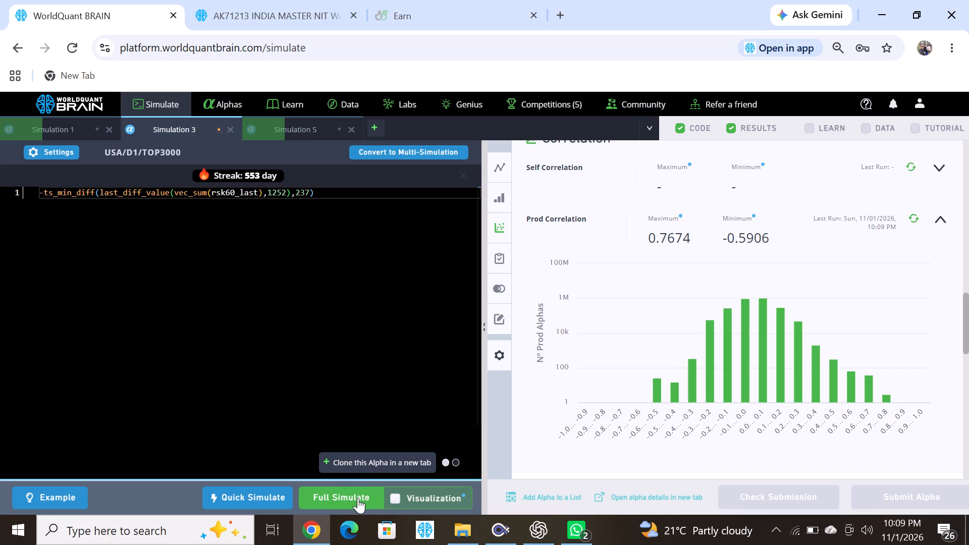
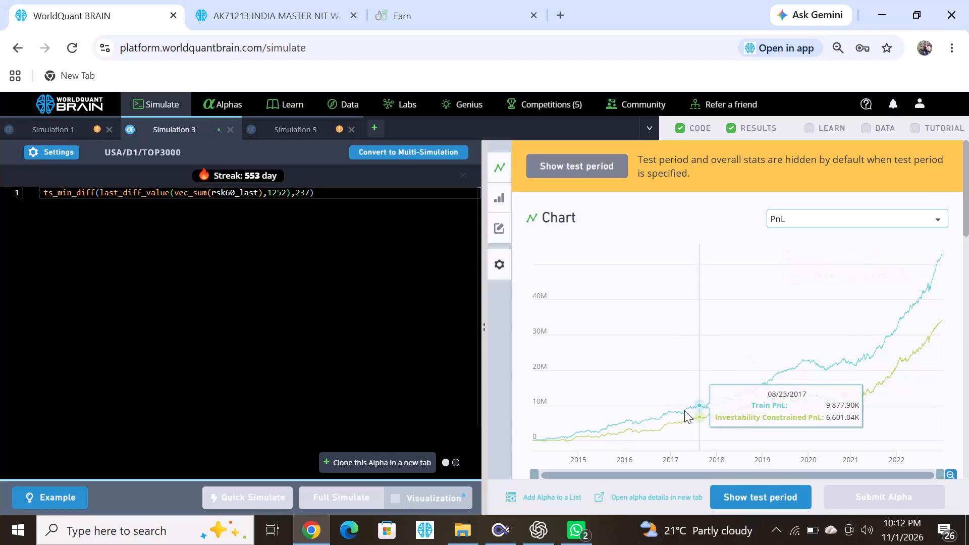
Reveal the test period for Simulation 3, review its IS Testing Status and run the Prod Correlation check.
{"action": "left_click", "coordinate": [747, 507]}
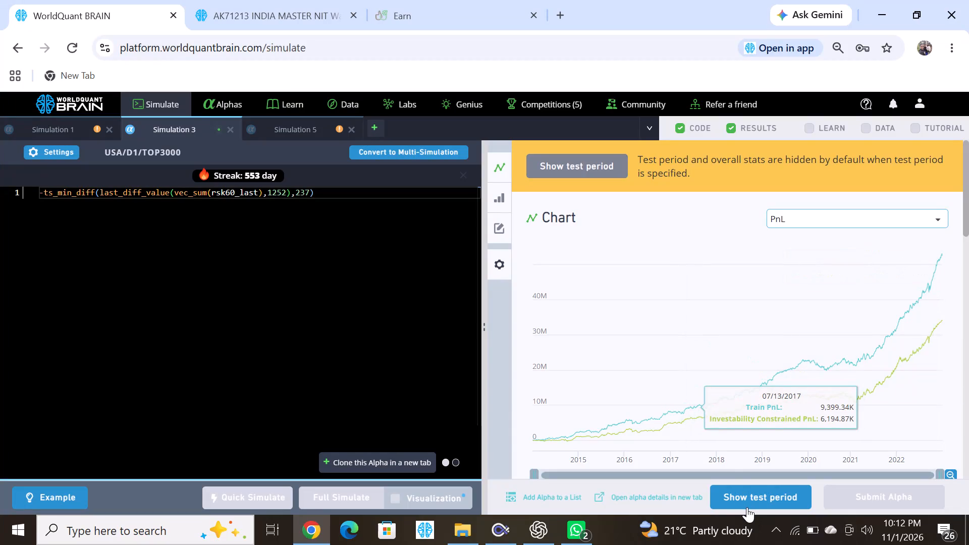
{"action": "scroll", "coordinate": [701, 397], "scroll_direction": "down", "scroll_amount": 8}
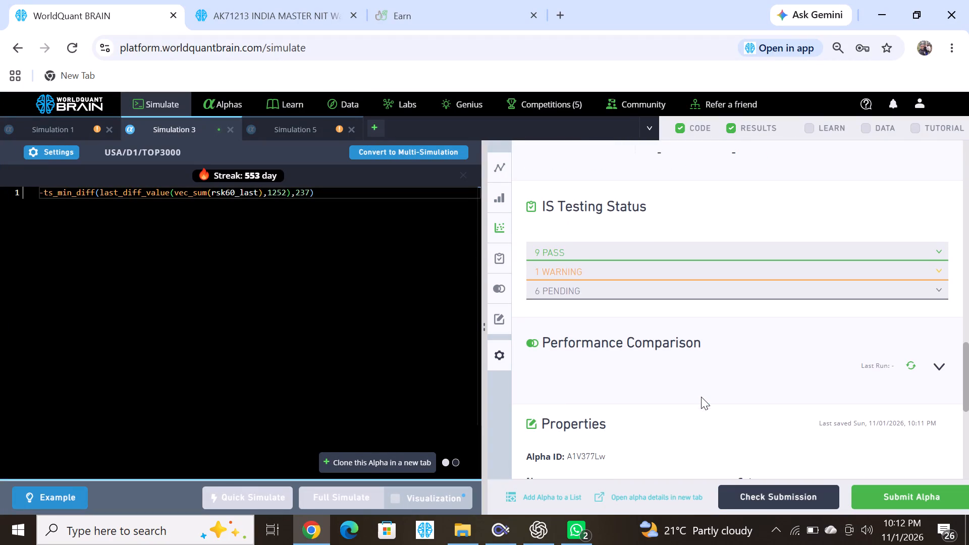
{"action": "scroll", "coordinate": [640, 311], "scroll_direction": "up", "scroll_amount": 2}
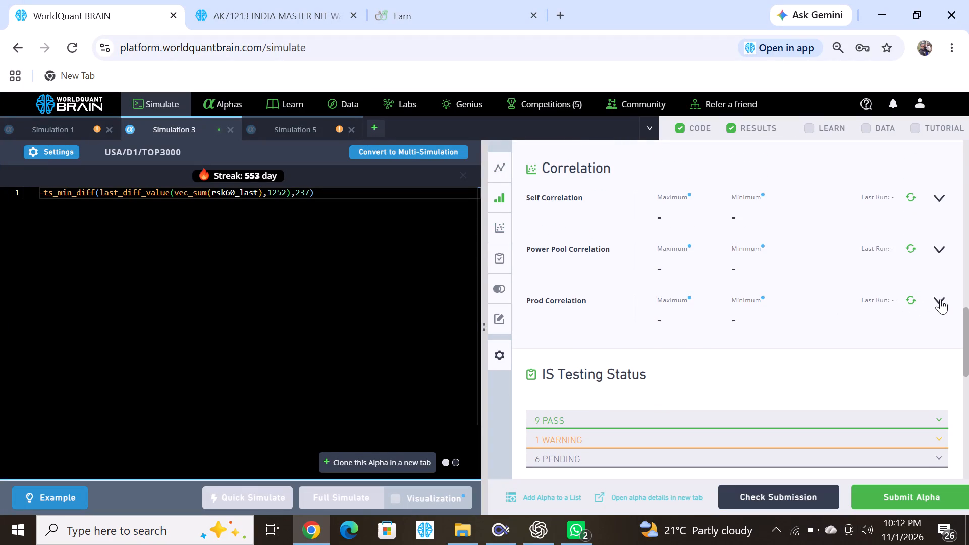
{"action": "left_click", "coordinate": [940, 299]}
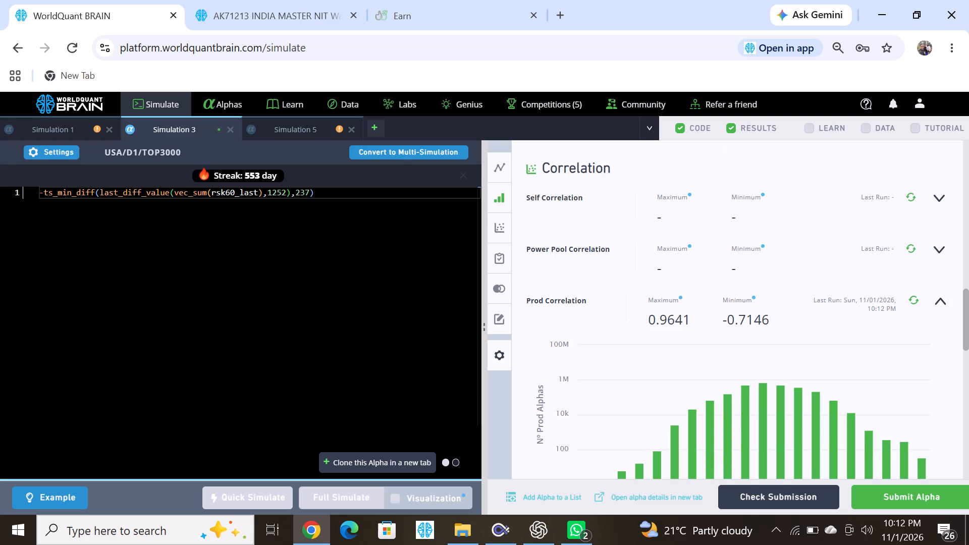
Replace the ts_min_diff operator in the Simulation 3 expression with ts_scale and run a full simulation.
{"action": "double_click", "coordinate": [71, 194]}
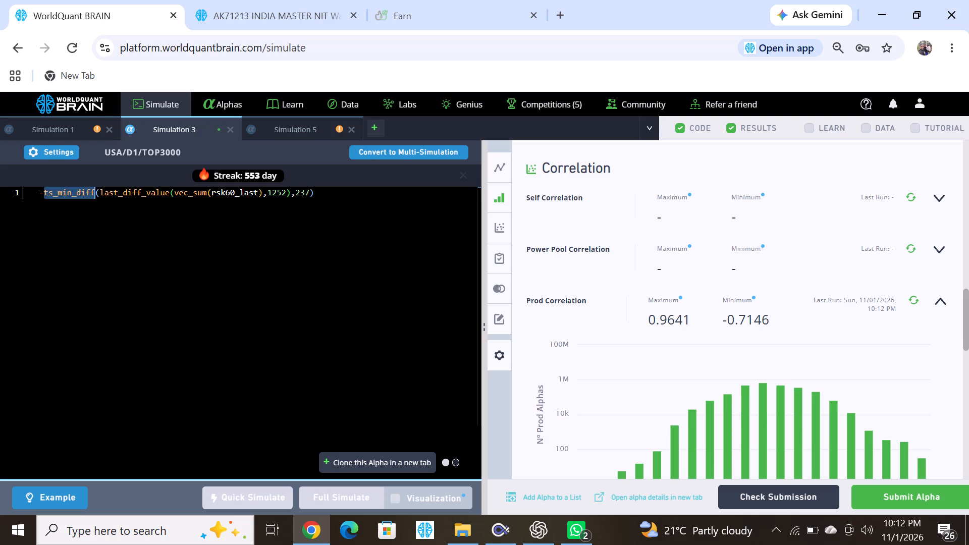
{"action": "type", "text": "ts"}
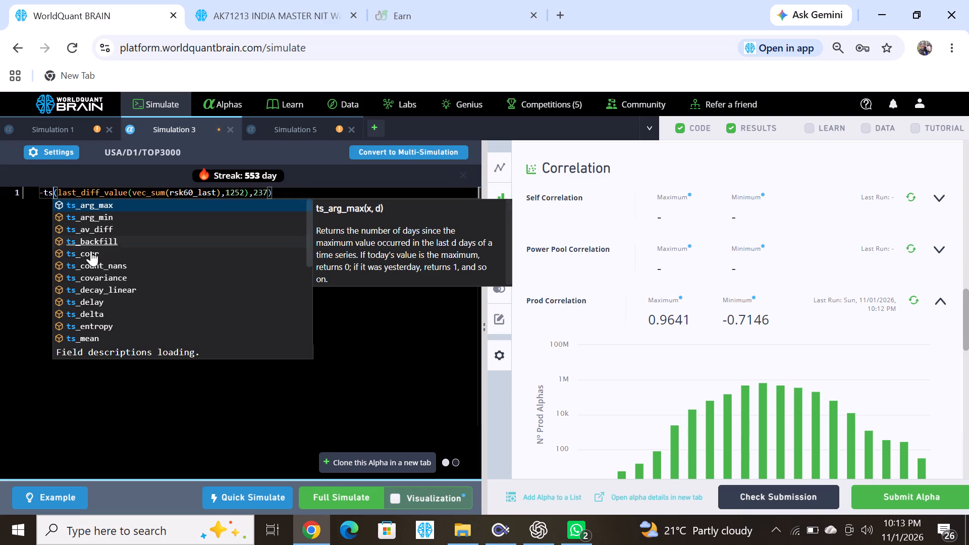
{"action": "scroll", "coordinate": [91, 253], "scroll_direction": "down", "scroll_amount": 1}
{"action": "scroll", "coordinate": [94, 298], "scroll_direction": "down", "scroll_amount": 1}
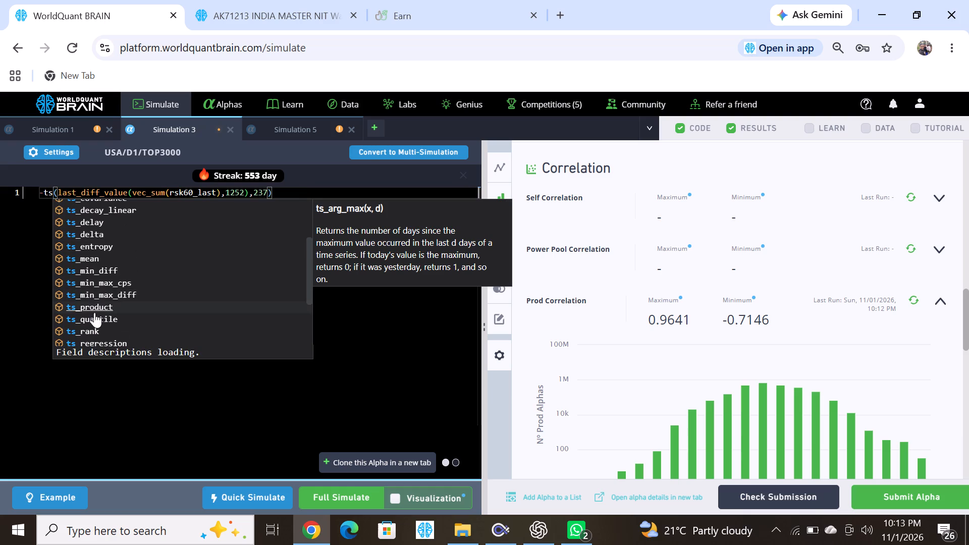
{"action": "scroll", "coordinate": [94, 324], "scroll_direction": "down", "scroll_amount": 3}
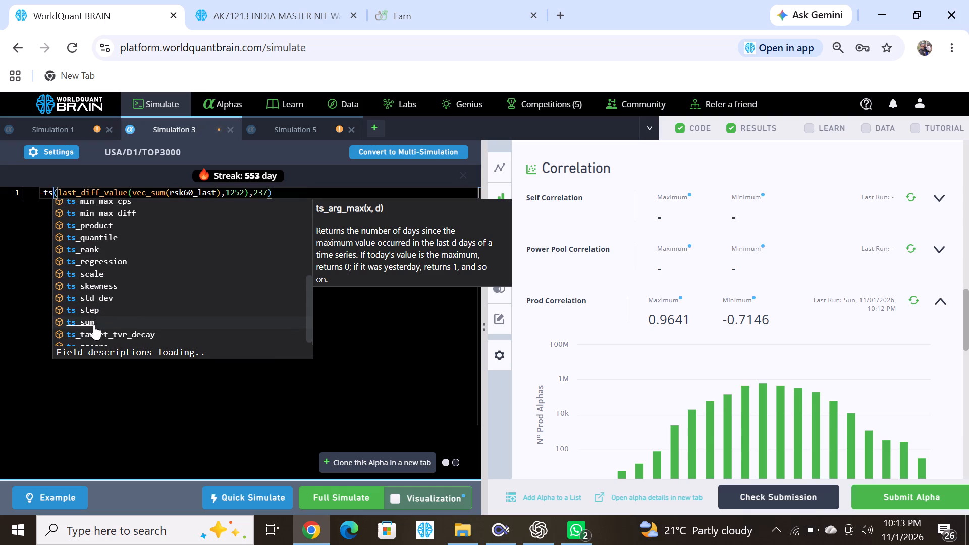
{"action": "scroll", "coordinate": [89, 312], "scroll_direction": "down", "scroll_amount": 1}
{"action": "left_click", "coordinate": [85, 267]}
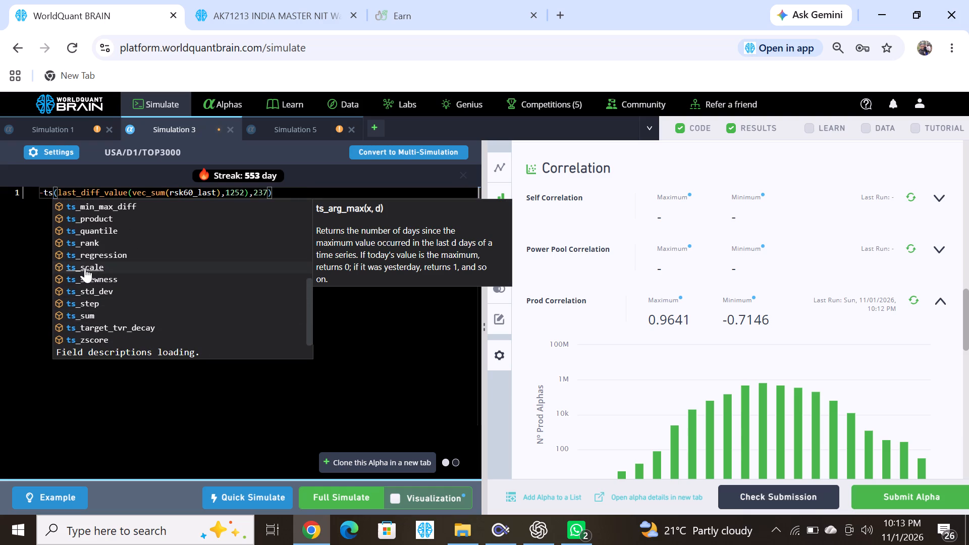
{"action": "left_click", "coordinate": [320, 494]}
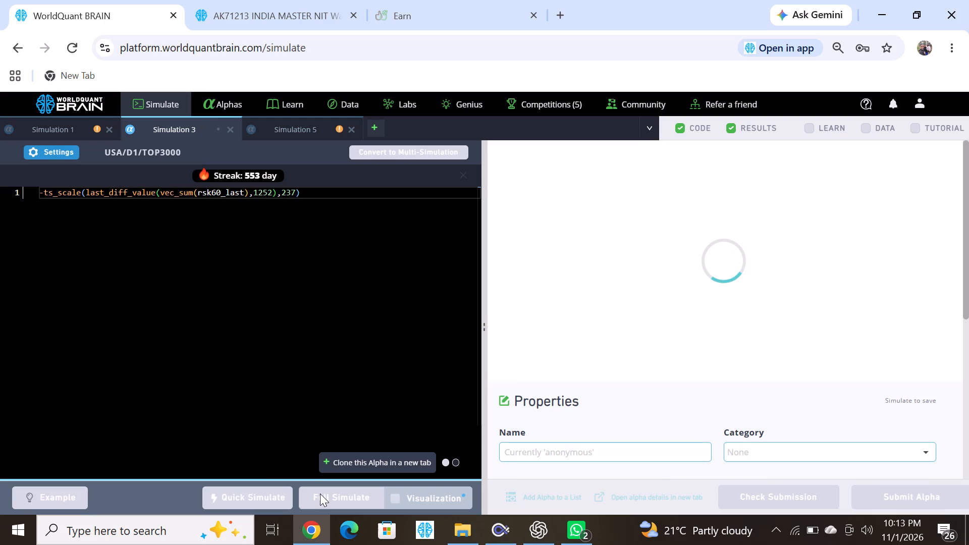
Reveal the test period for Simulation 5 and check the failed tests and warnings under IS Testing Status.
{"action": "left_click", "coordinate": [291, 128]}
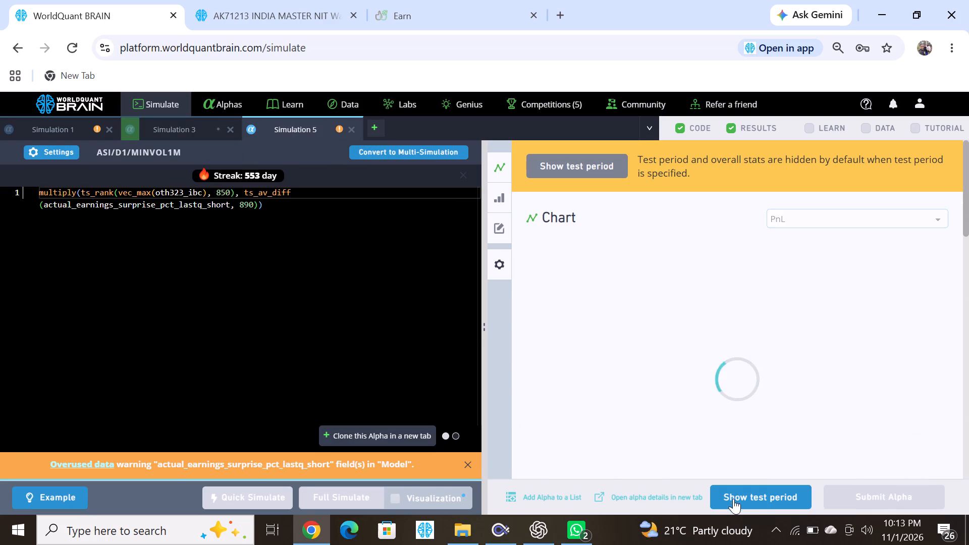
{"action": "left_click", "coordinate": [728, 495]}
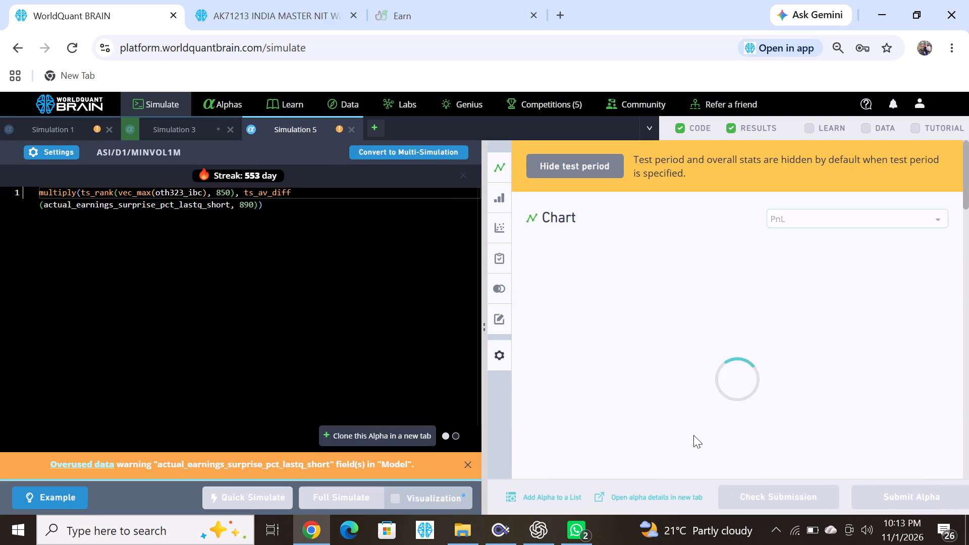
{"action": "scroll", "coordinate": [693, 435], "scroll_direction": "down", "scroll_amount": 8}
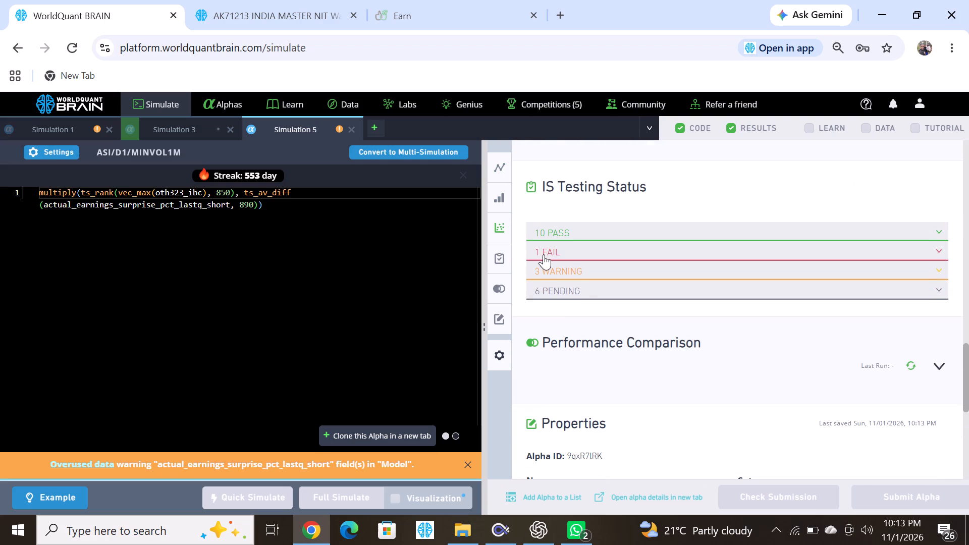
{"action": "left_click", "coordinate": [544, 254]}
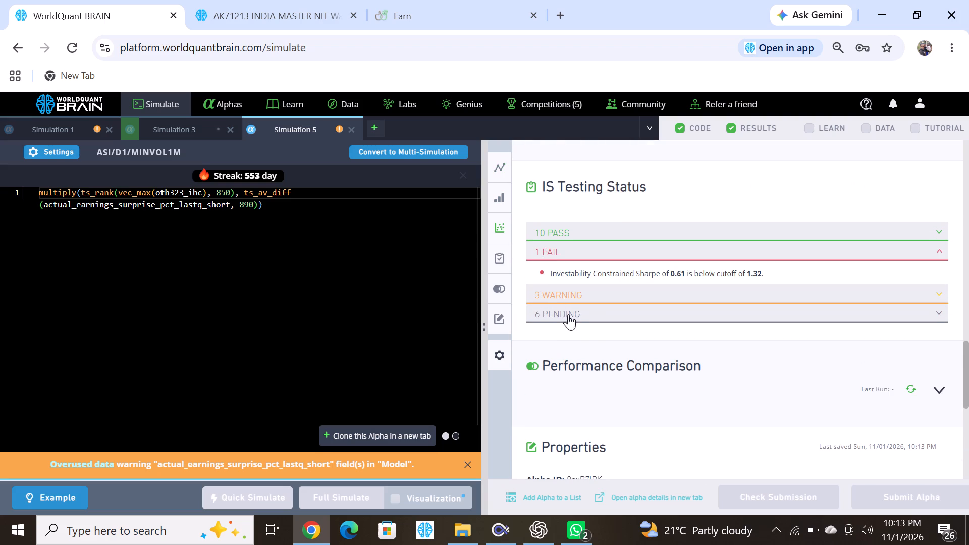
{"action": "left_click", "coordinate": [580, 297]}
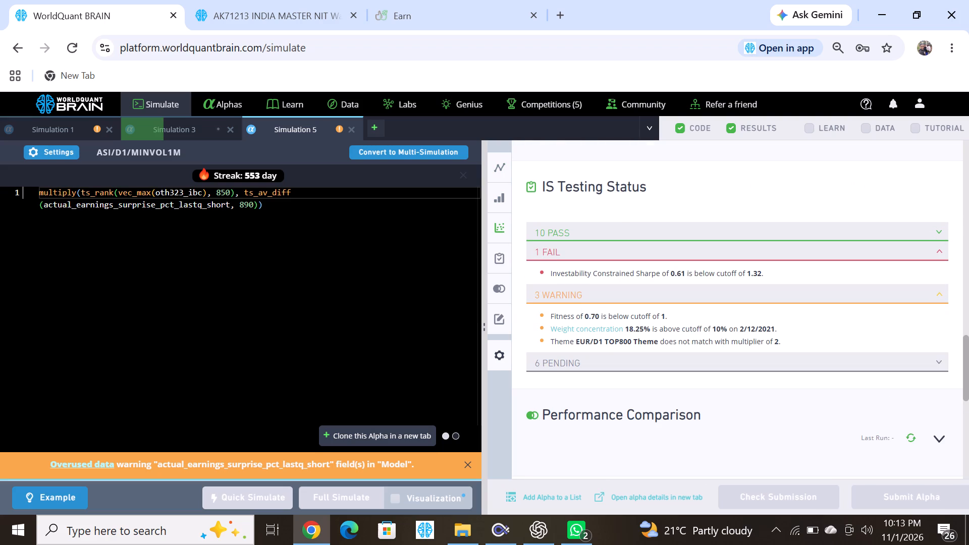
Replace the ts_av_diff operator in the Simulation 5 expression with last_diff_value and run a full simulation.
{"action": "double_click", "coordinate": [268, 194]}
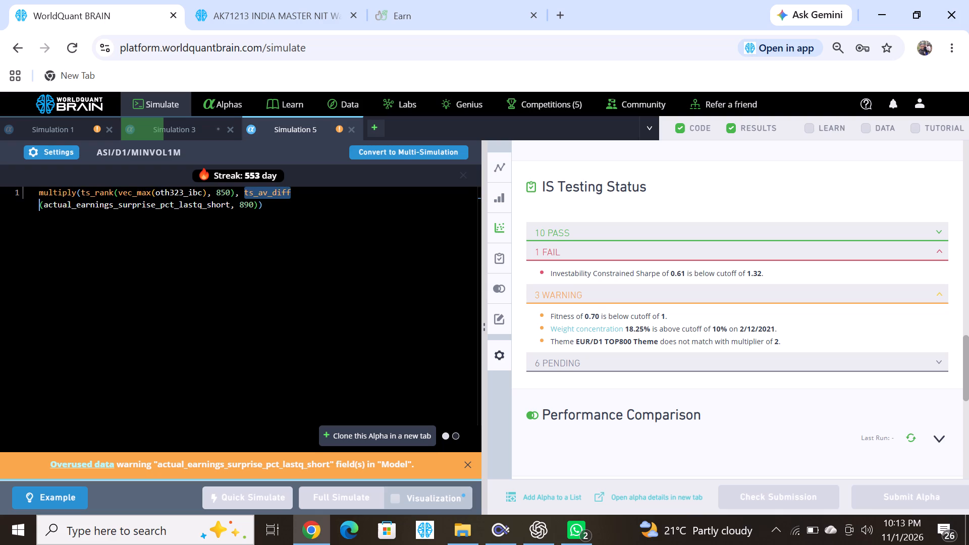
{"action": "key", "text": "l"}
{"action": "type", "text": "as"}
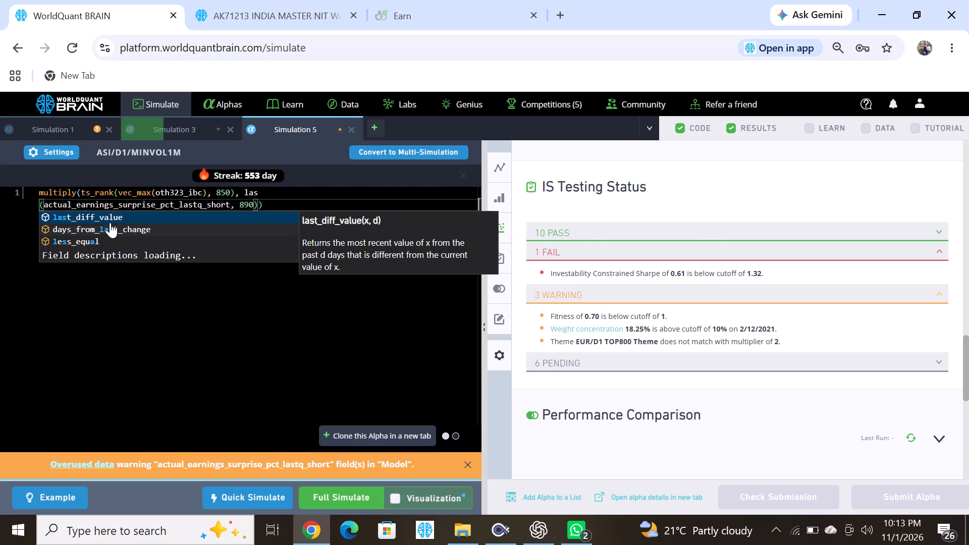
{"action": "left_click", "coordinate": [109, 219]}
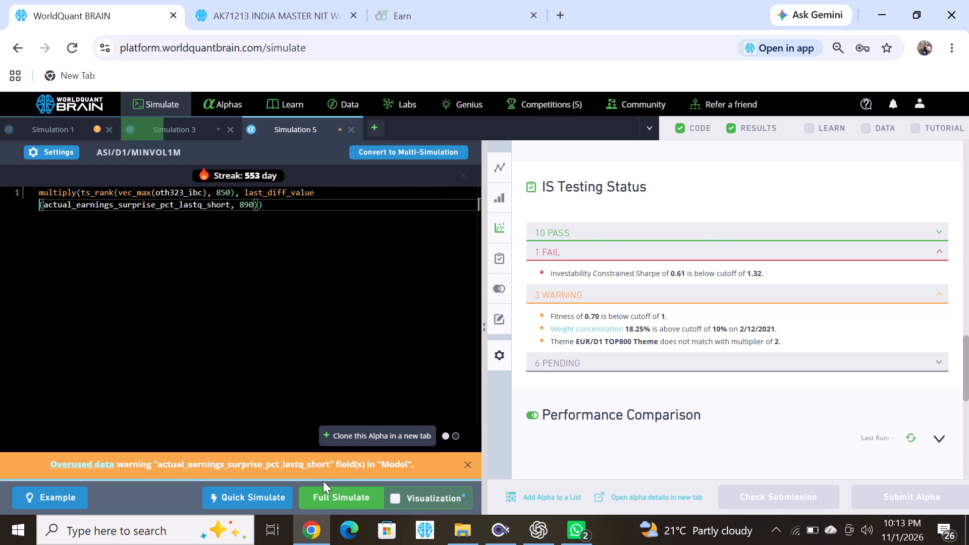
{"action": "left_click", "coordinate": [335, 493]}
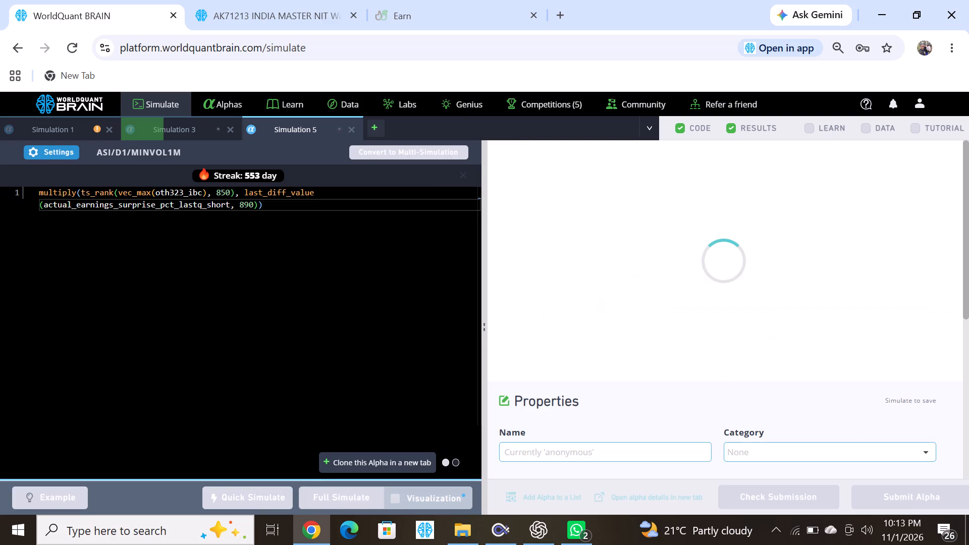
Reveal the test period for Simulation 1 and check the IS Testing Status warnings and the Prod Correlation.
{"action": "left_click", "coordinate": [63, 126]}
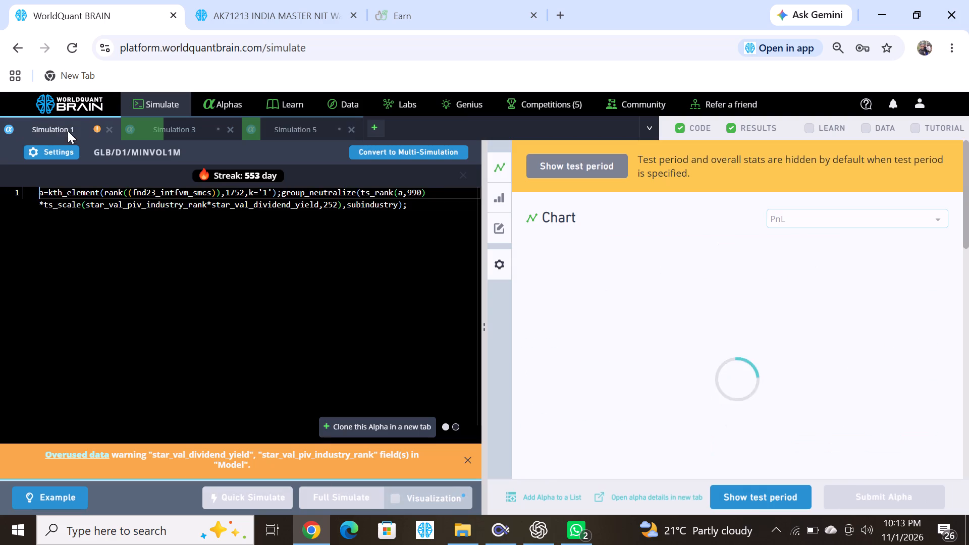
{"action": "left_click", "coordinate": [768, 513]}
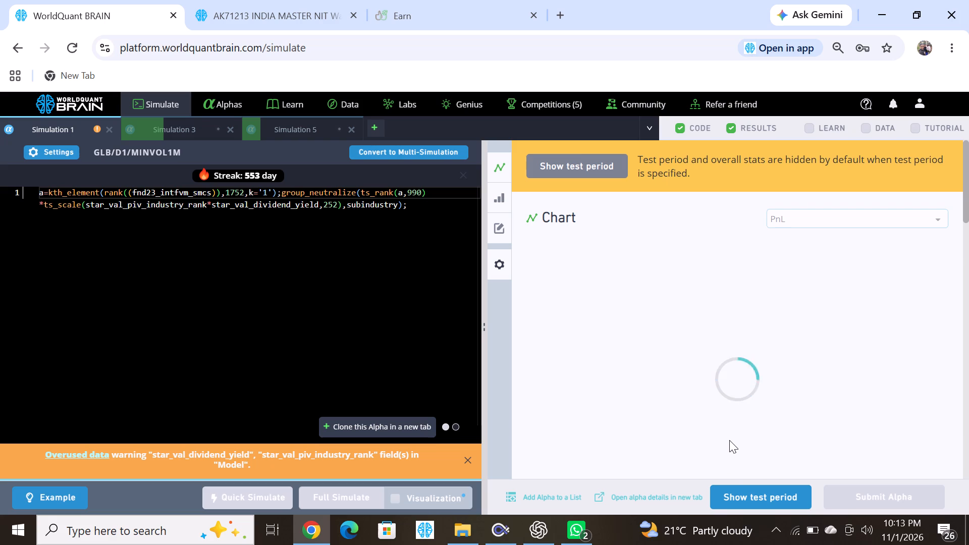
{"action": "left_click", "coordinate": [750, 492]}
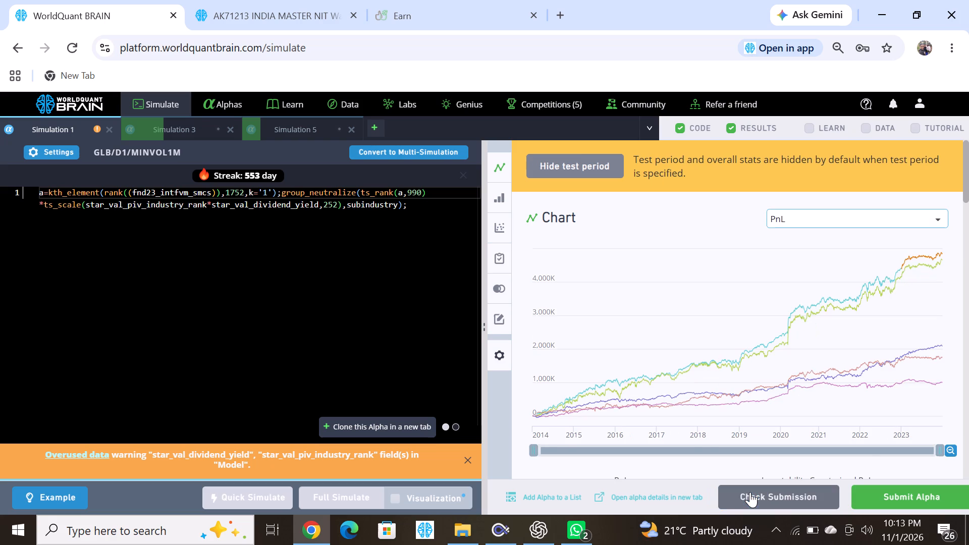
{"action": "scroll", "coordinate": [665, 357], "scroll_direction": "down", "scroll_amount": 11}
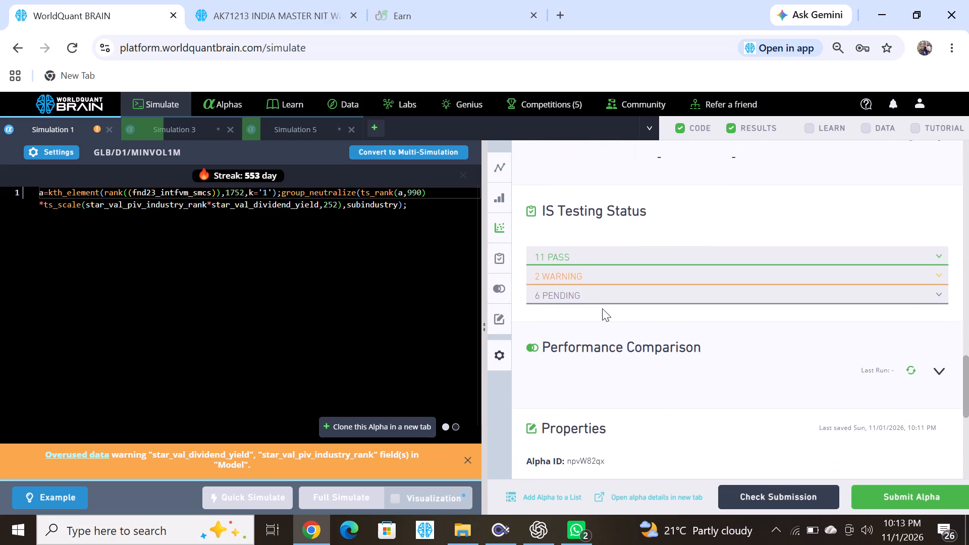
{"action": "left_click", "coordinate": [573, 271]}
{"action": "scroll", "coordinate": [692, 283], "scroll_direction": "up", "scroll_amount": 1}
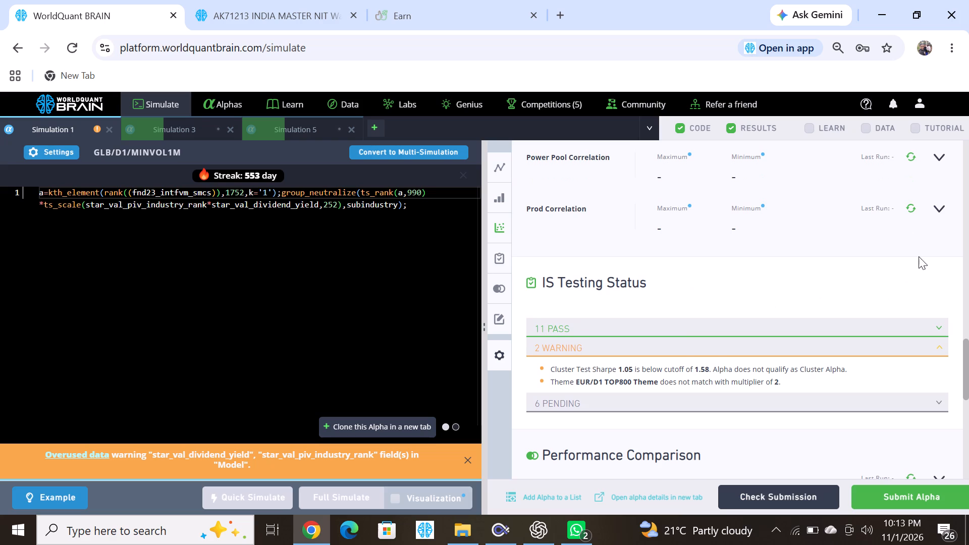
{"action": "left_click", "coordinate": [936, 210]}
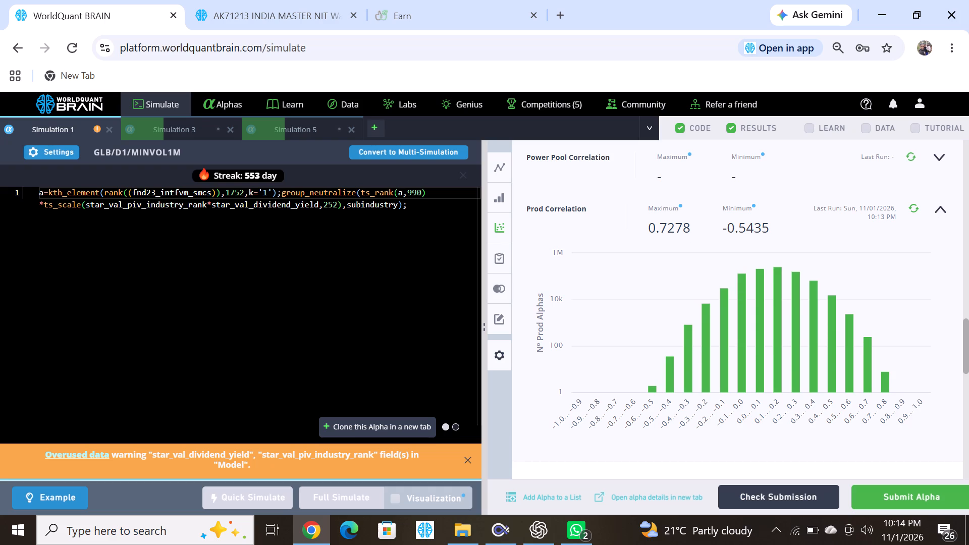
Replace the ts_rank operator applied to a in the Simulation 1 expression with ts_quantile and run a full simulation.
{"action": "double_click", "coordinate": [376, 189]}
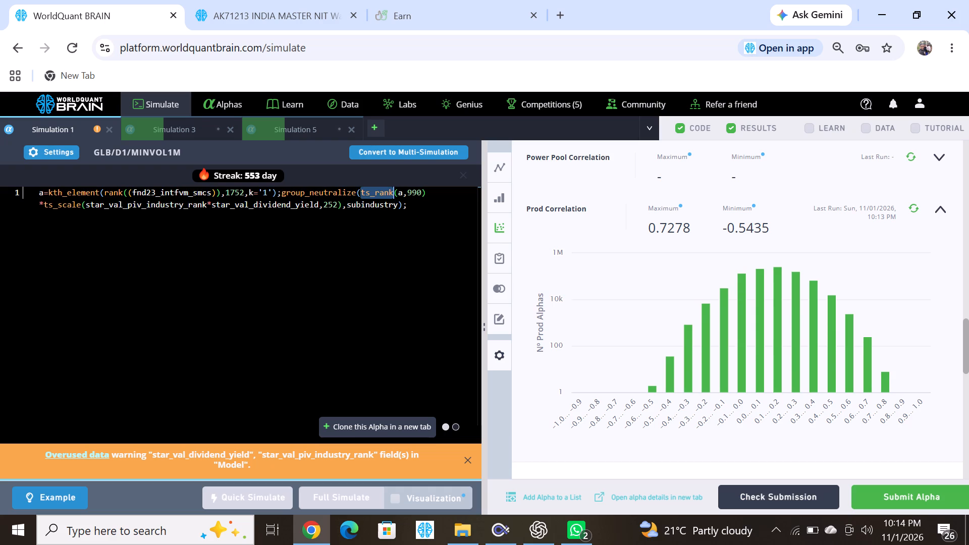
{"action": "type", "text": "ts"}
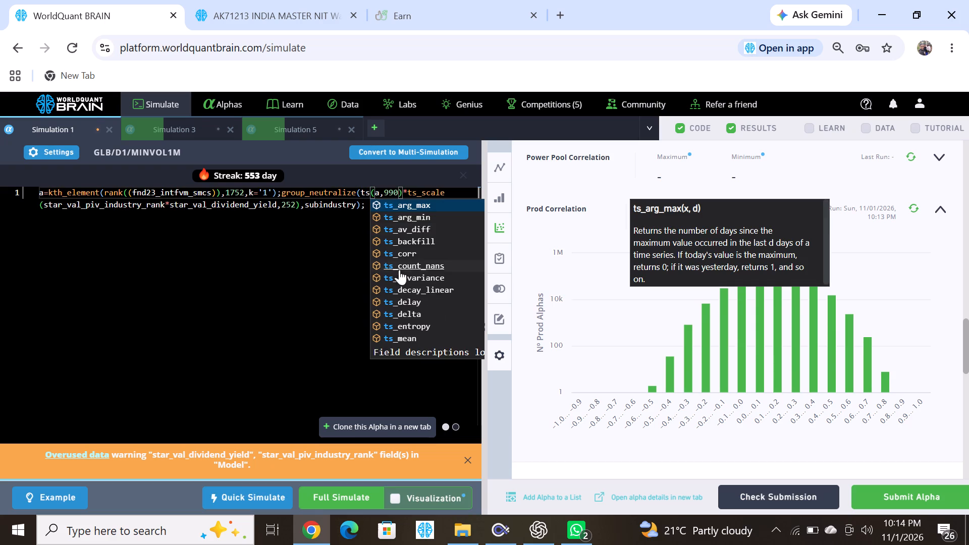
{"action": "scroll", "coordinate": [413, 318], "scroll_direction": "down", "scroll_amount": 5}
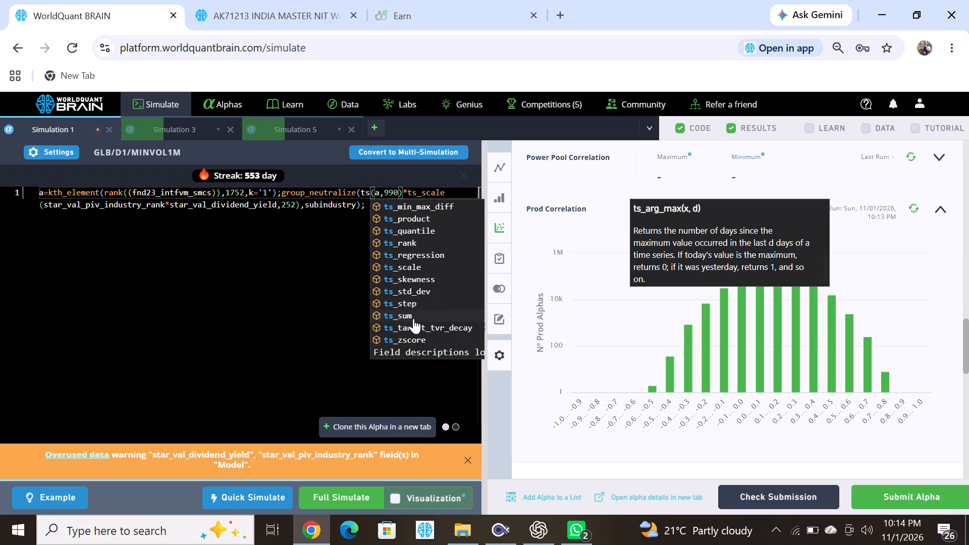
{"action": "scroll", "coordinate": [413, 318], "scroll_direction": "down", "scroll_amount": 2}
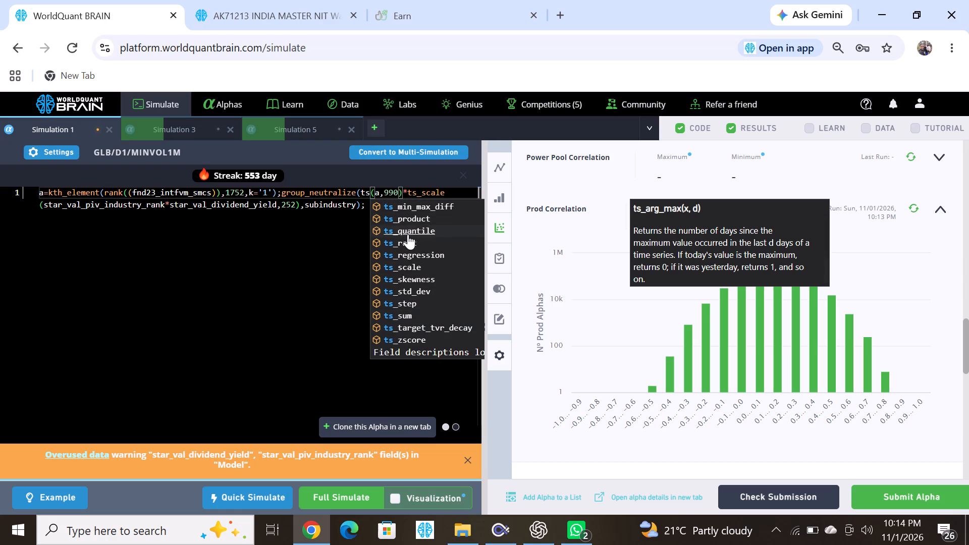
{"action": "left_click", "coordinate": [408, 234]}
{"action": "left_click", "coordinate": [341, 494]}
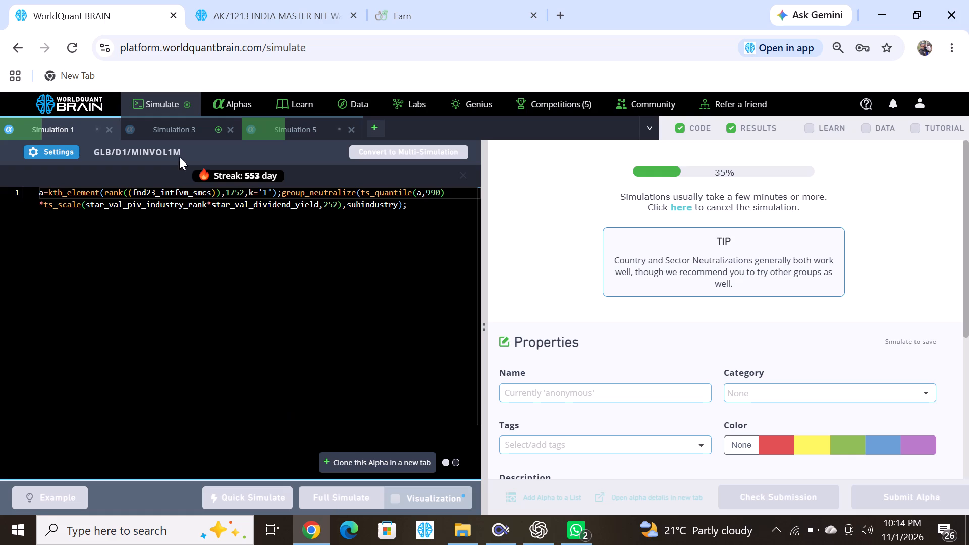
Reveal the test period for Simulation 3 and check the failed tests under IS Testing Status.
{"action": "left_click", "coordinate": [188, 121]}
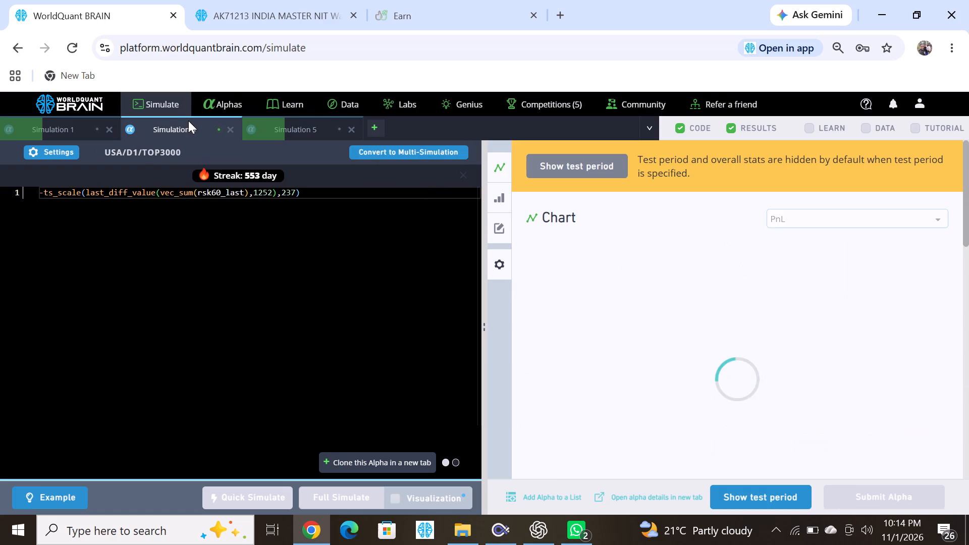
{"action": "left_click", "coordinate": [732, 496]}
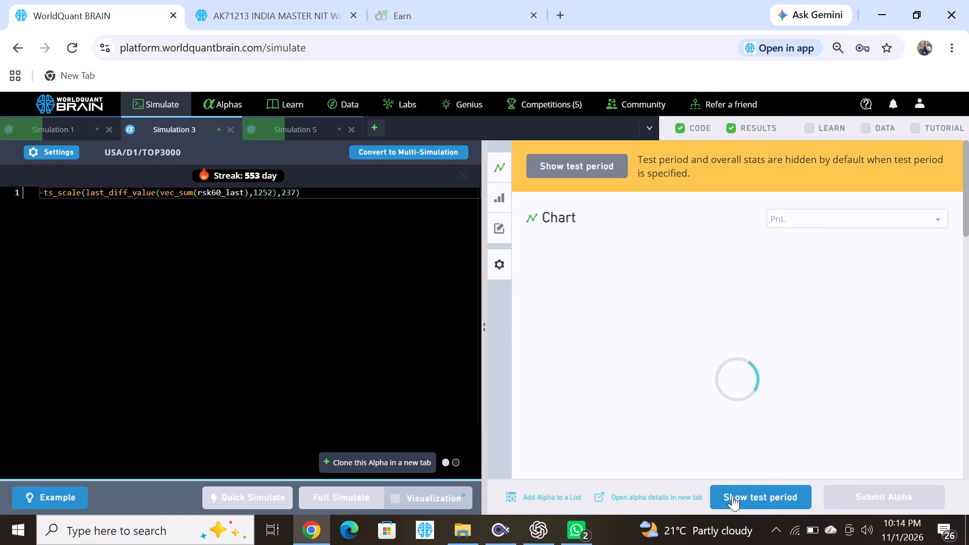
{"action": "scroll", "coordinate": [636, 431], "scroll_direction": "down", "scroll_amount": 8}
{"action": "scroll", "coordinate": [636, 431], "scroll_direction": "up", "scroll_amount": 1}
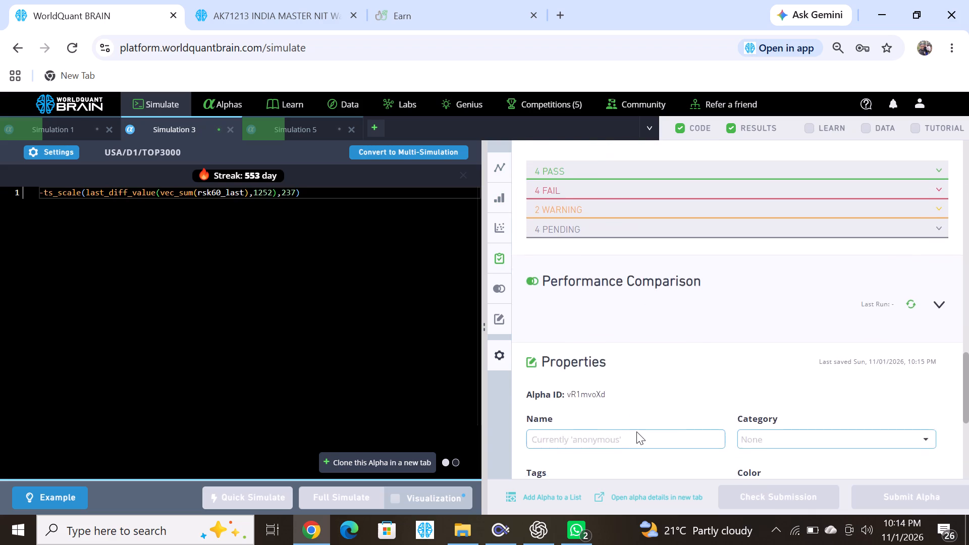
{"action": "scroll", "coordinate": [636, 431], "scroll_direction": "up", "scroll_amount": 1}
{"action": "left_click", "coordinate": [551, 243]}
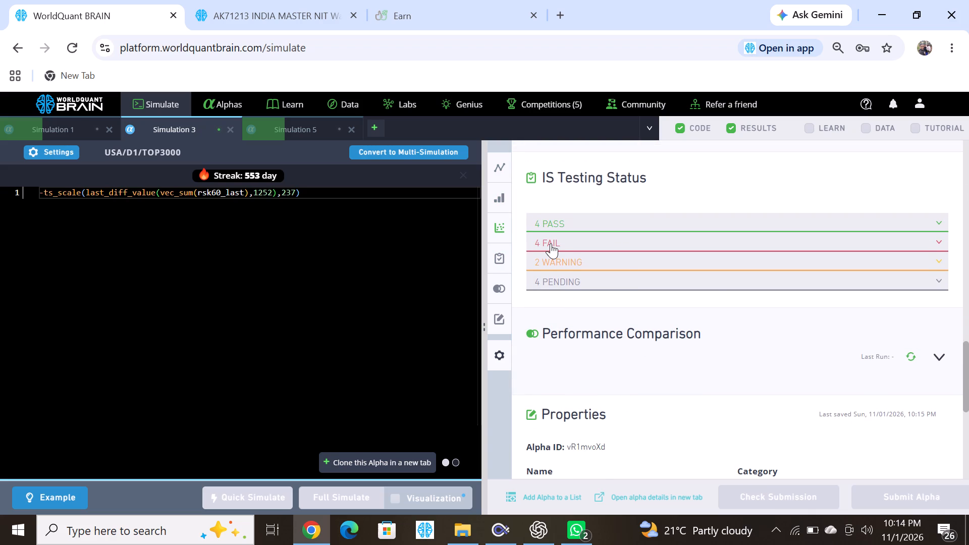
Replace the ts_scale operator in the Simulation 3 expression with ts_sum and run a full simulation.
{"action": "double_click", "coordinate": [76, 195]}
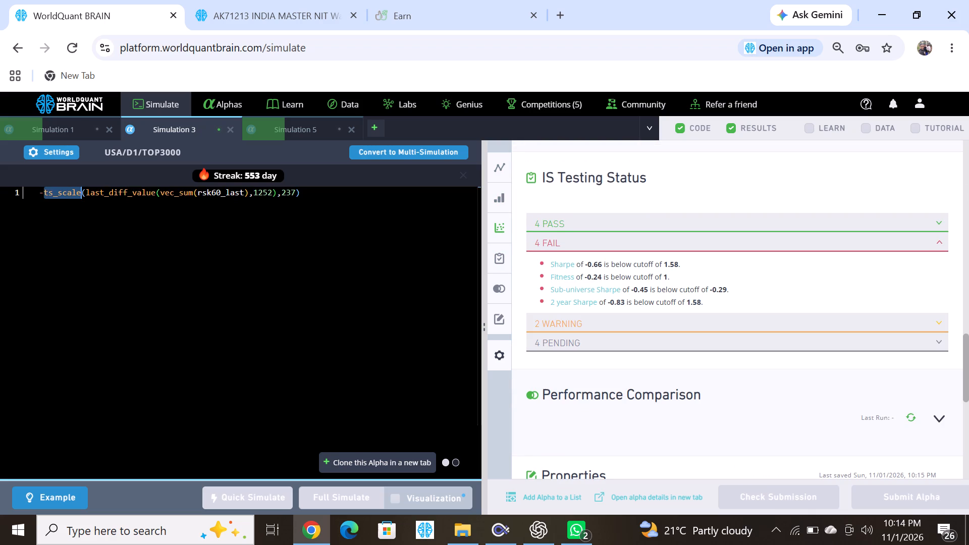
{"action": "type", "text": "ts"}
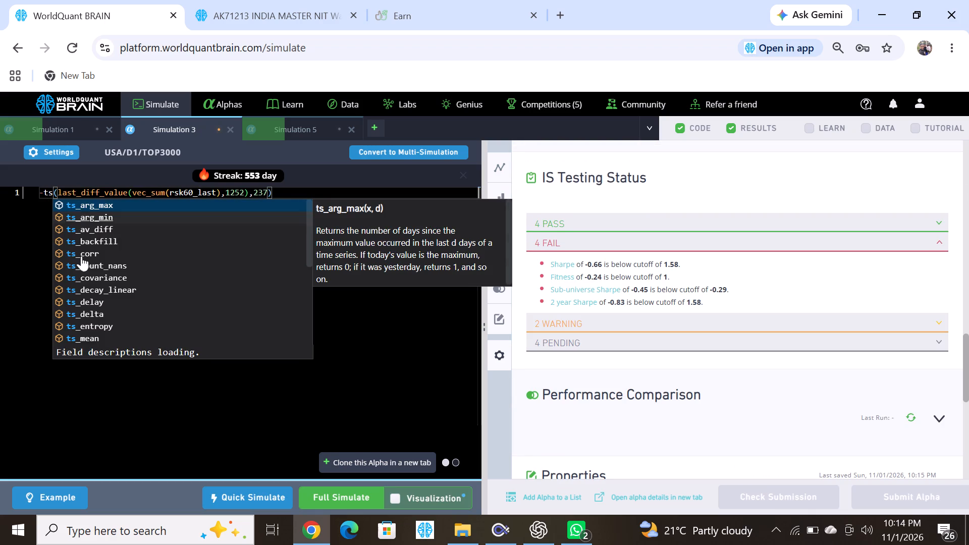
{"action": "scroll", "coordinate": [82, 277], "scroll_direction": "down", "scroll_amount": 5}
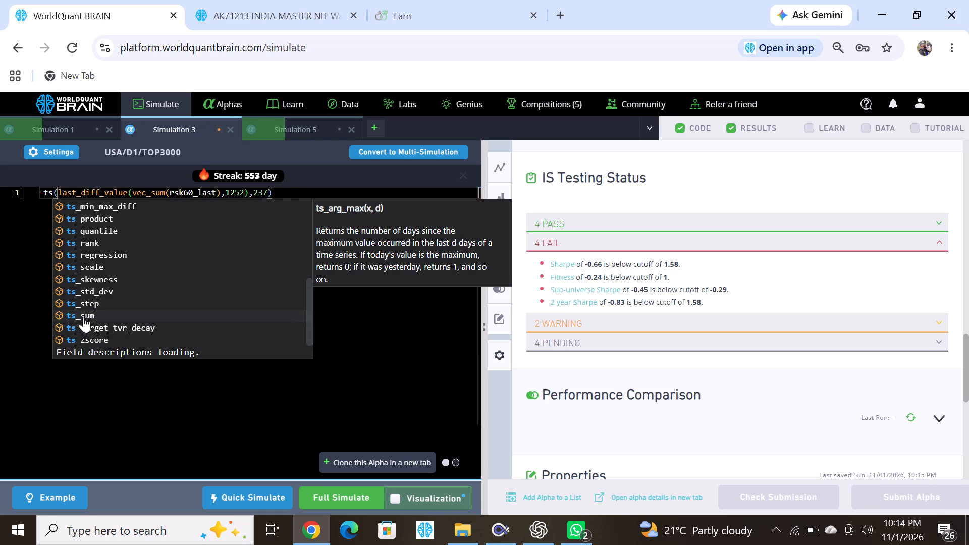
{"action": "left_click", "coordinate": [83, 317]}
{"action": "left_click", "coordinate": [331, 486]}
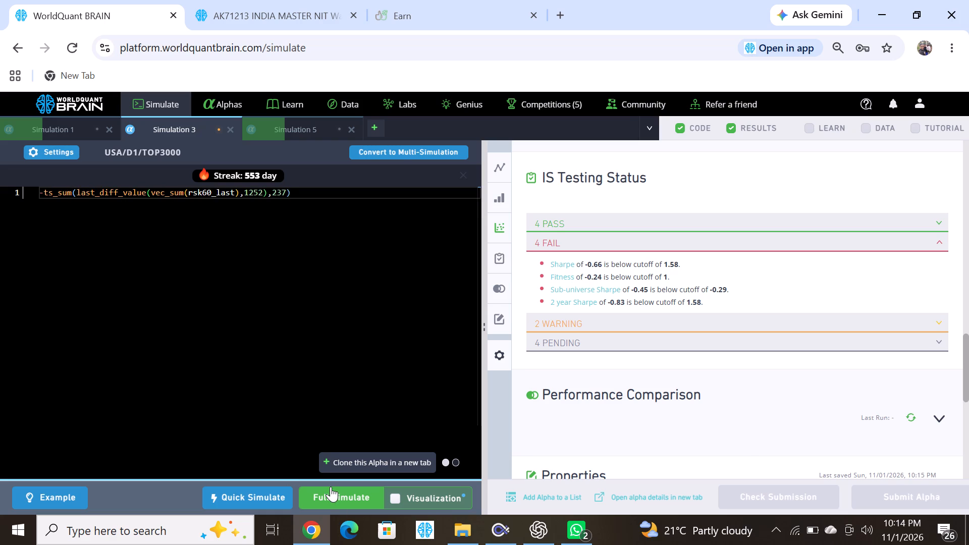
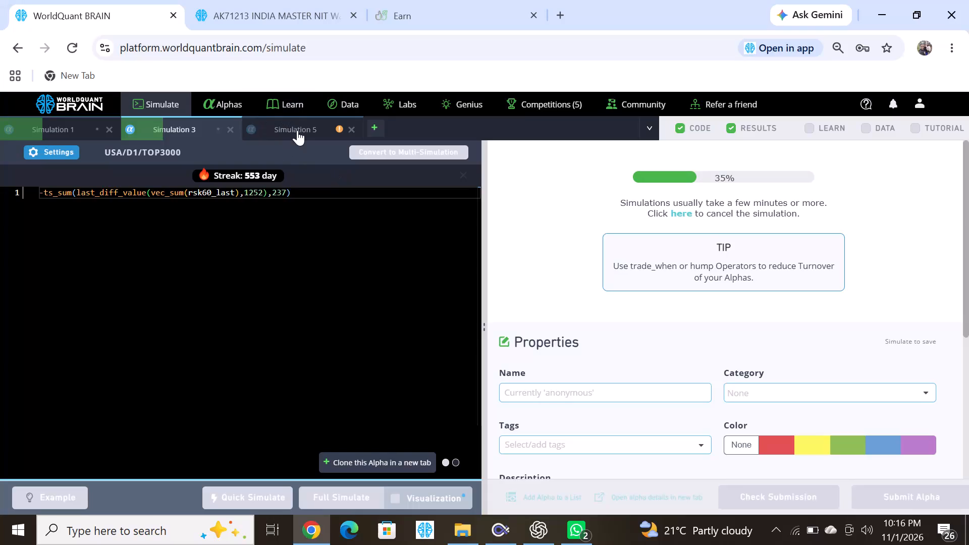
Reveal the test period for Simulation 5 and check the failed tests under IS Testing Status.
{"action": "left_click", "coordinate": [297, 130]}
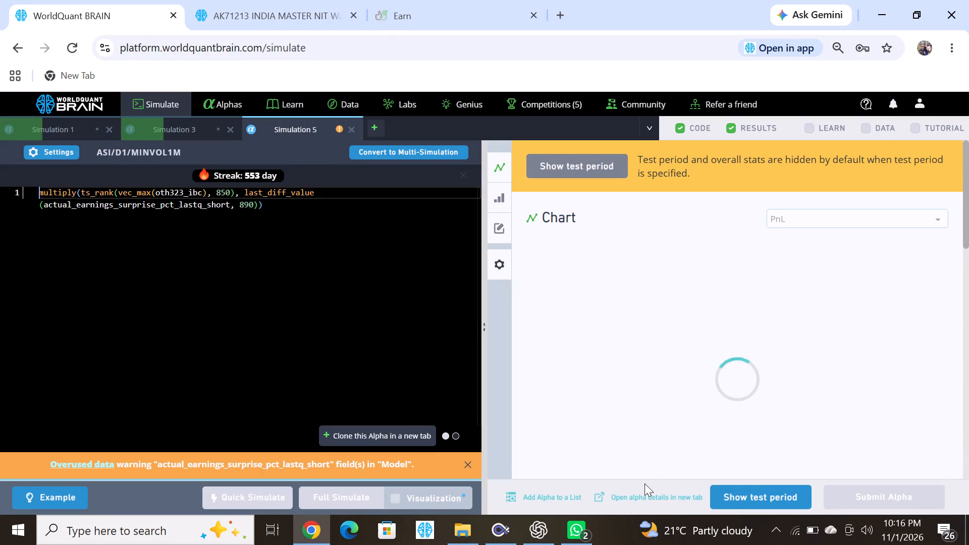
{"action": "left_click", "coordinate": [740, 492]}
{"action": "scroll", "coordinate": [687, 409], "scroll_direction": "down", "scroll_amount": 7}
{"action": "scroll", "coordinate": [687, 409], "scroll_direction": "up", "scroll_amount": 1}
{"action": "left_click", "coordinate": [576, 215]}
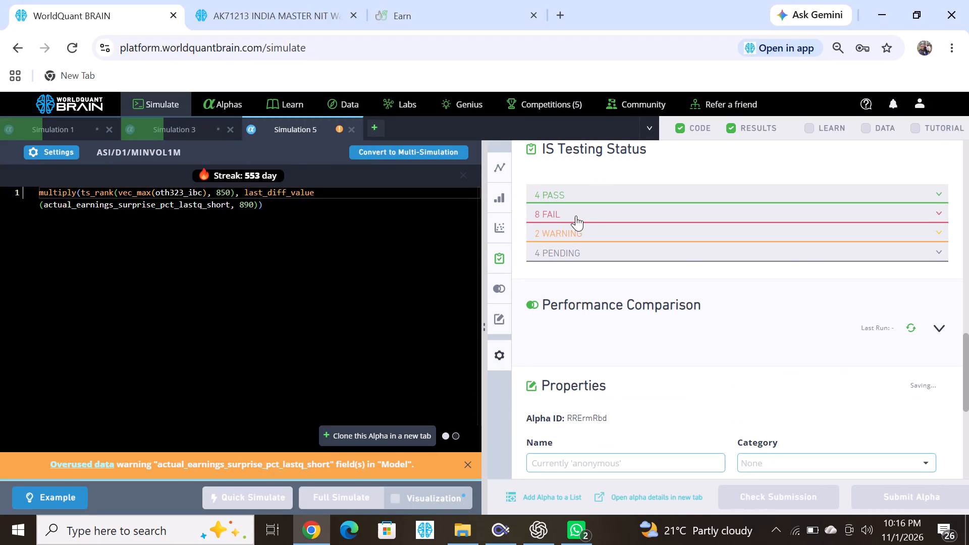
Replace last_diff_value in the Simulation 5 expression with kth_element, add the argument k=1 after 890, and run a full simulation.
{"action": "double_click", "coordinate": [281, 198]}
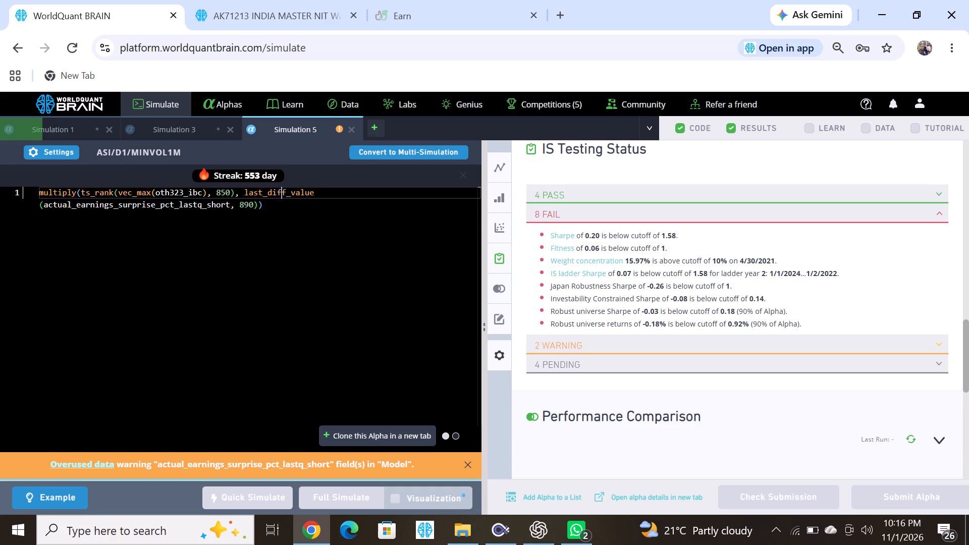
{"action": "type", "text": "kth"}
{"action": "left_click", "coordinate": [96, 217]}
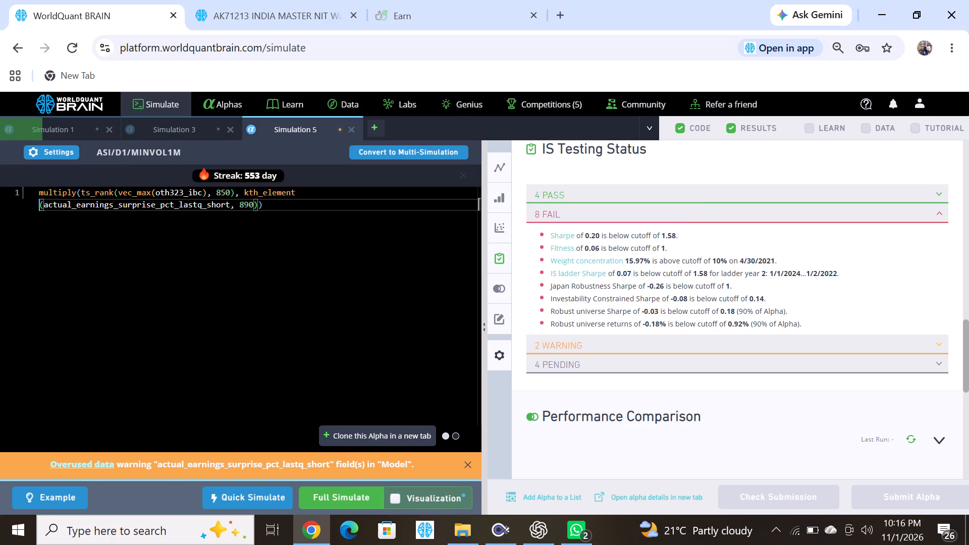
{"action": "left_click", "coordinate": [254, 204]}
{"action": "type", "text": ",k"}
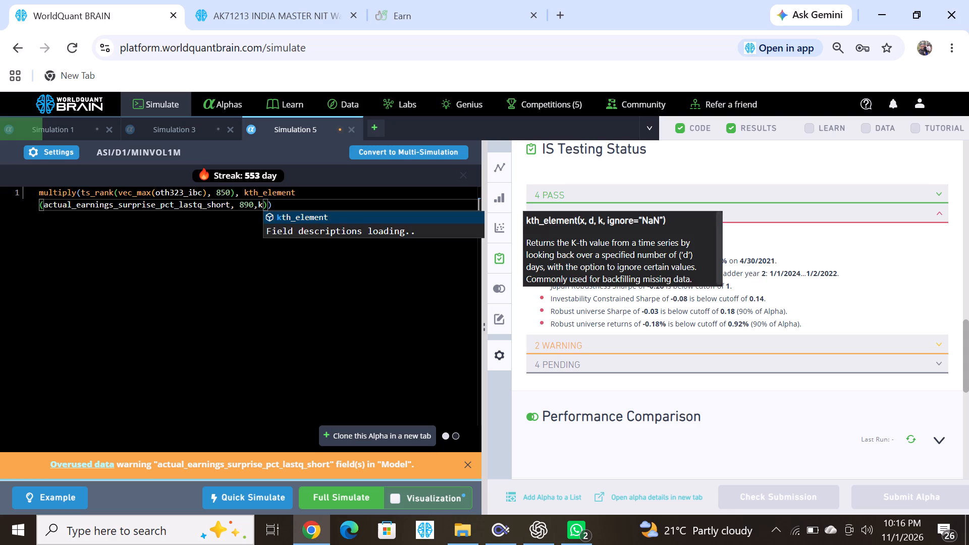
{"action": "key", "text": "equal"}
{"action": "key", "text": "1"}
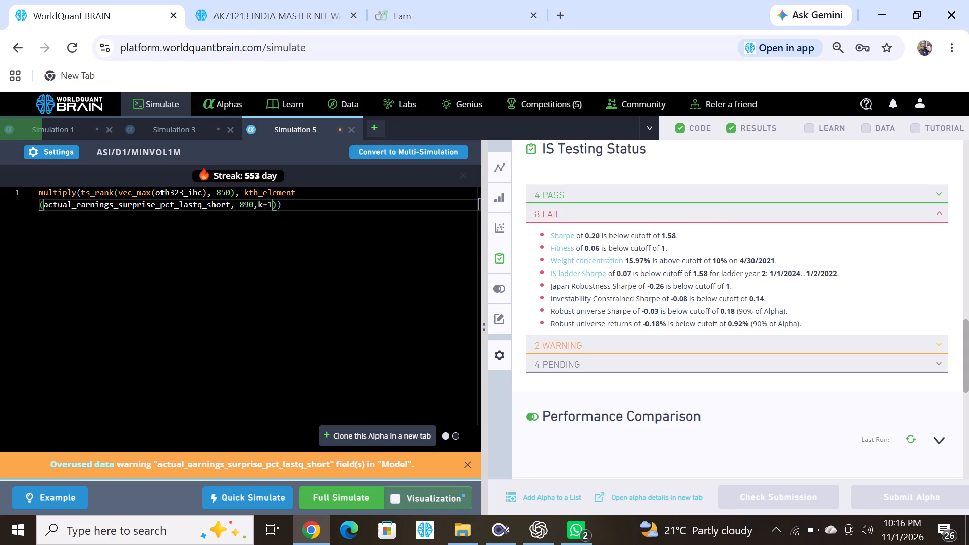
{"action": "left_click", "coordinate": [354, 500]}
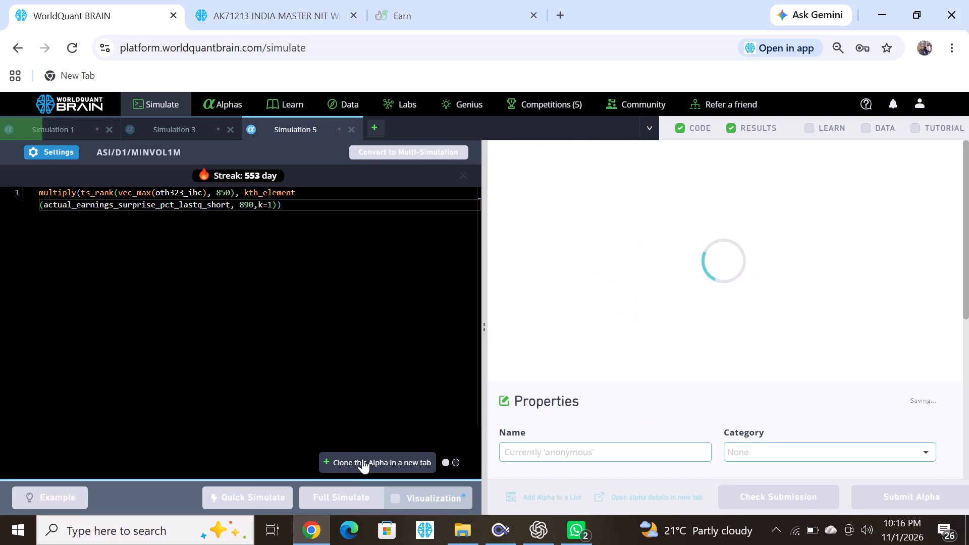
Clone the Simulation 5 alpha into a new simulation tab.
{"action": "left_click", "coordinate": [362, 457]}
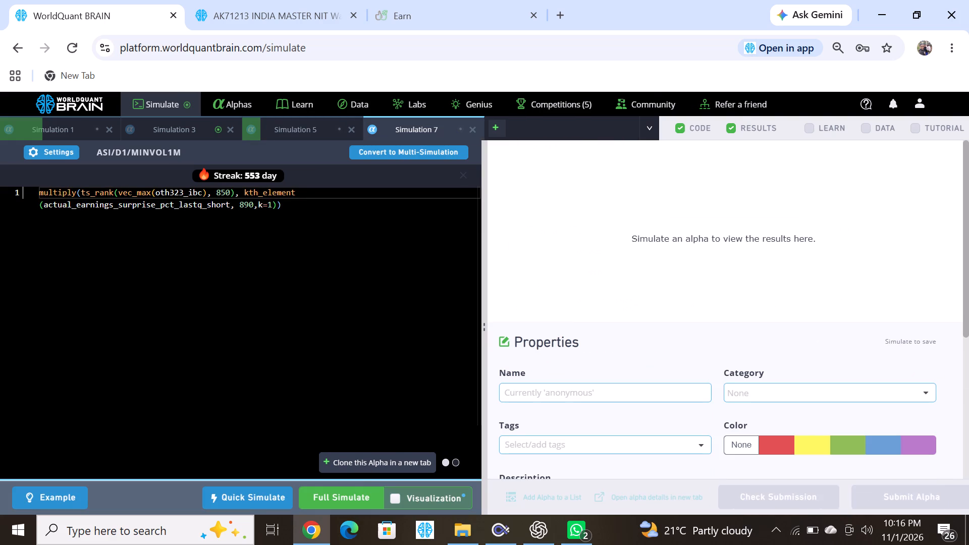
Reveal the test period for Simulation 3 and check the IS Testing Status warnings and the Prod Correlation.
{"action": "left_click", "coordinate": [182, 133]}
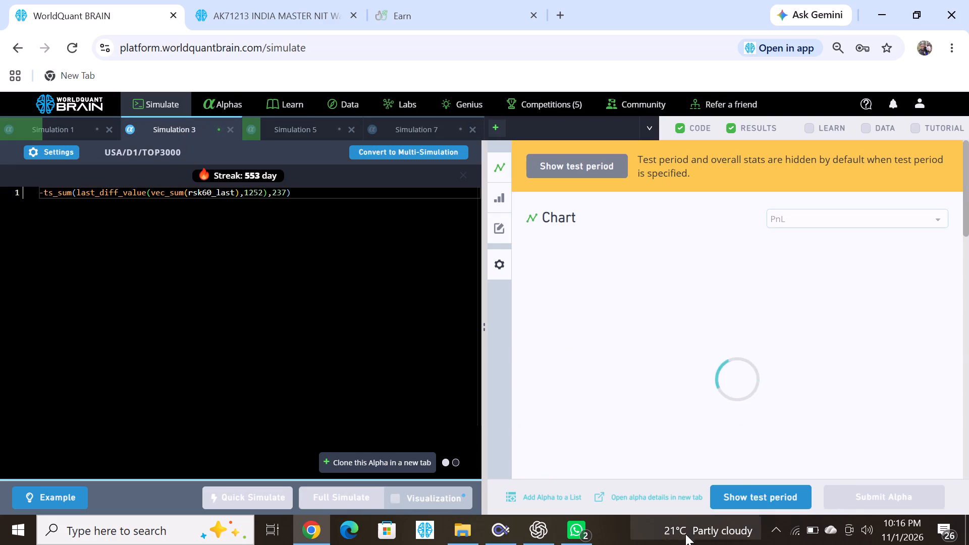
{"action": "left_click", "coordinate": [781, 502]}
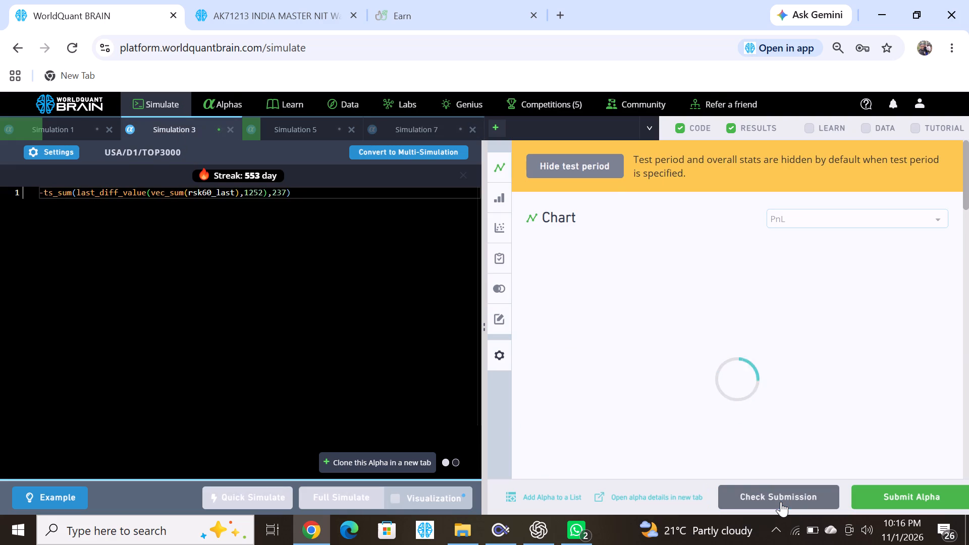
{"action": "scroll", "coordinate": [685, 423], "scroll_direction": "down", "scroll_amount": 7}
{"action": "scroll", "coordinate": [685, 423], "scroll_direction": "up", "scroll_amount": 1}
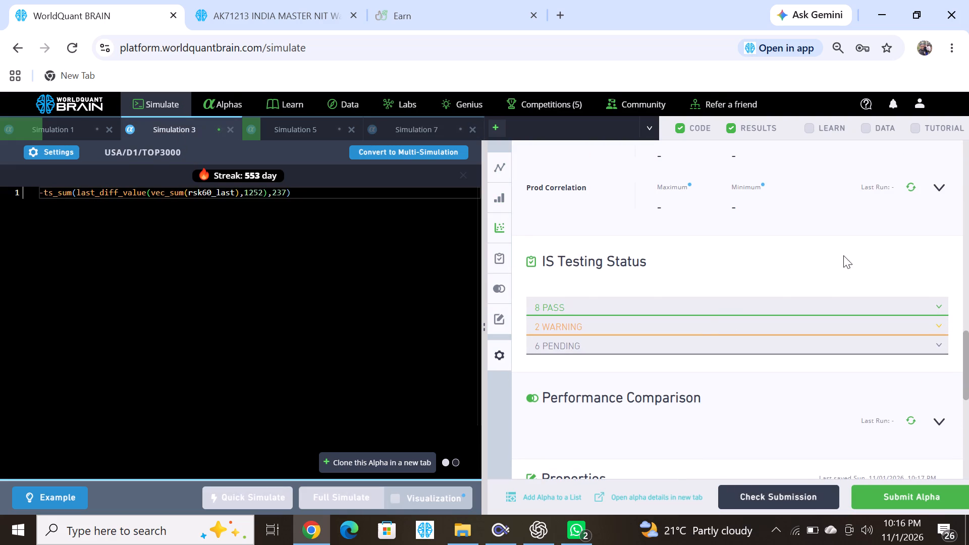
{"action": "left_click", "coordinate": [713, 321]}
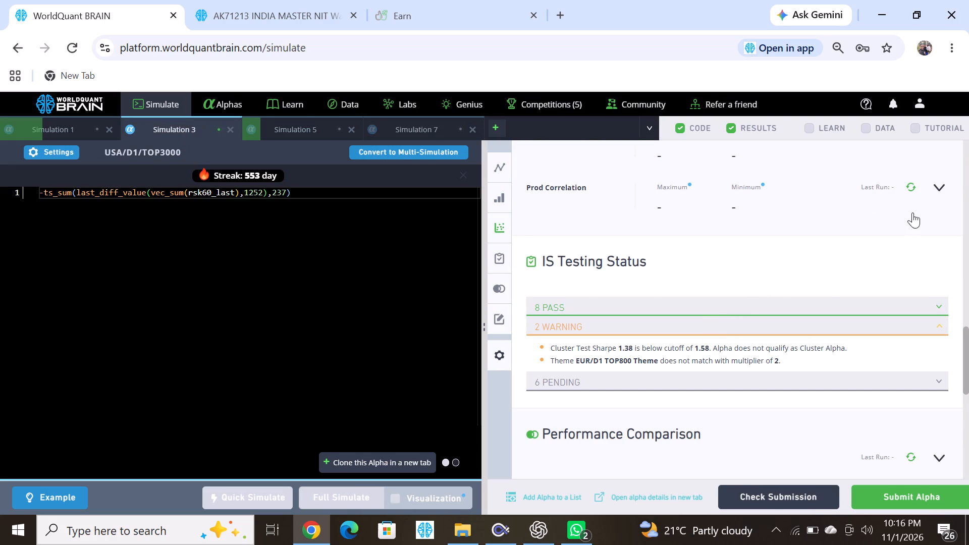
{"action": "left_click", "coordinate": [938, 189]}
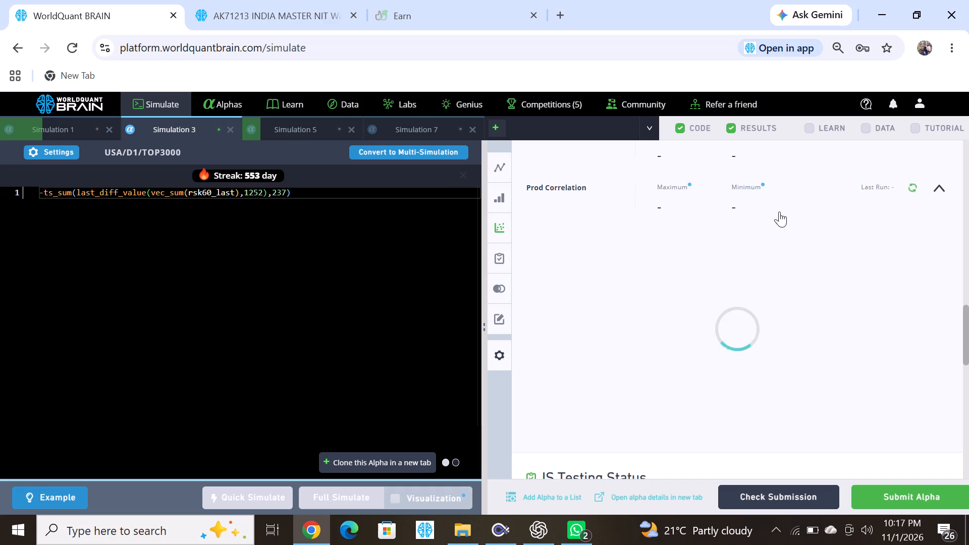
Show the data fields and filter them to region USA, type Vector and category News in place of Model.
{"action": "left_click", "coordinate": [867, 131]}
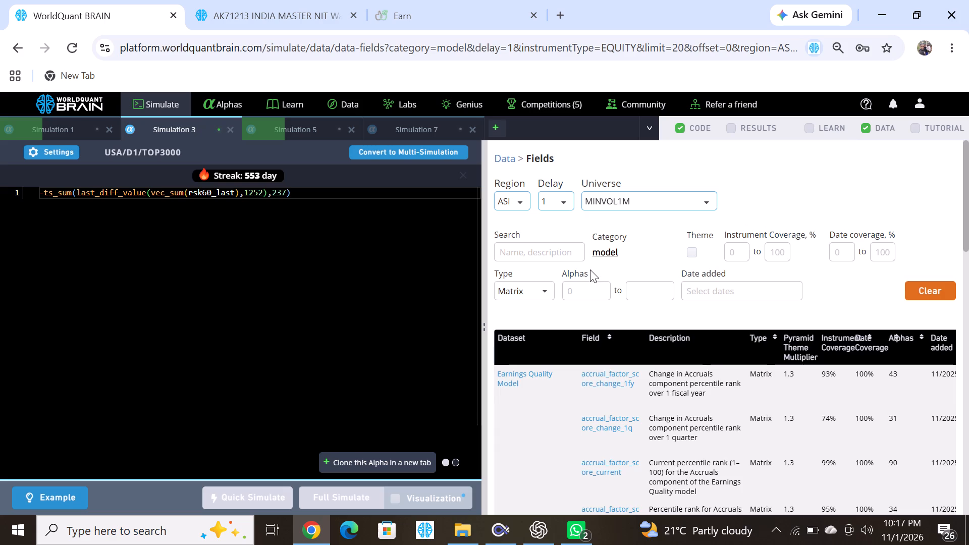
{"action": "left_click", "coordinate": [521, 200]}
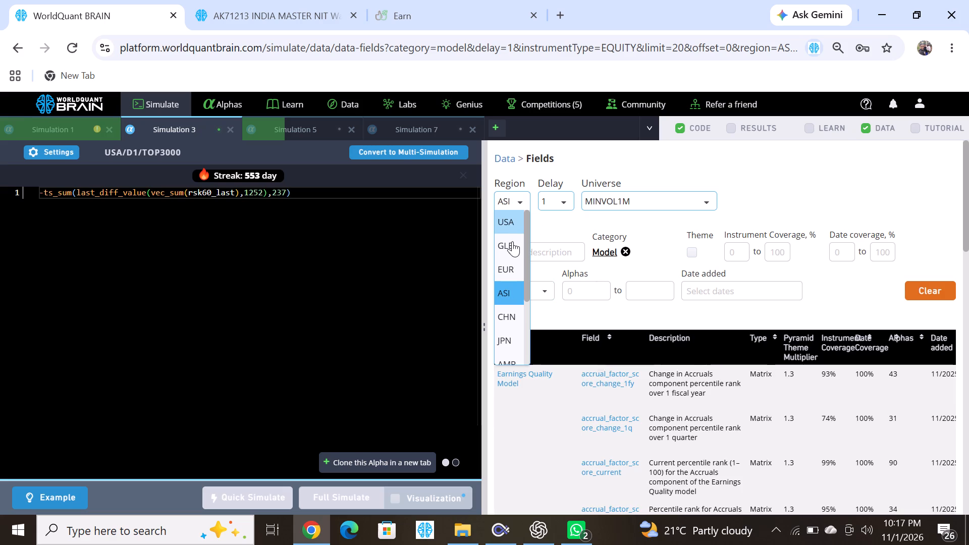
{"action": "left_click", "coordinate": [510, 224]}
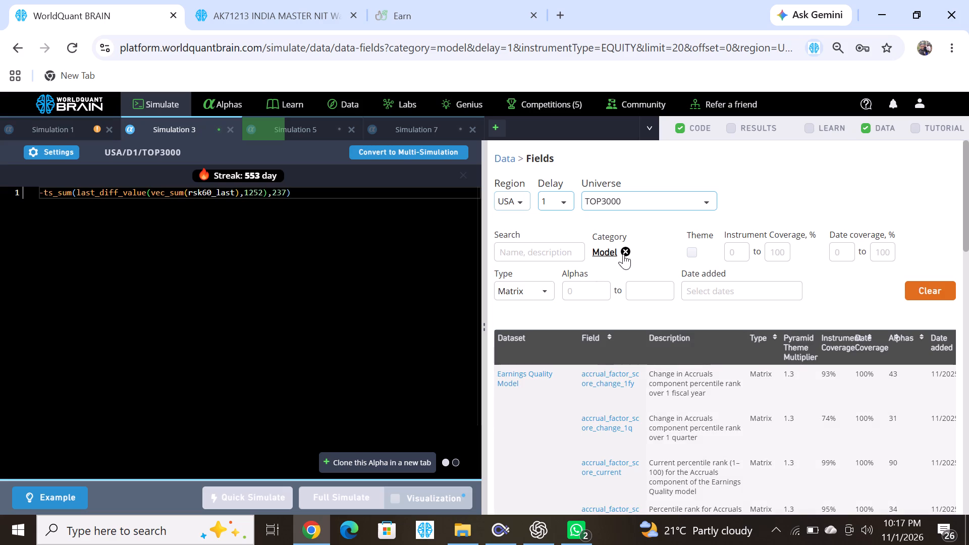
{"action": "left_click", "coordinate": [624, 252]}
{"action": "left_click", "coordinate": [524, 289]}
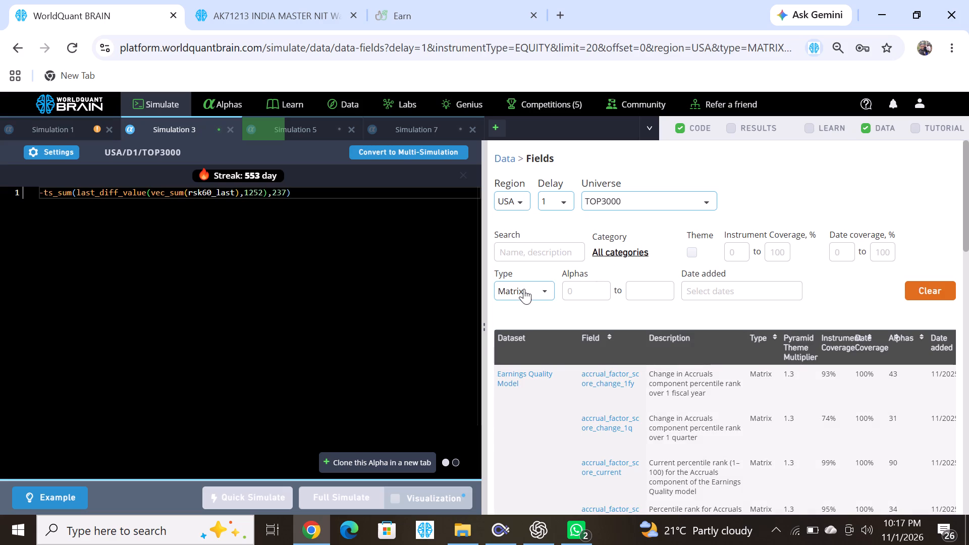
{"action": "left_click", "coordinate": [519, 363]}
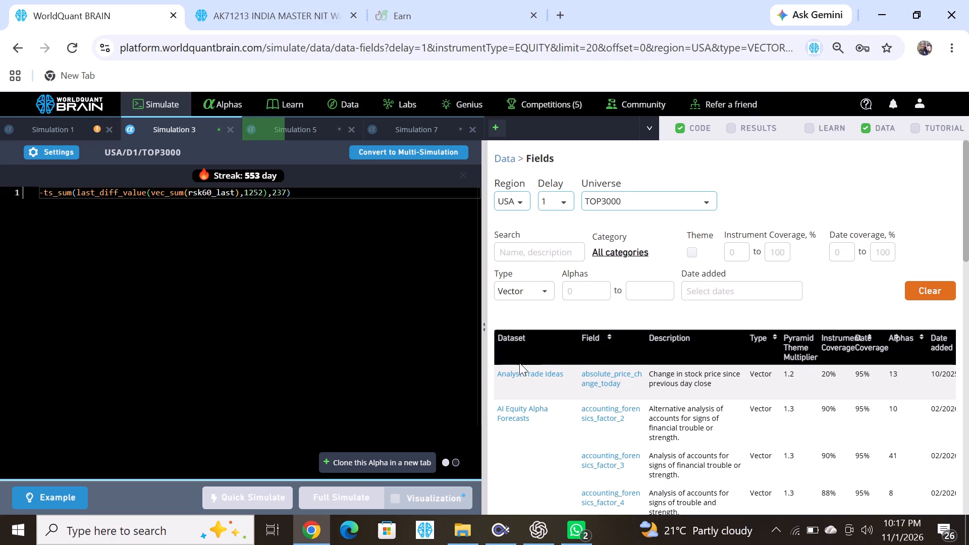
{"action": "scroll", "coordinate": [624, 380], "scroll_direction": "down", "scroll_amount": 2}
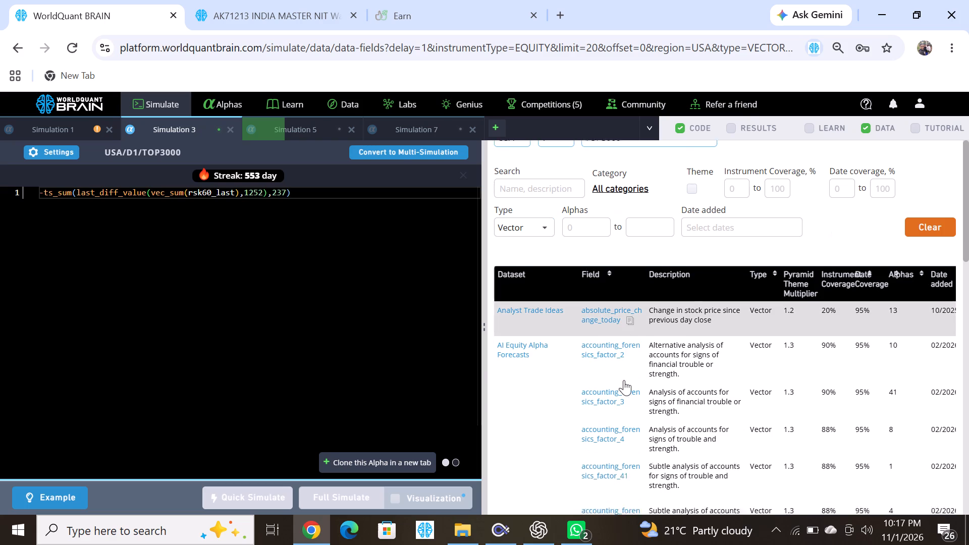
{"action": "scroll", "coordinate": [624, 380], "scroll_direction": "down", "scroll_amount": 7}
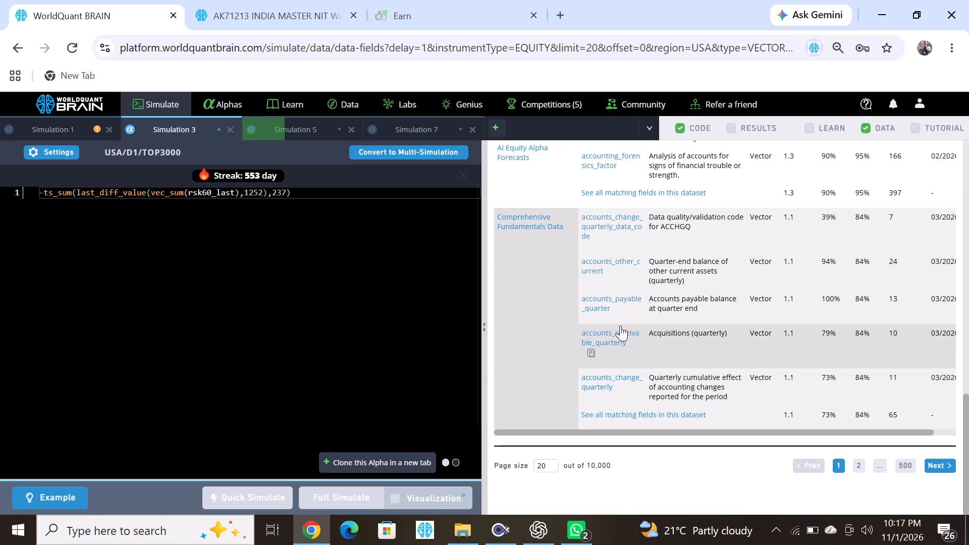
{"action": "scroll", "coordinate": [583, 270], "scroll_direction": "up", "scroll_amount": 6}
{"action": "left_click", "coordinate": [615, 254]}
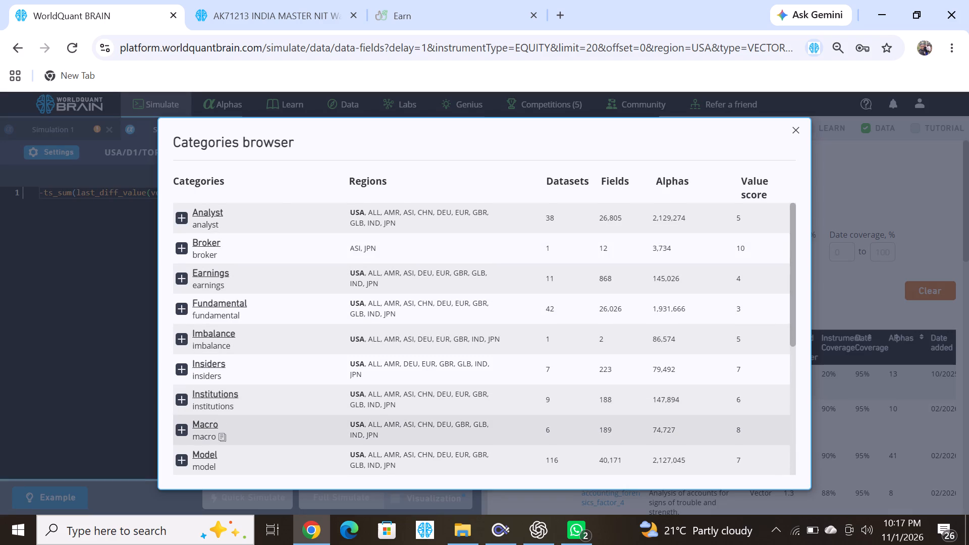
{"action": "scroll", "coordinate": [212, 434], "scroll_direction": "down", "scroll_amount": 2}
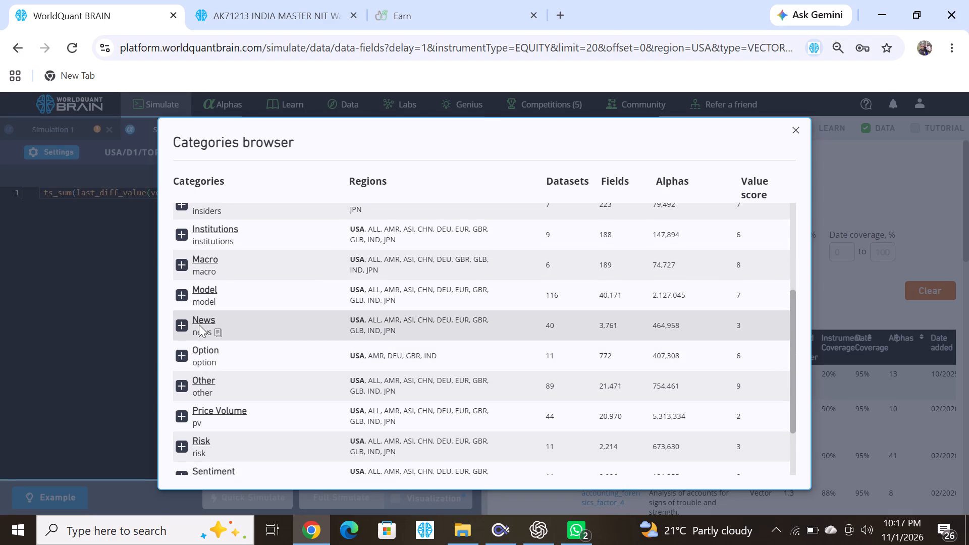
{"action": "left_click", "coordinate": [199, 321]}
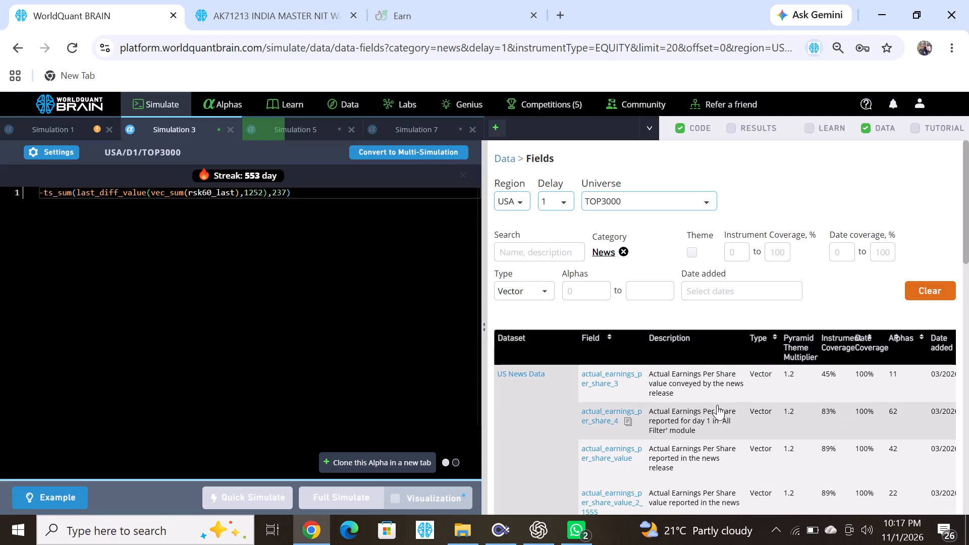
Examine the first three pages of News vector fields for a candidate, comparing descriptions, coverage and alpha counts.
{"action": "scroll", "coordinate": [717, 405], "scroll_direction": "down", "scroll_amount": 9}
{"action": "scroll", "coordinate": [717, 405], "scroll_direction": "up", "scroll_amount": 2}
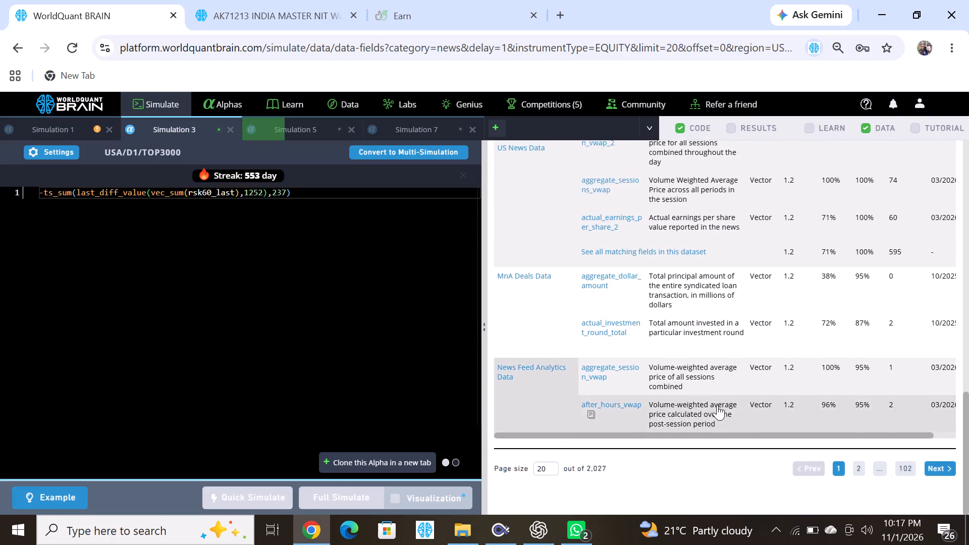
{"action": "scroll", "coordinate": [717, 405], "scroll_direction": "up", "scroll_amount": 5}
{"action": "scroll", "coordinate": [698, 387], "scroll_direction": "down", "scroll_amount": 9}
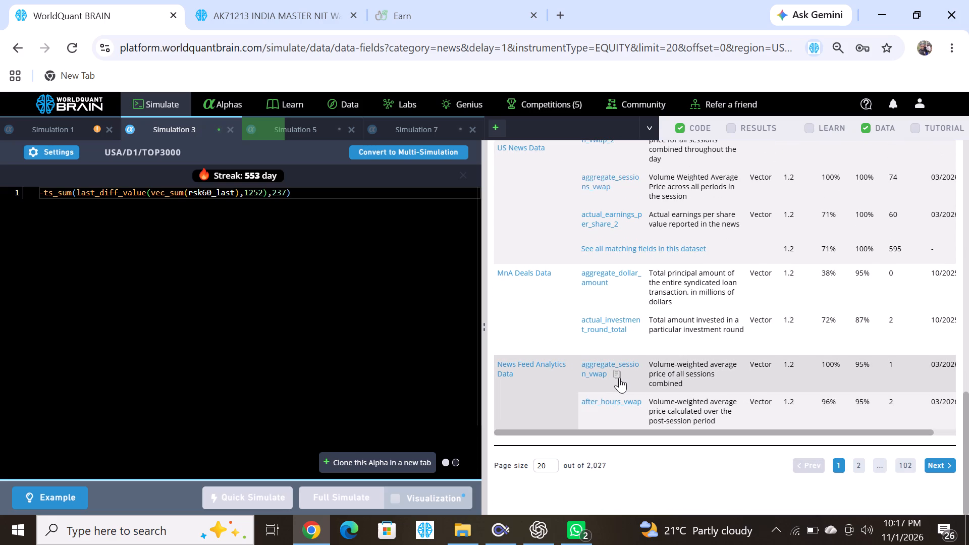
{"action": "left_click", "coordinate": [855, 468]}
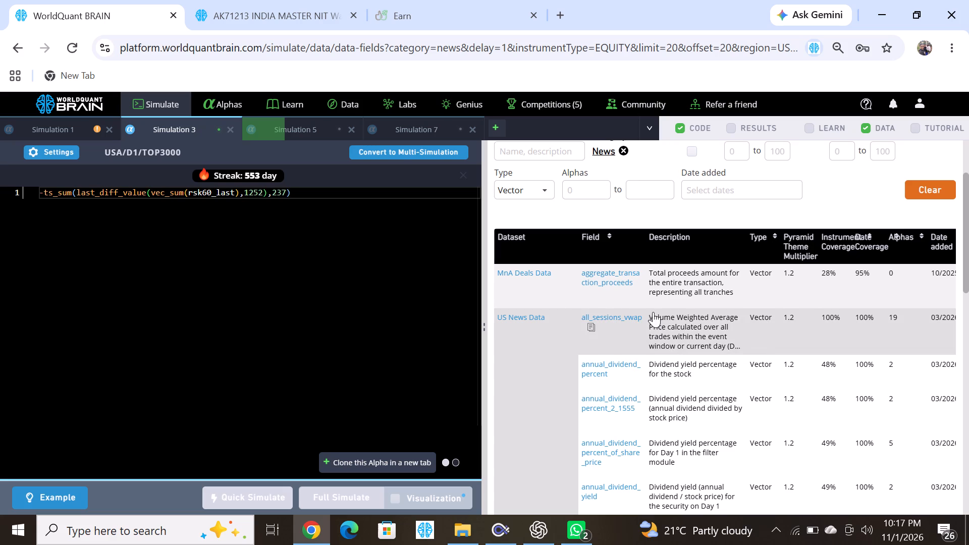
{"action": "scroll", "coordinate": [621, 392], "scroll_direction": "down", "scroll_amount": 2}
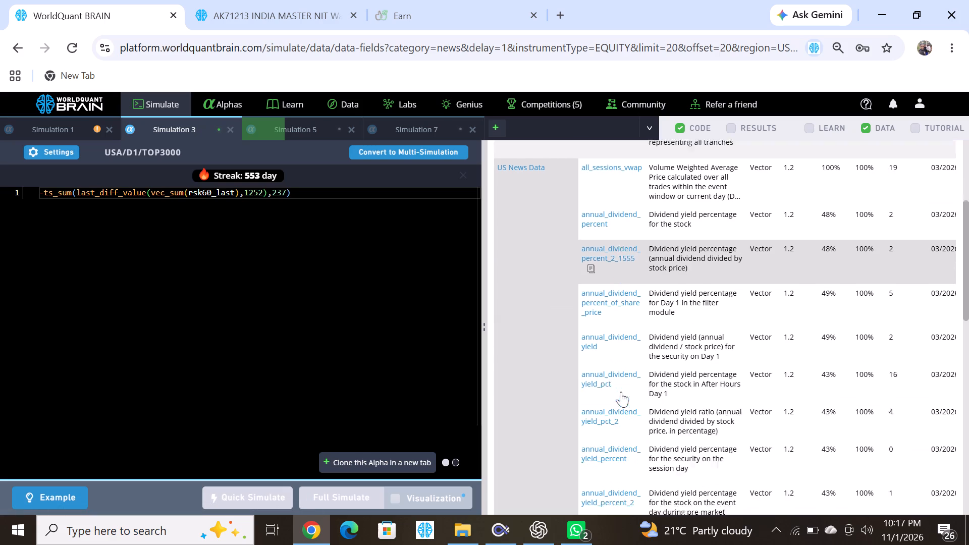
{"action": "scroll", "coordinate": [621, 392], "scroll_direction": "down", "scroll_amount": 7}
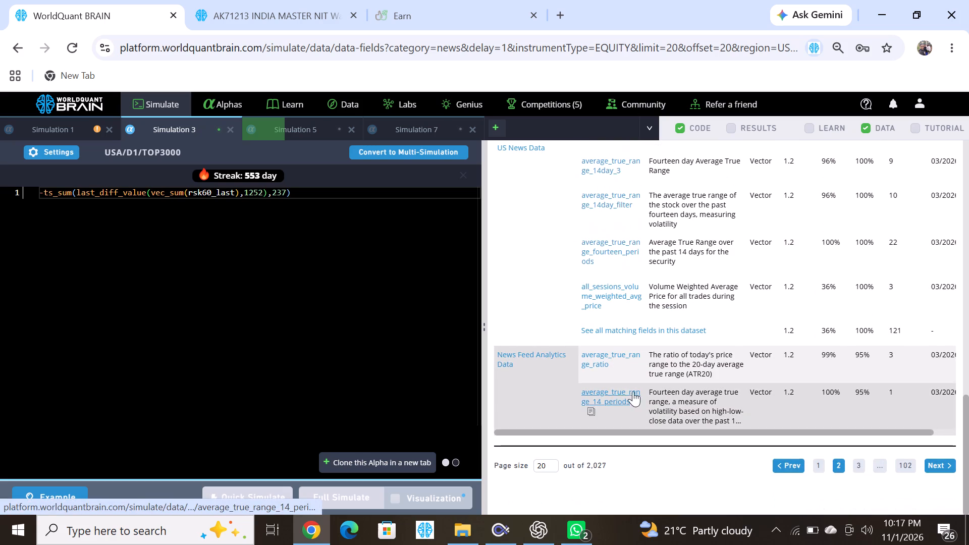
{"action": "left_click", "coordinate": [863, 464]}
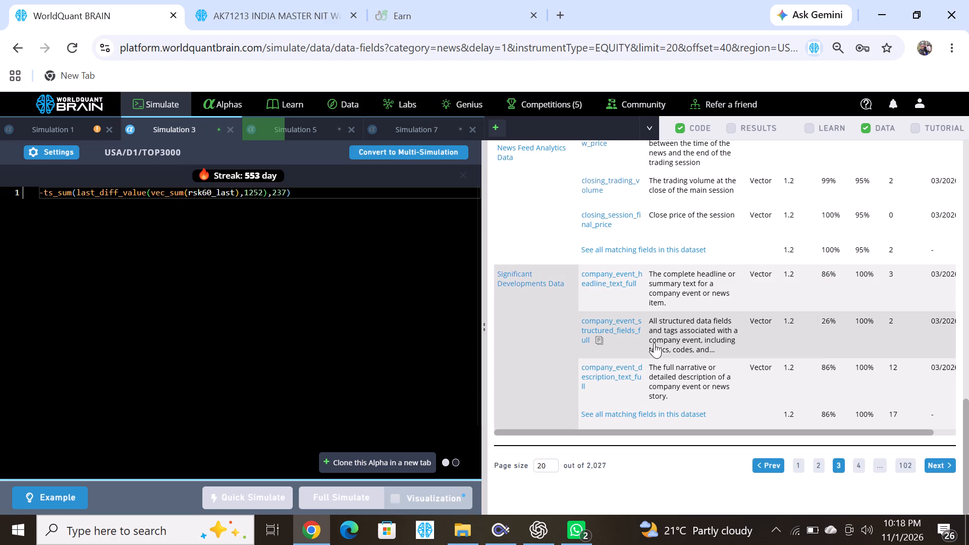
{"action": "scroll", "coordinate": [599, 319], "scroll_direction": "up", "scroll_amount": 3}
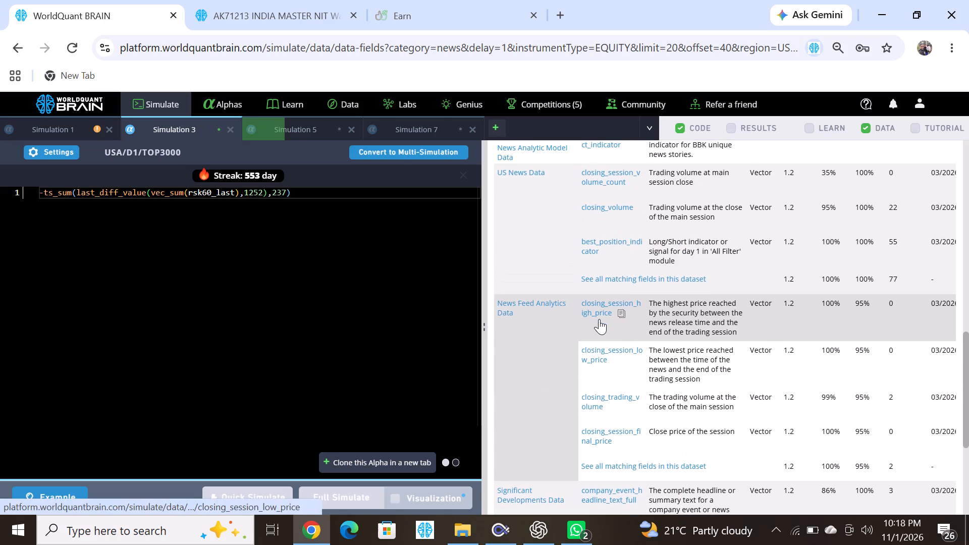
{"action": "scroll", "coordinate": [599, 319], "scroll_direction": "up", "scroll_amount": 2}
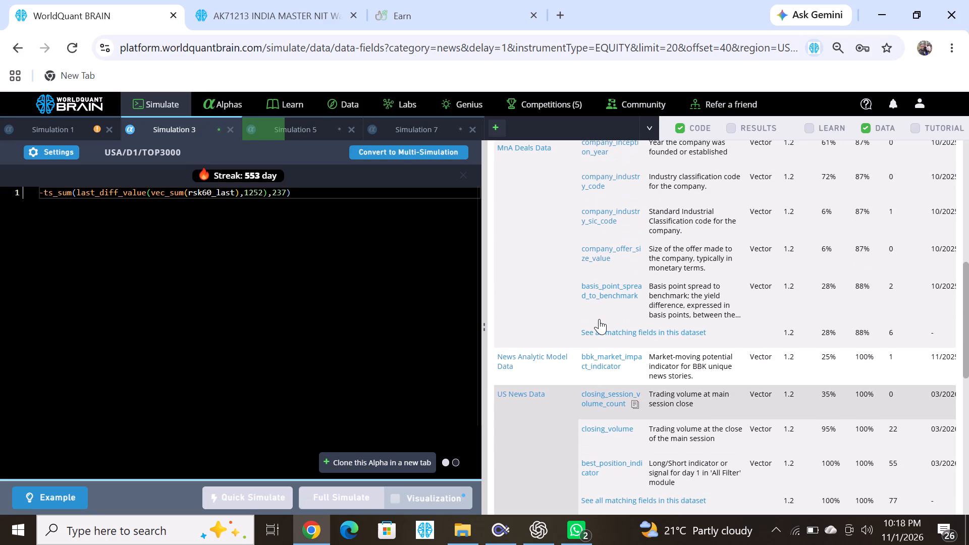
{"action": "scroll", "coordinate": [599, 319], "scroll_direction": "up", "scroll_amount": 2}
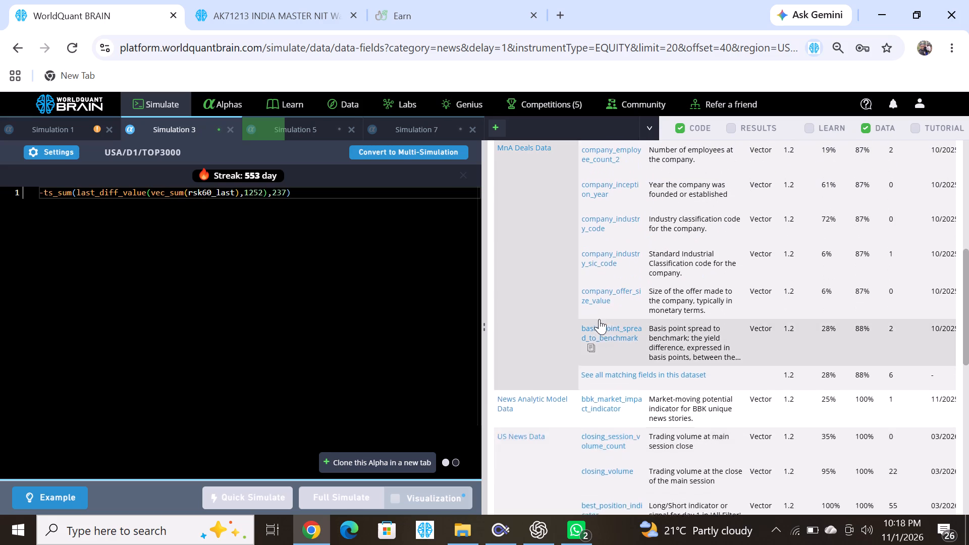
{"action": "scroll", "coordinate": [599, 319], "scroll_direction": "up", "scroll_amount": 2}
{"action": "scroll", "coordinate": [599, 319], "scroll_direction": "down", "scroll_amount": 12}
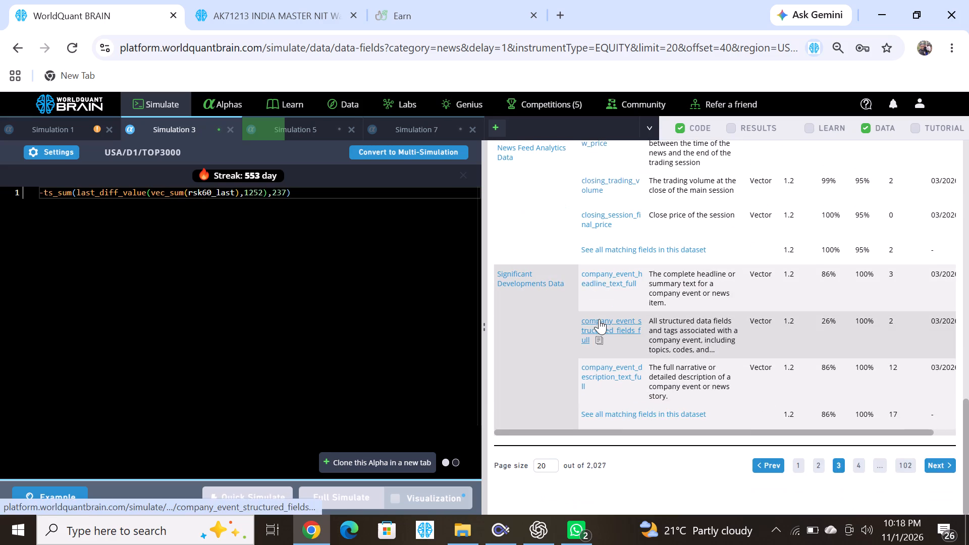
Examine pages 4 to 7 of the News vector fields for a candidate, comparing descriptions, coverage and alpha counts.
{"action": "left_click", "coordinate": [858, 460]}
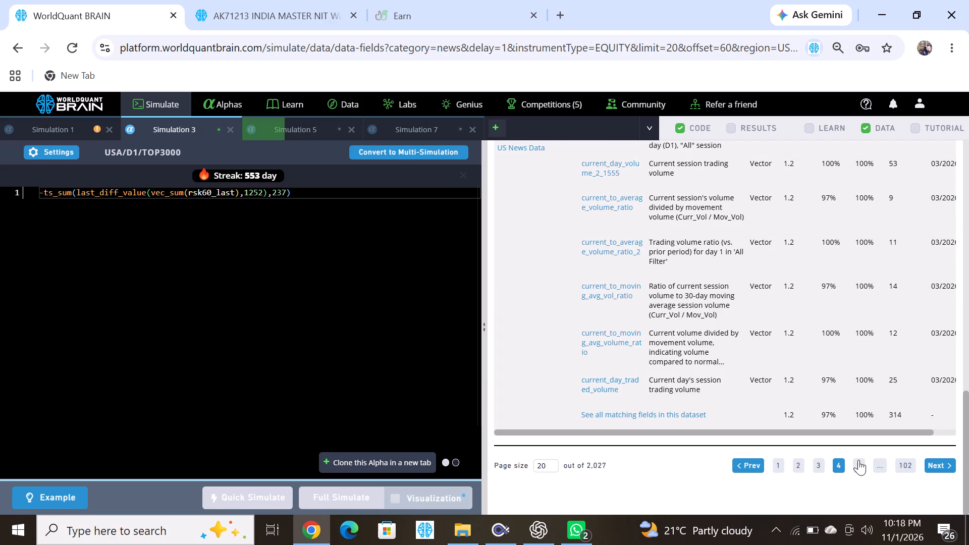
{"action": "left_click", "coordinate": [863, 463]}
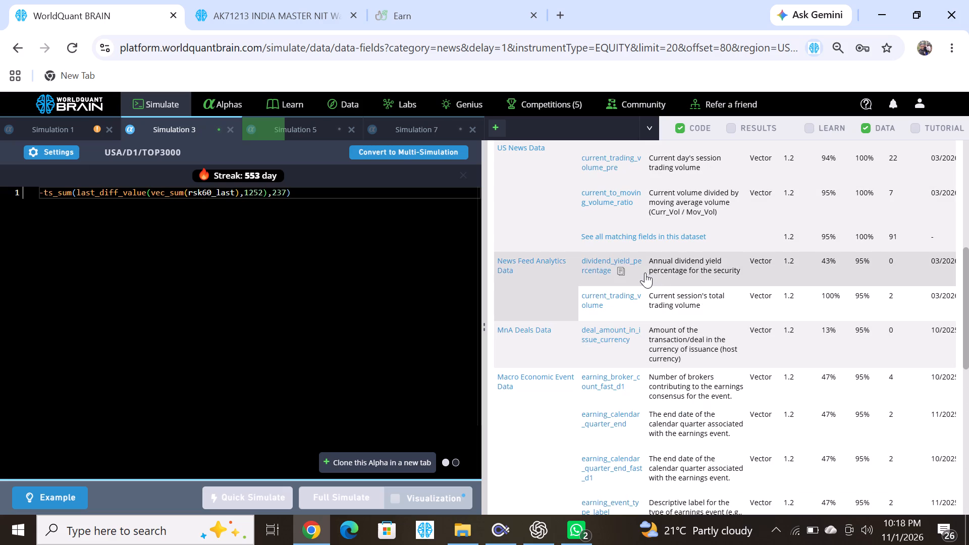
{"action": "scroll", "coordinate": [630, 276], "scroll_direction": "up", "scroll_amount": 3}
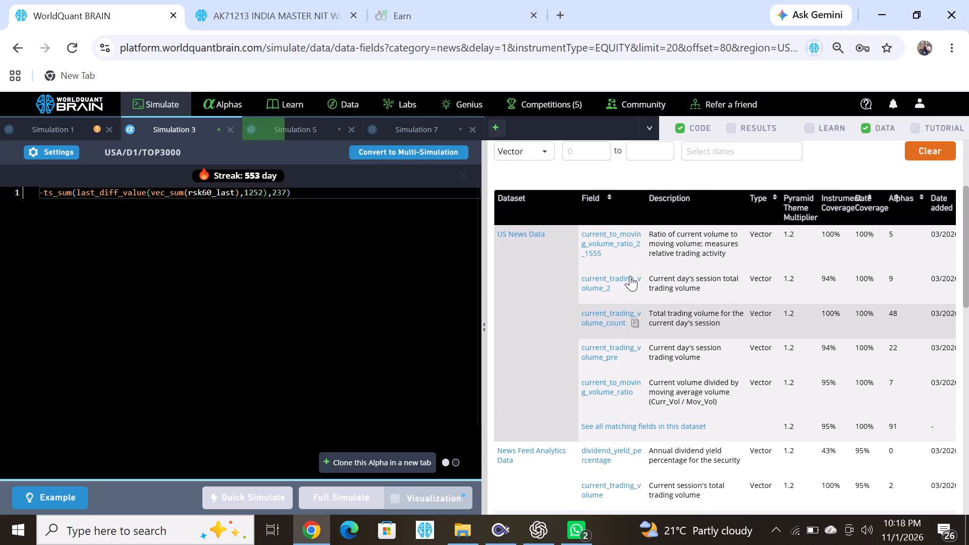
{"action": "scroll", "coordinate": [630, 276], "scroll_direction": "down", "scroll_amount": 4}
{"action": "scroll", "coordinate": [630, 276], "scroll_direction": "up", "scroll_amount": 1}
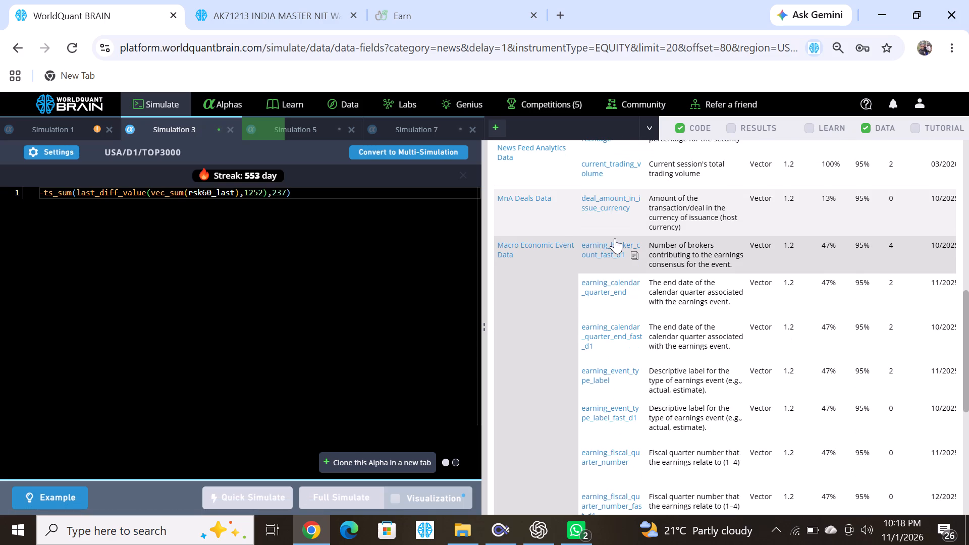
{"action": "scroll", "coordinate": [654, 386], "scroll_direction": "down", "scroll_amount": 4}
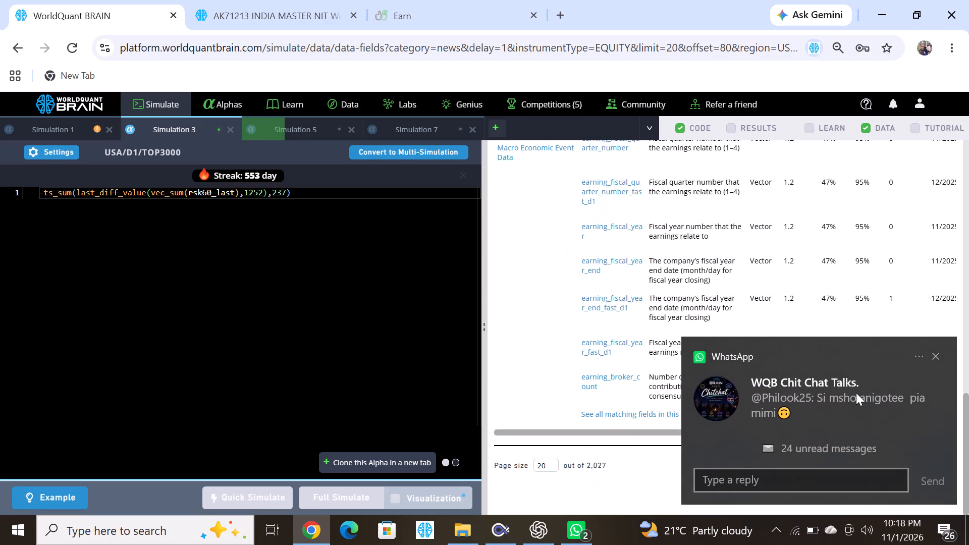
{"action": "left_click", "coordinate": [936, 361]}
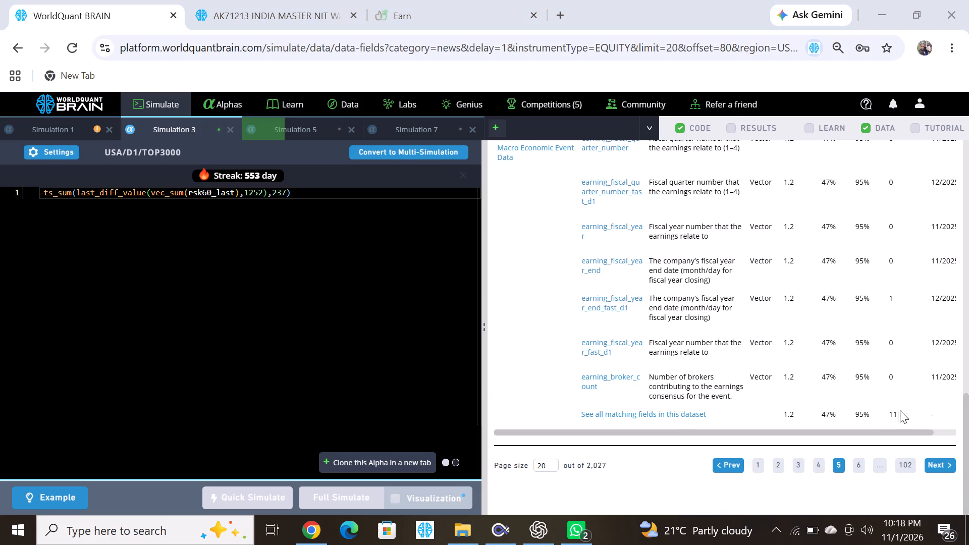
{"action": "left_click", "coordinate": [858, 466]}
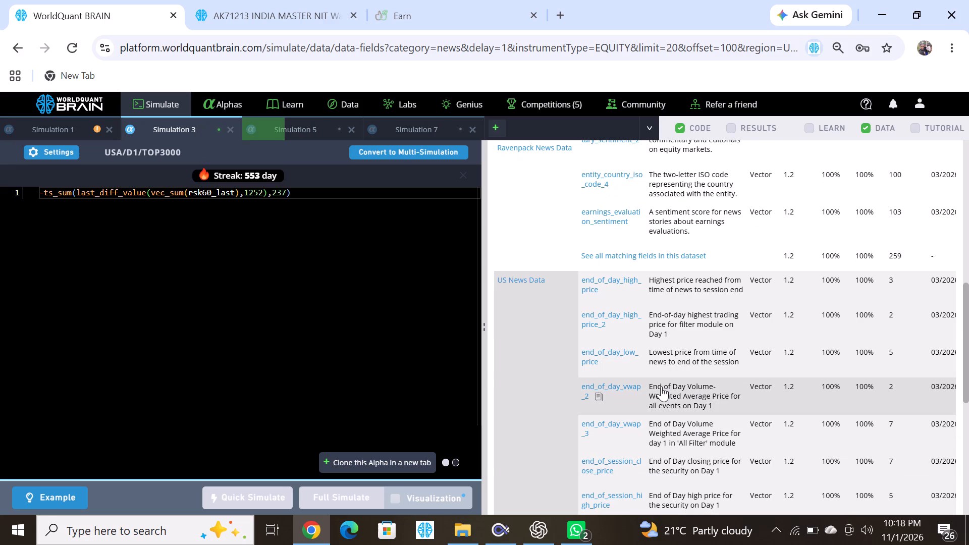
{"action": "scroll", "coordinate": [661, 386], "scroll_direction": "down", "scroll_amount": 6}
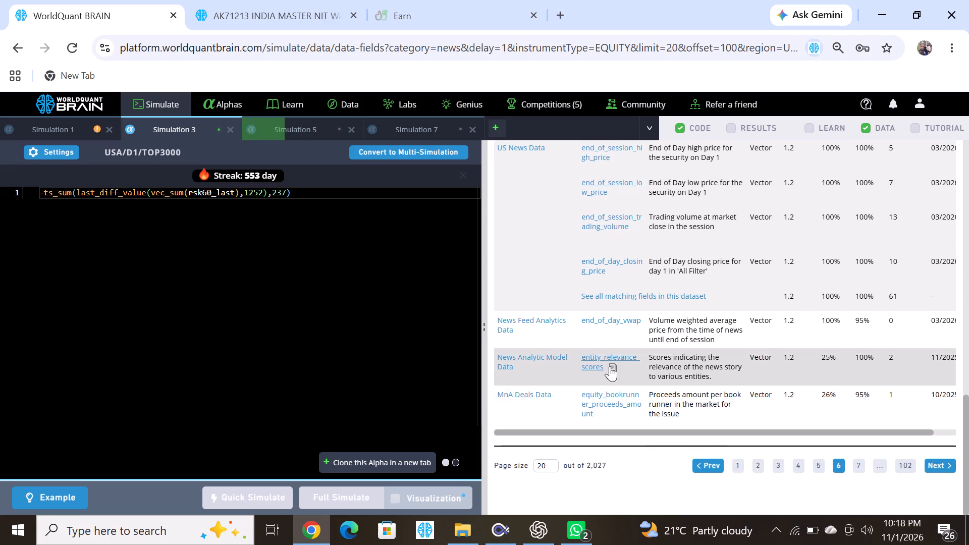
{"action": "left_click", "coordinate": [611, 375]}
{"action": "left_click", "coordinate": [859, 466]}
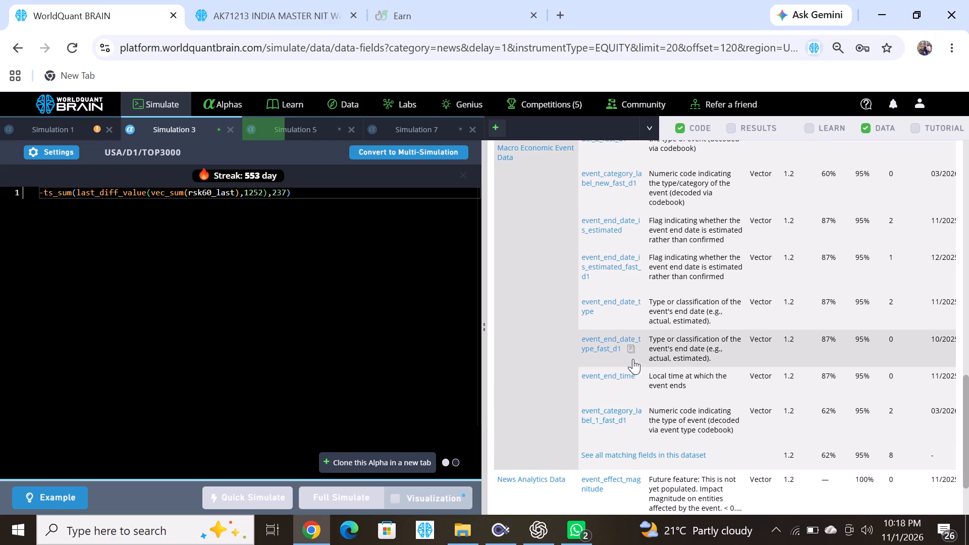
{"action": "scroll", "coordinate": [612, 278], "scroll_direction": "up", "scroll_amount": 1}
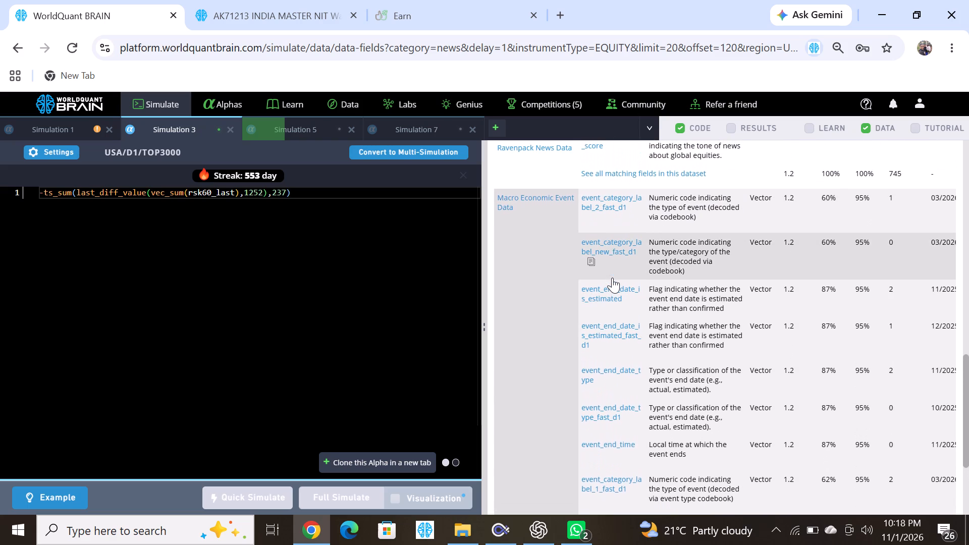
{"action": "scroll", "coordinate": [612, 278], "scroll_direction": "up", "scroll_amount": 2}
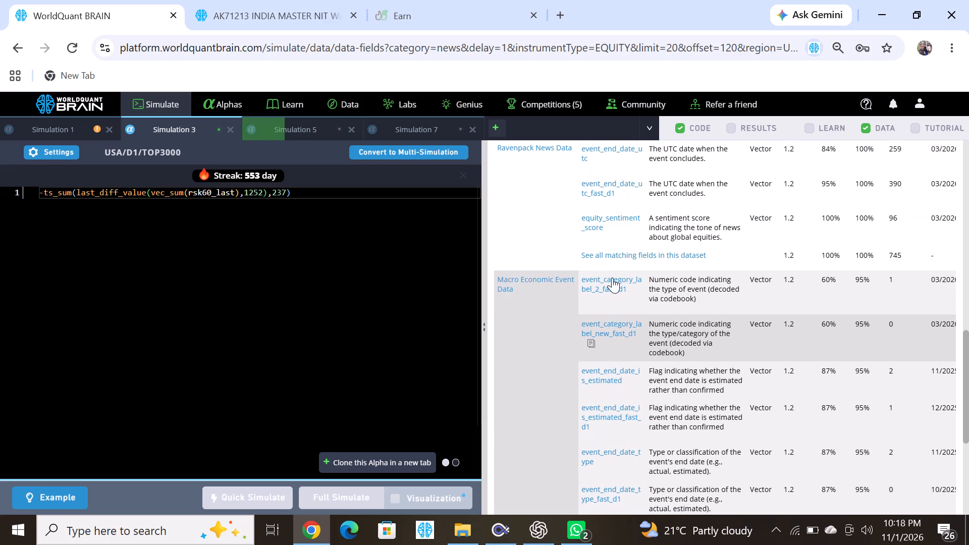
{"action": "scroll", "coordinate": [612, 278], "scroll_direction": "up", "scroll_amount": 2}
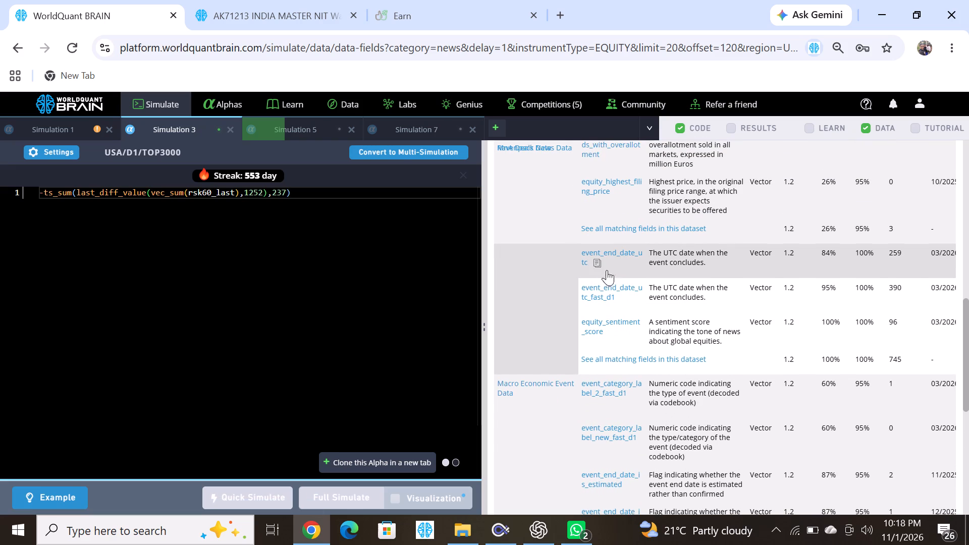
Replace rsk60_last with event_end_date_utc in the Simulation 3 expression and run a full simulation.
{"action": "left_click", "coordinate": [602, 262]}
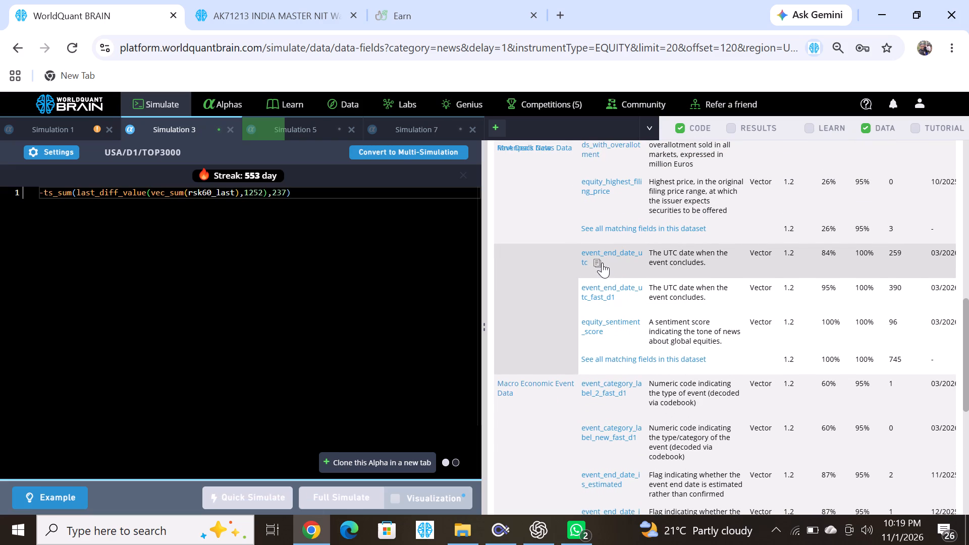
{"action": "left_click", "coordinate": [597, 268]}
{"action": "double_click", "coordinate": [217, 198]}
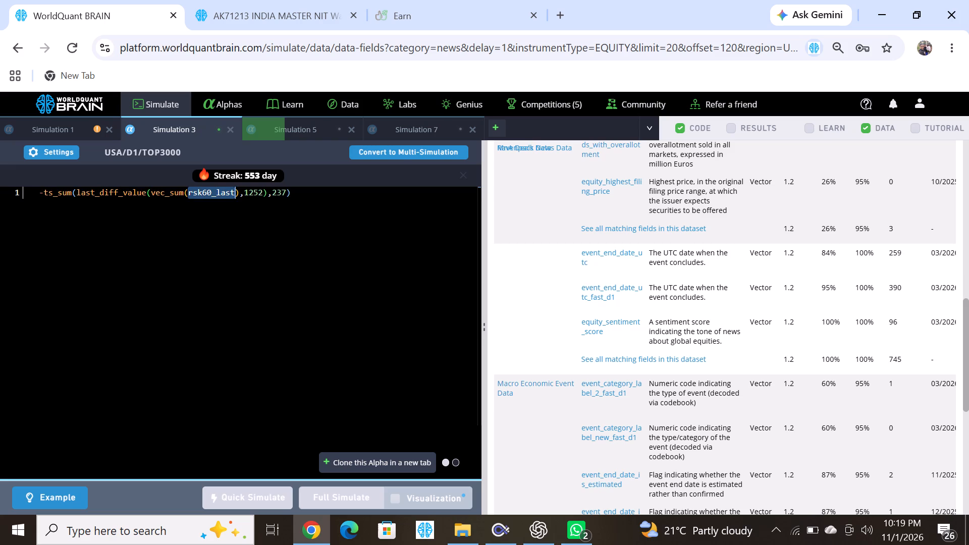
{"action": "key", "text": "ctrl+v"}
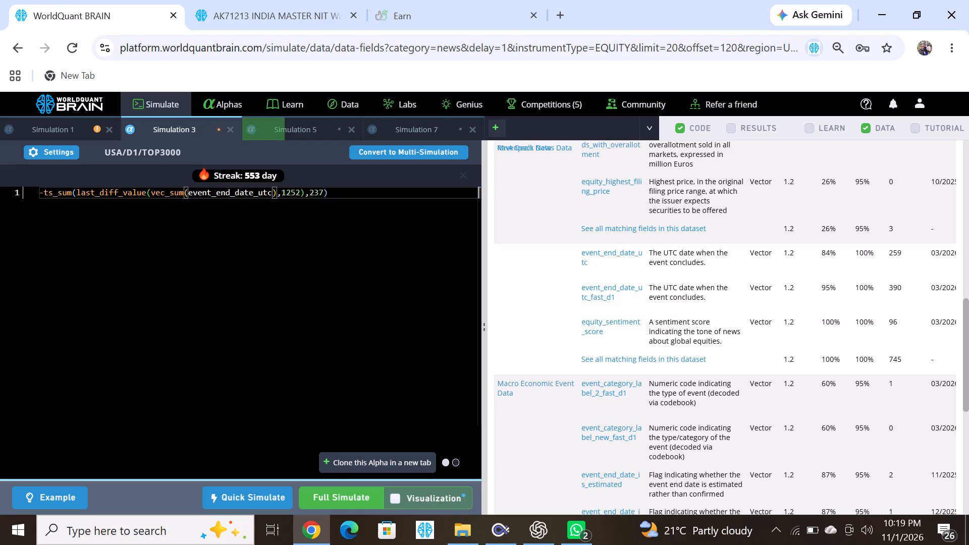
{"action": "left_click", "coordinate": [344, 499]}
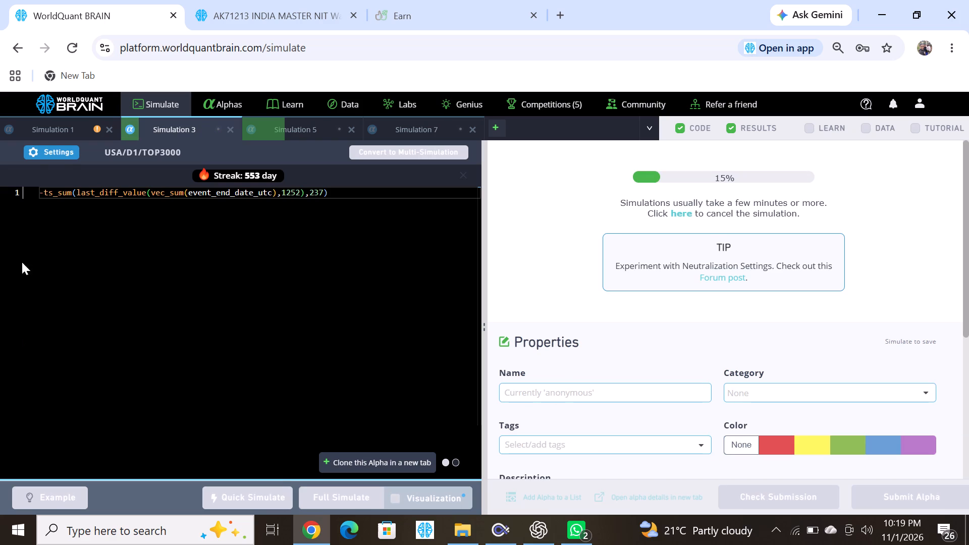
Reveal the test period for Simulation 1 and examine the failed checks in its IS Testing Status.
{"action": "left_click", "coordinate": [64, 126]}
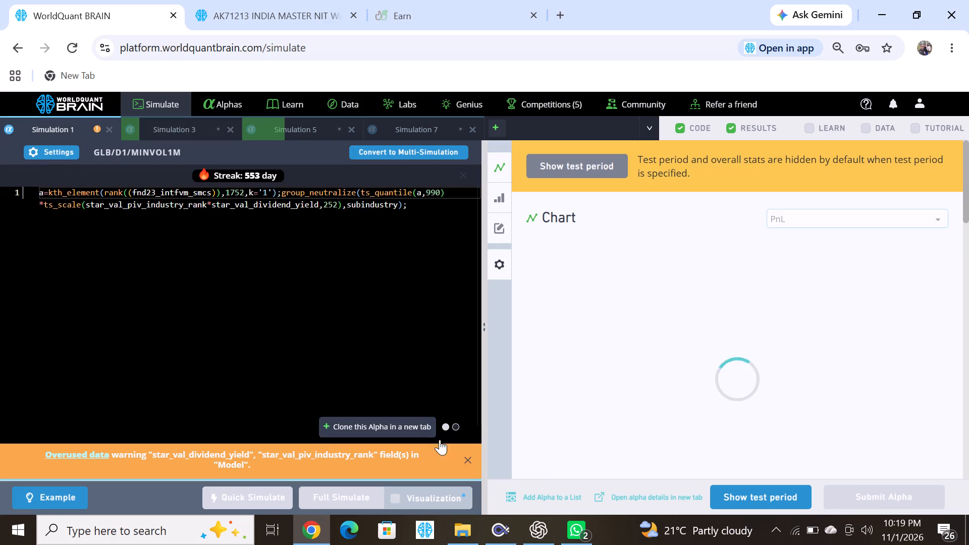
{"action": "left_click", "coordinate": [744, 495]}
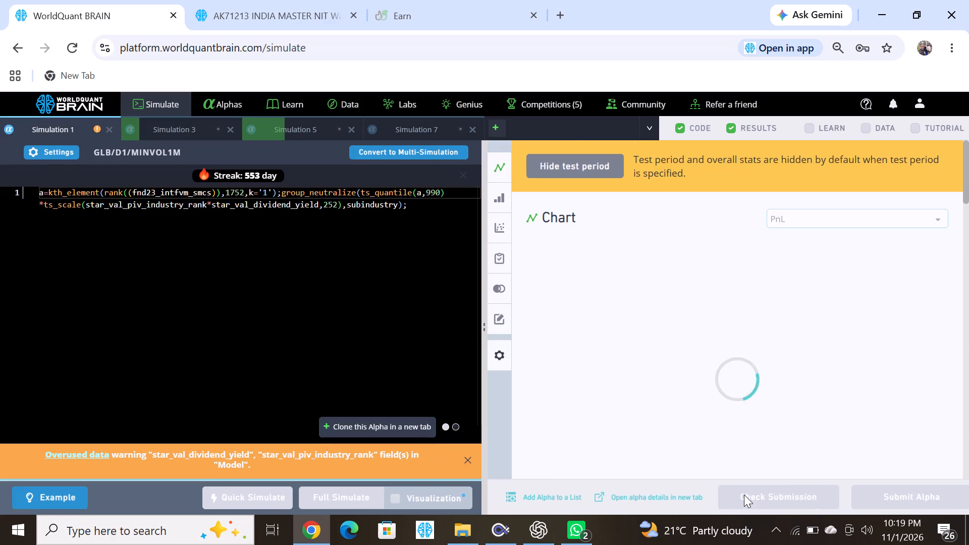
{"action": "scroll", "coordinate": [631, 401], "scroll_direction": "down", "scroll_amount": 10}
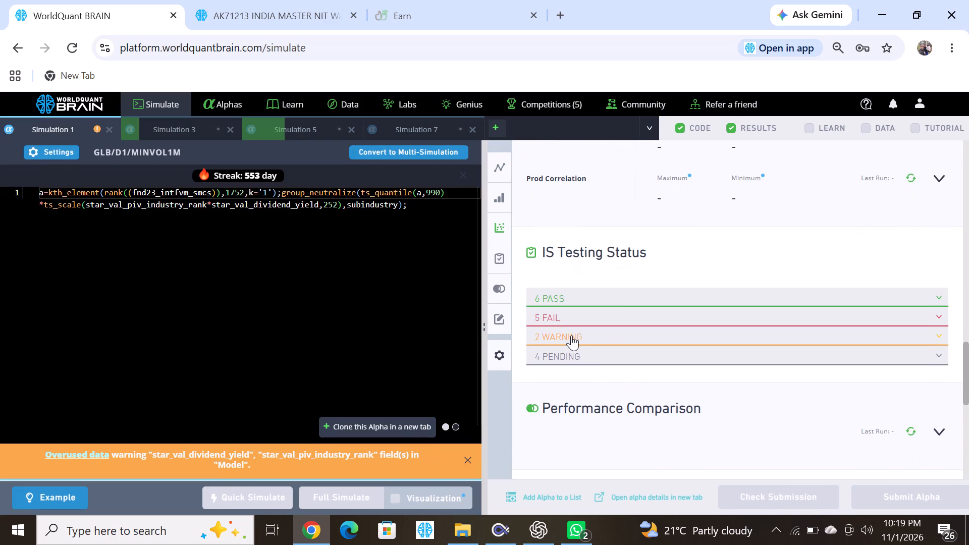
{"action": "left_click", "coordinate": [549, 309]}
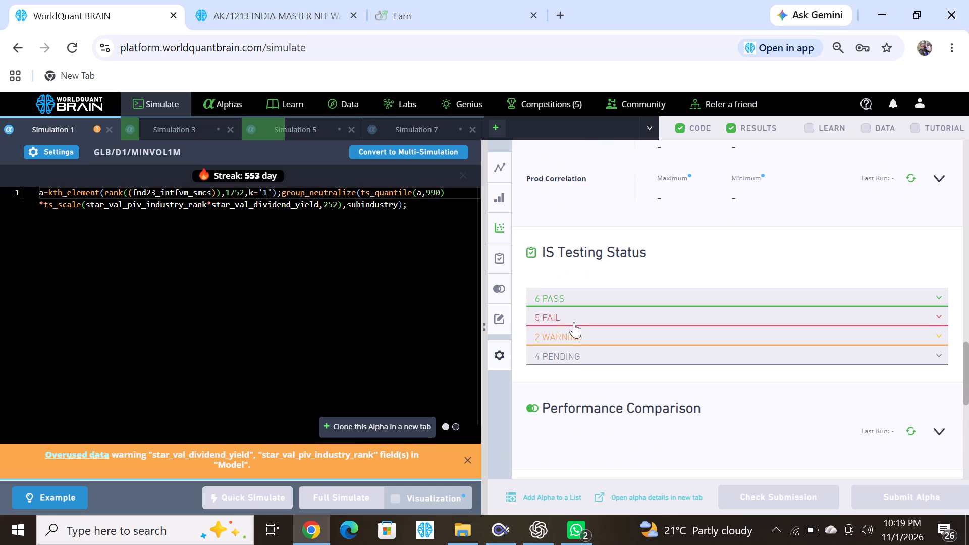
{"action": "left_click", "coordinate": [577, 317]}
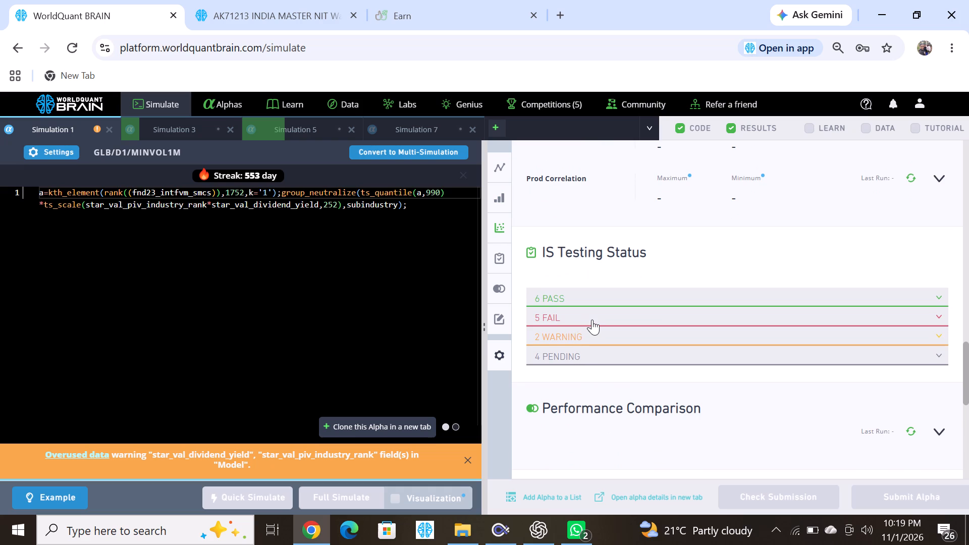
{"action": "left_click", "coordinate": [592, 319]}
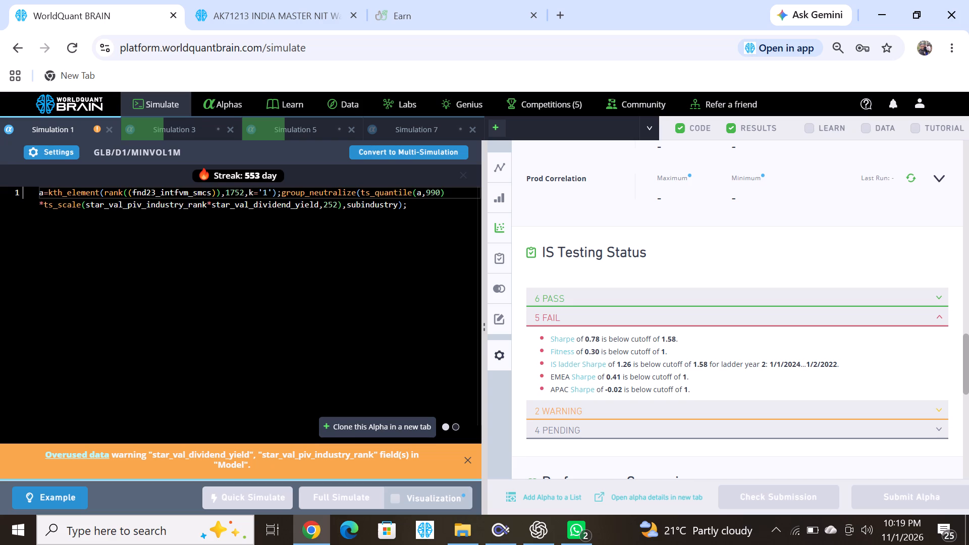
Replace ts_quantile in the Simulation 1 expression with ts_av_diff and run a full simulation.
{"action": "double_click", "coordinate": [384, 193]}
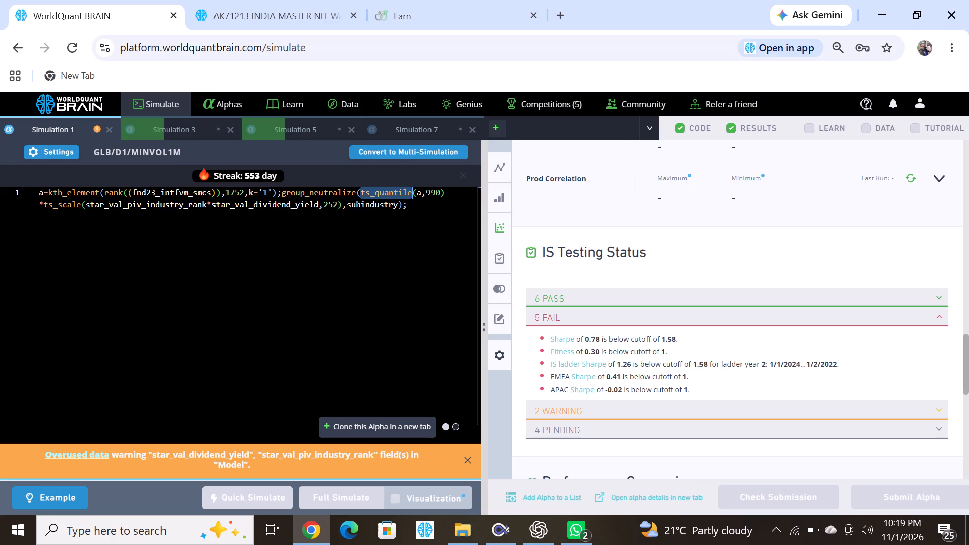
{"action": "type", "text": "ts"}
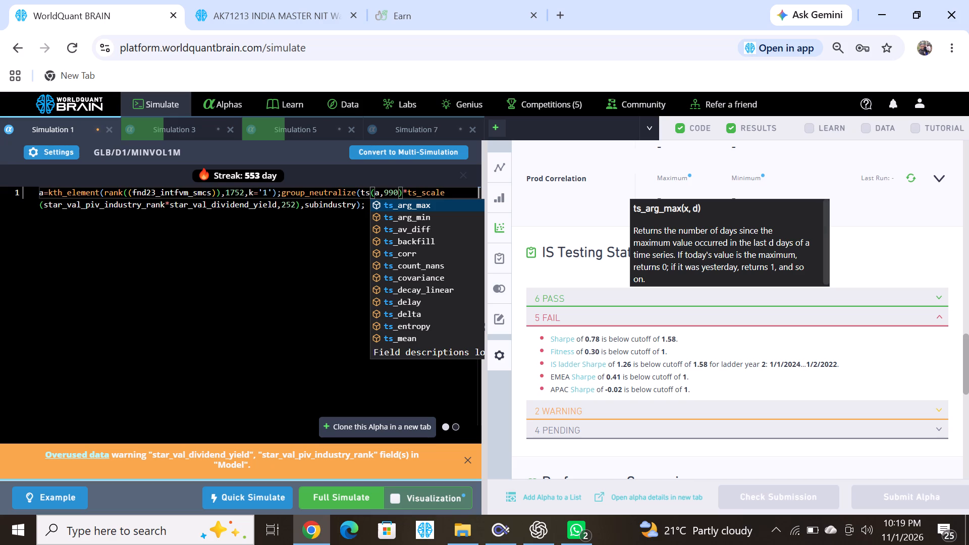
{"action": "left_click", "coordinate": [406, 226]}
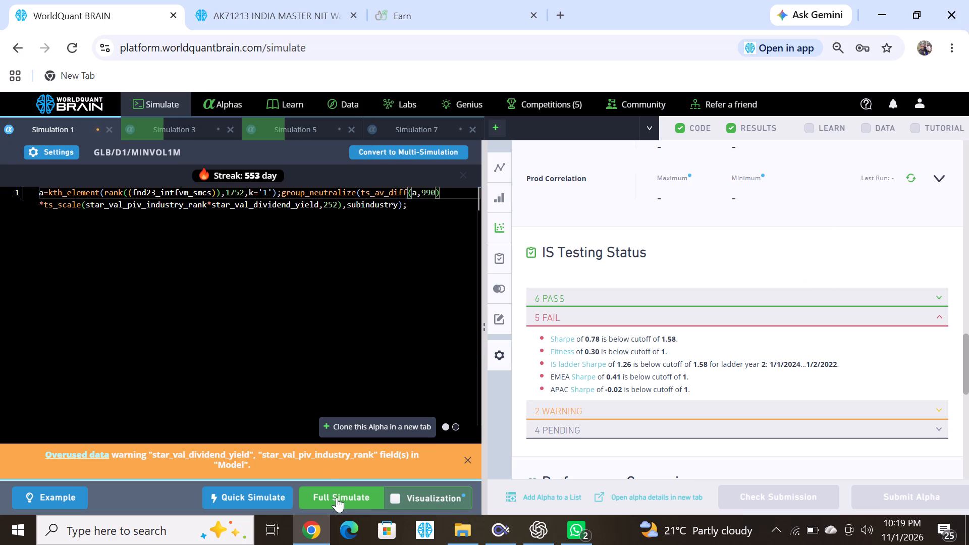
{"action": "left_click", "coordinate": [344, 492]}
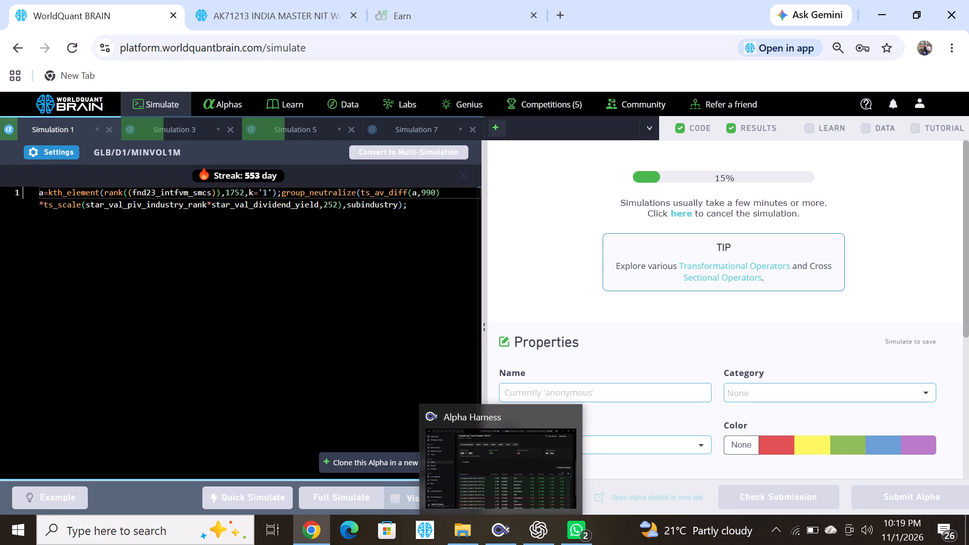
Change the Simulation 7 region setting to IND, apply it, and run a full simulation.
{"action": "left_click", "coordinate": [405, 131]}
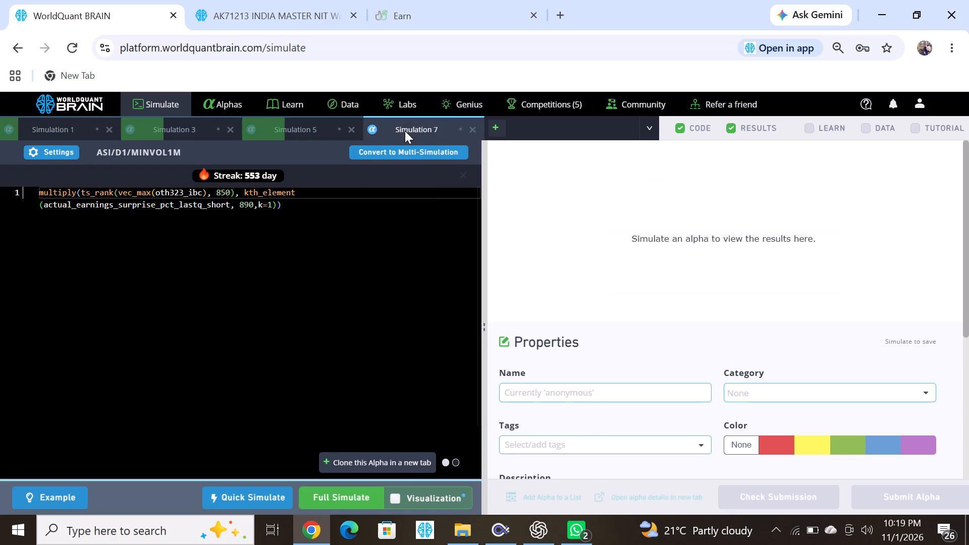
{"action": "left_click", "coordinate": [71, 151]}
{"action": "left_click", "coordinate": [88, 290]}
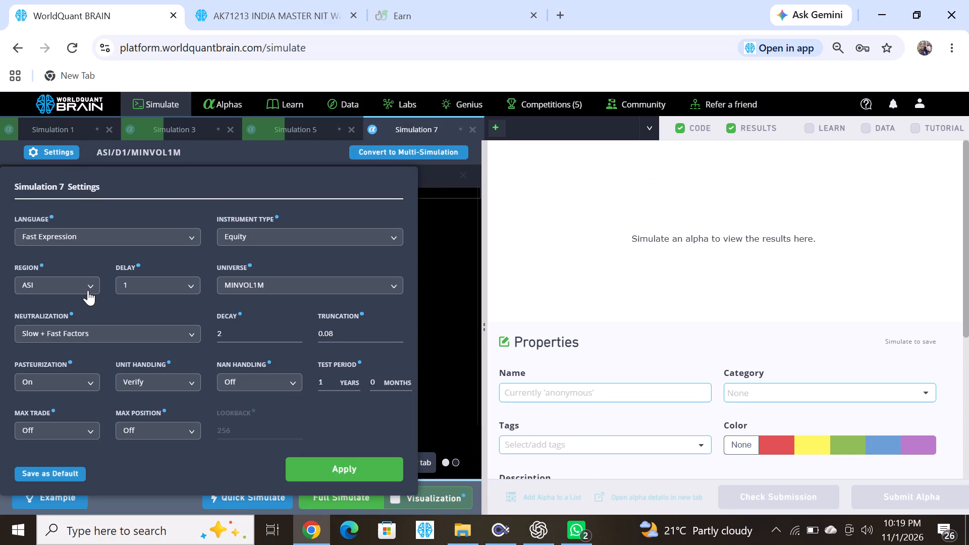
{"action": "scroll", "coordinate": [64, 377], "scroll_direction": "down", "scroll_amount": 1}
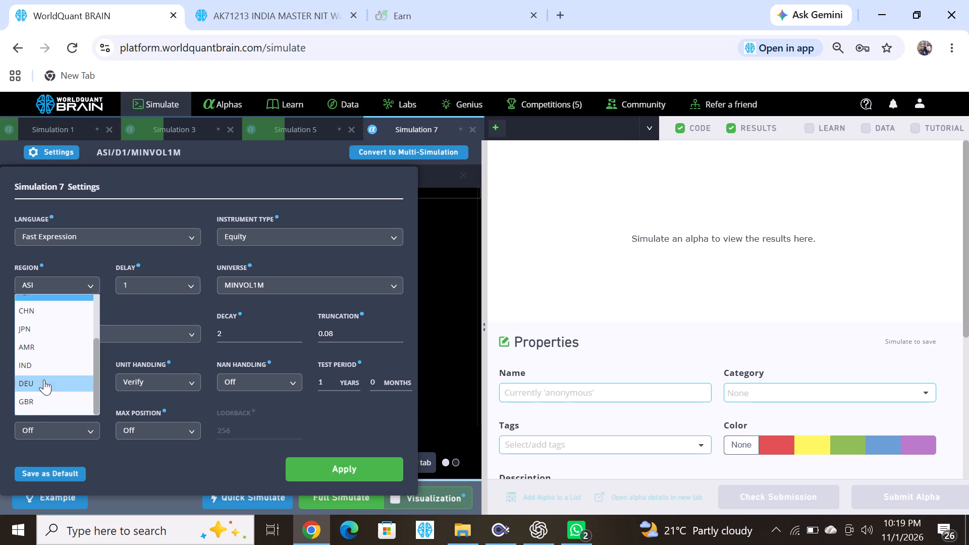
{"action": "left_click", "coordinate": [34, 371]}
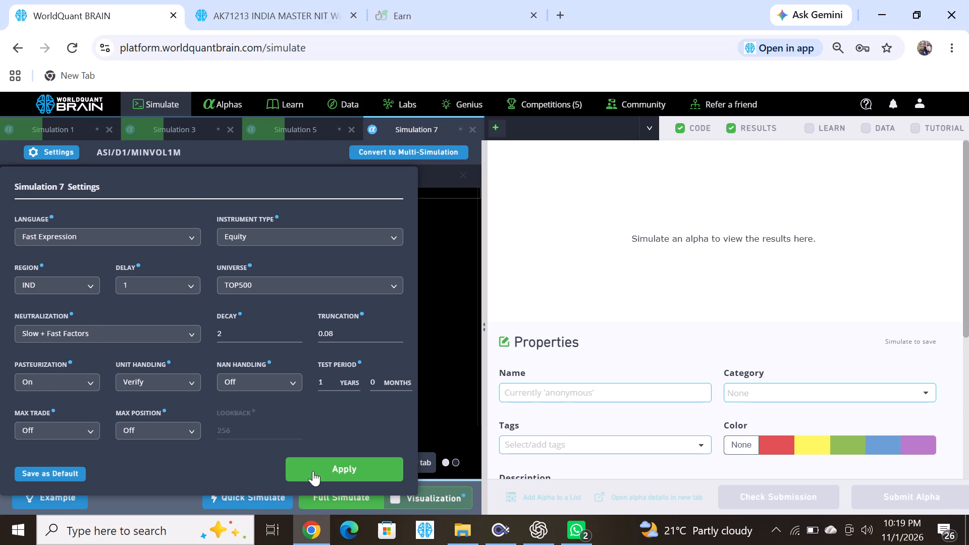
{"action": "left_click", "coordinate": [313, 471]}
{"action": "left_click", "coordinate": [333, 495]}
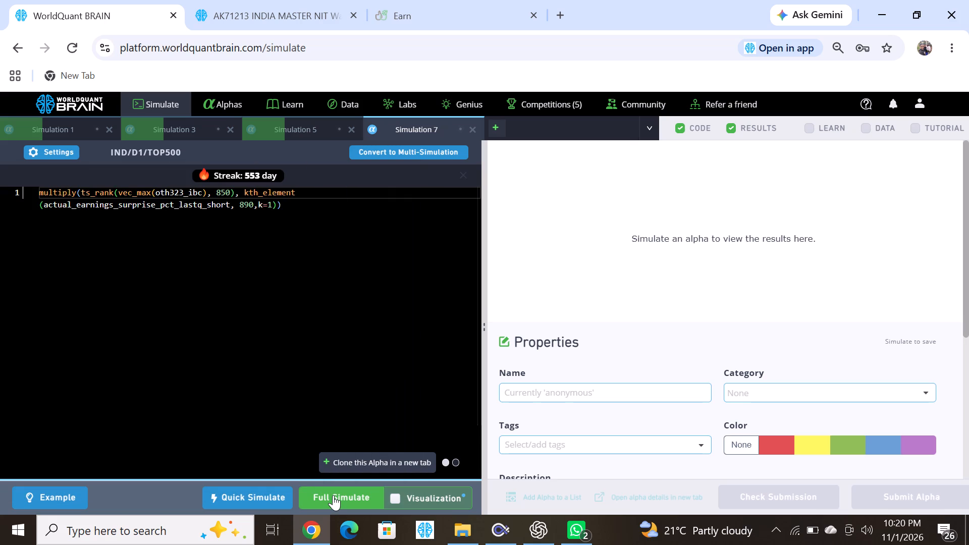
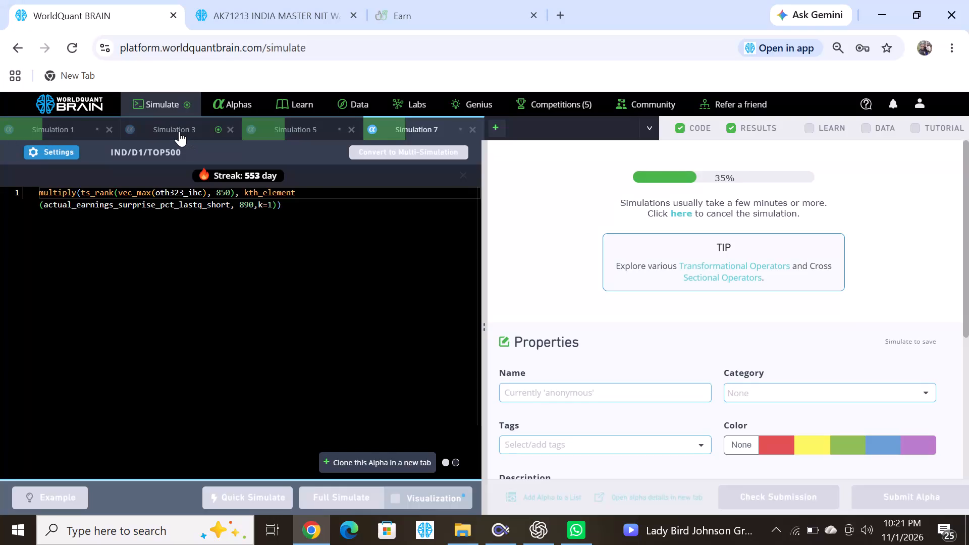
Reveal the test period for Simulation 3 and examine the failed checks in its IS Testing Status.
{"action": "left_click", "coordinate": [179, 131]}
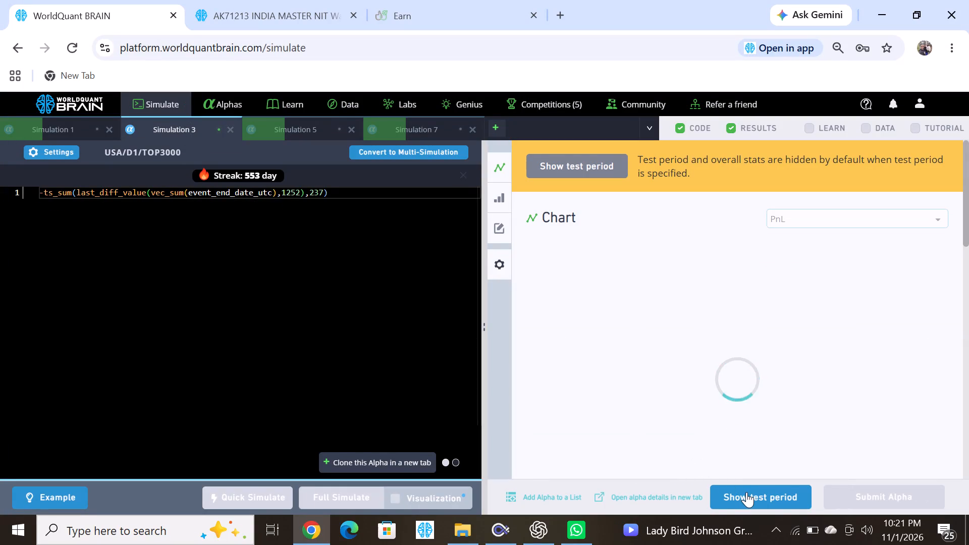
{"action": "left_click", "coordinate": [746, 492]}
{"action": "scroll", "coordinate": [676, 437], "scroll_direction": "down", "scroll_amount": 2}
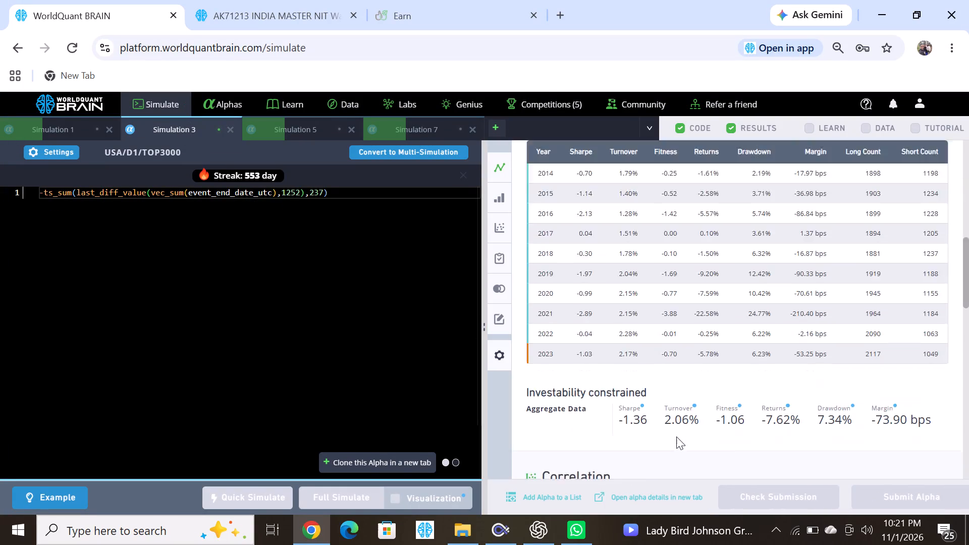
{"action": "scroll", "coordinate": [676, 437], "scroll_direction": "down", "scroll_amount": 3}
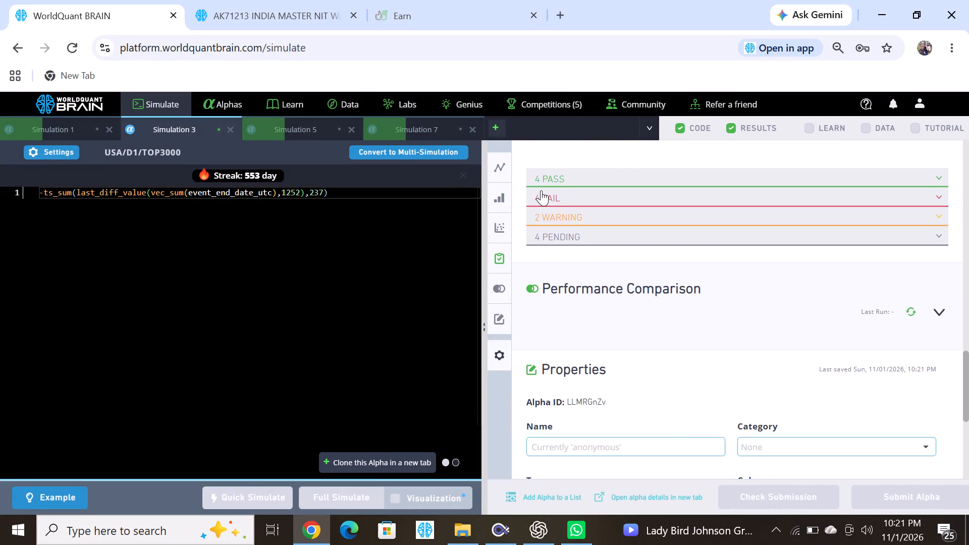
{"action": "left_click", "coordinate": [541, 190]}
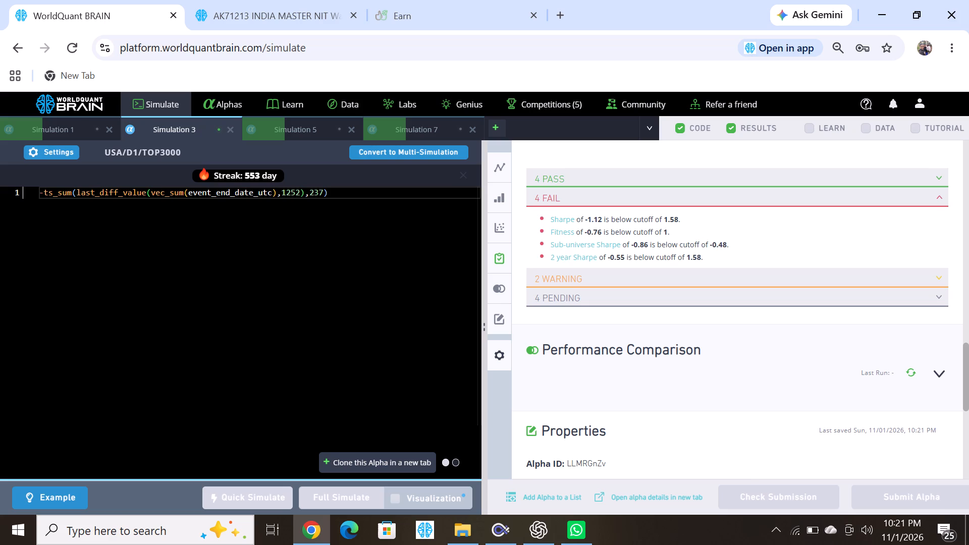
Remove the leading minus sign from the Simulation 3 expression and run a full simulation.
{"action": "left_click", "coordinate": [43, 195]}
{"action": "key", "text": "BackSpace"}
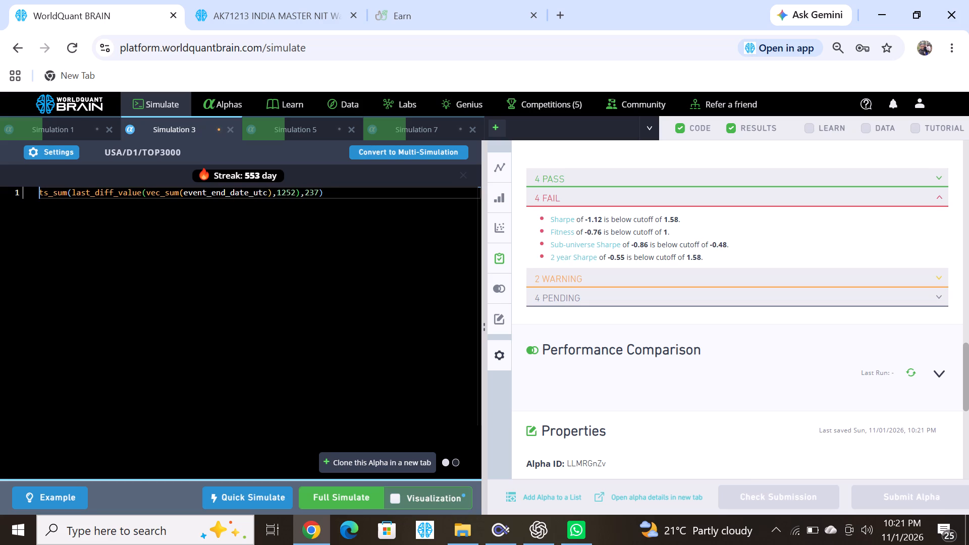
{"action": "left_click", "coordinate": [351, 499]}
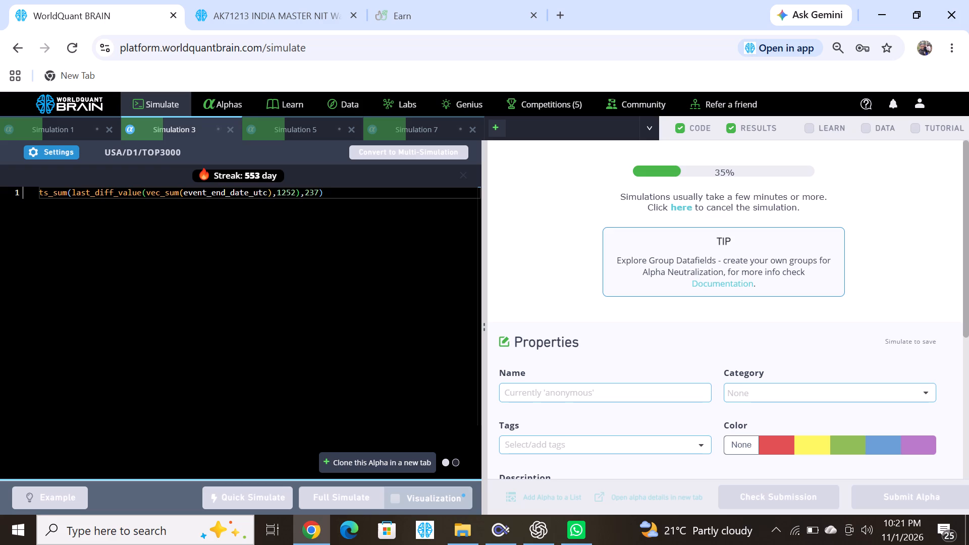
{"action": "left_click", "coordinate": [236, 241]}
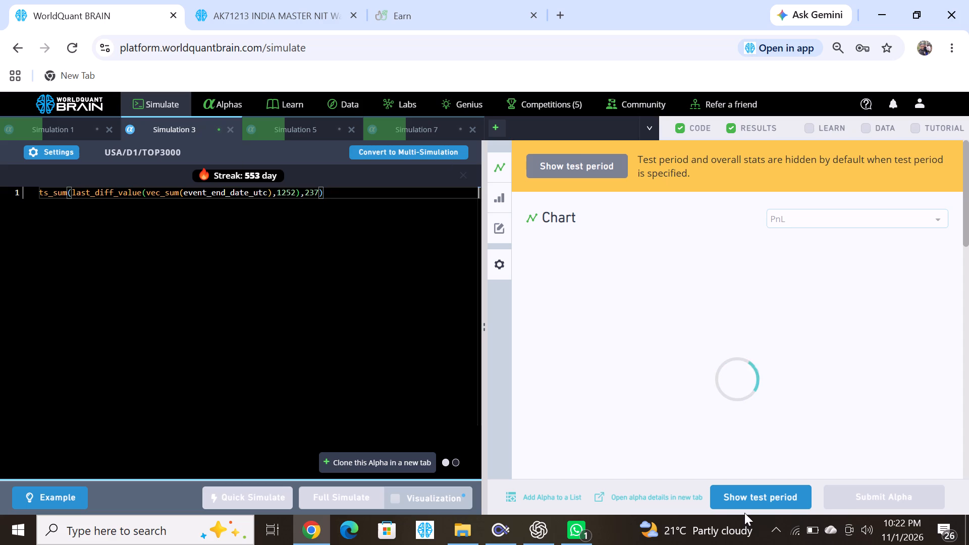
Reveal the test period for the Simulation 3 results.
{"action": "left_click", "coordinate": [740, 497]}
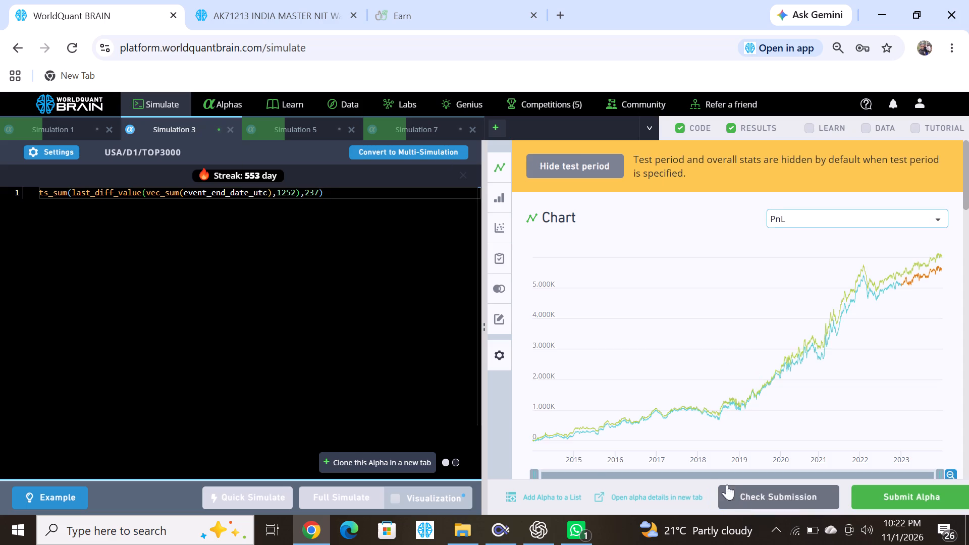
Examine the warnings in the IS Testing Status of Simulation 3.
{"action": "scroll", "coordinate": [683, 434], "scroll_direction": "down", "scroll_amount": 9}
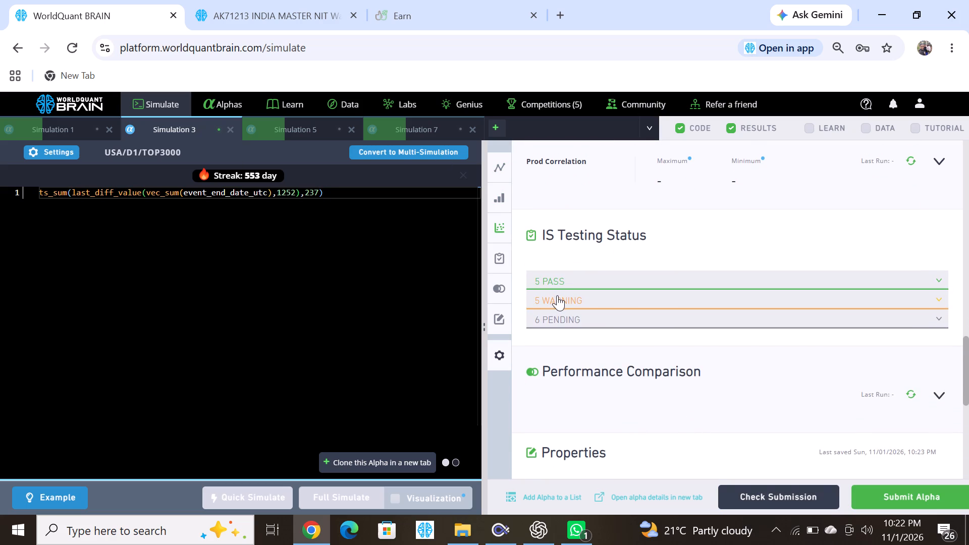
{"action": "left_click", "coordinate": [557, 295]}
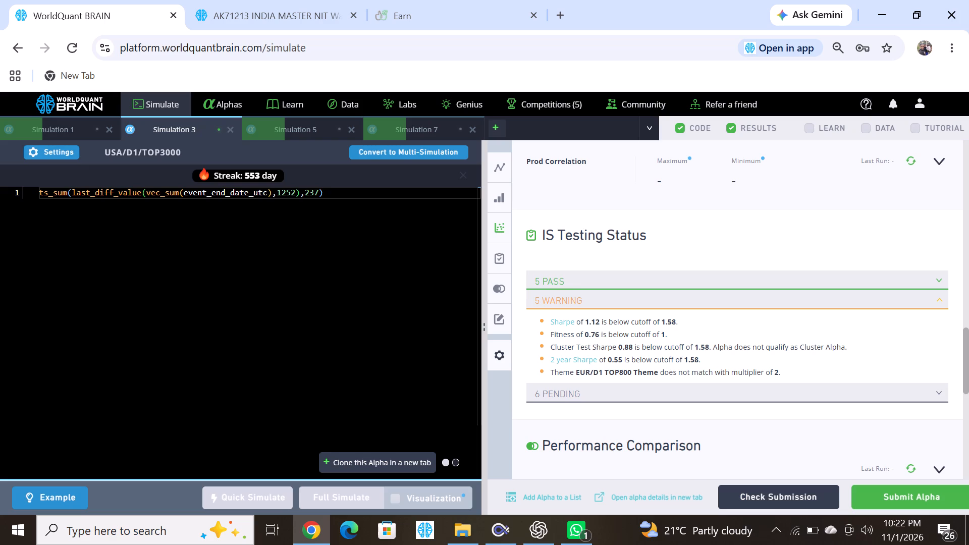
Set the last_diff_value lookback in the Simulation 3 expression to 152 and run a full simulation.
{"action": "left_click", "coordinate": [286, 191]}
{"action": "key", "text": "BackSpace"}
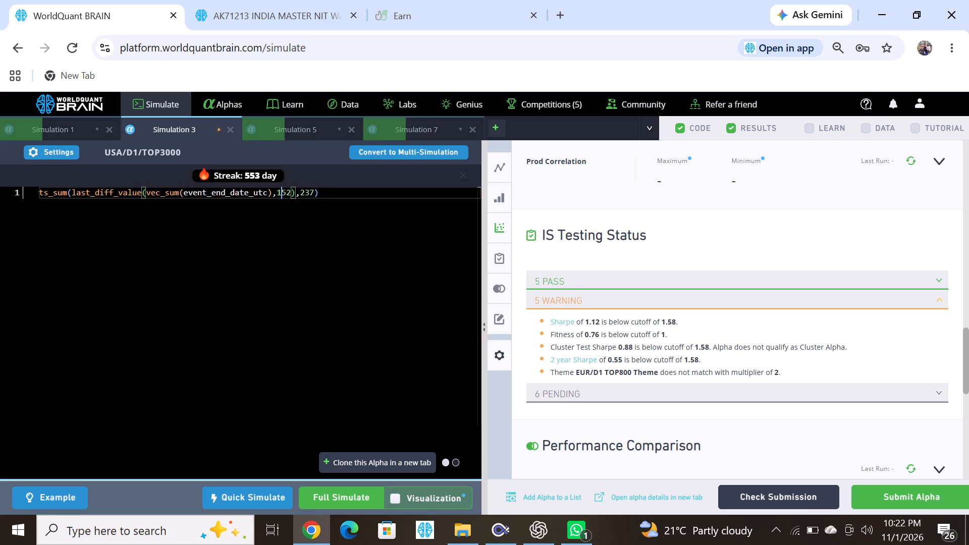
{"action": "left_click", "coordinate": [354, 500]}
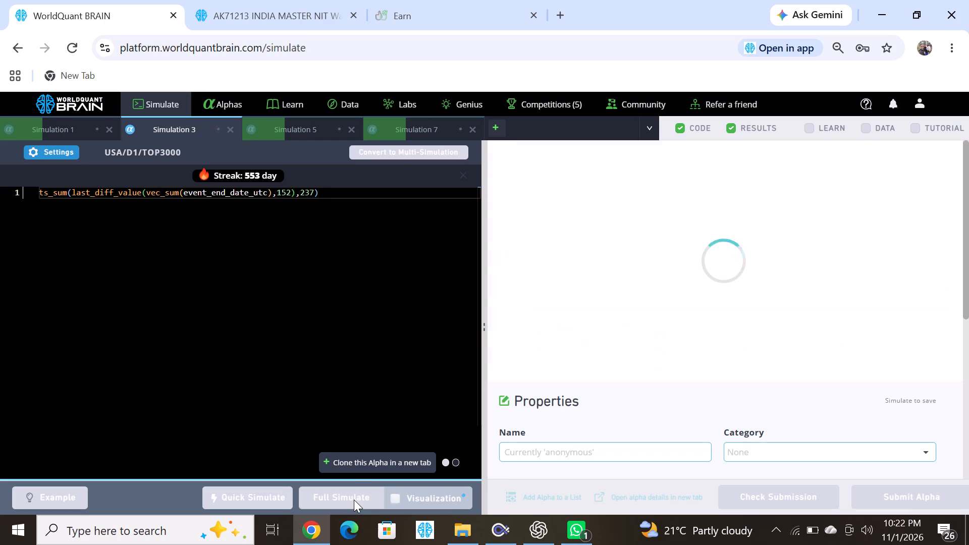
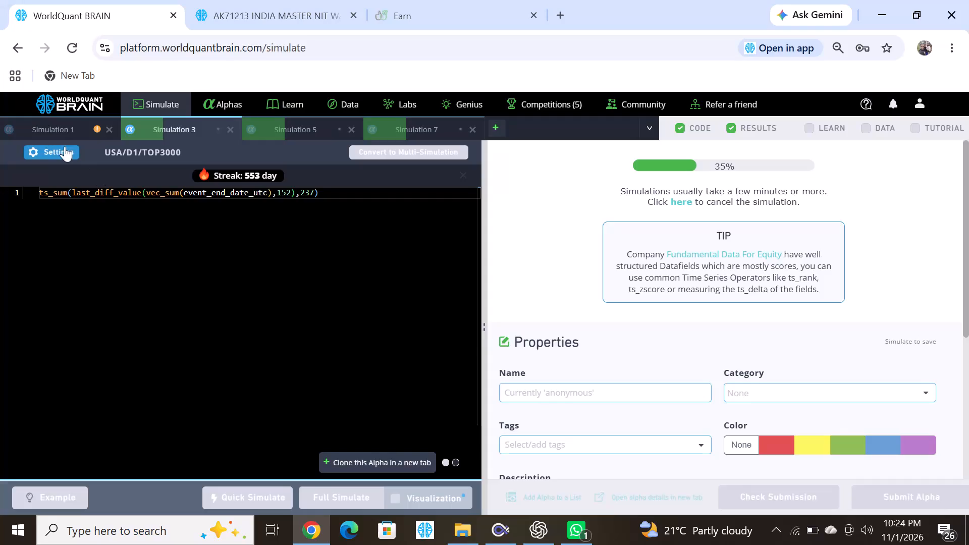
Reveal the test period for Simulation 1 and examine the failed checks in its IS Testing Status.
{"action": "left_click", "coordinate": [58, 127]}
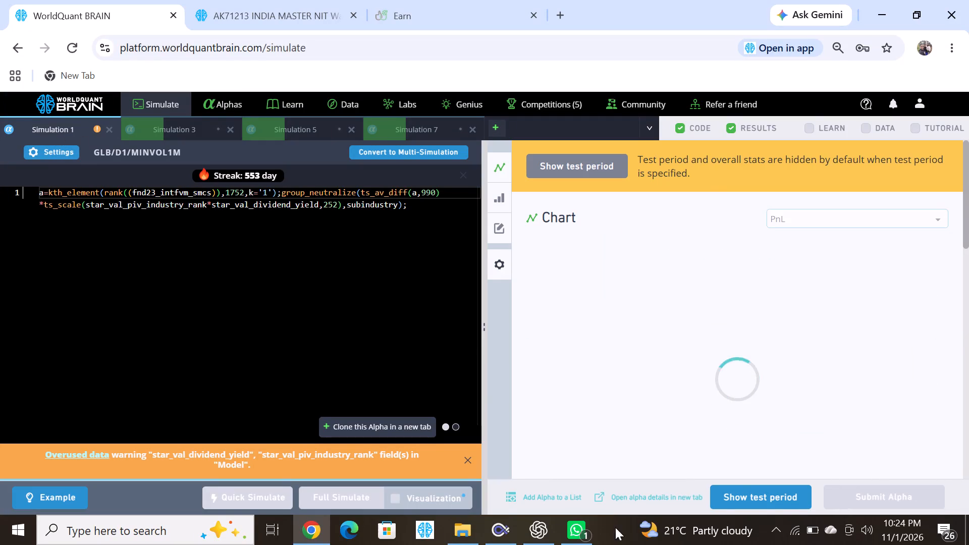
{"action": "left_click", "coordinate": [772, 502]}
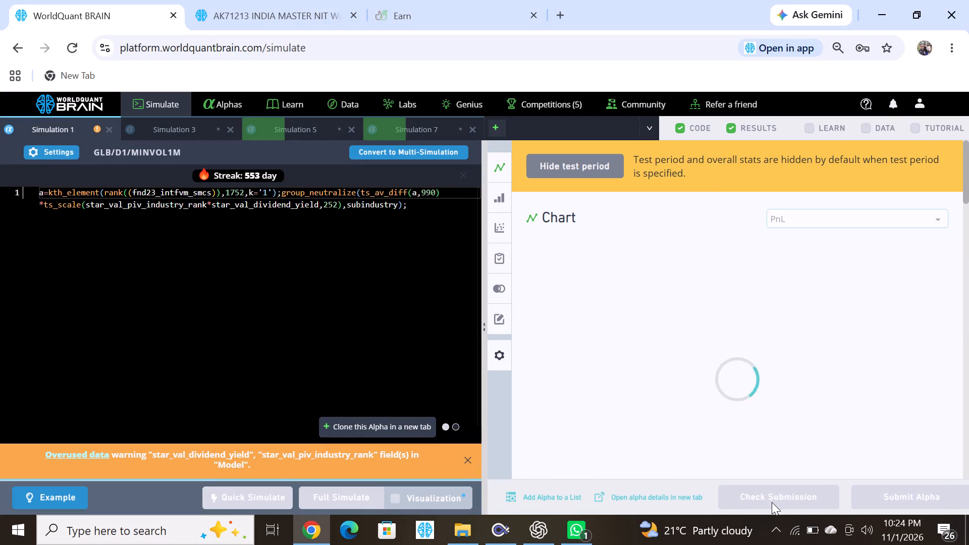
{"action": "scroll", "coordinate": [717, 447], "scroll_direction": "down", "scroll_amount": 6}
{"action": "scroll", "coordinate": [732, 389], "scroll_direction": "down", "scroll_amount": 3}
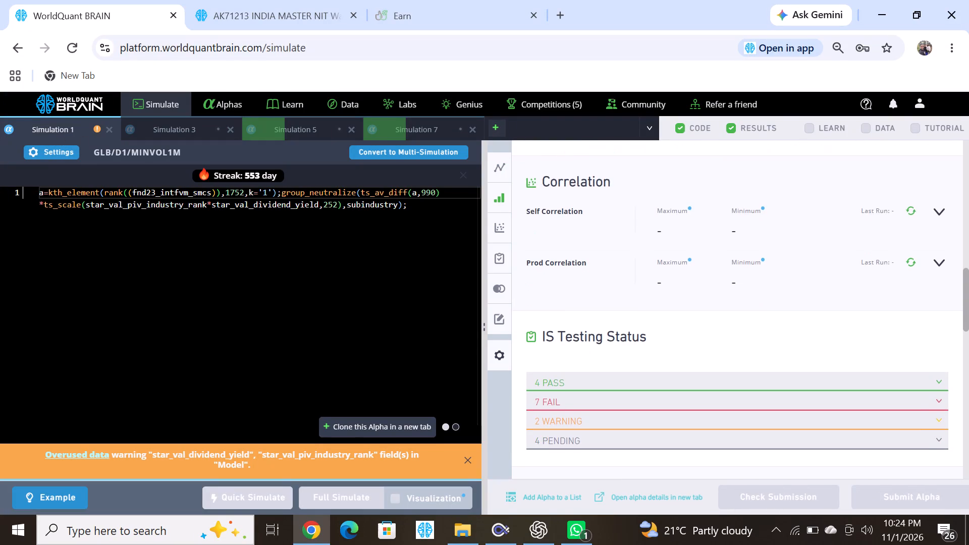
{"action": "scroll", "coordinate": [732, 389], "scroll_direction": "down", "scroll_amount": 1}
{"action": "left_click", "coordinate": [573, 313]}
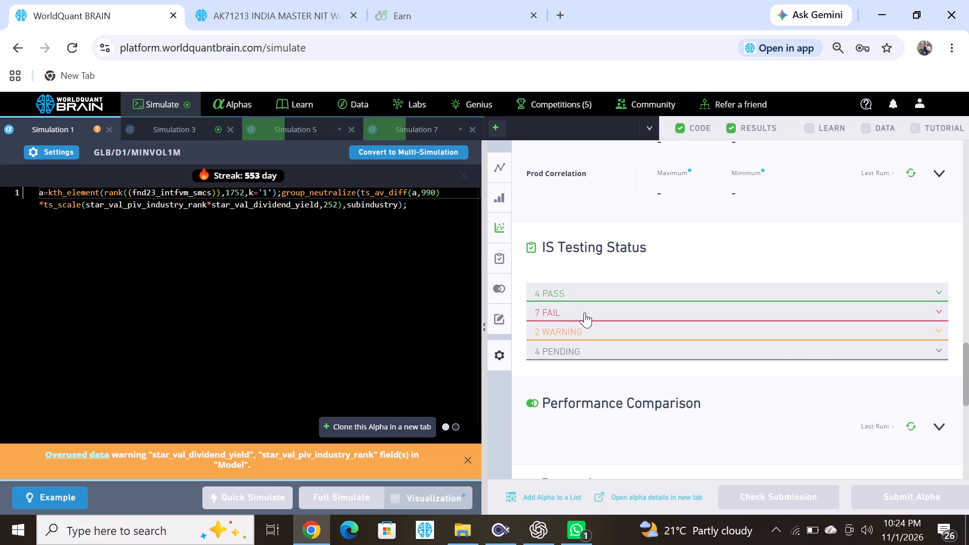
{"action": "left_click", "coordinate": [584, 312]}
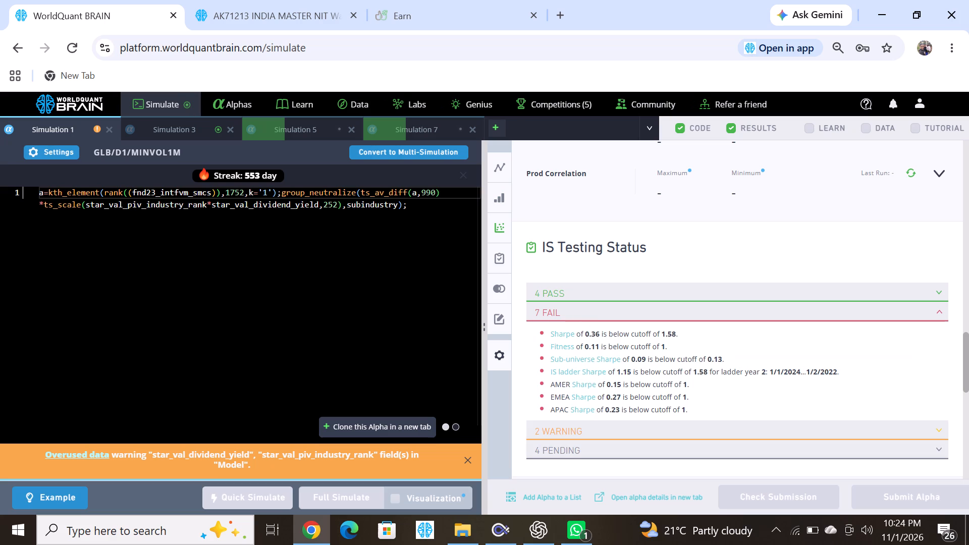
Replace the ts_av_diff operator in the Simulation 1 expression with ts_backfill and run a full simulation.
{"action": "double_click", "coordinate": [381, 195]}
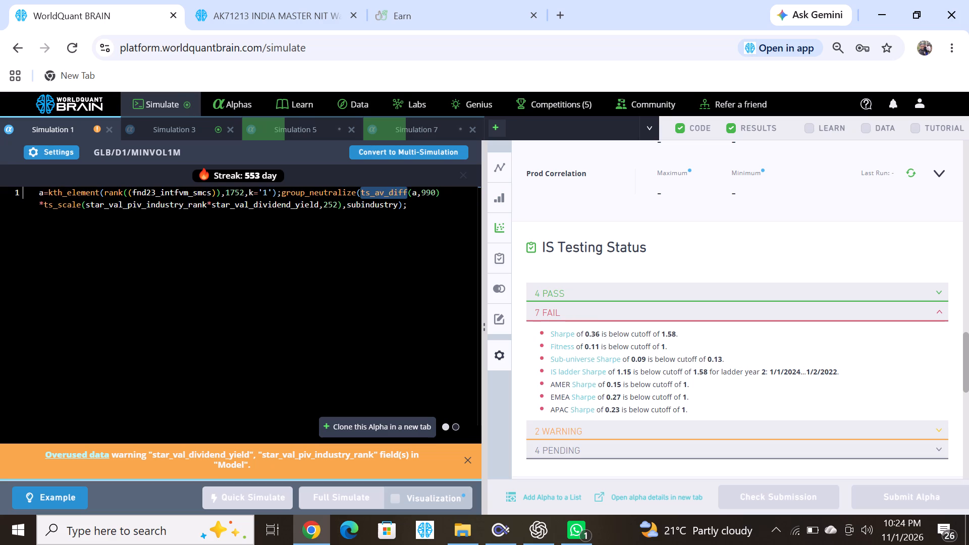
{"action": "type", "text": "ts"}
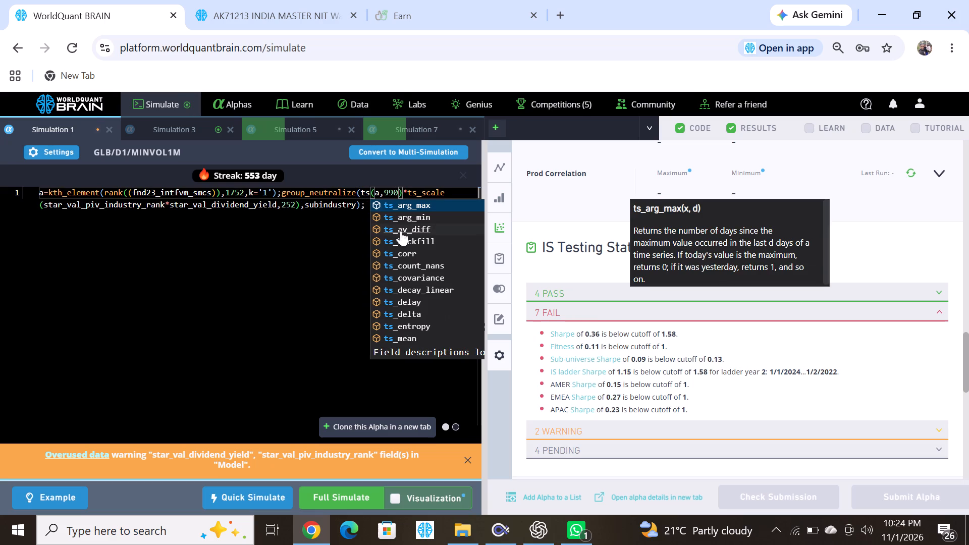
{"action": "left_click", "coordinate": [419, 245]}
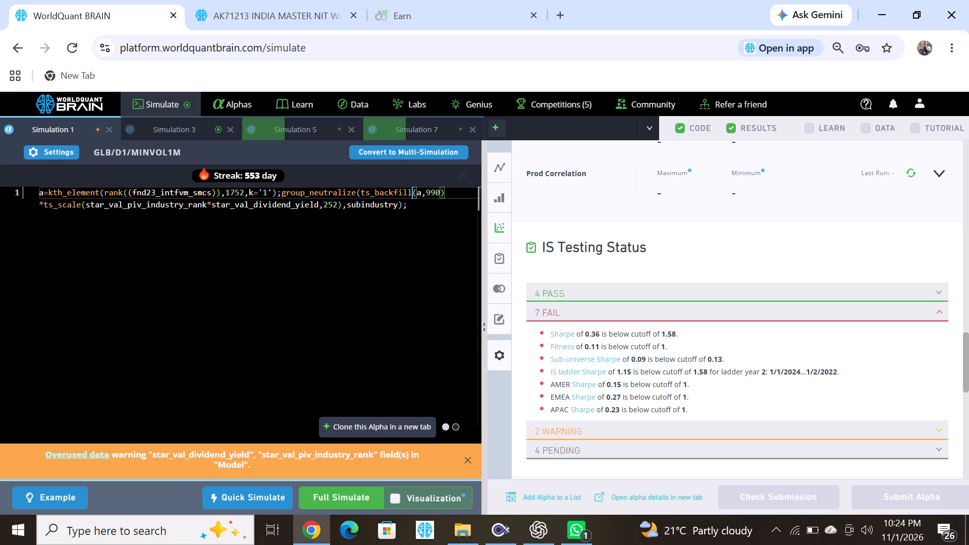
{"action": "left_click", "coordinate": [358, 497]}
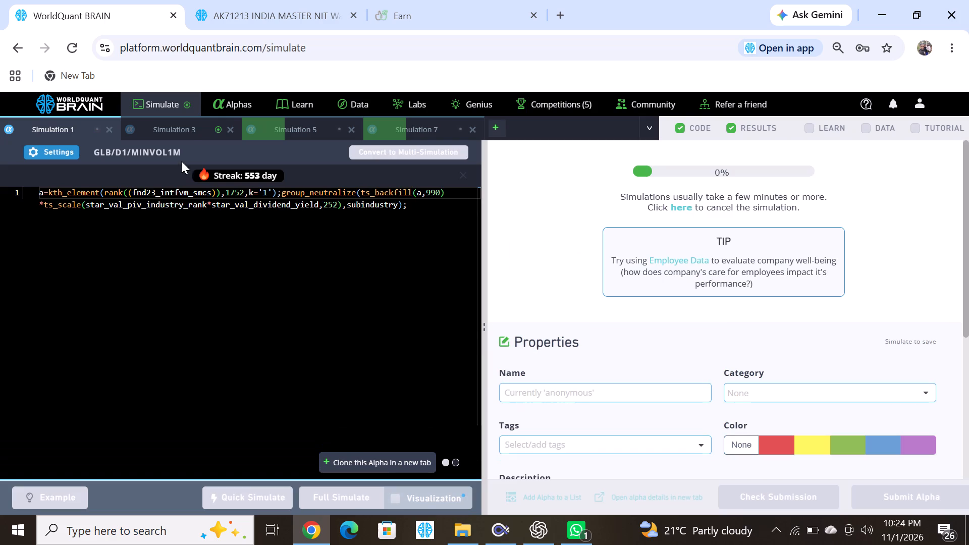
Reveal the test period for Simulation 3 and examine the warnings in its IS Testing Status.
{"action": "left_click", "coordinate": [186, 128]}
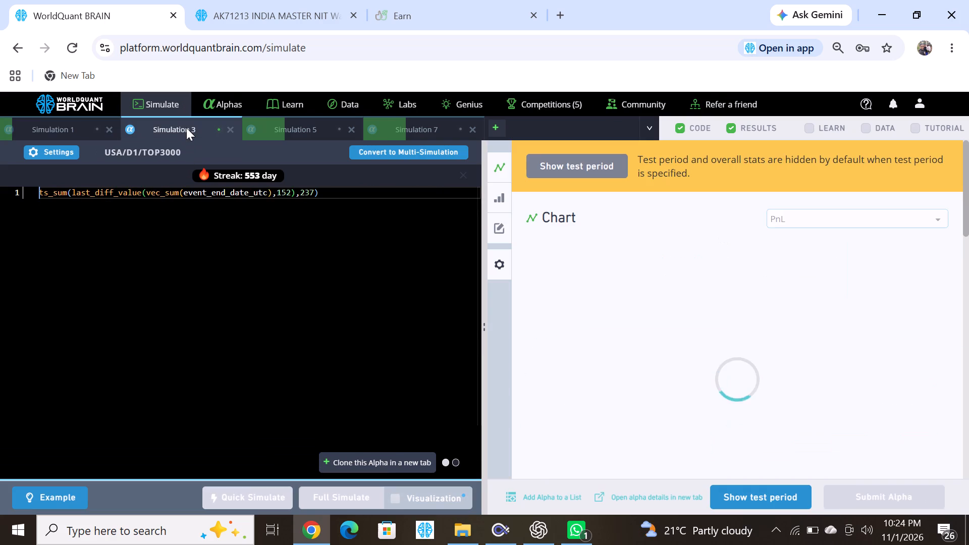
{"action": "left_click", "coordinate": [761, 503]}
{"action": "scroll", "coordinate": [729, 446], "scroll_direction": "down", "scroll_amount": 7}
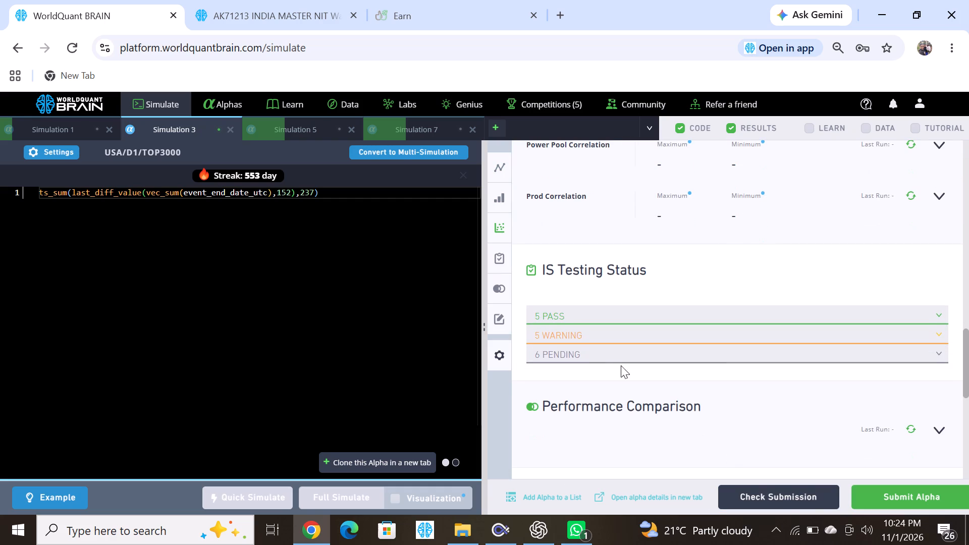
{"action": "left_click", "coordinate": [584, 333]}
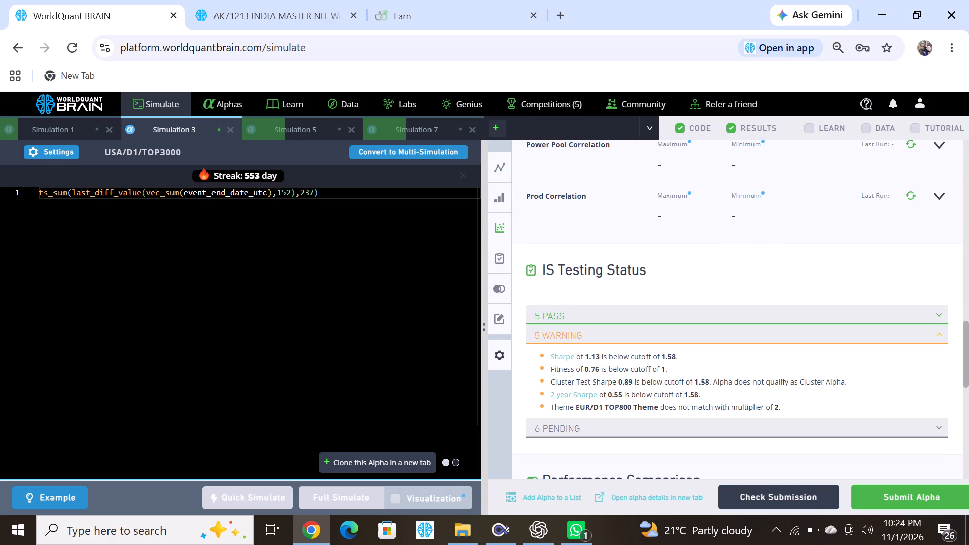
Set the ts_sum lookback in the Simulation 3 expression to 2237 and run a full simulation.
{"action": "left_click", "coordinate": [304, 191]}
{"action": "key", "text": "Left"}
{"action": "key", "text": "2"}
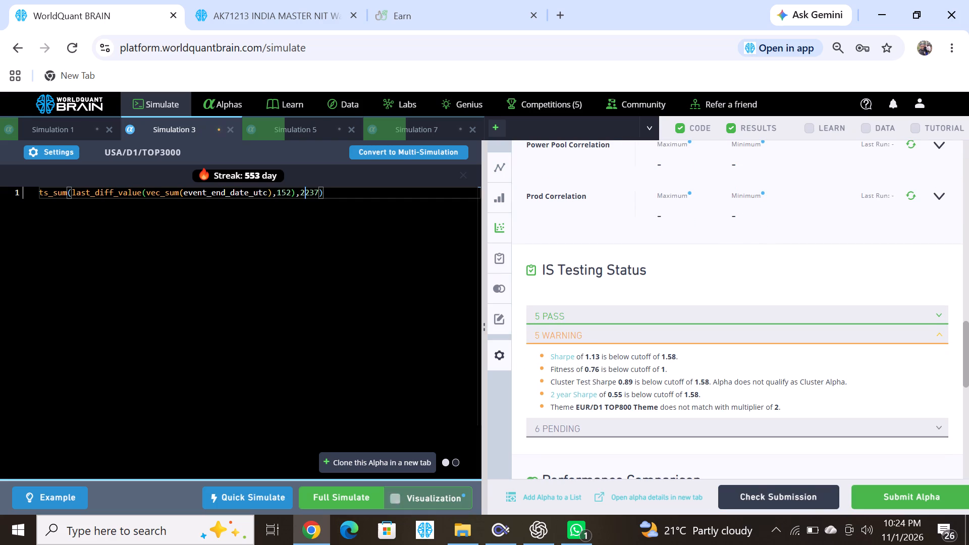
{"action": "left_click", "coordinate": [353, 504]}
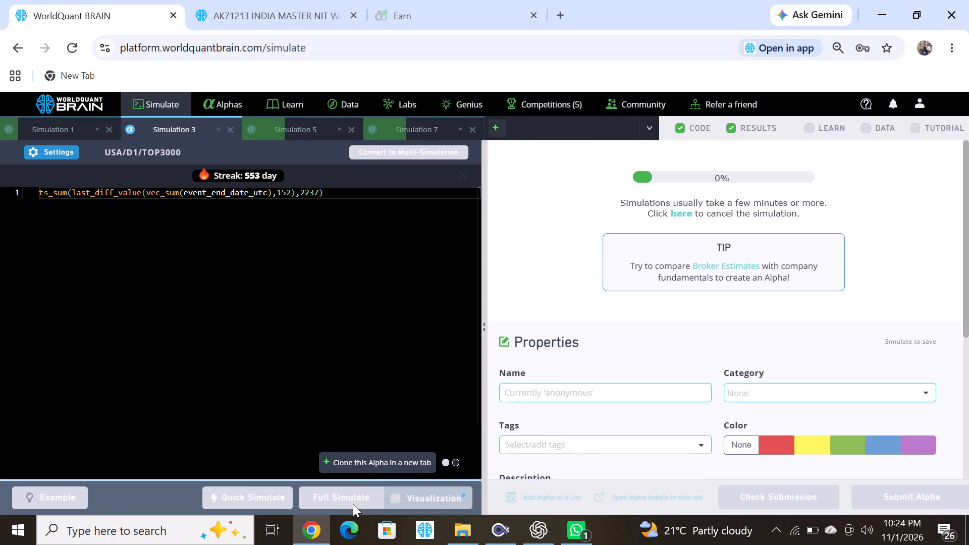
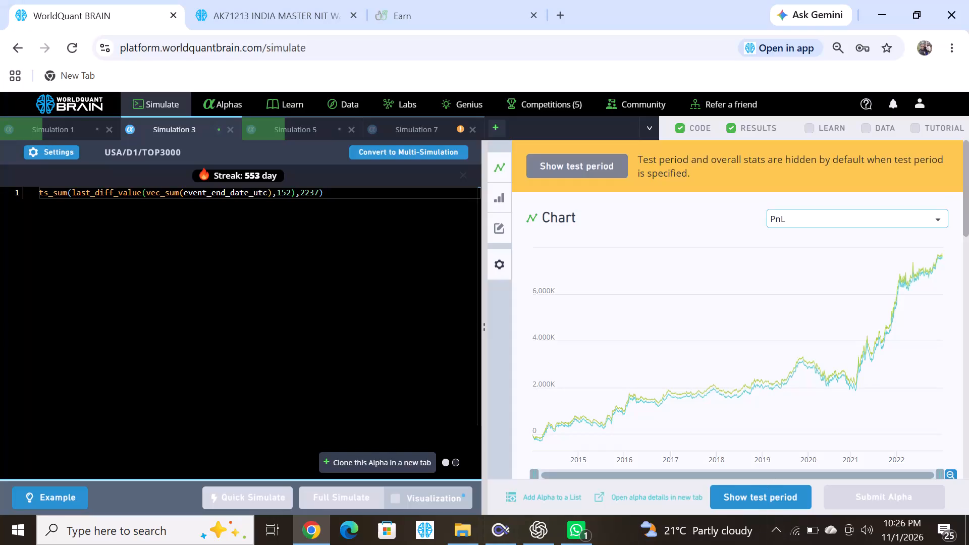
Reveal the test period for Simulation 3 and examine the warnings in its IS Testing Status.
{"action": "left_click", "coordinate": [760, 499]}
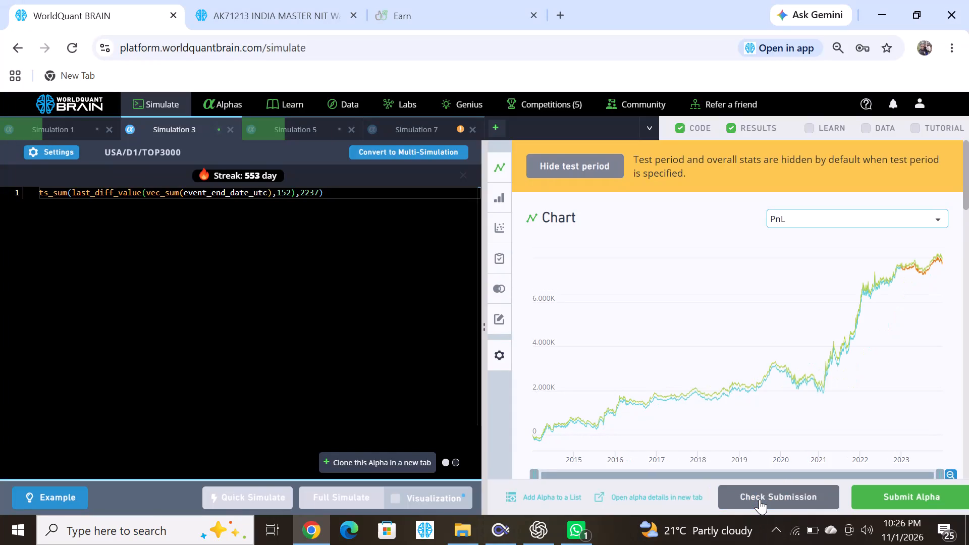
{"action": "scroll", "coordinate": [688, 416], "scroll_direction": "down", "scroll_amount": 9}
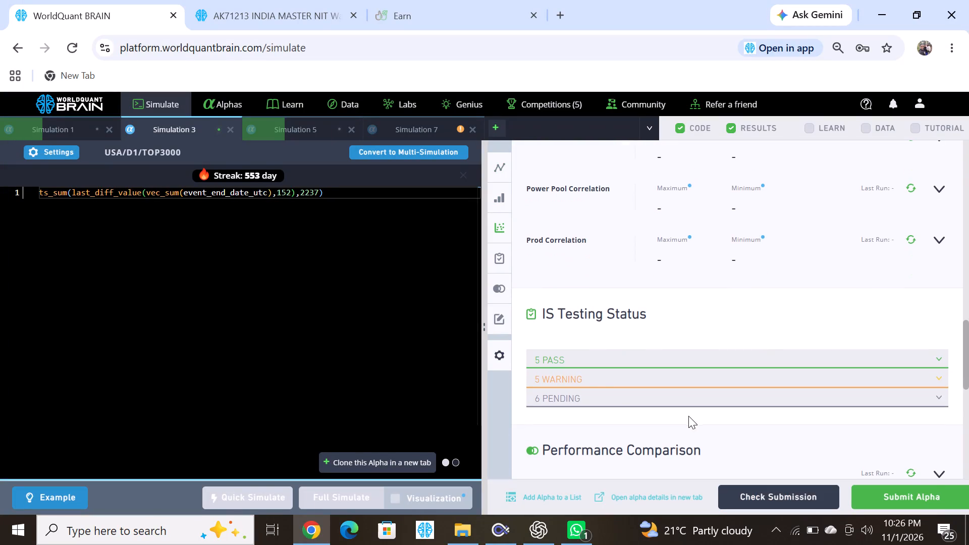
{"action": "left_click", "coordinate": [593, 380]}
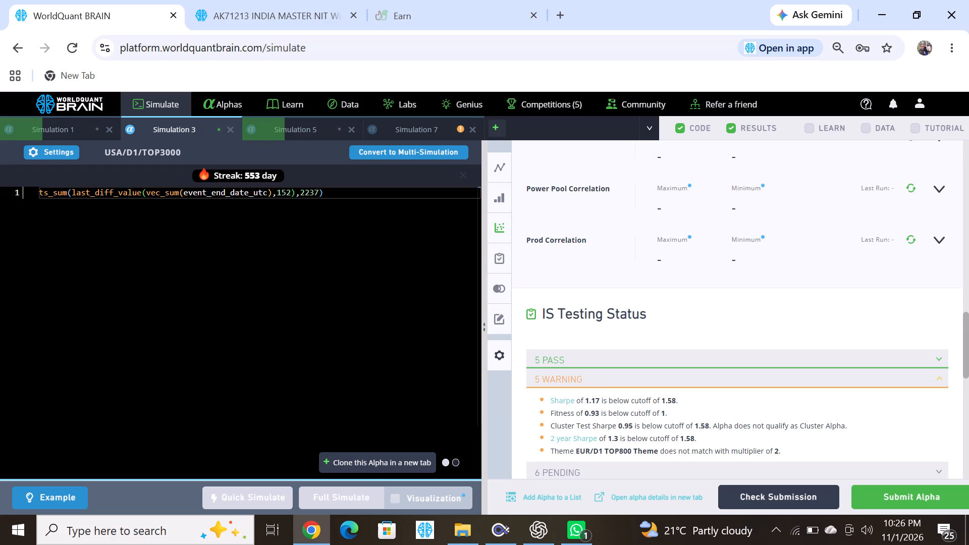
Set the last_diff_value lookback in the Simulation 3 expression to 952 and run a full simulation.
{"action": "left_click", "coordinate": [284, 191]}
{"action": "key", "text": "BackSpace"}
{"action": "key", "text": "9"}
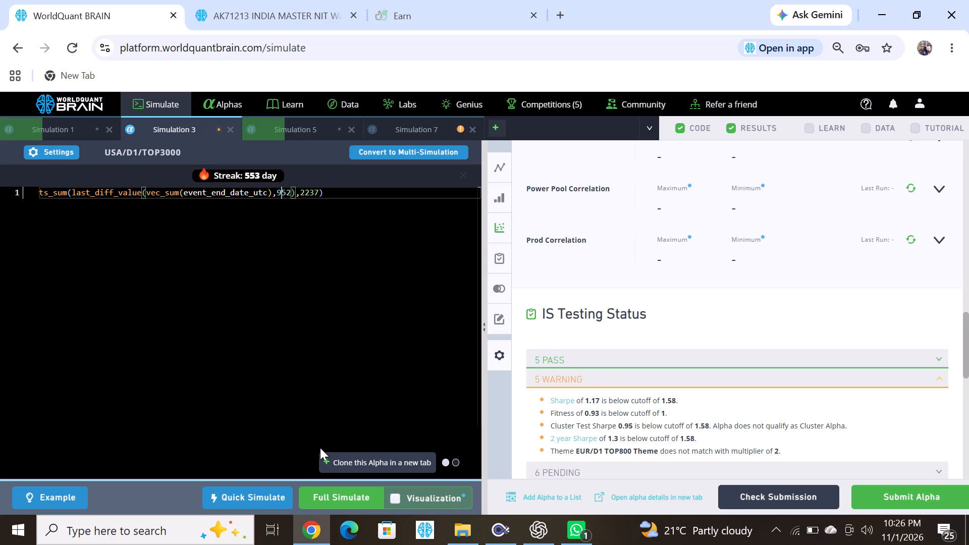
{"action": "left_click", "coordinate": [342, 496]}
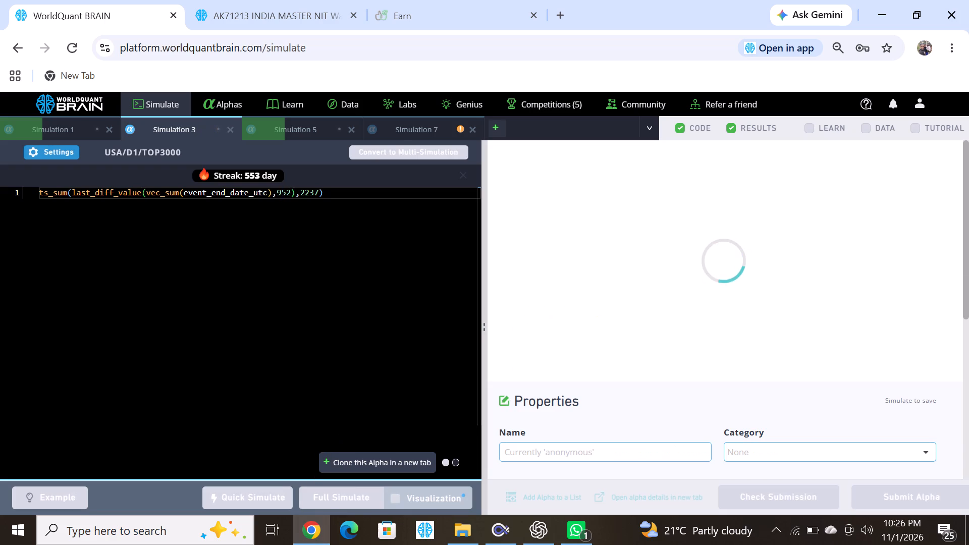
Reveal the test period for Simulation 7 and examine the failed checks in its IS Testing Status.
{"action": "left_click", "coordinate": [417, 123]}
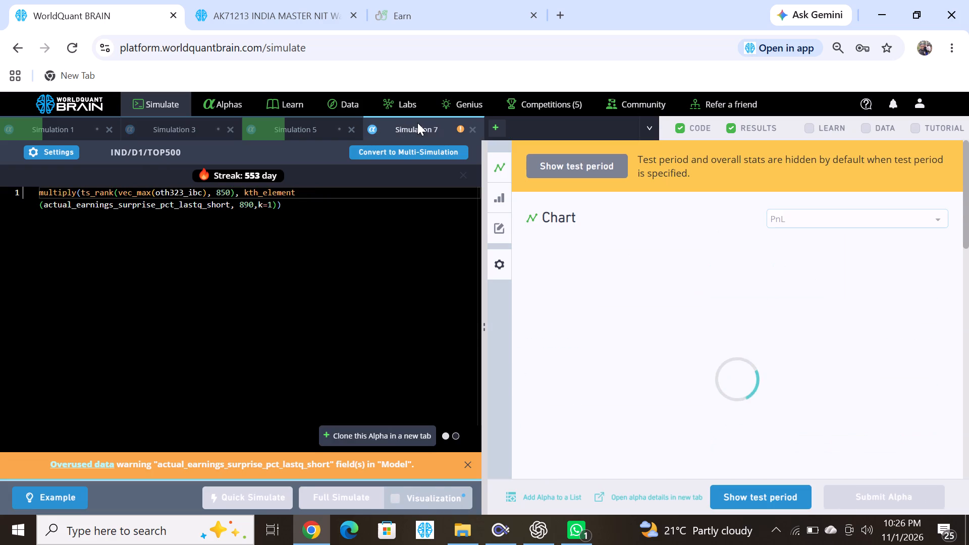
{"action": "left_click", "coordinate": [761, 498]}
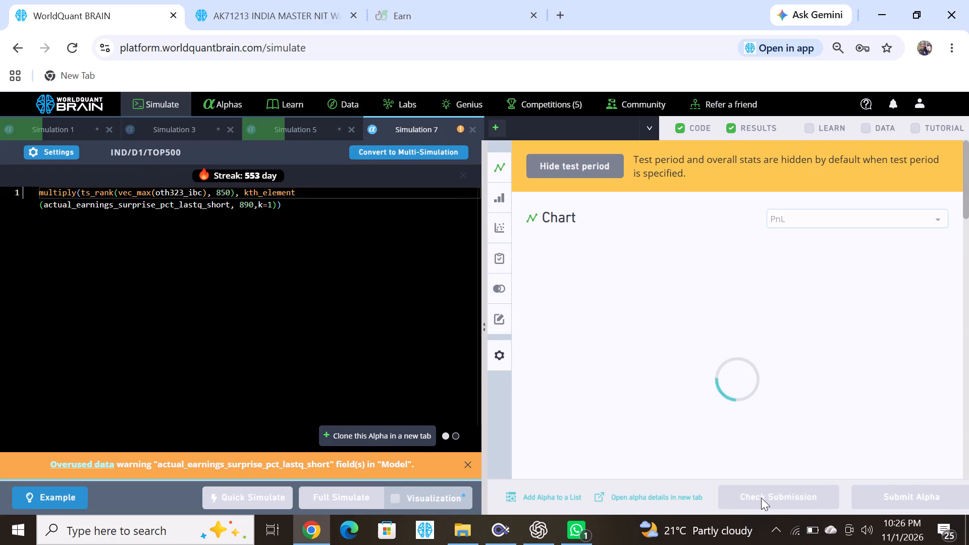
{"action": "scroll", "coordinate": [686, 425], "scroll_direction": "down", "scroll_amount": 8}
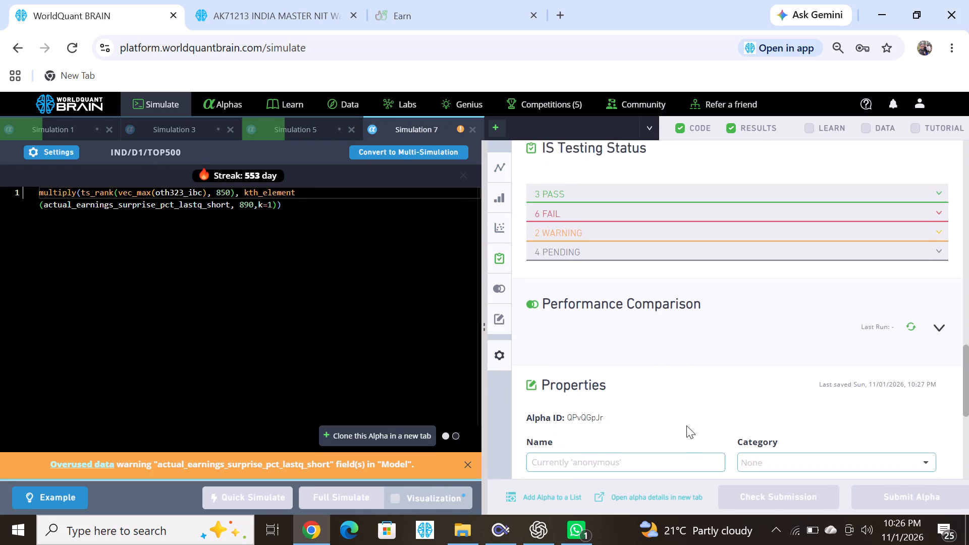
{"action": "left_click", "coordinate": [575, 204]}
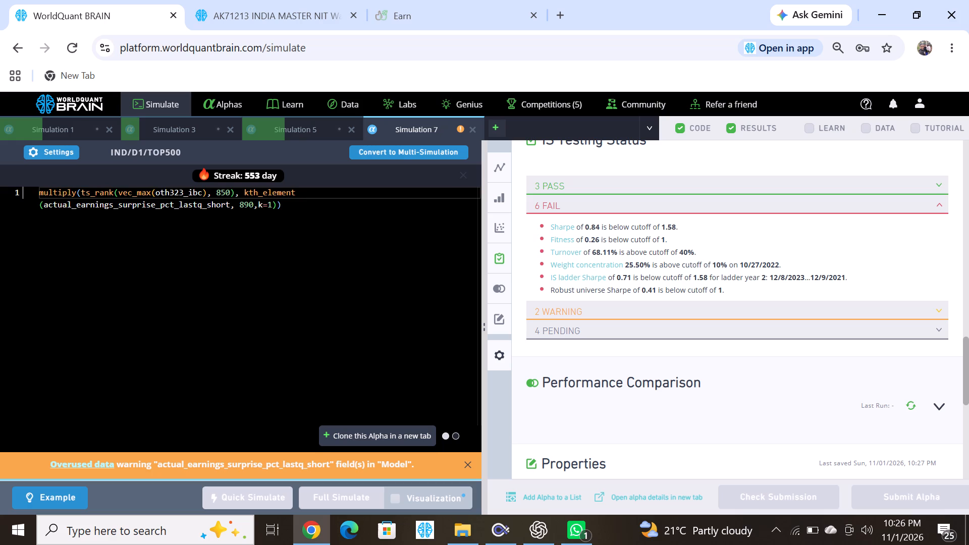
Clear the existing data field filters and list the fields for region IND in the Model category.
{"action": "left_click", "coordinate": [868, 127]}
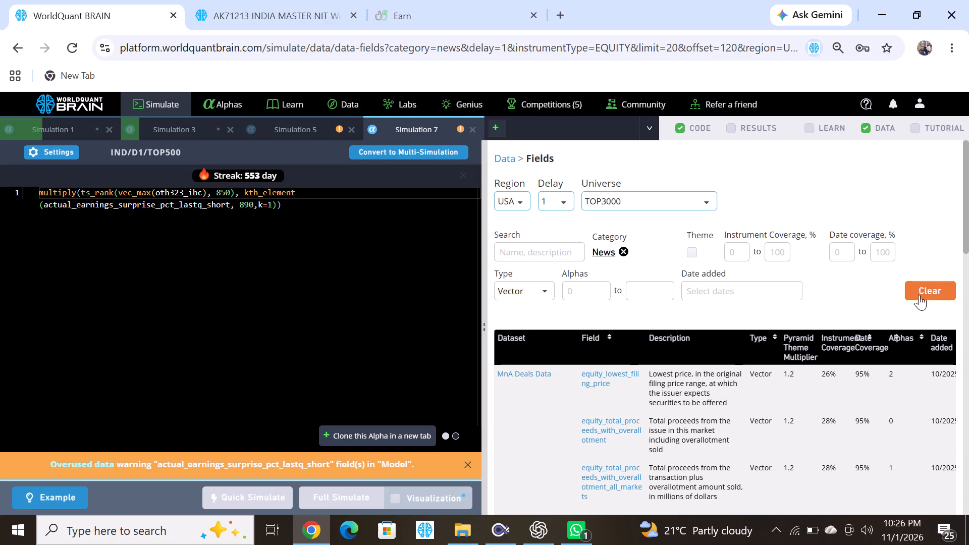
{"action": "left_click", "coordinate": [933, 293]}
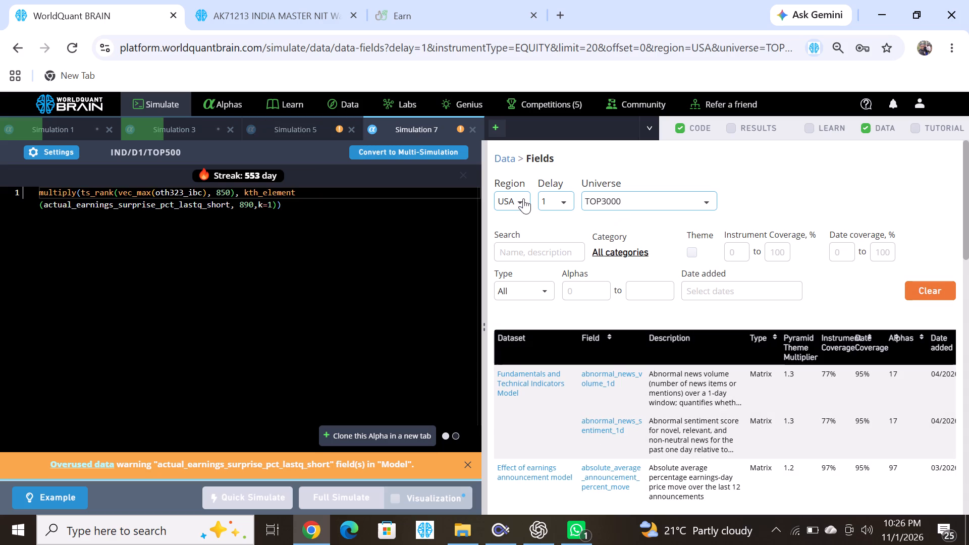
{"action": "left_click", "coordinate": [523, 198]}
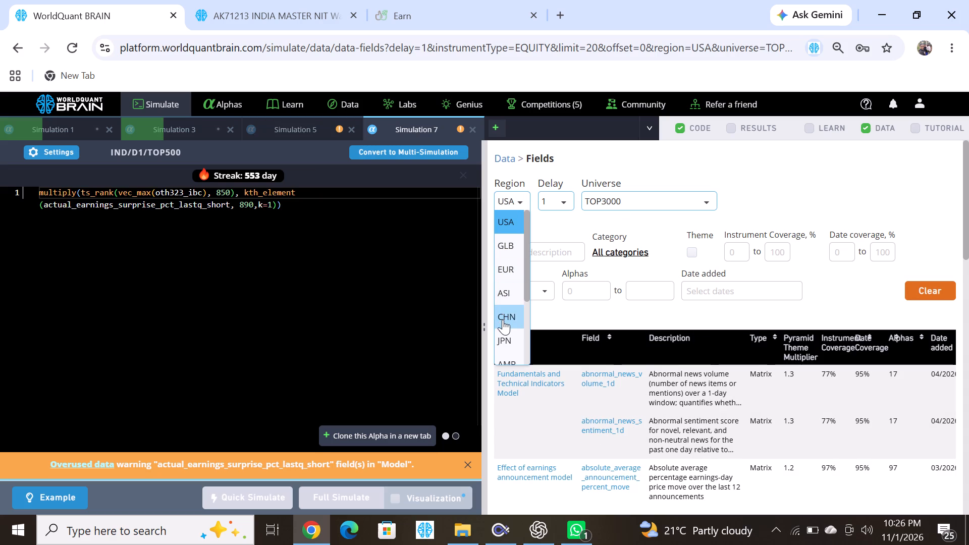
{"action": "scroll", "coordinate": [503, 319], "scroll_direction": "down", "scroll_amount": 1}
{"action": "left_click", "coordinate": [506, 324]}
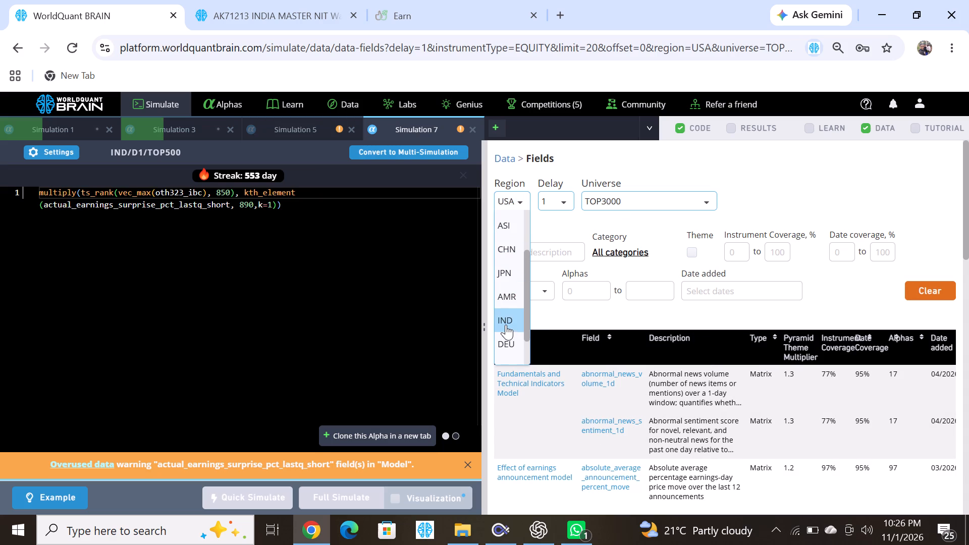
{"action": "left_click", "coordinate": [628, 254]}
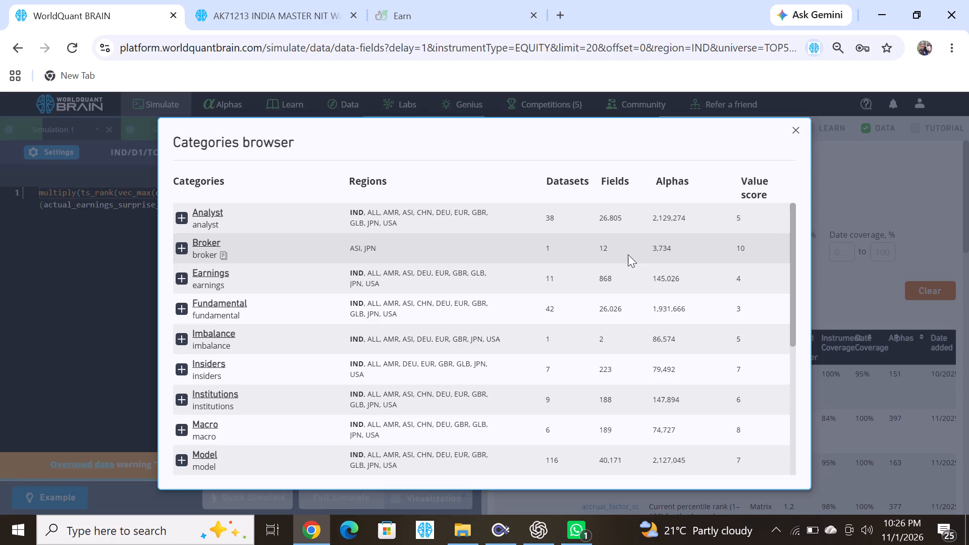
{"action": "scroll", "coordinate": [181, 363], "scroll_direction": "down", "scroll_amount": 1}
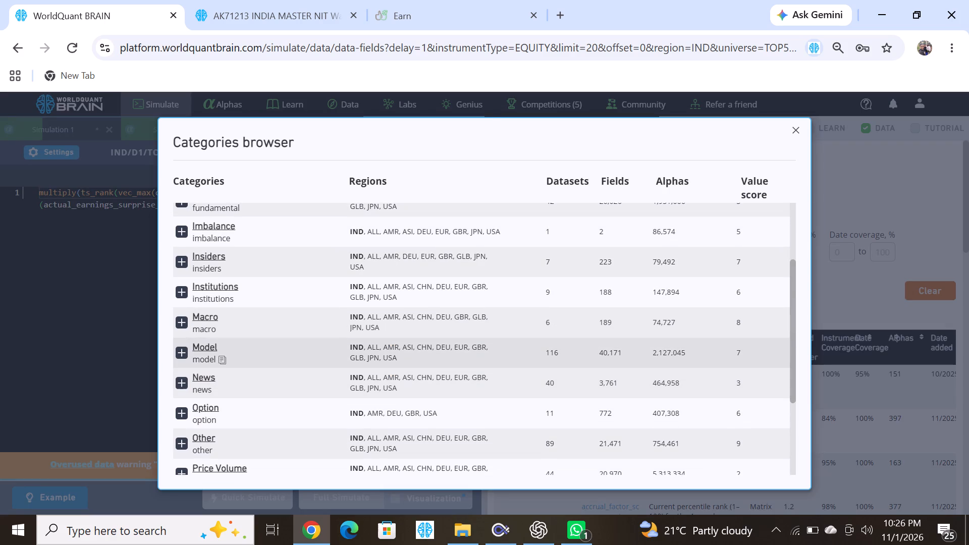
{"action": "left_click", "coordinate": [200, 348]}
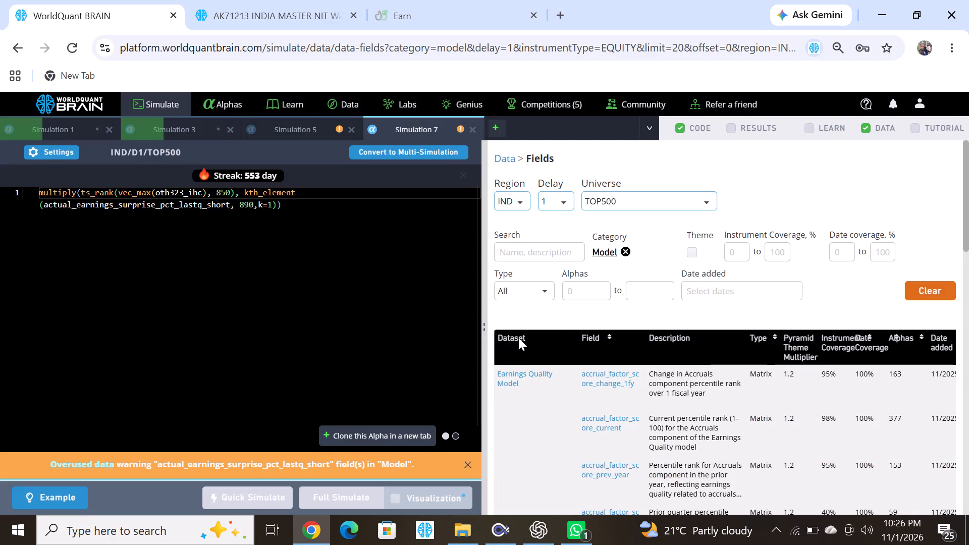
Replace the kth_element field in the Simulation 7 expression with yearly_transcript_document_count from the last page of fields and run a full simulation.
{"action": "scroll", "coordinate": [607, 384], "scroll_direction": "down", "scroll_amount": 10}
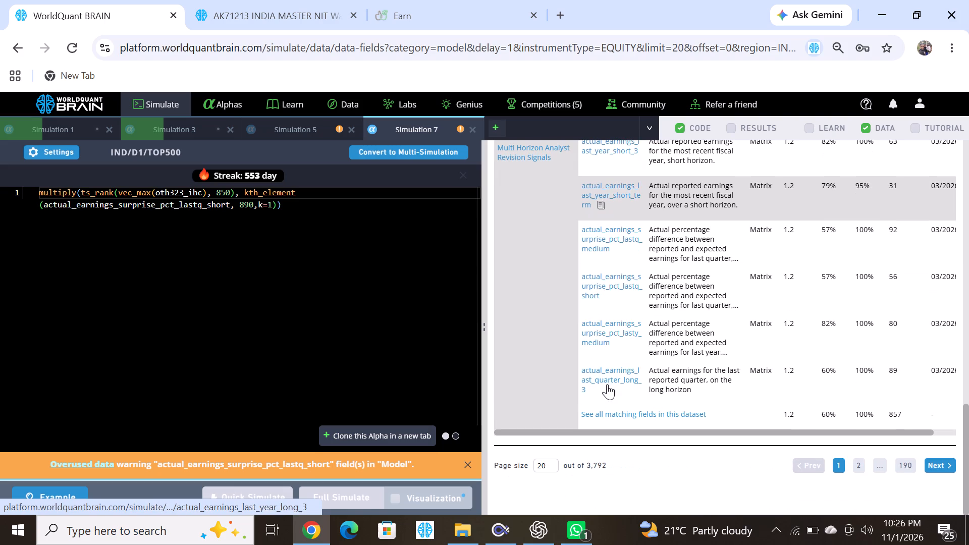
{"action": "left_click", "coordinate": [909, 469]}
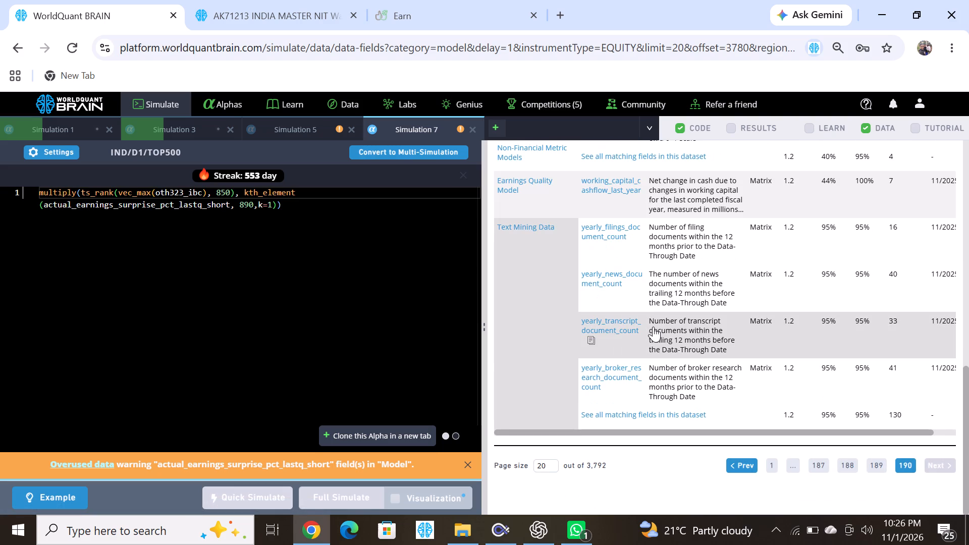
{"action": "left_click", "coordinate": [593, 341]}
{"action": "double_click", "coordinate": [164, 210]}
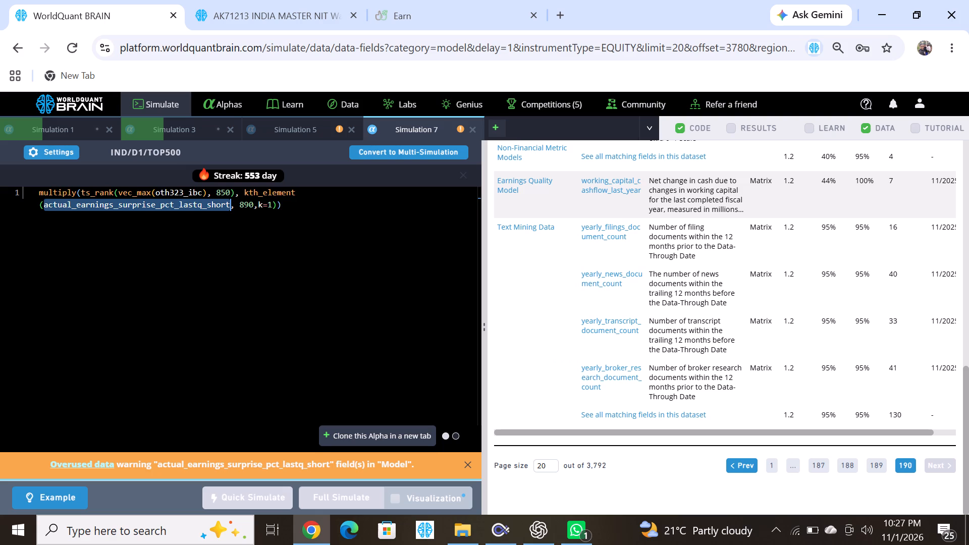
{"action": "left_click", "coordinate": [164, 210]}
{"action": "key", "text": "ctrl+v"}
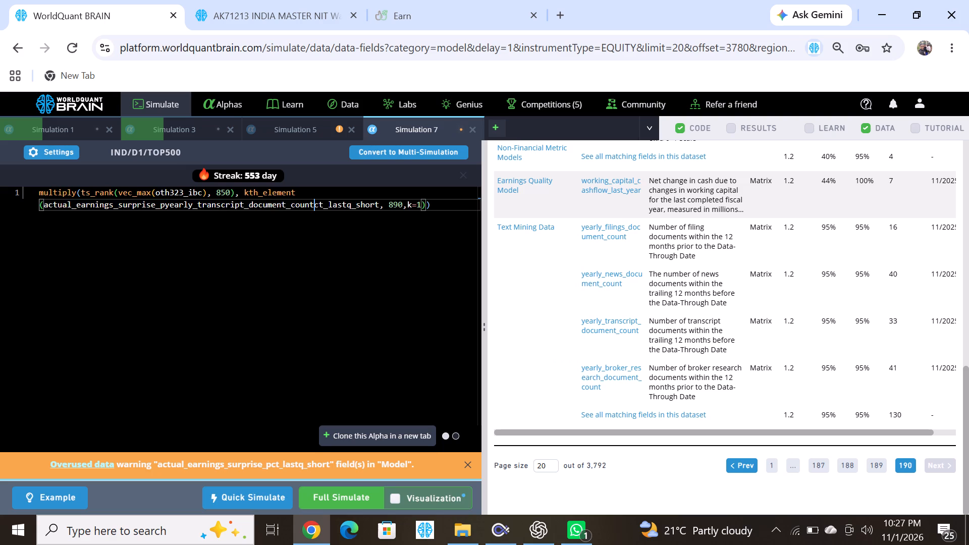
{"action": "double_click", "coordinate": [230, 209]}
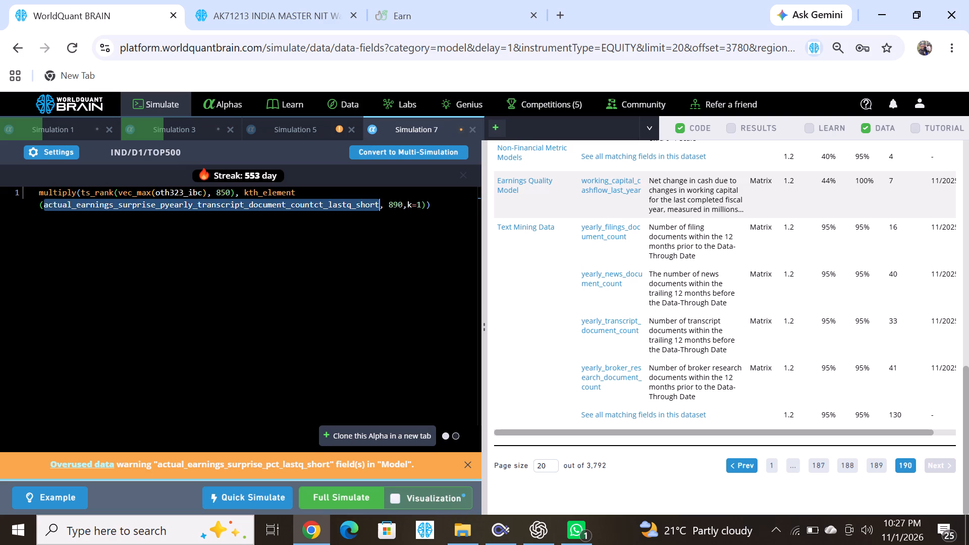
{"action": "key", "text": "ctrl+v"}
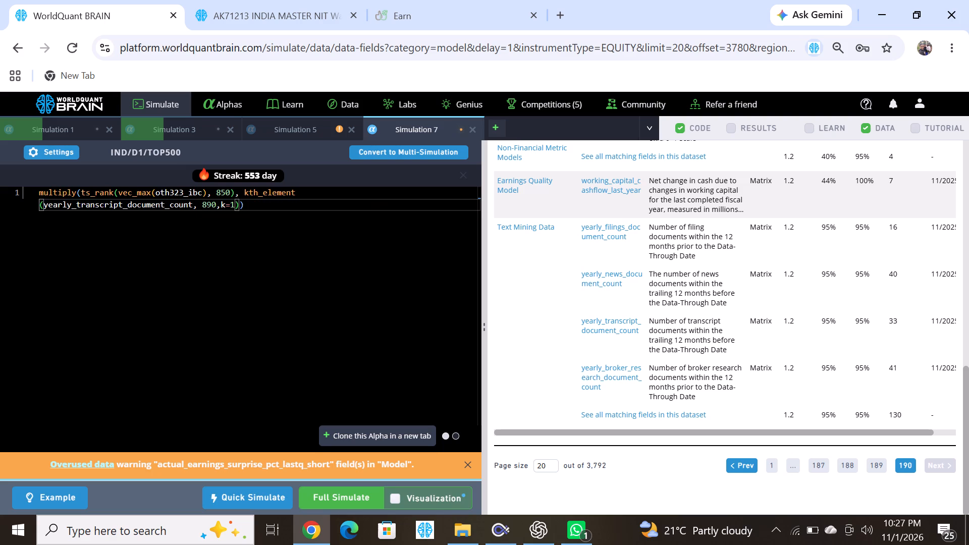
{"action": "left_click", "coordinate": [359, 503]}
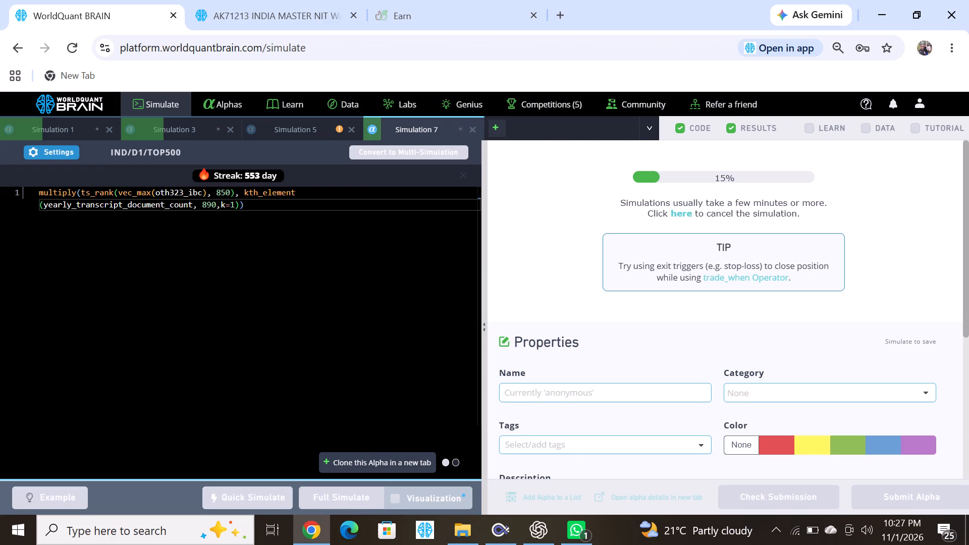
Reveal the test period for Simulation 5 and examine the failed checks in its IS Testing Status.
{"action": "left_click", "coordinate": [295, 130]}
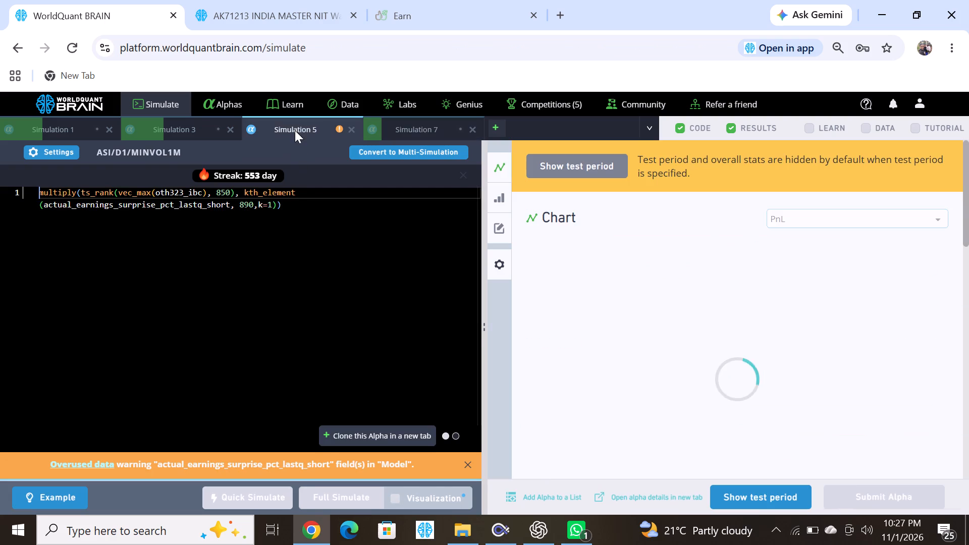
{"action": "left_click", "coordinate": [769, 503]}
{"action": "scroll", "coordinate": [712, 439], "scroll_direction": "down", "scroll_amount": 6}
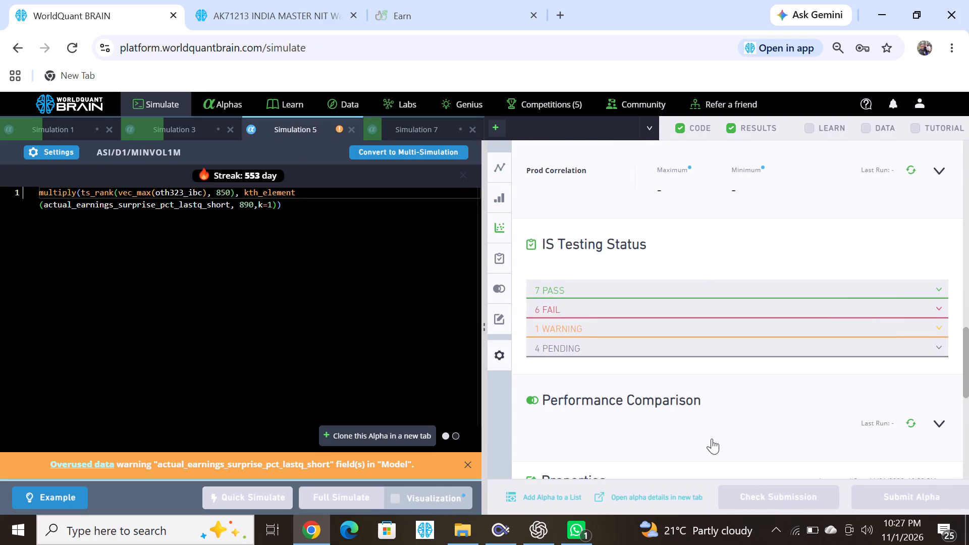
{"action": "scroll", "coordinate": [712, 439], "scroll_direction": "down", "scroll_amount": 1}
{"action": "left_click", "coordinate": [573, 310]}
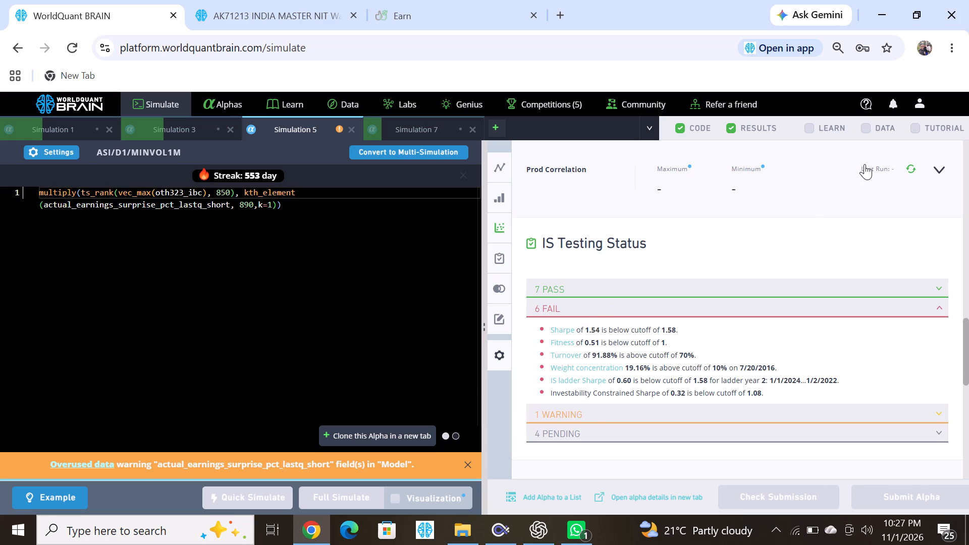
Set the data fields list to region ASI and universe MINVOL1M, keeping the Model category.
{"action": "left_click", "coordinate": [865, 128]}
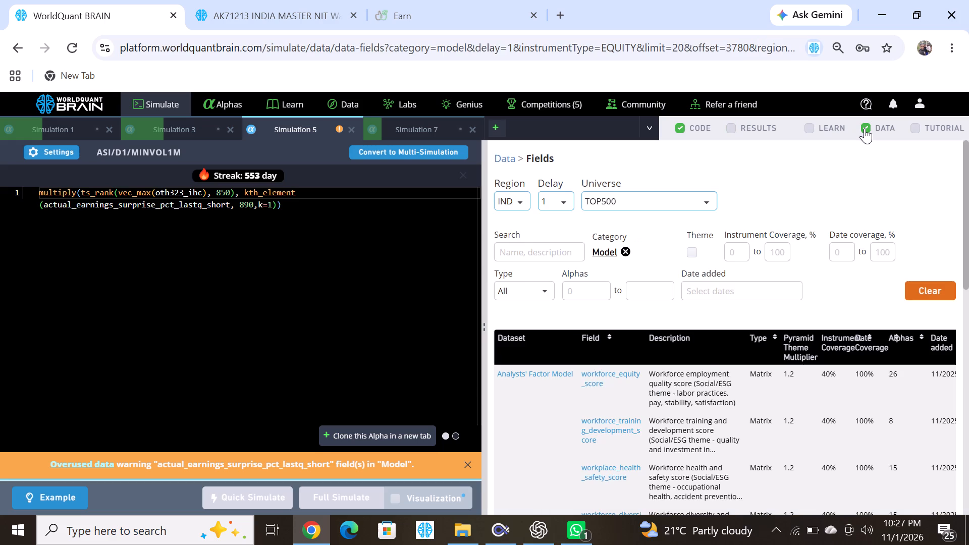
{"action": "left_click", "coordinate": [514, 194]}
{"action": "left_click", "coordinate": [515, 255]}
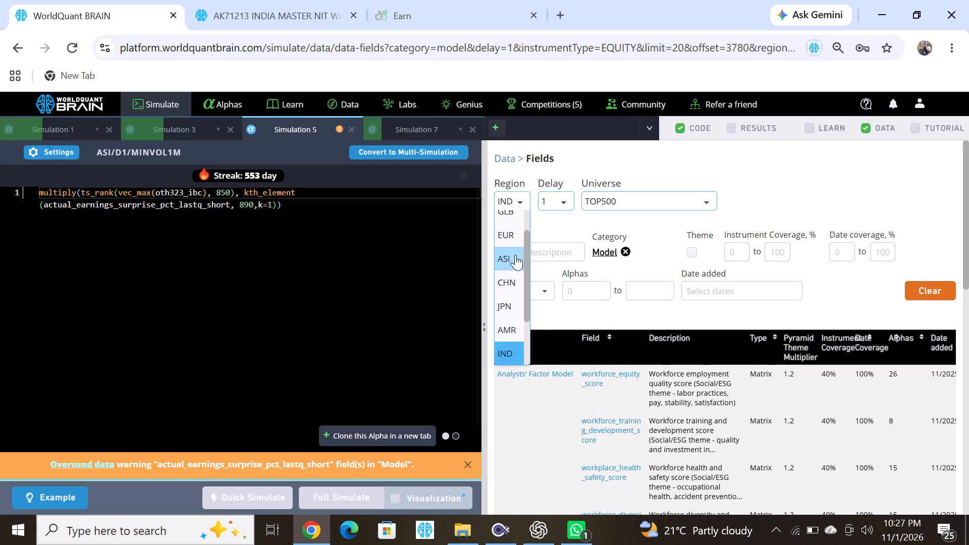
{"action": "left_click", "coordinate": [621, 205]}
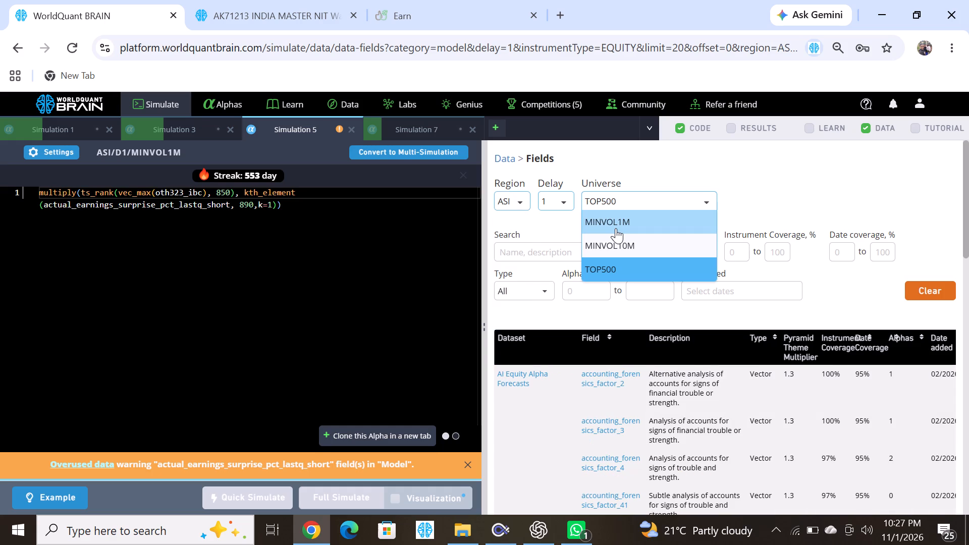
{"action": "left_click", "coordinate": [616, 228]}
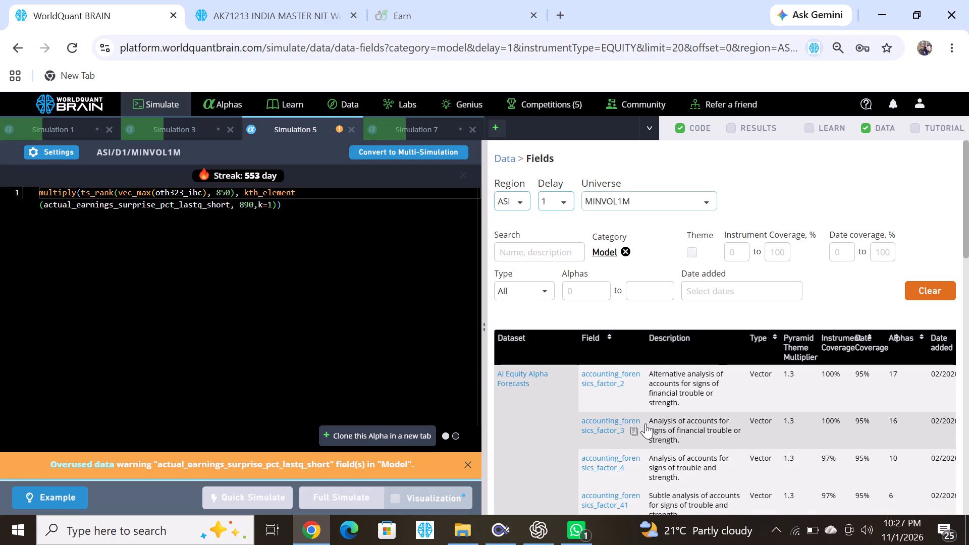
Replace the kth_element field in the Simulation 5 expression with yearly_transcript_document_count from the last page of fields and run a full simulation.
{"action": "scroll", "coordinate": [629, 421], "scroll_direction": "down", "scroll_amount": 8}
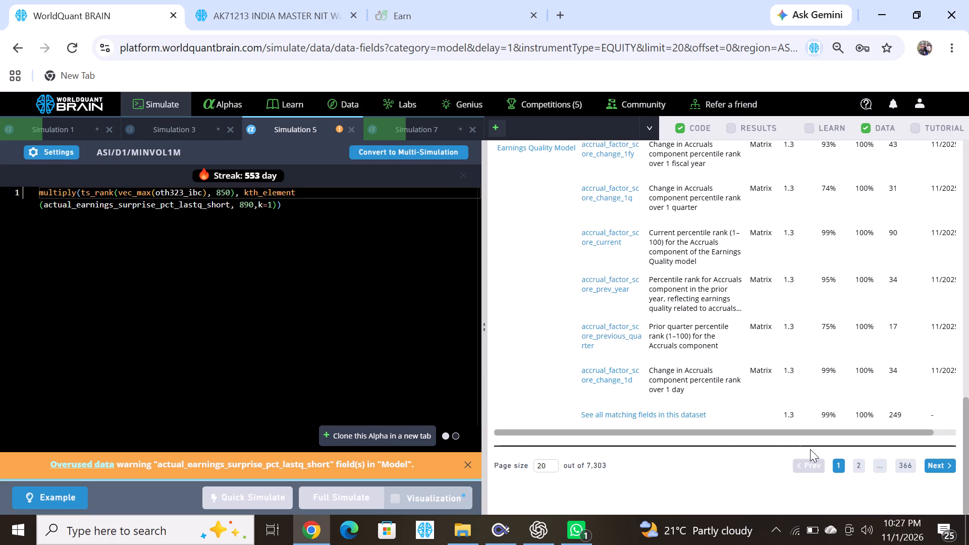
{"action": "left_click", "coordinate": [903, 464]}
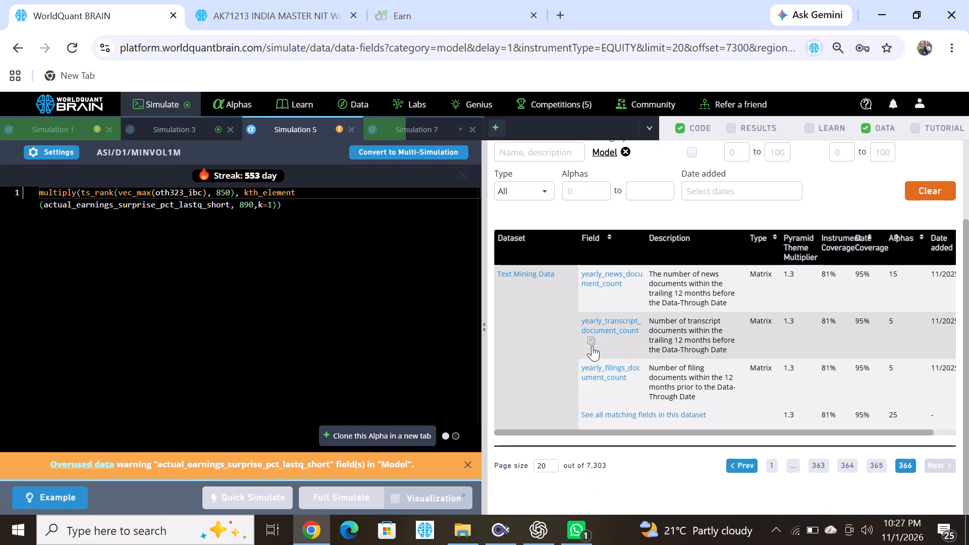
{"action": "left_click", "coordinate": [592, 346]}
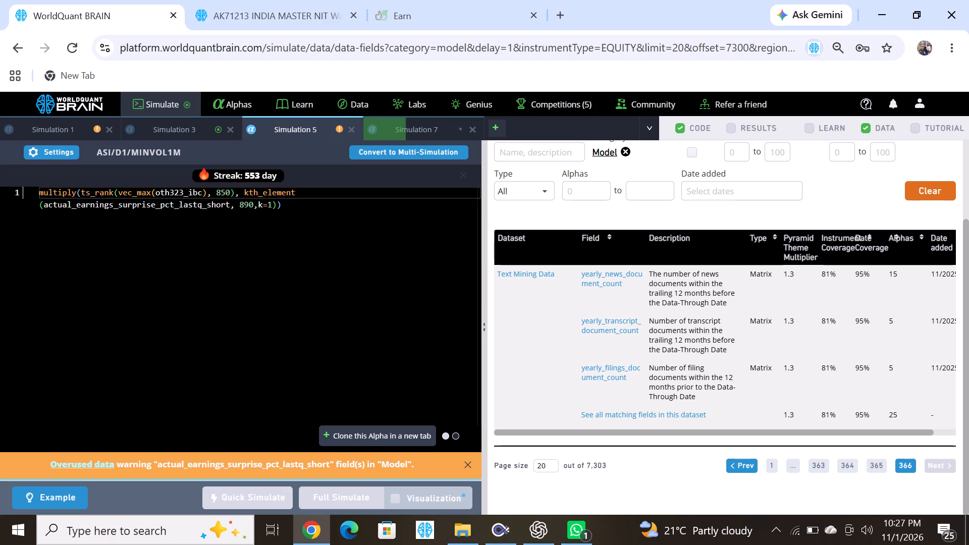
{"action": "double_click", "coordinate": [169, 202]}
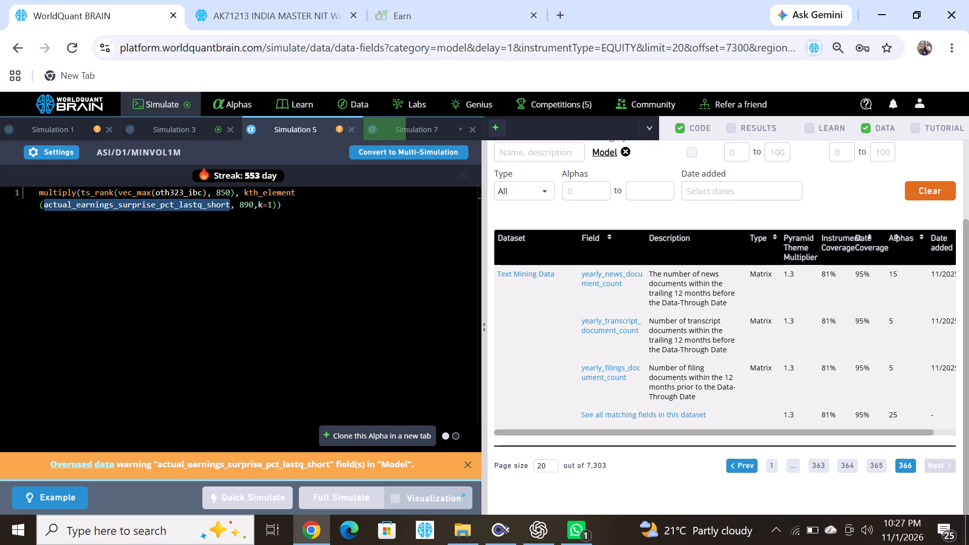
{"action": "key", "text": "ctrl+v"}
{"action": "left_click", "coordinate": [355, 505]}
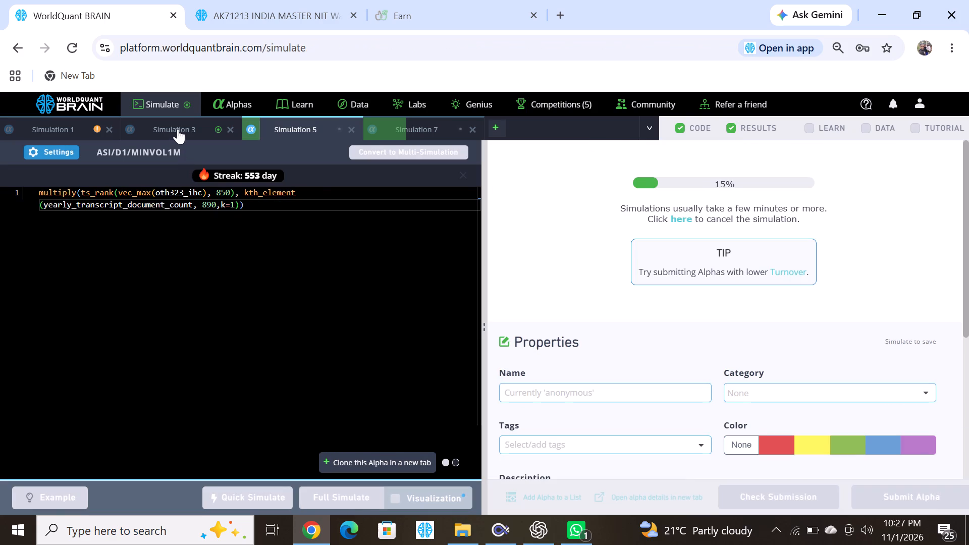
Reveal the test period for Simulation 3 and examine the passed checks in its IS Testing Status.
{"action": "left_click", "coordinate": [178, 129]}
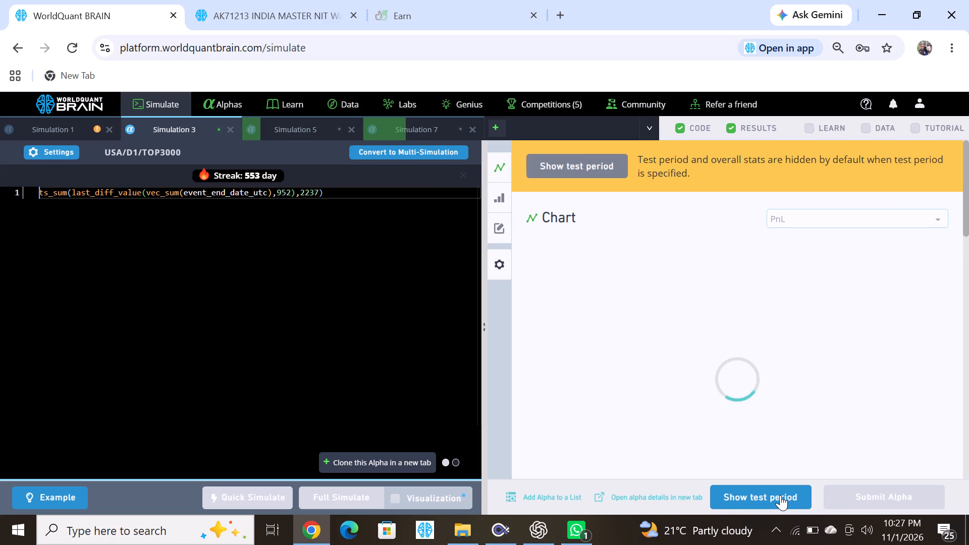
{"action": "left_click", "coordinate": [780, 495]}
{"action": "scroll", "coordinate": [715, 441], "scroll_direction": "down", "scroll_amount": 6}
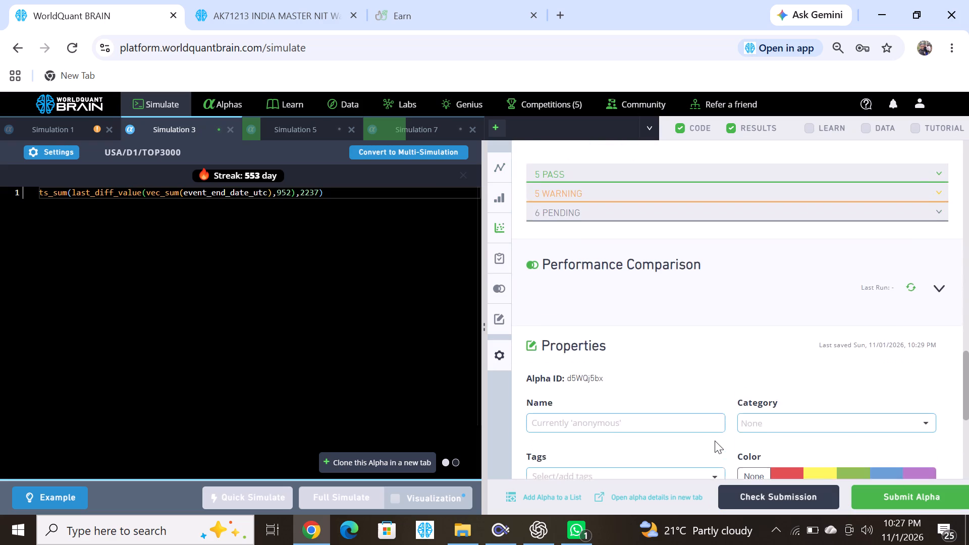
{"action": "scroll", "coordinate": [715, 441], "scroll_direction": "down", "scroll_amount": 1}
{"action": "scroll", "coordinate": [633, 350], "scroll_direction": "up", "scroll_amount": 1}
{"action": "left_click", "coordinate": [565, 273]}
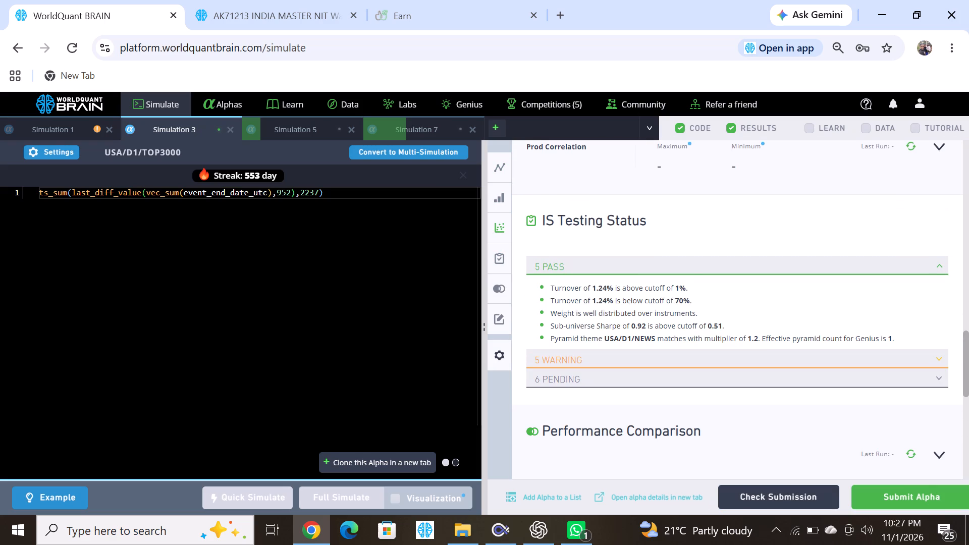
Filter the data fields list to region USA, category Insiders and type Vector.
{"action": "left_click", "coordinate": [869, 129]}
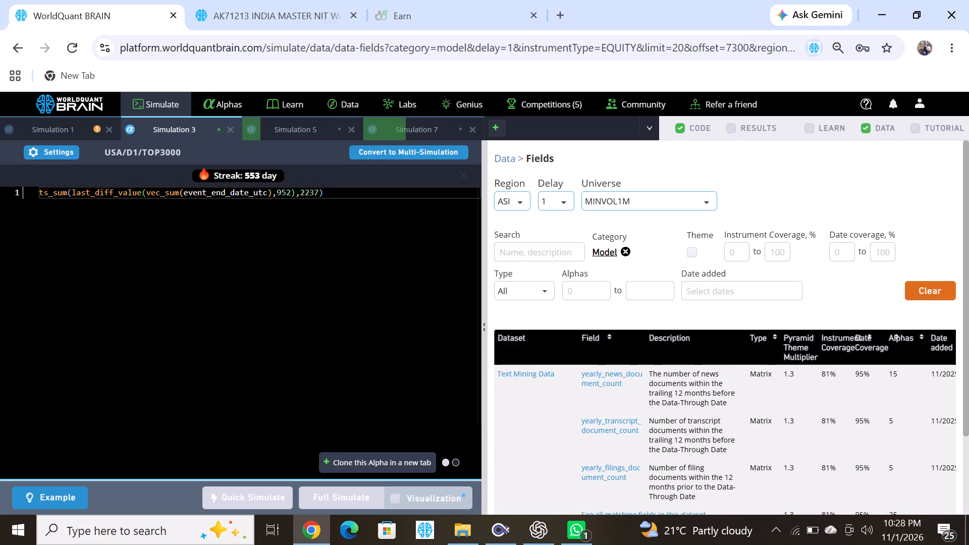
{"action": "left_click", "coordinate": [513, 196]}
{"action": "left_click", "coordinate": [513, 219]}
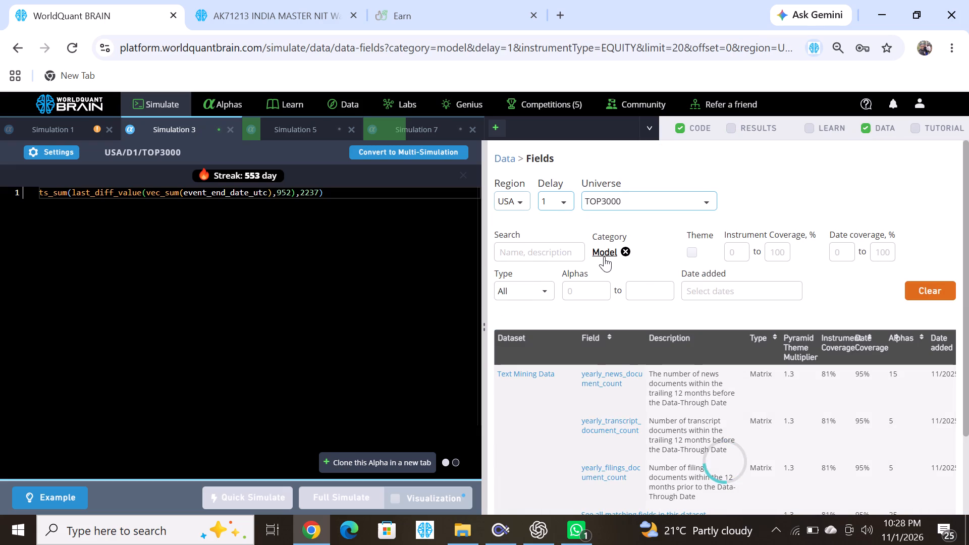
{"action": "left_click", "coordinate": [608, 255]}
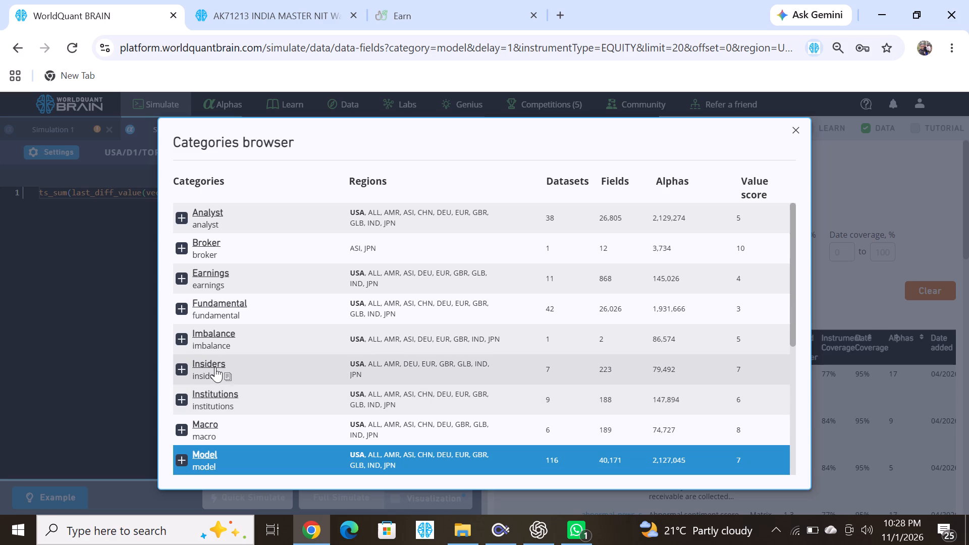
{"action": "left_click", "coordinate": [215, 367]}
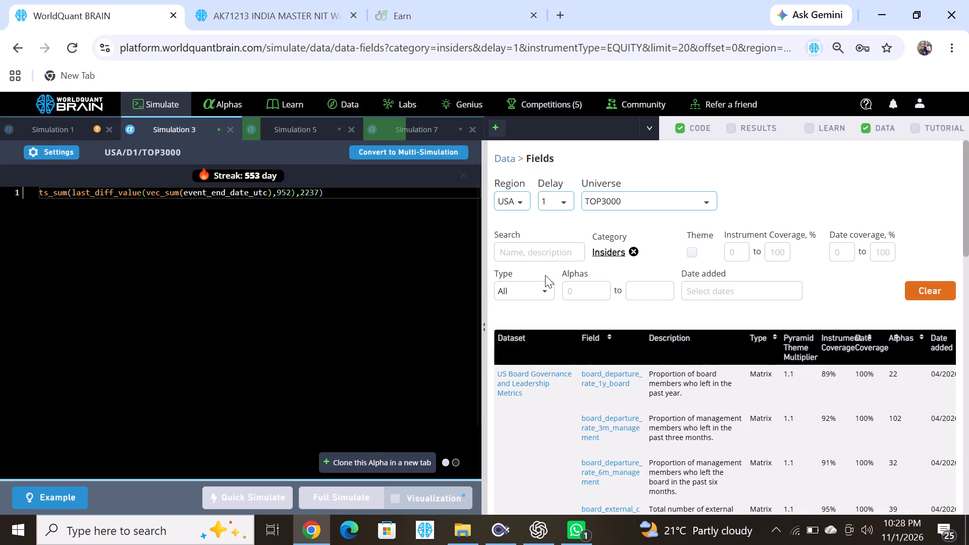
{"action": "scroll", "coordinate": [647, 438], "scroll_direction": "down", "scroll_amount": 7}
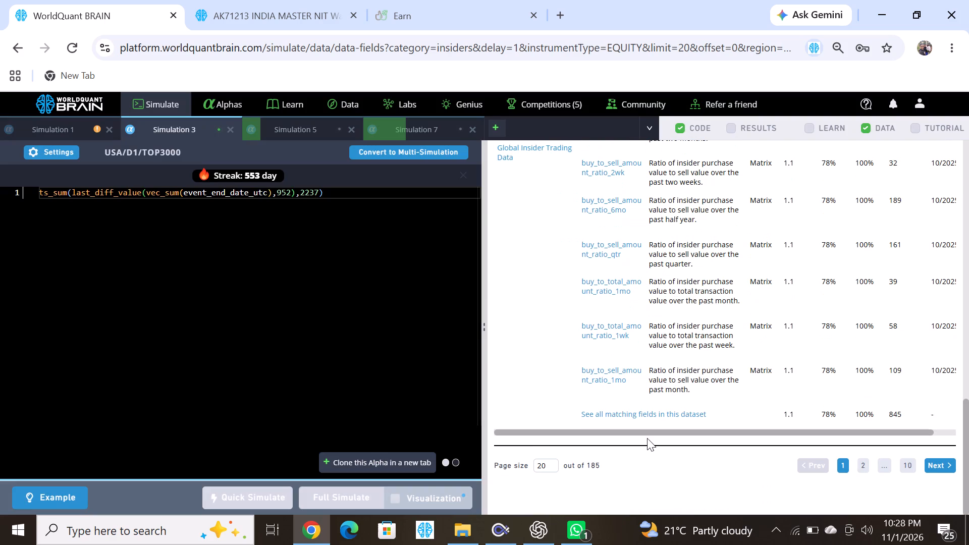
{"action": "scroll", "coordinate": [551, 369], "scroll_direction": "up", "scroll_amount": 5}
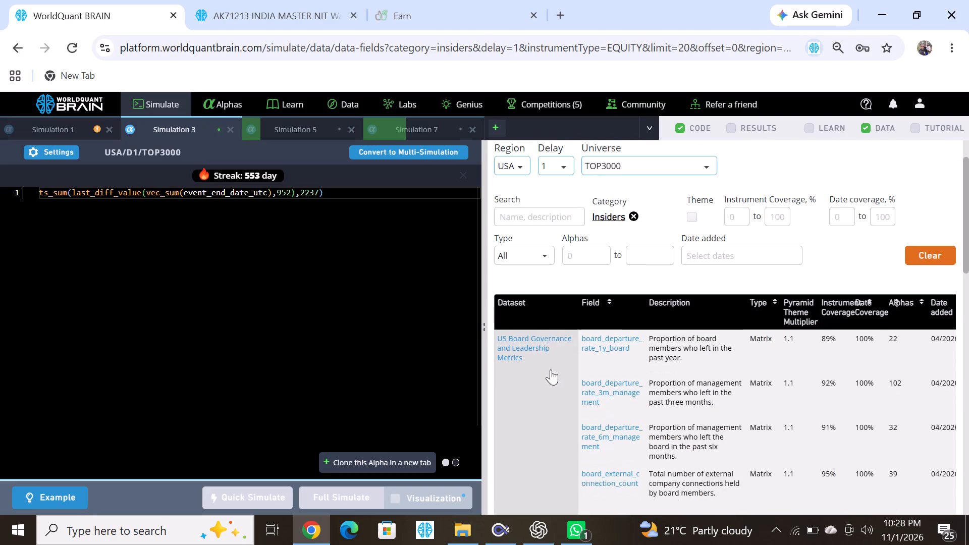
{"action": "left_click", "coordinate": [519, 292]}
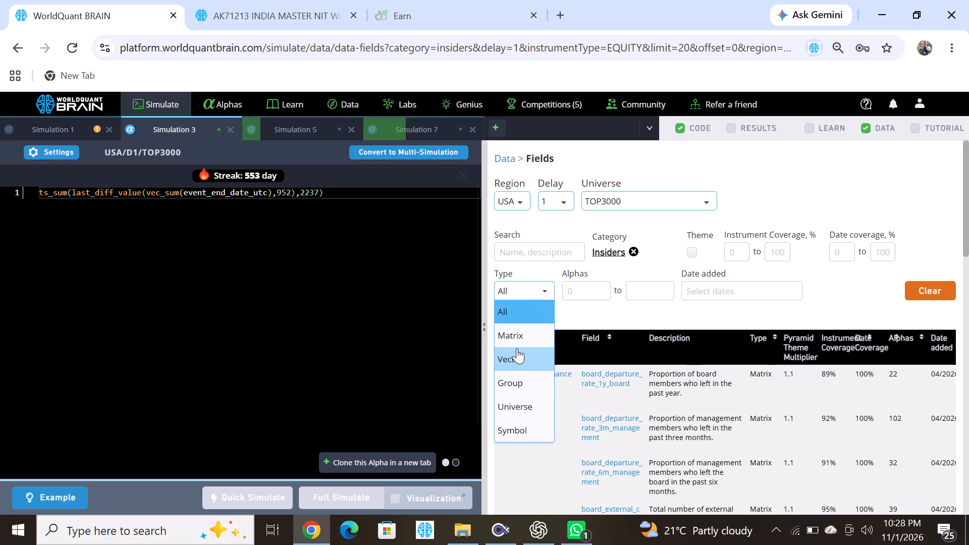
{"action": "left_click", "coordinate": [517, 348]}
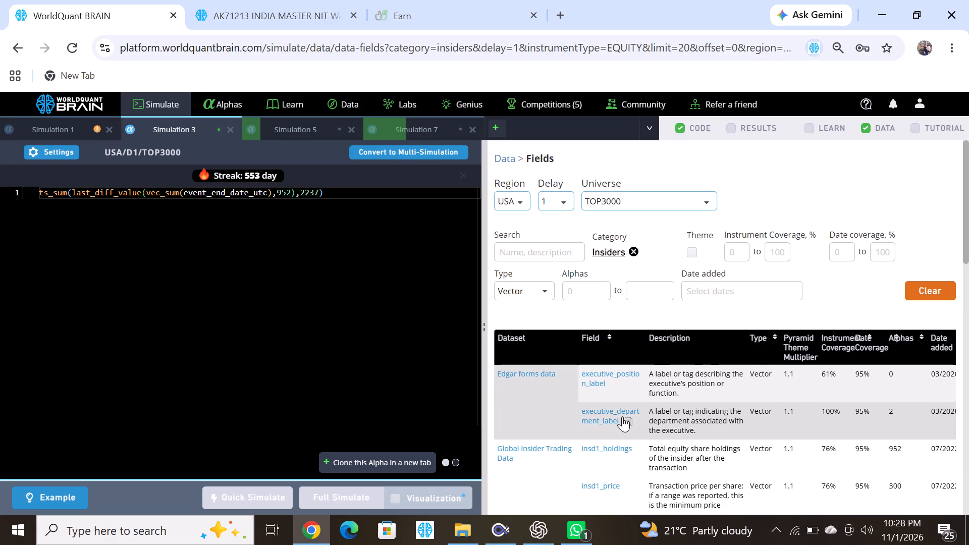
Replace the vec_sum field in the Simulation 3 expression with insd1_gvkey from Global Insider Trading Data and run a full simulation.
{"action": "scroll", "coordinate": [619, 416], "scroll_direction": "down", "scroll_amount": 2}
{"action": "scroll", "coordinate": [603, 355], "scroll_direction": "down", "scroll_amount": 2}
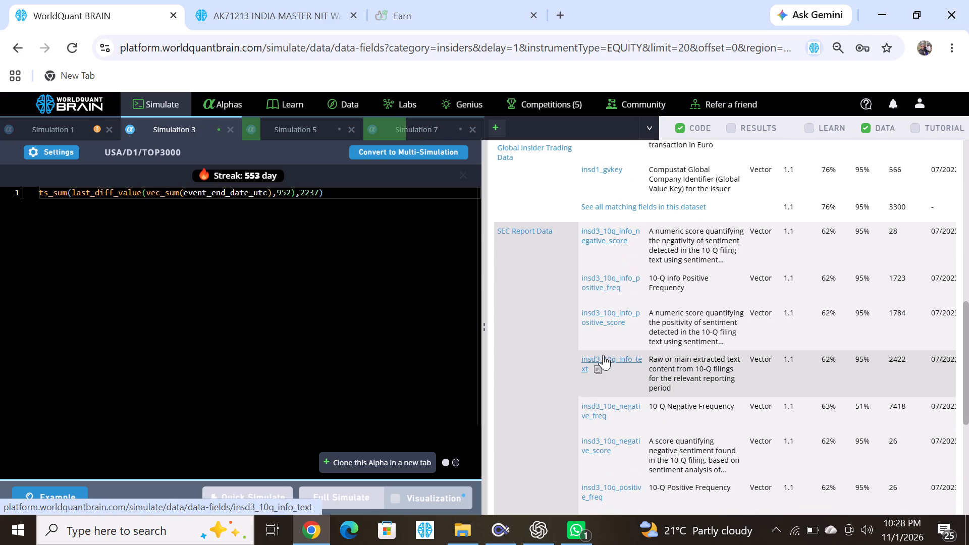
{"action": "scroll", "coordinate": [603, 355], "scroll_direction": "up", "scroll_amount": 2}
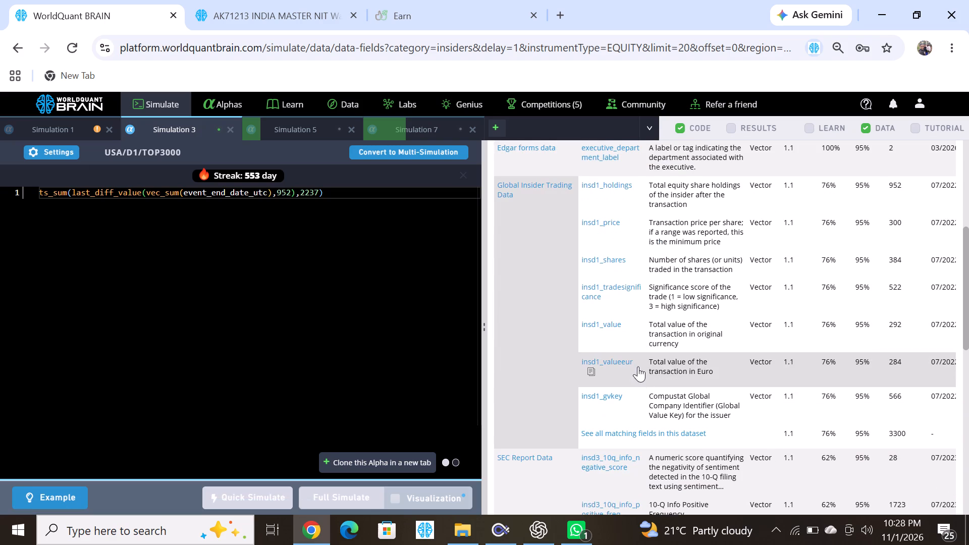
{"action": "left_click", "coordinate": [631, 398]}
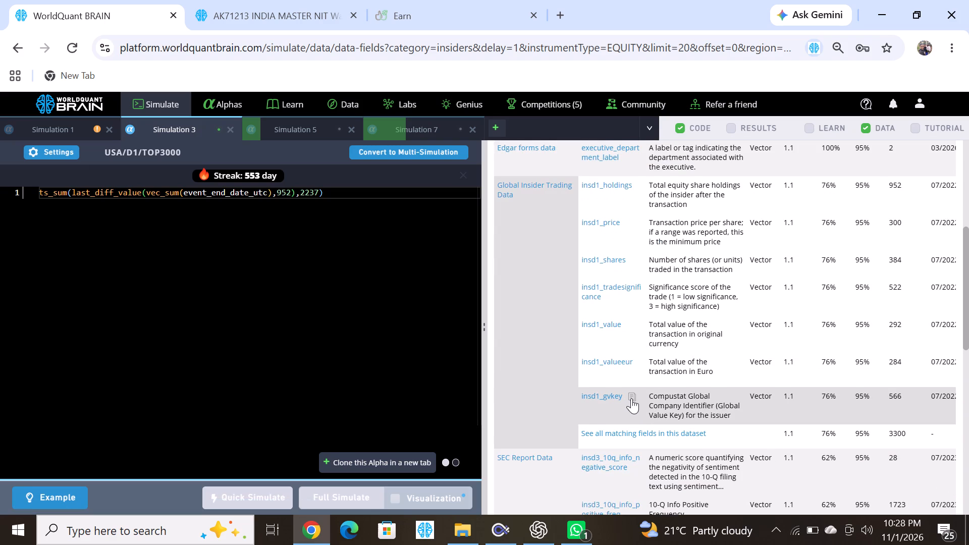
{"action": "double_click", "coordinate": [216, 196]}
{"action": "key", "text": "ctrl+v"}
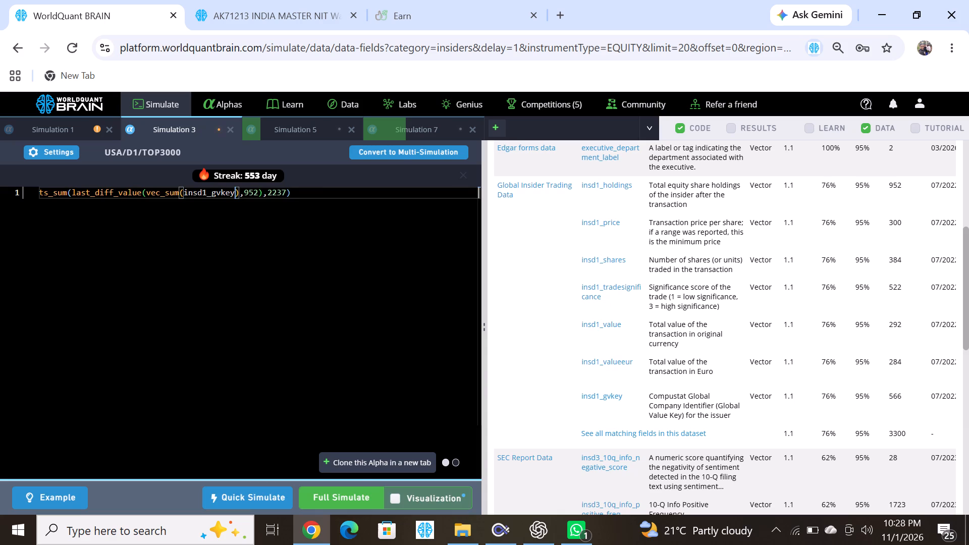
{"action": "left_click", "coordinate": [356, 505]}
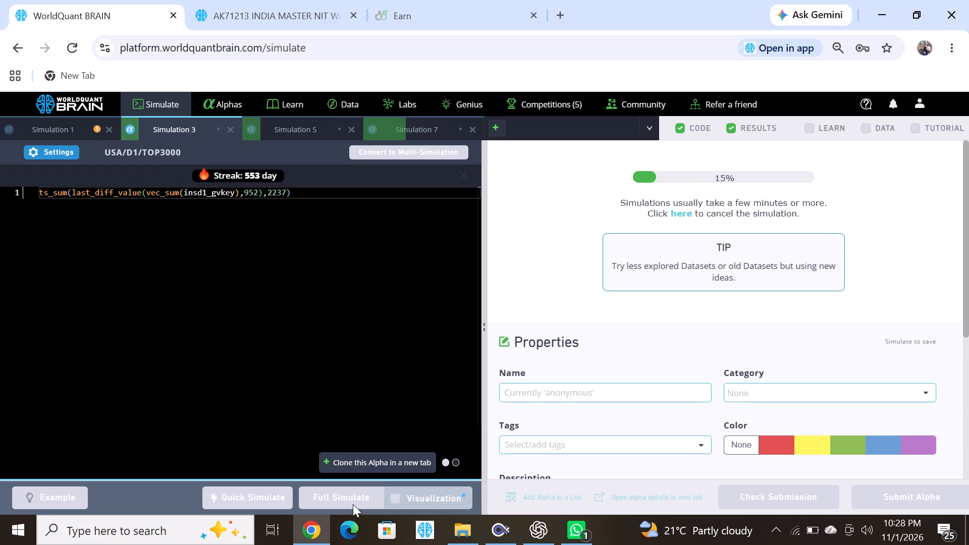
Reveal the test period for Simulation 1 and examine its IS Testing Status warnings and simulation settings.
{"action": "left_click", "coordinate": [77, 129]}
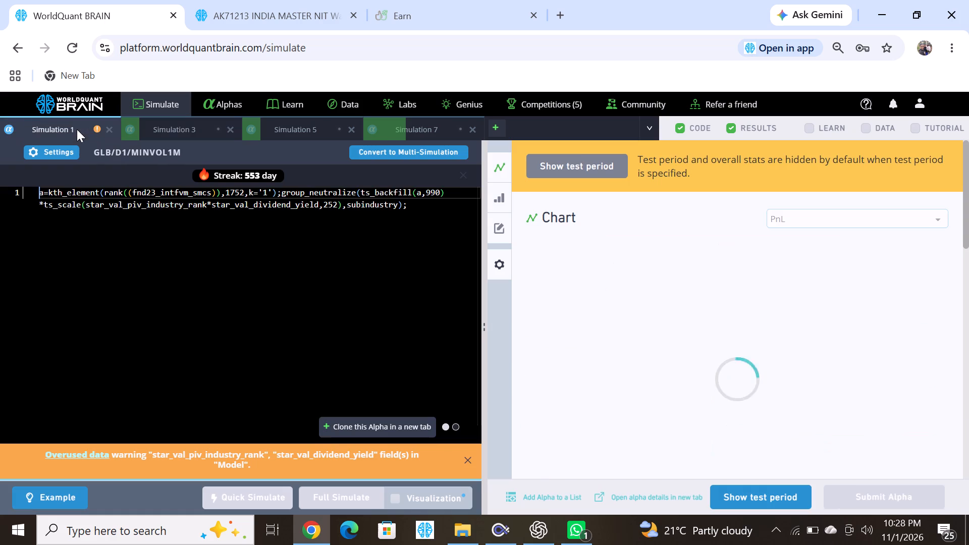
{"action": "left_click", "coordinate": [761, 502]}
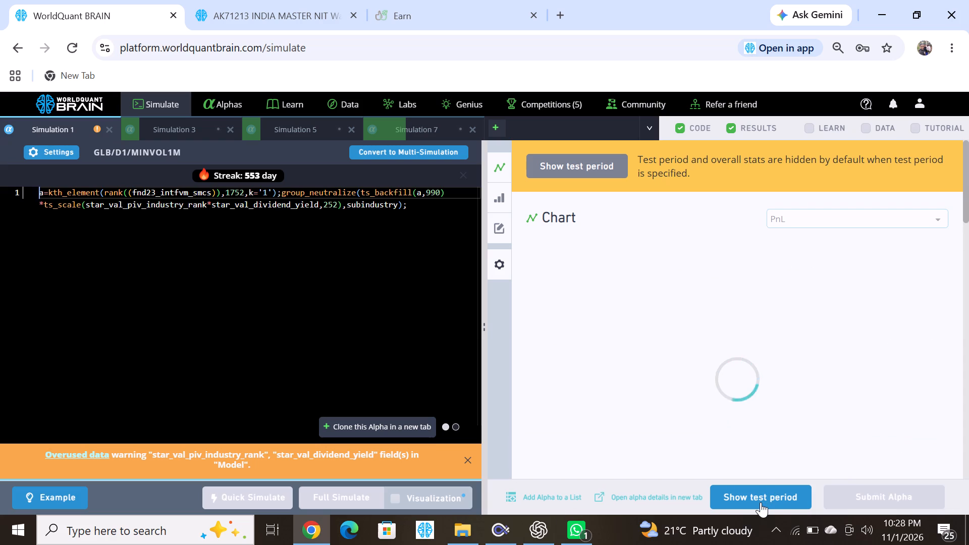
{"action": "scroll", "coordinate": [672, 437], "scroll_direction": "down", "scroll_amount": 5}
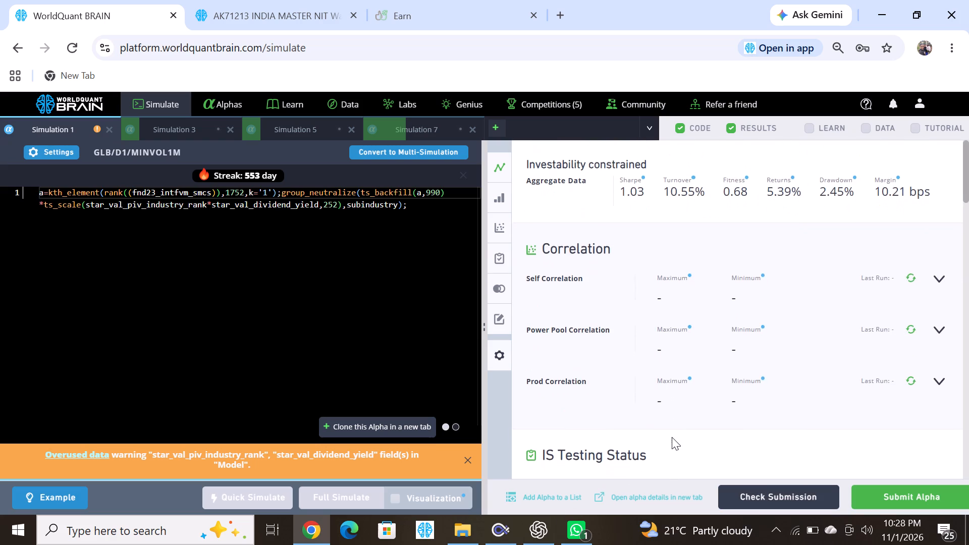
{"action": "scroll", "coordinate": [672, 437], "scroll_direction": "down", "scroll_amount": 3}
{"action": "left_click", "coordinate": [566, 240]}
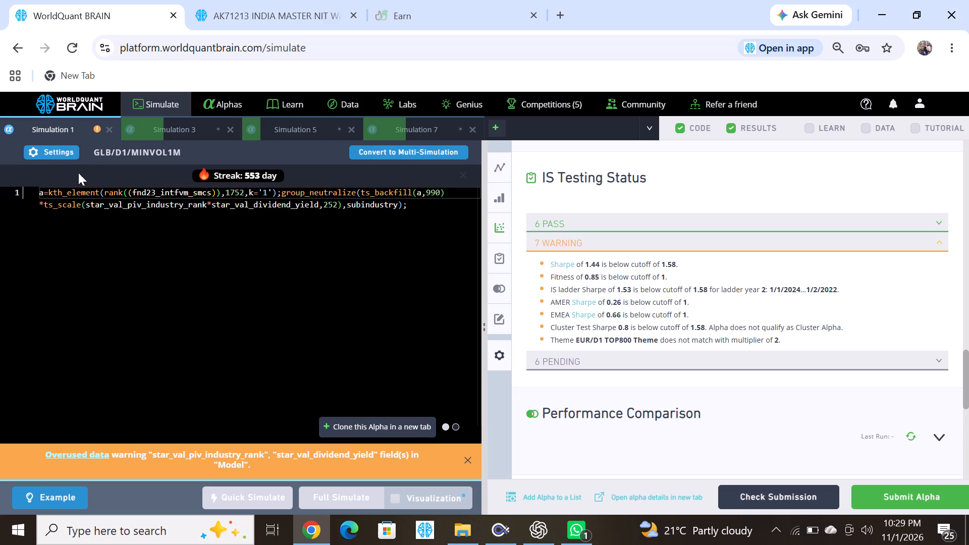
{"action": "left_click", "coordinate": [57, 155]}
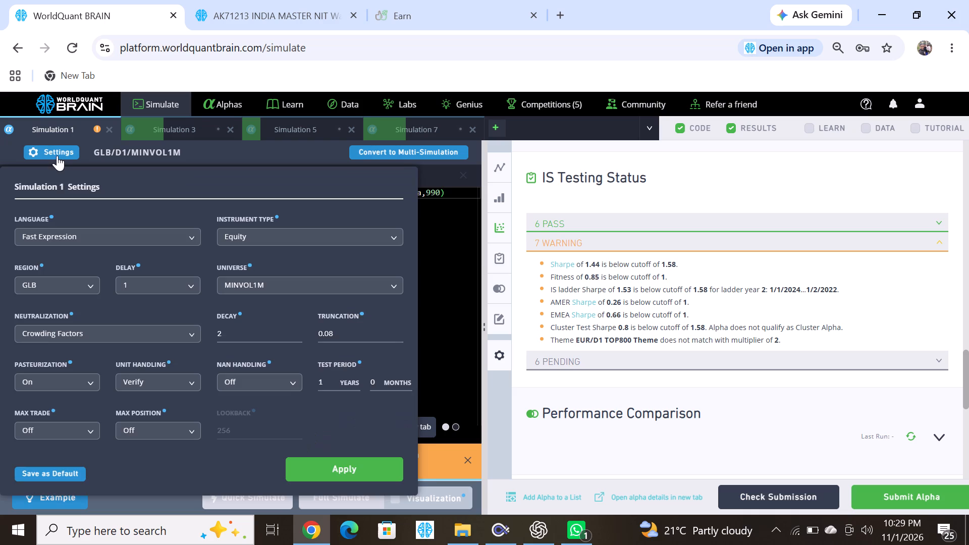
{"action": "left_click", "coordinate": [57, 155]}
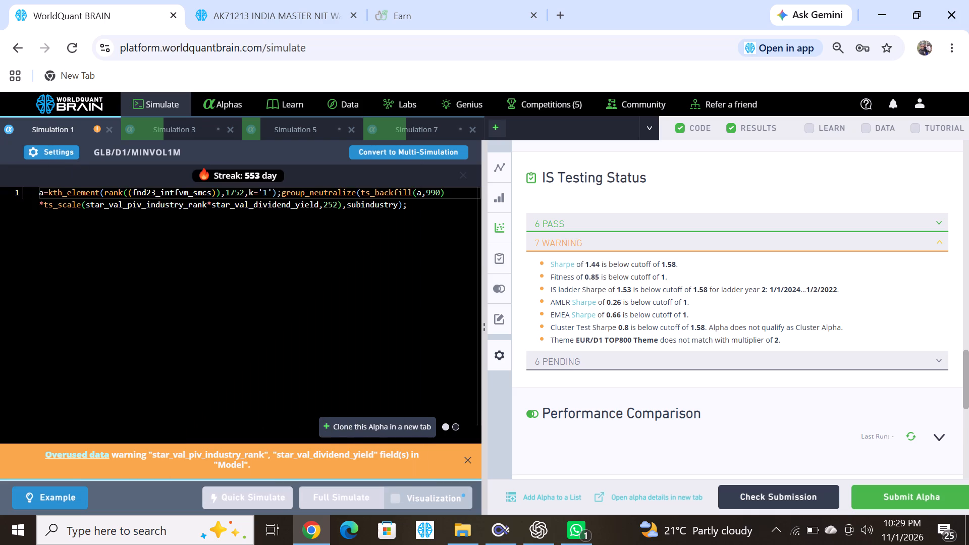
Replace the ts_backfill operator in the Simulation 1 expression with ts_av_diff and run a full simulation.
{"action": "double_click", "coordinate": [385, 192]}
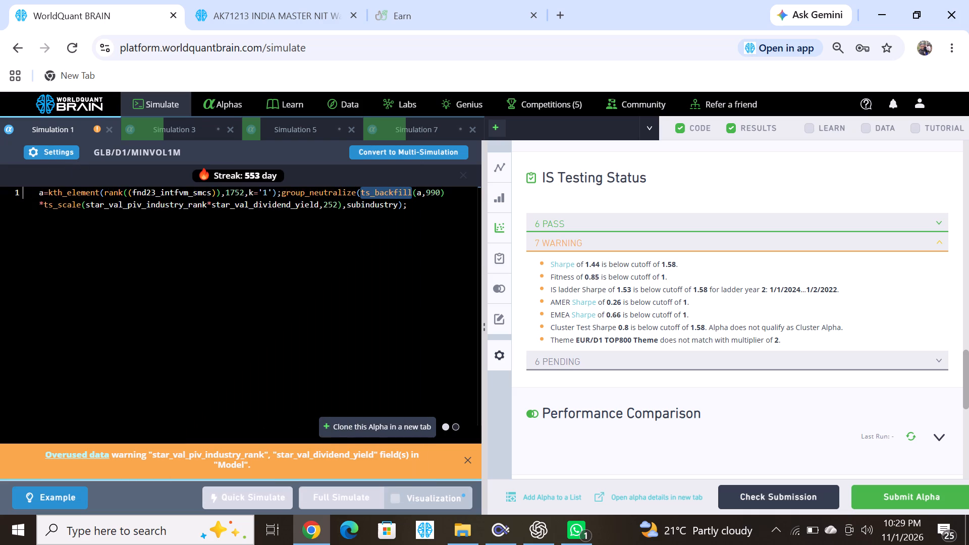
{"action": "type", "text": "ts"}
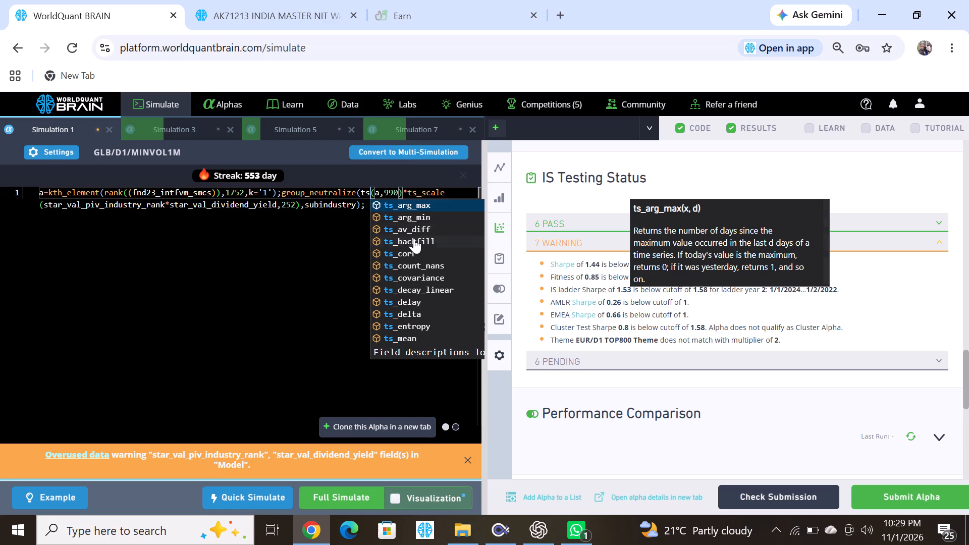
{"action": "left_click", "coordinate": [407, 229]}
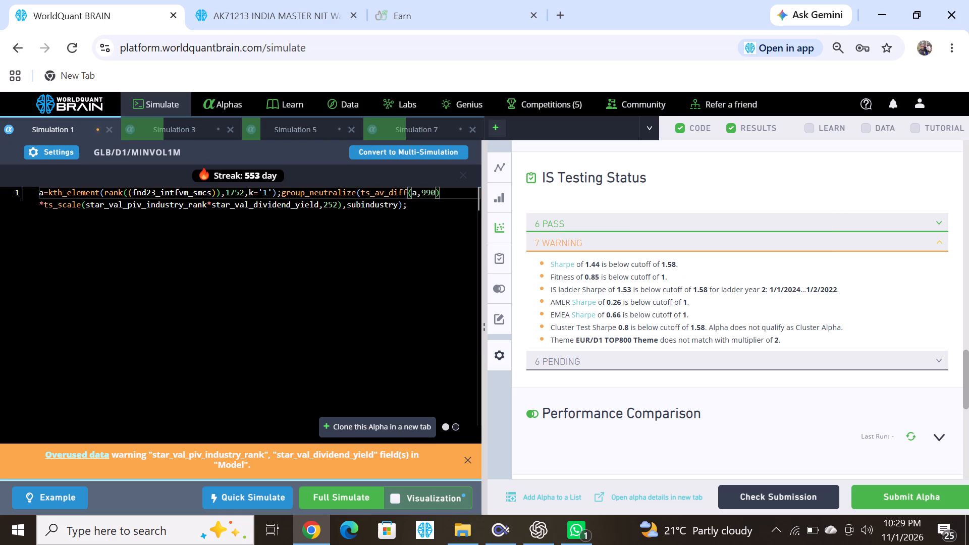
{"action": "left_click", "coordinate": [360, 497]}
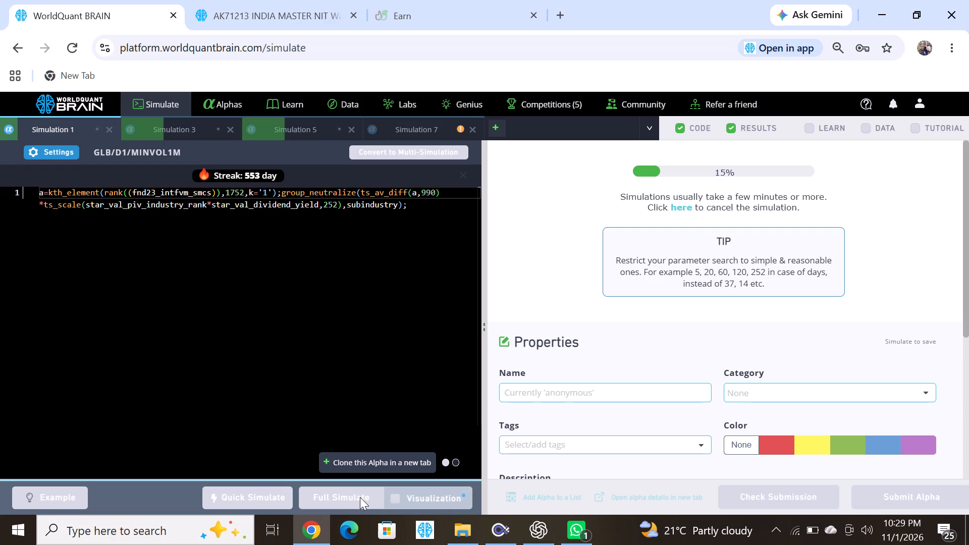
Reveal the test period for the Simulation 7 alpha and examine its PnL chart.
{"action": "left_click", "coordinate": [432, 129]}
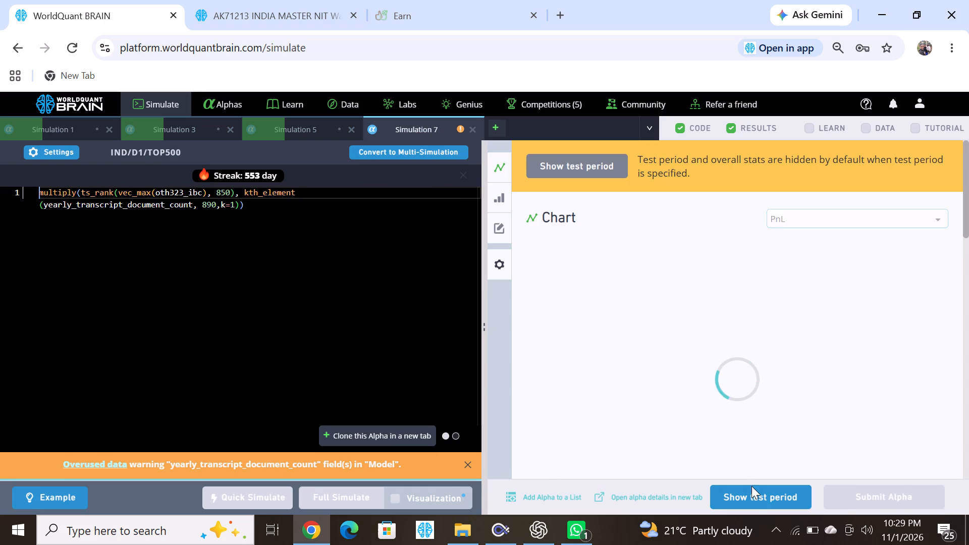
{"action": "left_click", "coordinate": [751, 497]}
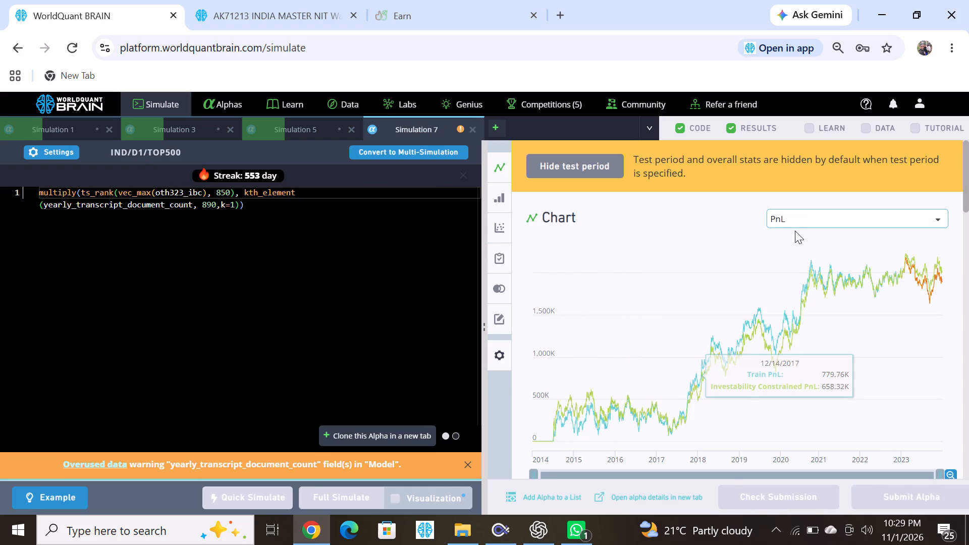
Clear the Insiders and Vector filters from the data fields list and filter it to region IND and type Matrix.
{"action": "left_click", "coordinate": [868, 126]}
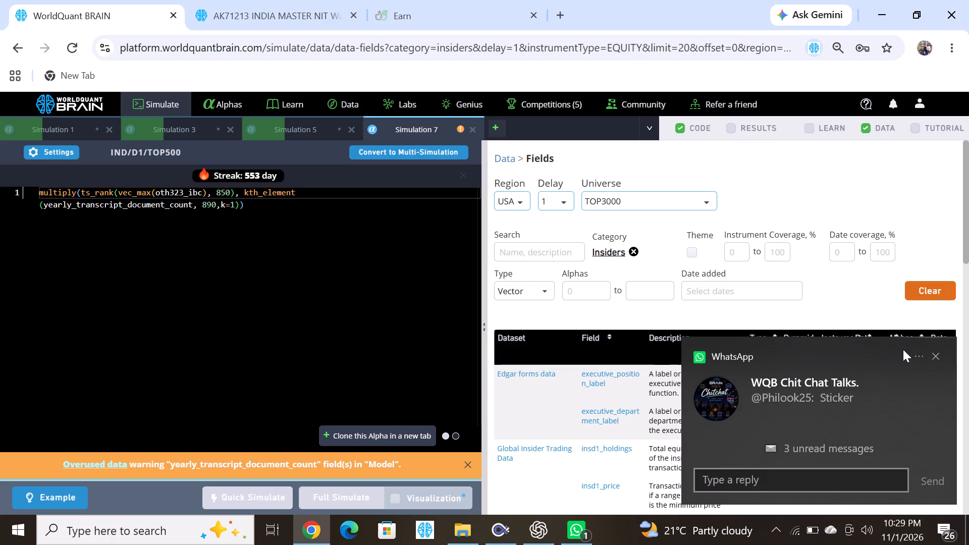
{"action": "left_click", "coordinate": [931, 356]}
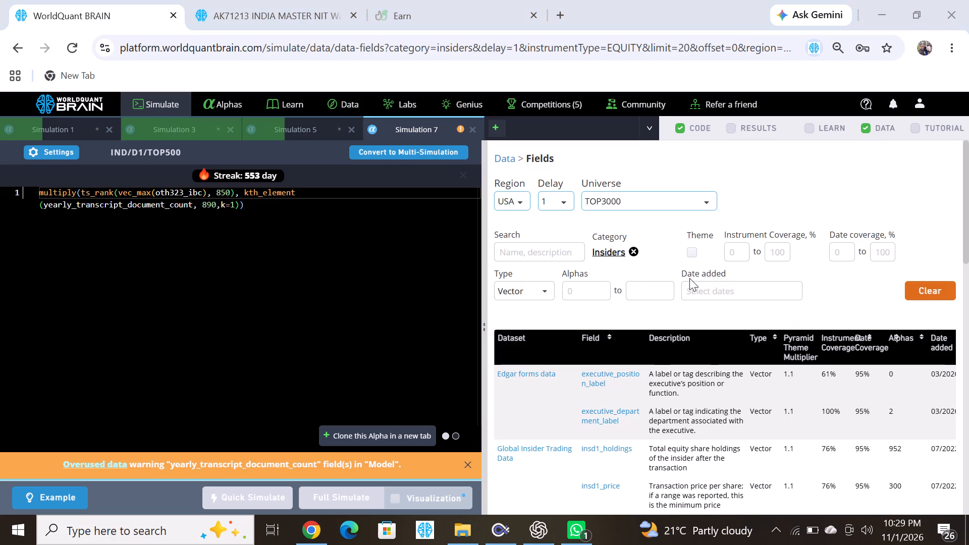
{"action": "left_click", "coordinate": [634, 251]}
{"action": "left_click", "coordinate": [927, 293]}
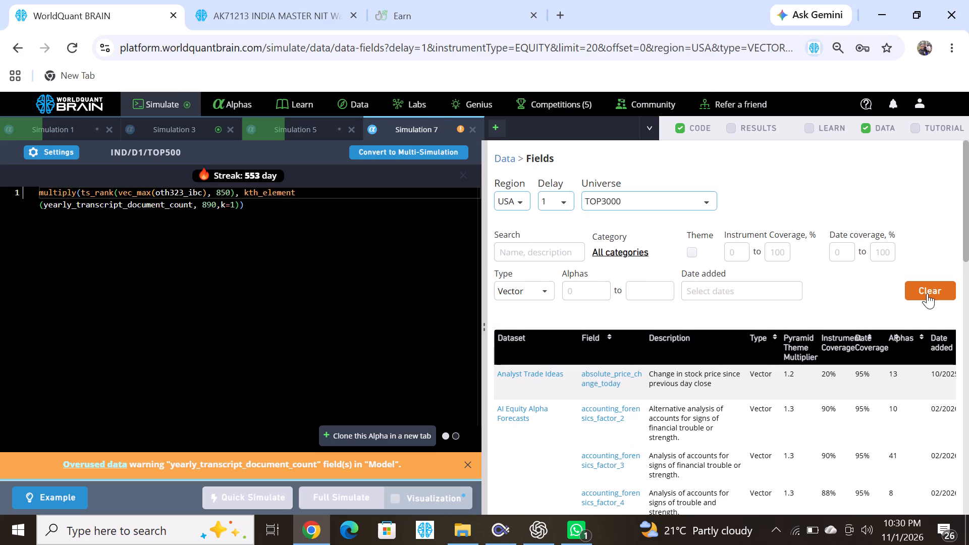
{"action": "left_click", "coordinate": [518, 202]}
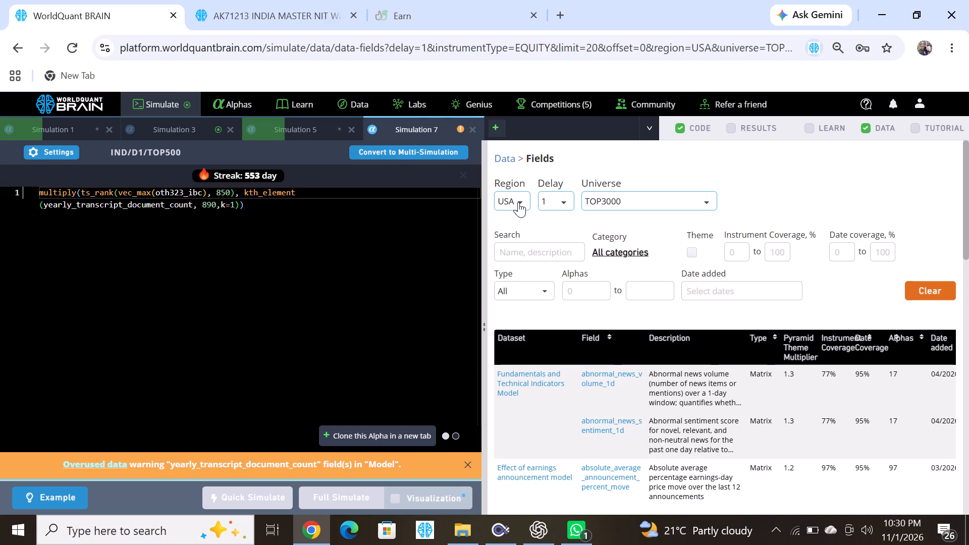
{"action": "scroll", "coordinate": [510, 296], "scroll_direction": "down", "scroll_amount": 1}
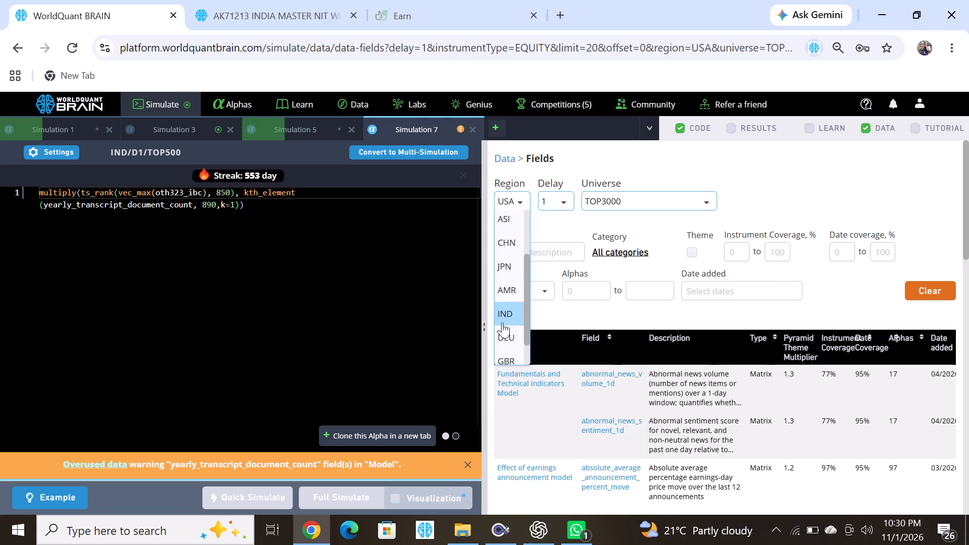
{"action": "left_click", "coordinate": [504, 317]}
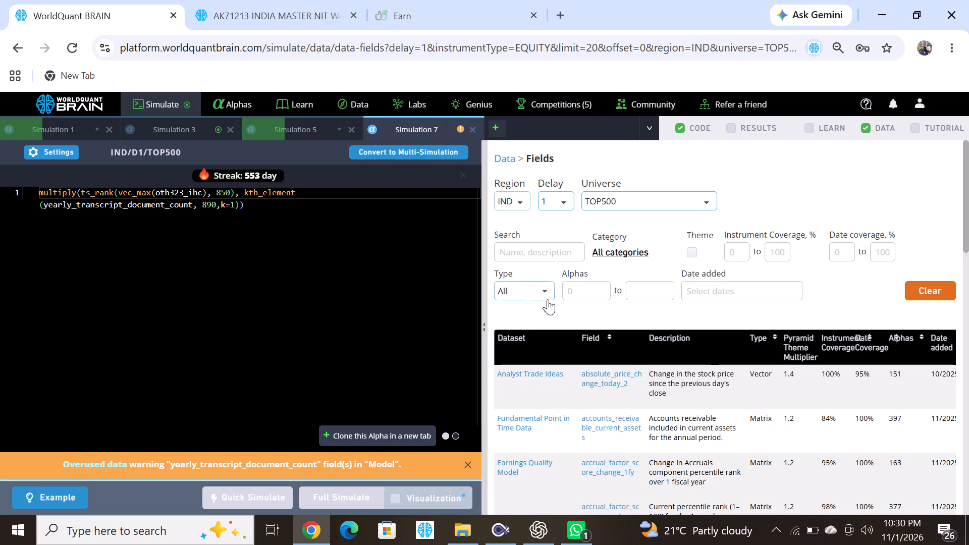
{"action": "left_click", "coordinate": [533, 287]}
{"action": "left_click", "coordinate": [523, 331]}
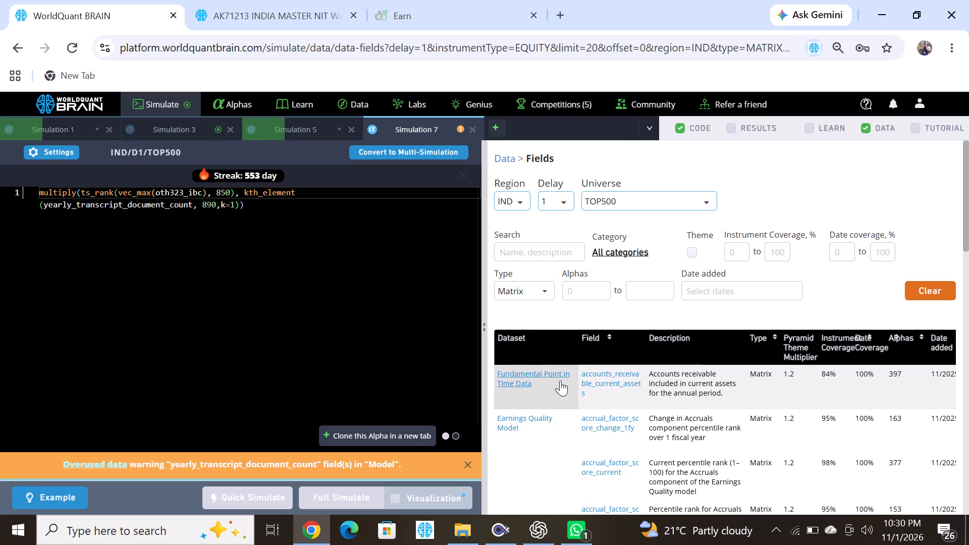
{"action": "scroll", "coordinate": [578, 389], "scroll_direction": "down", "scroll_amount": 8}
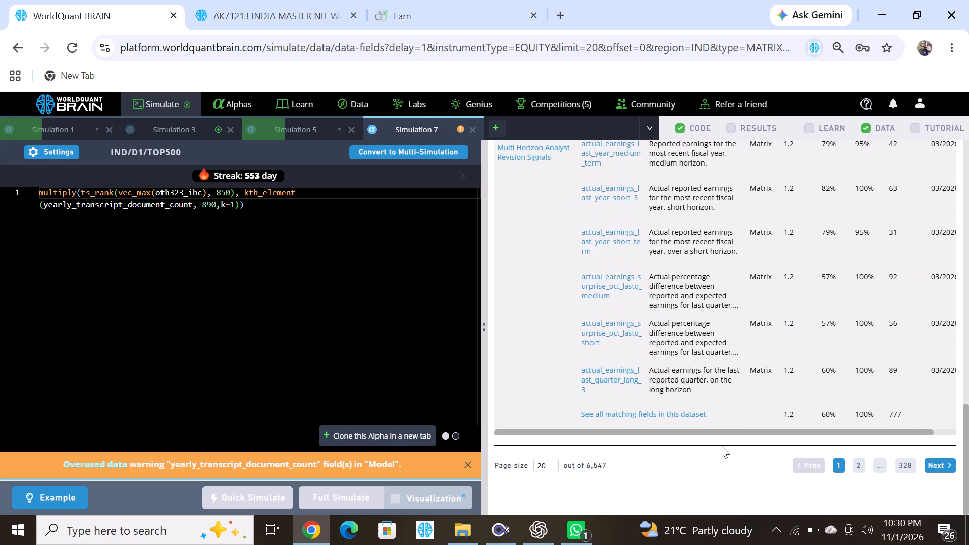
Replace yearly_transcript_document_count in the Simulation 7 expression with weighted_estimate_next_quarter_revenue_short_2 from page 325 of the fields list and run a full simulation.
{"action": "left_click", "coordinate": [908, 466]}
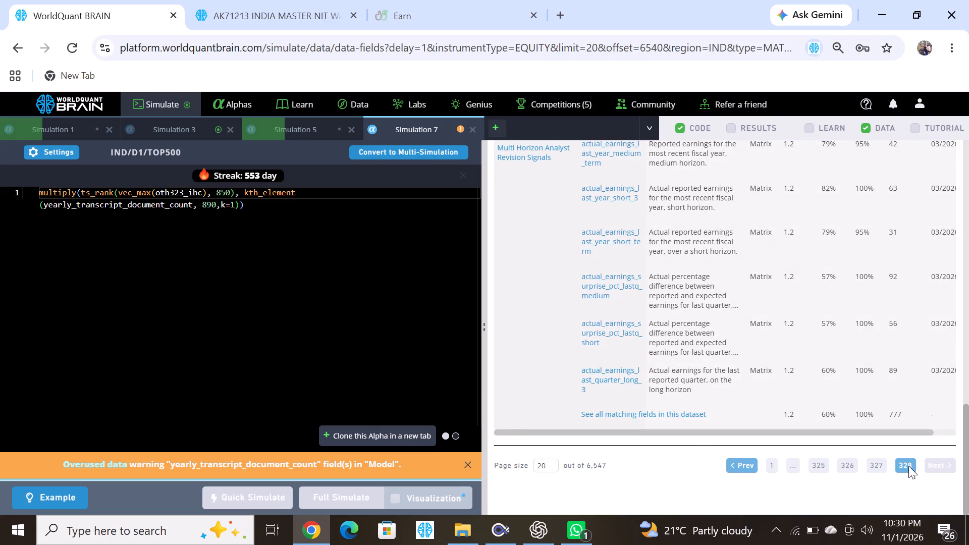
{"action": "left_click", "coordinate": [819, 466]}
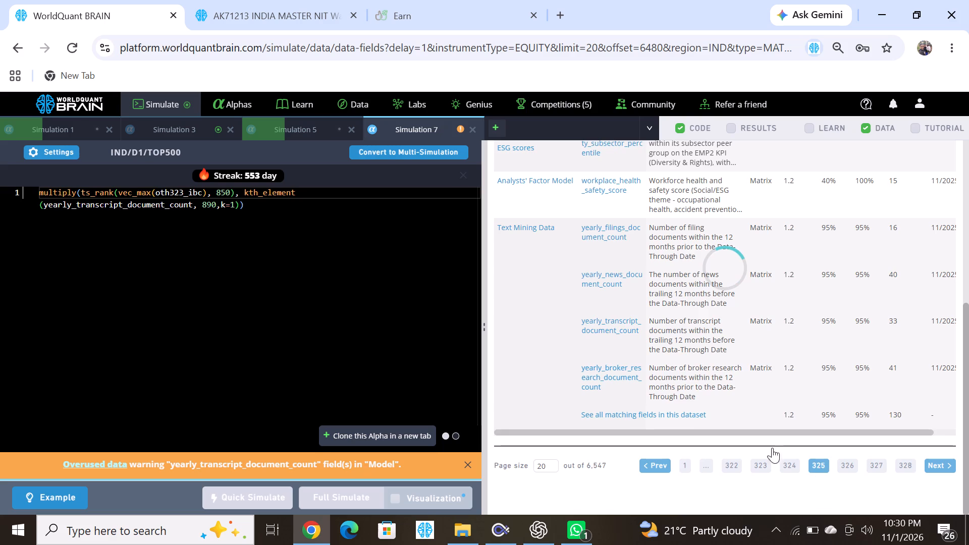
{"action": "scroll", "coordinate": [693, 433], "scroll_direction": "down", "scroll_amount": 1}
{"action": "left_click", "coordinate": [594, 313]}
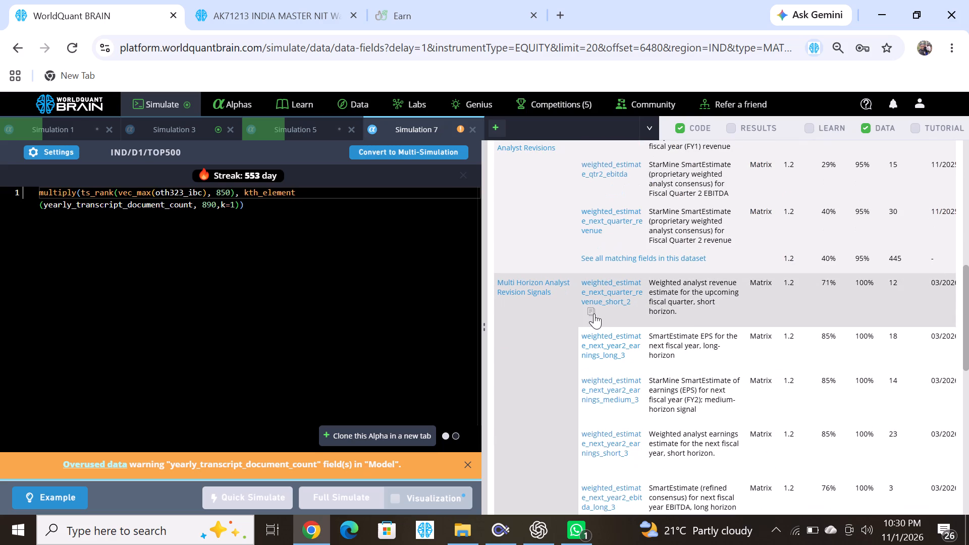
{"action": "double_click", "coordinate": [146, 208]}
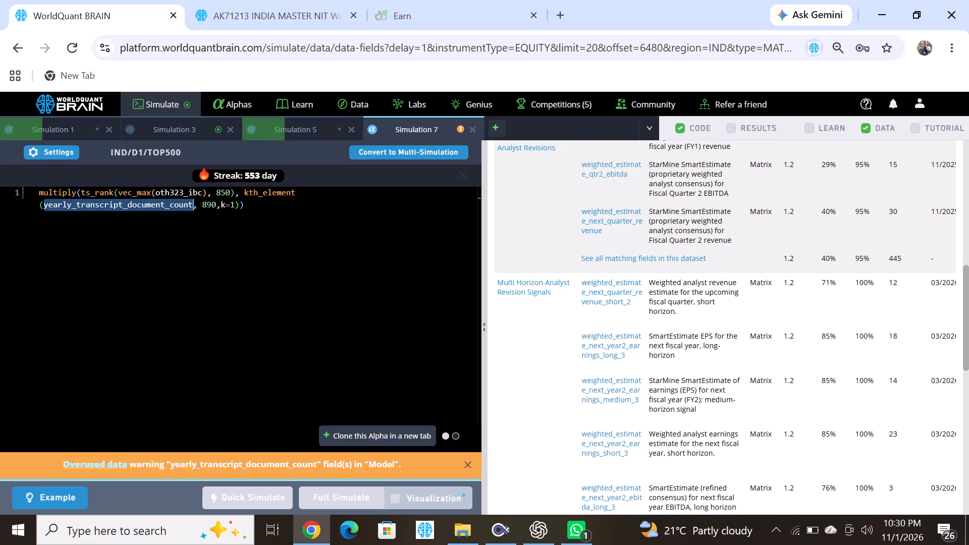
{"action": "key", "text": "ctrl+v"}
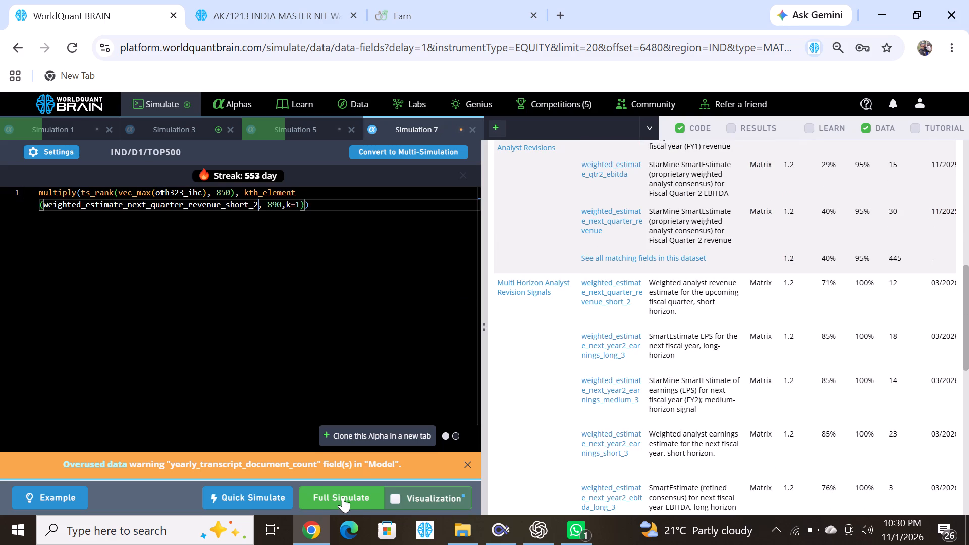
{"action": "left_click", "coordinate": [343, 497]}
Reveal the test period for Simulation 3 and examine the failed tests and warnings in its IS Testing Status.
{"action": "left_click", "coordinate": [183, 129]}
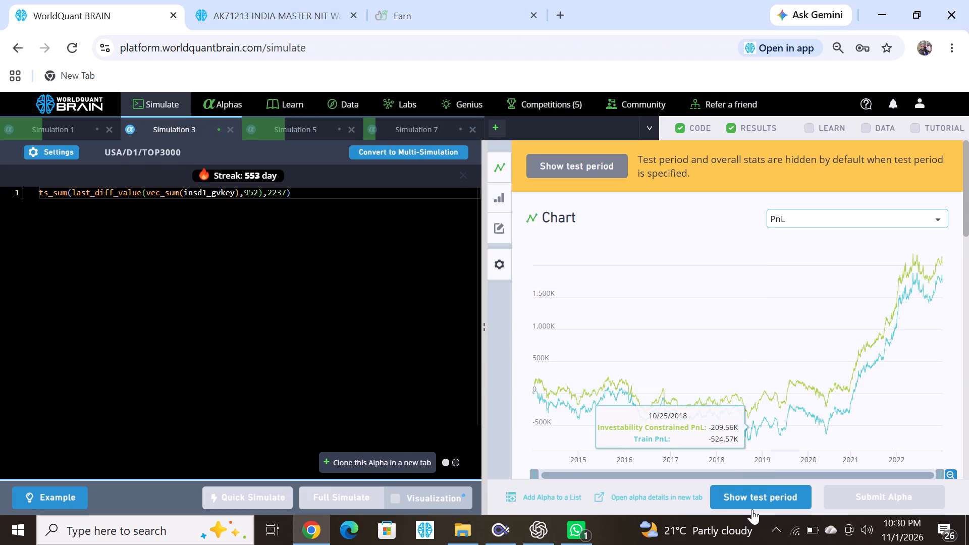
{"action": "left_click", "coordinate": [744, 494]}
{"action": "scroll", "coordinate": [691, 438], "scroll_direction": "down", "scroll_amount": 2}
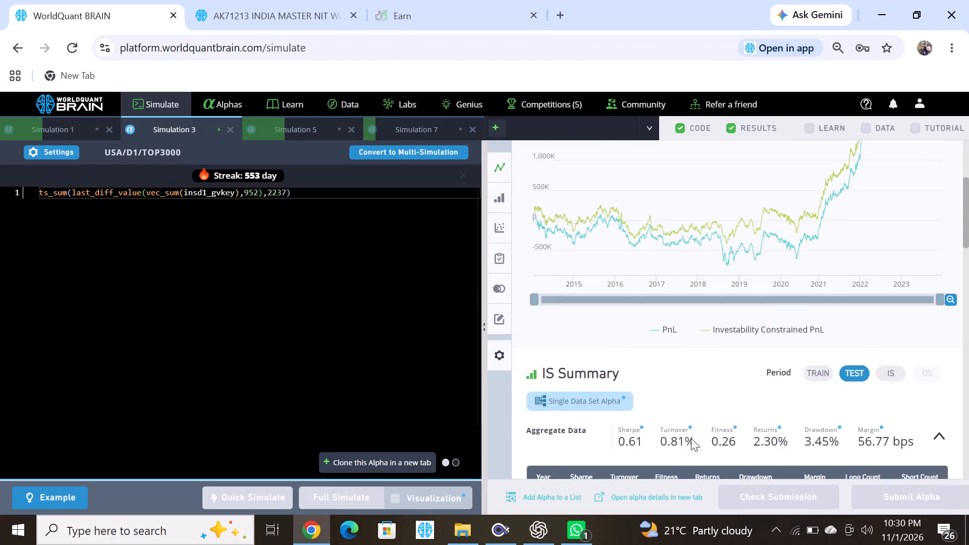
{"action": "scroll", "coordinate": [691, 438], "scroll_direction": "down", "scroll_amount": 4}
{"action": "scroll", "coordinate": [633, 320], "scroll_direction": "down", "scroll_amount": 1}
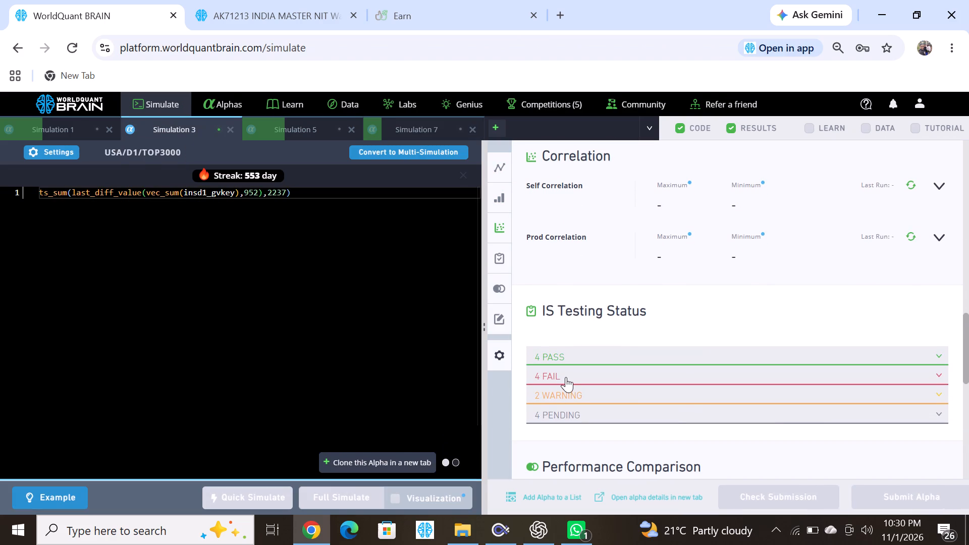
{"action": "left_click", "coordinate": [566, 377]}
{"action": "scroll", "coordinate": [580, 387], "scroll_direction": "down", "scroll_amount": 2}
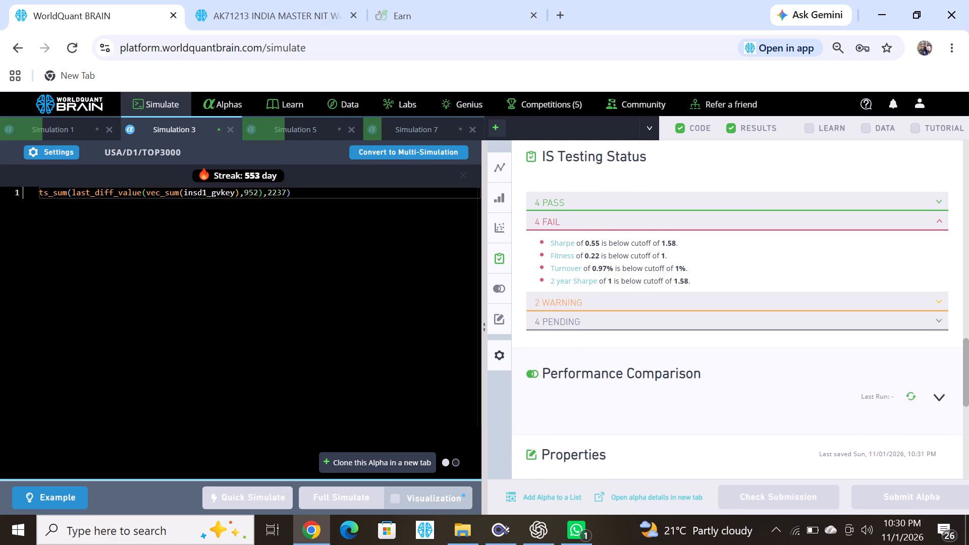
{"action": "left_click", "coordinate": [556, 305]}
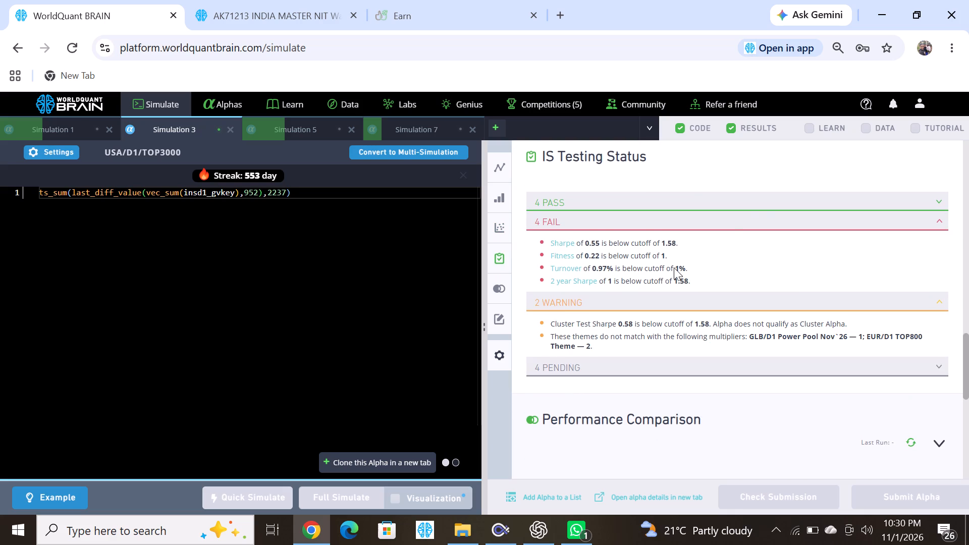
Filter the data fields list to region USA and type Vector.
{"action": "left_click", "coordinate": [866, 130]}
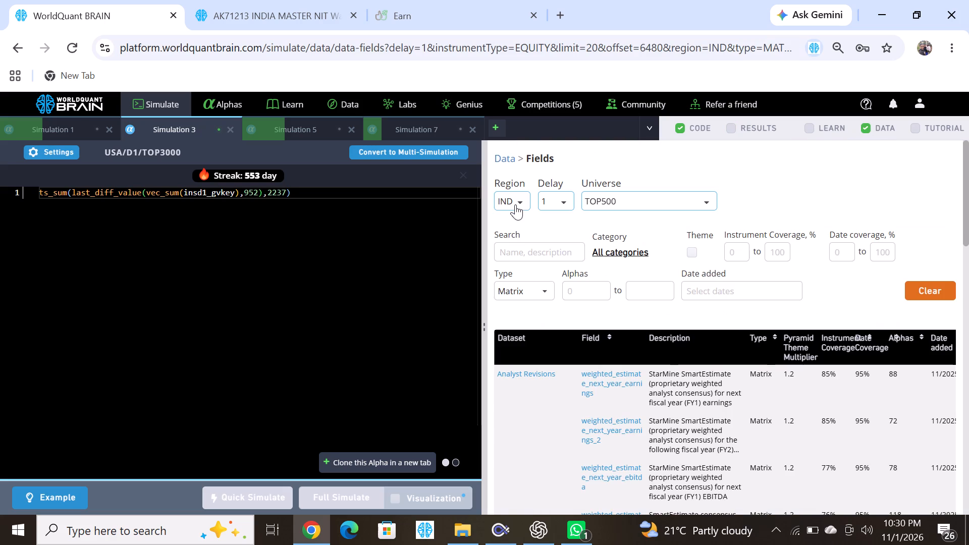
{"action": "left_click", "coordinate": [515, 204]}
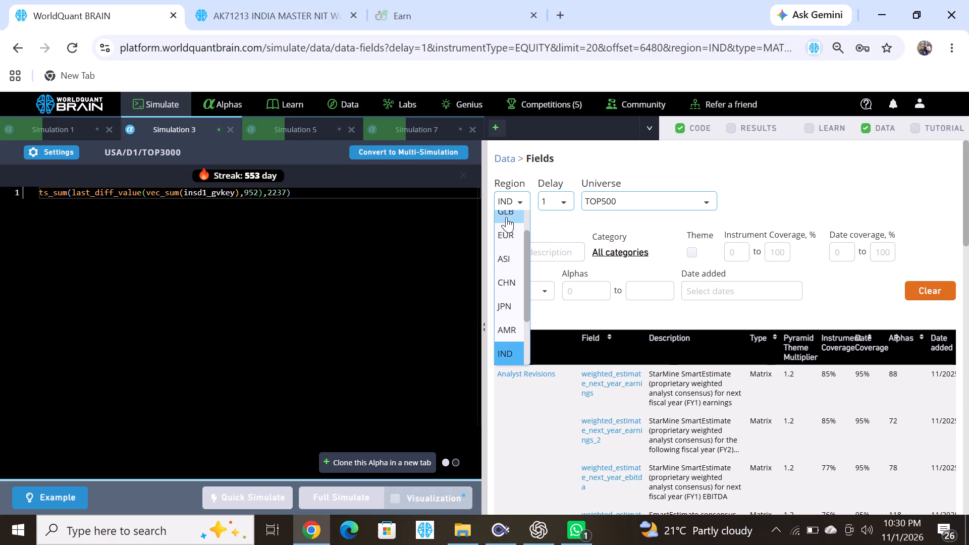
{"action": "scroll", "coordinate": [506, 217], "scroll_direction": "up", "scroll_amount": 2}
{"action": "left_click", "coordinate": [506, 227]}
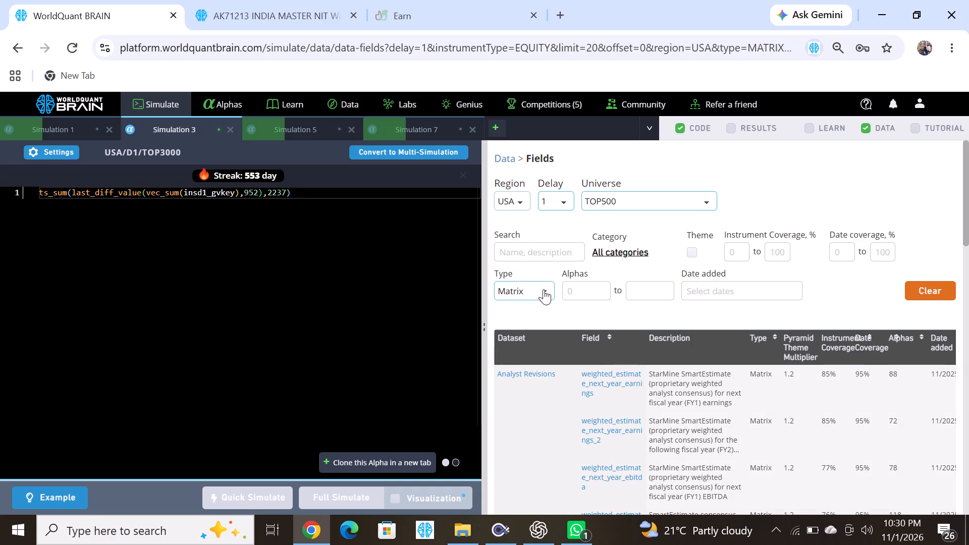
{"action": "left_click", "coordinate": [544, 289]}
{"action": "left_click", "coordinate": [531, 355]}
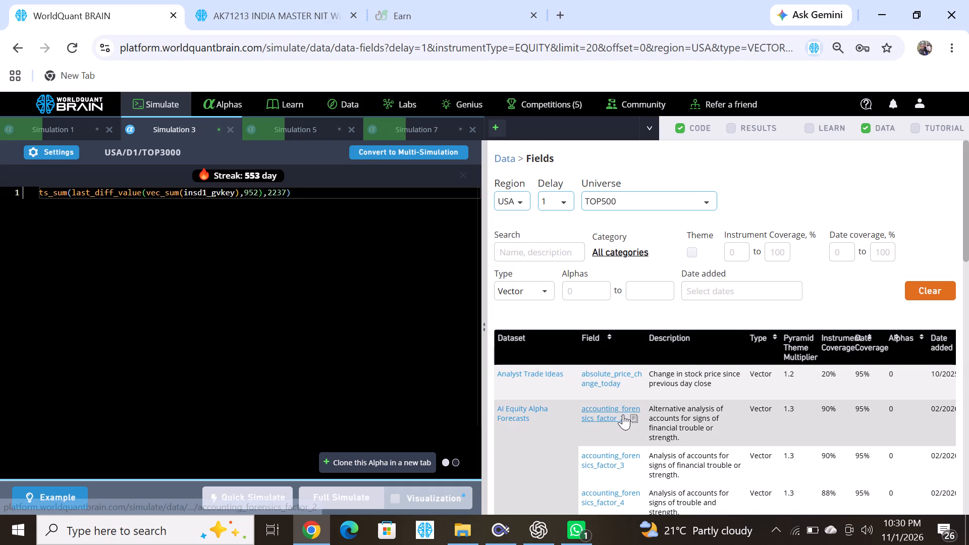
Go to page 500 of the filtered data fields list and examine the Vector fields there.
{"action": "scroll", "coordinate": [623, 414], "scroll_direction": "down", "scroll_amount": 2}
{"action": "scroll", "coordinate": [623, 311], "scroll_direction": "down", "scroll_amount": 8}
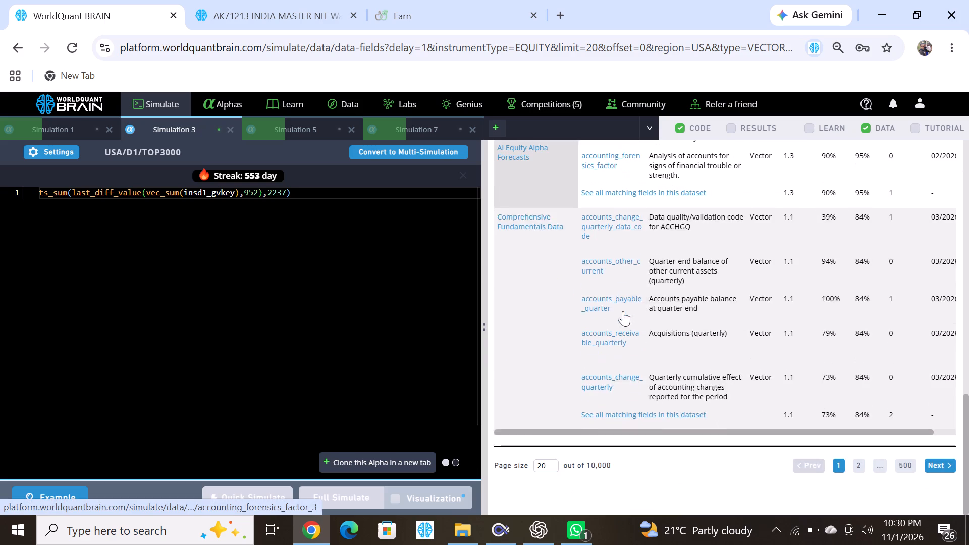
{"action": "scroll", "coordinate": [623, 311], "scroll_direction": "down", "scroll_amount": 2}
{"action": "left_click", "coordinate": [906, 466]}
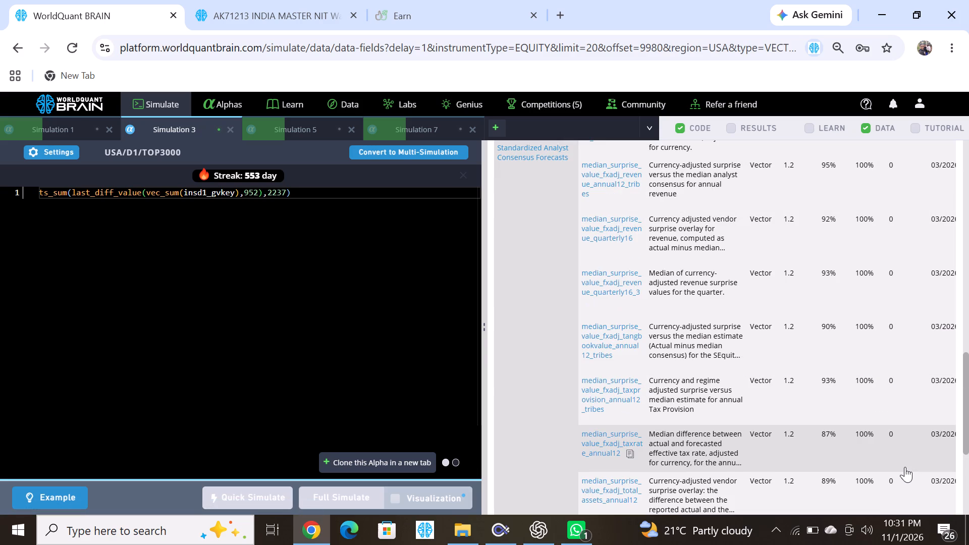
{"action": "scroll", "coordinate": [736, 387], "scroll_direction": "down", "scroll_amount": 6}
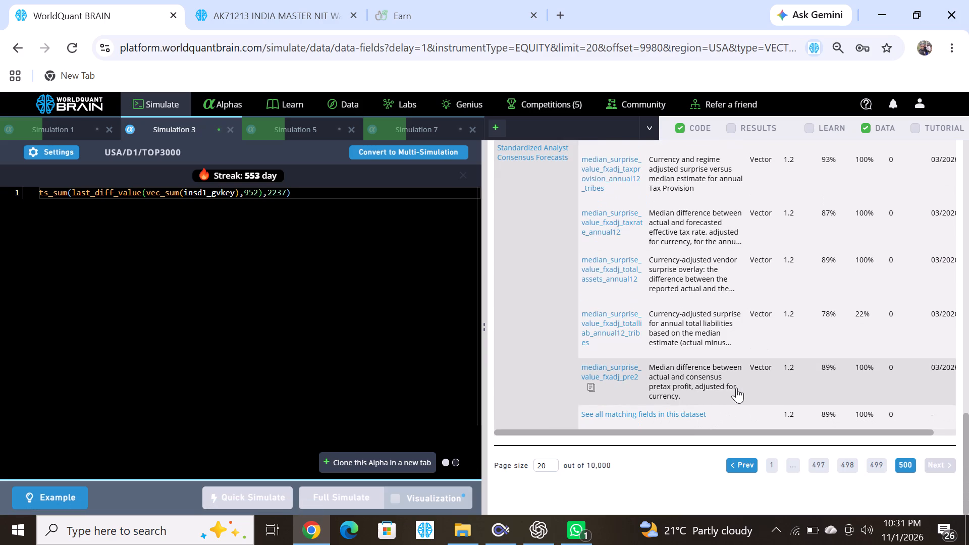
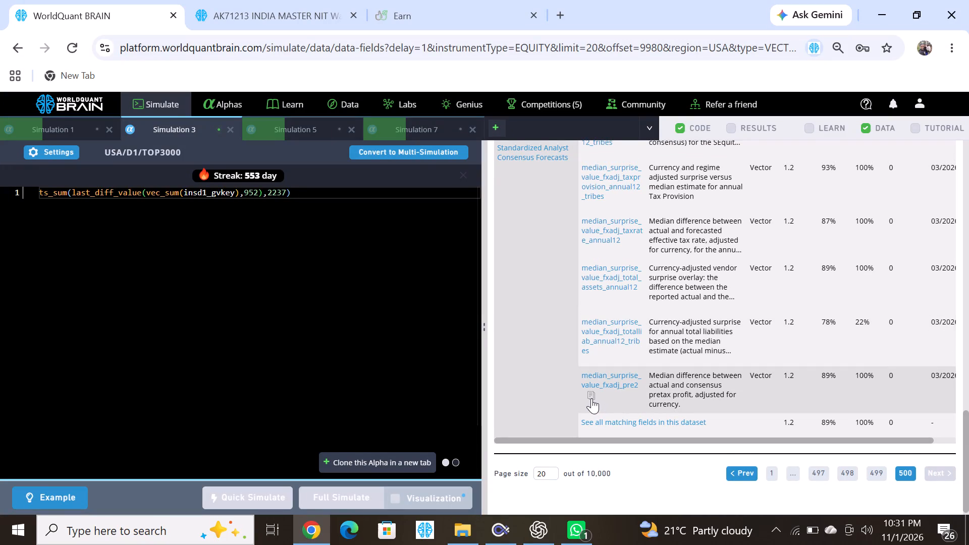
Examine the Vector fields on pages 500, 498 and 495 of the filtered data fields list.
{"action": "scroll", "coordinate": [599, 356], "scroll_direction": "up", "scroll_amount": 2}
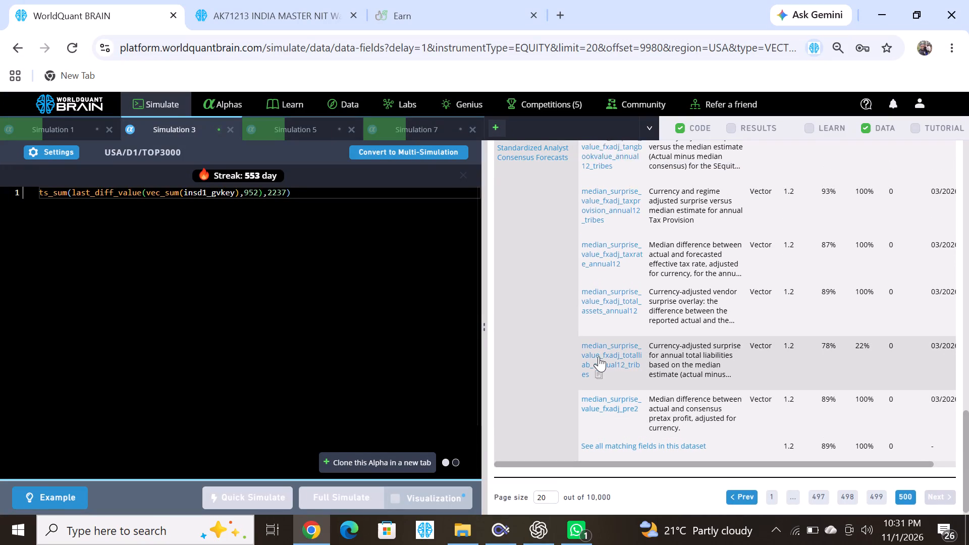
{"action": "scroll", "coordinate": [599, 356], "scroll_direction": "up", "scroll_amount": 7}
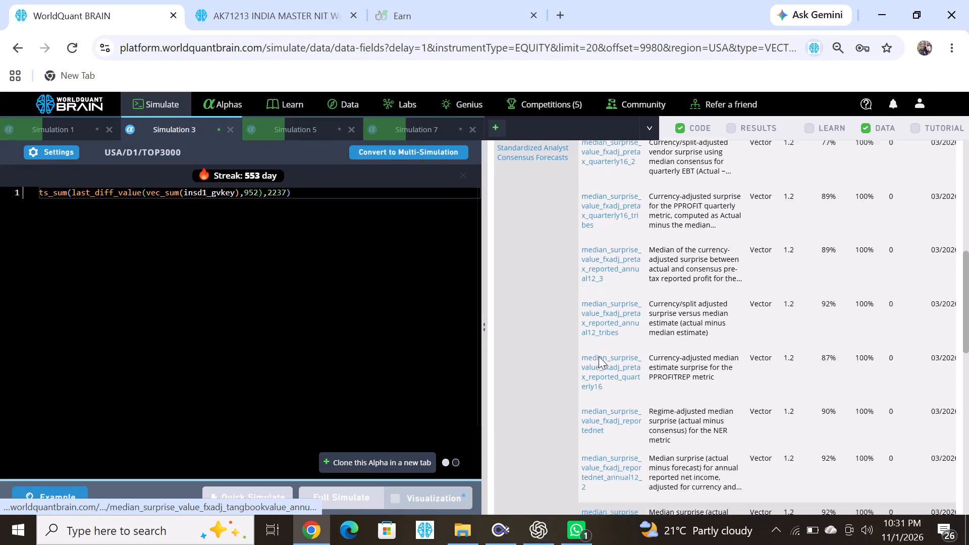
{"action": "scroll", "coordinate": [599, 356], "scroll_direction": "up", "scroll_amount": 3}
{"action": "scroll", "coordinate": [599, 356], "scroll_direction": "down", "scroll_amount": 11}
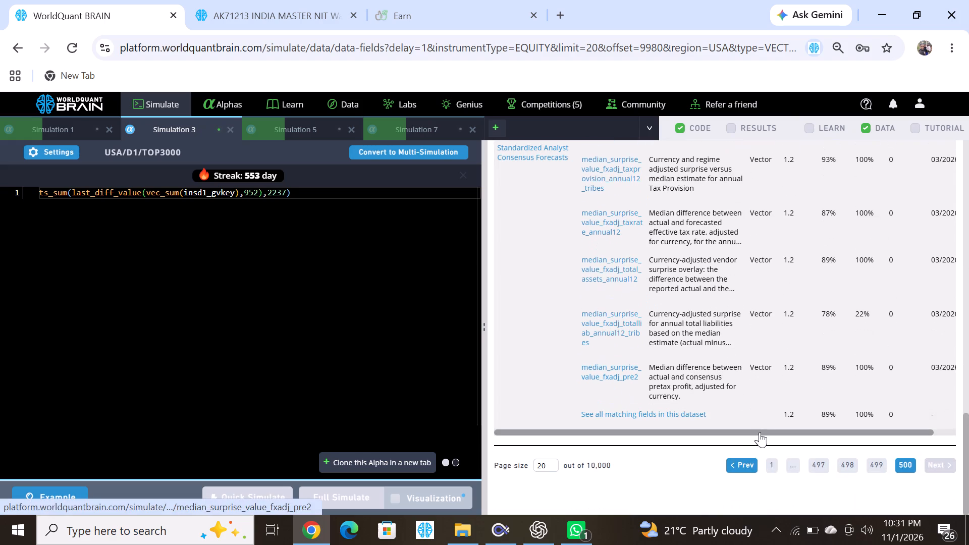
{"action": "left_click", "coordinate": [844, 464]}
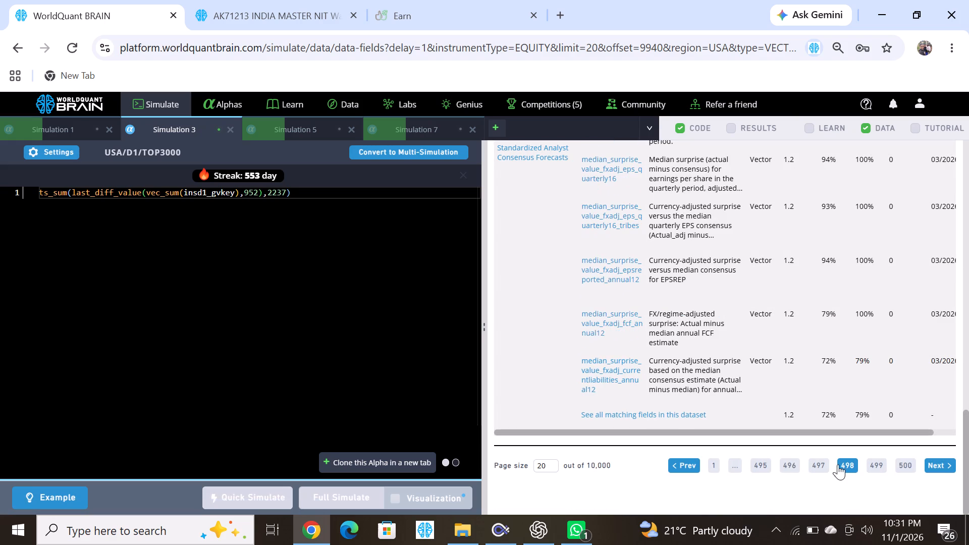
{"action": "scroll", "coordinate": [672, 343], "scroll_direction": "up", "scroll_amount": 6}
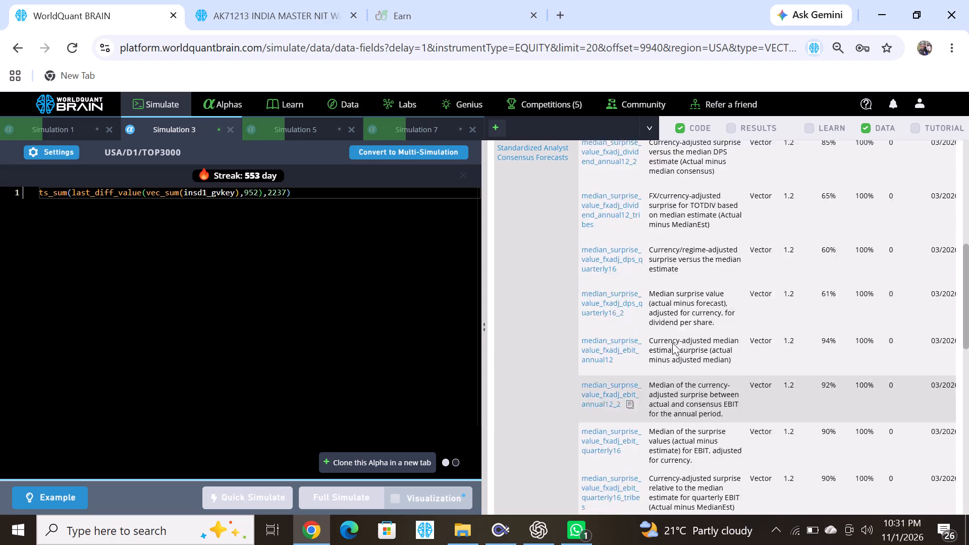
{"action": "scroll", "coordinate": [672, 343], "scroll_direction": "up", "scroll_amount": 1}
{"action": "scroll", "coordinate": [672, 343], "scroll_direction": "down", "scroll_amount": 11}
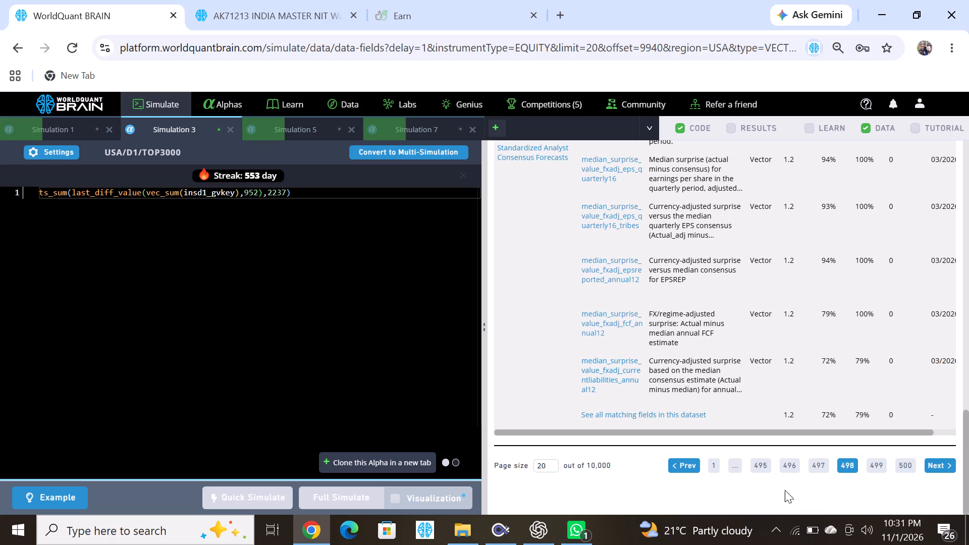
{"action": "left_click", "coordinate": [763, 465]}
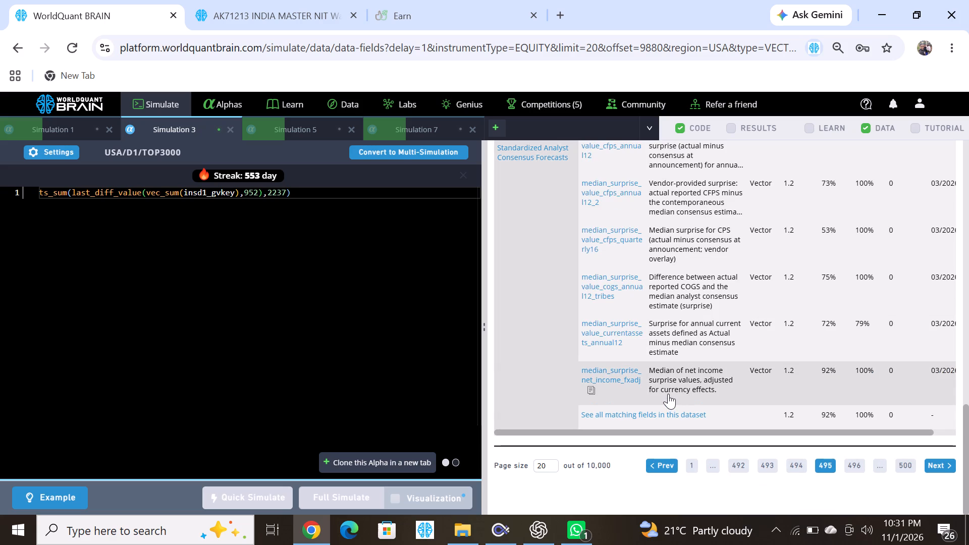
{"action": "scroll", "coordinate": [668, 394], "scroll_direction": "up", "scroll_amount": 8}
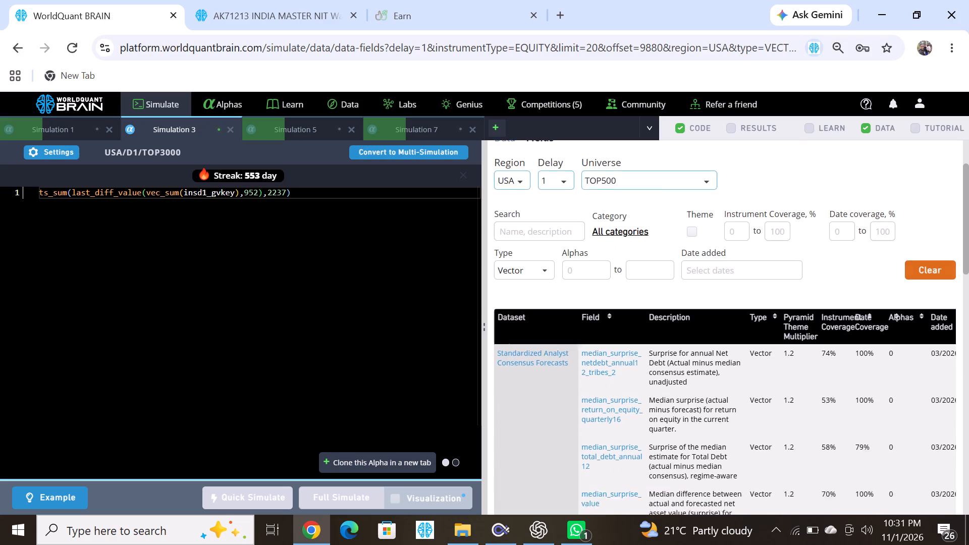
{"action": "scroll", "coordinate": [668, 394], "scroll_direction": "down", "scroll_amount": 13}
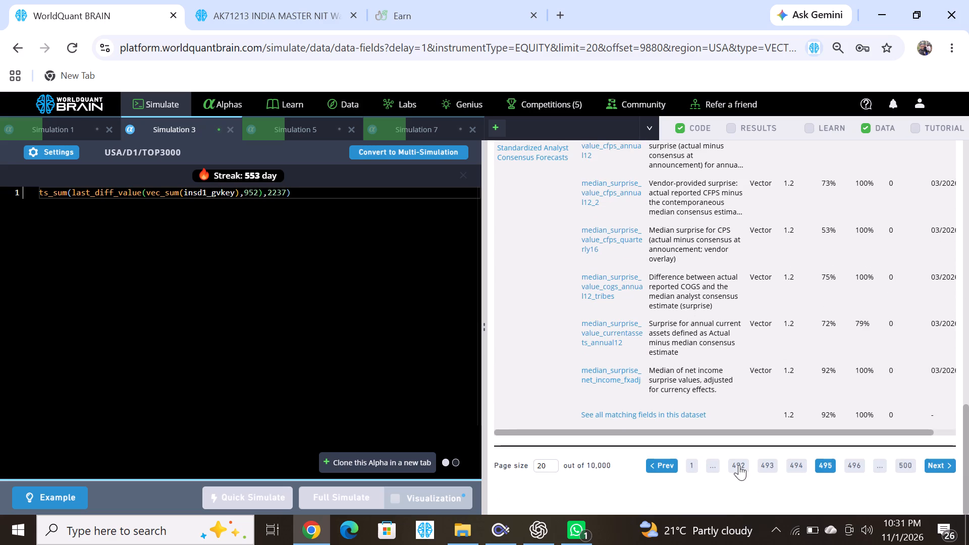
Go back through pages 492, 489 and 486 of the data fields list and examine their Vector fields.
{"action": "left_click", "coordinate": [739, 465]}
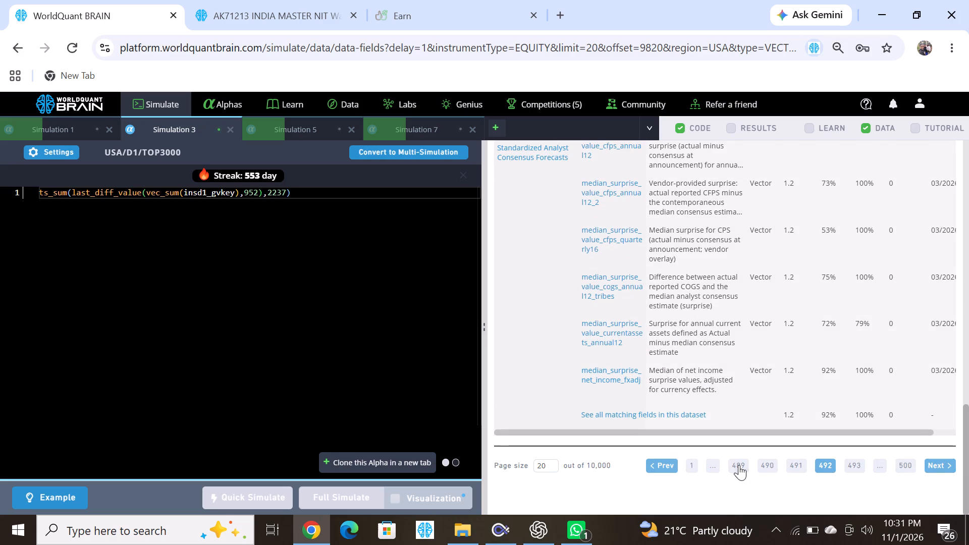
{"action": "scroll", "coordinate": [587, 330], "scroll_direction": "up", "scroll_amount": 3}
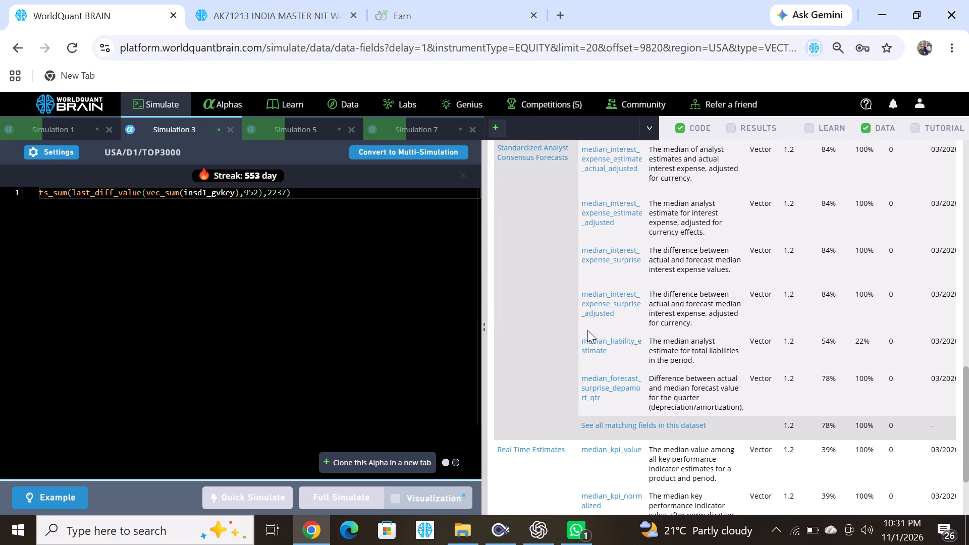
{"action": "scroll", "coordinate": [587, 330], "scroll_direction": "up", "scroll_amount": 5}
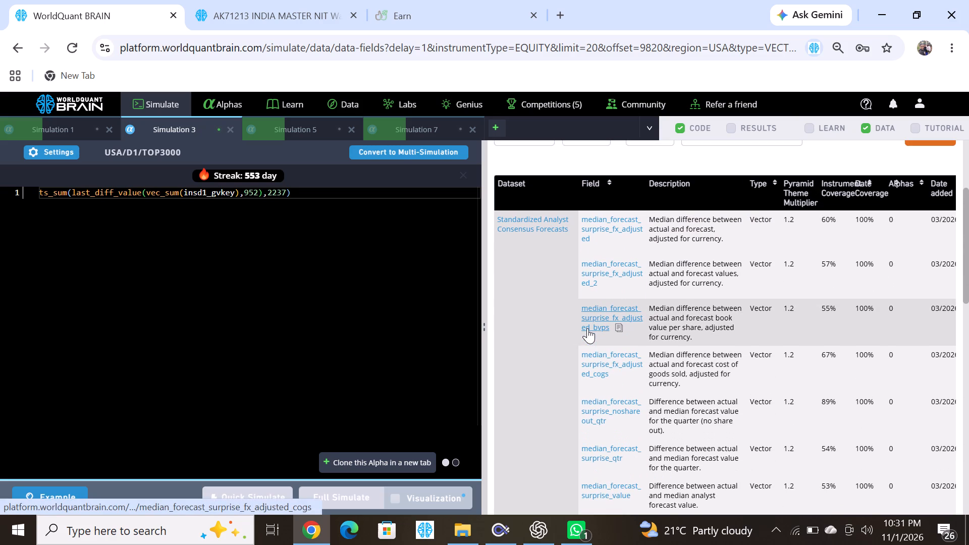
{"action": "scroll", "coordinate": [596, 298], "scroll_direction": "down", "scroll_amount": 13}
{"action": "left_click", "coordinate": [738, 468]}
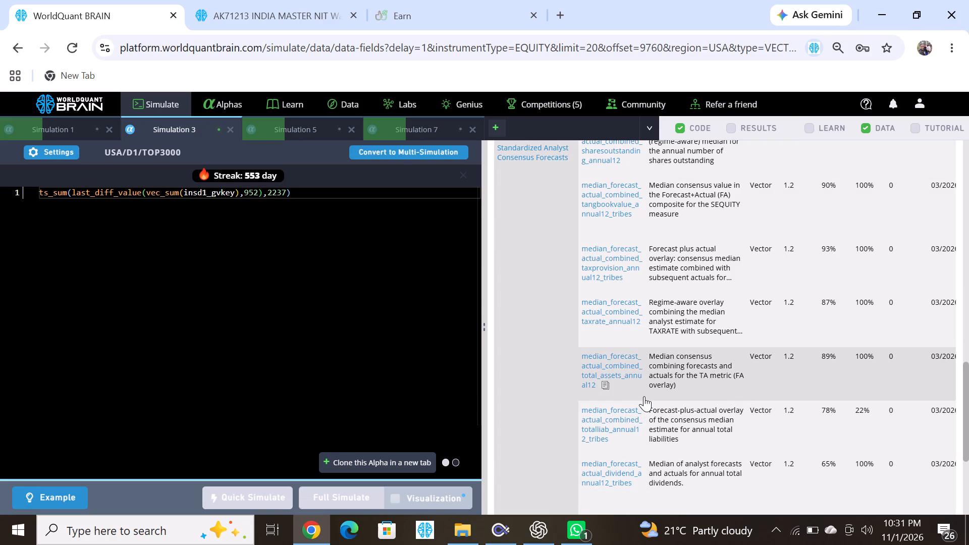
{"action": "scroll", "coordinate": [644, 396], "scroll_direction": "down", "scroll_amount": 4}
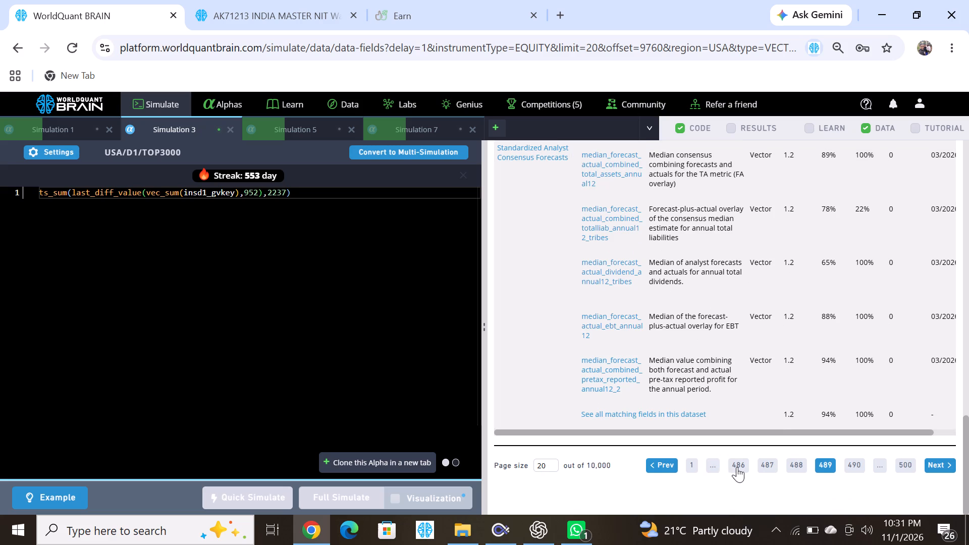
{"action": "left_click", "coordinate": [737, 467]}
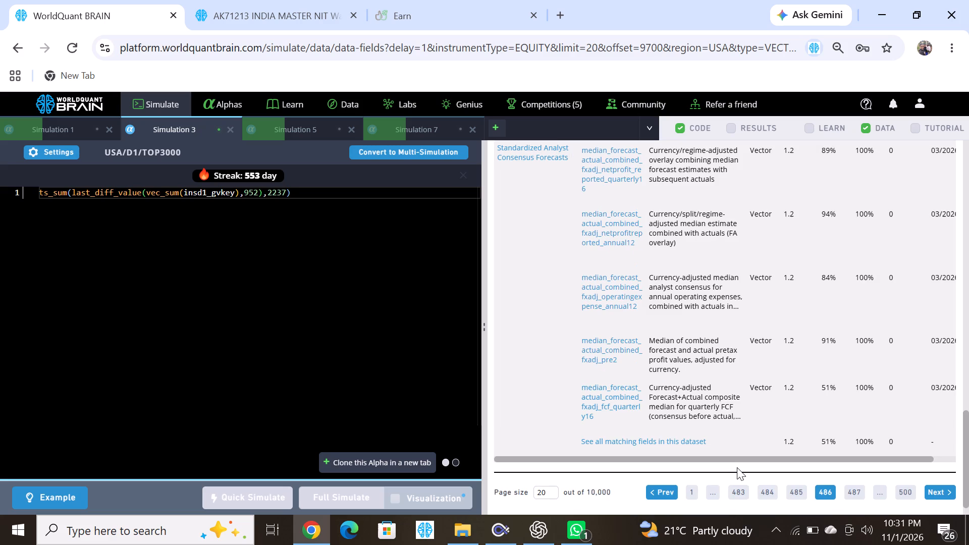
{"action": "scroll", "coordinate": [628, 332], "scroll_direction": "up", "scroll_amount": 8}
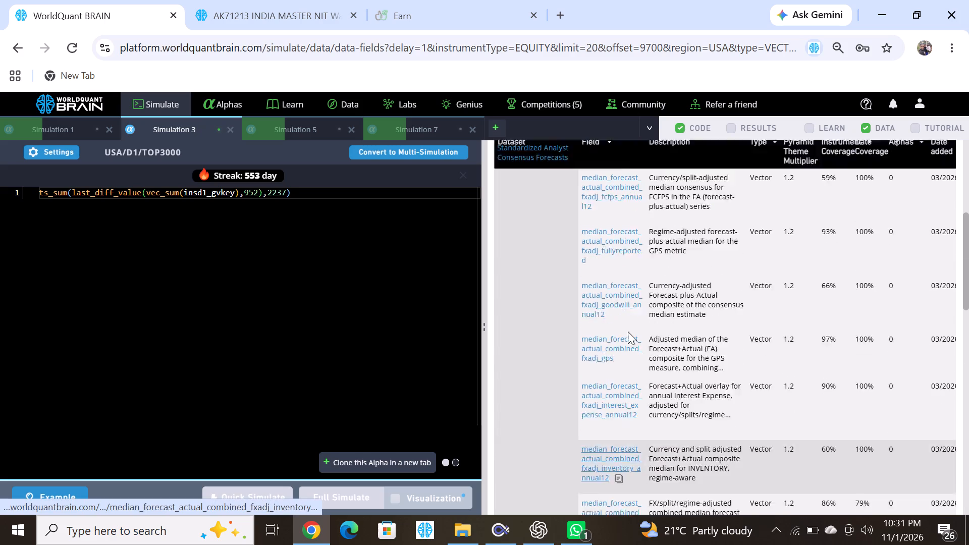
{"action": "scroll", "coordinate": [628, 332], "scroll_direction": "down", "scroll_amount": 11}
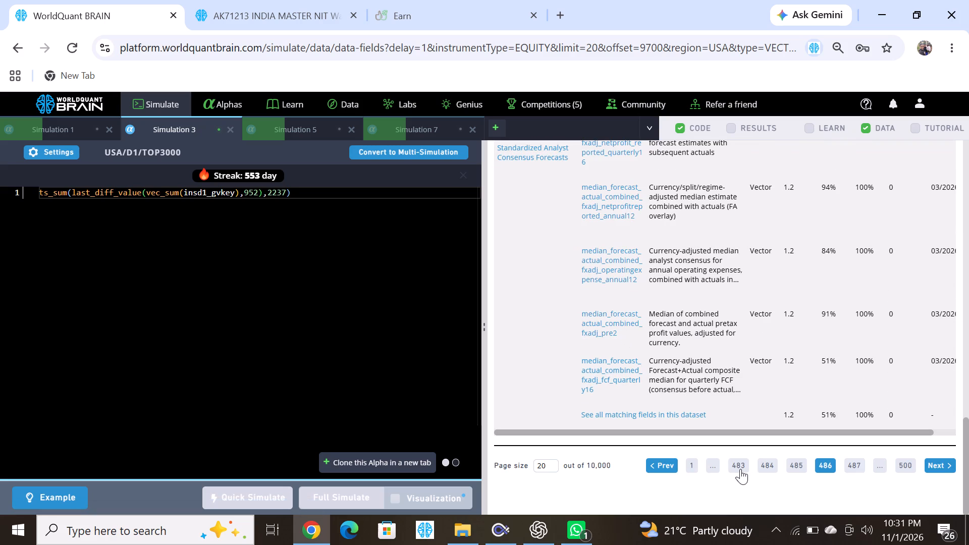
Continue back through the data fields list from page 483 to page 468, every third page, examining the Vector fields.
{"action": "left_click", "coordinate": [740, 469]}
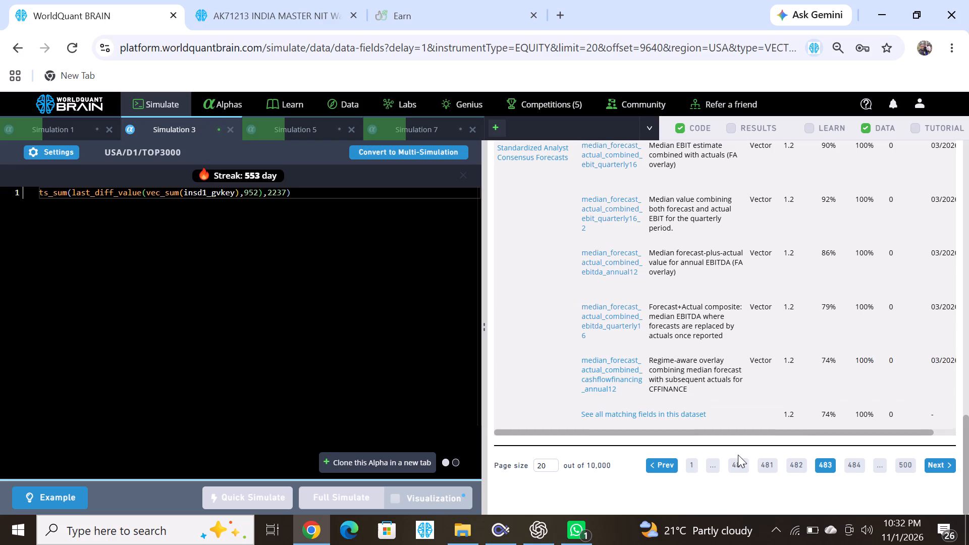
{"action": "left_click", "coordinate": [739, 466]}
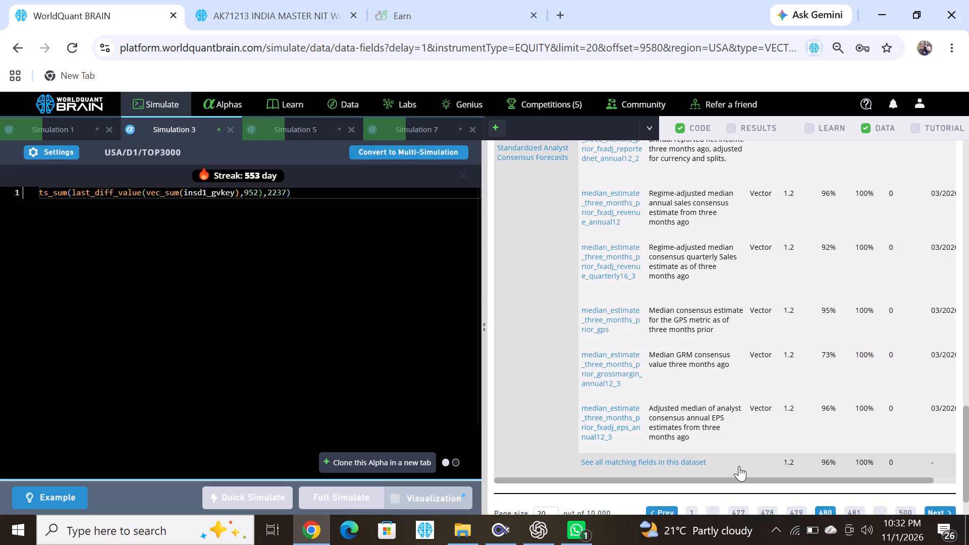
{"action": "scroll", "coordinate": [648, 348], "scroll_direction": "down", "scroll_amount": 4}
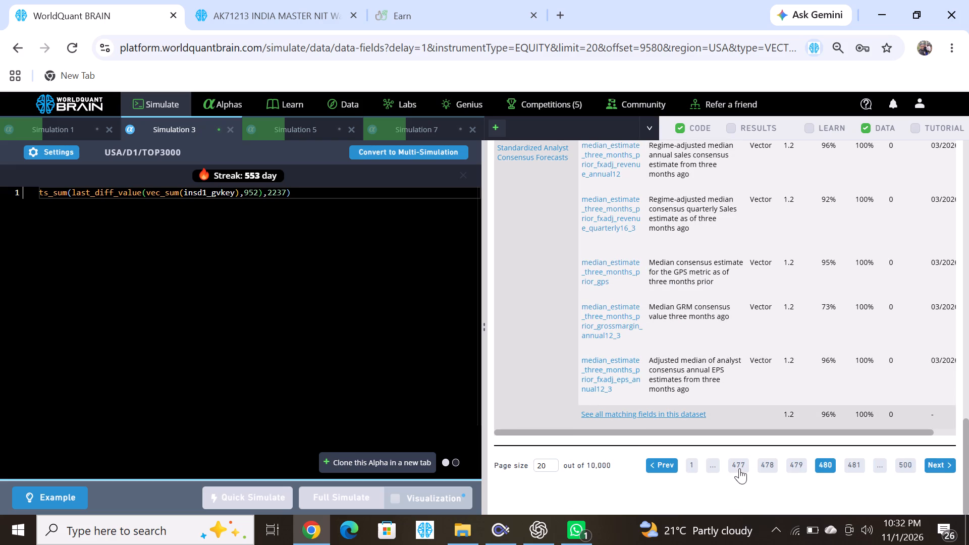
{"action": "left_click", "coordinate": [739, 468]}
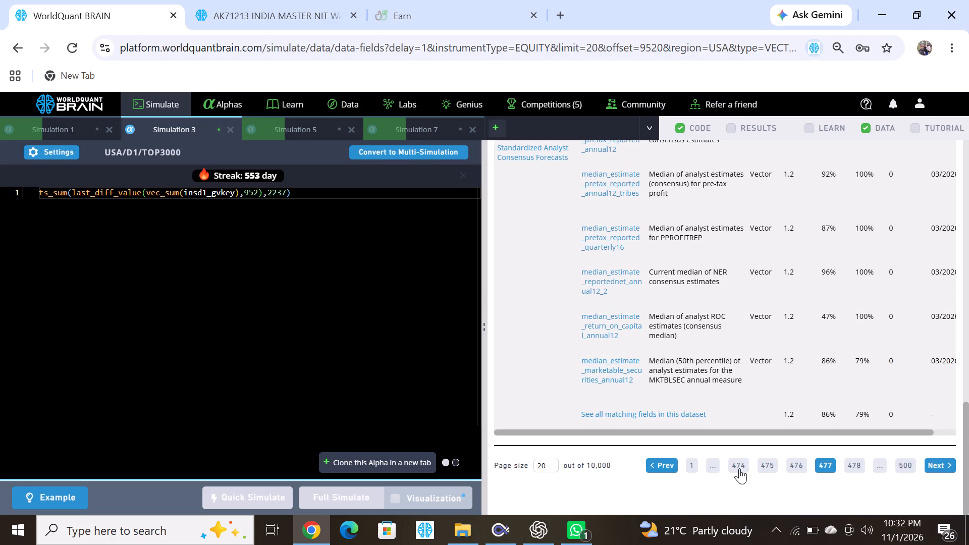
{"action": "left_click", "coordinate": [739, 468]}
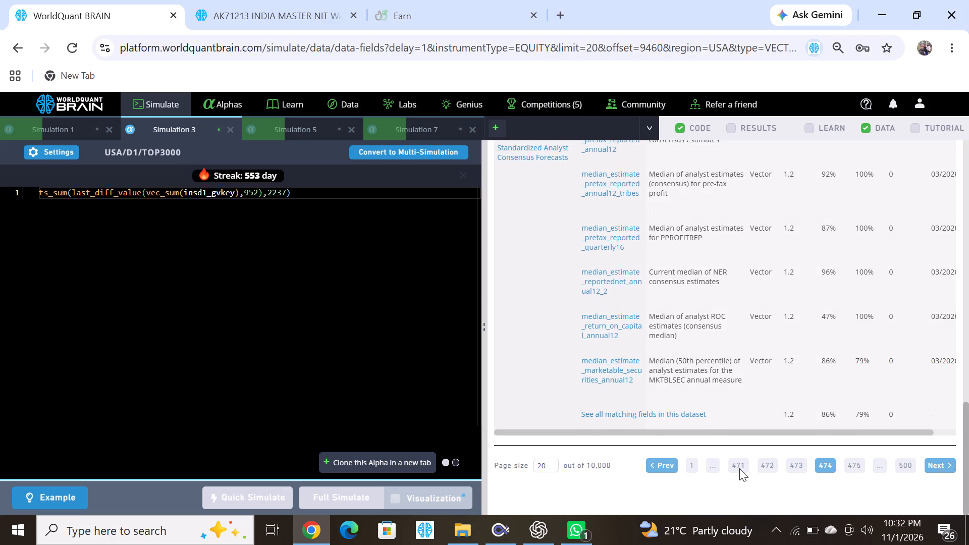
{"action": "scroll", "coordinate": [629, 351], "scroll_direction": "up", "scroll_amount": 7}
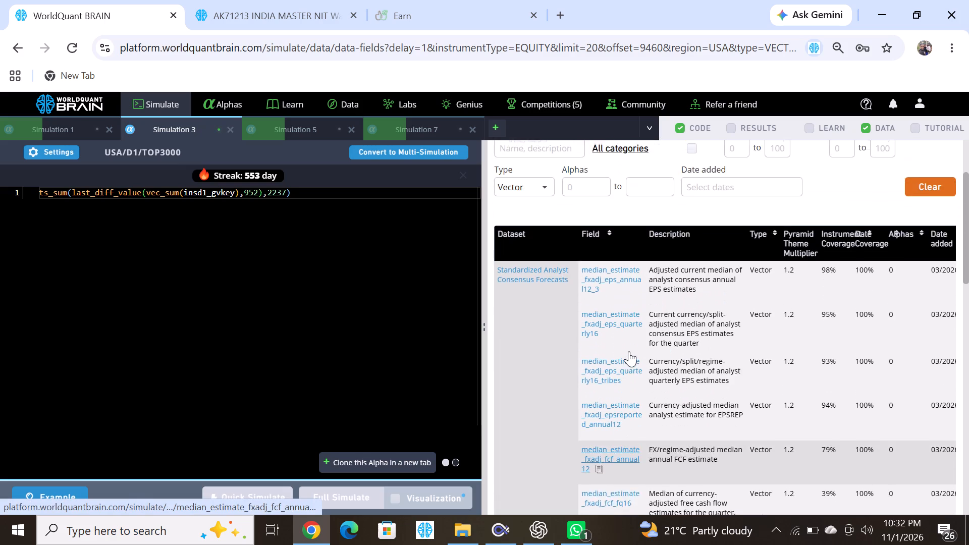
{"action": "scroll", "coordinate": [629, 351], "scroll_direction": "down", "scroll_amount": 6}
{"action": "left_click", "coordinate": [737, 466]}
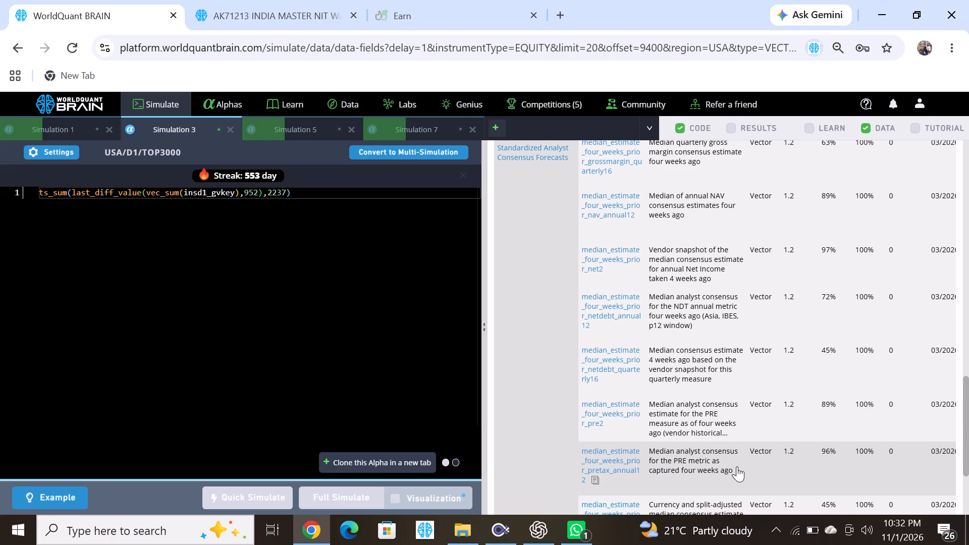
{"action": "scroll", "coordinate": [661, 371], "scroll_direction": "down", "scroll_amount": 4}
{"action": "left_click", "coordinate": [737, 467]}
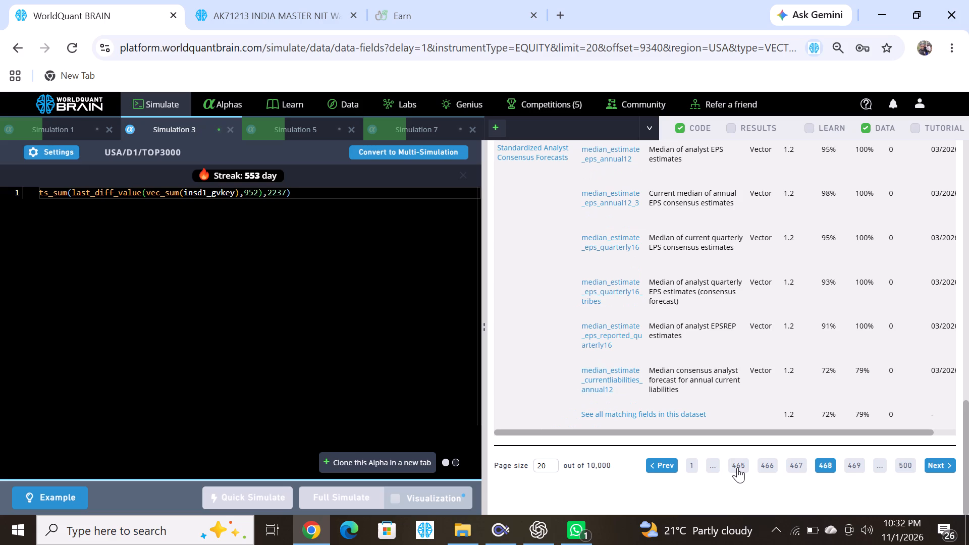
{"action": "scroll", "coordinate": [649, 372], "scroll_direction": "up", "scroll_amount": 2}
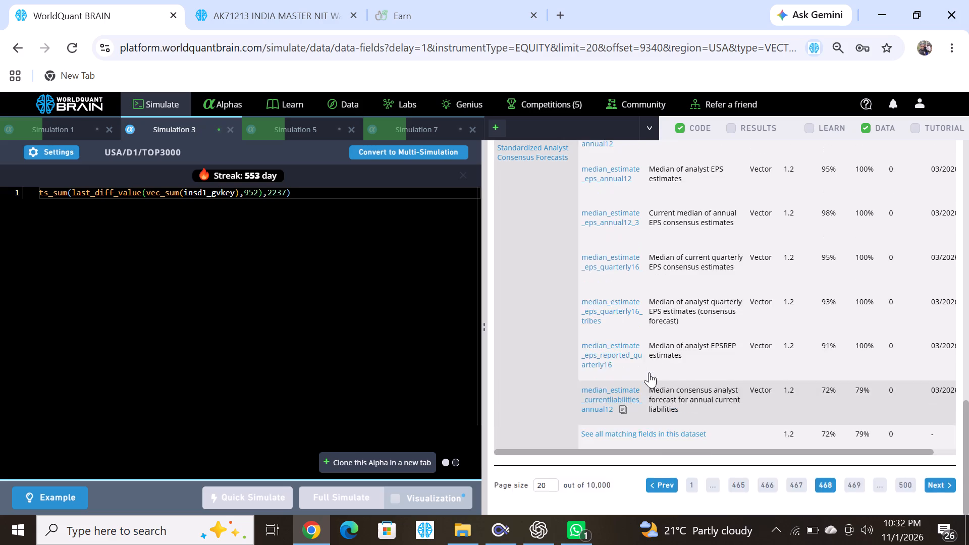
{"action": "scroll", "coordinate": [649, 372], "scroll_direction": "up", "scroll_amount": 5}
{"action": "scroll", "coordinate": [649, 372], "scroll_direction": "down", "scroll_amount": 5}
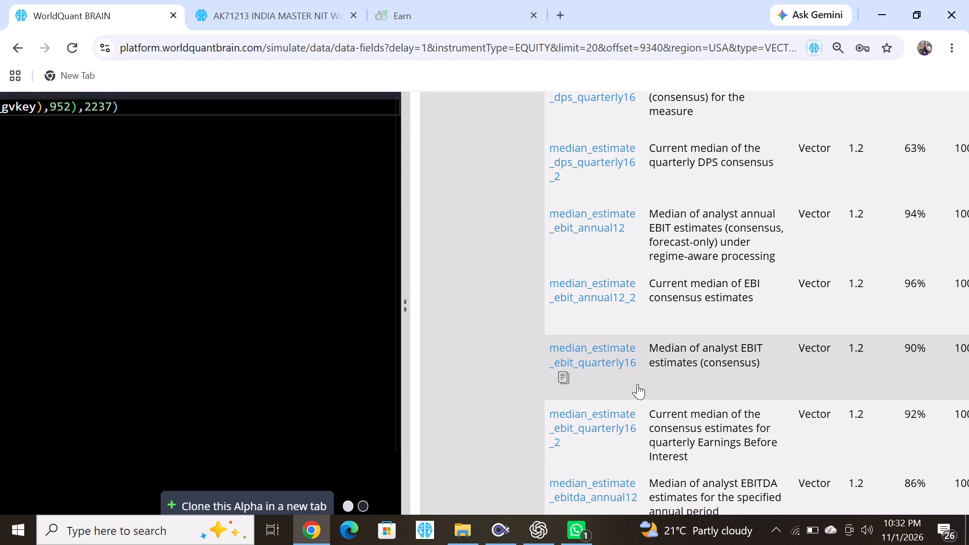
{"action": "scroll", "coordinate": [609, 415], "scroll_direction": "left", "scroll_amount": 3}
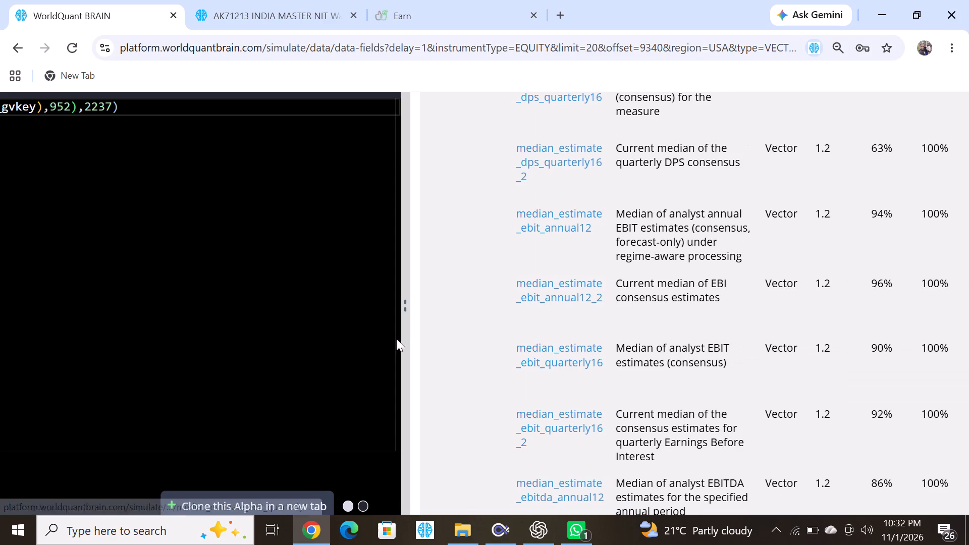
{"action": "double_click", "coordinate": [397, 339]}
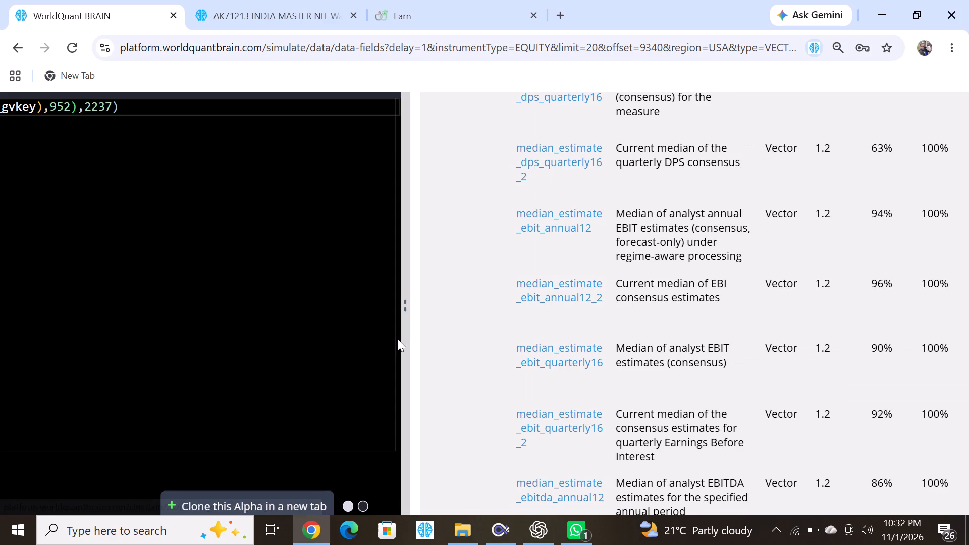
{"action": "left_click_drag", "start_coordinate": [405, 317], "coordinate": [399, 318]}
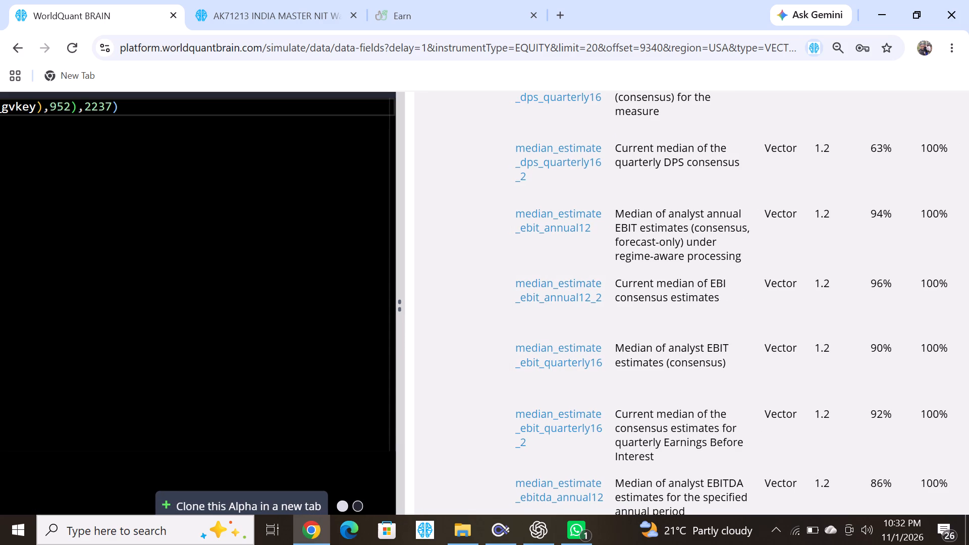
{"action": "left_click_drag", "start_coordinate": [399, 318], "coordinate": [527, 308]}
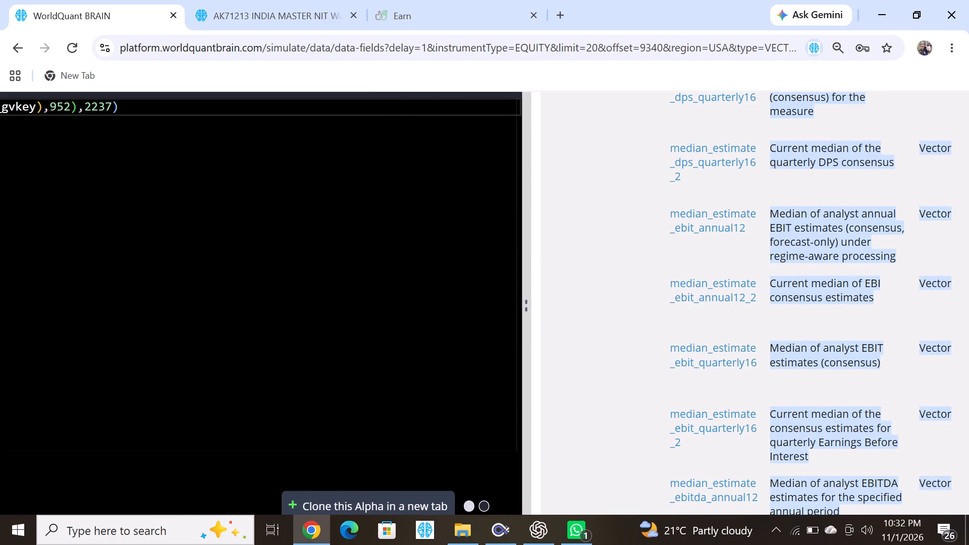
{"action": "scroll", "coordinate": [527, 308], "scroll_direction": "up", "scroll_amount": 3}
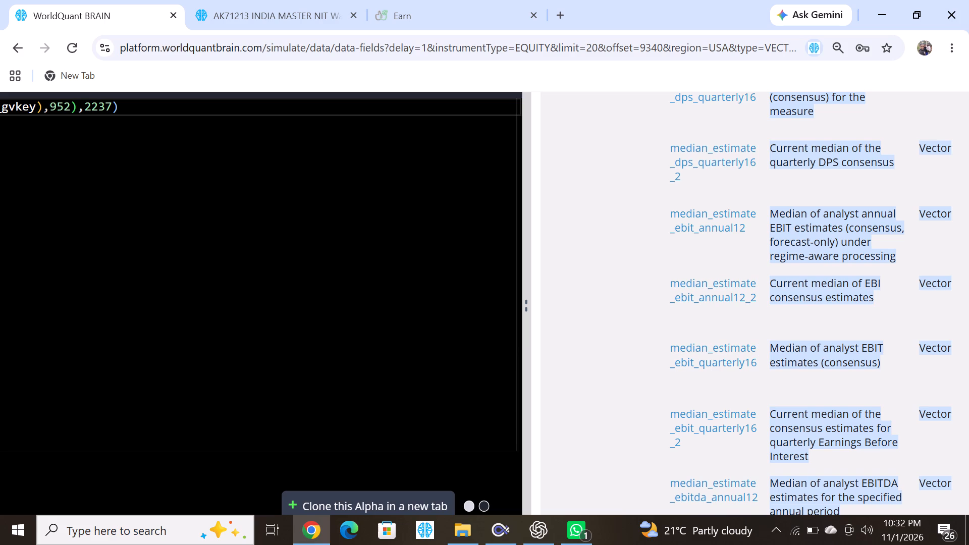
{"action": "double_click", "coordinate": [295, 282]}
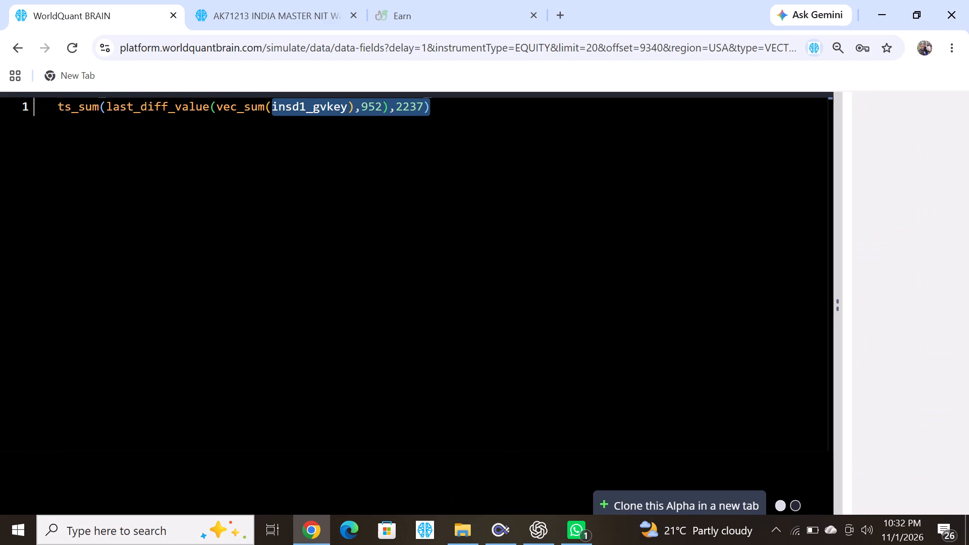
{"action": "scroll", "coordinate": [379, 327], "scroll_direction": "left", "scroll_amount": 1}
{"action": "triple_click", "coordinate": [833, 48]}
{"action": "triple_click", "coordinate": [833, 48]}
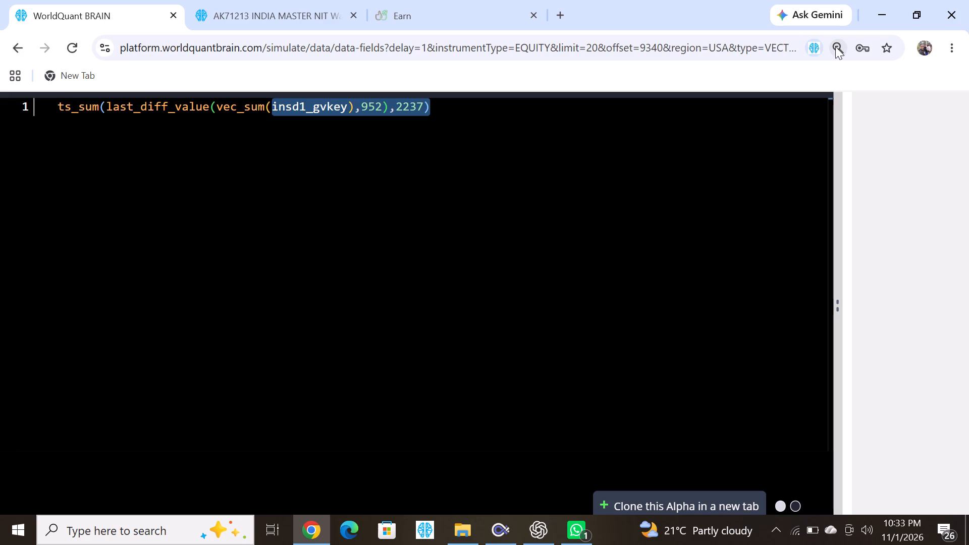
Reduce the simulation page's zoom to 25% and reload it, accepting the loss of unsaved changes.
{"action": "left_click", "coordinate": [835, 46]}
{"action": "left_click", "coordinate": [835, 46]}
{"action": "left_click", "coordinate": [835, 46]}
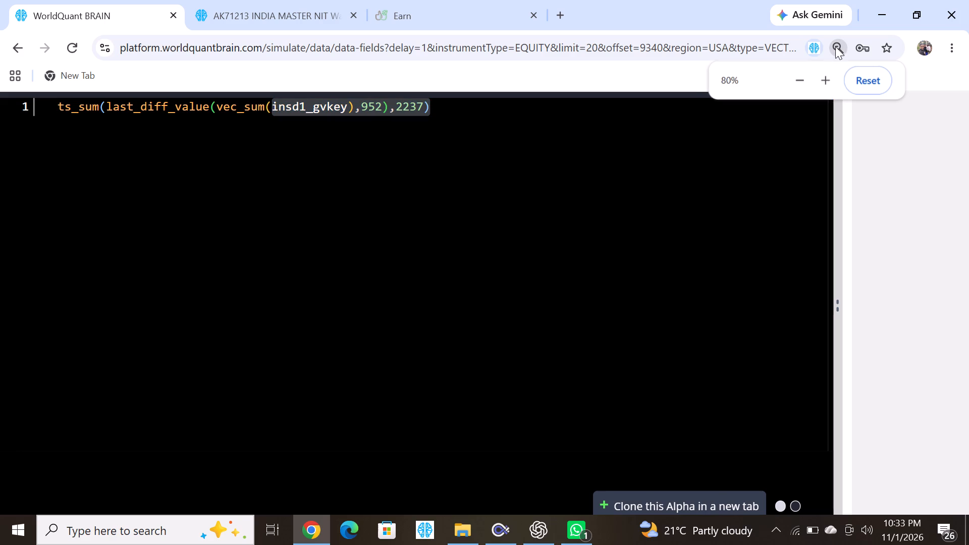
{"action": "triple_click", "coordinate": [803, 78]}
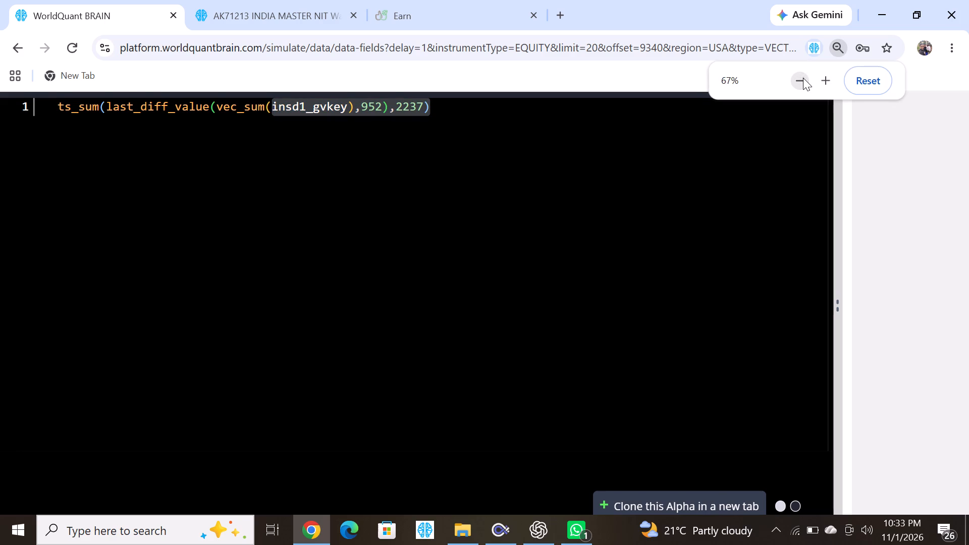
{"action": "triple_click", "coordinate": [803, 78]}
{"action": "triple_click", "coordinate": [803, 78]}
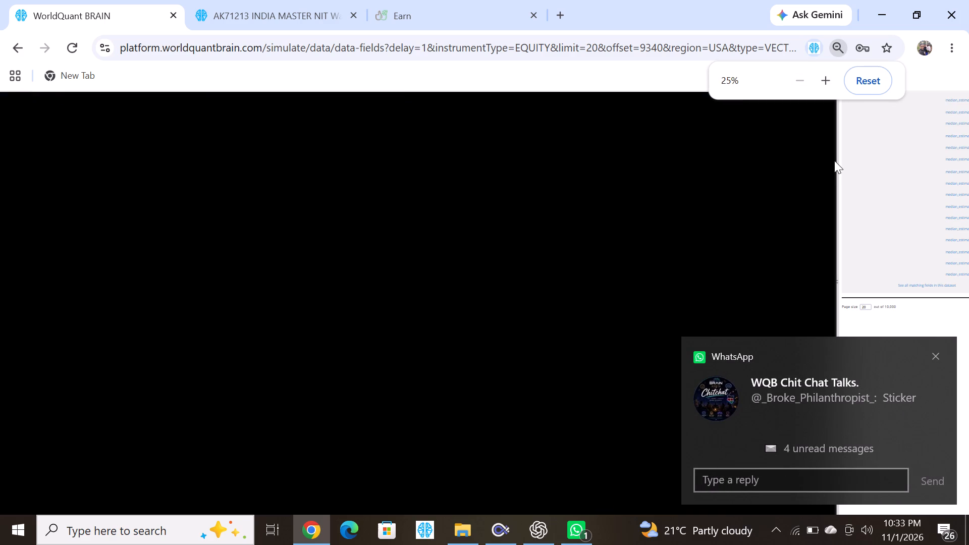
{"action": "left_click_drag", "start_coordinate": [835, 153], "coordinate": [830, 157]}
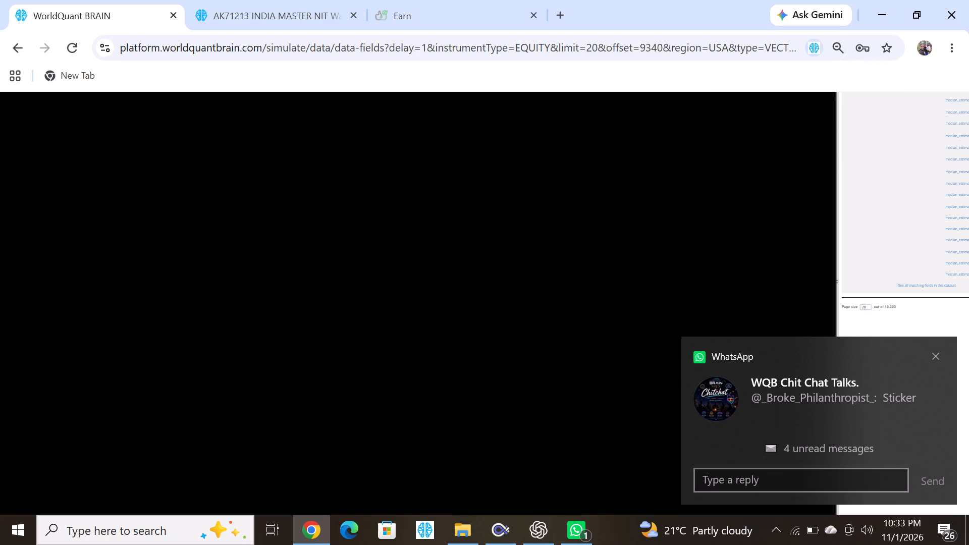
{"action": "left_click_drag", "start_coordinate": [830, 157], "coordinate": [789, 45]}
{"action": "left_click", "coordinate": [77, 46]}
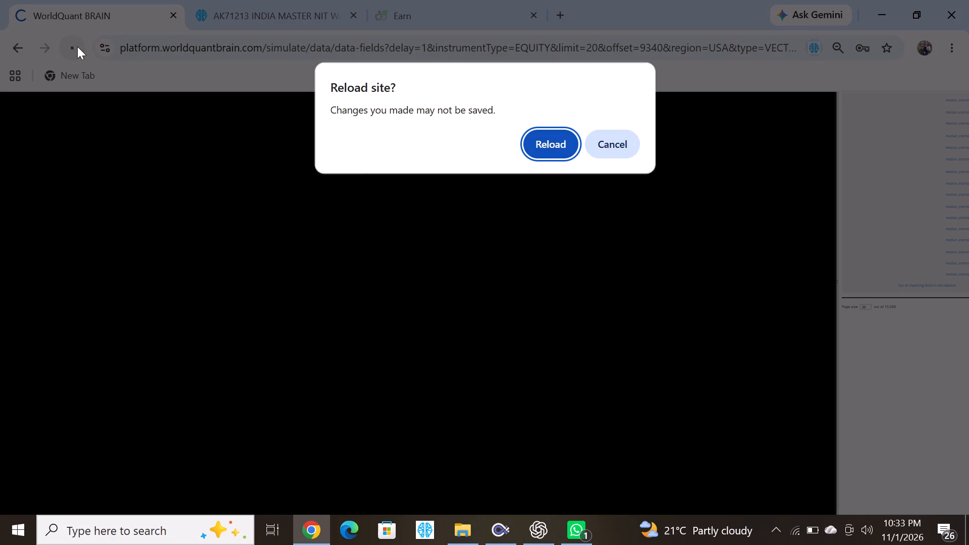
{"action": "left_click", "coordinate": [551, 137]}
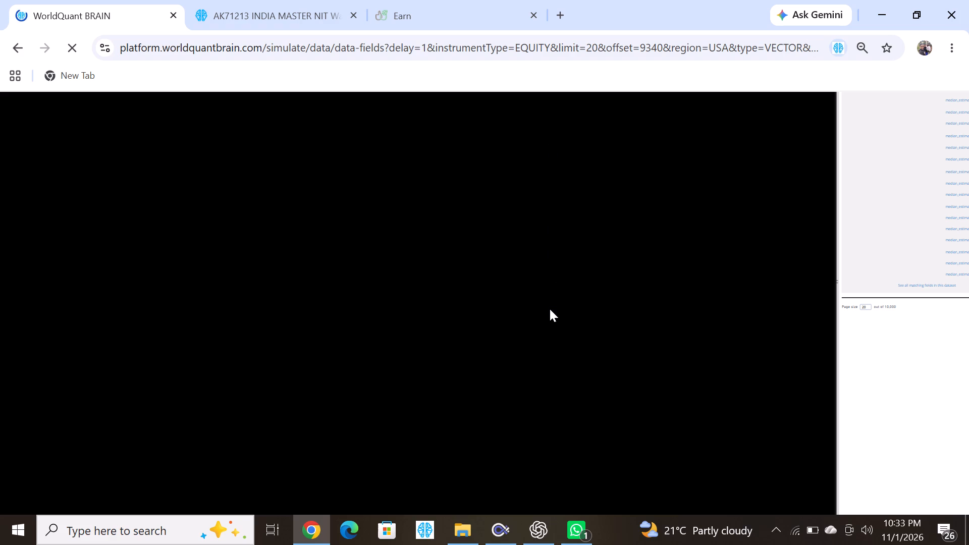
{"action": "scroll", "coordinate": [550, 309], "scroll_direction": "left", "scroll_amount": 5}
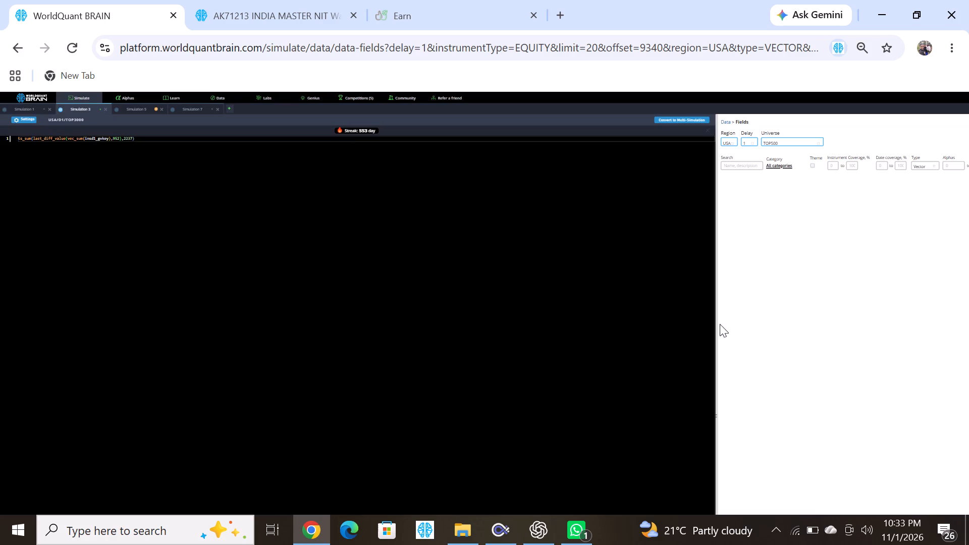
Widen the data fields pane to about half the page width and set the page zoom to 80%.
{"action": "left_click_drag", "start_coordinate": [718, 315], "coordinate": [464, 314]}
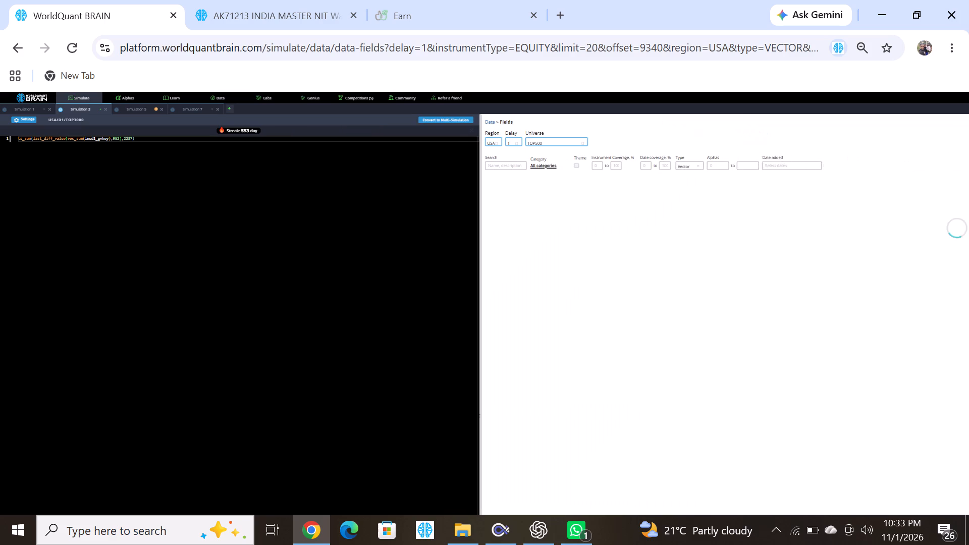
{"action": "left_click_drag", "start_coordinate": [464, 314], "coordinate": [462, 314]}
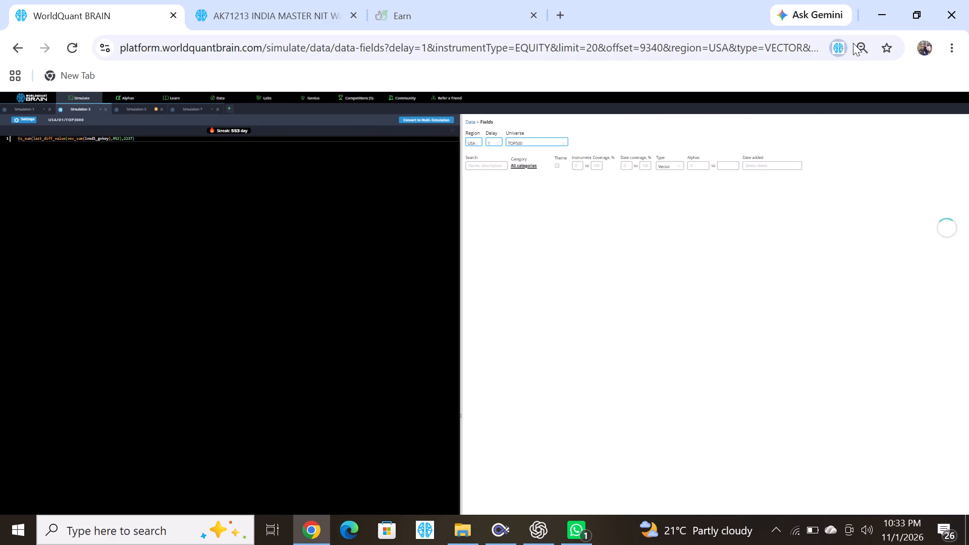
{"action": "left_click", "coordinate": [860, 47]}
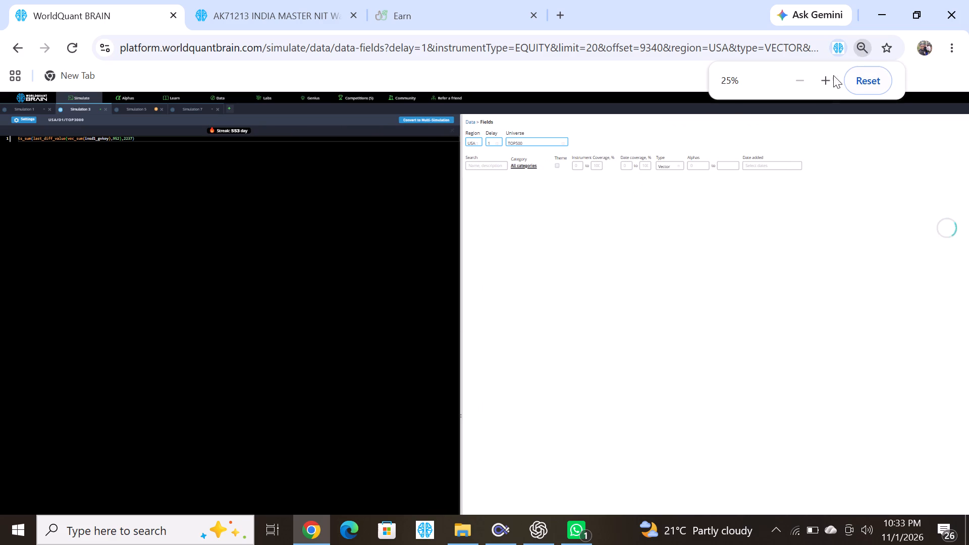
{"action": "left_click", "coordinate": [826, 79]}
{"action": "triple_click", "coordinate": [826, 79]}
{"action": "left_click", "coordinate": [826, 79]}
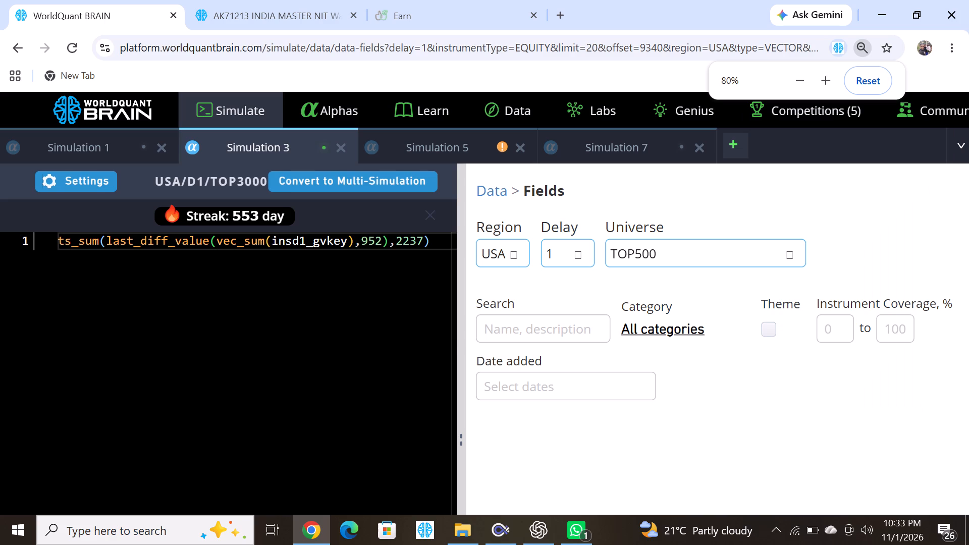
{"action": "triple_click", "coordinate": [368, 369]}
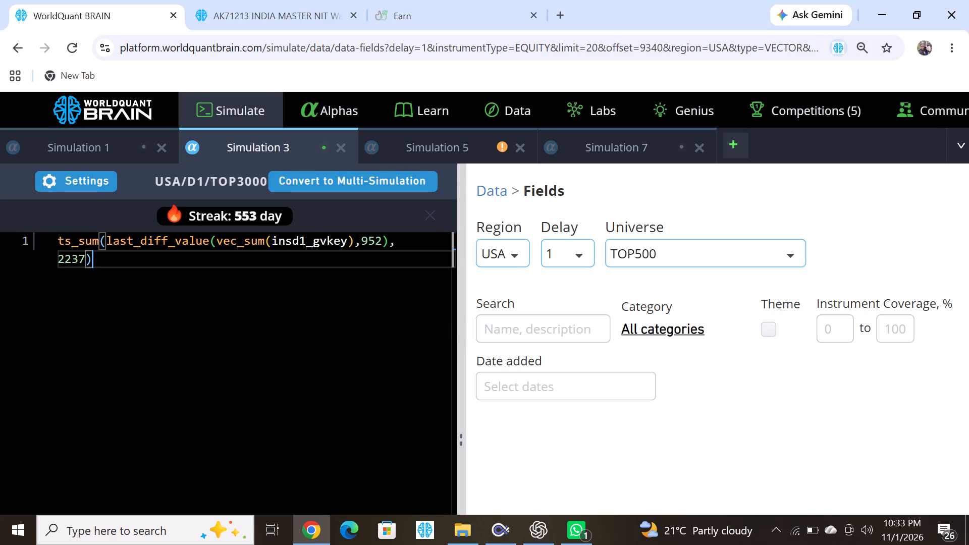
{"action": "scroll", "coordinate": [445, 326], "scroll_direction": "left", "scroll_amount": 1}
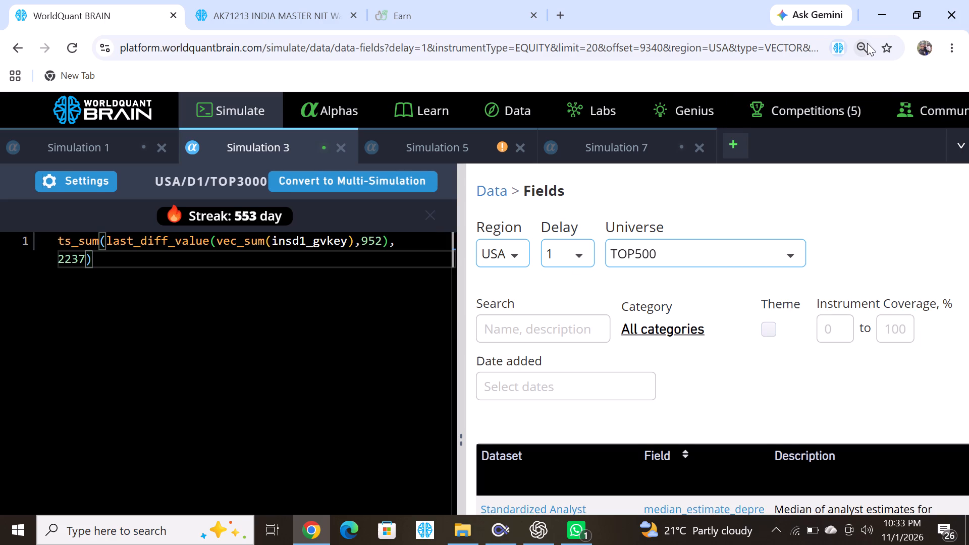
Reduce the simulation page's zoom to 67%.
{"action": "left_click", "coordinate": [867, 43]}
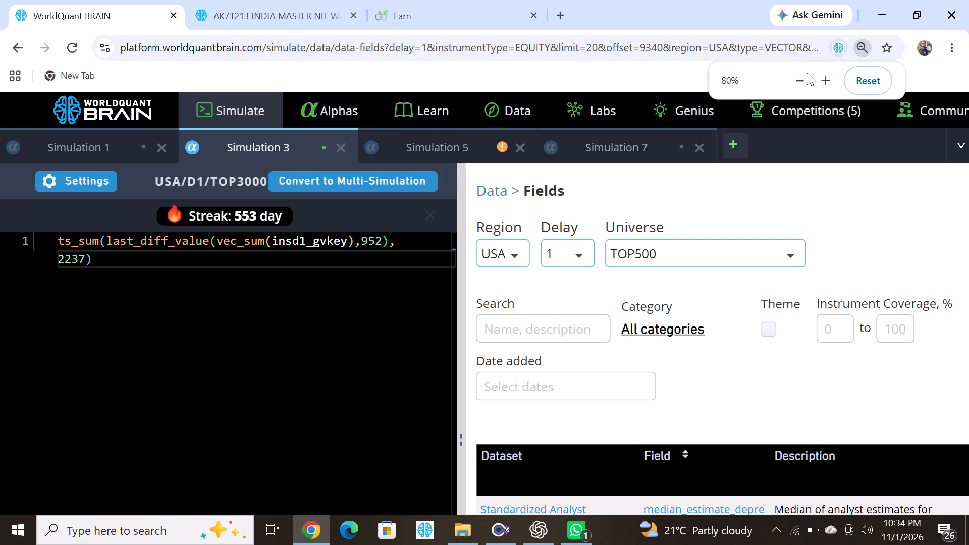
{"action": "left_click", "coordinate": [807, 78]}
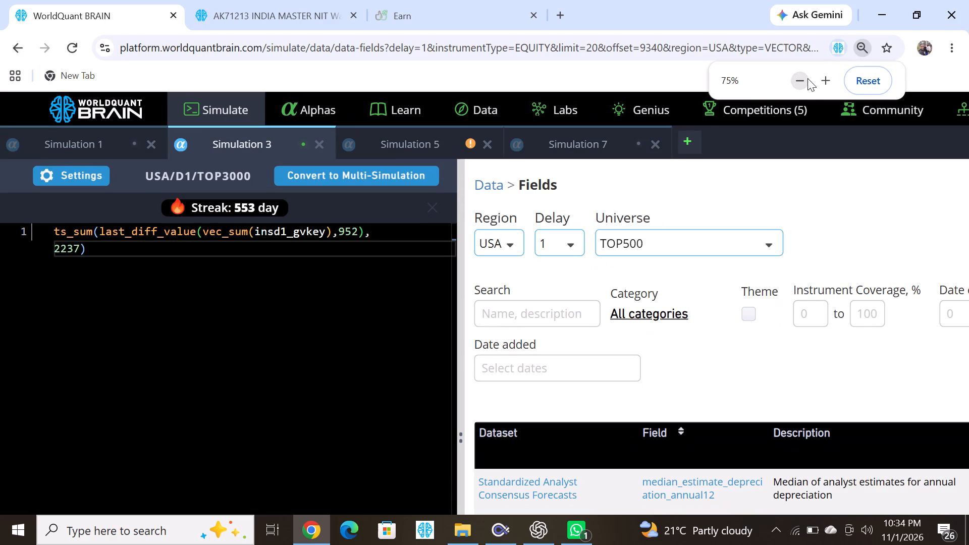
{"action": "left_click", "coordinate": [807, 78]}
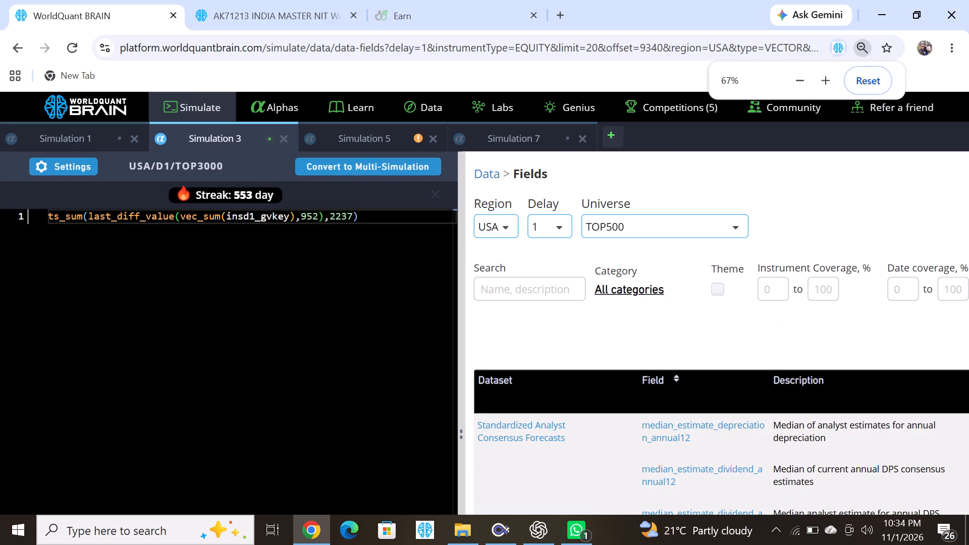
Examine the Standardized Analyst Consensus Forecasts vector fields on the current data fields page, through to the end of the list.
{"action": "scroll", "coordinate": [644, 440], "scroll_direction": "down", "scroll_amount": 4}
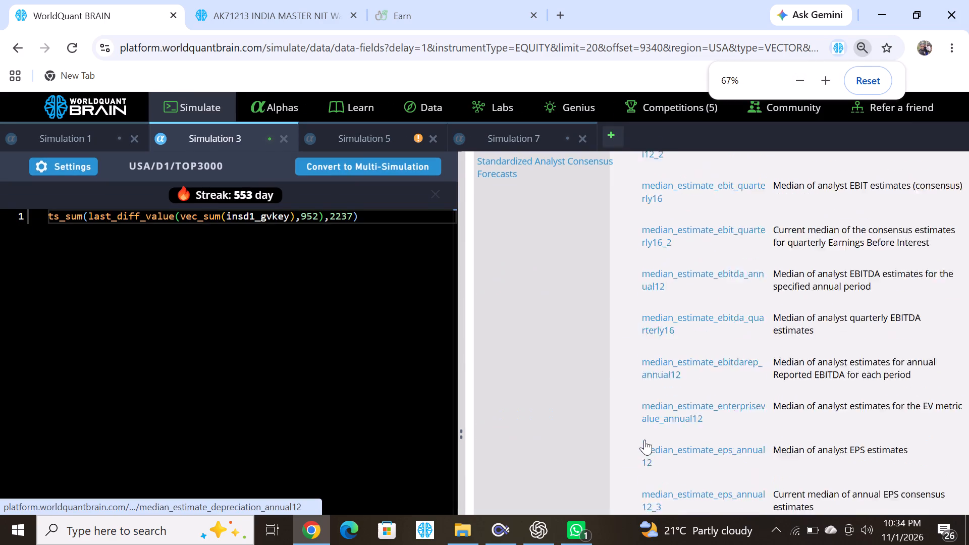
{"action": "scroll", "coordinate": [644, 440], "scroll_direction": "down", "scroll_amount": 4}
{"action": "scroll", "coordinate": [688, 377], "scroll_direction": "down", "scroll_amount": 5}
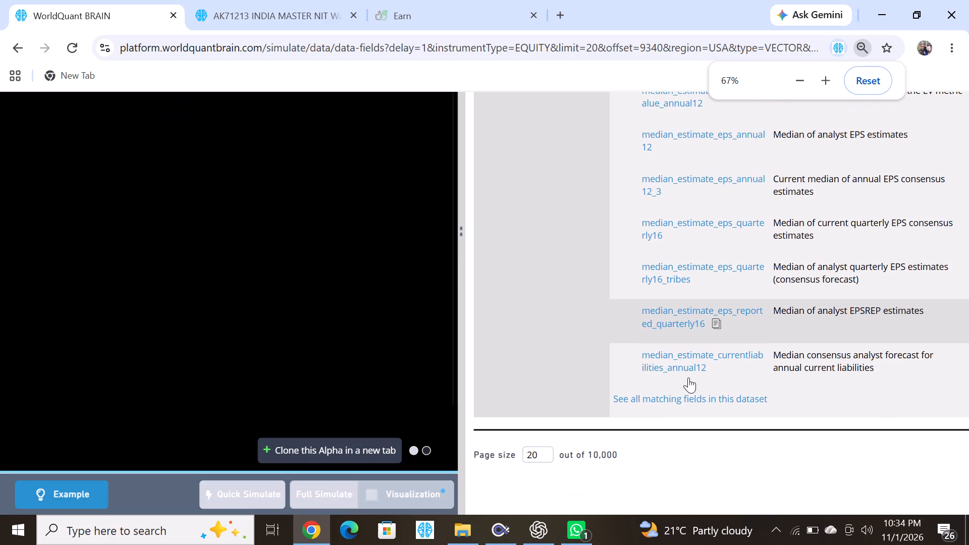
{"action": "scroll", "coordinate": [688, 377], "scroll_direction": "up", "scroll_amount": 7}
{"action": "scroll", "coordinate": [657, 363], "scroll_direction": "down", "scroll_amount": 4}
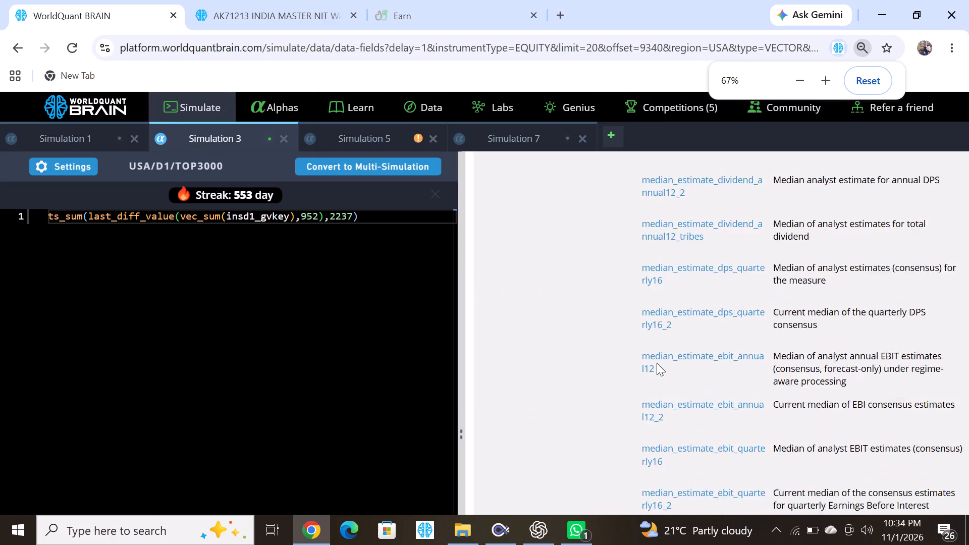
{"action": "scroll", "coordinate": [657, 363], "scroll_direction": "down", "scroll_amount": 12}
{"action": "scroll", "coordinate": [733, 440], "scroll_direction": "down", "scroll_amount": 3}
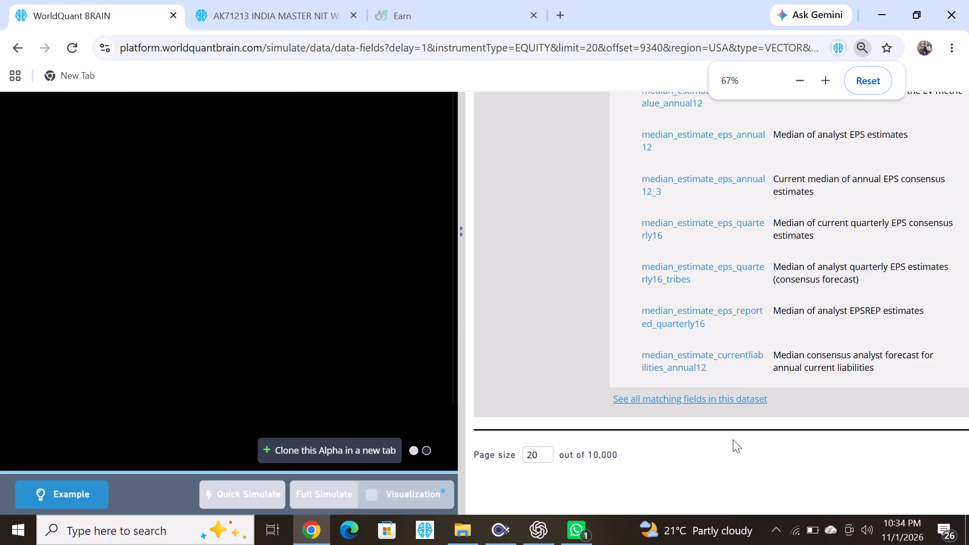
{"action": "scroll", "coordinate": [733, 440], "scroll_direction": "down", "scroll_amount": 2}
{"action": "scroll", "coordinate": [733, 440], "scroll_direction": "up", "scroll_amount": 11}
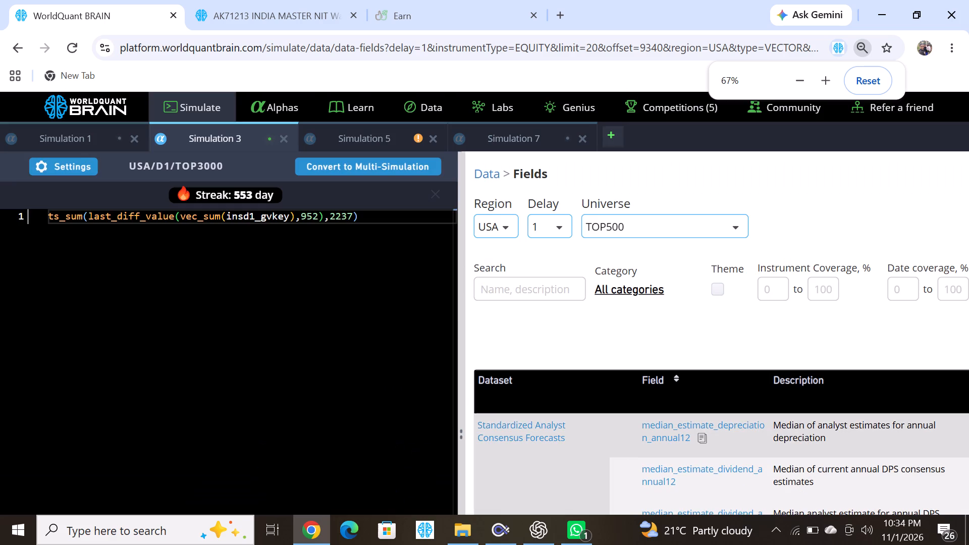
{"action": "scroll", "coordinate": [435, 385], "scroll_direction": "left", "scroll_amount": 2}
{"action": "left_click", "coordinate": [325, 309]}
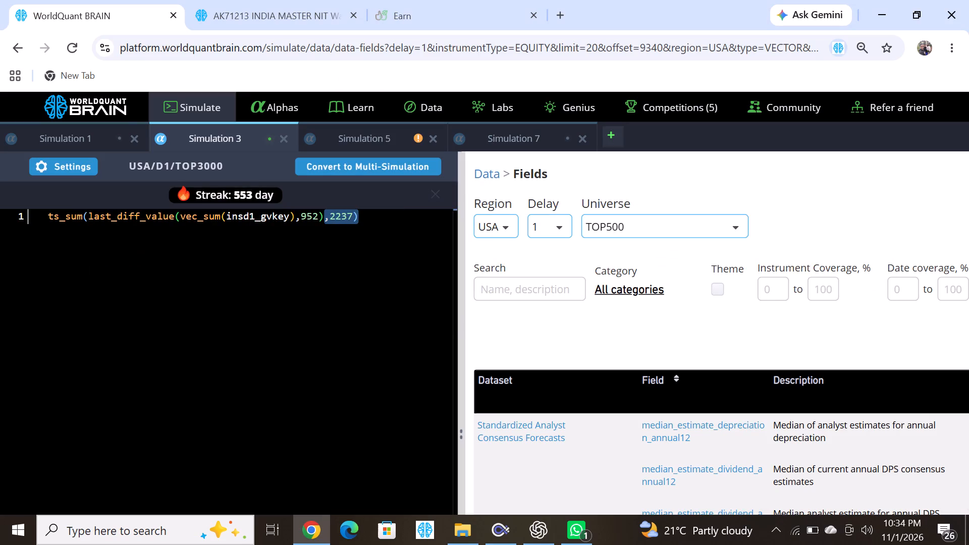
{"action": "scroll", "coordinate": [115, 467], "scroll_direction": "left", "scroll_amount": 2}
Close the WorldQuant BRAIN simulation page, accepting the loss of unsaved changes.
{"action": "left_click", "coordinate": [174, 19]}
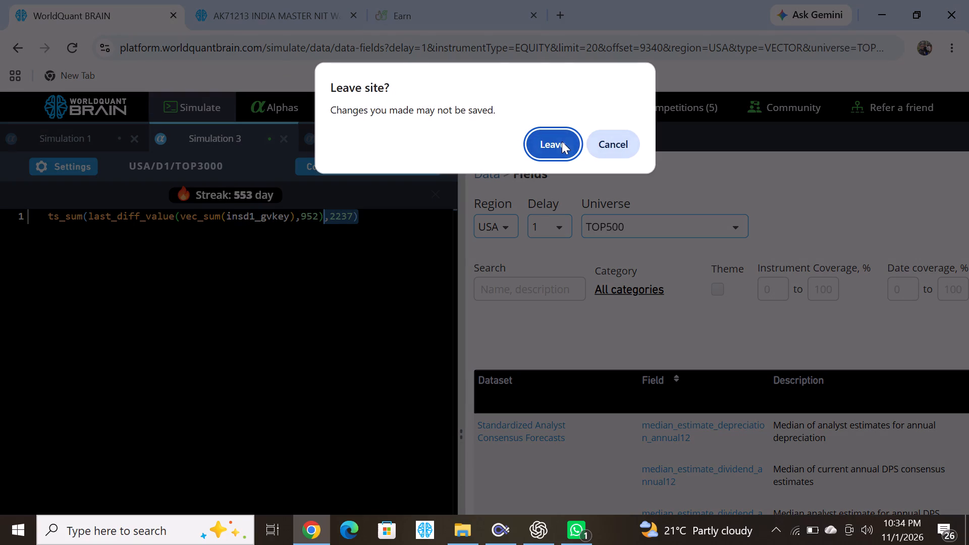
{"action": "left_click", "coordinate": [562, 141]}
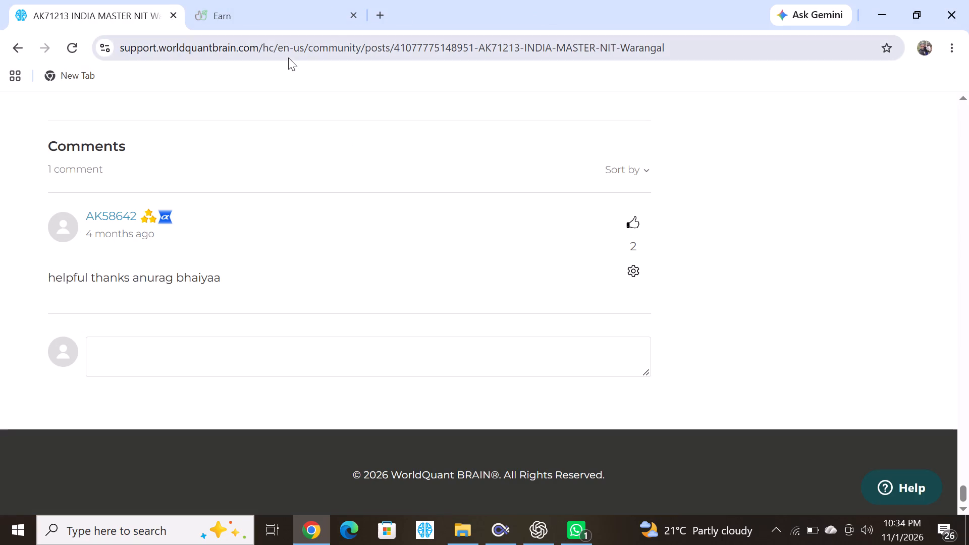
Open a new browser tab.
{"action": "left_click", "coordinate": [393, 21]}
{"action": "left_click", "coordinate": [383, 15]}
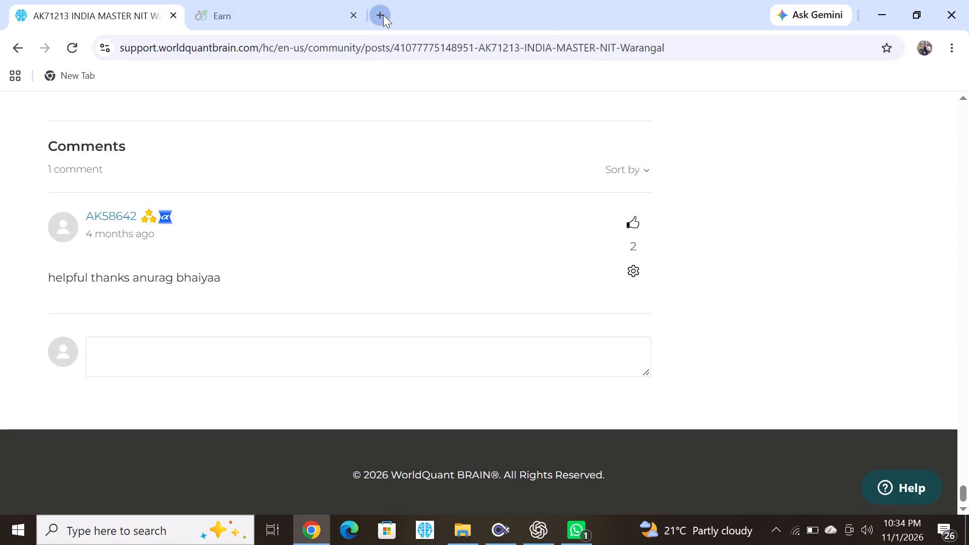
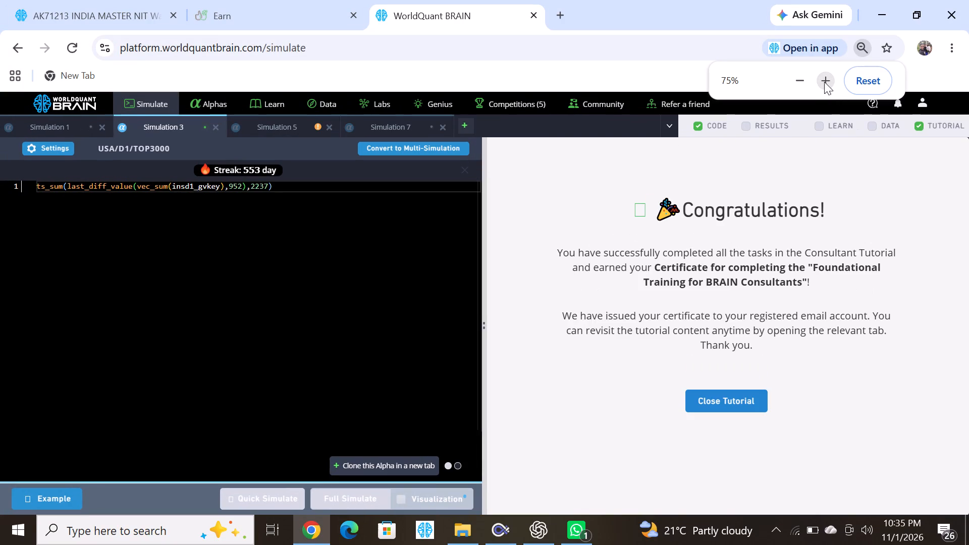
Set the simulation page's zoom to 80%.
{"action": "left_click", "coordinate": [824, 82]}
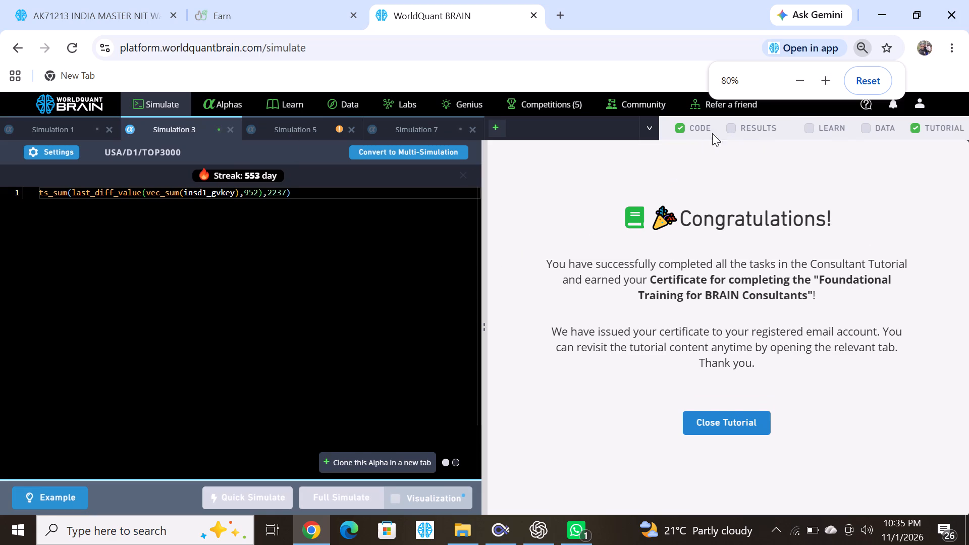
Check the results of Simulation 3, including its IS Testing Status section.
{"action": "left_click", "coordinate": [735, 130]}
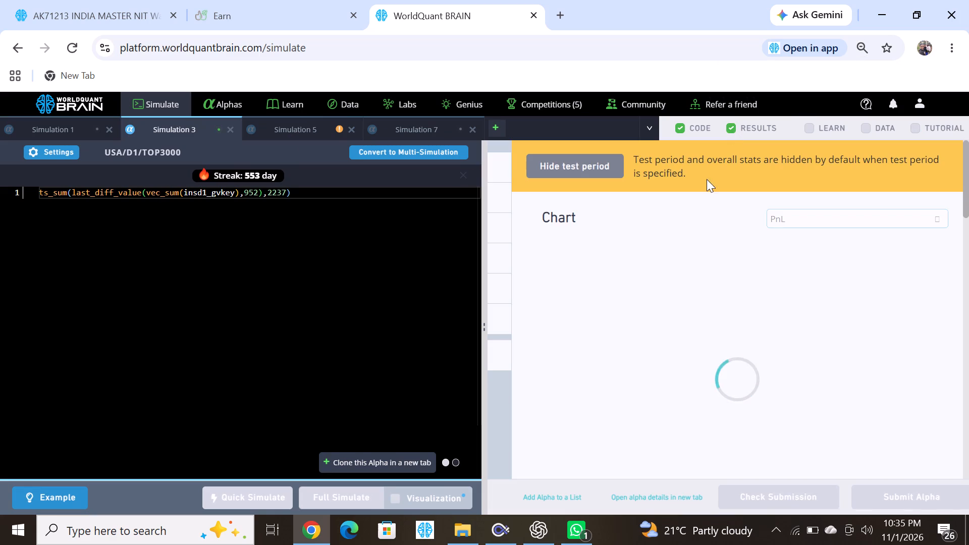
{"action": "scroll", "coordinate": [636, 313], "scroll_direction": "down", "scroll_amount": 8}
{"action": "scroll", "coordinate": [636, 313], "scroll_direction": "up", "scroll_amount": 2}
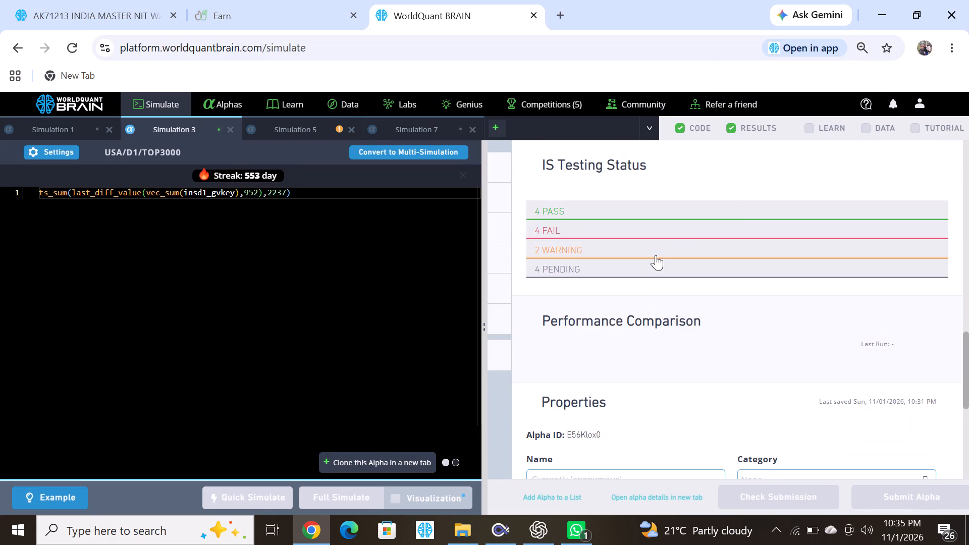
Bring up the USA Vector data fields beside the Simulation 3 code and look for the field list.
{"action": "left_click", "coordinate": [862, 131]}
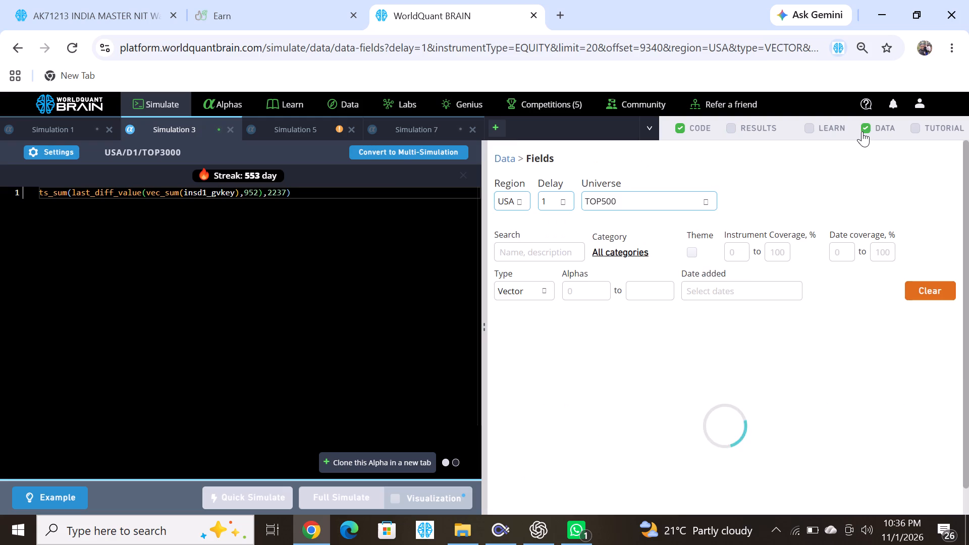
{"action": "scroll", "coordinate": [597, 353], "scroll_direction": "down", "scroll_amount": 1}
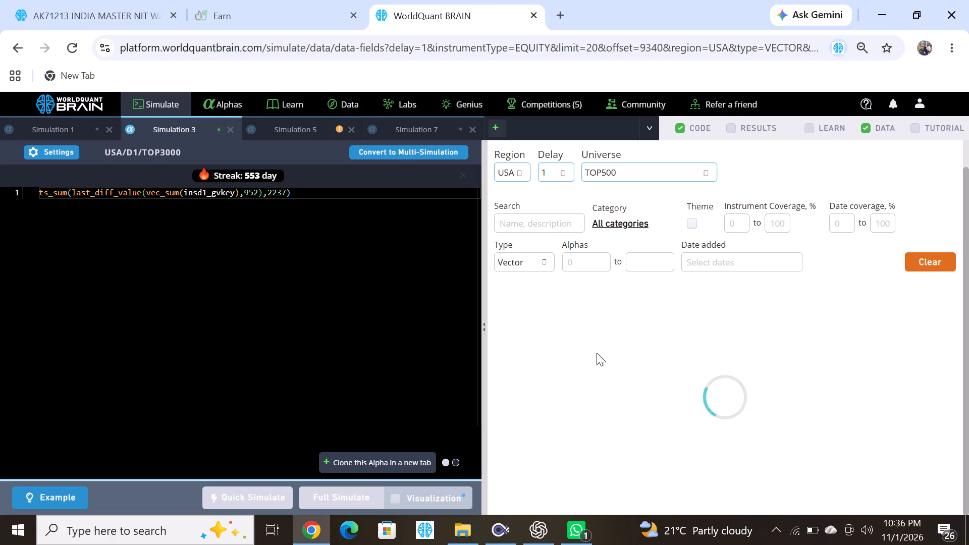
{"action": "scroll", "coordinate": [678, 331], "scroll_direction": "down", "scroll_amount": 1}
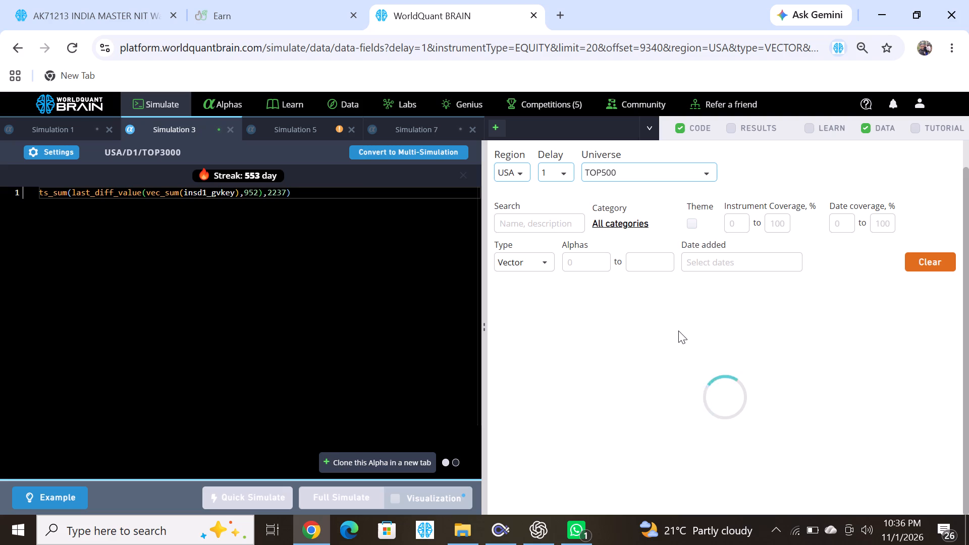
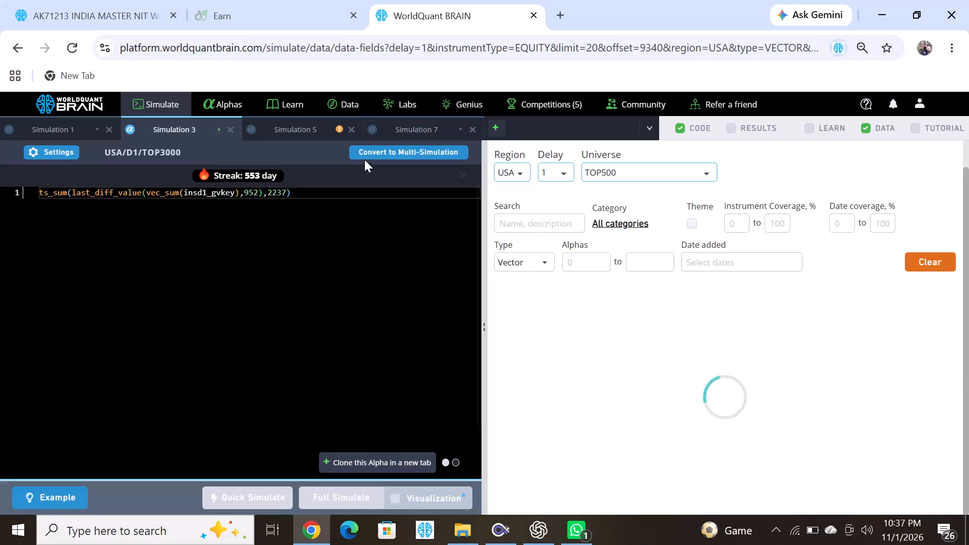
Review the results of Simulation 5, expanding the failed tests in its IS Testing Status section.
{"action": "left_click", "coordinate": [292, 128]}
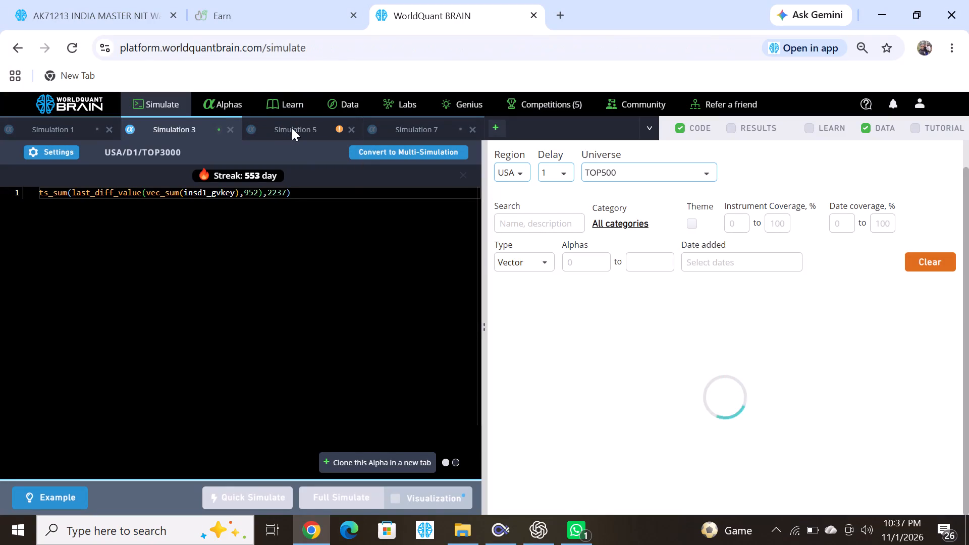
{"action": "left_click", "coordinate": [777, 500]}
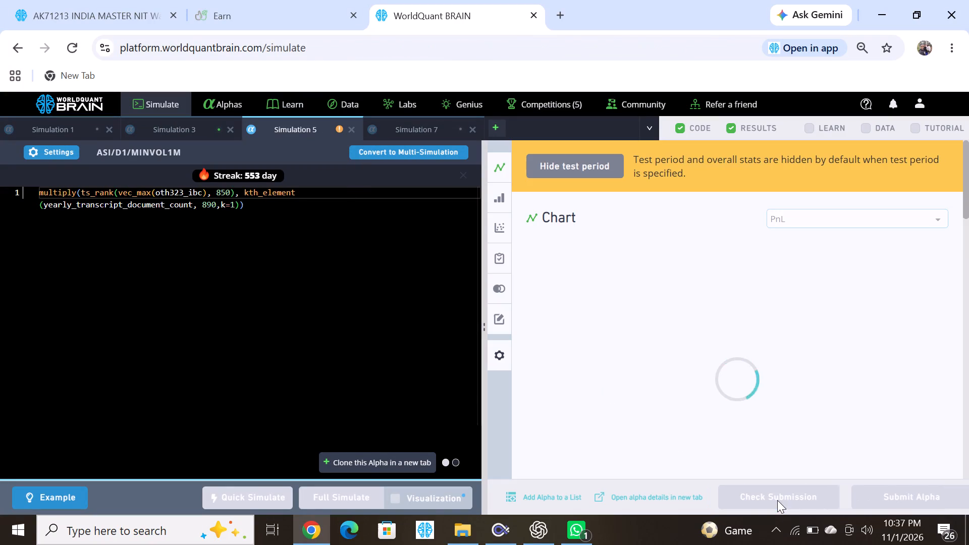
{"action": "scroll", "coordinate": [675, 370], "scroll_direction": "down", "scroll_amount": 6}
{"action": "scroll", "coordinate": [675, 370], "scroll_direction": "up", "scroll_amount": 1}
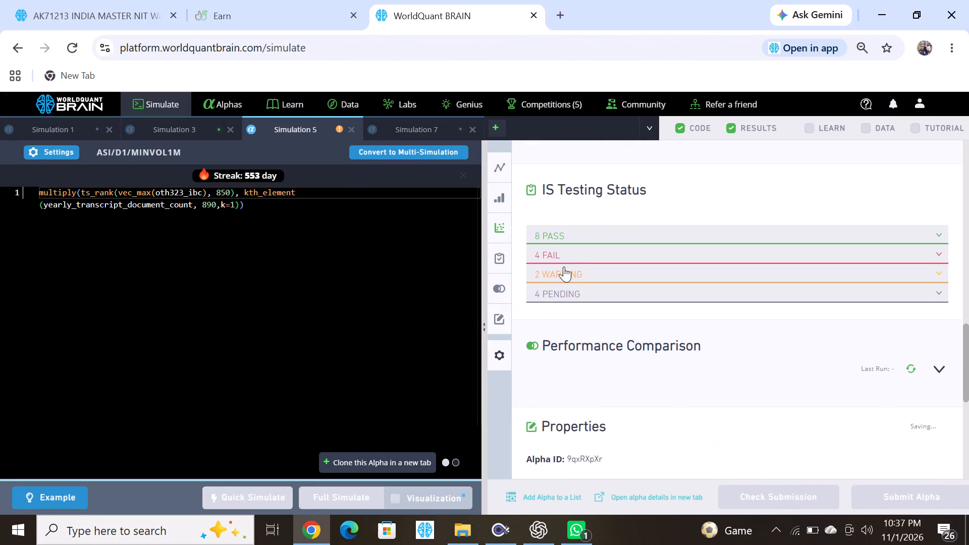
{"action": "left_click", "coordinate": [561, 253]}
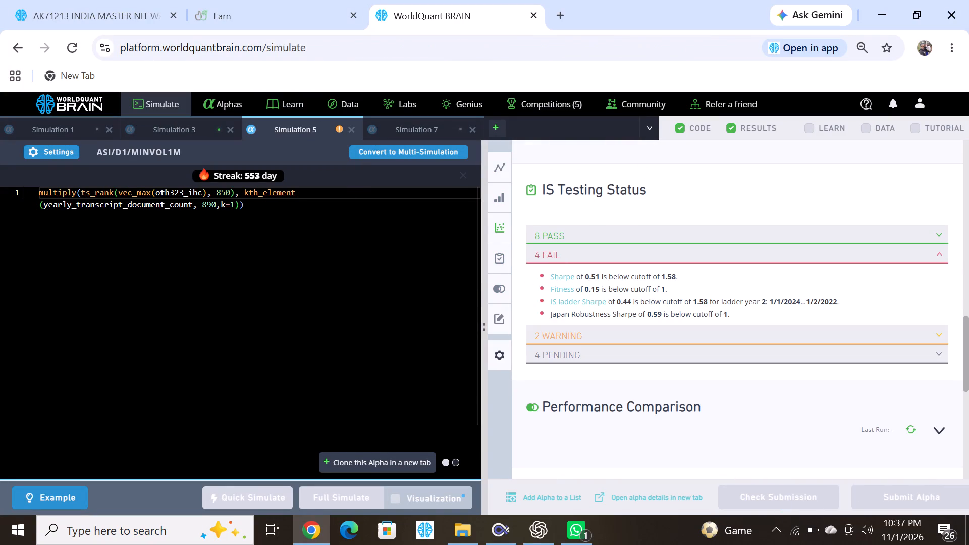
Set the kth_element lookback in the Simulation 5 code to 90 and run a full simulation.
{"action": "left_click", "coordinate": [209, 207]}
{"action": "key", "text": "BackSpace"}
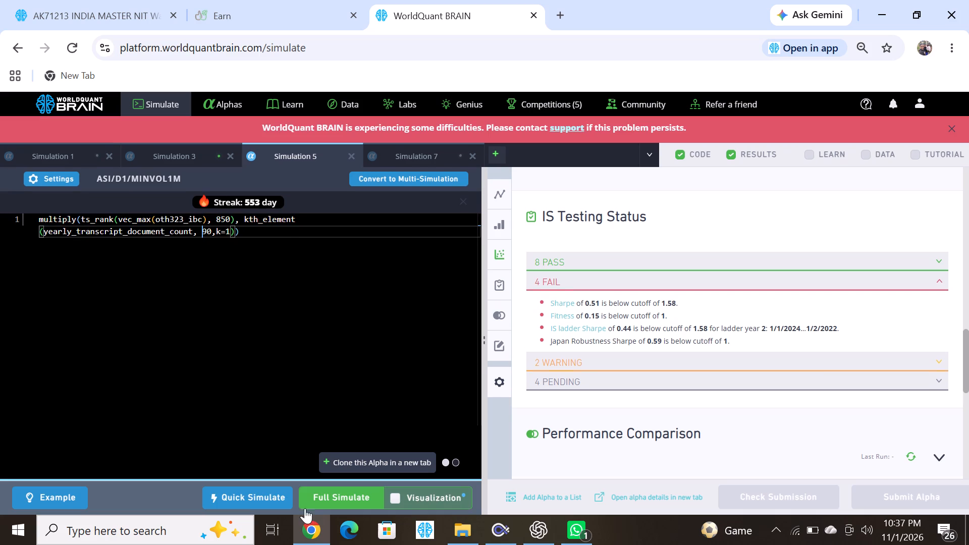
{"action": "left_click", "coordinate": [334, 502]}
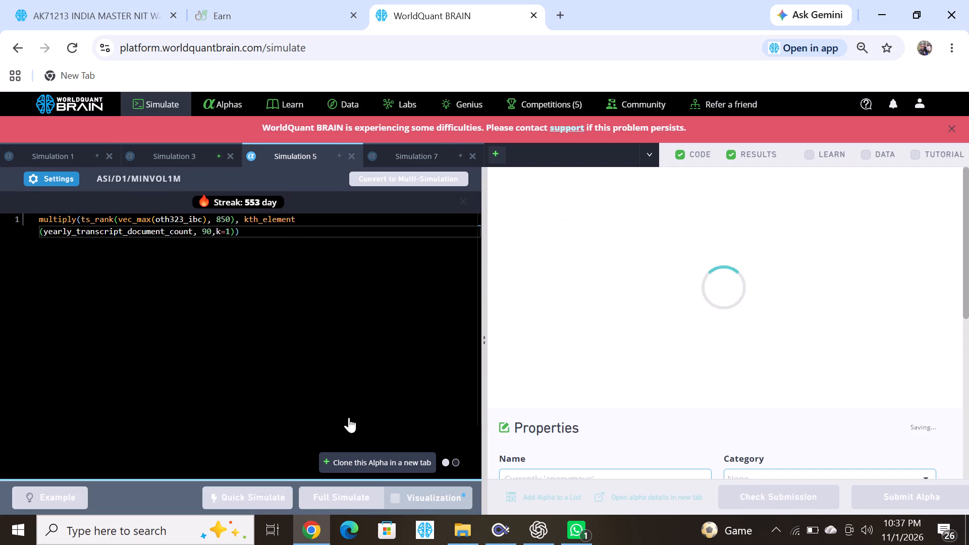
Check the computer's Wi-Fi connection status.
{"action": "left_click", "coordinate": [793, 534]}
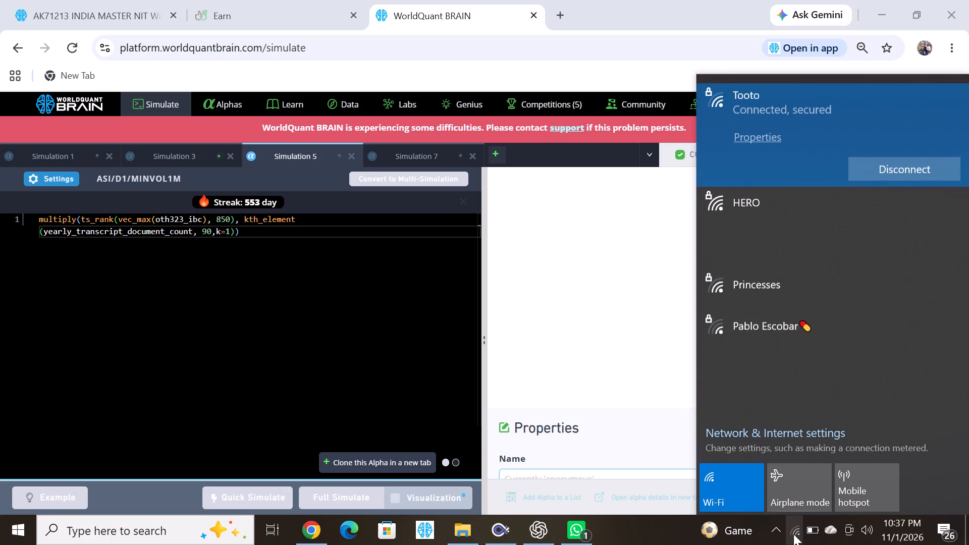
{"action": "left_click", "coordinate": [595, 353]}
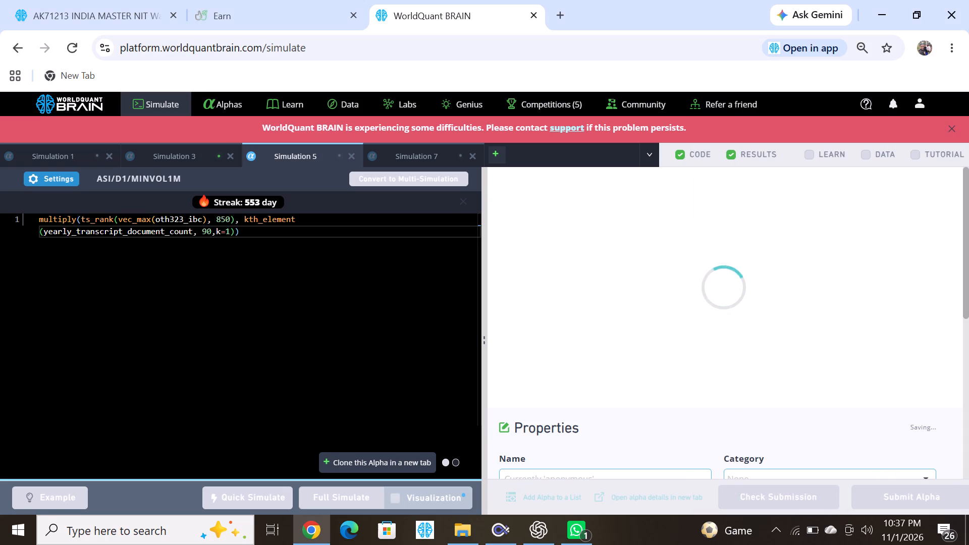
Run a full simulation of the IND alpha in Simulation 7 and dismiss the error banner.
{"action": "left_click", "coordinate": [417, 158]}
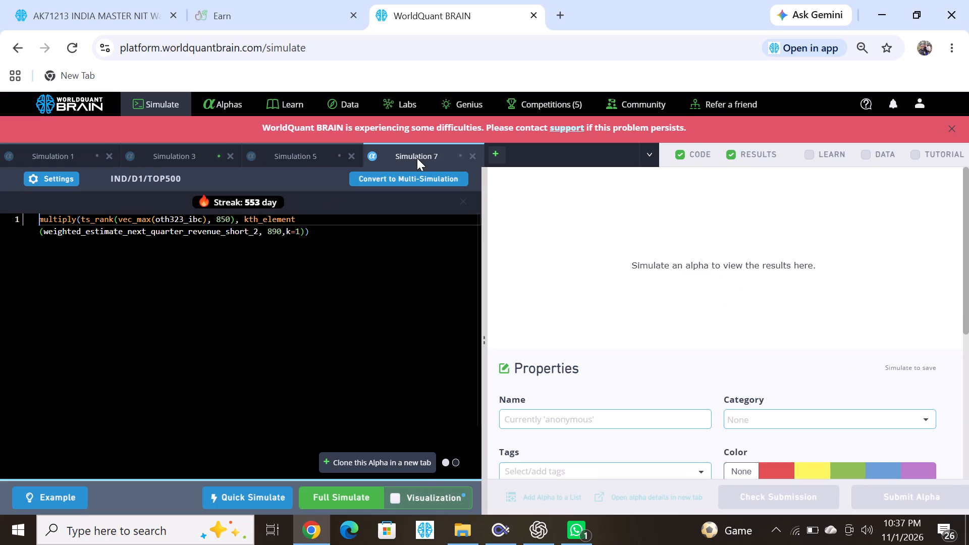
{"action": "left_click", "coordinate": [359, 495]}
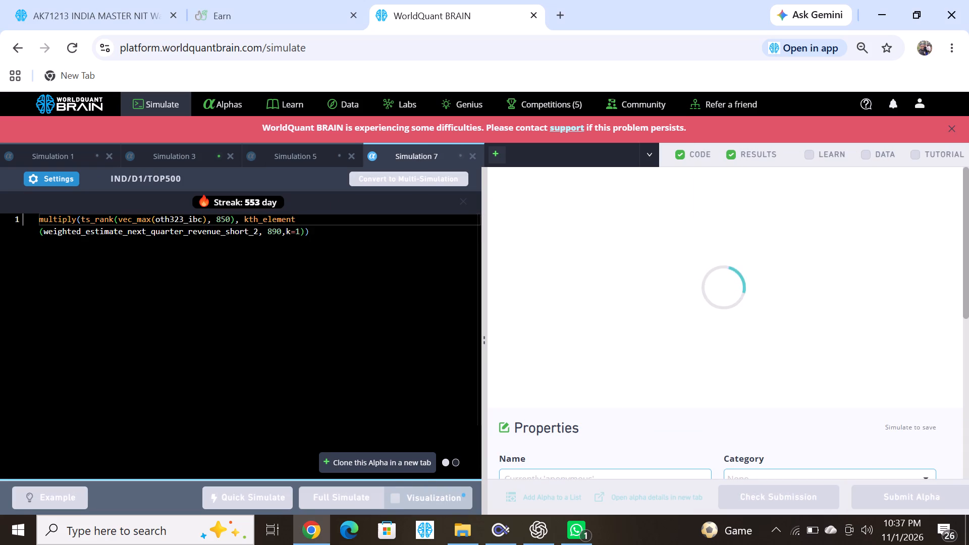
{"action": "left_click", "coordinate": [955, 125]}
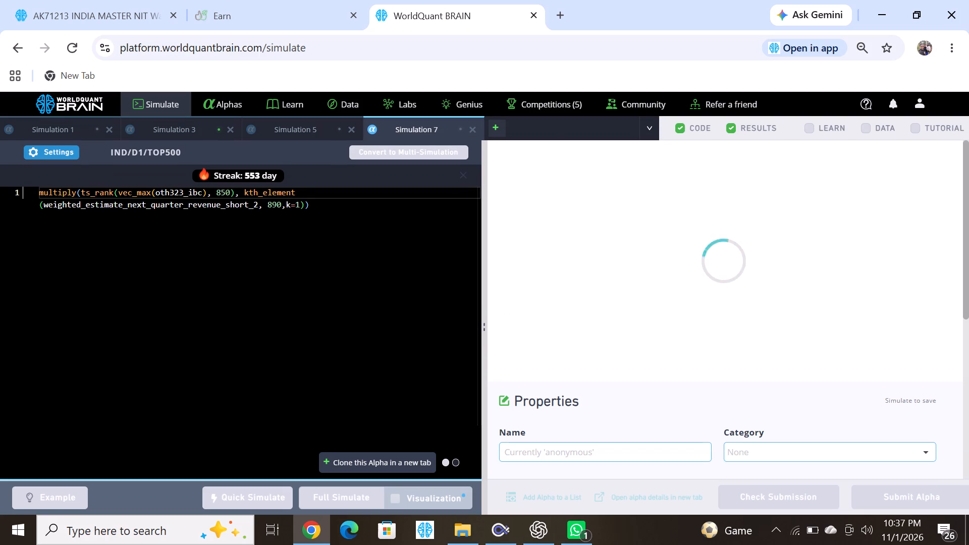
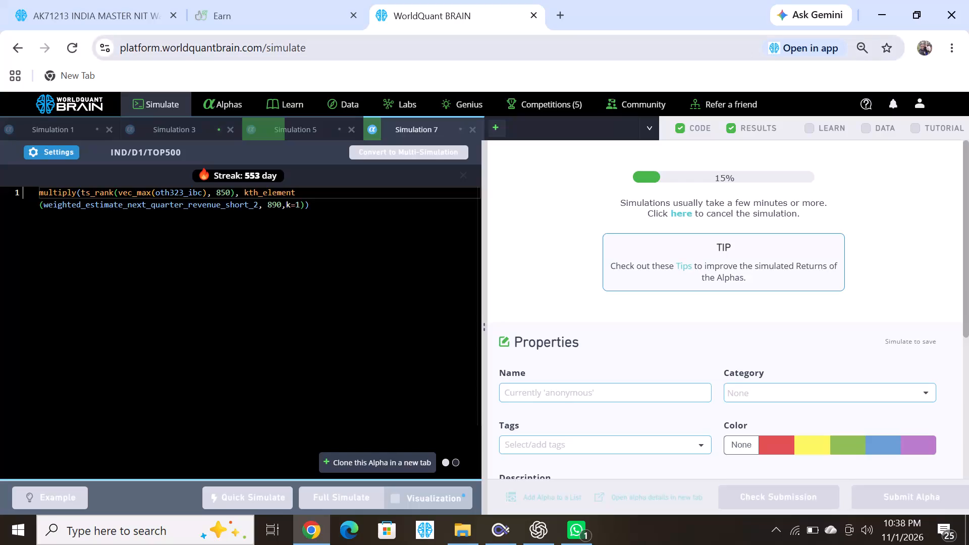
Run a full simulation of the GLB alpha in Simulation 1.
{"action": "left_click", "coordinate": [47, 129]}
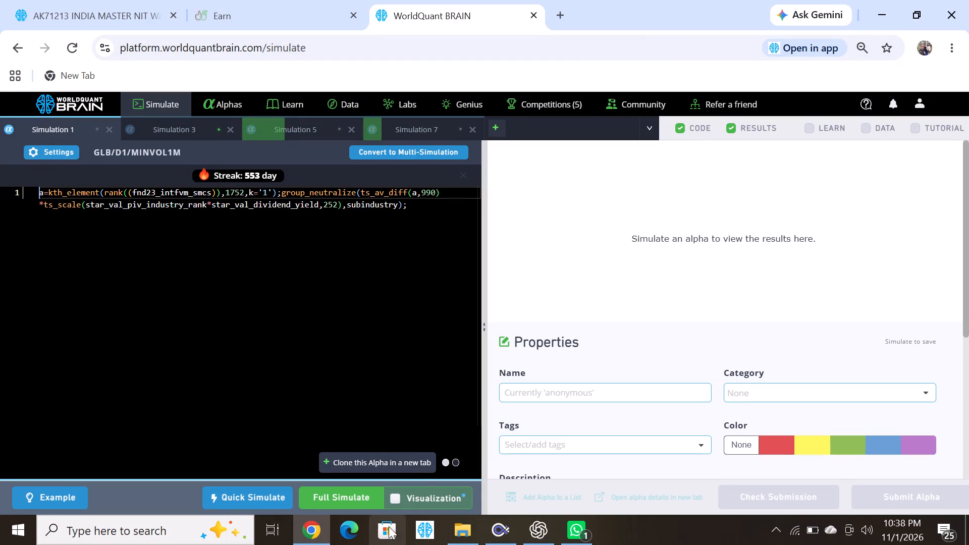
{"action": "left_click", "coordinate": [361, 500]}
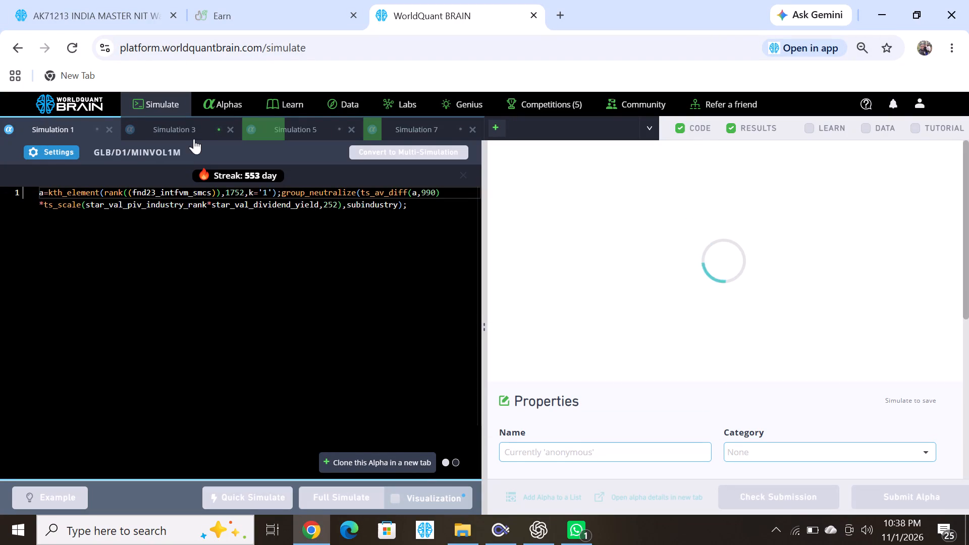
In Simulation 3, replace insd1_gvkey with the copied Vector field median_estimate_currentliabilities_annual12 and run a full simulation.
{"action": "left_click", "coordinate": [189, 130]}
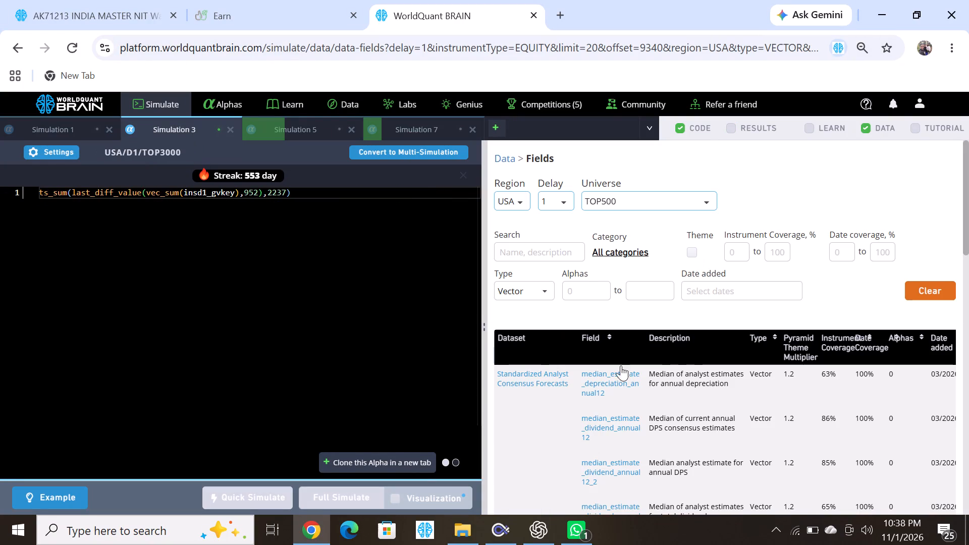
{"action": "scroll", "coordinate": [653, 434], "scroll_direction": "down", "scroll_amount": 8}
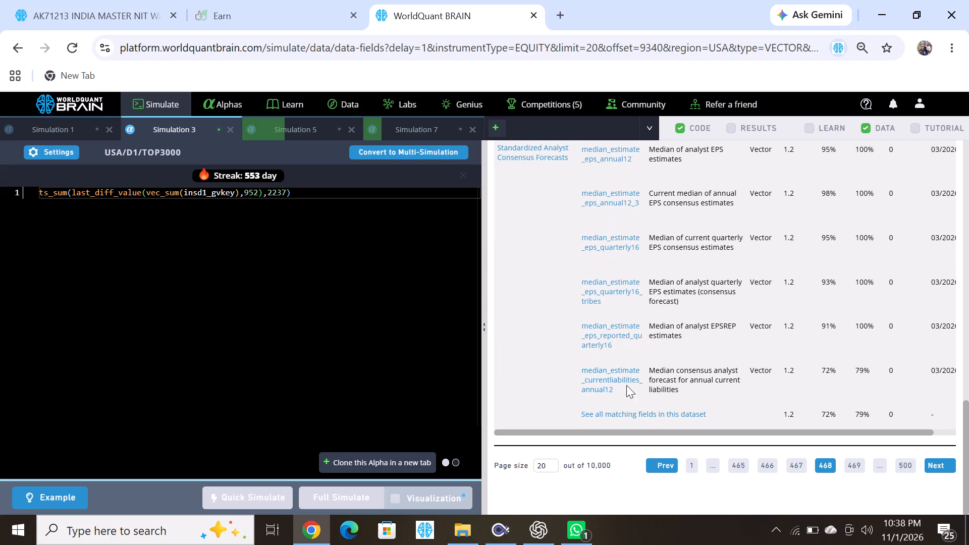
{"action": "left_click", "coordinate": [619, 350]}
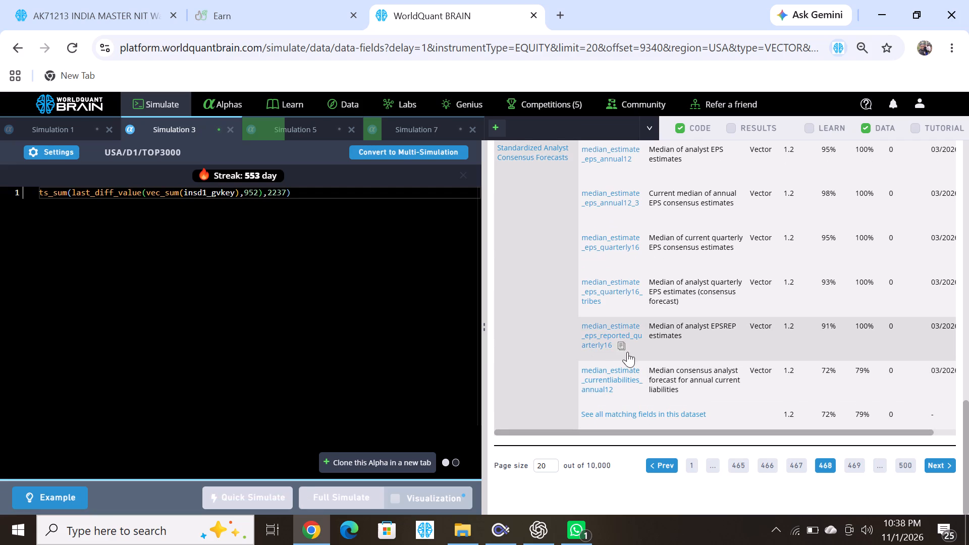
{"action": "left_click", "coordinate": [622, 350]}
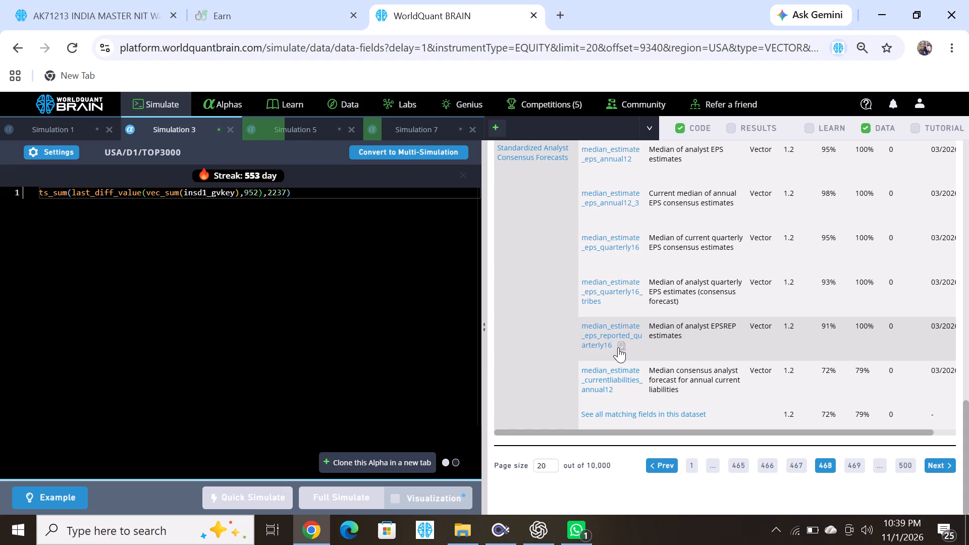
{"action": "left_click", "coordinate": [618, 347]}
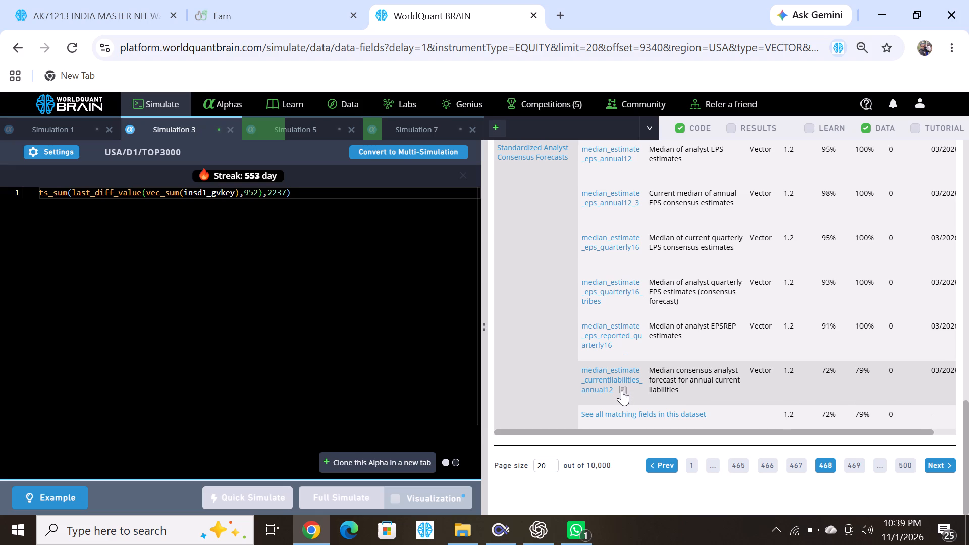
{"action": "left_click", "coordinate": [622, 390]}
{"action": "double_click", "coordinate": [212, 192]}
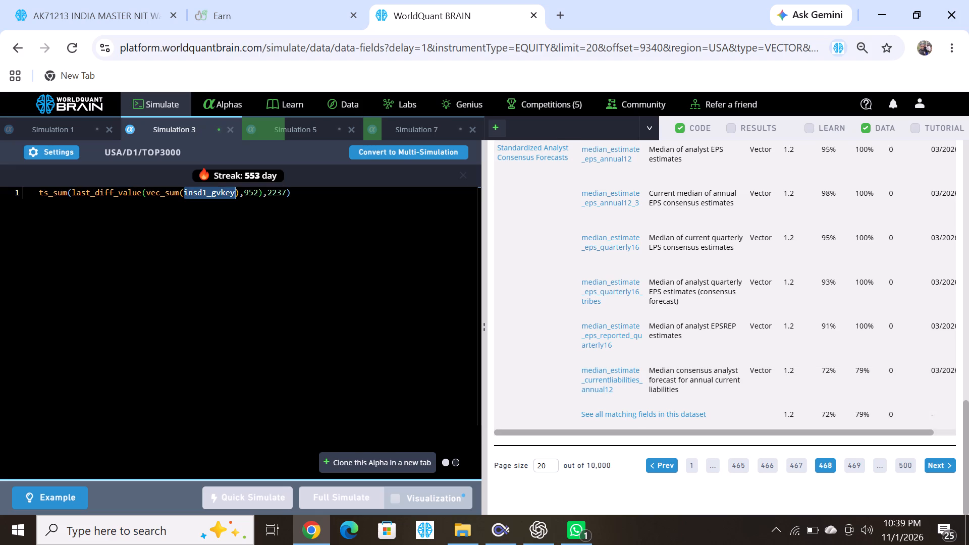
{"action": "key", "text": "ctrl+v"}
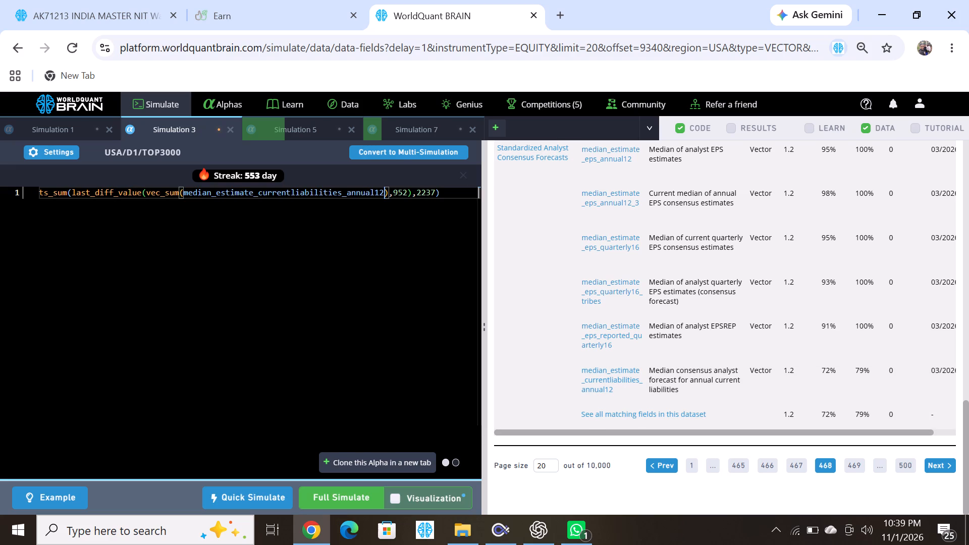
{"action": "left_click", "coordinate": [337, 497]}
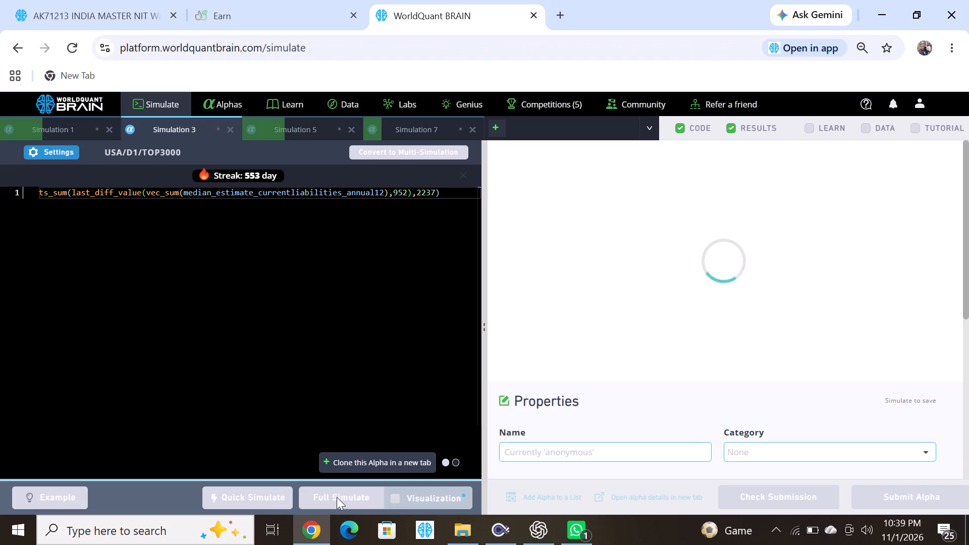
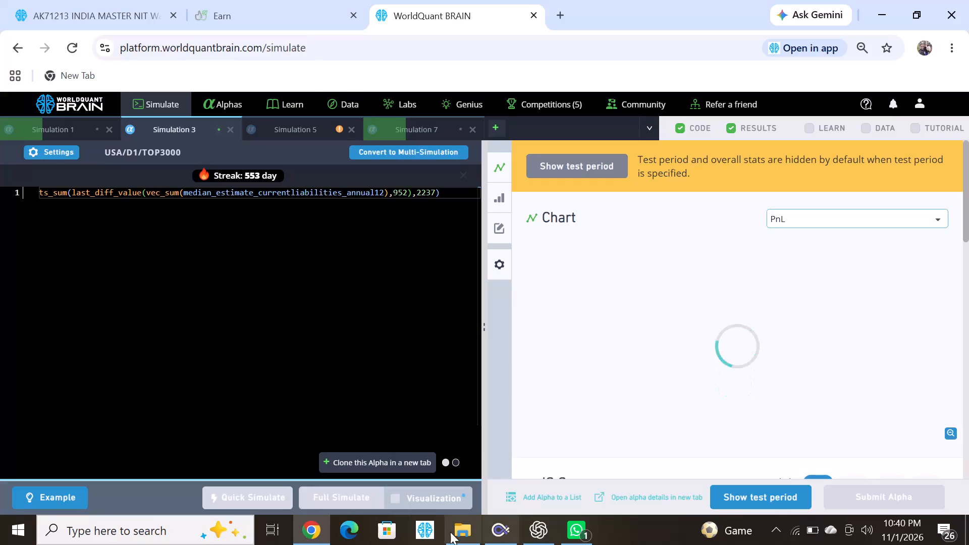
Show the test period for the Simulation 3 alpha and examine the failed submission checks.
{"action": "left_click", "coordinate": [738, 500]}
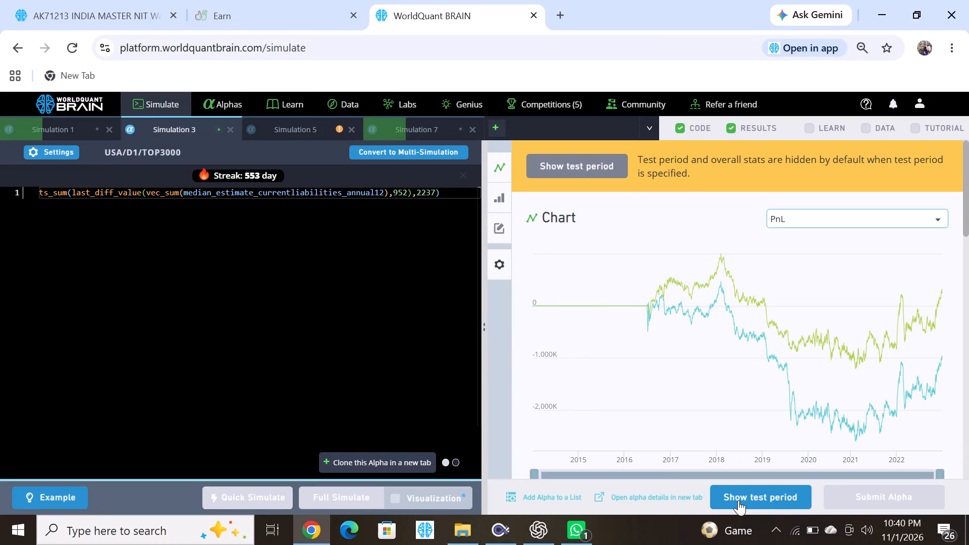
{"action": "scroll", "coordinate": [547, 429], "scroll_direction": "down", "scroll_amount": 9}
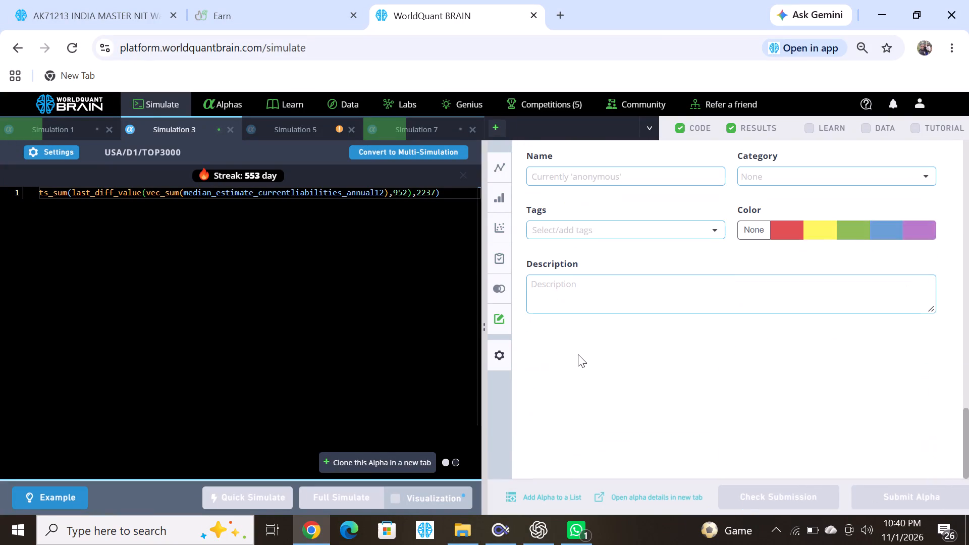
{"action": "scroll", "coordinate": [578, 354], "scroll_direction": "up", "scroll_amount": 2}
{"action": "left_click", "coordinate": [581, 198]}
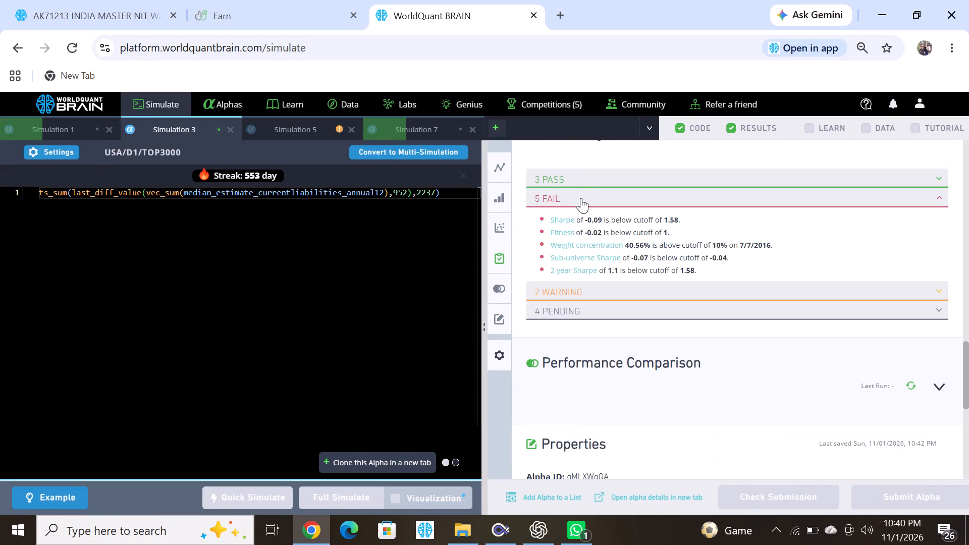
Browse the USA Vector data fields back to page 465 and on to page 462 for another candidate field.
{"action": "left_click", "coordinate": [869, 126]}
{"action": "scroll", "coordinate": [643, 456], "scroll_direction": "down", "scroll_amount": 5}
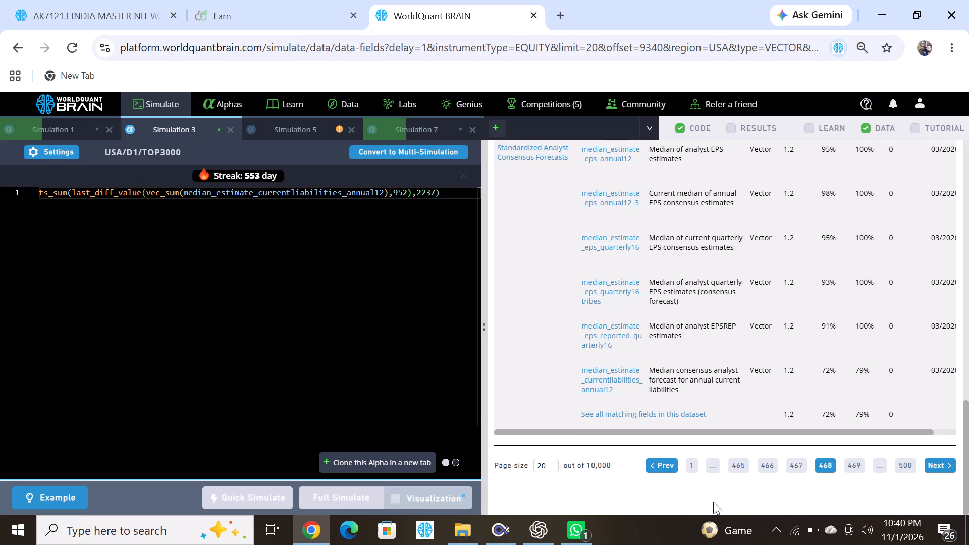
{"action": "left_click", "coordinate": [733, 468]}
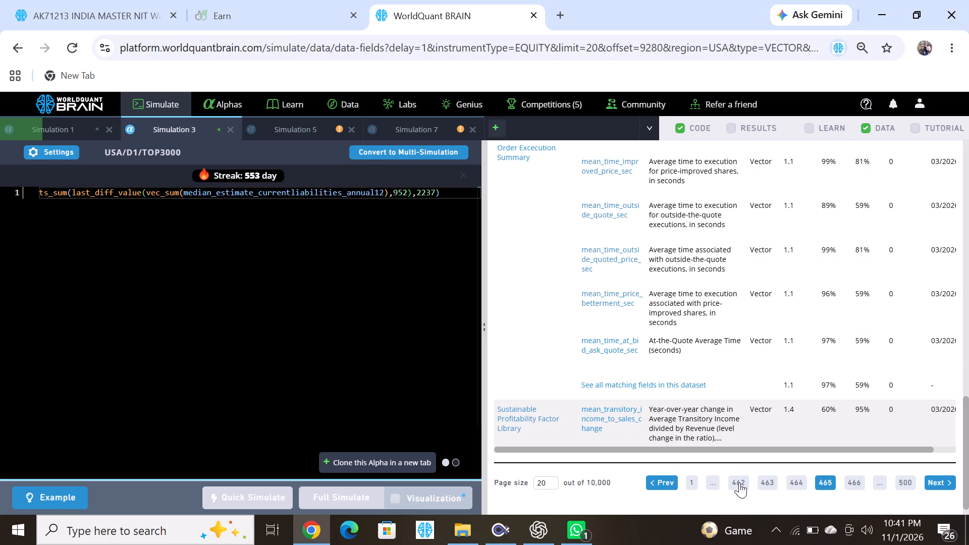
{"action": "left_click", "coordinate": [739, 482]}
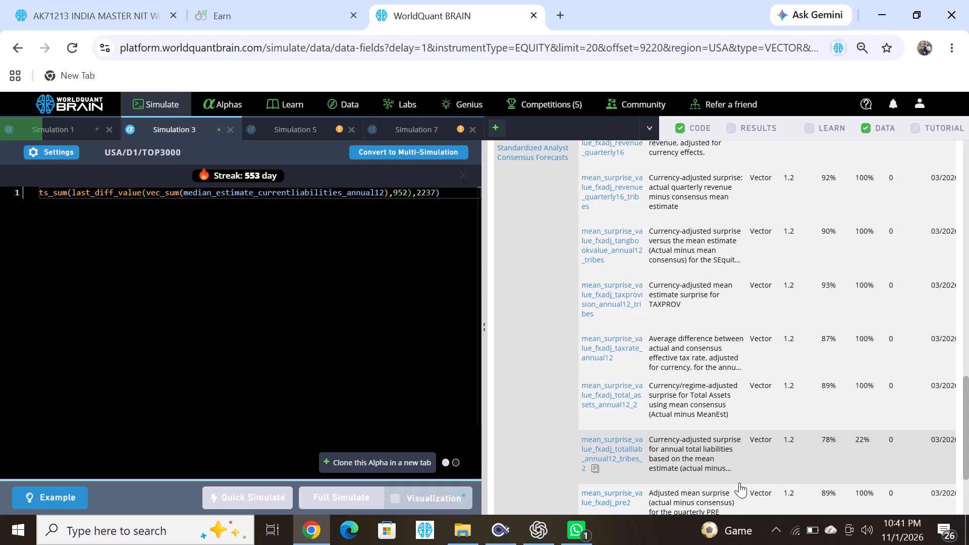
{"action": "left_click", "coordinate": [739, 482]}
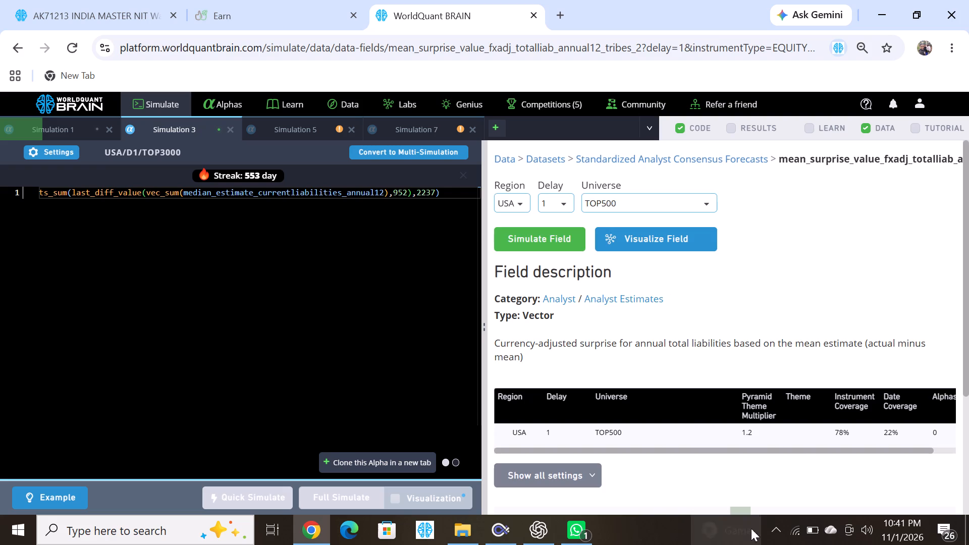
{"action": "left_click", "coordinate": [17, 44]}
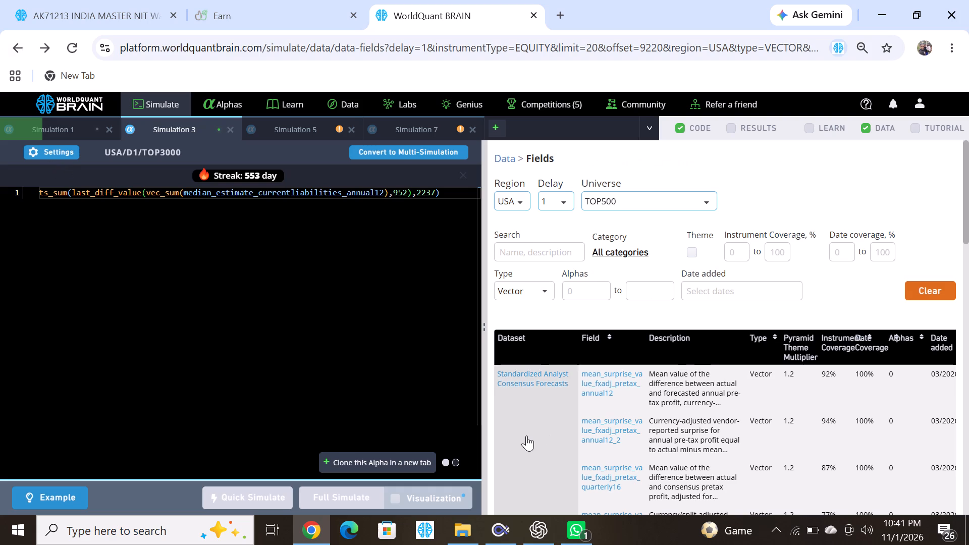
Browse the USA Vector data fields back to page 459 and on to page 456 for another candidate field.
{"action": "scroll", "coordinate": [645, 454], "scroll_direction": "down", "scroll_amount": 8}
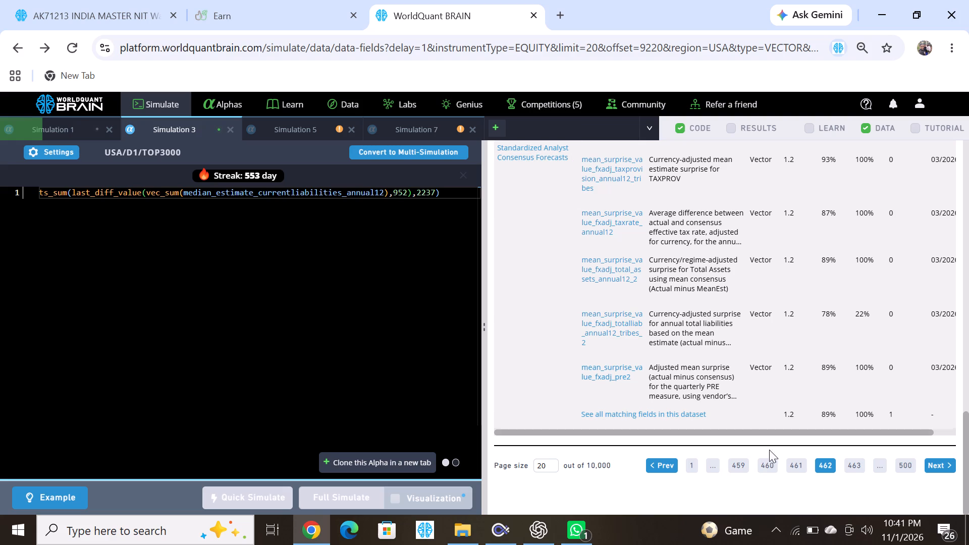
{"action": "left_click", "coordinate": [736, 462]}
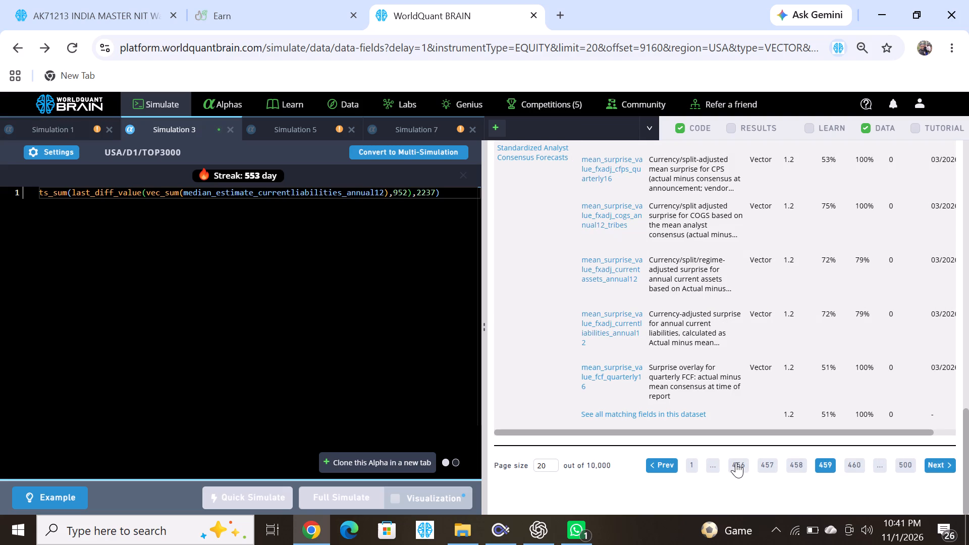
{"action": "left_click", "coordinate": [735, 466]}
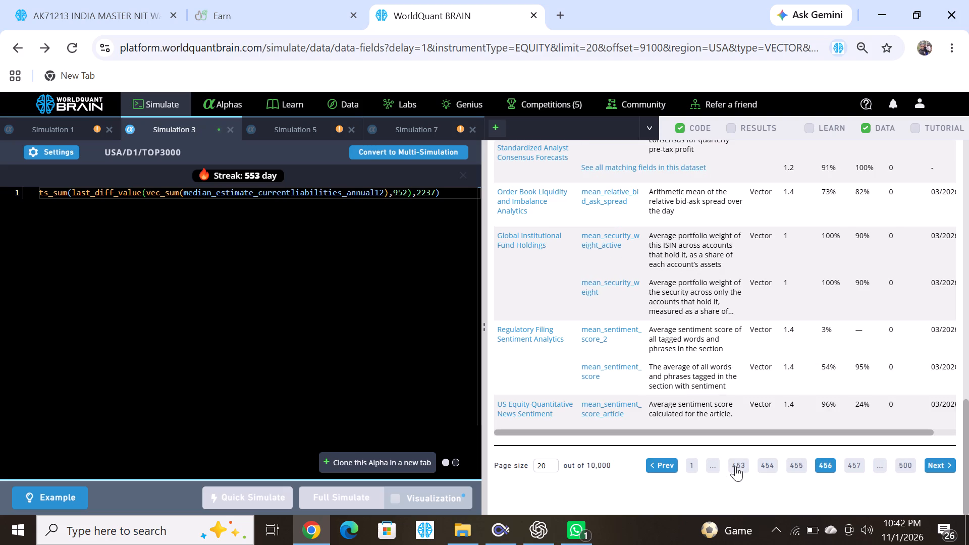
Switch the computer's Wi-Fi connection to the A16 network.
{"action": "left_click", "coordinate": [797, 531]}
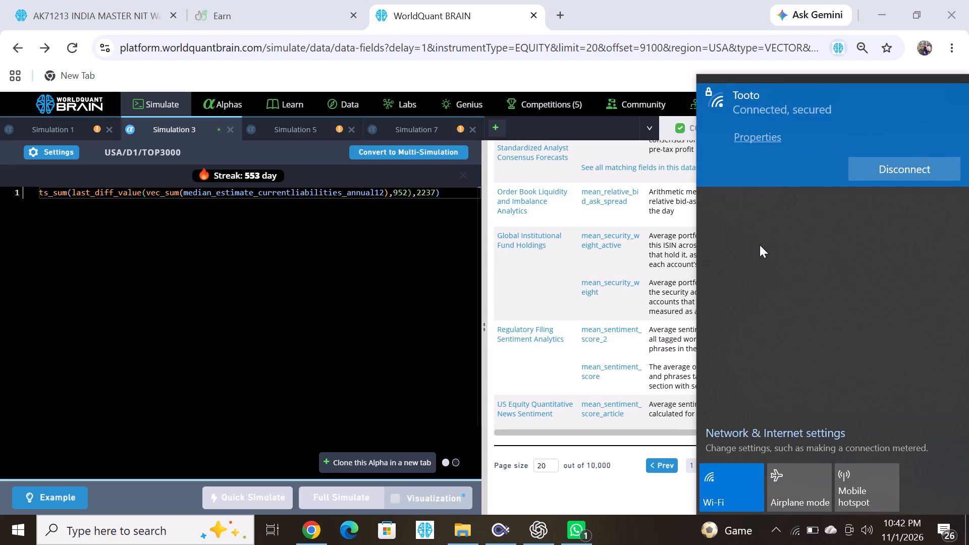
{"action": "left_click", "coordinate": [755, 246]}
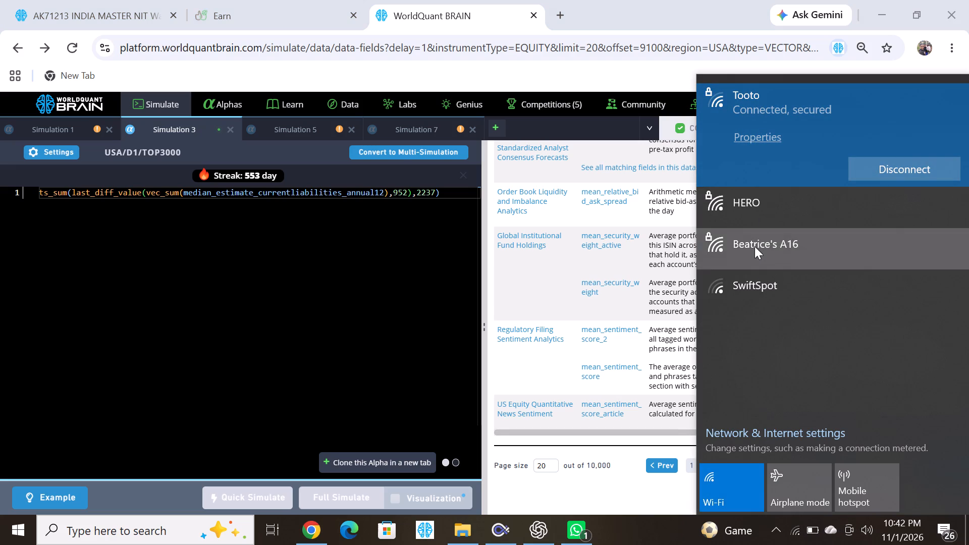
{"action": "left_click", "coordinate": [880, 251]}
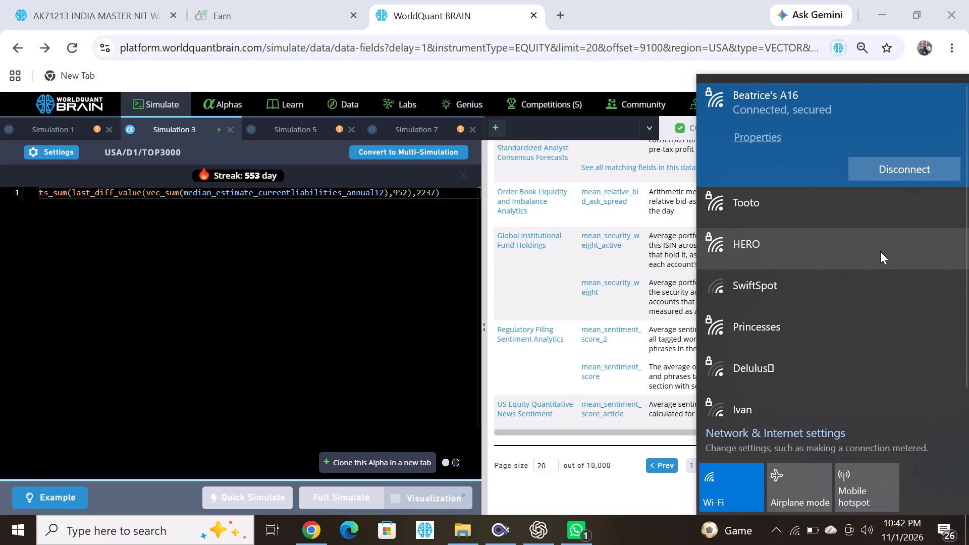
{"action": "left_click", "coordinate": [548, 286]}
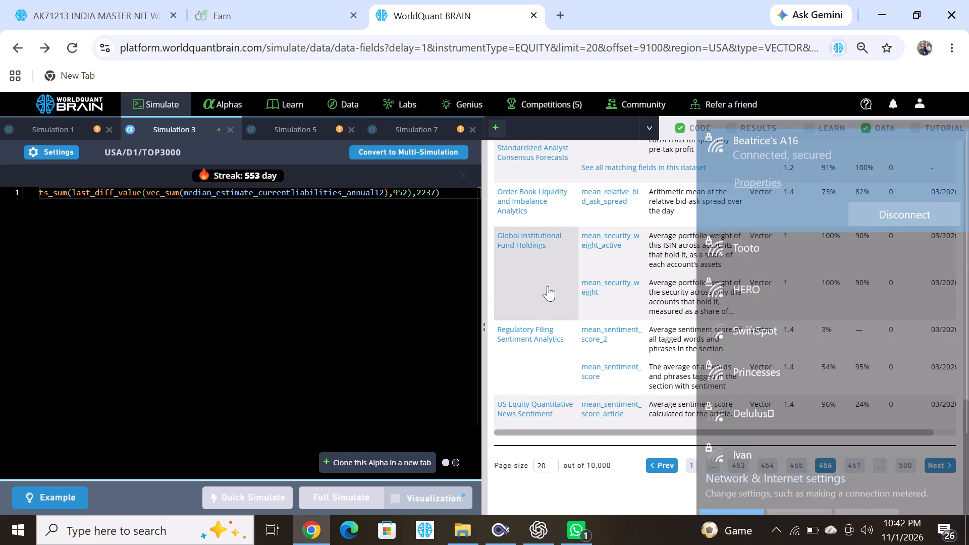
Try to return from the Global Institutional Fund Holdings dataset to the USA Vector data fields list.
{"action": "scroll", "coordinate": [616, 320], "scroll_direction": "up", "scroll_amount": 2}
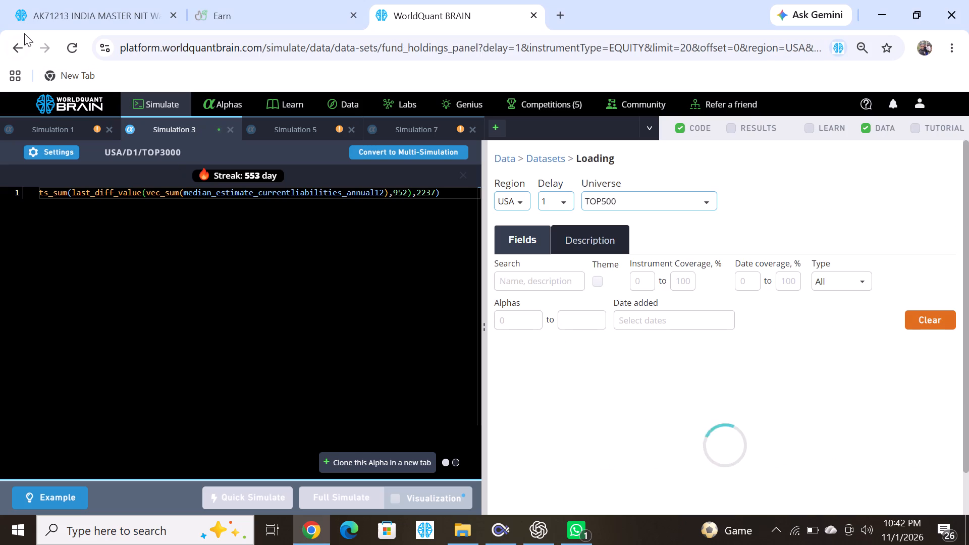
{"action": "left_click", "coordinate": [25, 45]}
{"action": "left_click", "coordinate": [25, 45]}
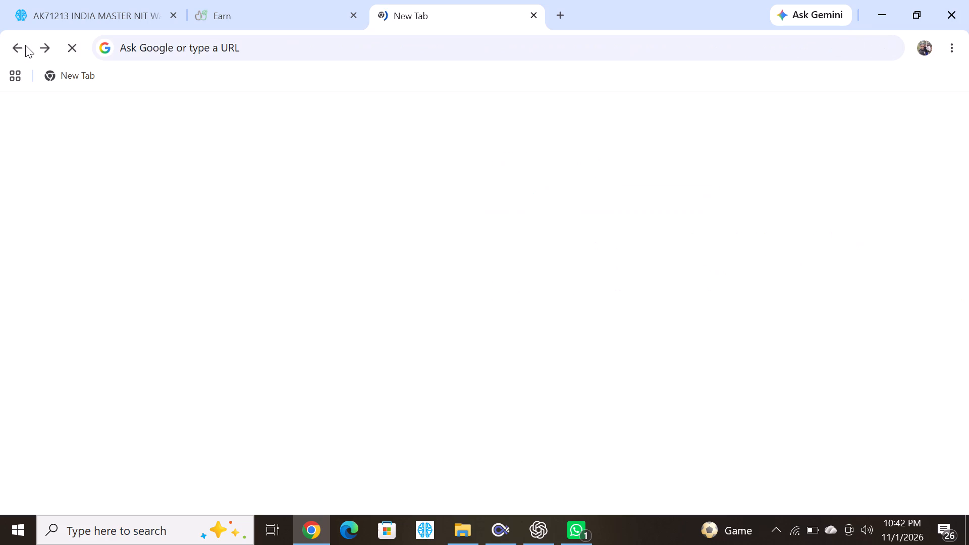
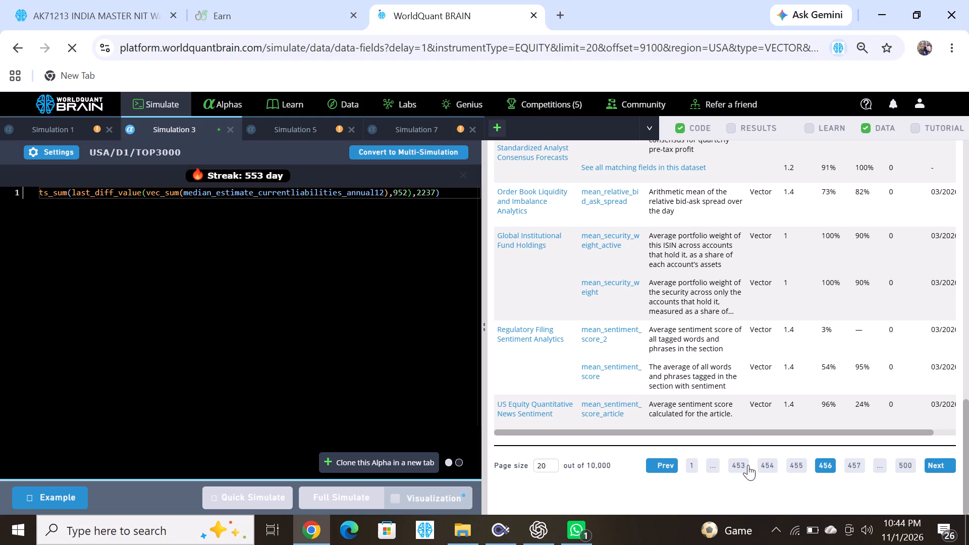
Browse the USA Vector data fields backward through pages 453, 450 and 447 to page 444 for a candidate field.
{"action": "left_click", "coordinate": [736, 466]}
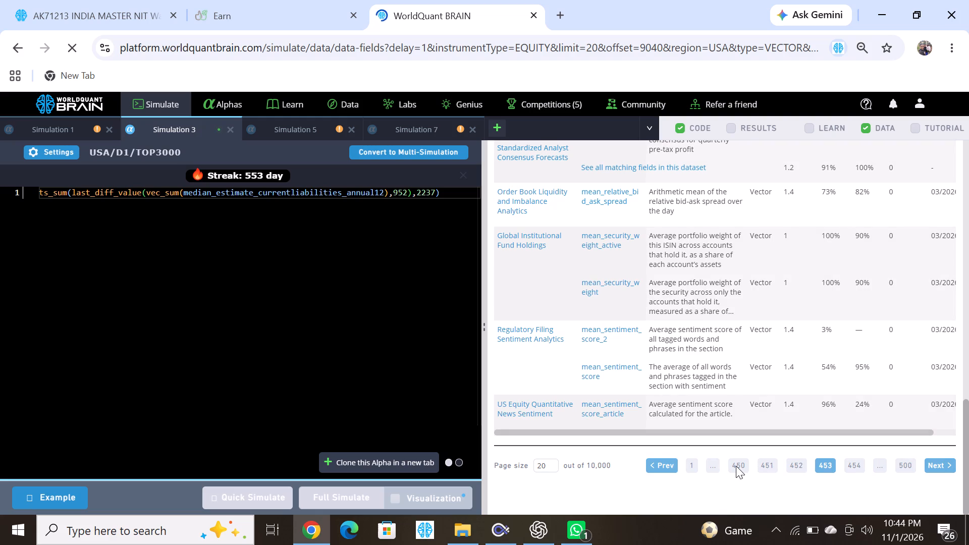
{"action": "scroll", "coordinate": [667, 359], "scroll_direction": "down", "scroll_amount": 1}
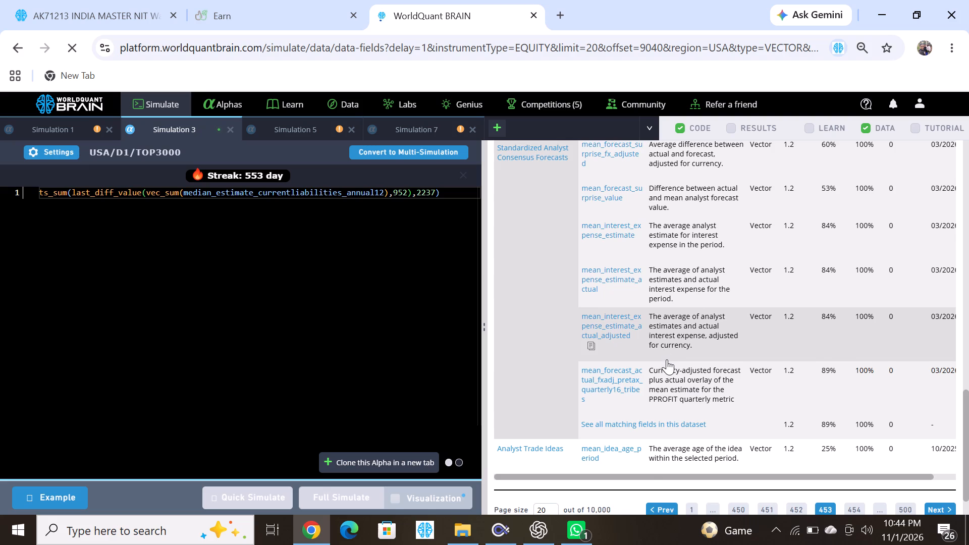
{"action": "scroll", "coordinate": [667, 359], "scroll_direction": "down", "scroll_amount": 2}
{"action": "left_click", "coordinate": [737, 465]}
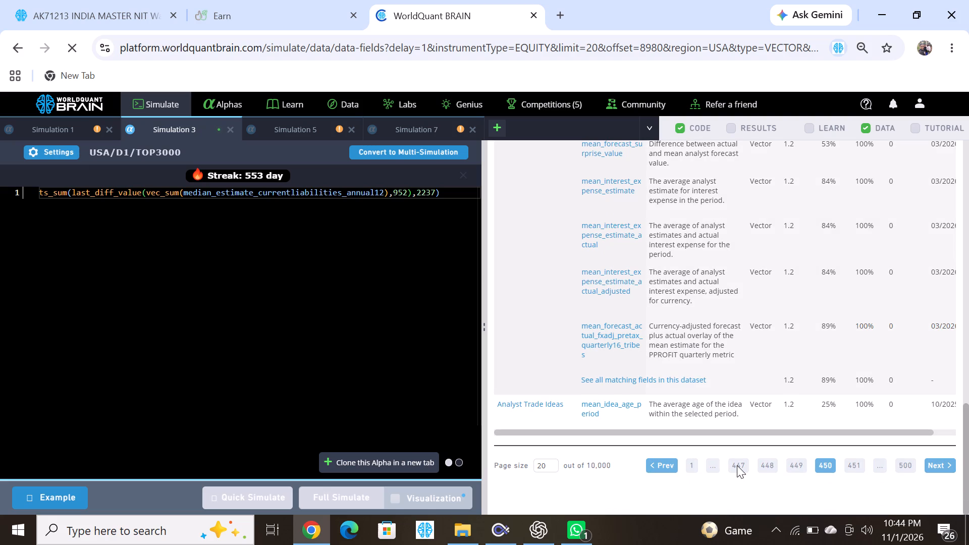
{"action": "scroll", "coordinate": [671, 365], "scroll_direction": "up", "scroll_amount": 9}
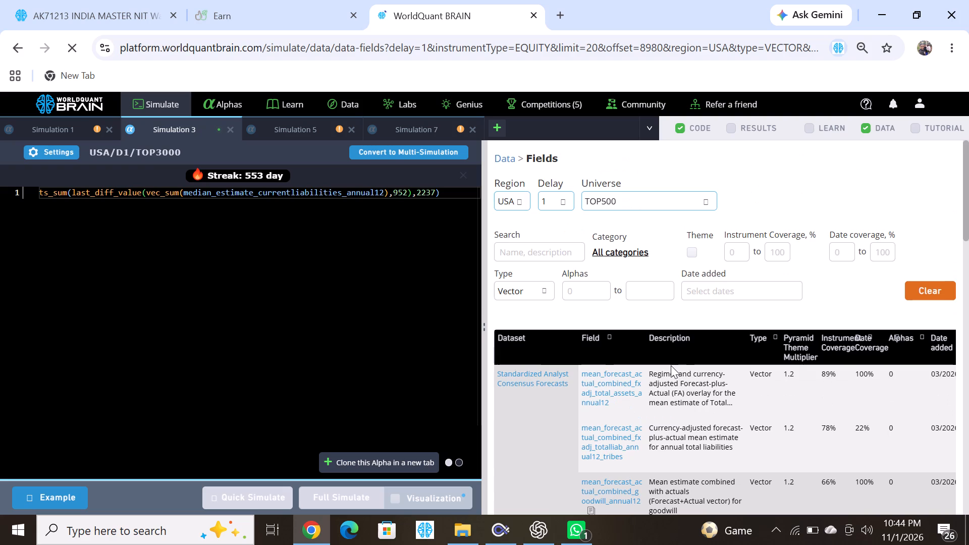
{"action": "scroll", "coordinate": [671, 365], "scroll_direction": "down", "scroll_amount": 8}
{"action": "scroll", "coordinate": [729, 486], "scroll_direction": "down", "scroll_amount": 4}
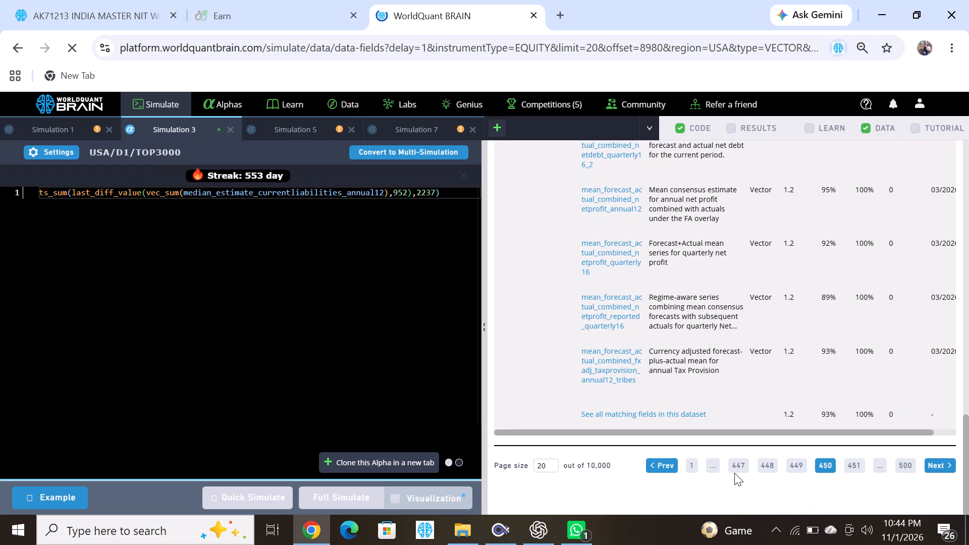
{"action": "left_click", "coordinate": [735, 470]}
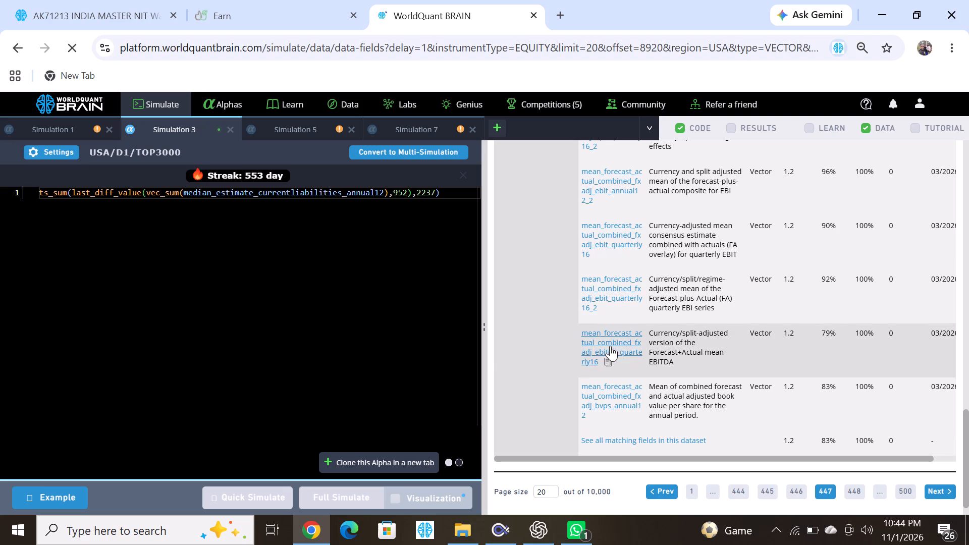
{"action": "scroll", "coordinate": [610, 346], "scroll_direction": "up", "scroll_amount": 9}
{"action": "scroll", "coordinate": [610, 346], "scroll_direction": "down", "scroll_amount": 11}
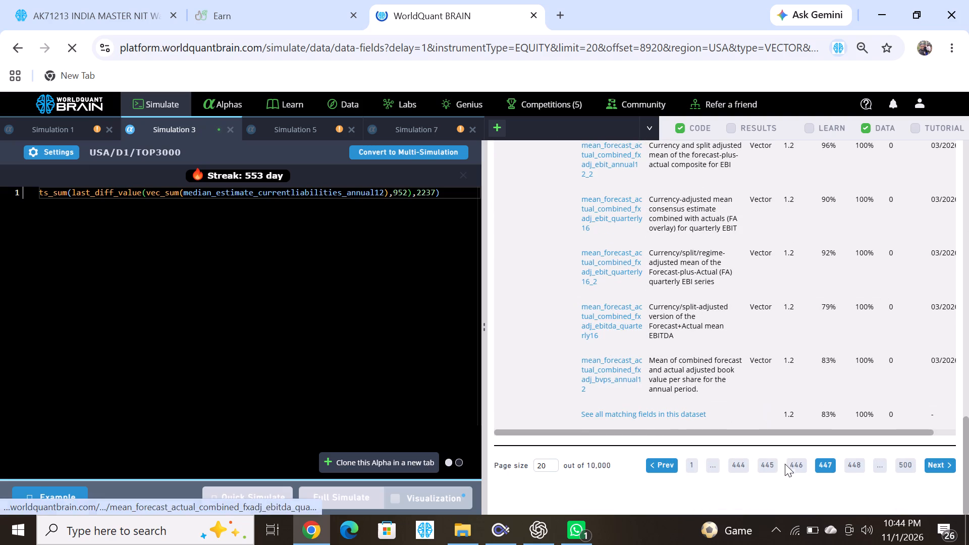
{"action": "left_click", "coordinate": [741, 467]}
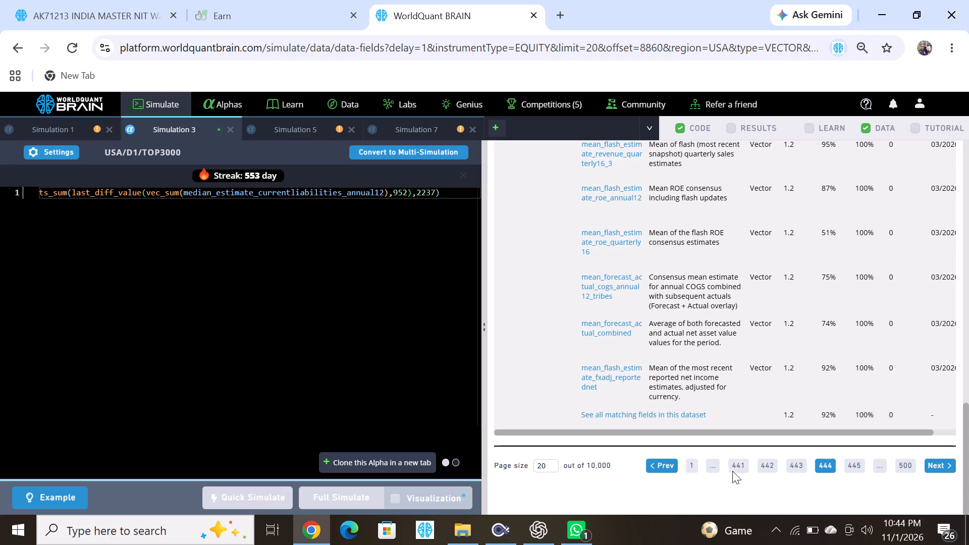
Continue scanning the USA Vector data fields backward through pages 441, 438 and 435 to page 432.
{"action": "left_click", "coordinate": [733, 467]}
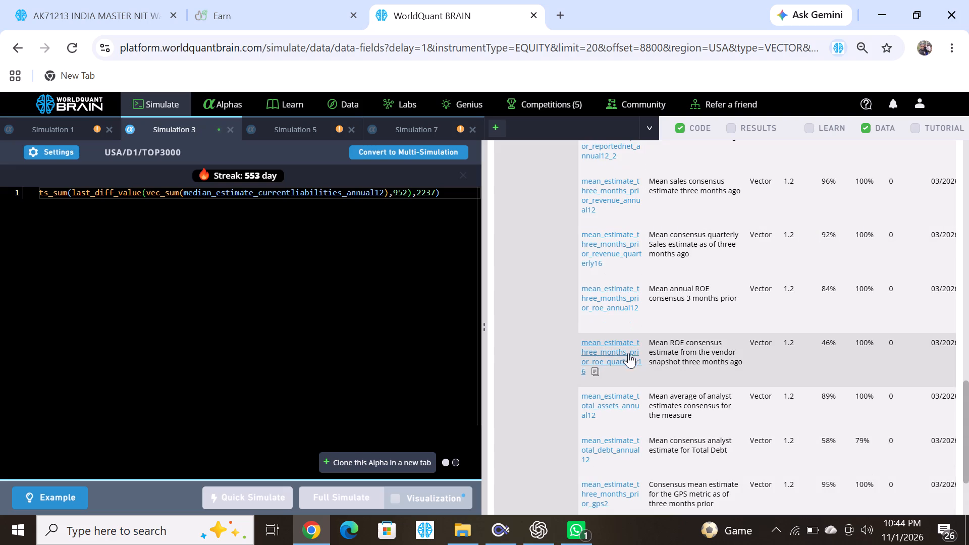
{"action": "scroll", "coordinate": [615, 315], "scroll_direction": "down", "scroll_amount": 4}
{"action": "scroll", "coordinate": [615, 315], "scroll_direction": "up", "scroll_amount": 8}
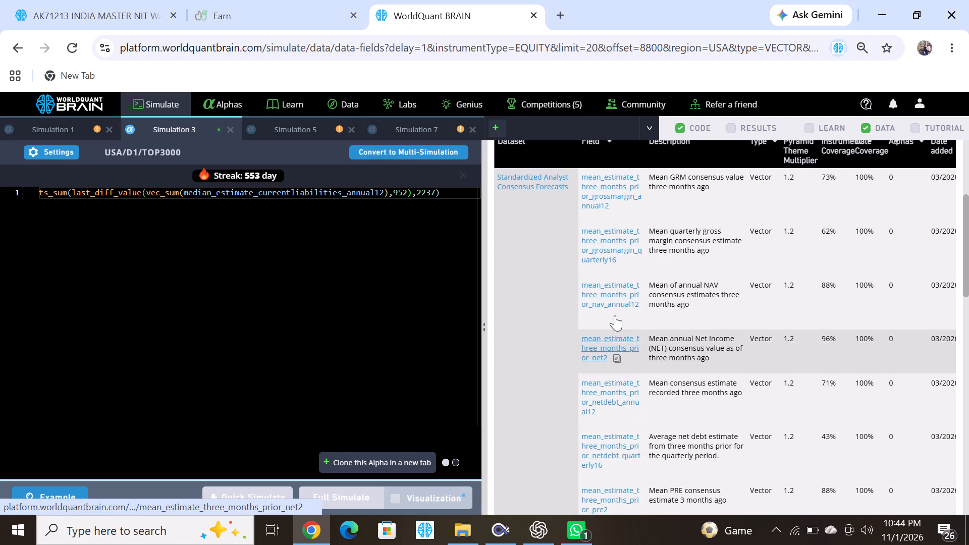
{"action": "scroll", "coordinate": [617, 342], "scroll_direction": "down", "scroll_amount": 8}
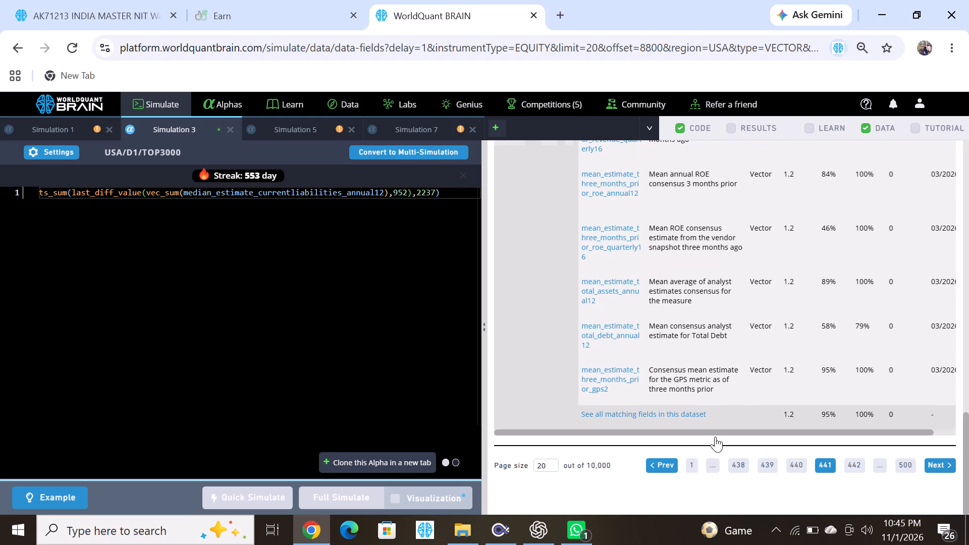
{"action": "left_click", "coordinate": [738, 463]}
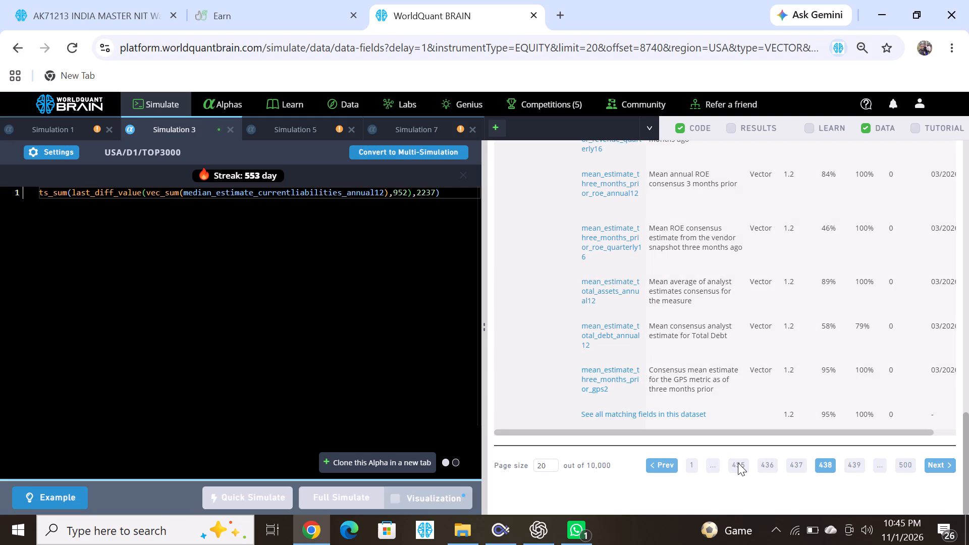
{"action": "scroll", "coordinate": [597, 356], "scroll_direction": "up", "scroll_amount": 5}
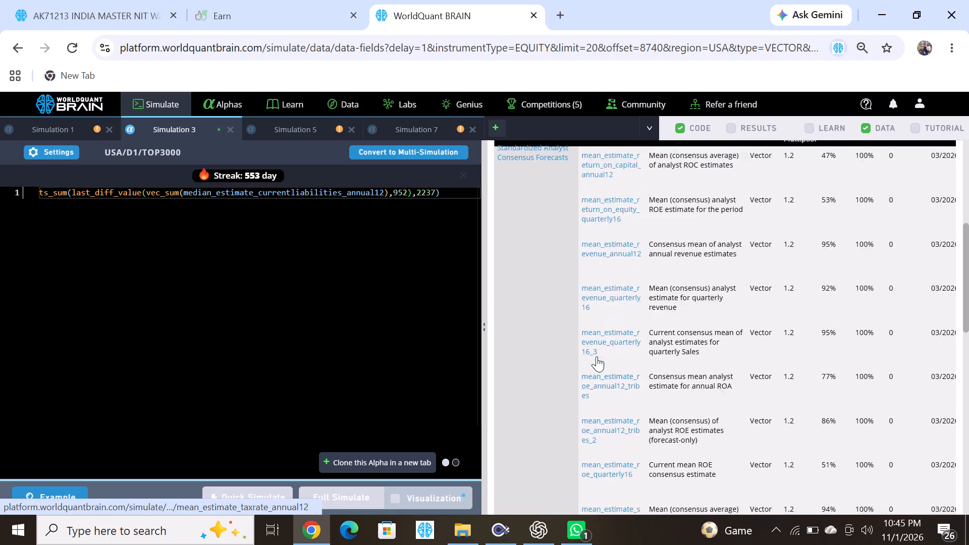
{"action": "scroll", "coordinate": [592, 399], "scroll_direction": "down", "scroll_amount": 7}
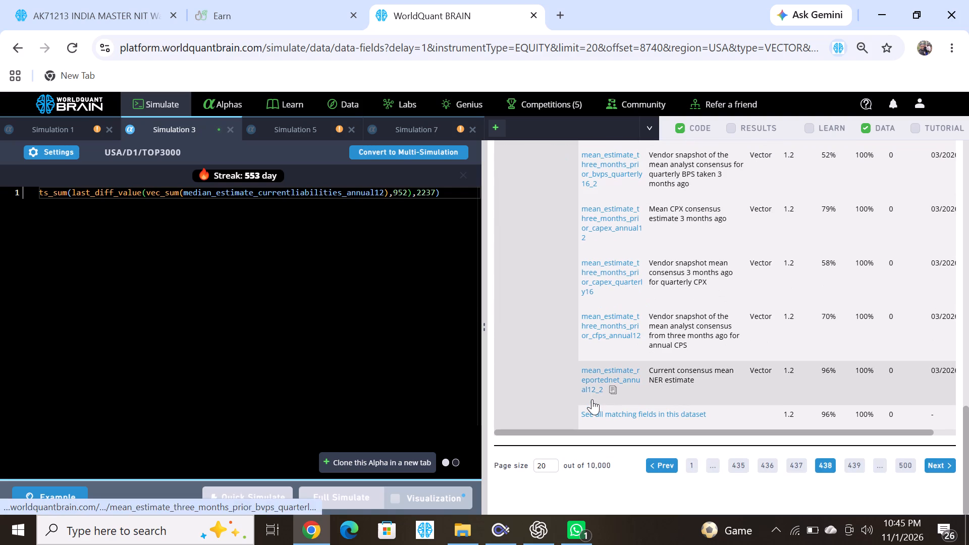
{"action": "scroll", "coordinate": [592, 399], "scroll_direction": "down", "scroll_amount": 5}
{"action": "left_click", "coordinate": [736, 471]}
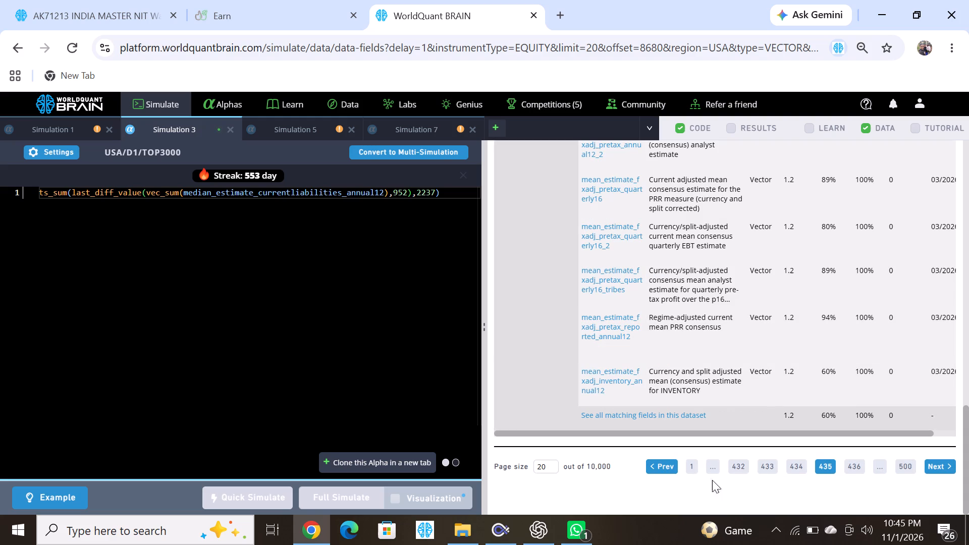
{"action": "left_click", "coordinate": [747, 463]}
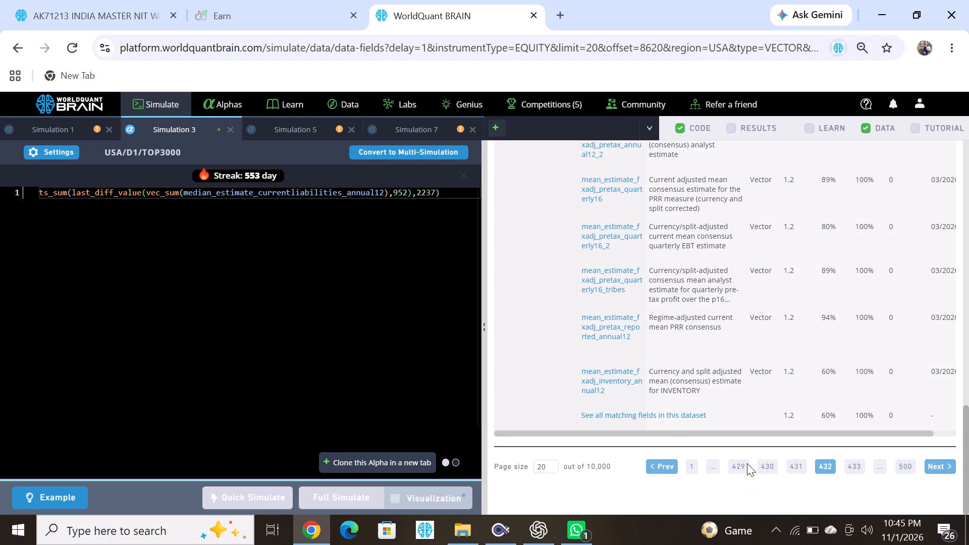
In Simulation 5, replace the kth_element field yearly_transcript_document_count with mdl110_growth and run a full simulation.
{"action": "left_click", "coordinate": [319, 131]}
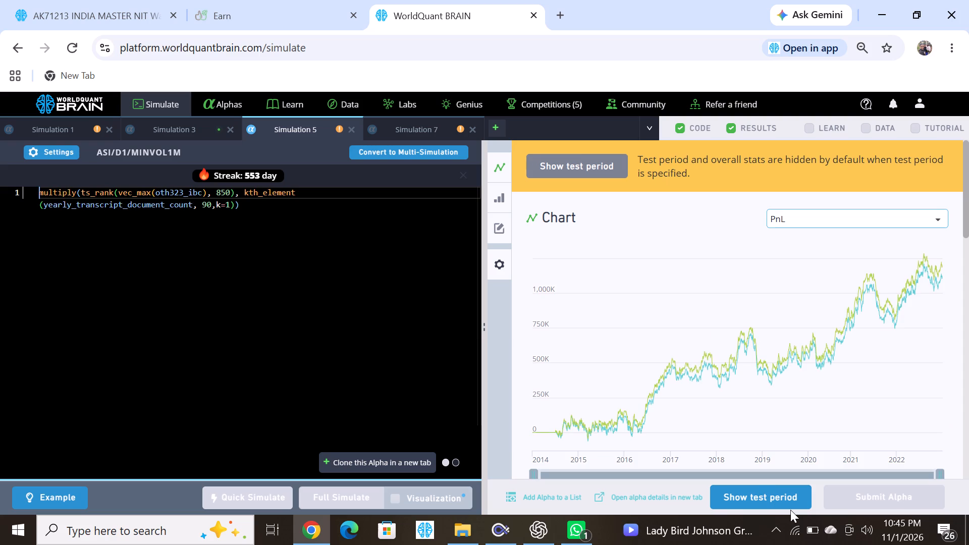
{"action": "double_click", "coordinate": [99, 206]}
{"action": "type", "text": "mdl"}
{"action": "type", "text": "11"}
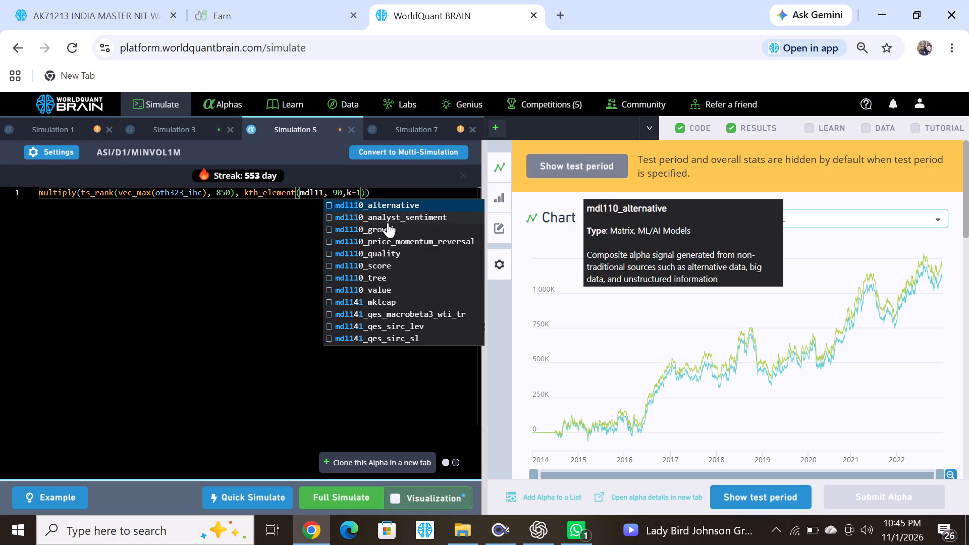
{"action": "left_click", "coordinate": [362, 229]}
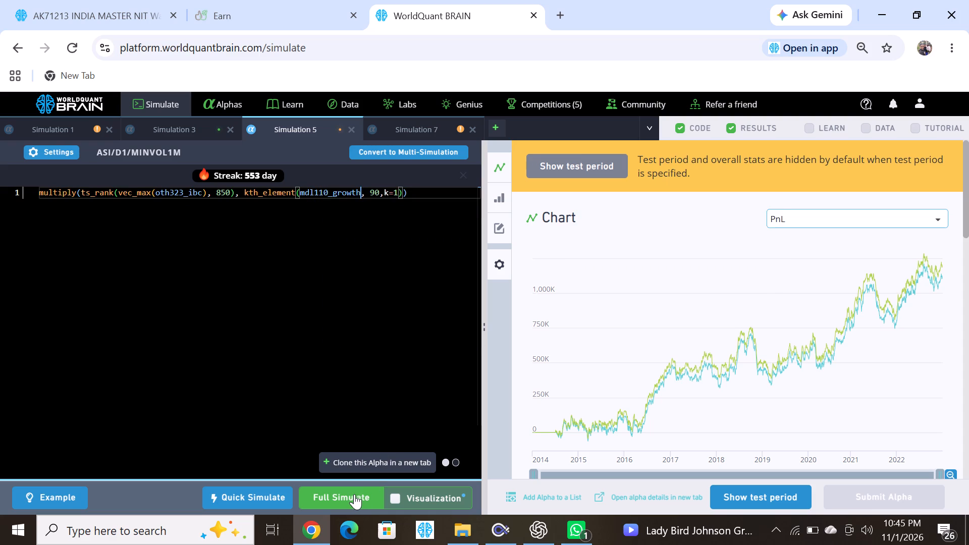
{"action": "left_click", "coordinate": [353, 494]}
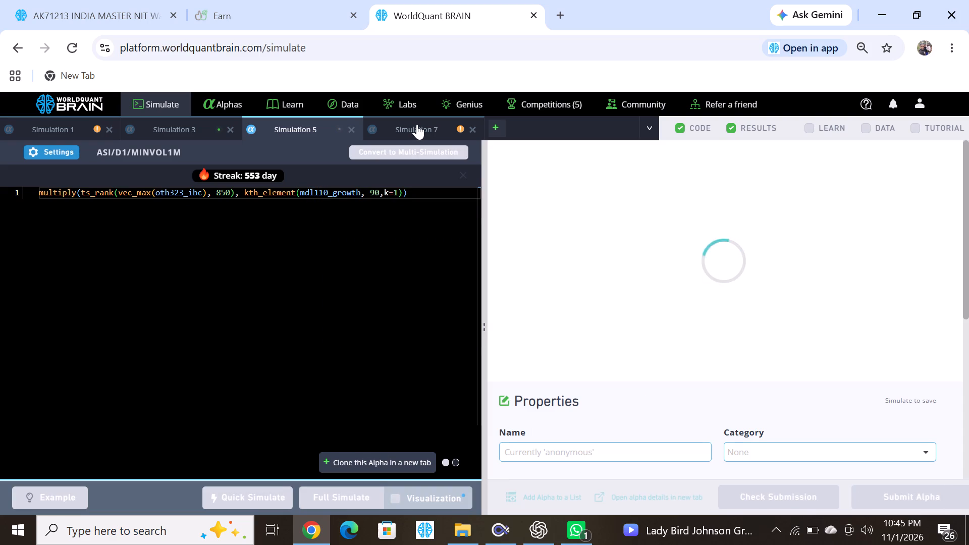
With Simulation 7 open, filter the data fields to region IND and type Matrix.
{"action": "left_click", "coordinate": [417, 124]}
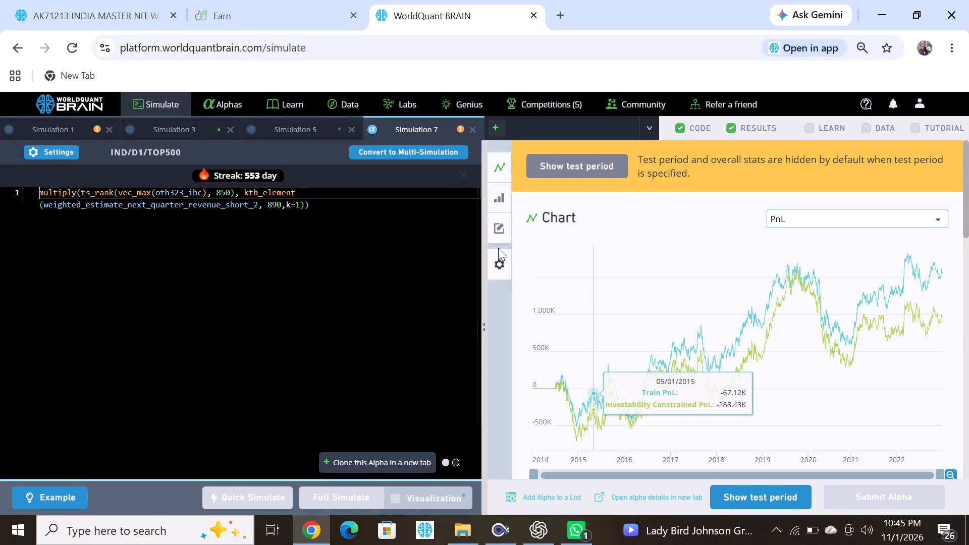
{"action": "left_click", "coordinate": [321, 128]}
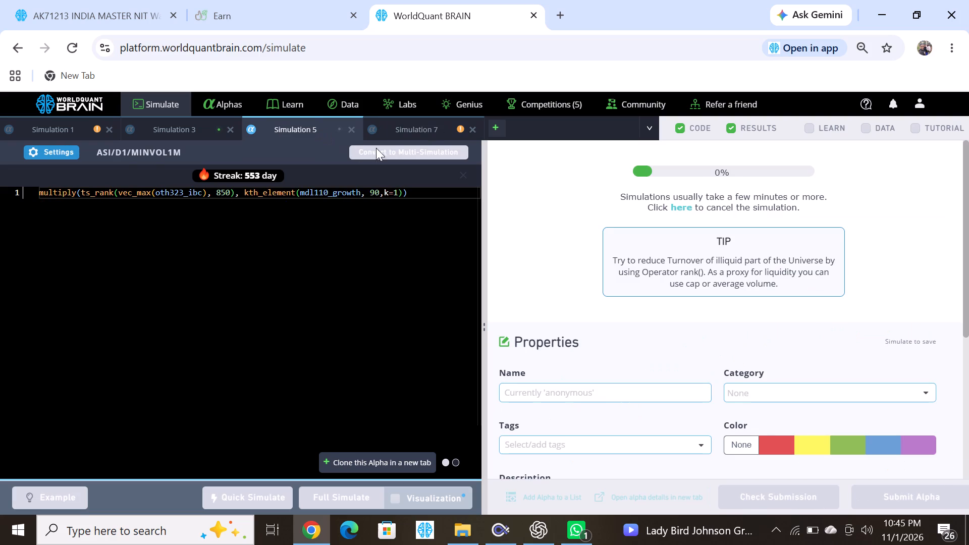
{"action": "left_click", "coordinate": [412, 131]}
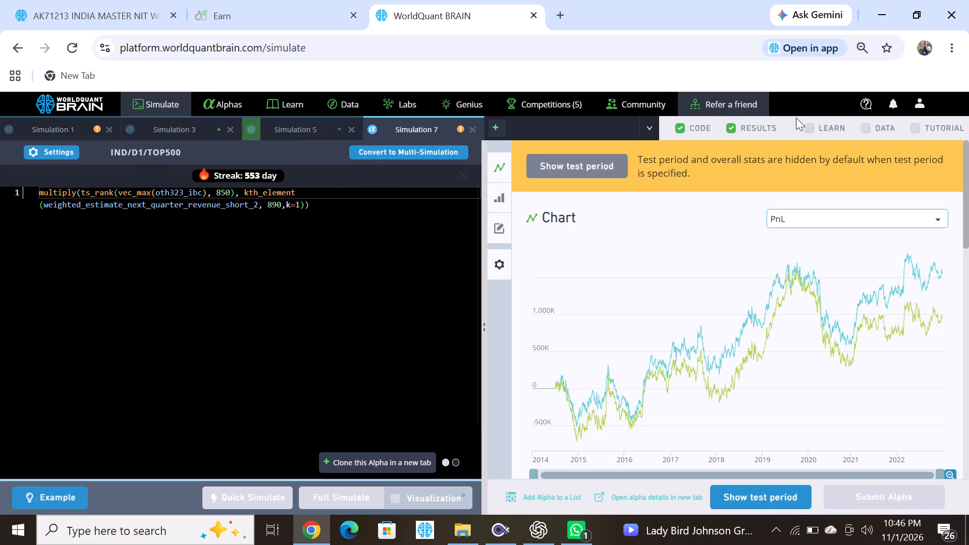
{"action": "left_click", "coordinate": [867, 127]}
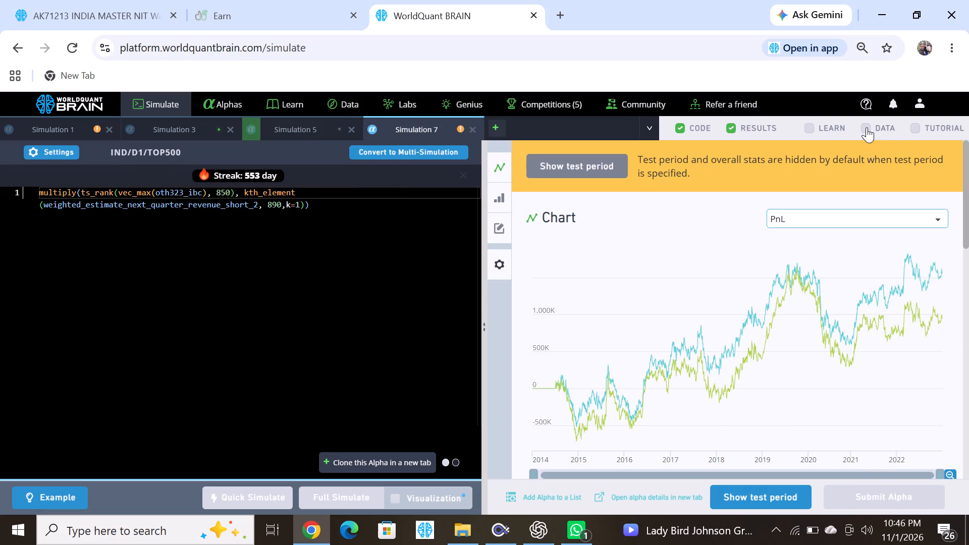
{"action": "scroll", "coordinate": [664, 349], "scroll_direction": "down", "scroll_amount": 6}
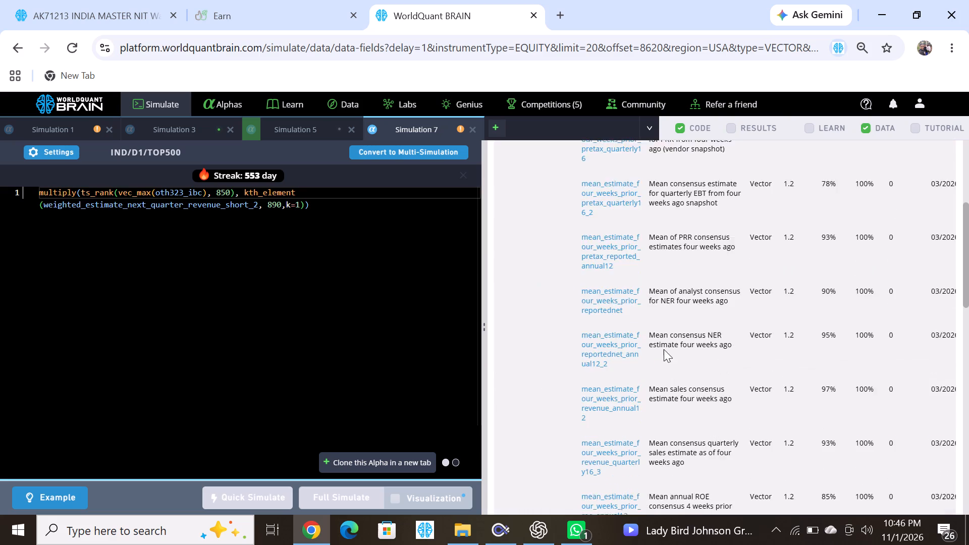
{"action": "scroll", "coordinate": [664, 349], "scroll_direction": "down", "scroll_amount": 5}
{"action": "scroll", "coordinate": [629, 331], "scroll_direction": "up", "scroll_amount": 8}
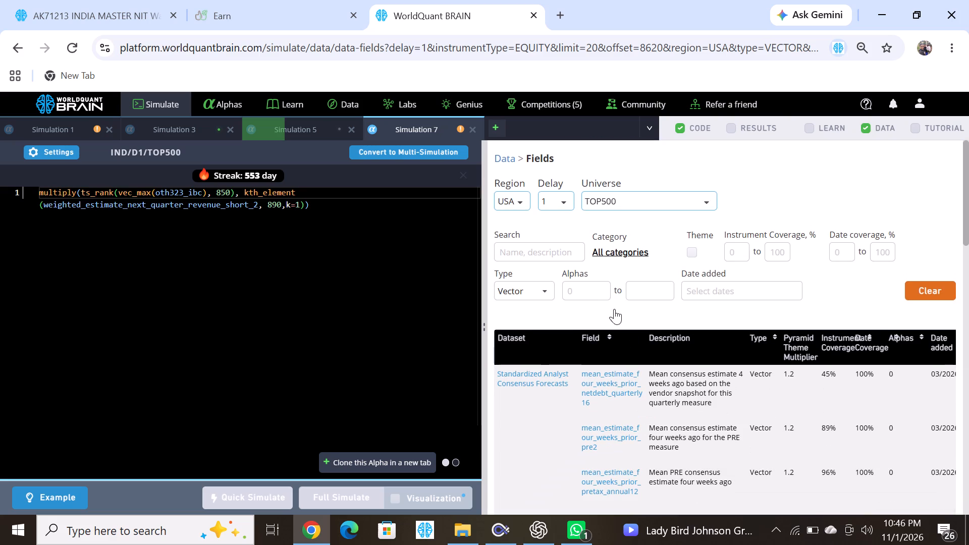
{"action": "left_click", "coordinate": [523, 202]}
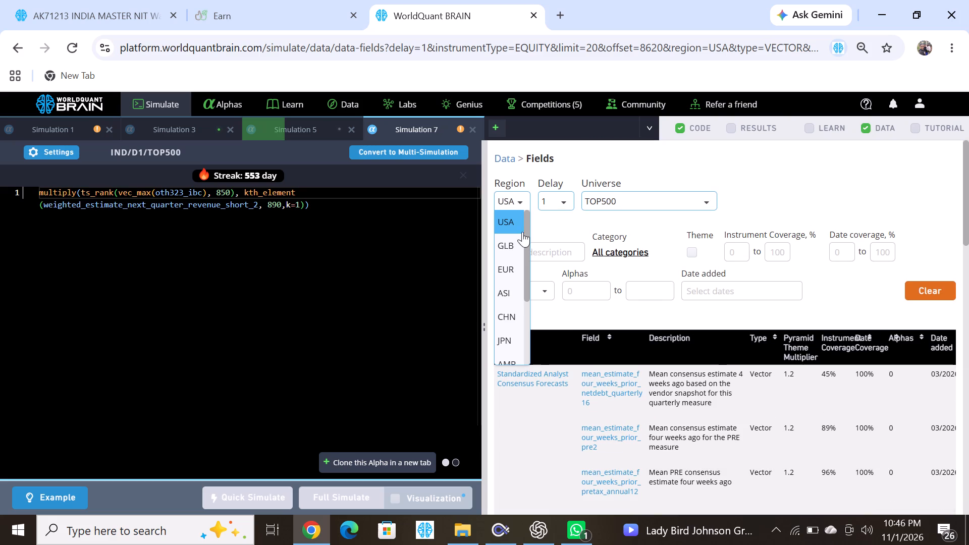
{"action": "scroll", "coordinate": [509, 297], "scroll_direction": "down", "scroll_amount": 1}
{"action": "left_click", "coordinate": [510, 277]}
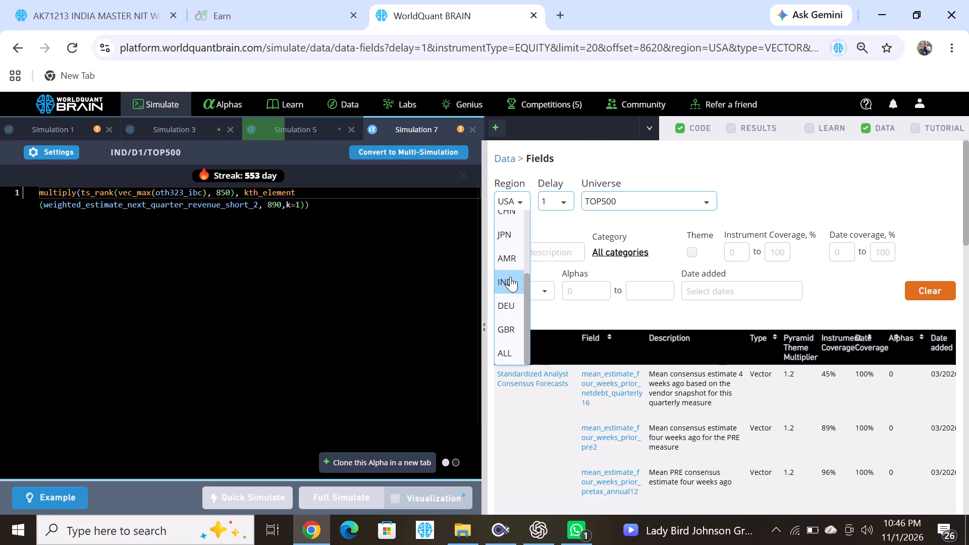
{"action": "left_click", "coordinate": [547, 295]}
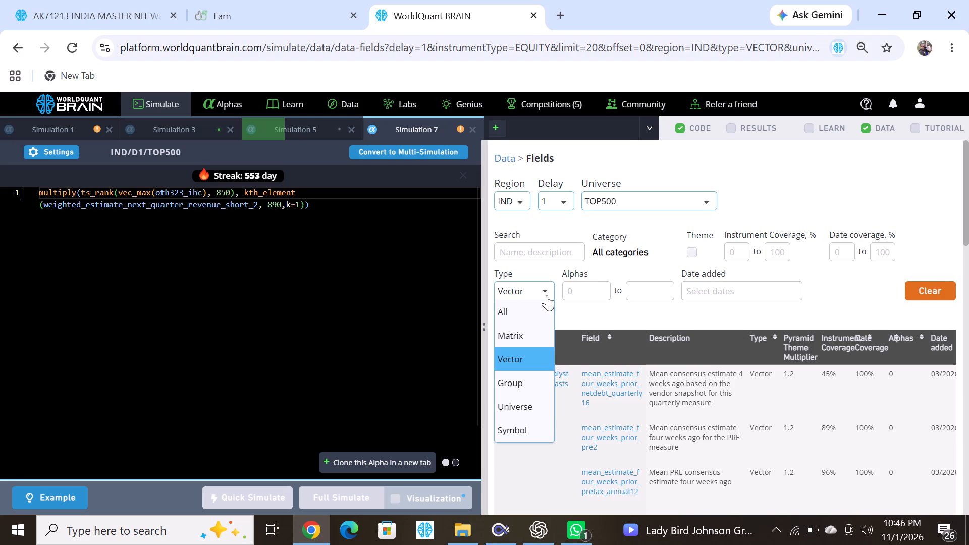
{"action": "left_click", "coordinate": [508, 335]}
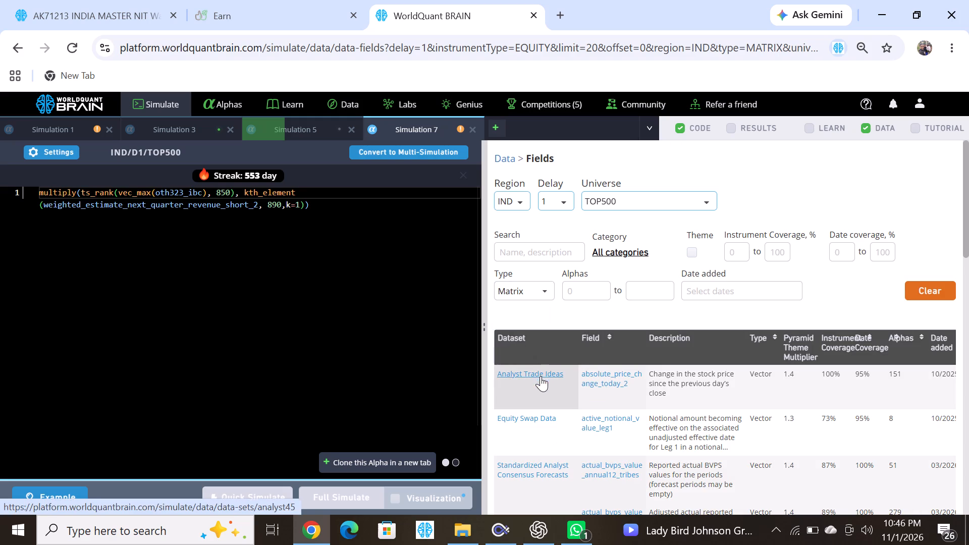
Browse pages 1 to 3 of the IND Matrix data fields for a candidate to use in Simulation 7.
{"action": "scroll", "coordinate": [541, 384], "scroll_direction": "down", "scroll_amount": 11}
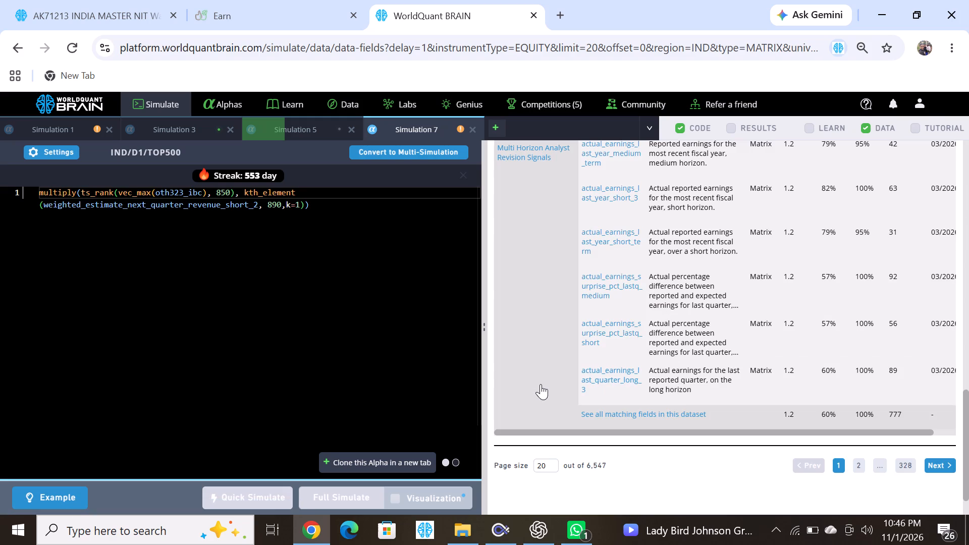
{"action": "scroll", "coordinate": [541, 384], "scroll_direction": "down", "scroll_amount": 5}
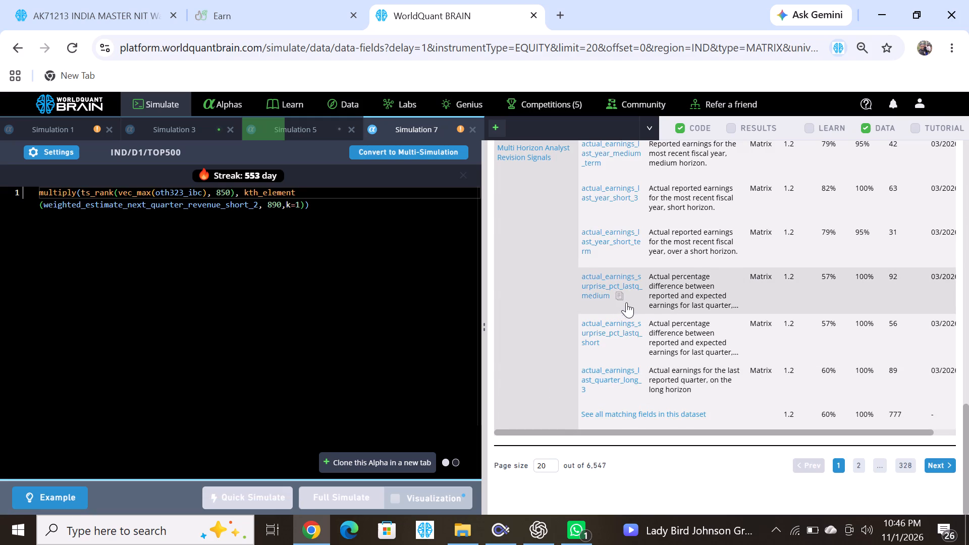
{"action": "scroll", "coordinate": [593, 258], "scroll_direction": "up", "scroll_amount": 3}
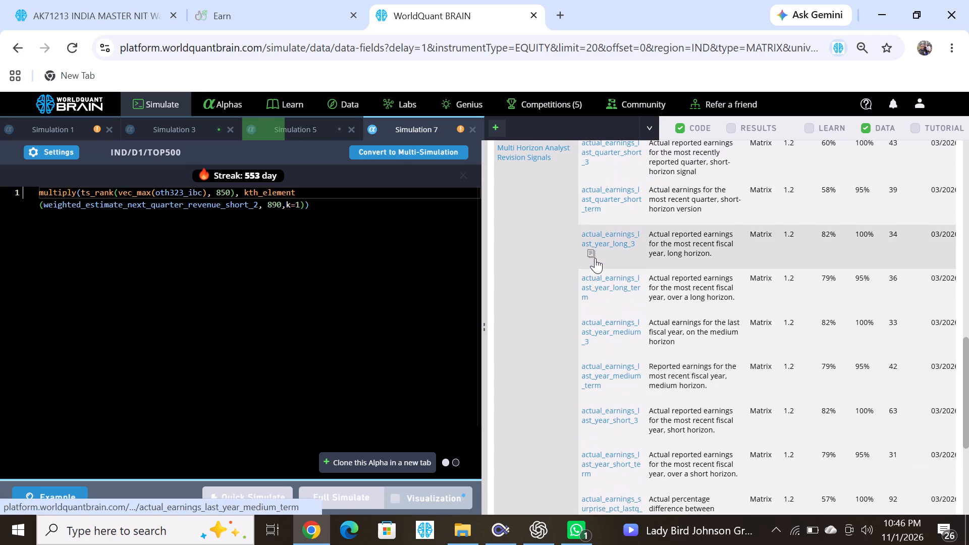
{"action": "scroll", "coordinate": [595, 258], "scroll_direction": "up", "scroll_amount": 3}
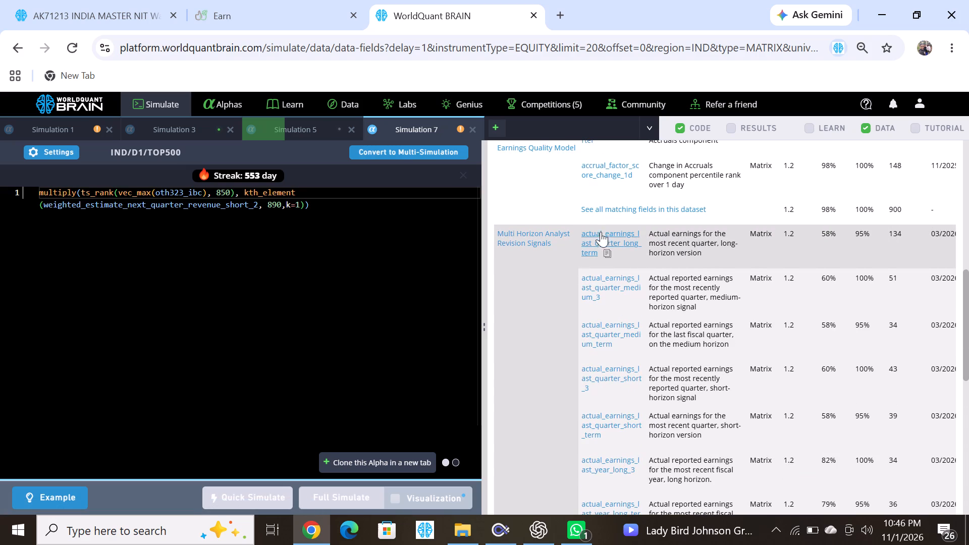
{"action": "scroll", "coordinate": [622, 268], "scroll_direction": "down", "scroll_amount": 12}
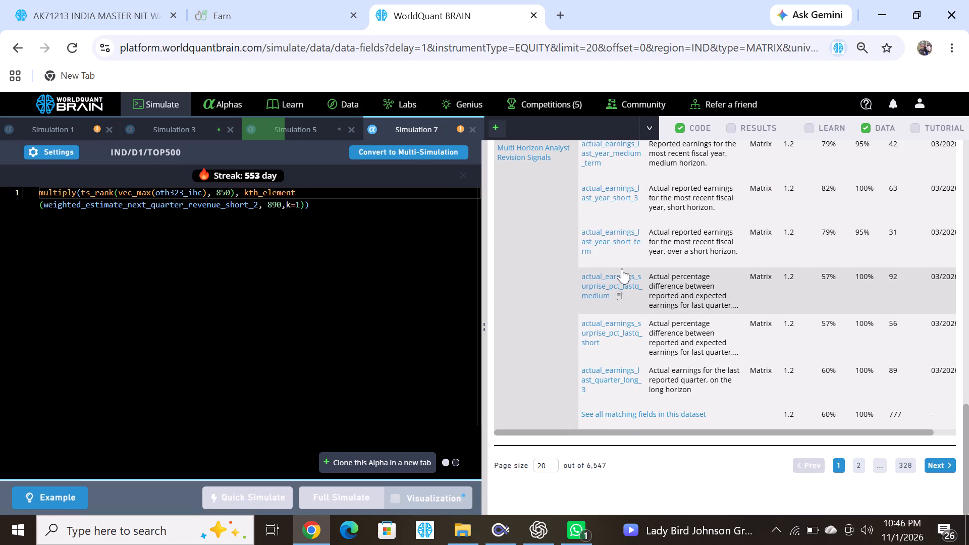
{"action": "left_click", "coordinate": [862, 468]}
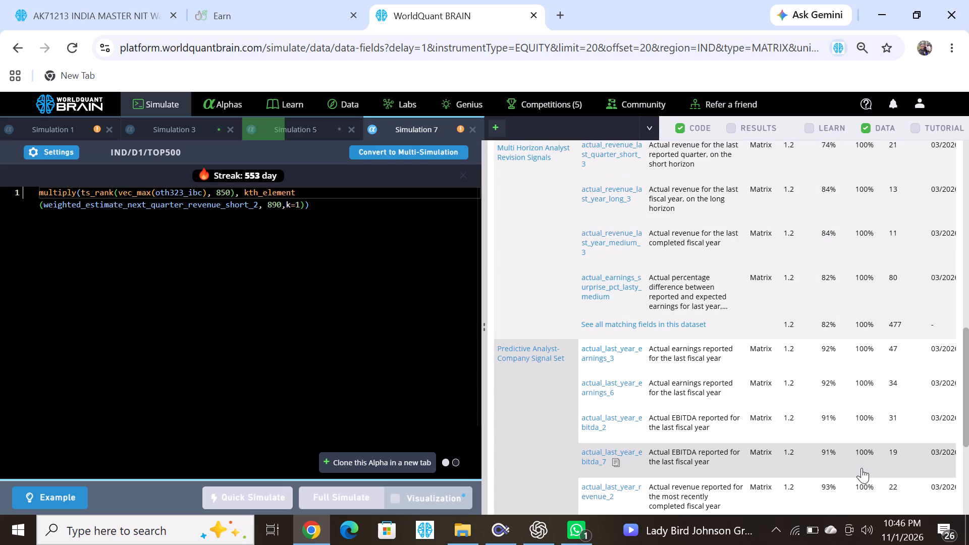
{"action": "scroll", "coordinate": [662, 440], "scroll_direction": "down", "scroll_amount": 9}
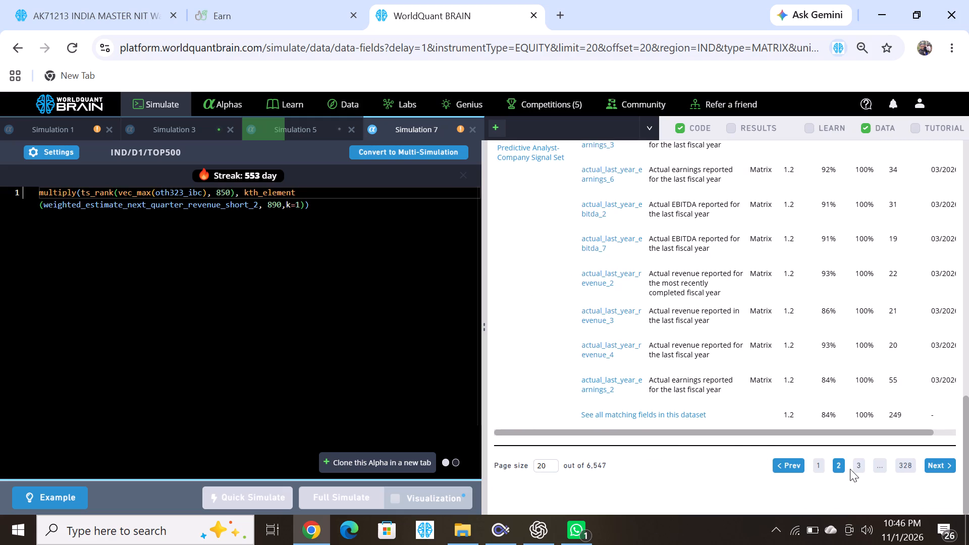
{"action": "left_click", "coordinate": [860, 464]}
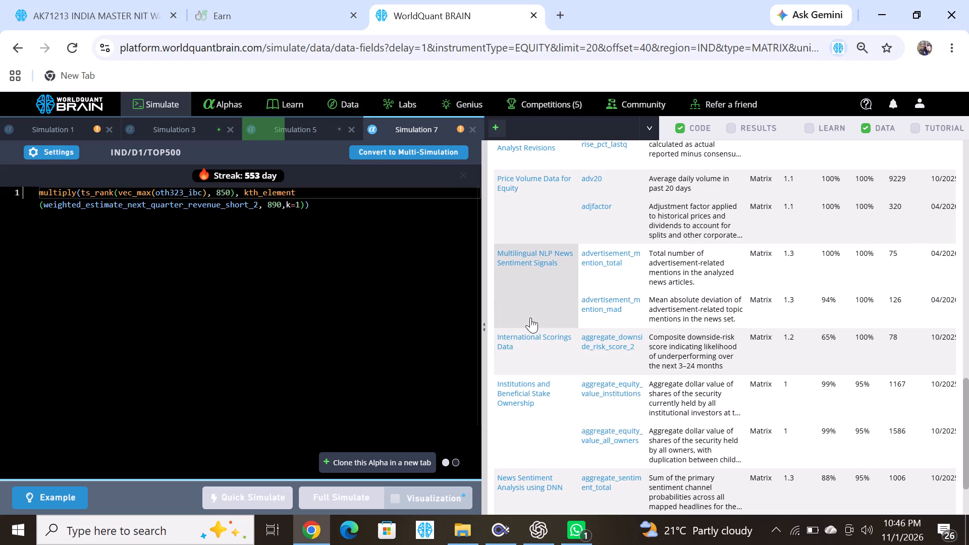
{"action": "scroll", "coordinate": [530, 317], "scroll_direction": "down", "scroll_amount": 1}
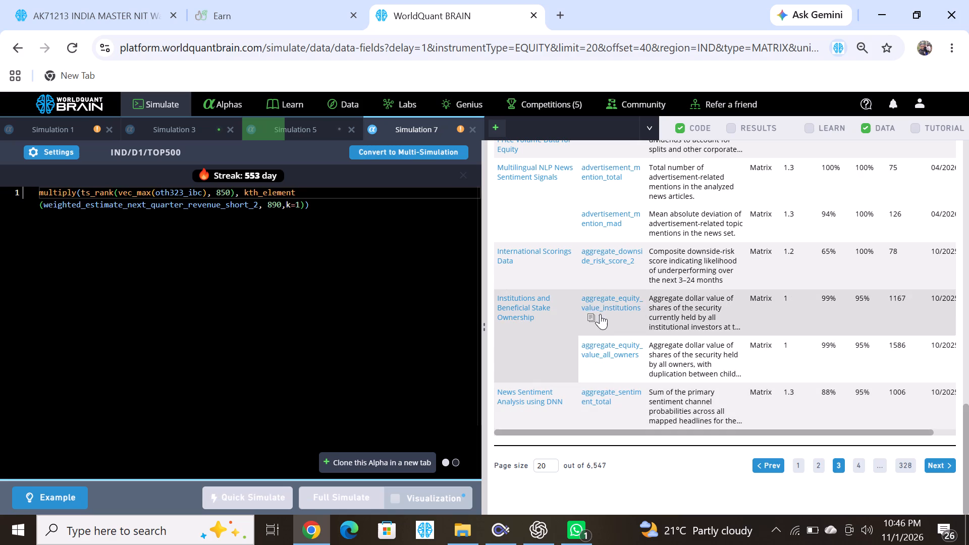
{"action": "scroll", "coordinate": [600, 314], "scroll_direction": "up", "scroll_amount": 8}
{"action": "scroll", "coordinate": [604, 413], "scroll_direction": "down", "scroll_amount": 2}
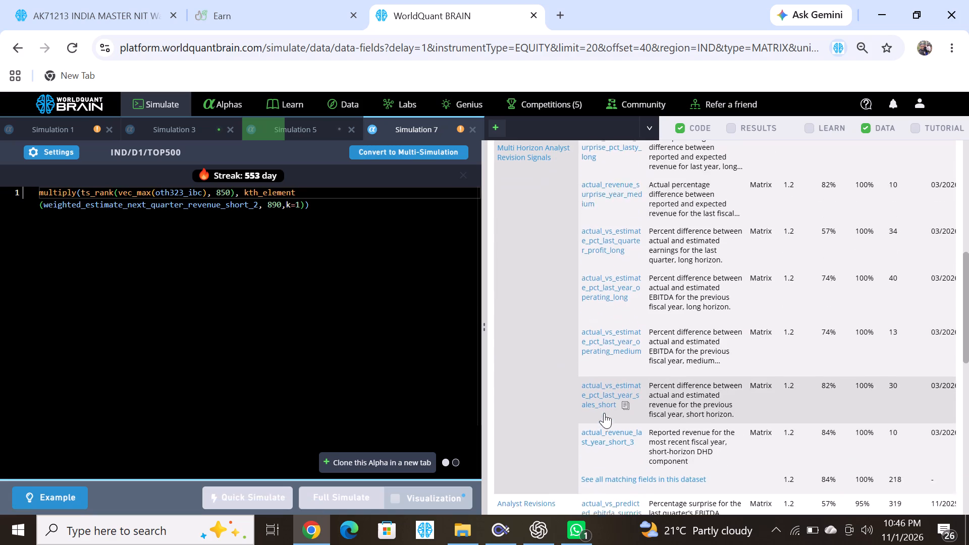
{"action": "scroll", "coordinate": [604, 413], "scroll_direction": "down", "scroll_amount": 5}
{"action": "scroll", "coordinate": [604, 413], "scroll_direction": "up", "scroll_amount": 1}
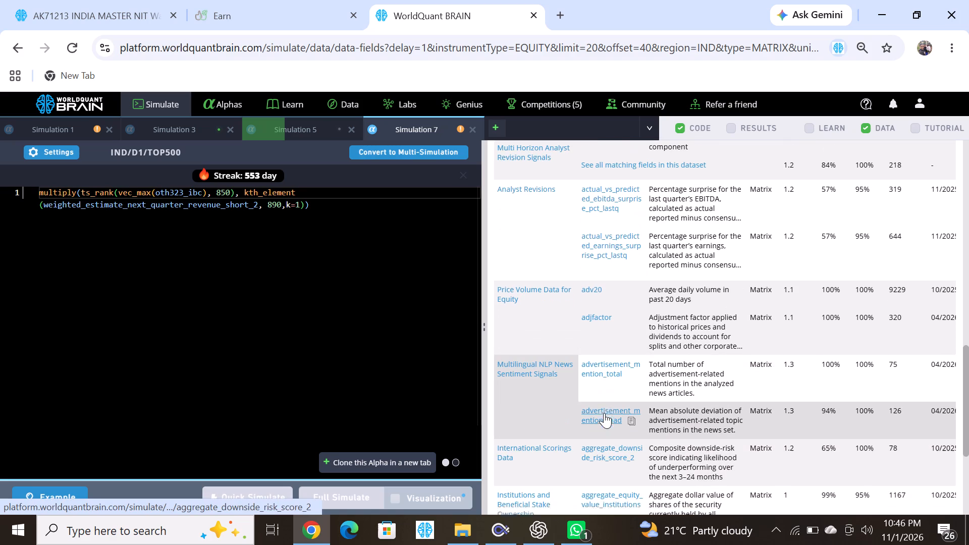
{"action": "scroll", "coordinate": [604, 413], "scroll_direction": "up", "scroll_amount": 1}
{"action": "scroll", "coordinate": [604, 413], "scroll_direction": "down", "scroll_amount": 7}
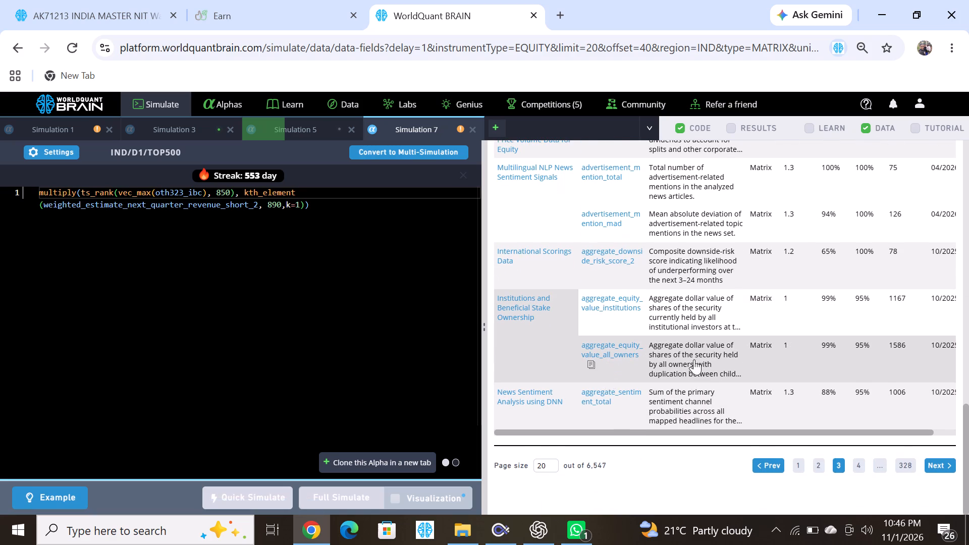
{"action": "scroll", "coordinate": [620, 214], "scroll_direction": "up", "scroll_amount": 1}
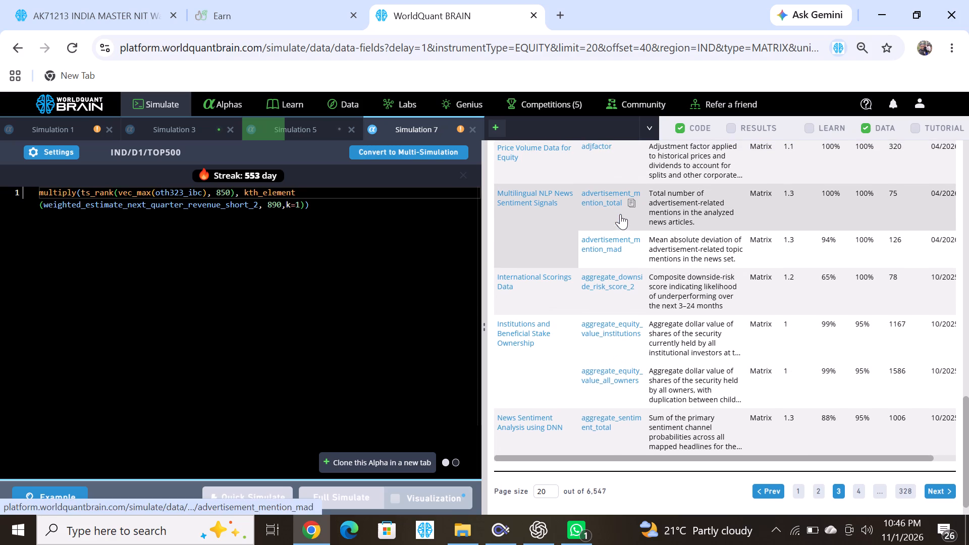
{"action": "scroll", "coordinate": [620, 214], "scroll_direction": "up", "scroll_amount": 1}
In Simulation 7, replace the kth_element field weighted_estimate_next_quarter_revenue_short_2 with advertisement_mention_total and run a full simulation.
{"action": "left_click", "coordinate": [633, 204]}
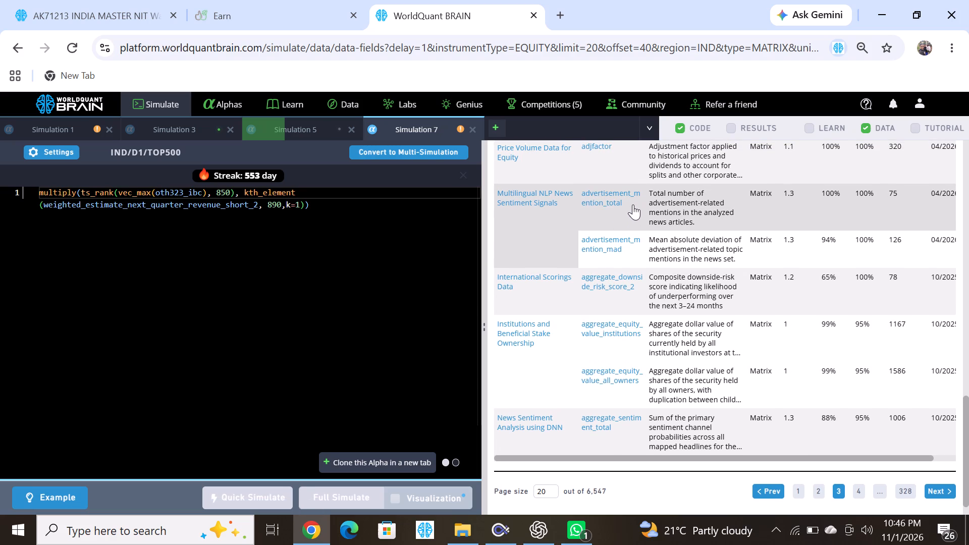
{"action": "double_click", "coordinate": [232, 205]}
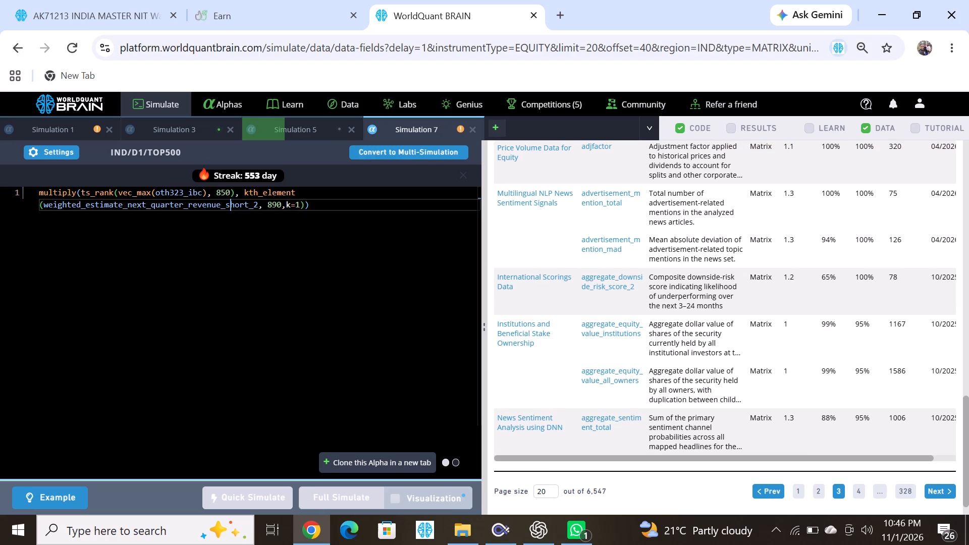
{"action": "key", "text": "ctrl+v"}
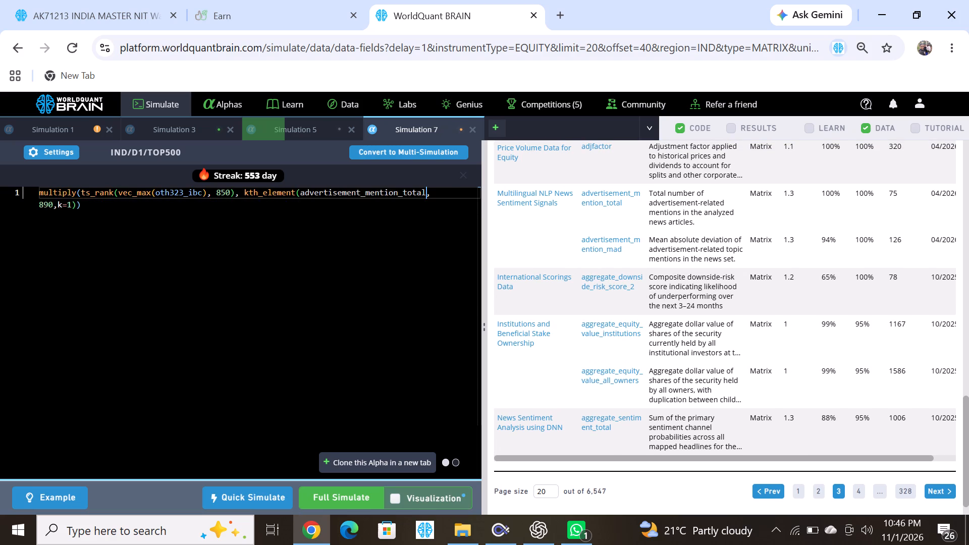
{"action": "left_click", "coordinate": [339, 501]}
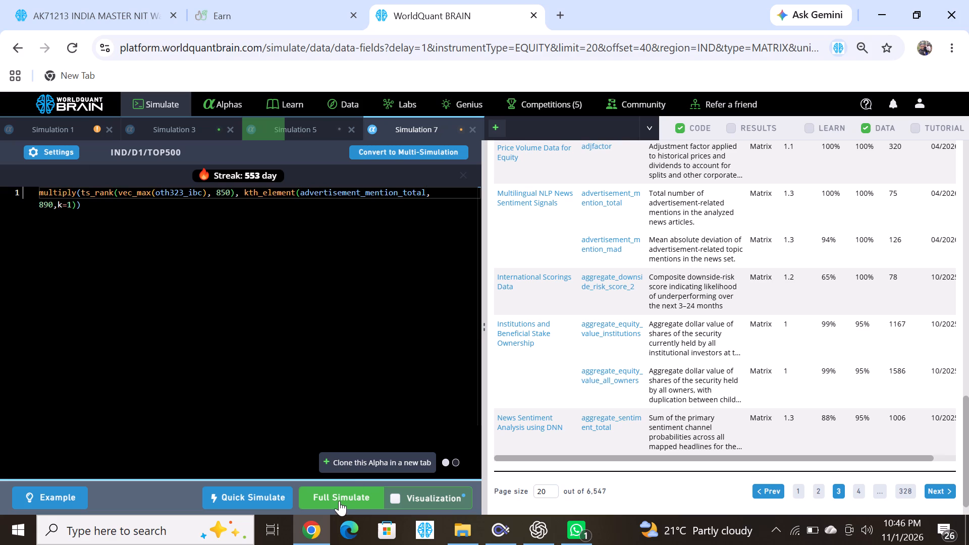
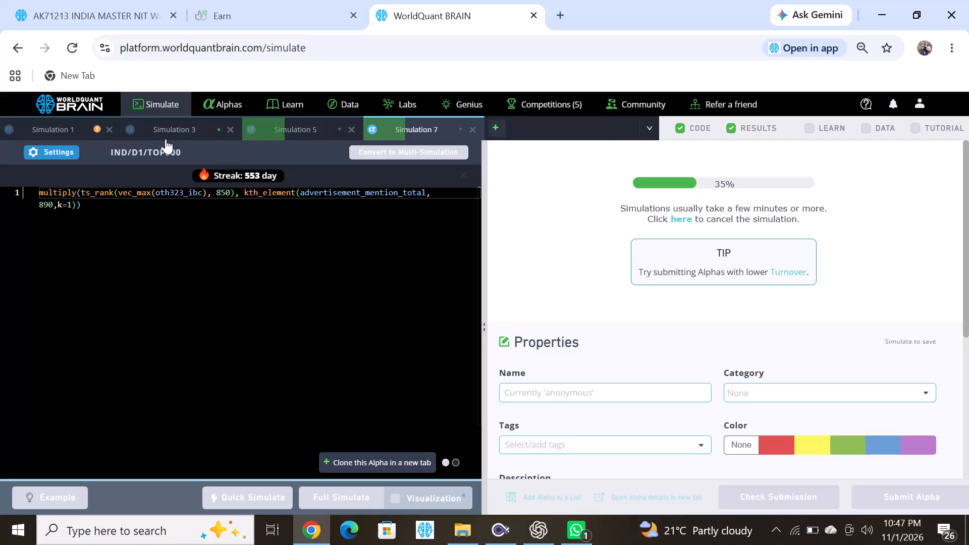
With Simulation 3 open, filter the data fields to region USA and type Vector.
{"action": "left_click", "coordinate": [191, 124]}
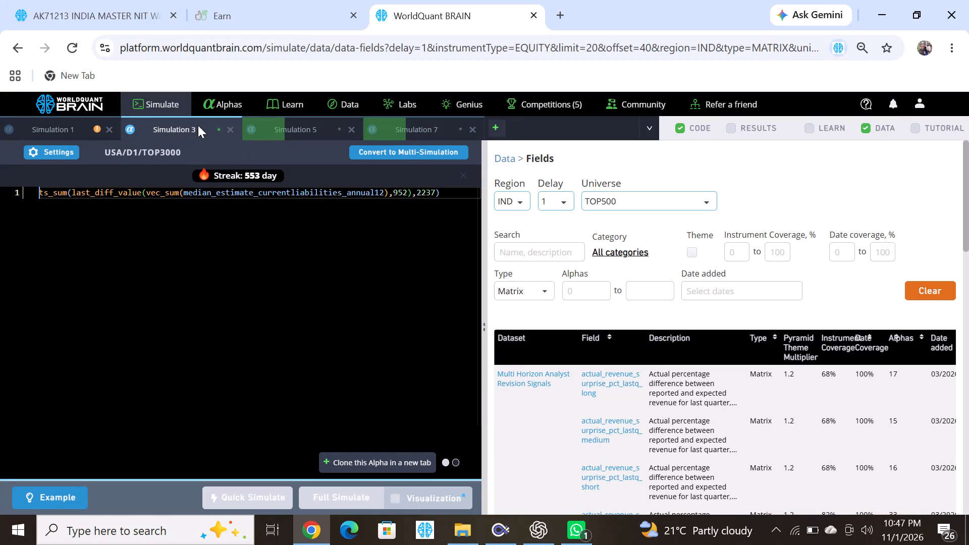
{"action": "left_click", "coordinate": [520, 199]}
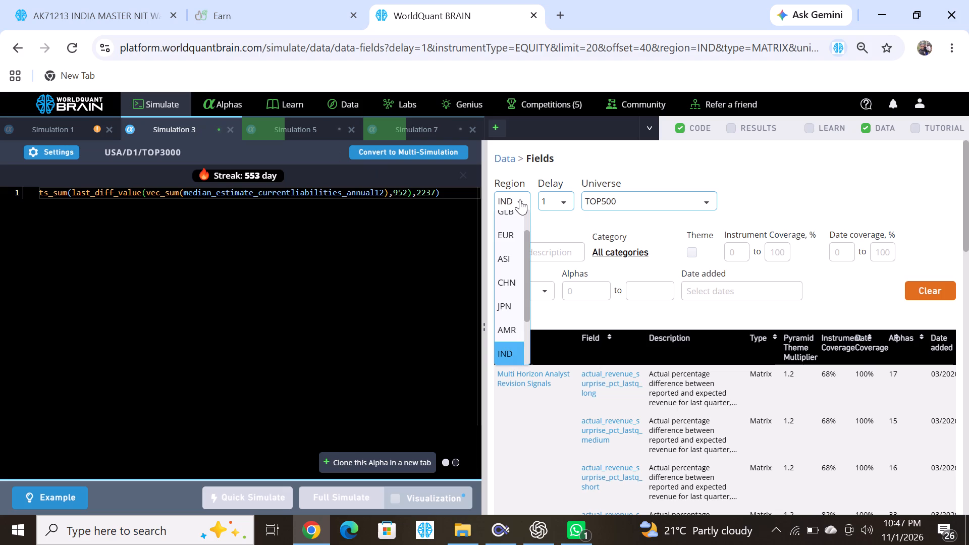
{"action": "scroll", "coordinate": [519, 231], "scroll_direction": "up", "scroll_amount": 6}
{"action": "left_click", "coordinate": [503, 227]}
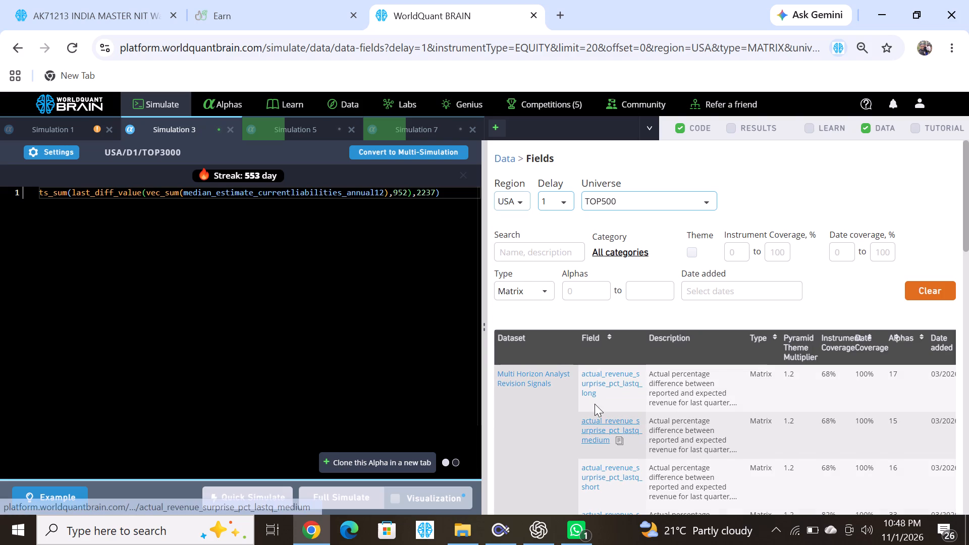
{"action": "left_click", "coordinate": [530, 287]}
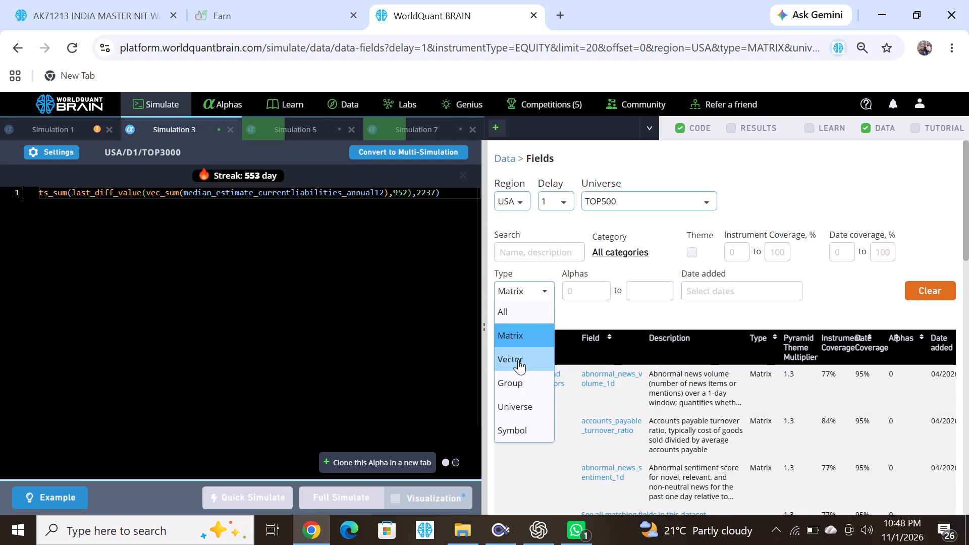
{"action": "left_click", "coordinate": [518, 359]}
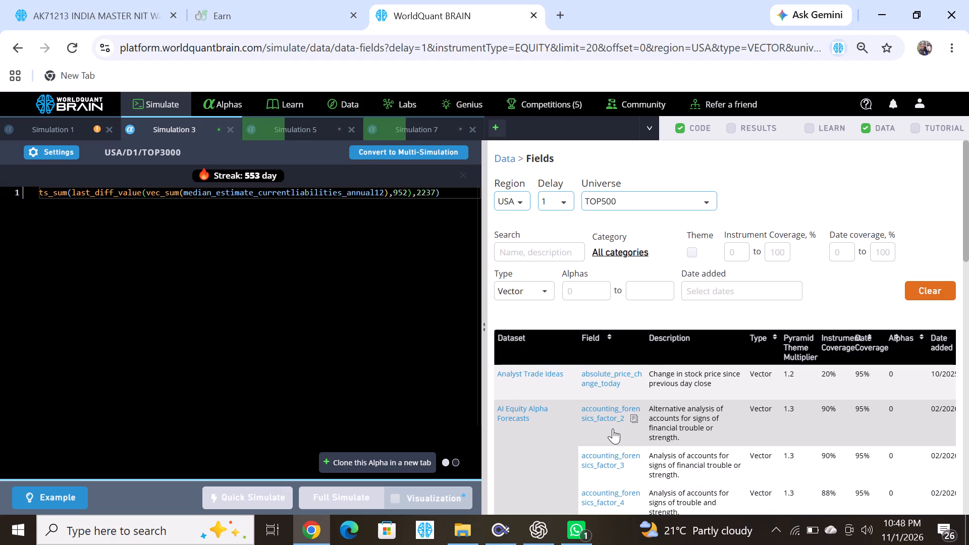
Browse pages 1, 2, 500, 497, 494 and 491 of the USA Vector data fields for a candidate to use in Simulation 3.
{"action": "scroll", "coordinate": [613, 428], "scroll_direction": "down", "scroll_amount": 8}
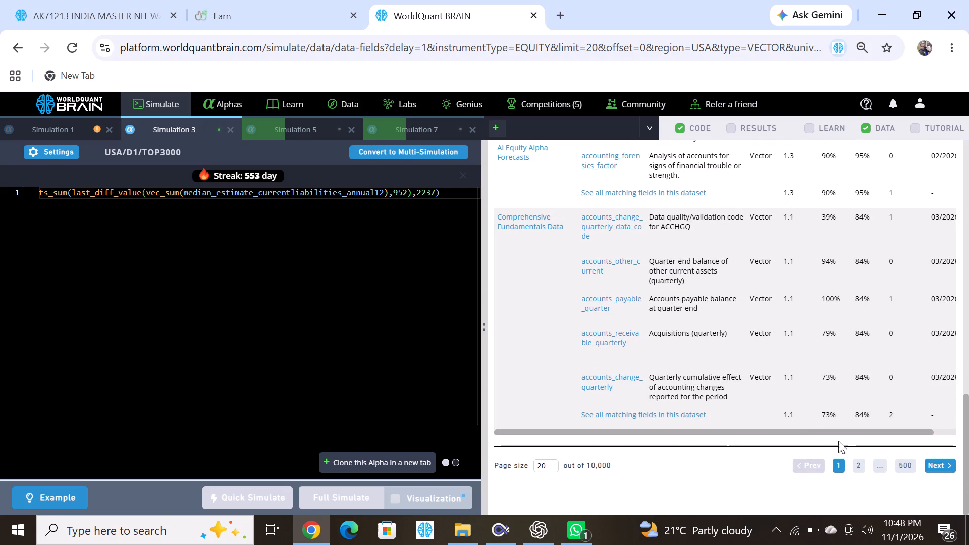
{"action": "left_click", "coordinate": [856, 463]}
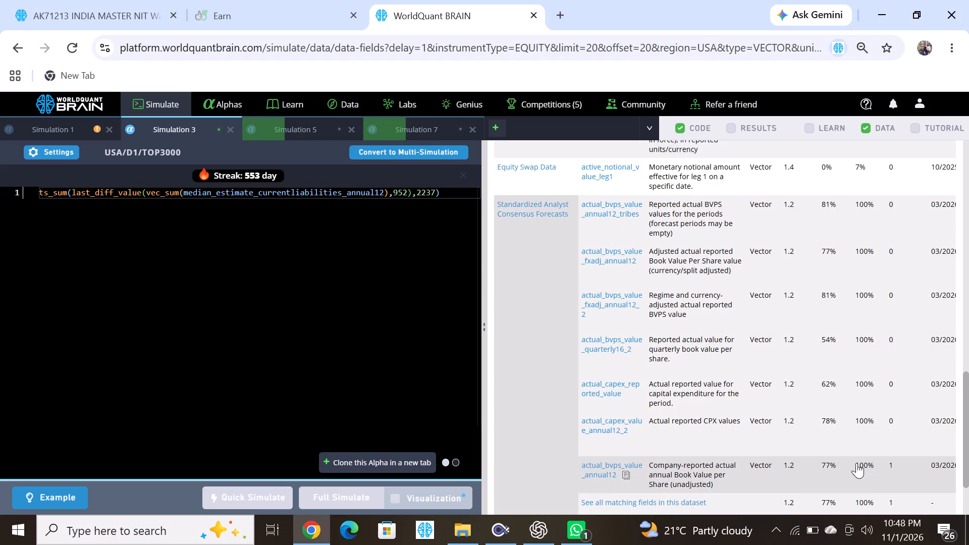
{"action": "scroll", "coordinate": [743, 367], "scroll_direction": "down", "scroll_amount": 7}
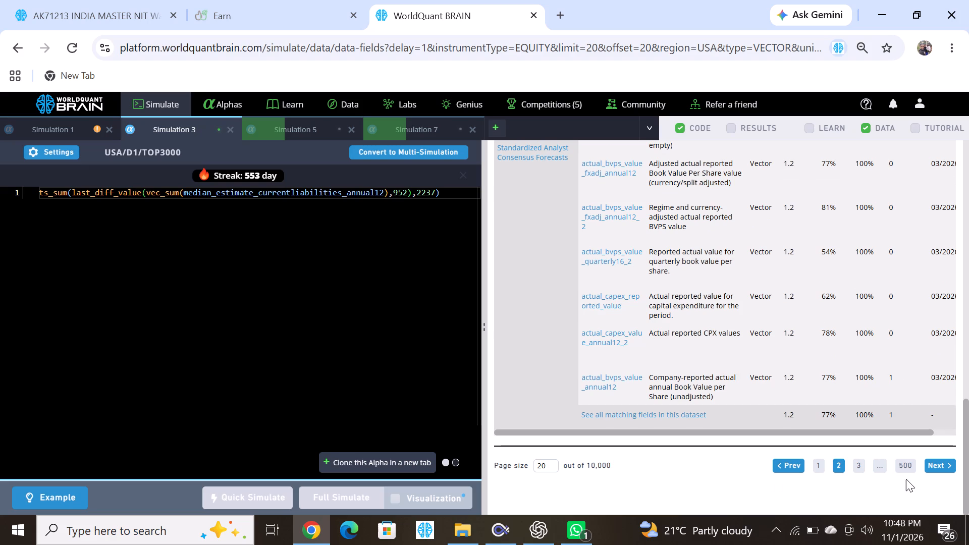
{"action": "left_click", "coordinate": [905, 461]}
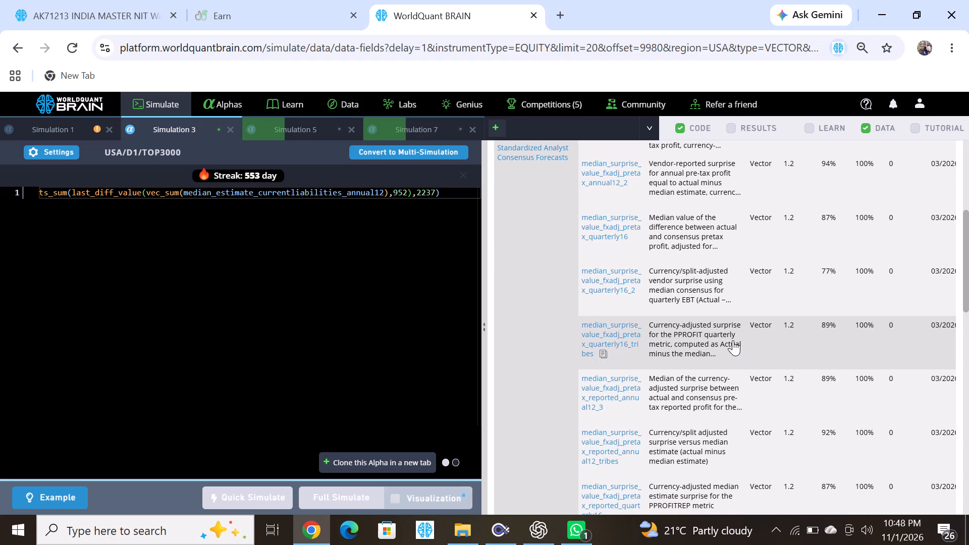
{"action": "scroll", "coordinate": [684, 338], "scroll_direction": "down", "scroll_amount": 5}
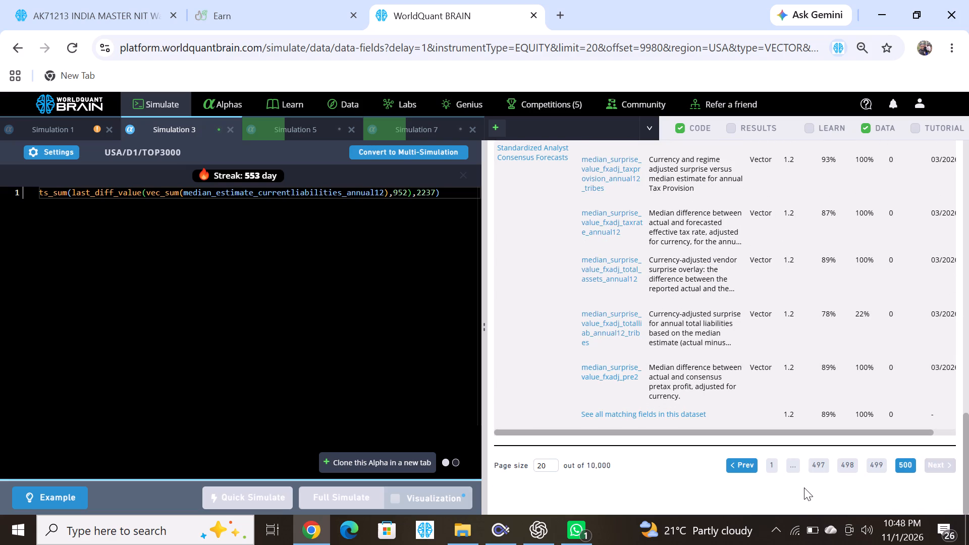
{"action": "left_click", "coordinate": [819, 465]}
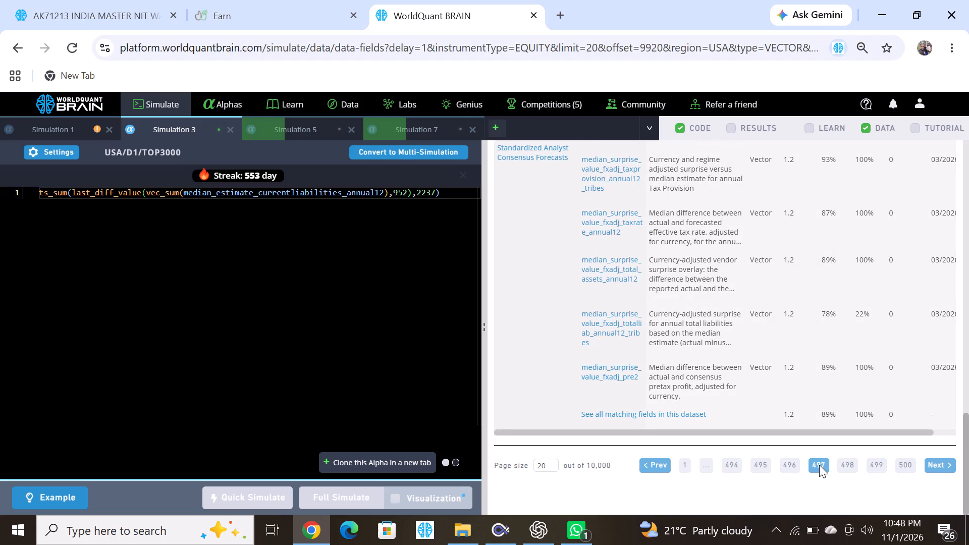
{"action": "left_click", "coordinate": [730, 466]}
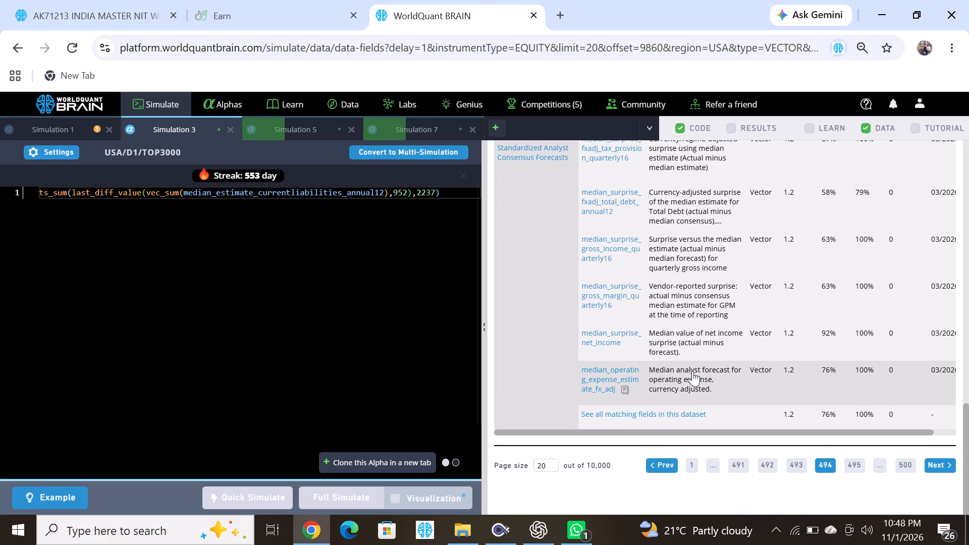
{"action": "scroll", "coordinate": [625, 355], "scroll_direction": "up", "scroll_amount": 9}
{"action": "scroll", "coordinate": [625, 355], "scroll_direction": "down", "scroll_amount": 2}
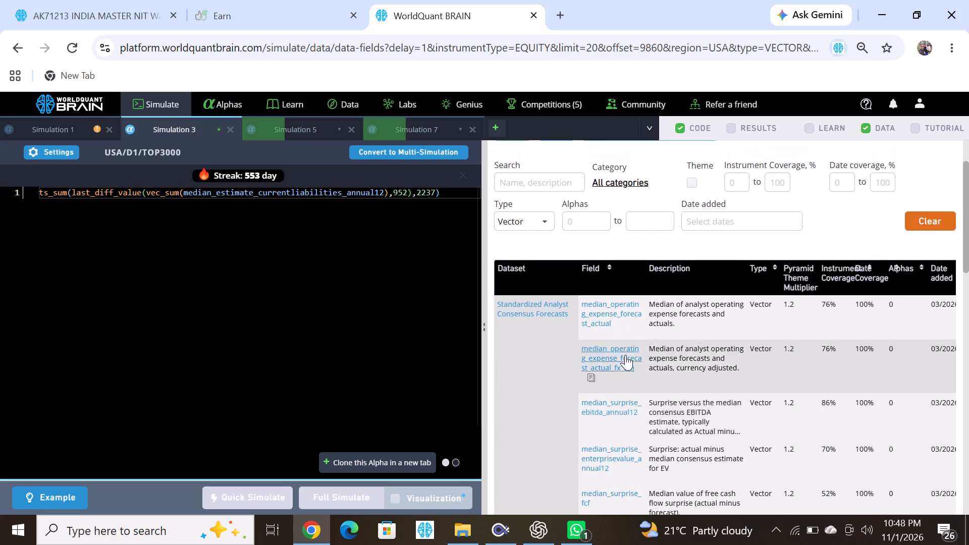
{"action": "scroll", "coordinate": [625, 355], "scroll_direction": "down", "scroll_amount": 7}
{"action": "left_click", "coordinate": [740, 460]}
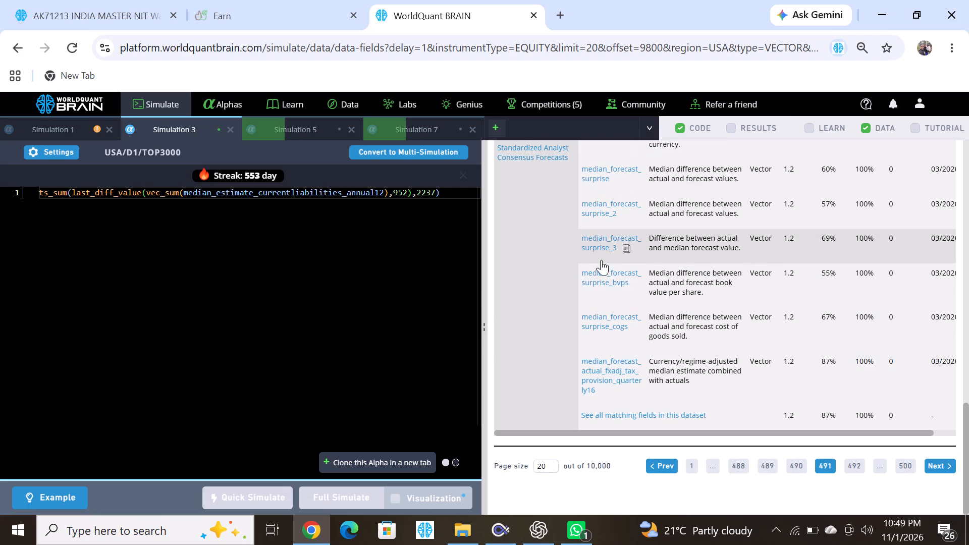
{"action": "scroll", "coordinate": [589, 358], "scroll_direction": "up", "scroll_amount": 9}
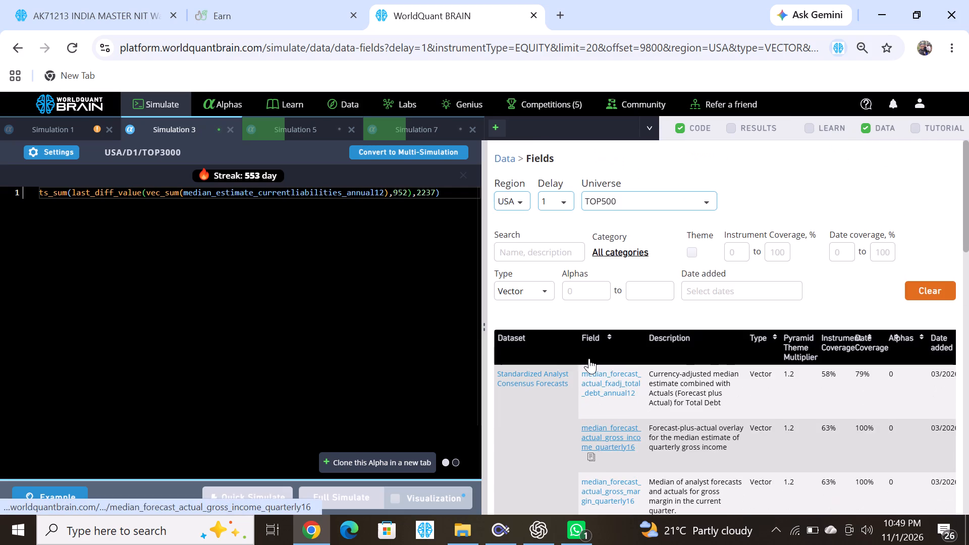
{"action": "scroll", "coordinate": [600, 397], "scroll_direction": "down", "scroll_amount": 8}
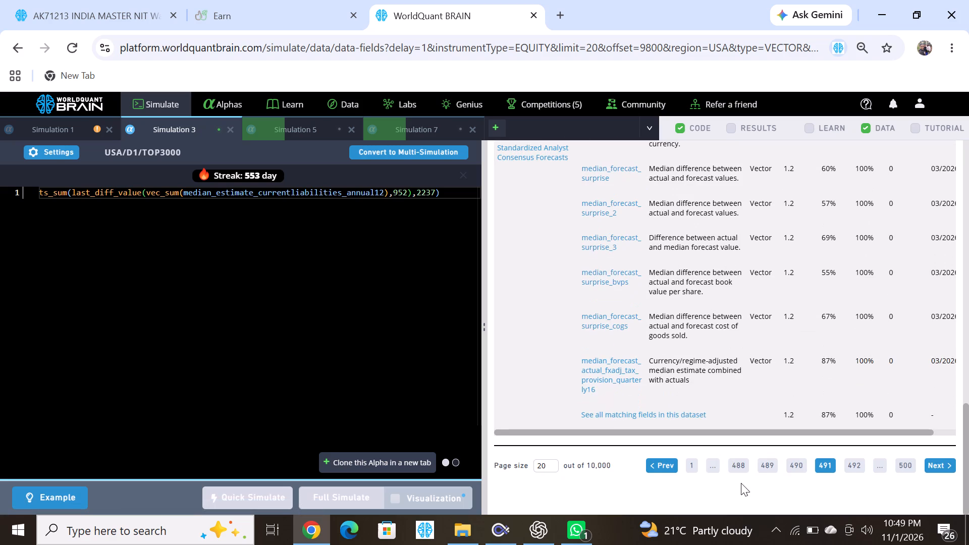
In Simulation 3, replace the vec_sum field median_estimate_currentliabilities_annual12 with median_forecast_actual_fxadj_tax_provision_quarterly16 and run a full simulation.
{"action": "left_click", "coordinate": [608, 392]}
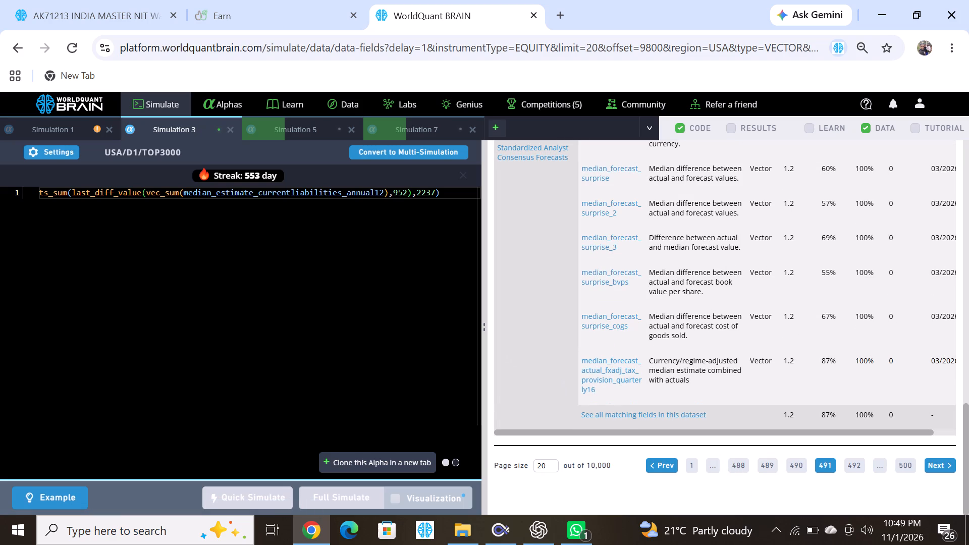
{"action": "double_click", "coordinate": [290, 190]}
{"action": "key", "text": "ctrl+v"}
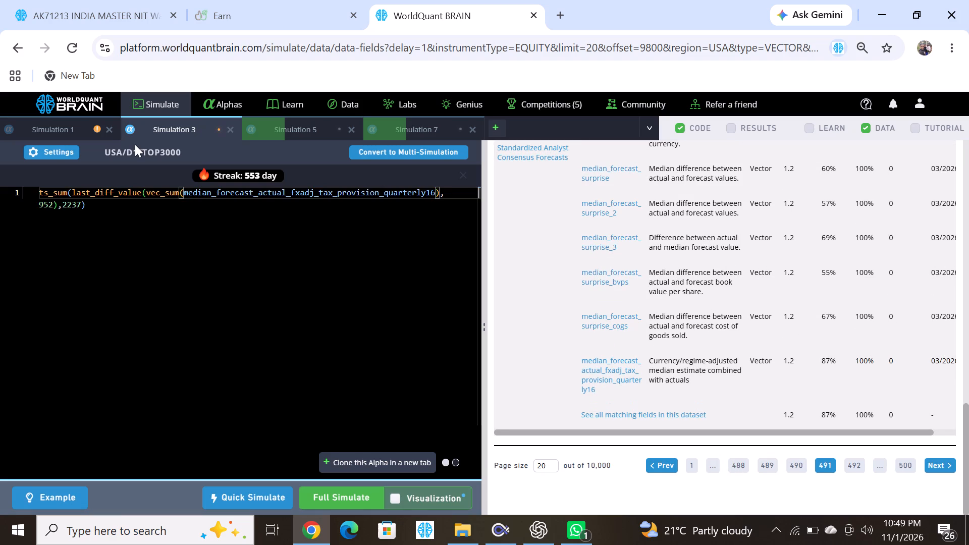
{"action": "left_click", "coordinate": [356, 497]}
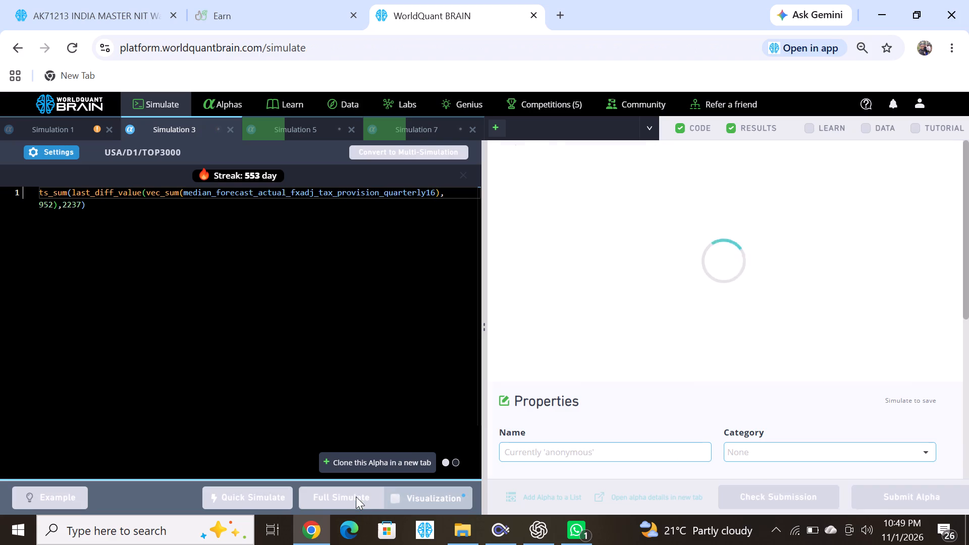
In Simulation 1, replace the rank field fnd23_intfvm_smcs with fnd23_annfvmfm2_cnin and run a full simulation.
{"action": "left_click", "coordinate": [46, 126]}
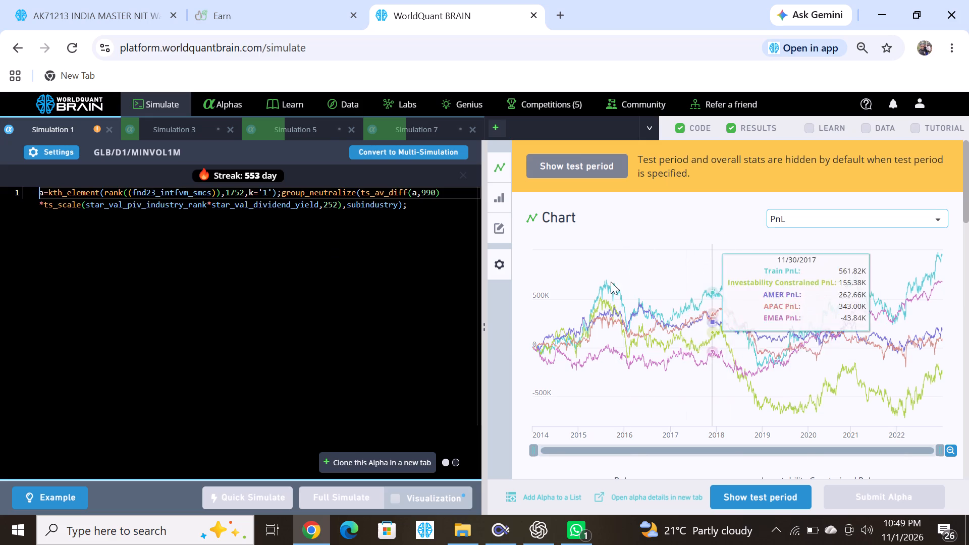
{"action": "double_click", "coordinate": [173, 191]}
{"action": "type", "text": "fnd23"}
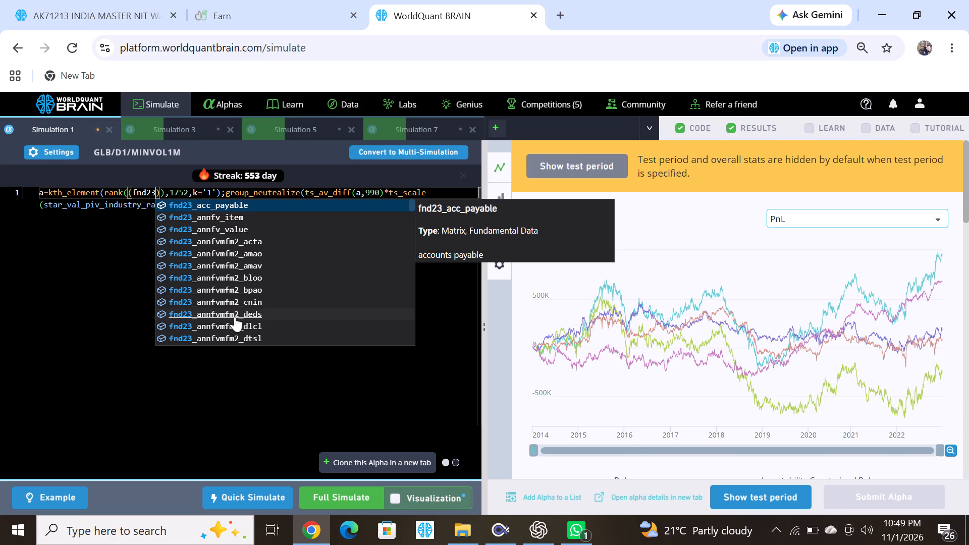
{"action": "left_click", "coordinate": [225, 304]}
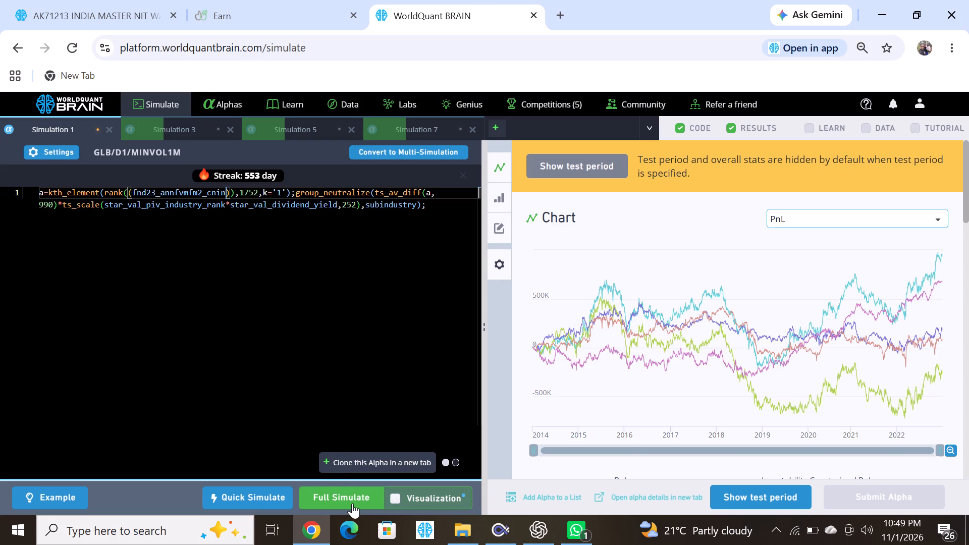
{"action": "left_click", "coordinate": [352, 503]}
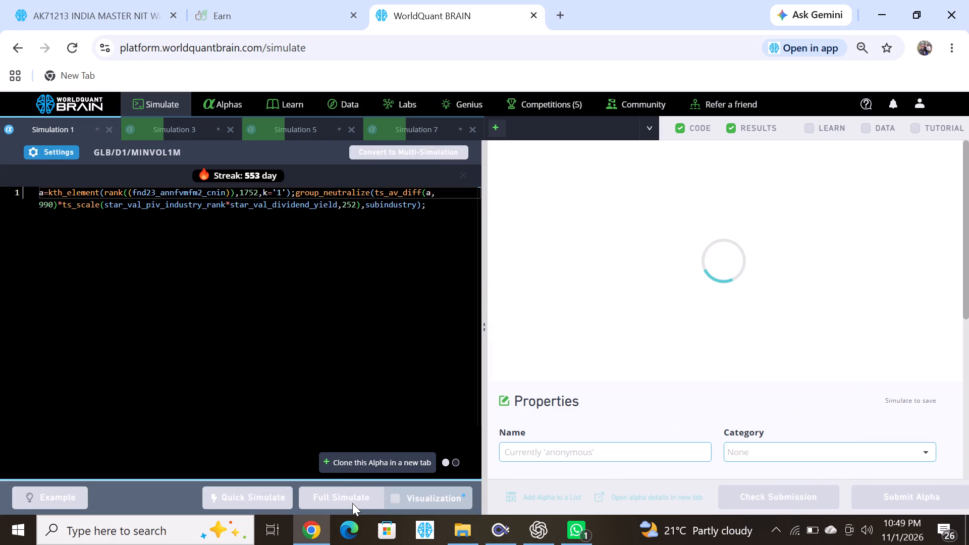
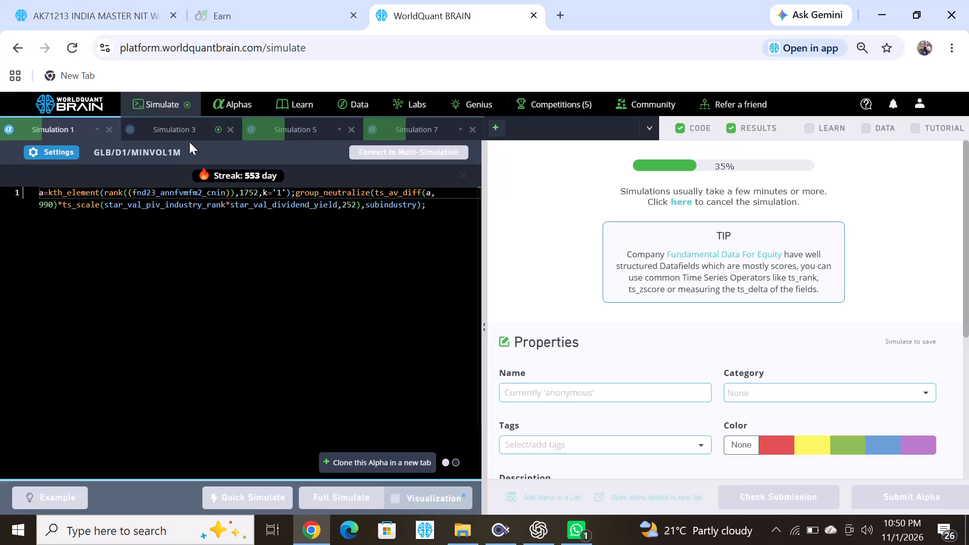
With Simulation 3 open, browse pages 488, 485, 482 and 479 of the USA Vector data fields for another candidate field.
{"action": "left_click", "coordinate": [183, 122]}
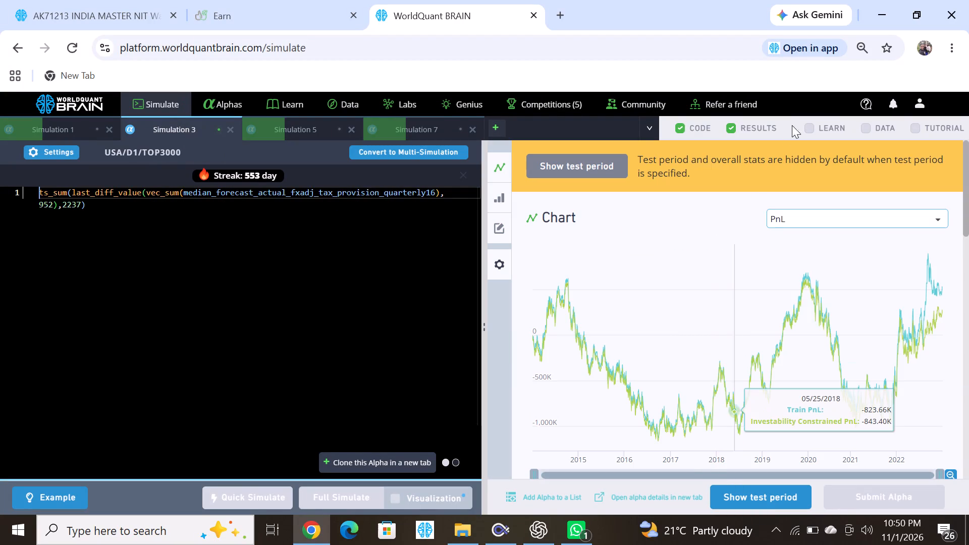
{"action": "left_click", "coordinate": [867, 129]}
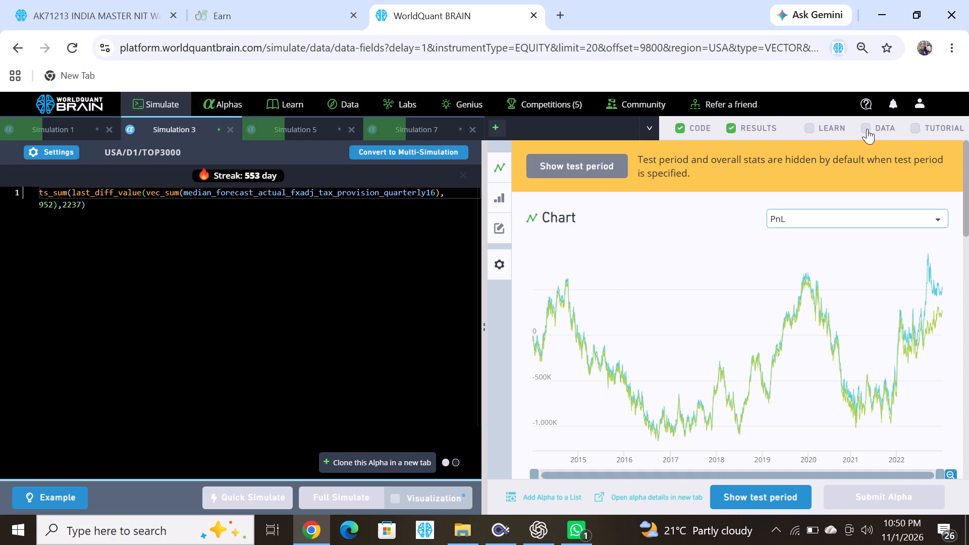
{"action": "scroll", "coordinate": [664, 365], "scroll_direction": "down", "scroll_amount": 9}
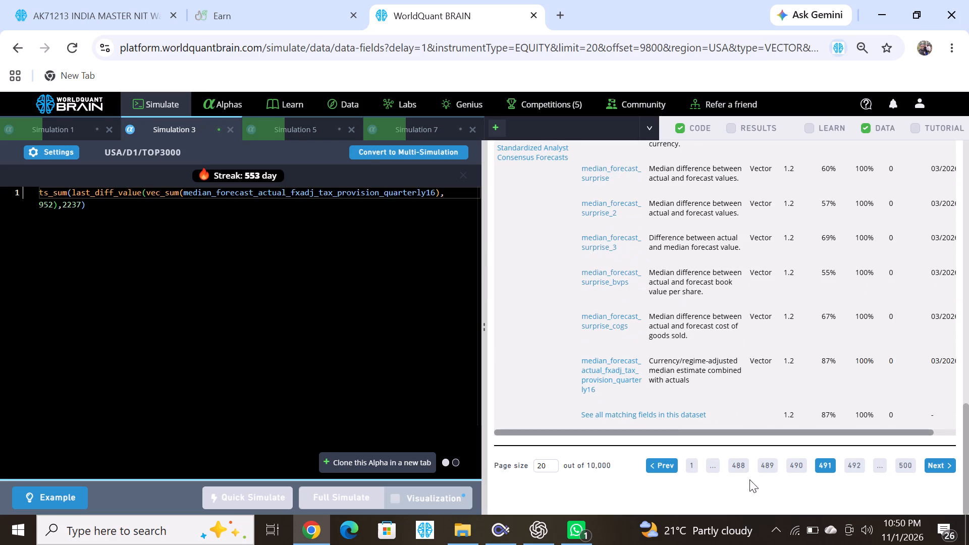
{"action": "left_click", "coordinate": [742, 465]}
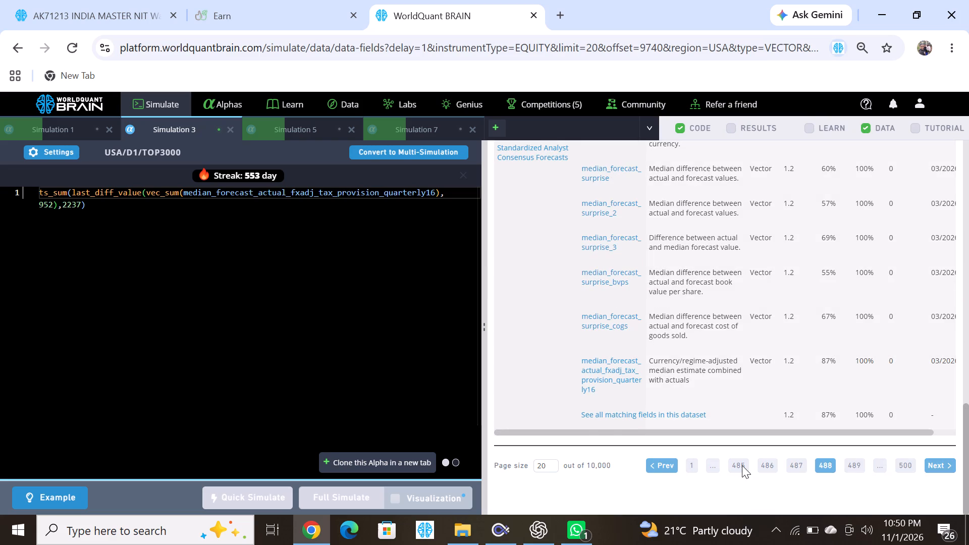
{"action": "scroll", "coordinate": [674, 395], "scroll_direction": "down", "scroll_amount": 3}
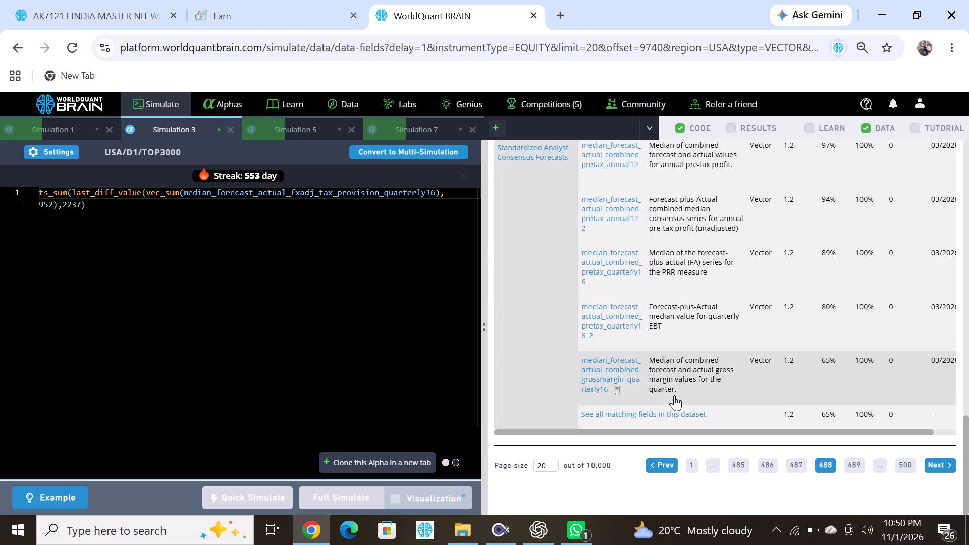
{"action": "left_click", "coordinate": [735, 468]}
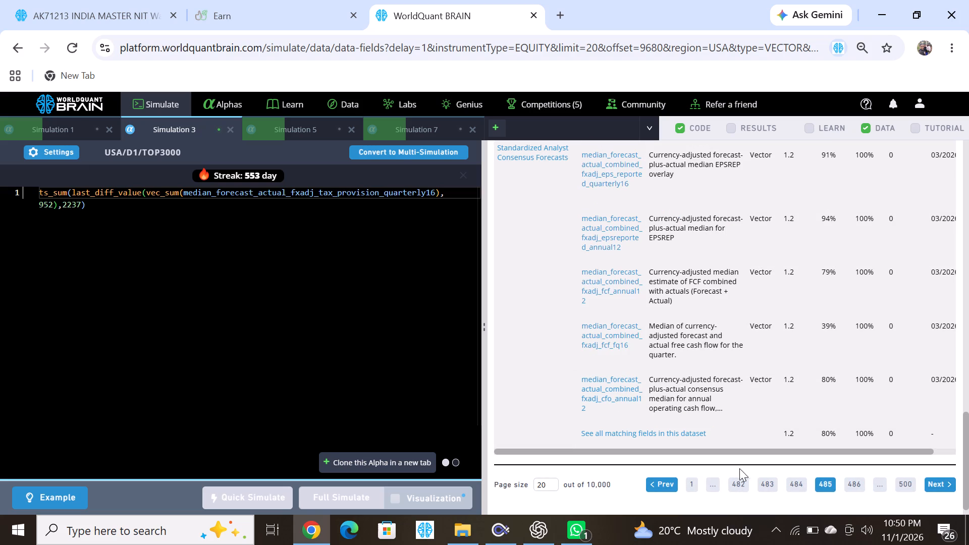
{"action": "left_click", "coordinate": [740, 485]}
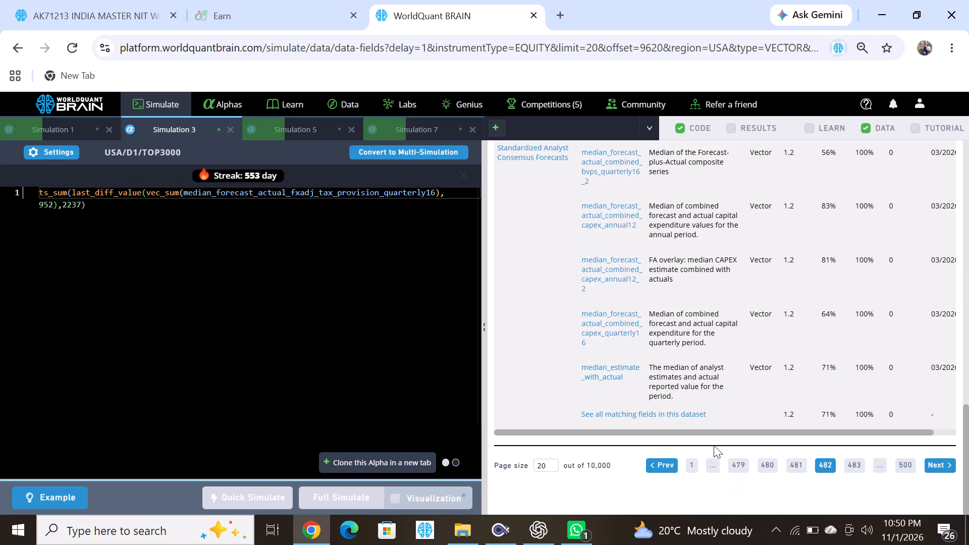
{"action": "left_click", "coordinate": [737, 464]}
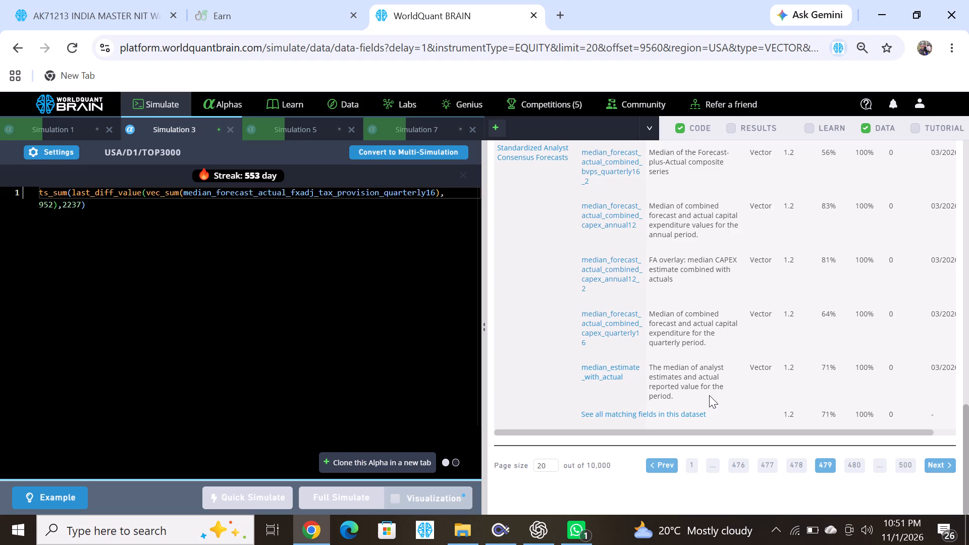
{"action": "scroll", "coordinate": [717, 440], "scroll_direction": "up", "scroll_amount": 6}
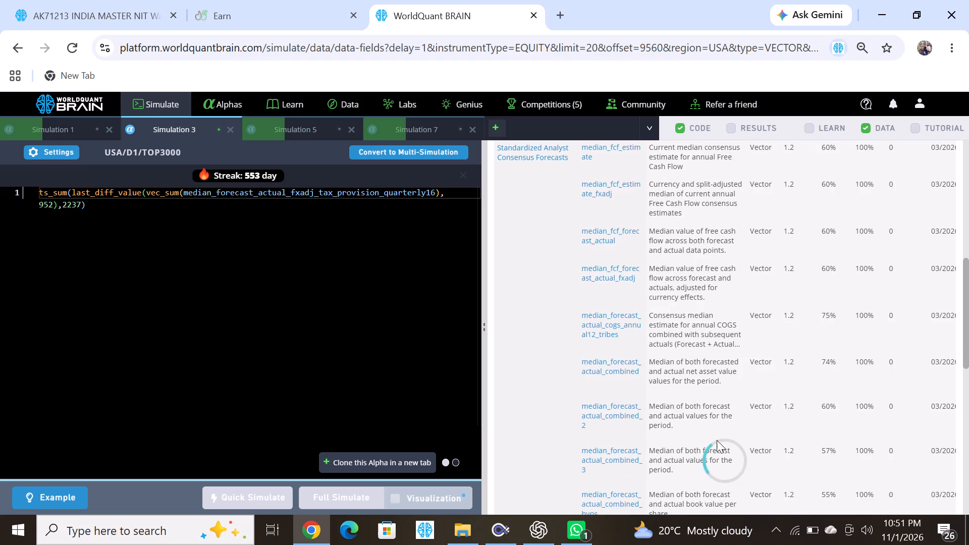
{"action": "scroll", "coordinate": [717, 440], "scroll_direction": "up", "scroll_amount": 1}
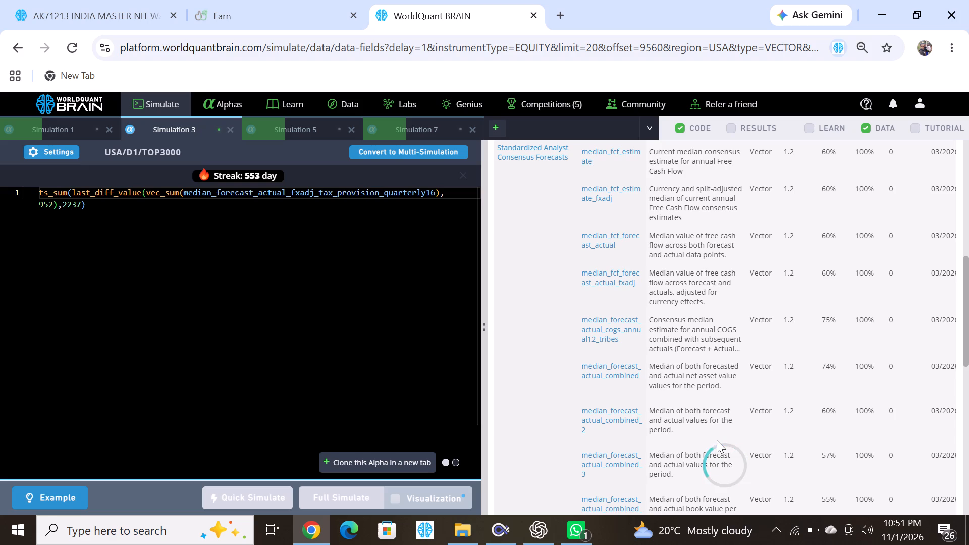
{"action": "scroll", "coordinate": [717, 440], "scroll_direction": "up", "scroll_amount": 1}
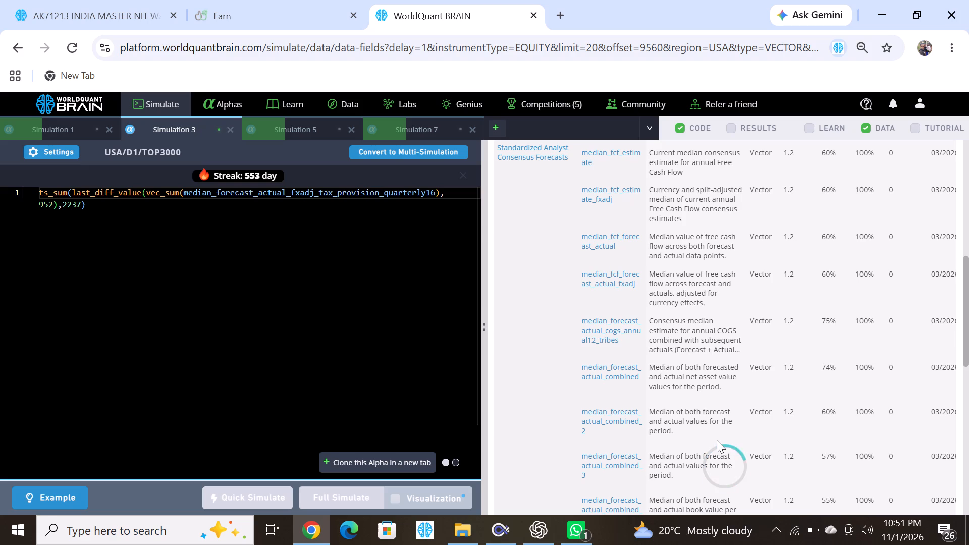
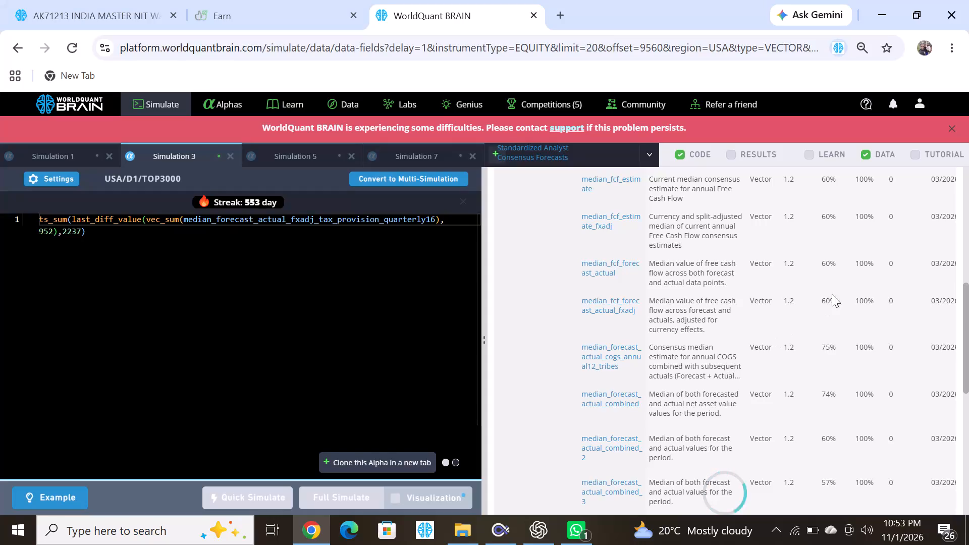
Dismiss the platform difficulties banner above the simulation tabs.
{"action": "left_click", "coordinate": [952, 124]}
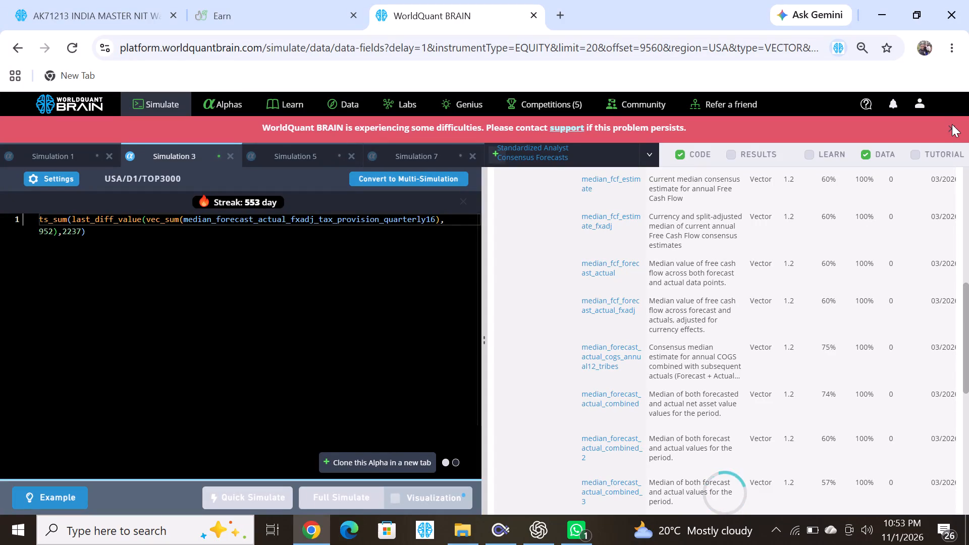
{"action": "left_click", "coordinate": [952, 133]}
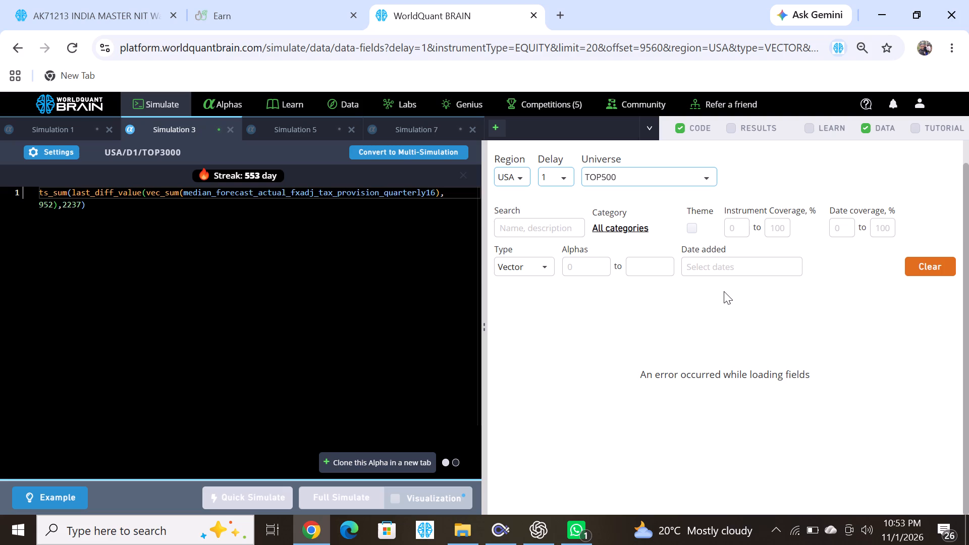
Switch the computer's Wi-Fi connection to the Tooto network and check the connection.
{"action": "left_click", "coordinate": [791, 534]}
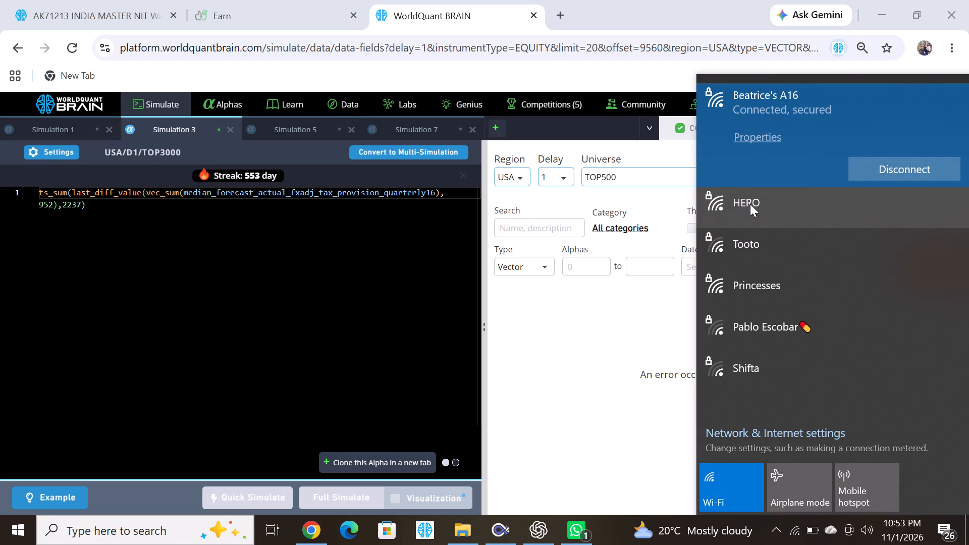
{"action": "left_click", "coordinate": [752, 246]}
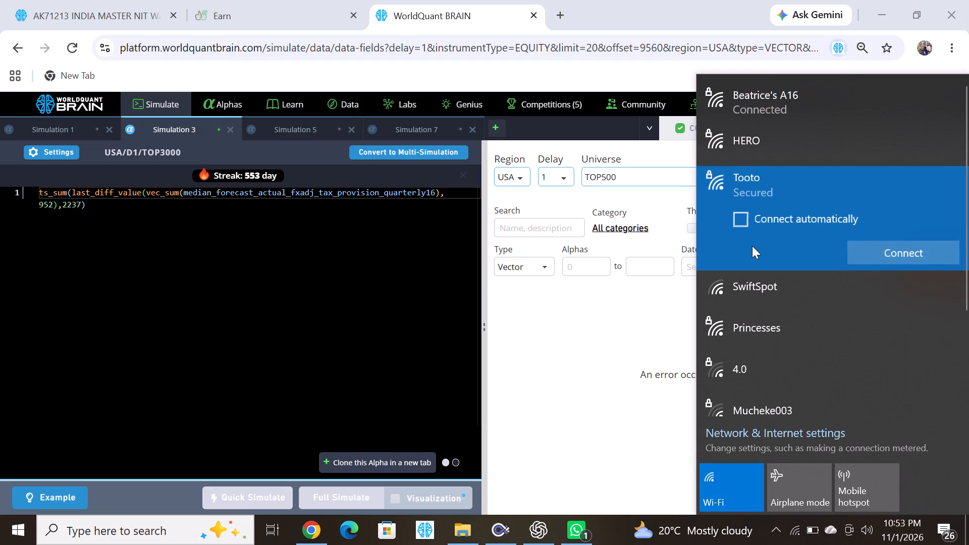
{"action": "left_click", "coordinate": [895, 259]}
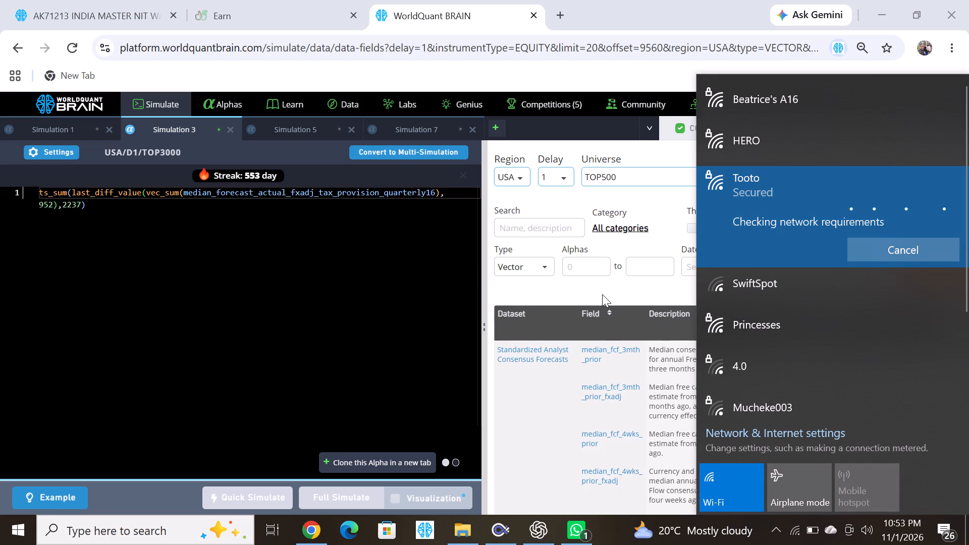
{"action": "left_click", "coordinate": [438, 287]}
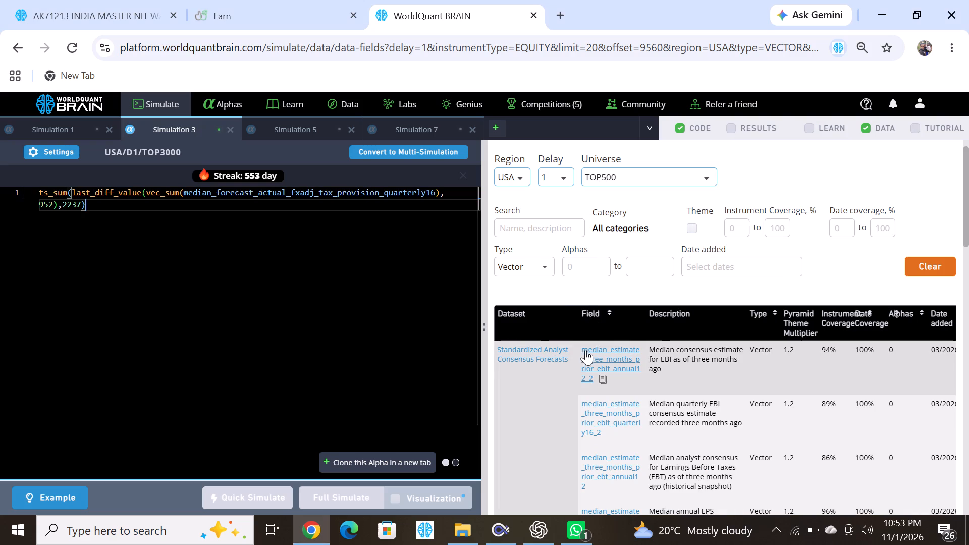
{"action": "left_click", "coordinate": [793, 529]}
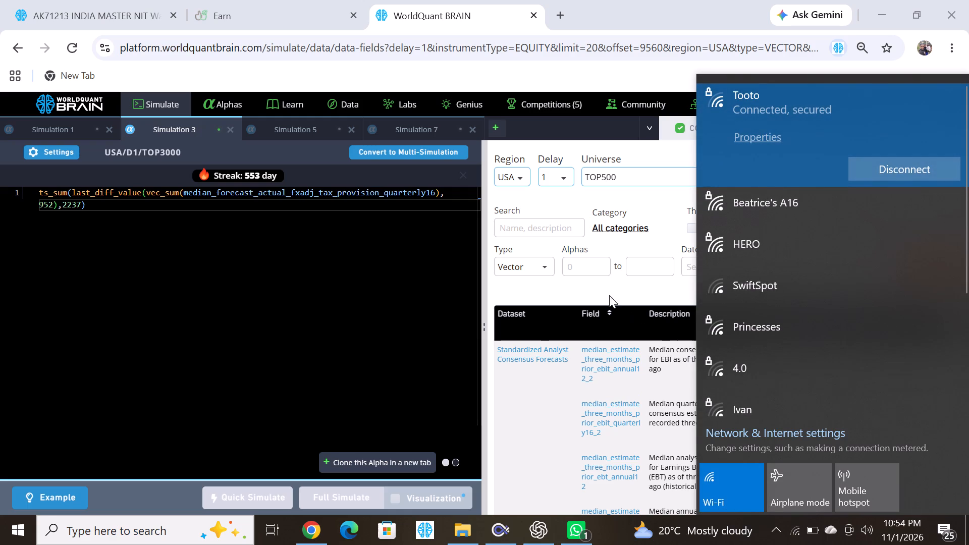
{"action": "left_click", "coordinate": [561, 293]}
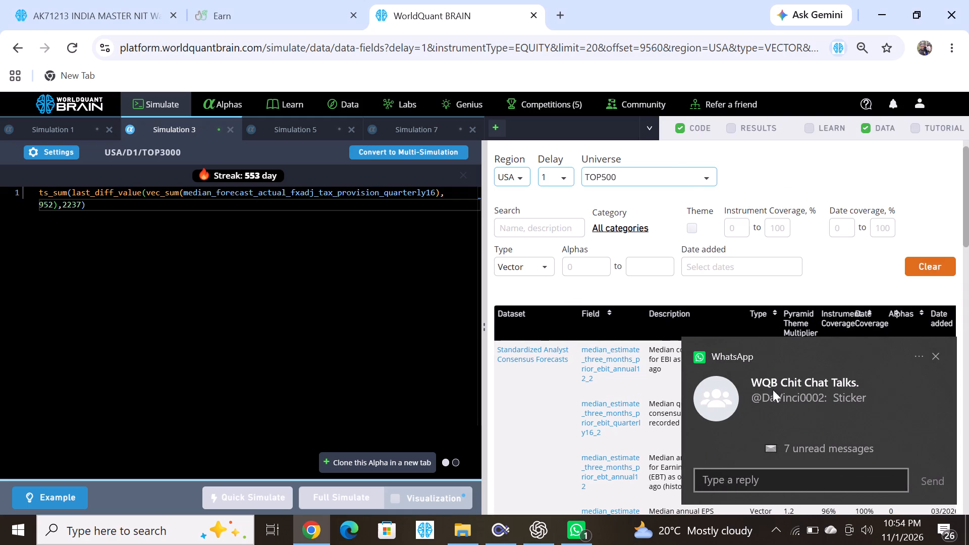
Dismiss the WhatsApp message notification covering the data fields table.
{"action": "left_click", "coordinate": [933, 357]}
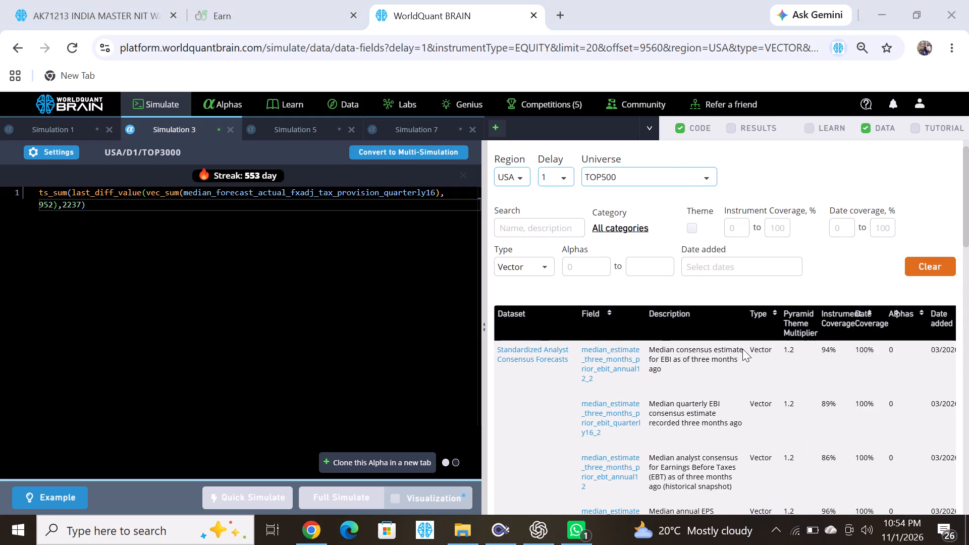
With Simulation 3 open, browse pages 476 and 473 of the USA Vector data fields for another candidate field.
{"action": "scroll", "coordinate": [742, 349], "scroll_direction": "down", "scroll_amount": 13}
{"action": "left_click", "coordinate": [739, 469]}
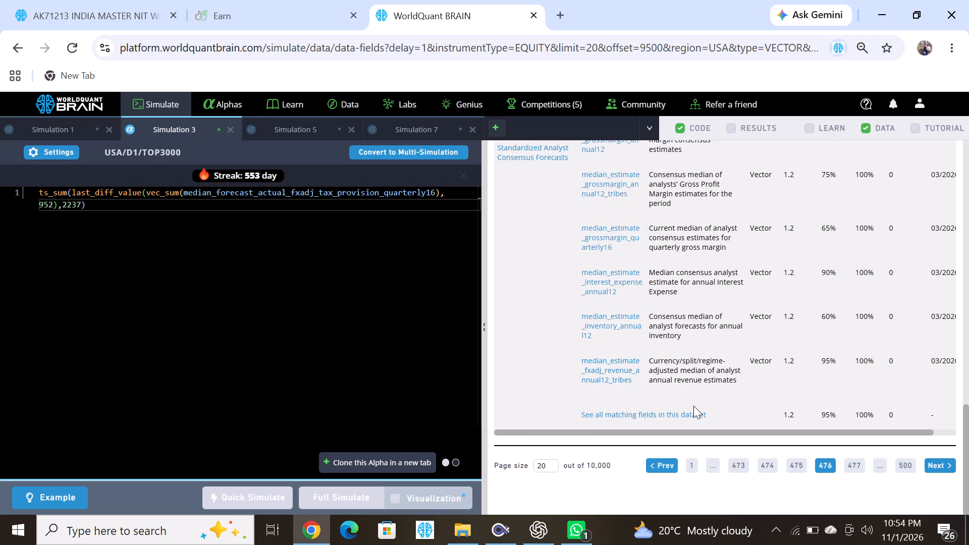
{"action": "scroll", "coordinate": [619, 287], "scroll_direction": "up", "scroll_amount": 8}
{"action": "scroll", "coordinate": [619, 287], "scroll_direction": "down", "scroll_amount": 12}
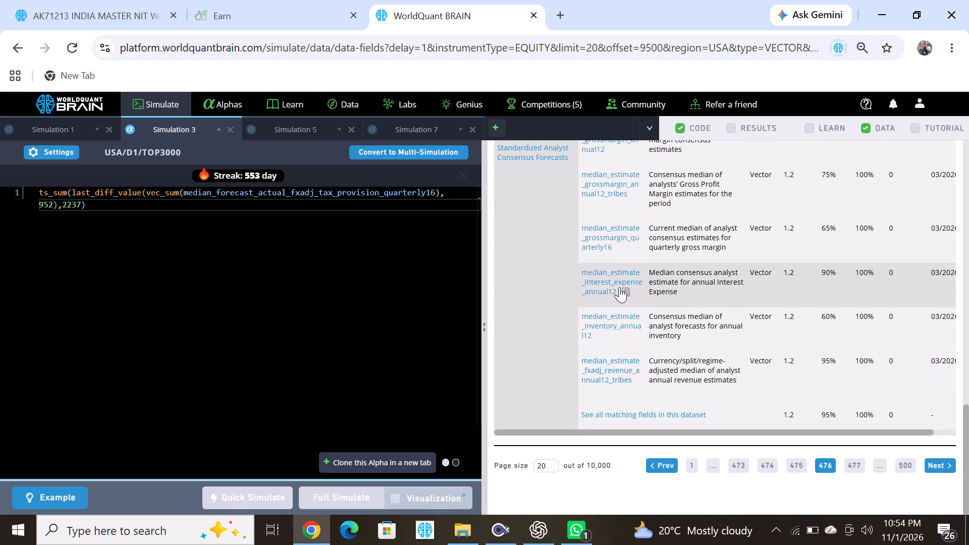
{"action": "left_click", "coordinate": [737, 468]}
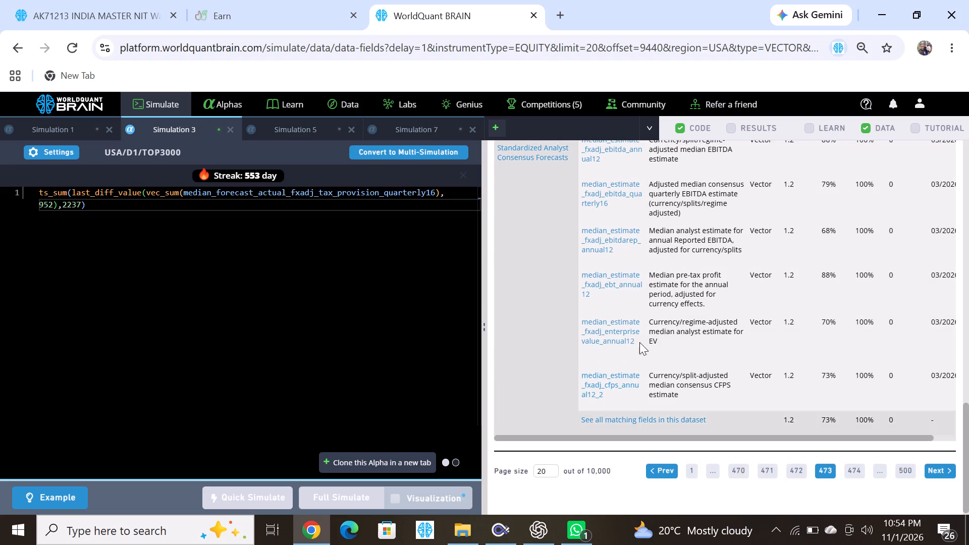
Examine pages 473, 470 and 467 of the USA Vector data fields for a replacement field for Simulation 3.
{"action": "scroll", "coordinate": [639, 342], "scroll_direction": "up", "scroll_amount": 10}
{"action": "scroll", "coordinate": [639, 342], "scroll_direction": "down", "scroll_amount": 9}
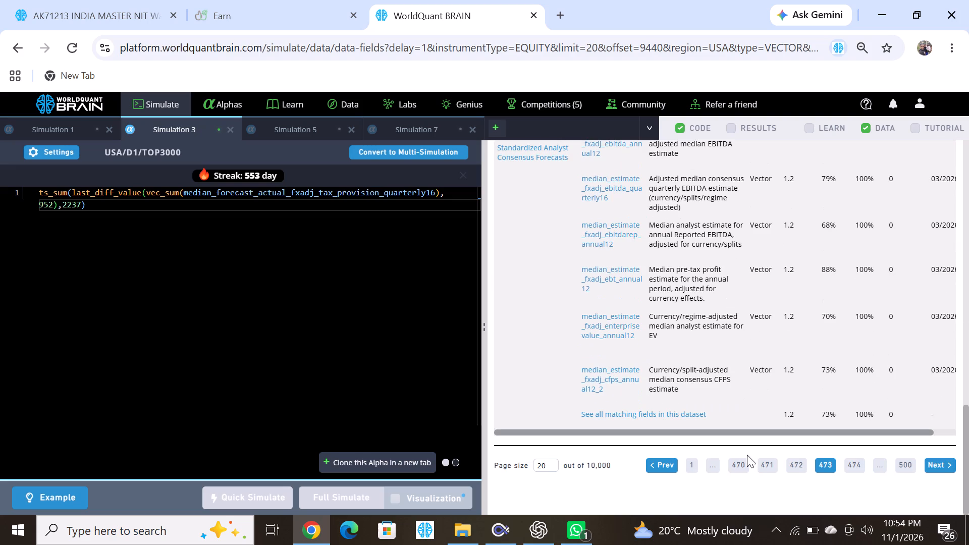
{"action": "left_click", "coordinate": [740, 461]}
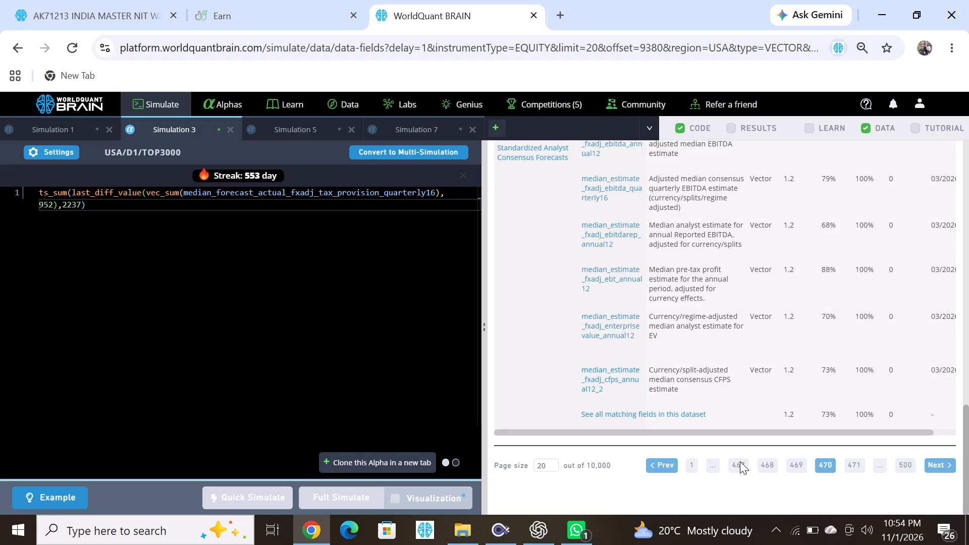
{"action": "scroll", "coordinate": [689, 207], "scroll_direction": "down", "scroll_amount": 2}
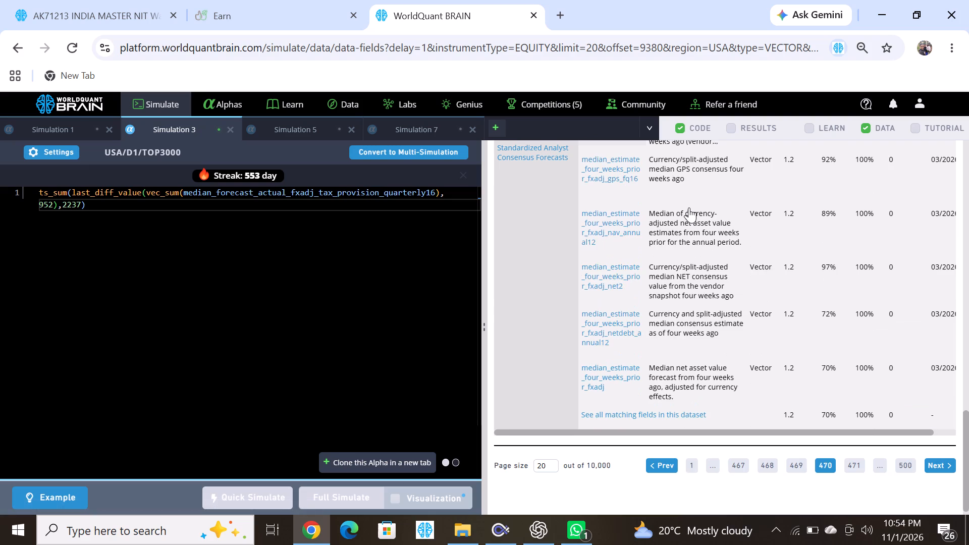
{"action": "scroll", "coordinate": [689, 207], "scroll_direction": "down", "scroll_amount": 1}
{"action": "left_click", "coordinate": [740, 467]}
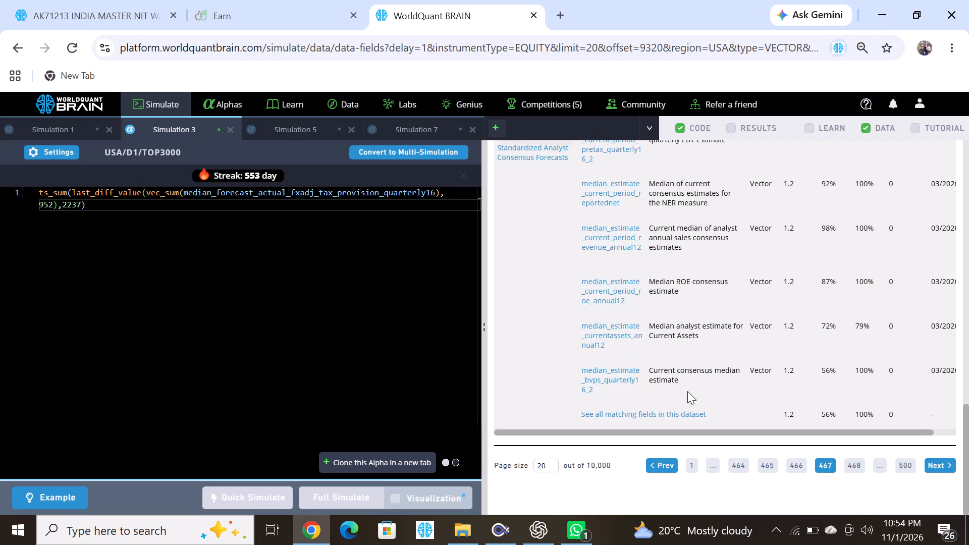
{"action": "scroll", "coordinate": [615, 200], "scroll_direction": "up", "scroll_amount": 7}
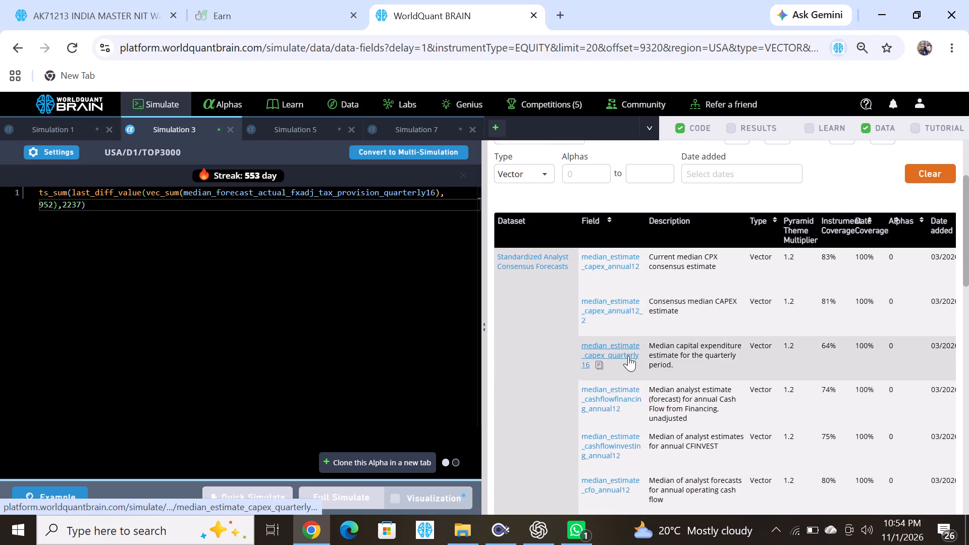
{"action": "scroll", "coordinate": [628, 356], "scroll_direction": "down", "scroll_amount": 13}
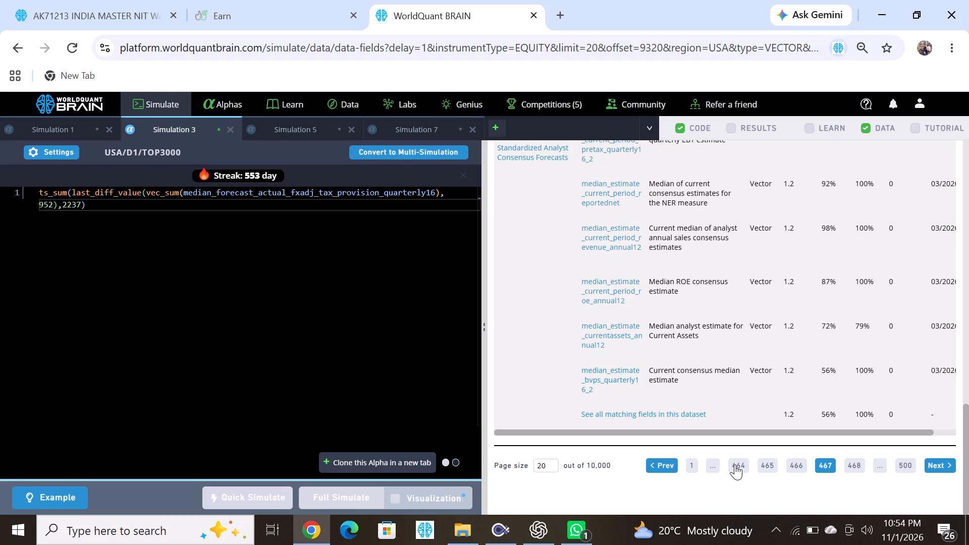
Continue back through pages 464, 461 and 458 of the USA Vector data fields, looking for a candidate field.
{"action": "left_click", "coordinate": [735, 464]}
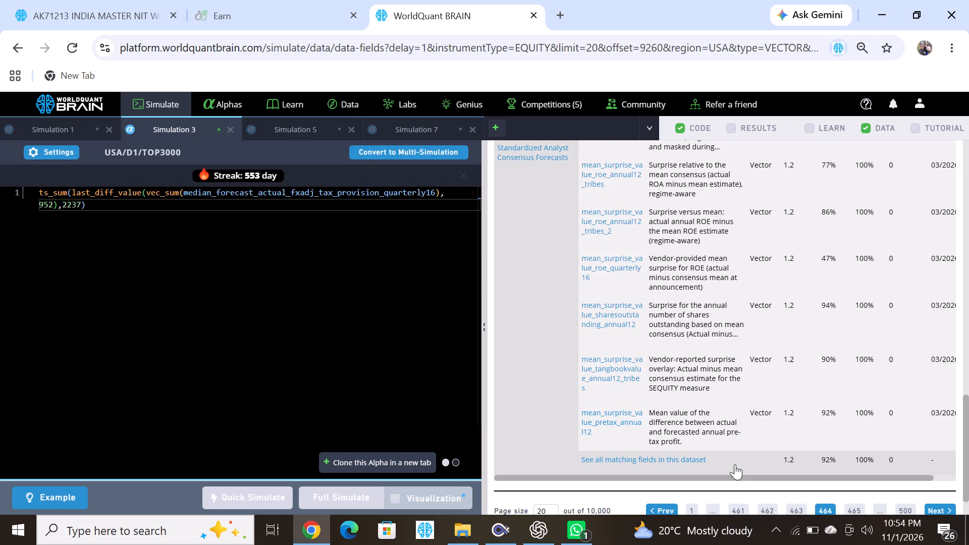
{"action": "scroll", "coordinate": [680, 414], "scroll_direction": "down", "scroll_amount": 7}
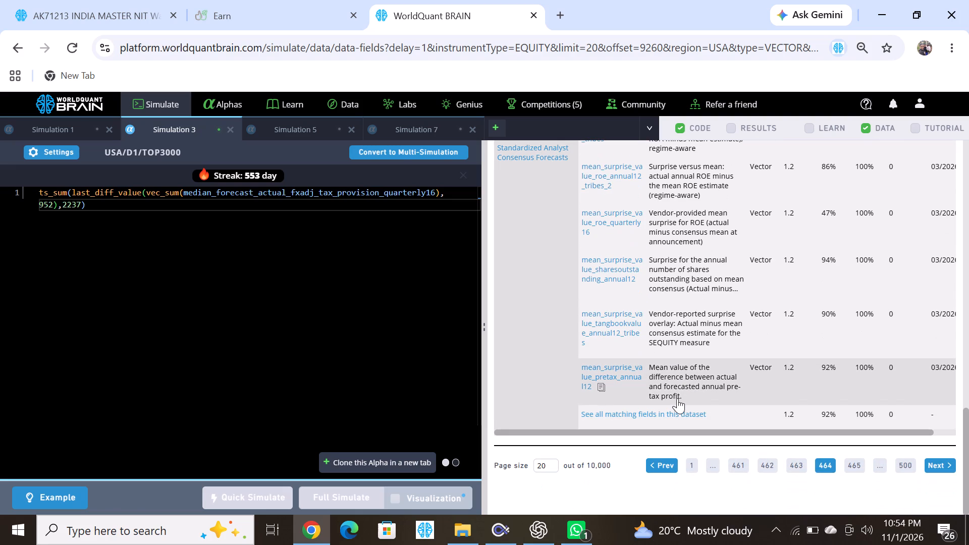
{"action": "scroll", "coordinate": [677, 398], "scroll_direction": "down", "scroll_amount": 9}
{"action": "left_click", "coordinate": [739, 464]}
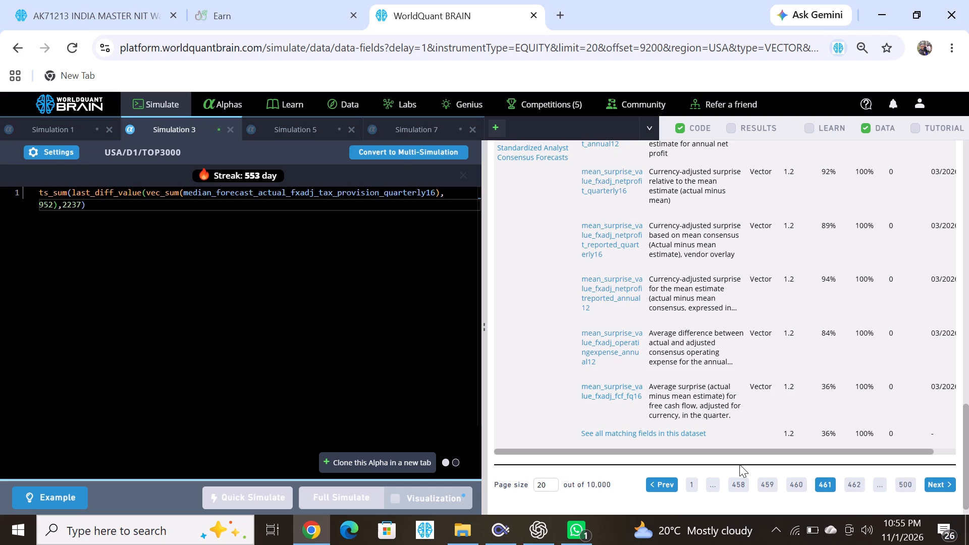
{"action": "scroll", "coordinate": [624, 326], "scroll_direction": "down", "scroll_amount": 4}
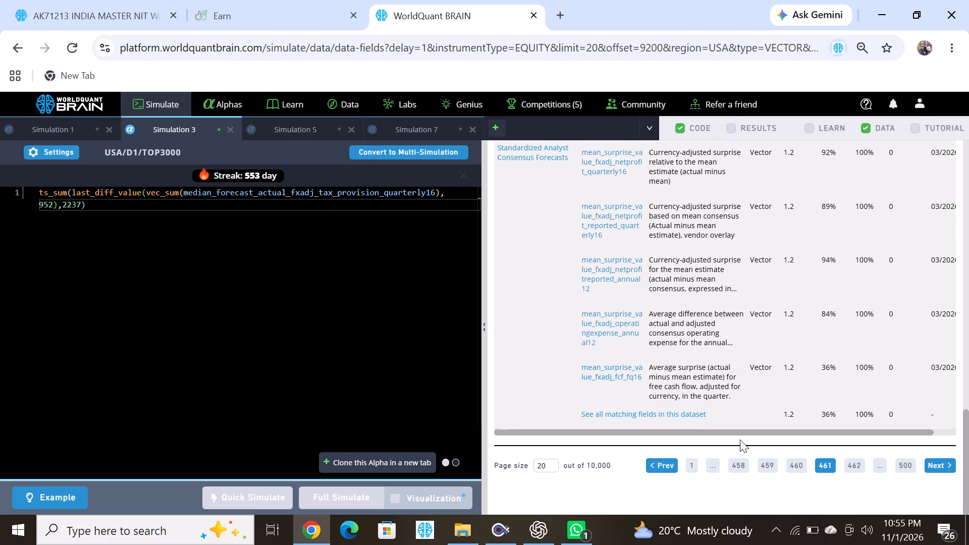
{"action": "left_click", "coordinate": [744, 466]}
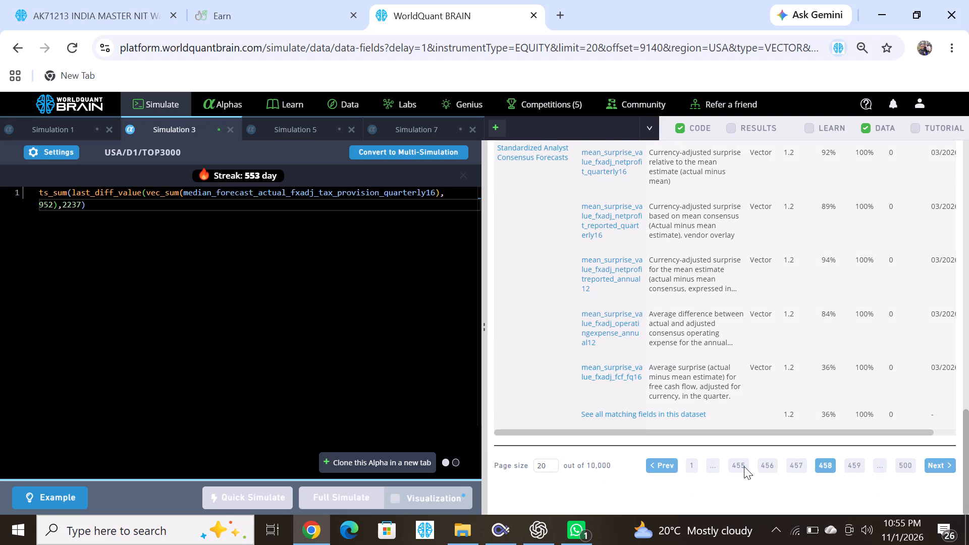
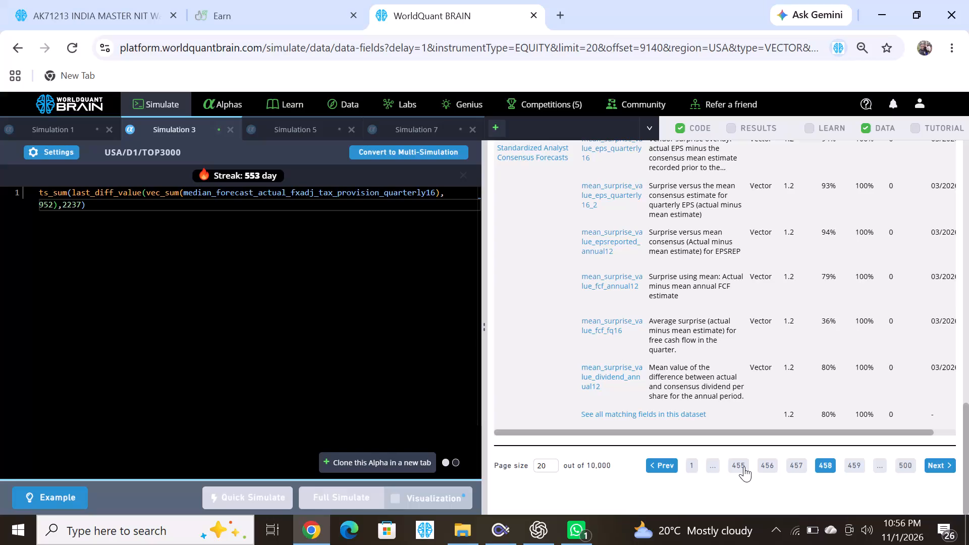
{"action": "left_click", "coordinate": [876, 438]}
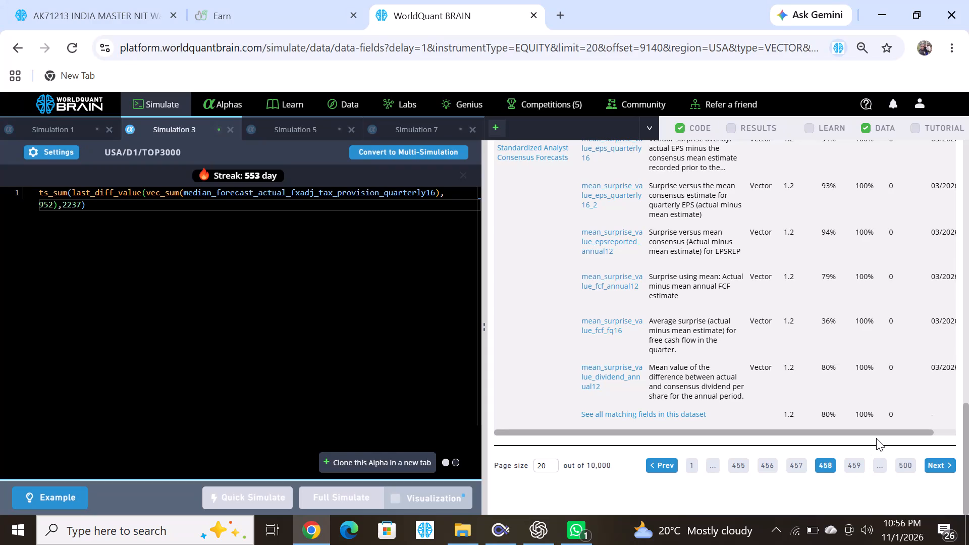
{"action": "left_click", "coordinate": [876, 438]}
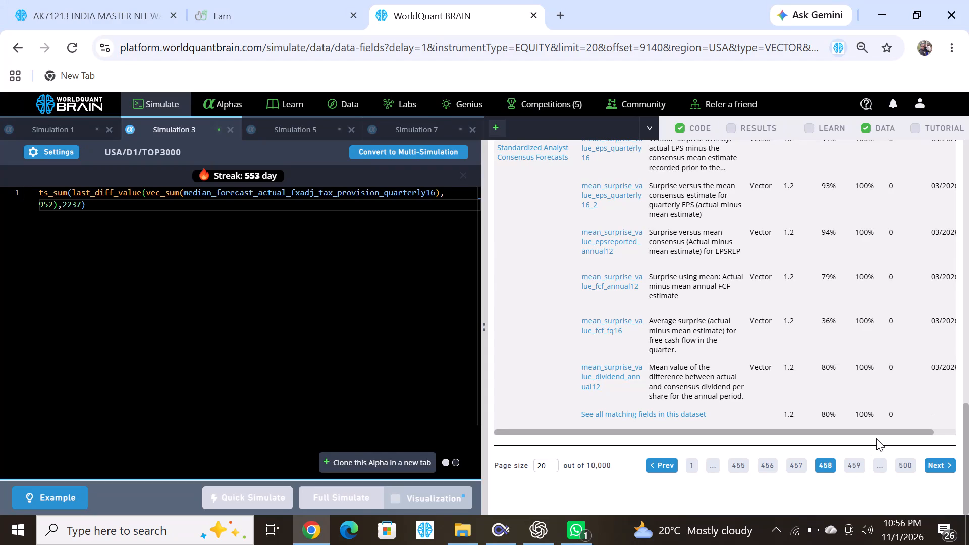
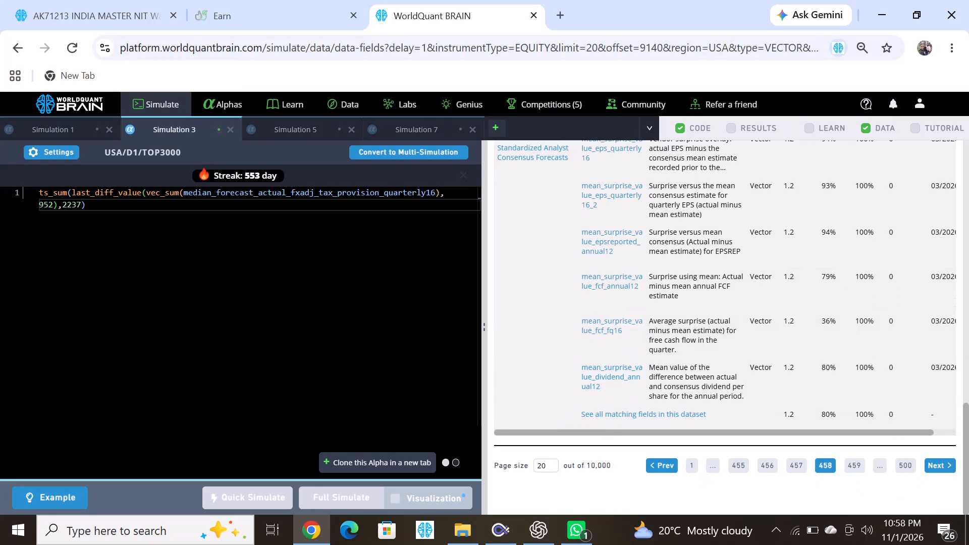
Browse the USA vector data fields backward through the result pages to page 425, looking for a candidate field.
{"action": "left_click", "coordinate": [741, 462]}
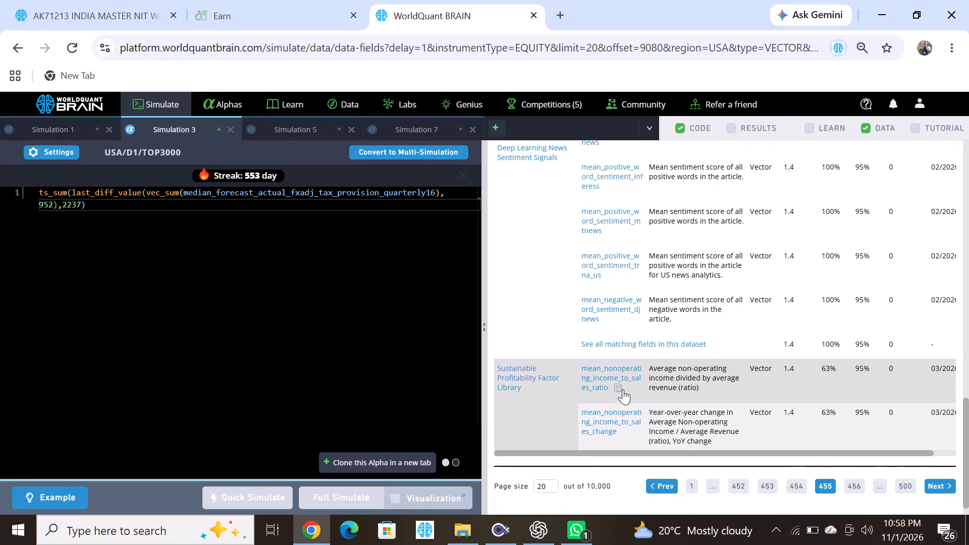
{"action": "scroll", "coordinate": [615, 389], "scroll_direction": "down", "scroll_amount": 3}
{"action": "left_click", "coordinate": [736, 467]}
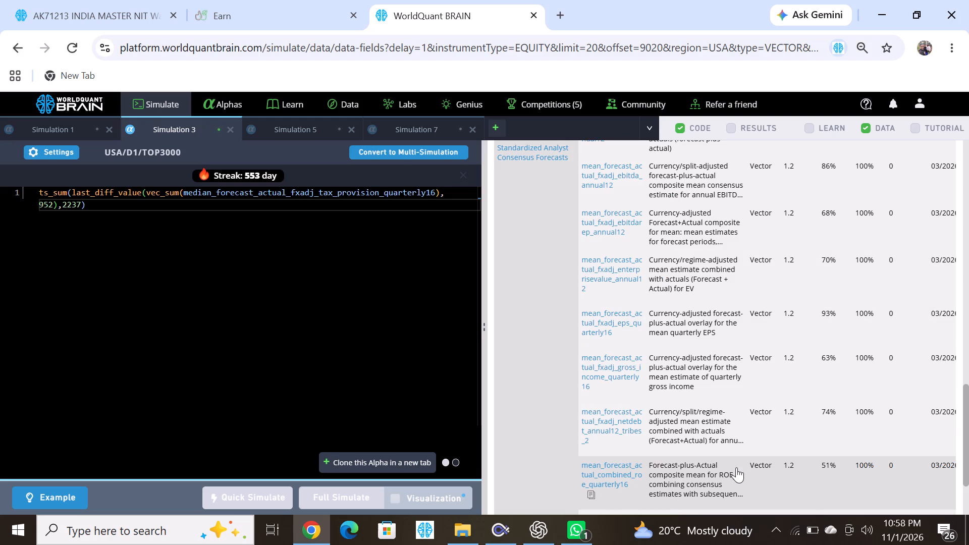
{"action": "scroll", "coordinate": [641, 422], "scroll_direction": "down", "scroll_amount": 7}
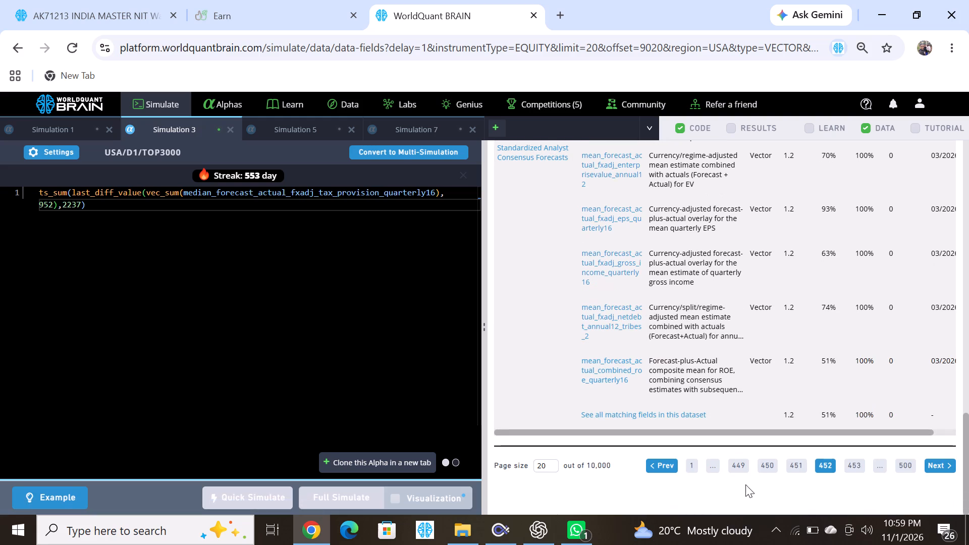
{"action": "left_click", "coordinate": [737, 464]}
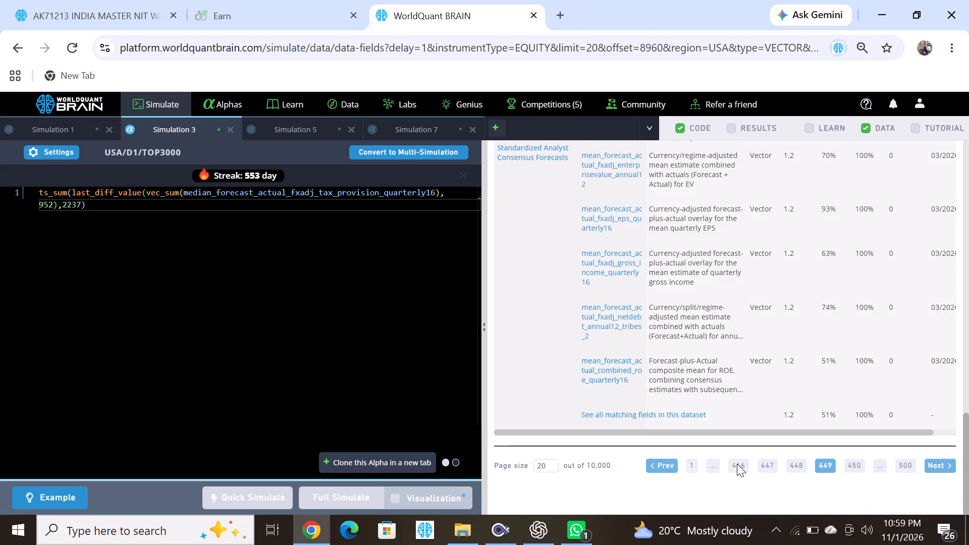
{"action": "scroll", "coordinate": [554, 256], "scroll_direction": "down", "scroll_amount": 6}
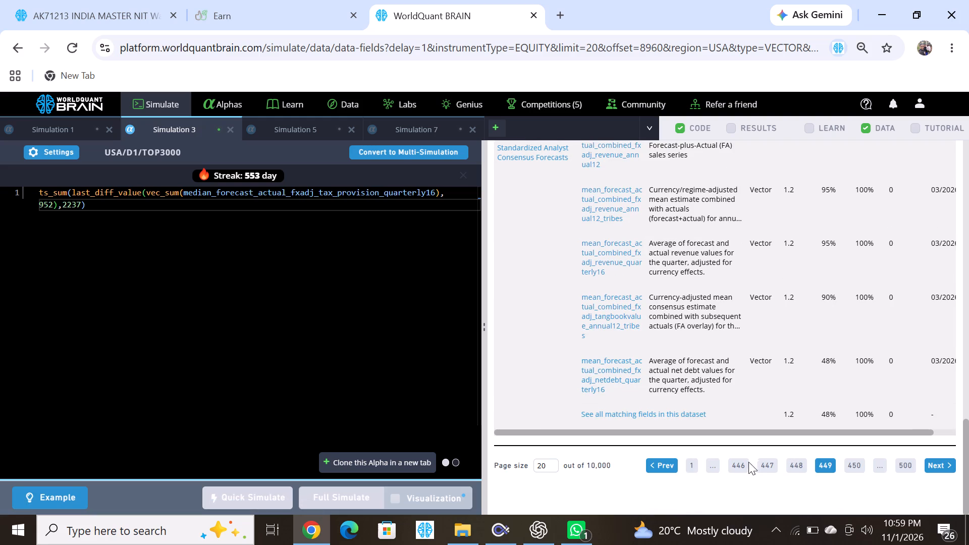
{"action": "left_click", "coordinate": [742, 465]}
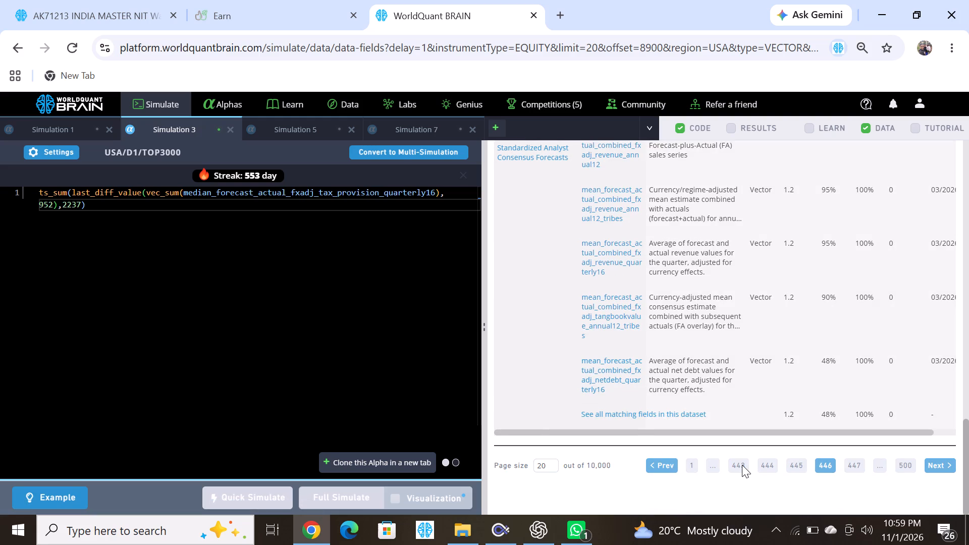
{"action": "left_click", "coordinate": [741, 465]}
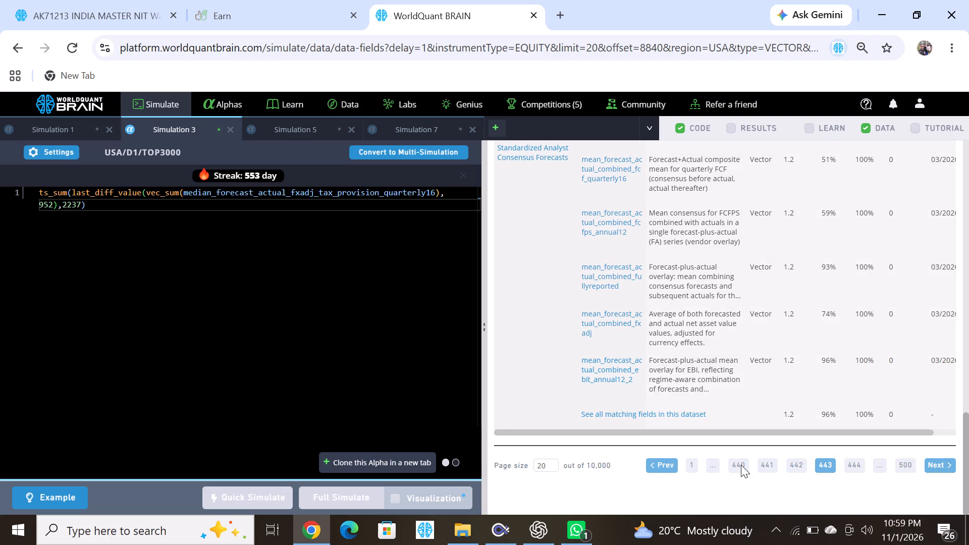
{"action": "scroll", "coordinate": [613, 350], "scroll_direction": "down", "scroll_amount": 2}
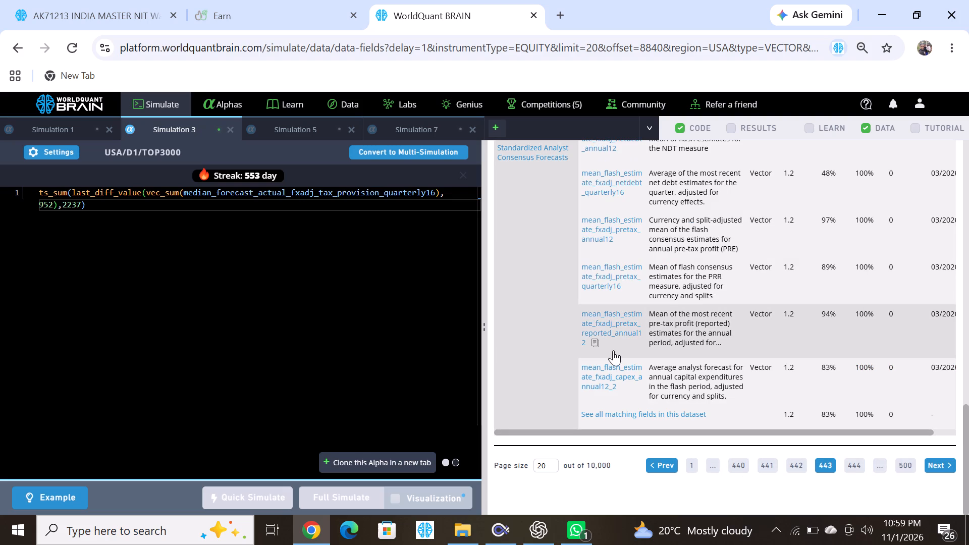
{"action": "scroll", "coordinate": [613, 350], "scroll_direction": "down", "scroll_amount": 1}
{"action": "scroll", "coordinate": [613, 350], "scroll_direction": "up", "scroll_amount": 8}
{"action": "scroll", "coordinate": [613, 350], "scroll_direction": "down", "scroll_amount": 10}
{"action": "left_click", "coordinate": [739, 465]}
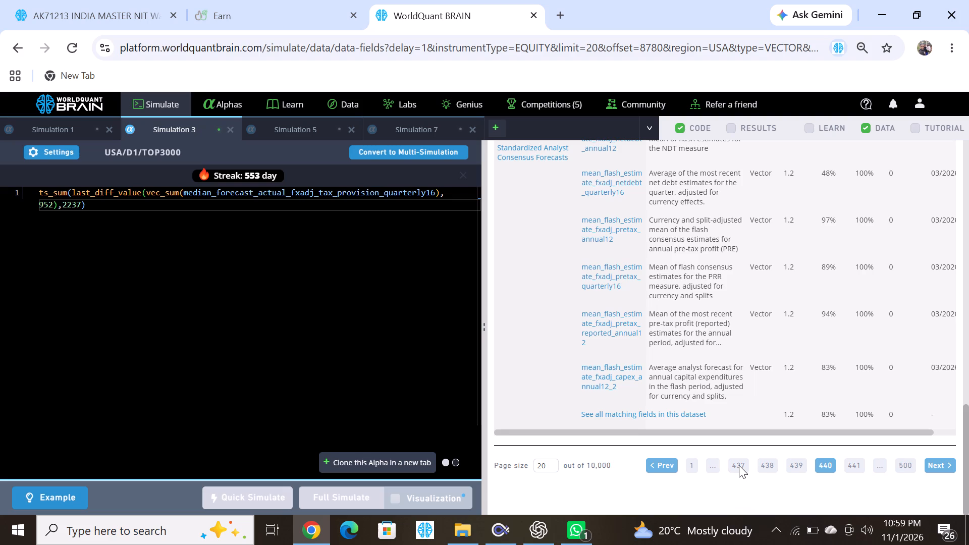
{"action": "scroll", "coordinate": [648, 375], "scroll_direction": "down", "scroll_amount": 6}
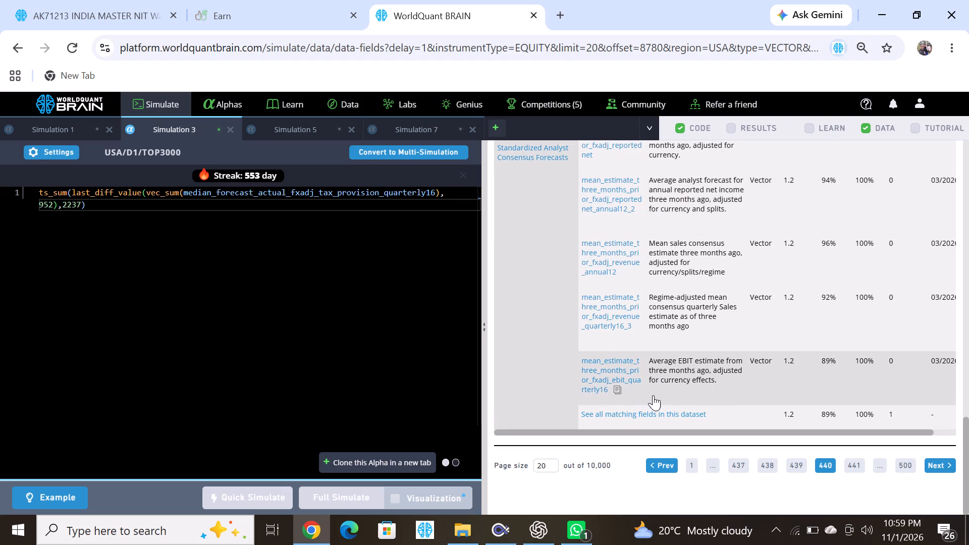
{"action": "left_click", "coordinate": [742, 468]}
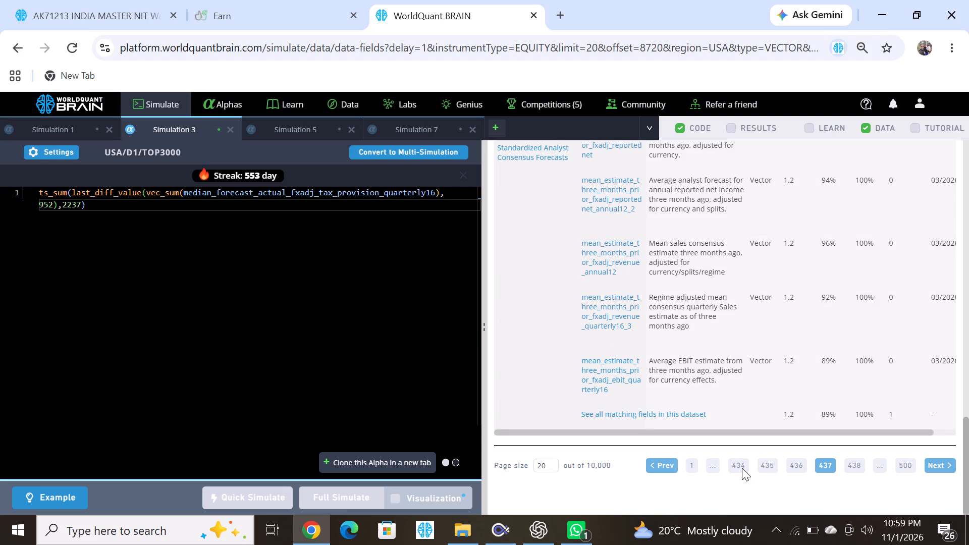
{"action": "scroll", "coordinate": [590, 317], "scroll_direction": "up", "scroll_amount": 4}
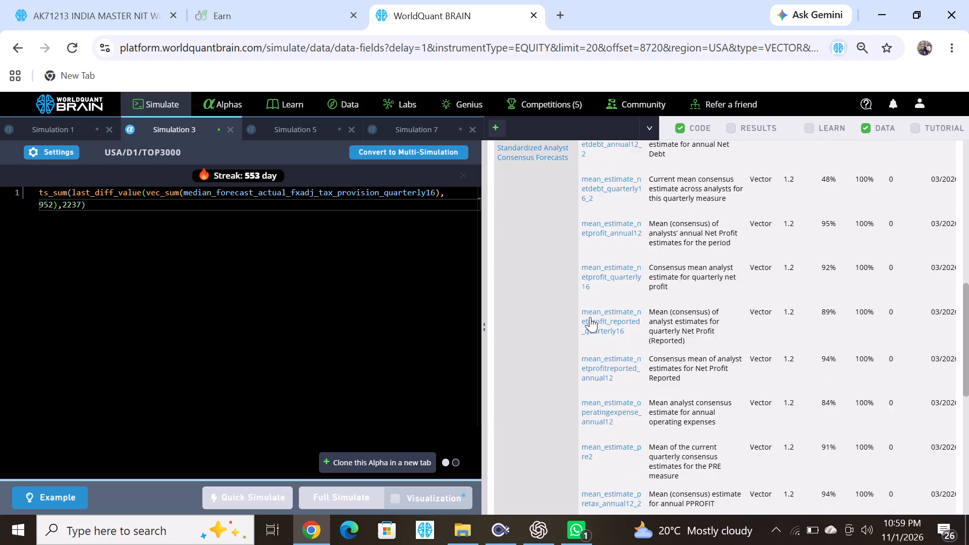
{"action": "scroll", "coordinate": [590, 317], "scroll_direction": "up", "scroll_amount": 7}
{"action": "scroll", "coordinate": [590, 317], "scroll_direction": "down", "scroll_amount": 8}
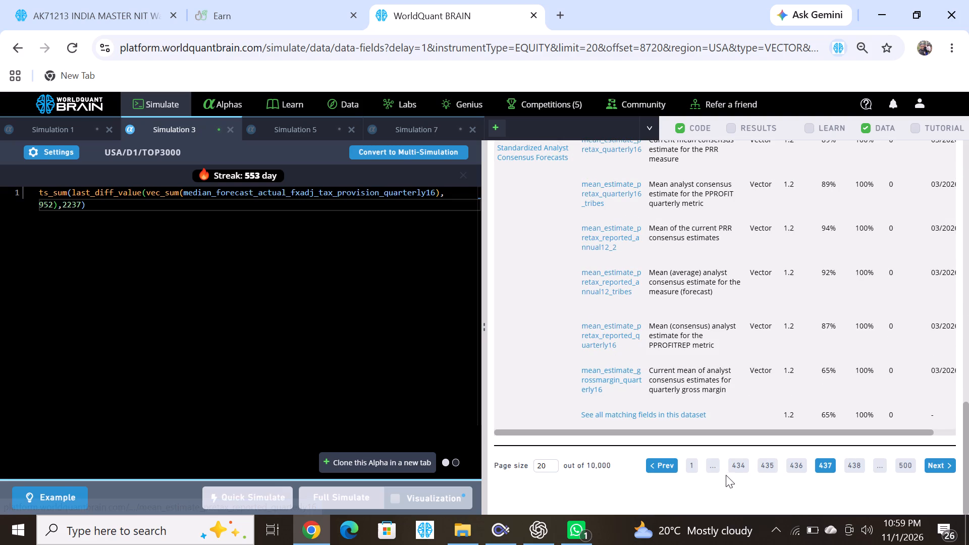
{"action": "left_click", "coordinate": [739, 472]}
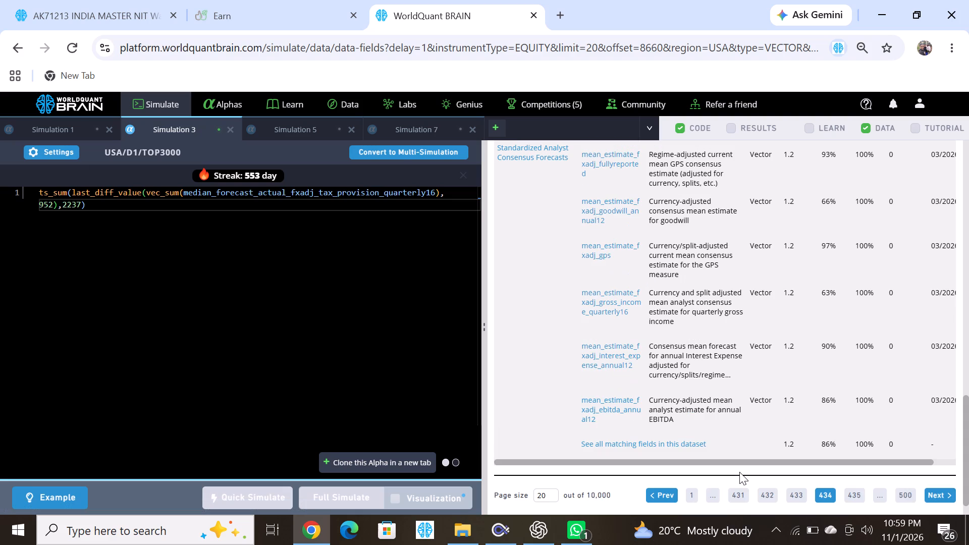
{"action": "left_click", "coordinate": [738, 494]}
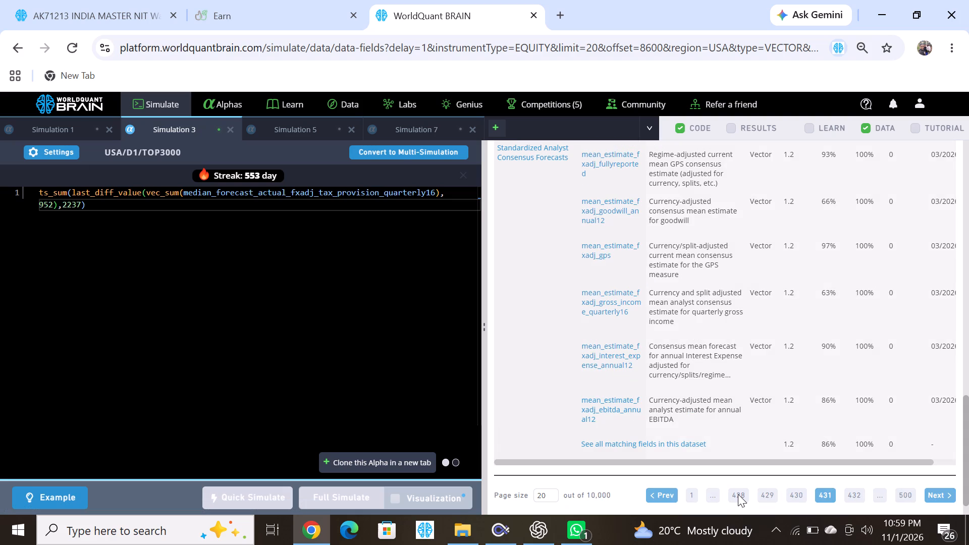
{"action": "scroll", "coordinate": [627, 391], "scroll_direction": "down", "scroll_amount": 4}
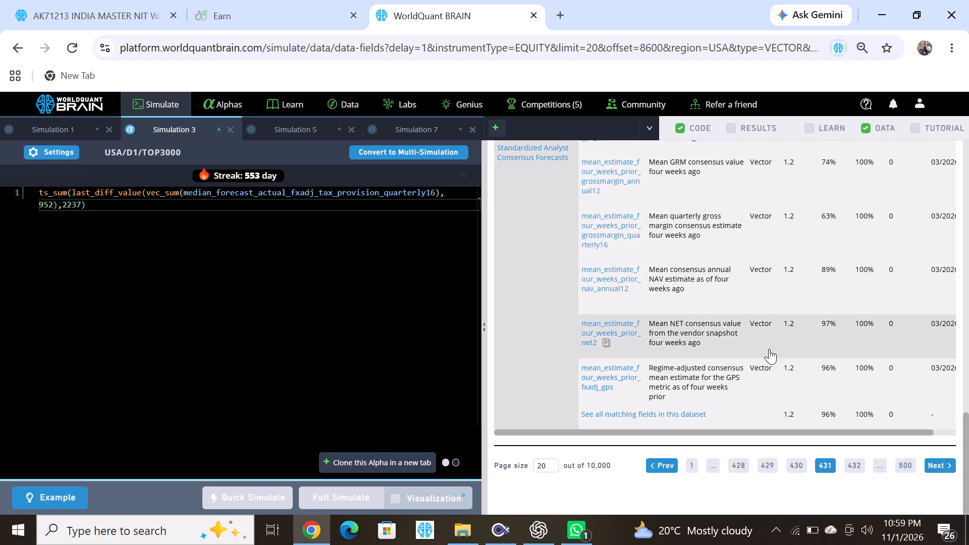
{"action": "left_click", "coordinate": [744, 467]}
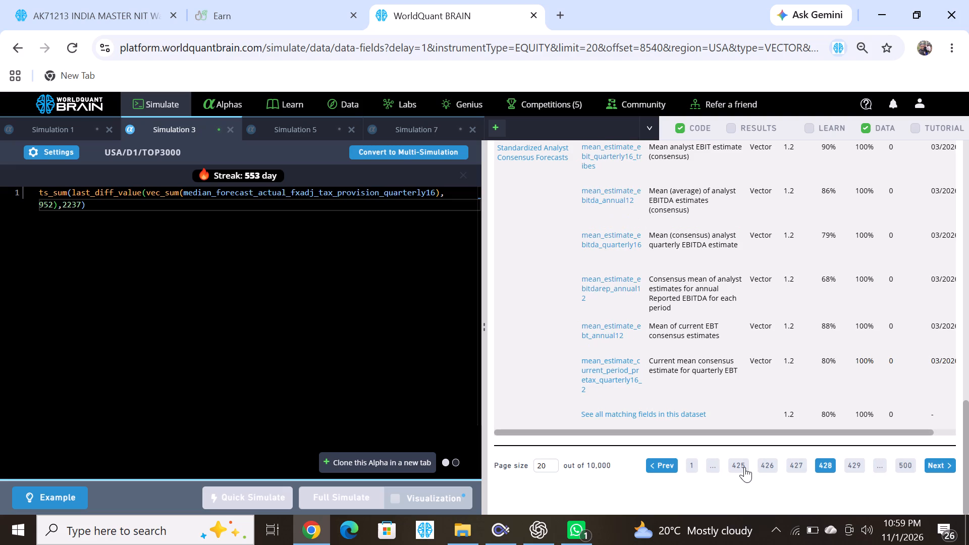
{"action": "left_click", "coordinate": [742, 463]}
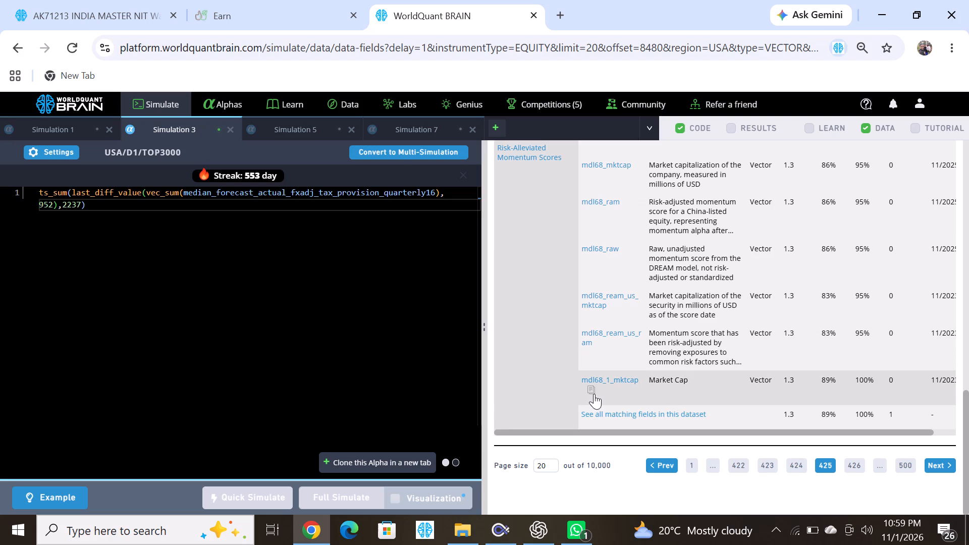
Replace the field inside vec_sum in Simulation 3 with mdl354_sector_pt2sale_asset_chg, copied from the Comprehensive Factor Analytics Data fields.
{"action": "scroll", "coordinate": [615, 347], "scroll_direction": "up", "scroll_amount": 1}
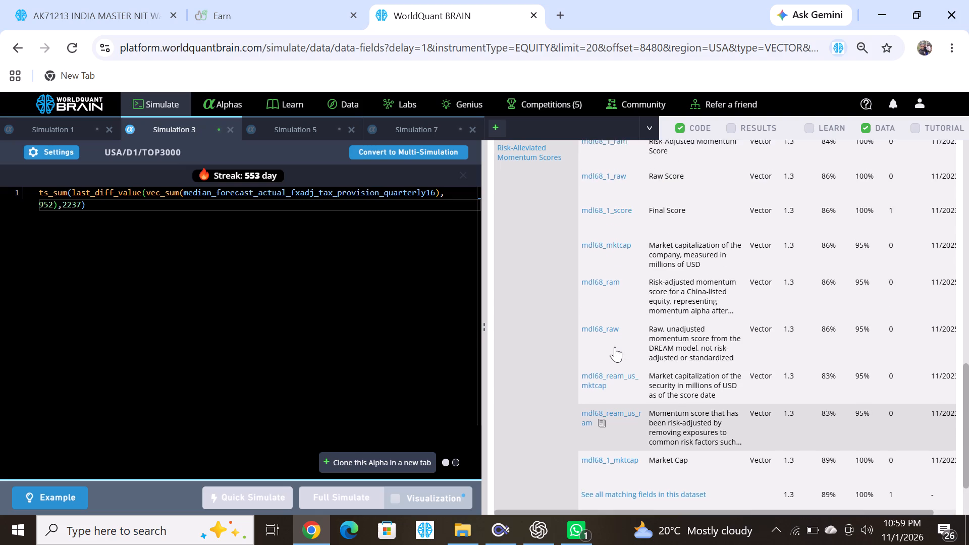
{"action": "scroll", "coordinate": [615, 347], "scroll_direction": "up", "scroll_amount": 3}
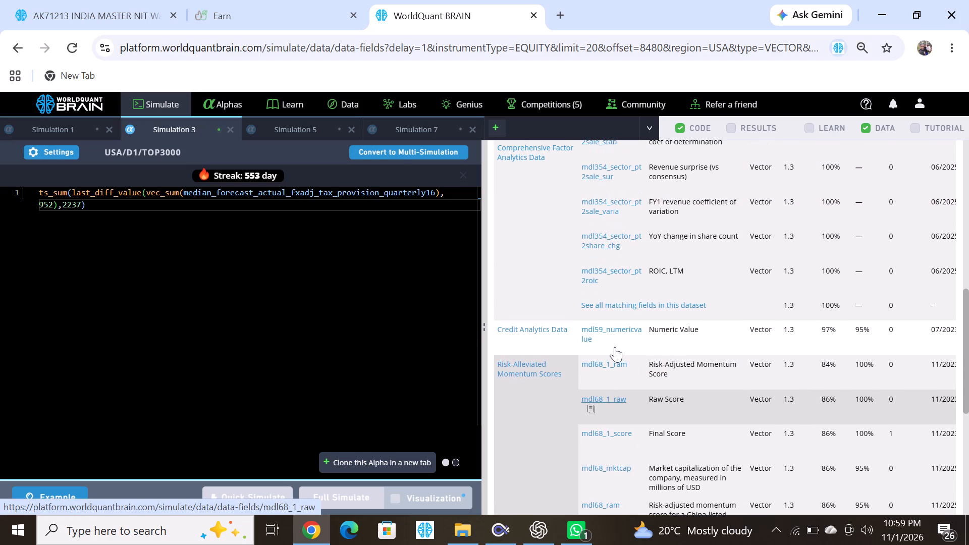
{"action": "scroll", "coordinate": [615, 347], "scroll_direction": "up", "scroll_amount": 3}
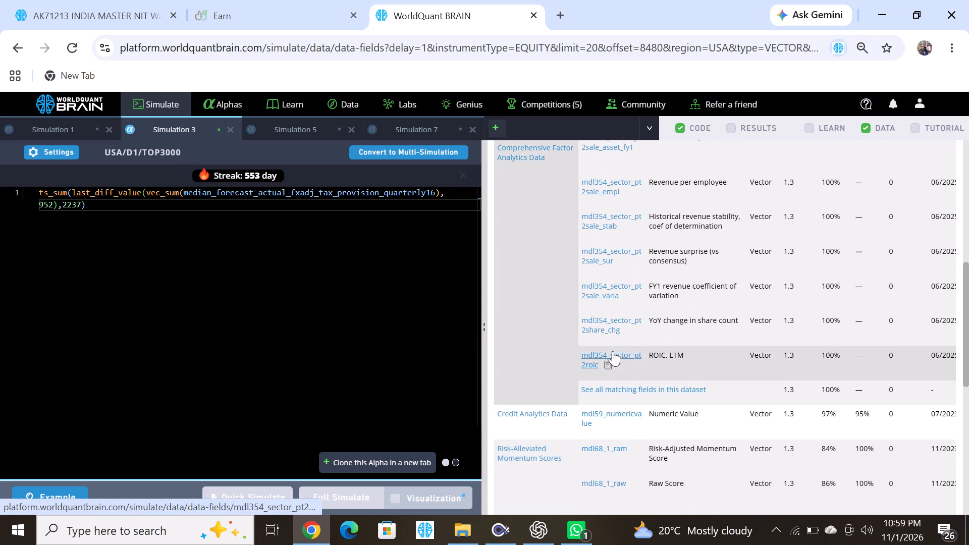
{"action": "scroll", "coordinate": [613, 351], "scroll_direction": "up", "scroll_amount": 2}
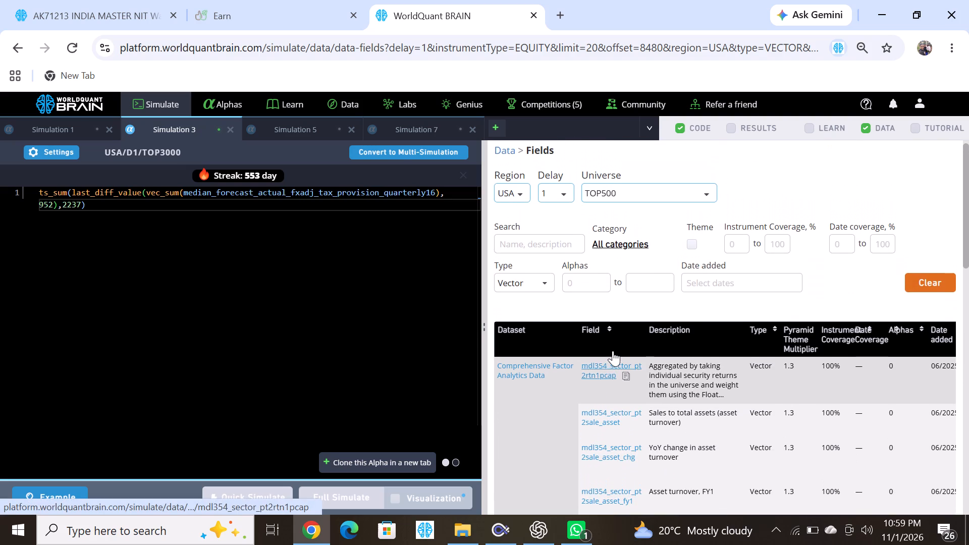
{"action": "scroll", "coordinate": [613, 351], "scroll_direction": "up", "scroll_amount": 1}
{"action": "scroll", "coordinate": [620, 399], "scroll_direction": "down", "scroll_amount": 2}
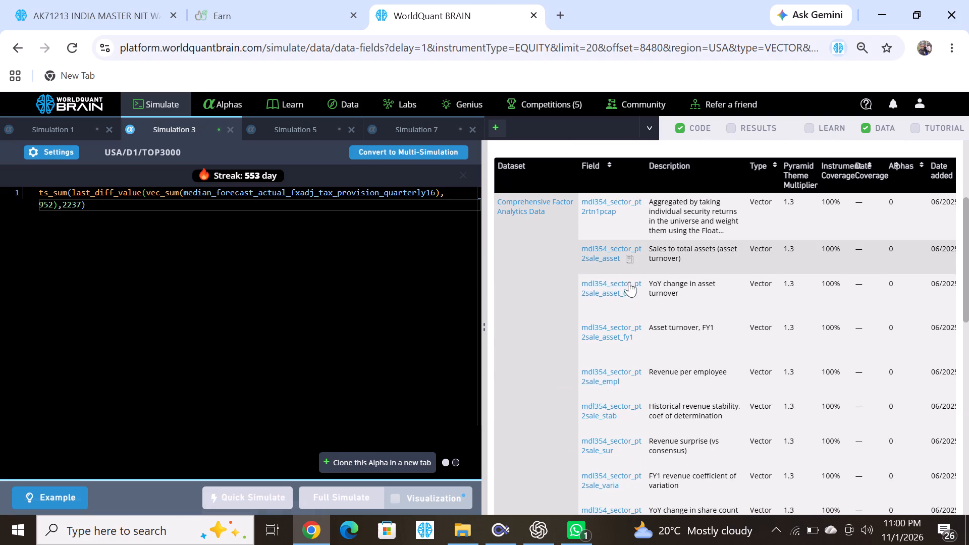
{"action": "left_click", "coordinate": [594, 307]}
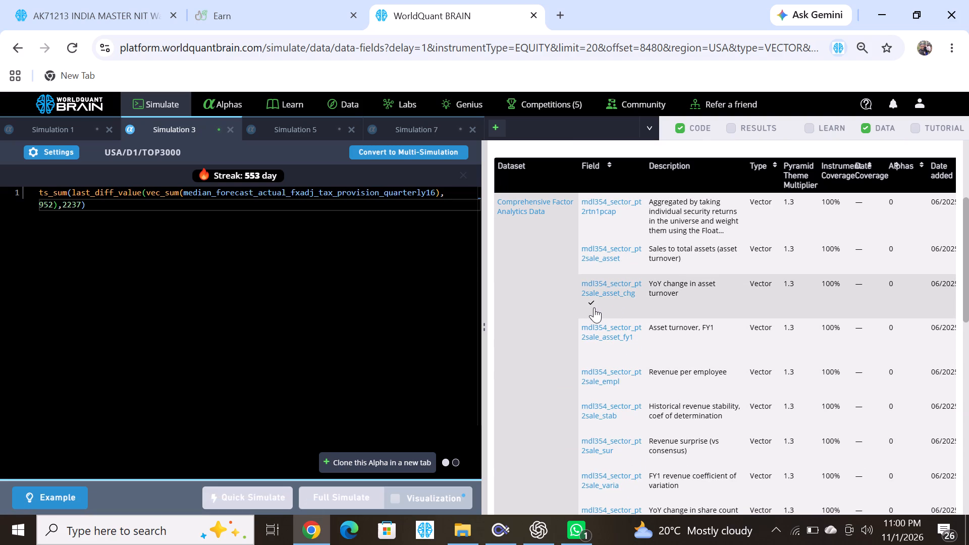
{"action": "double_click", "coordinate": [306, 196]}
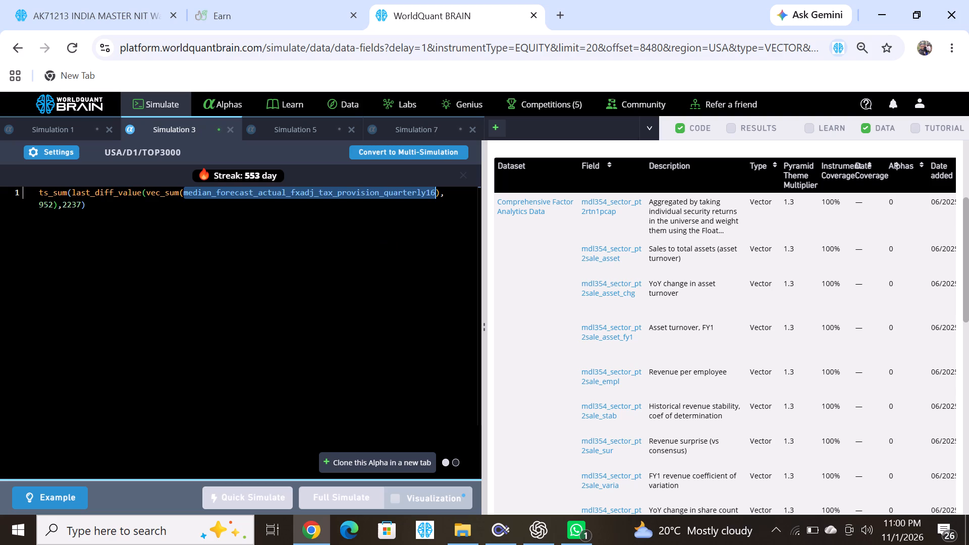
{"action": "key", "text": "ctrl+v"}
Start full simulations of the alphas in Simulation 3, Simulation 5, Simulation 7 and Simulation 1.
{"action": "left_click", "coordinate": [346, 501]}
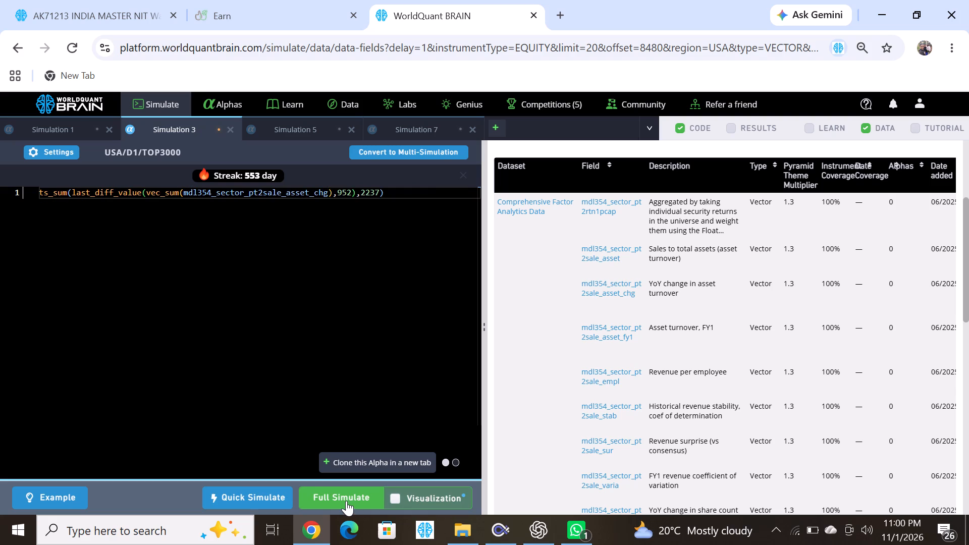
{"action": "left_click", "coordinate": [298, 129]}
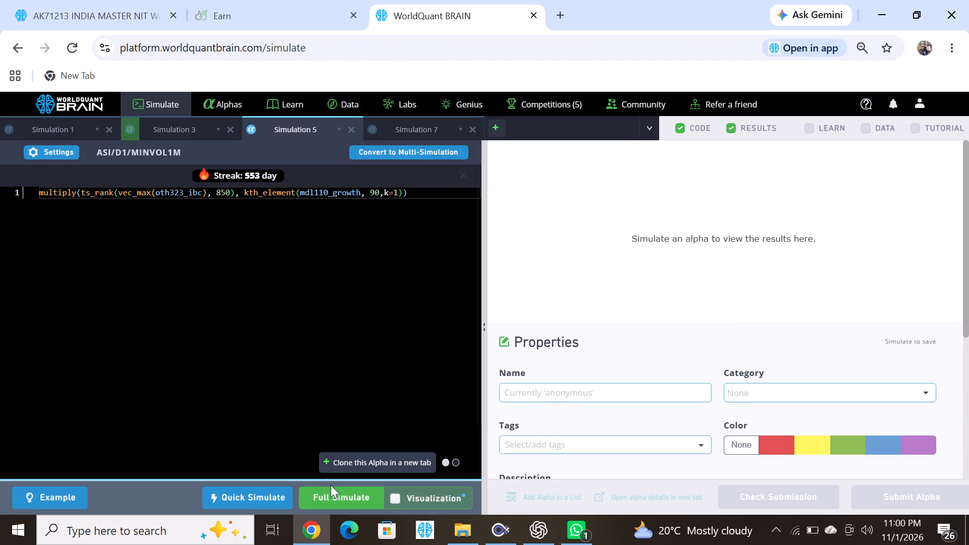
{"action": "left_click", "coordinate": [338, 504]}
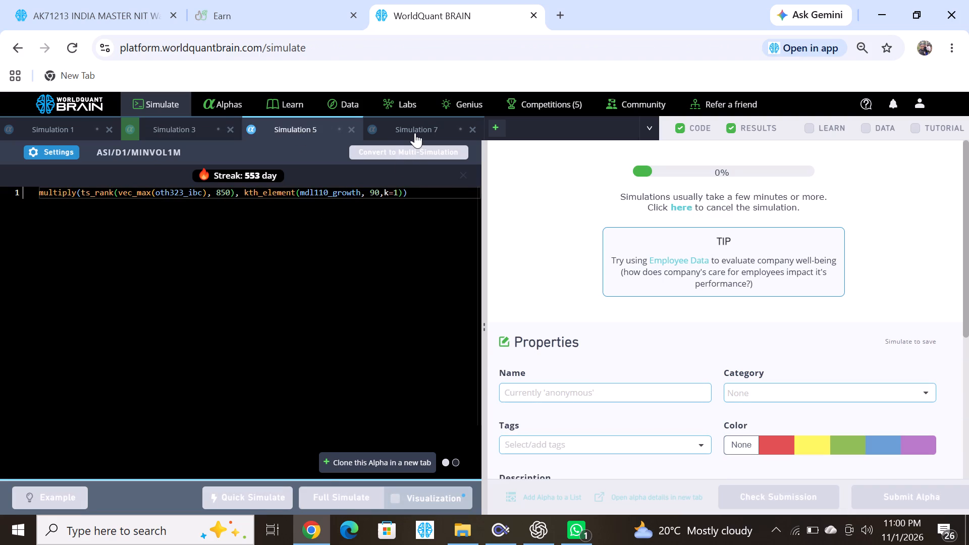
{"action": "double_click", "coordinate": [415, 133]}
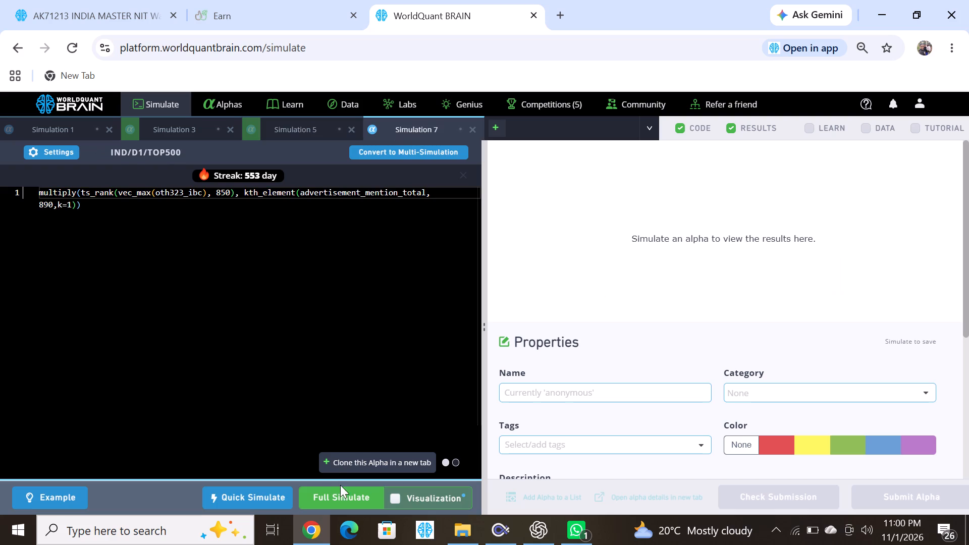
{"action": "left_click", "coordinate": [344, 489]}
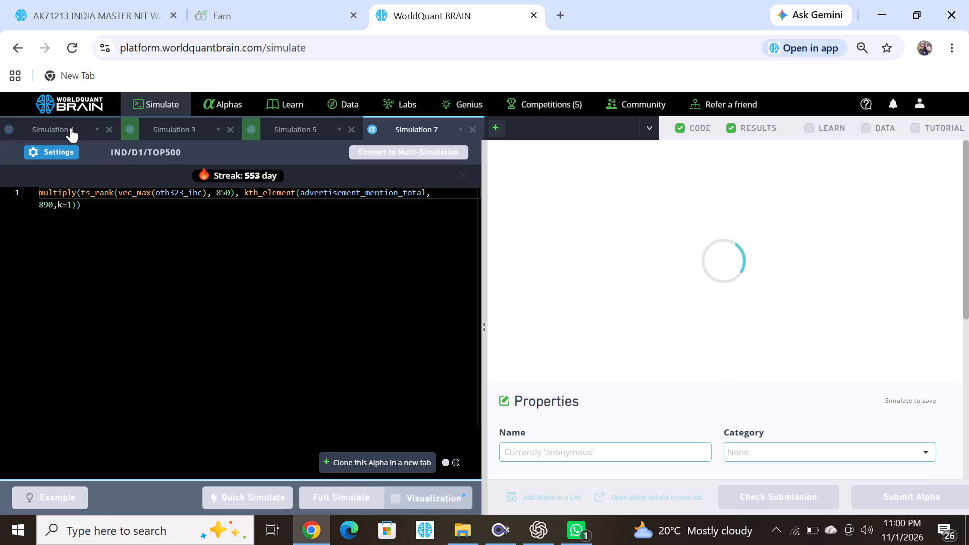
{"action": "left_click", "coordinate": [71, 128]}
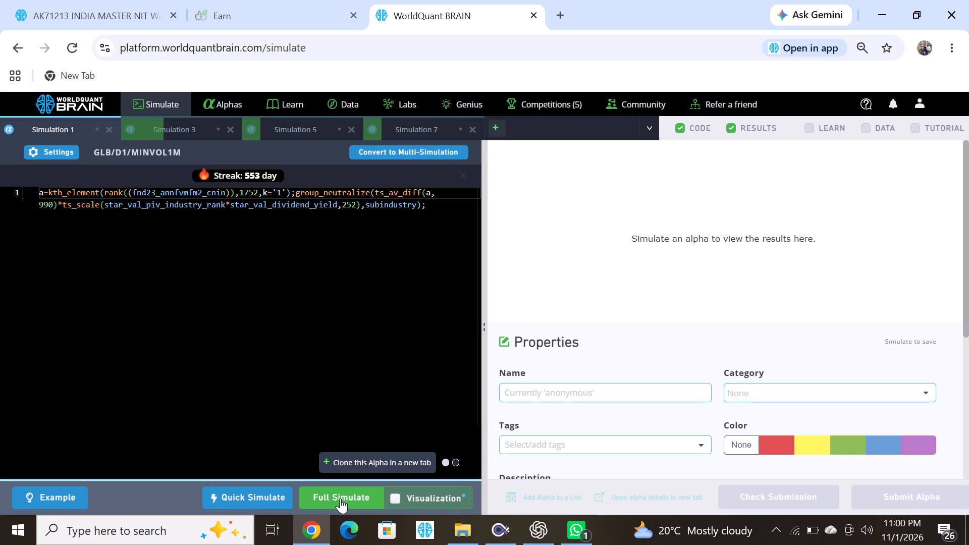
{"action": "left_click", "coordinate": [340, 498]}
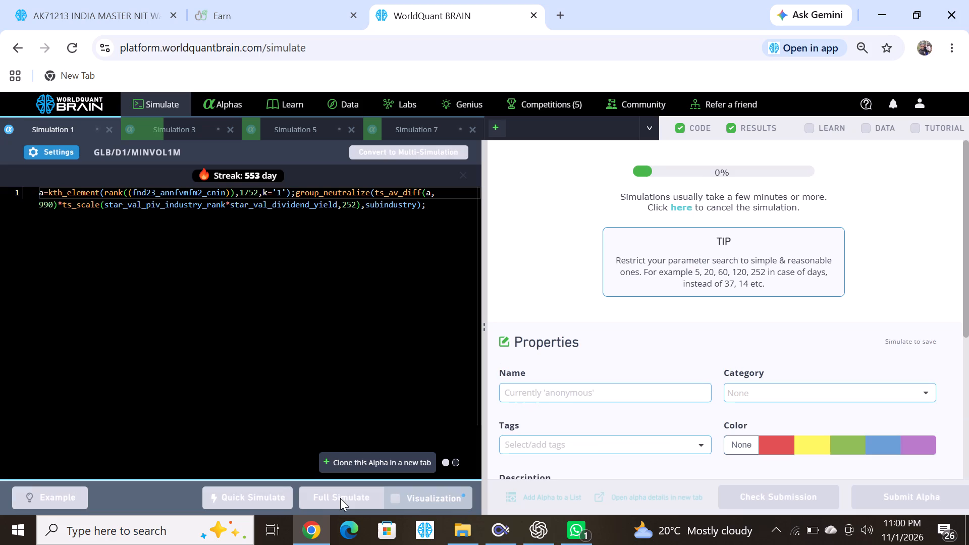
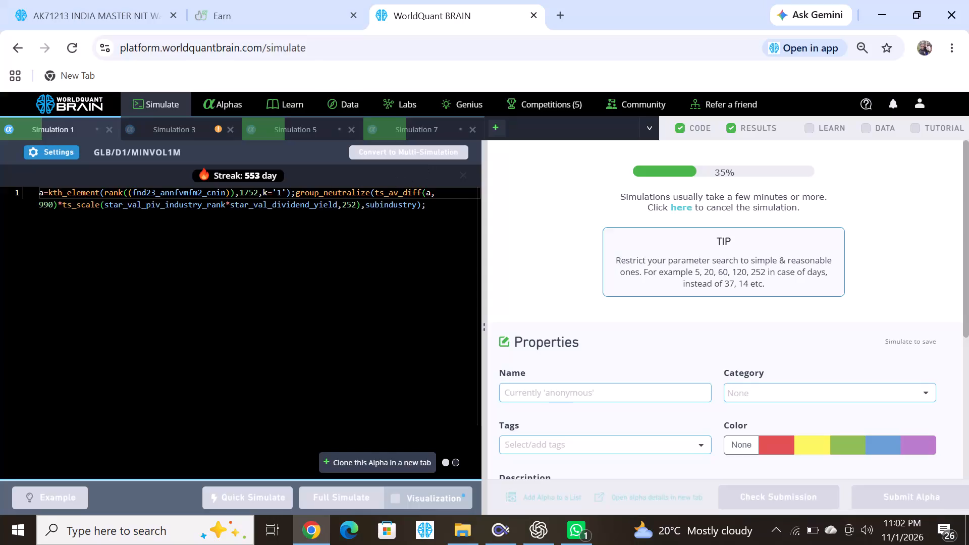
Reveal the test period for Simulation 3 and examine the failed checks and warnings in its IS Testing Status.
{"action": "left_click", "coordinate": [174, 120]}
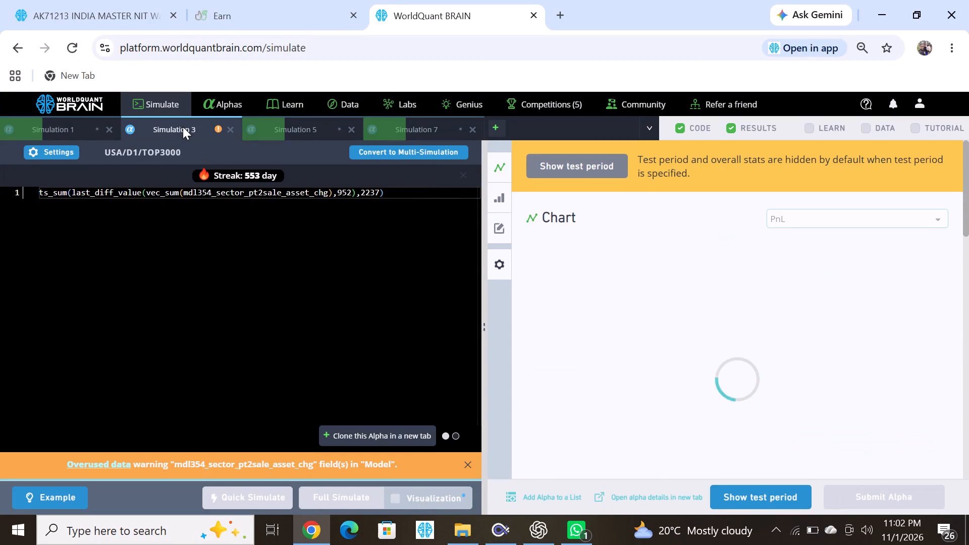
{"action": "left_click", "coordinate": [766, 504]}
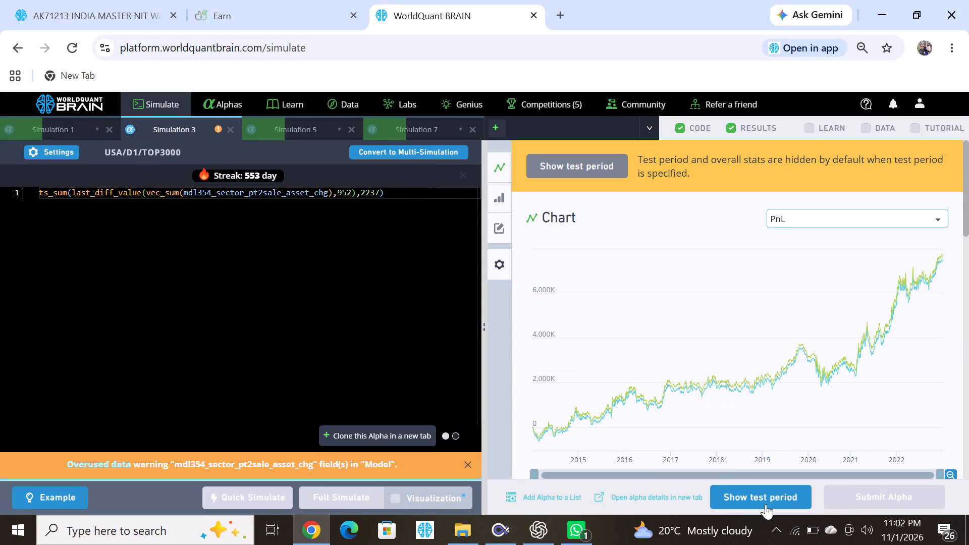
{"action": "scroll", "coordinate": [720, 475], "scroll_direction": "down", "scroll_amount": 8}
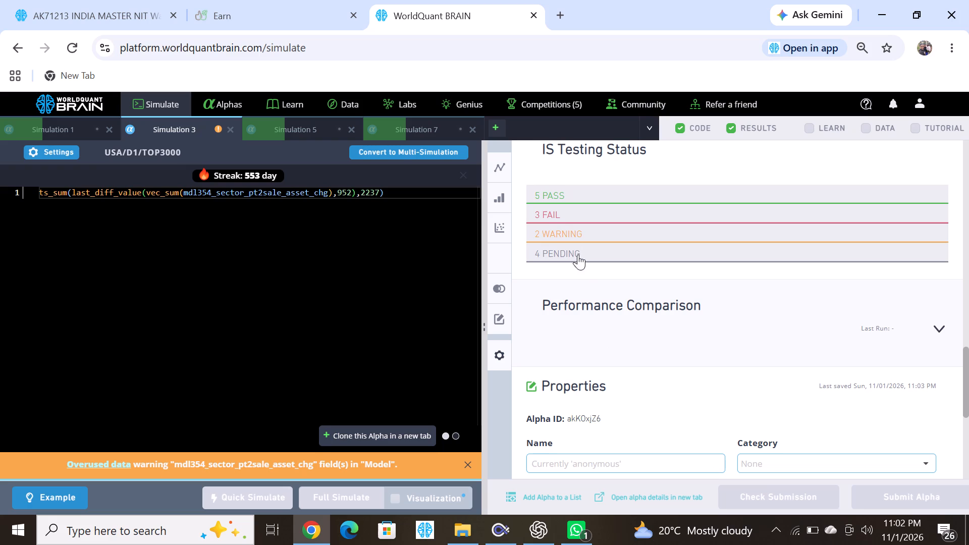
{"action": "left_click", "coordinate": [562, 213]}
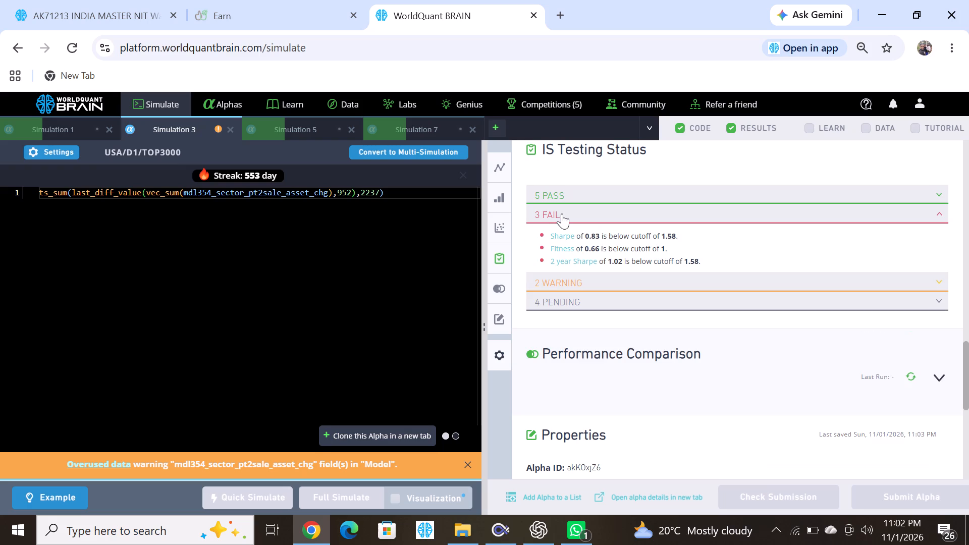
{"action": "left_click", "coordinate": [572, 283]}
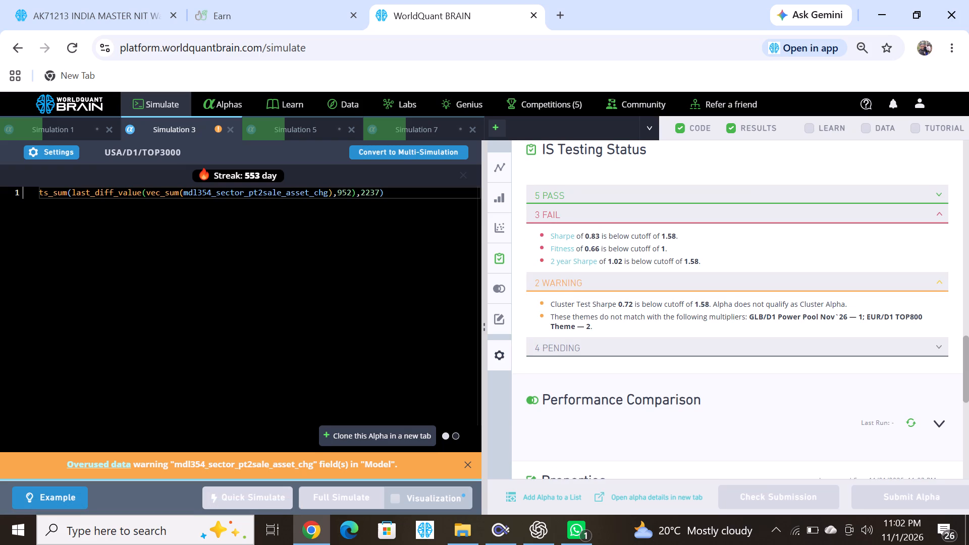
Set the outer ts_sum window in Simulation 3 to 237 and start a full simulation.
{"action": "left_click", "coordinate": [365, 193]}
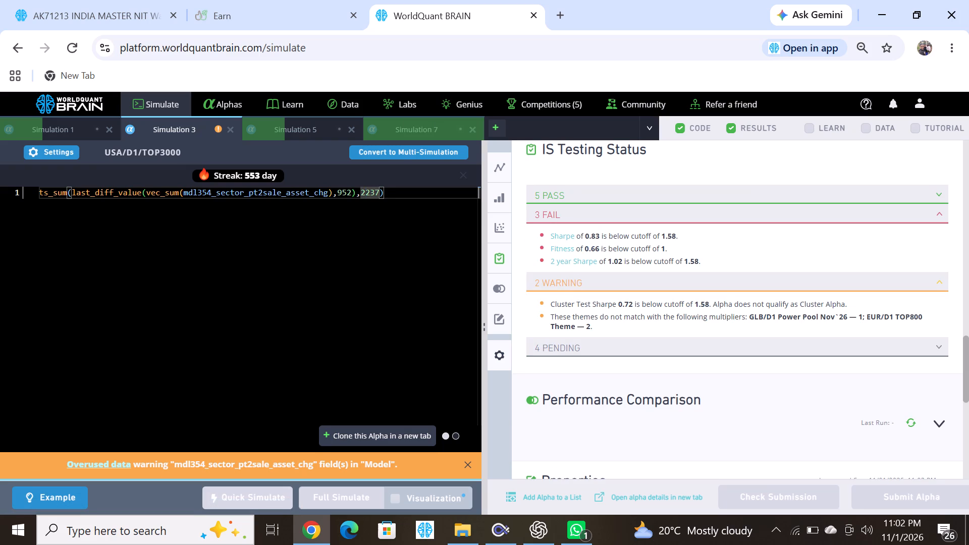
{"action": "key", "text": "BackSpace"}
{"action": "left_click", "coordinate": [336, 495]}
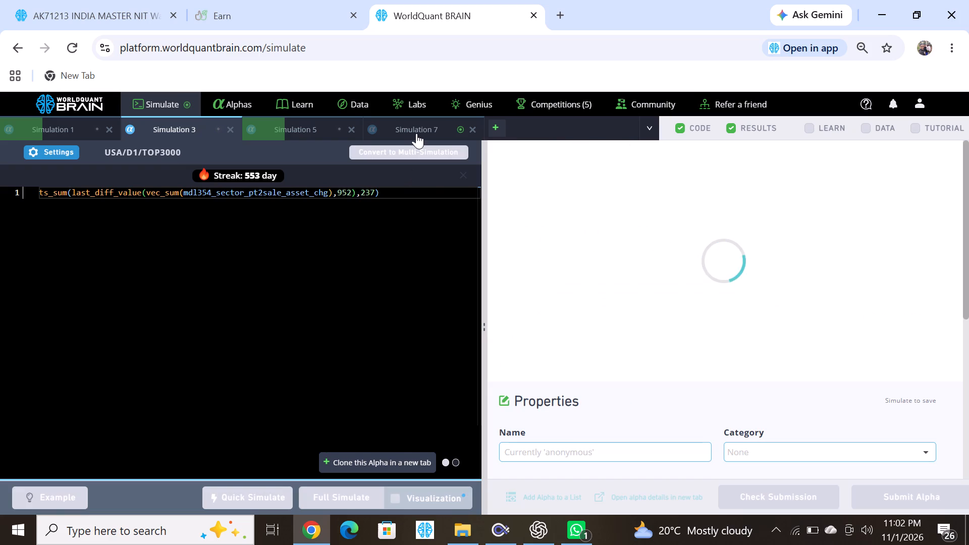
Reveal the test period for Simulation 7 and examine the passed and failed checks in its IS Testing Status.
{"action": "left_click", "coordinate": [416, 133]}
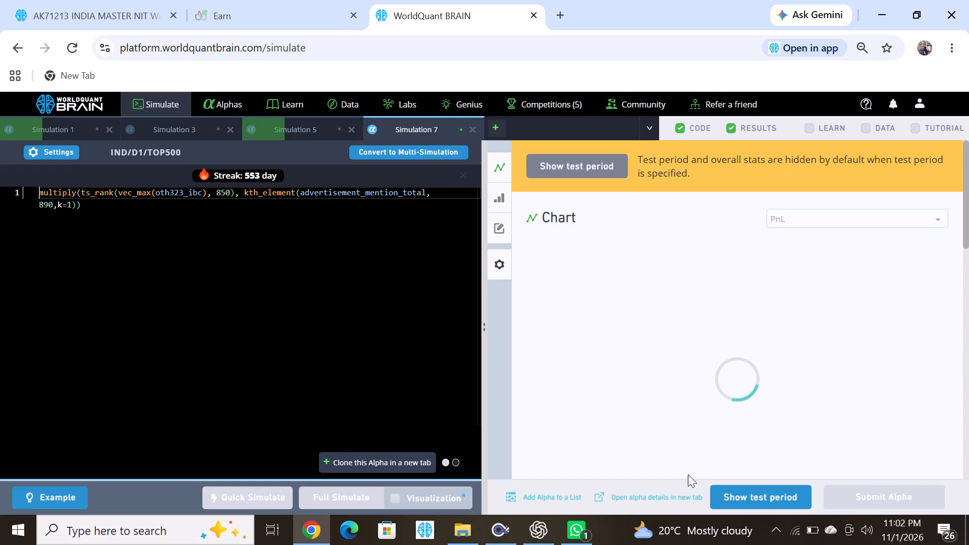
{"action": "left_click", "coordinate": [749, 503]}
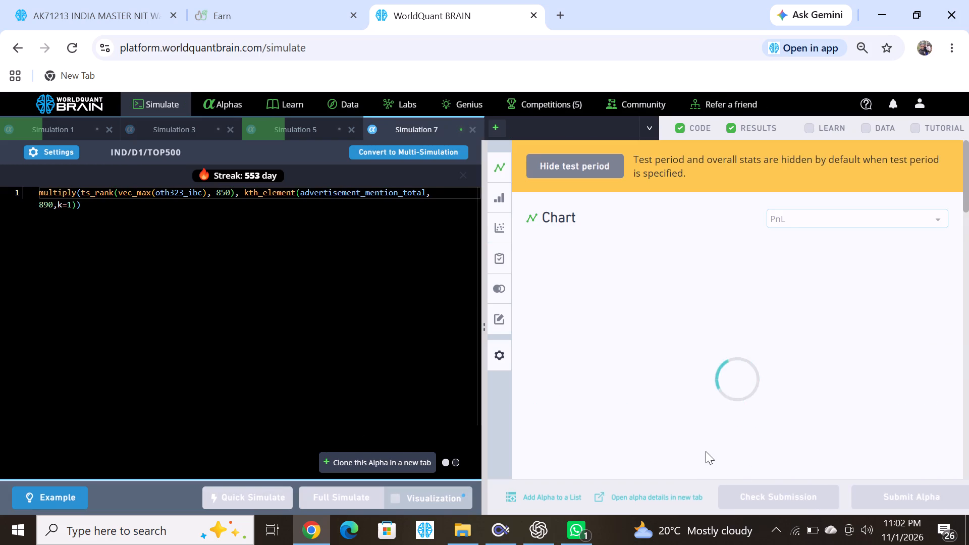
{"action": "scroll", "coordinate": [706, 451], "scroll_direction": "down", "scroll_amount": 8}
{"action": "scroll", "coordinate": [706, 451], "scroll_direction": "up", "scroll_amount": 3}
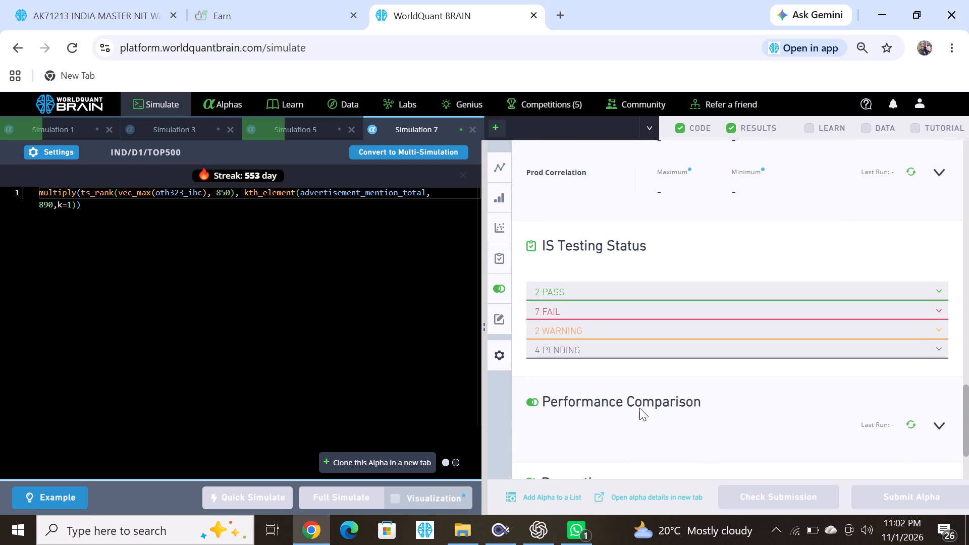
{"action": "left_click", "coordinate": [563, 303]}
{"action": "left_click", "coordinate": [568, 286]}
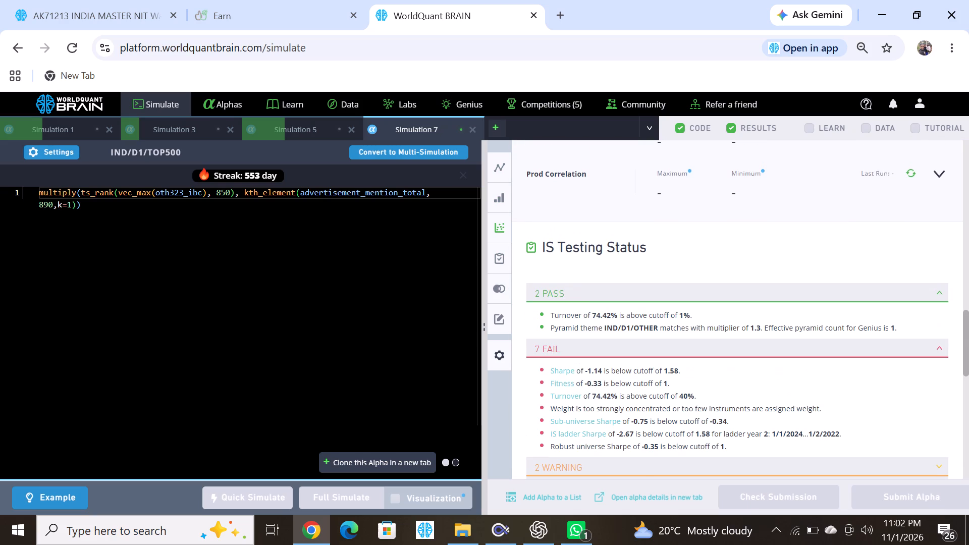
Negate the Simulation 7 alpha by putting a minus sign before multiply, and start a full simulation.
{"action": "left_click", "coordinate": [42, 197]}
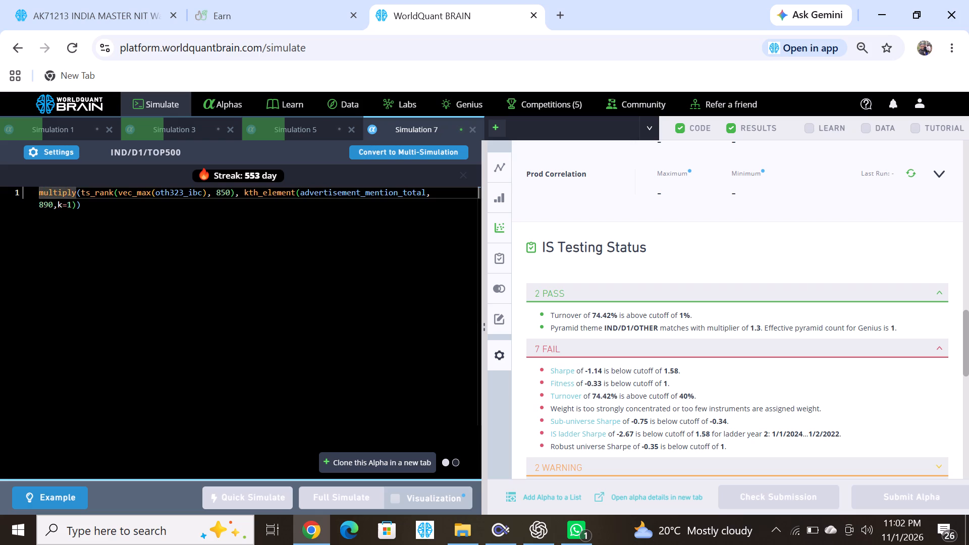
{"action": "key", "text": "Left"}
{"action": "key", "text": "minus"}
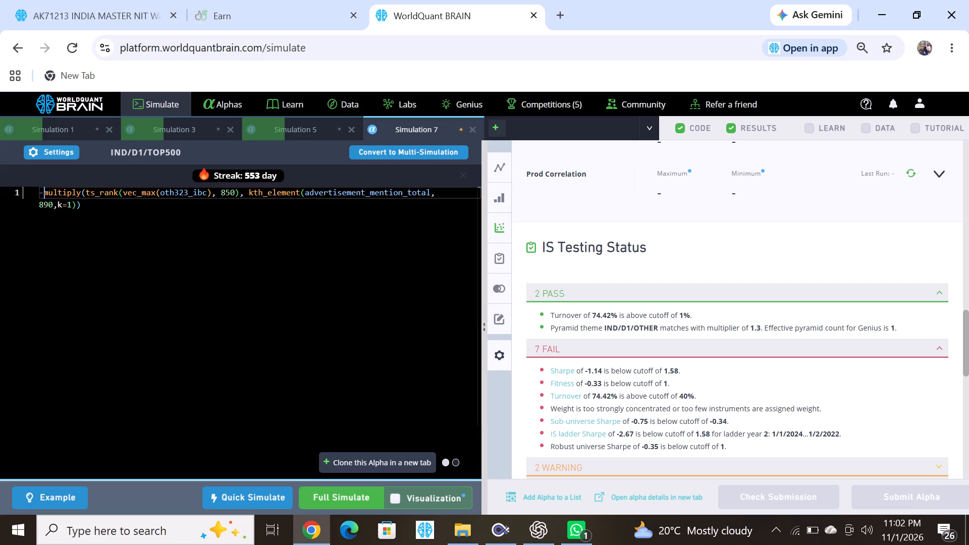
{"action": "left_click", "coordinate": [326, 505]}
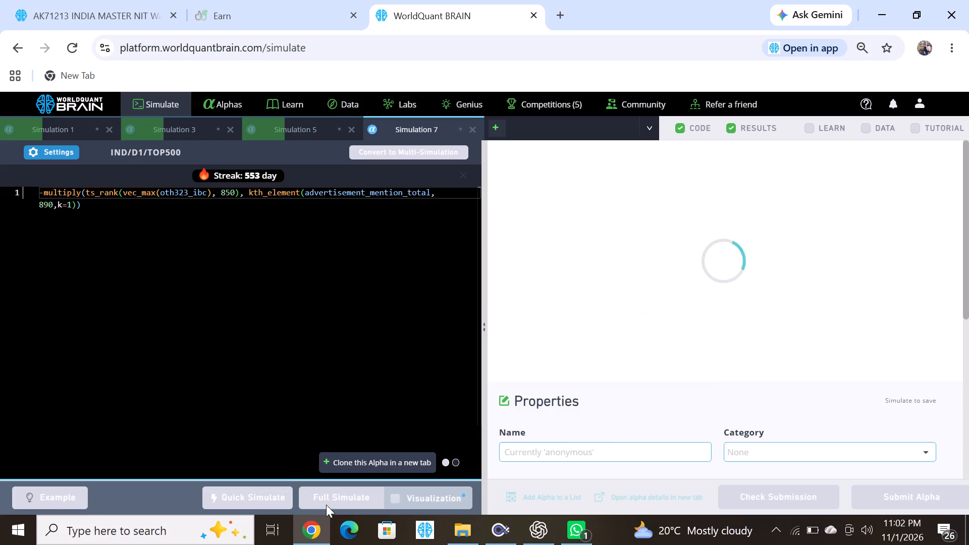
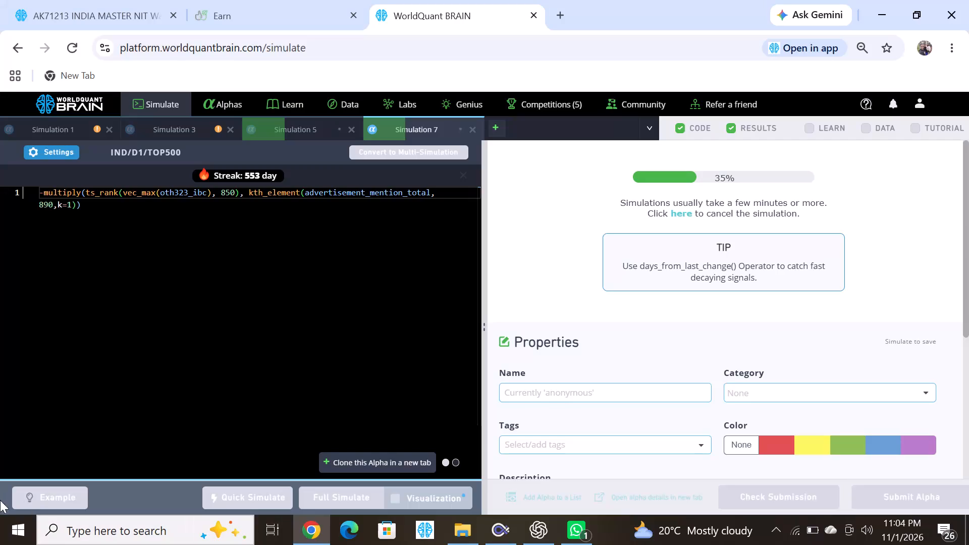
Reveal the test period for Simulation 3 and examine the failed checks and warnings in its IS Testing Status.
{"action": "left_click", "coordinate": [162, 123]}
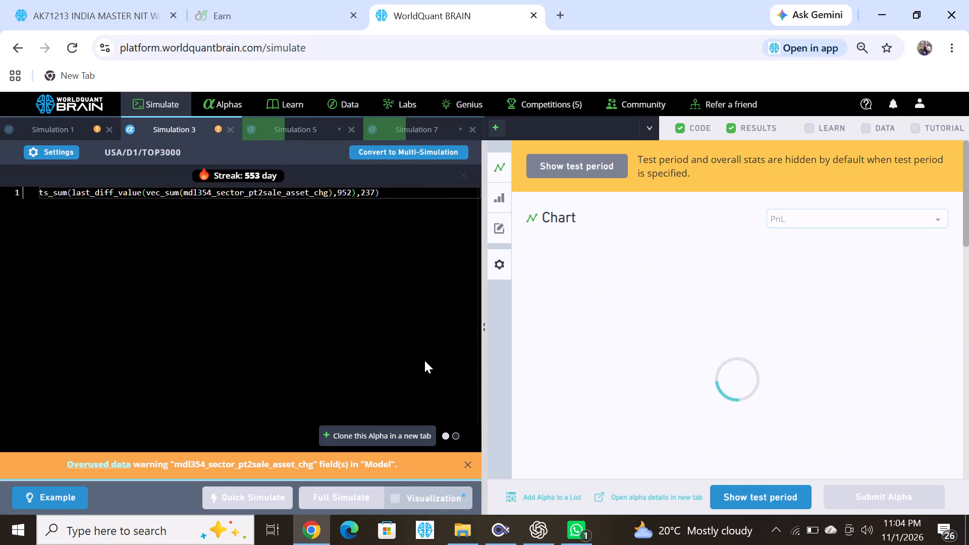
{"action": "left_click", "coordinate": [749, 497]}
{"action": "scroll", "coordinate": [660, 424], "scroll_direction": "down", "scroll_amount": 7}
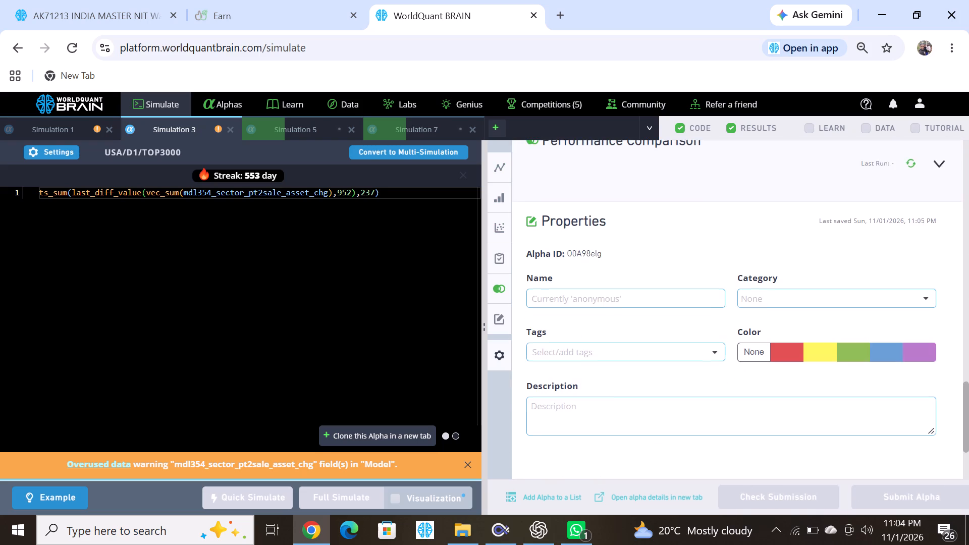
{"action": "scroll", "coordinate": [660, 424], "scroll_direction": "down", "scroll_amount": 2}
{"action": "scroll", "coordinate": [660, 424], "scroll_direction": "up", "scroll_amount": 2}
{"action": "left_click", "coordinate": [546, 256]}
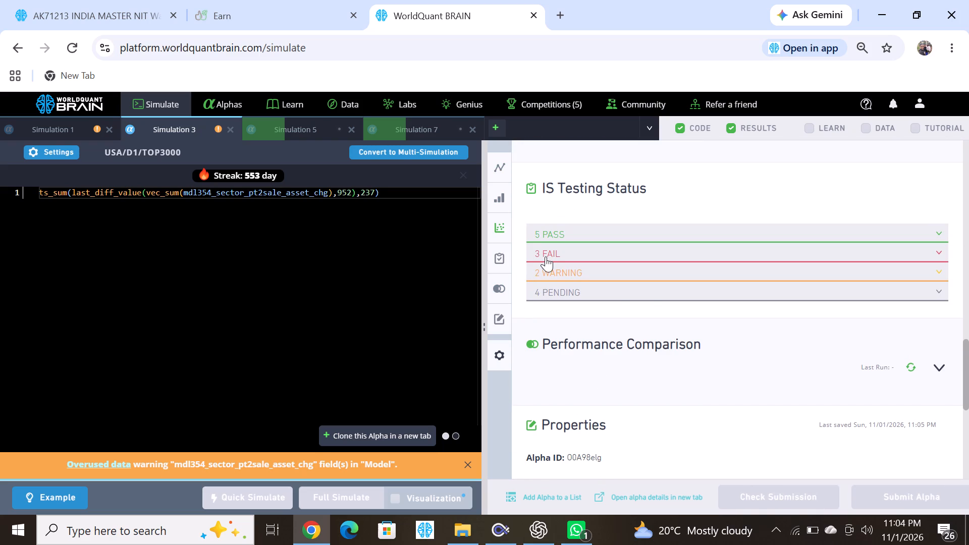
{"action": "left_click", "coordinate": [595, 325]}
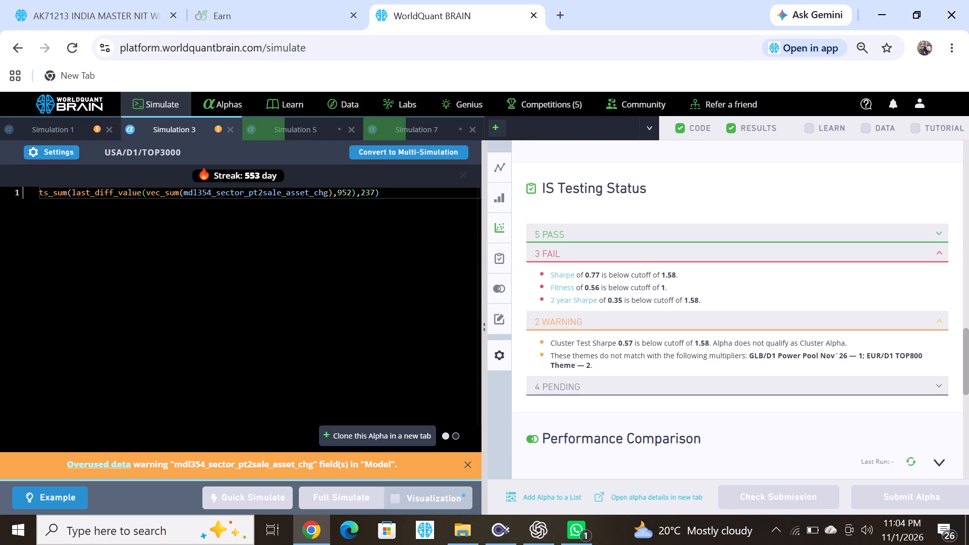
Set the last_diff_value window in Simulation 3 to 152 and start a full simulation.
{"action": "left_click", "coordinate": [344, 198]}
{"action": "key", "text": "BackSpace"}
{"action": "key", "text": "1"}
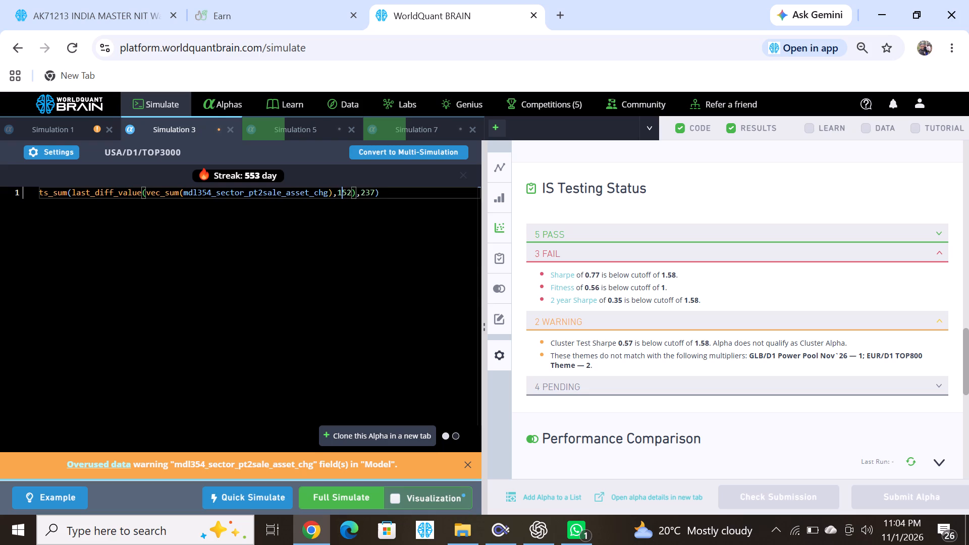
{"action": "left_click", "coordinate": [351, 494]}
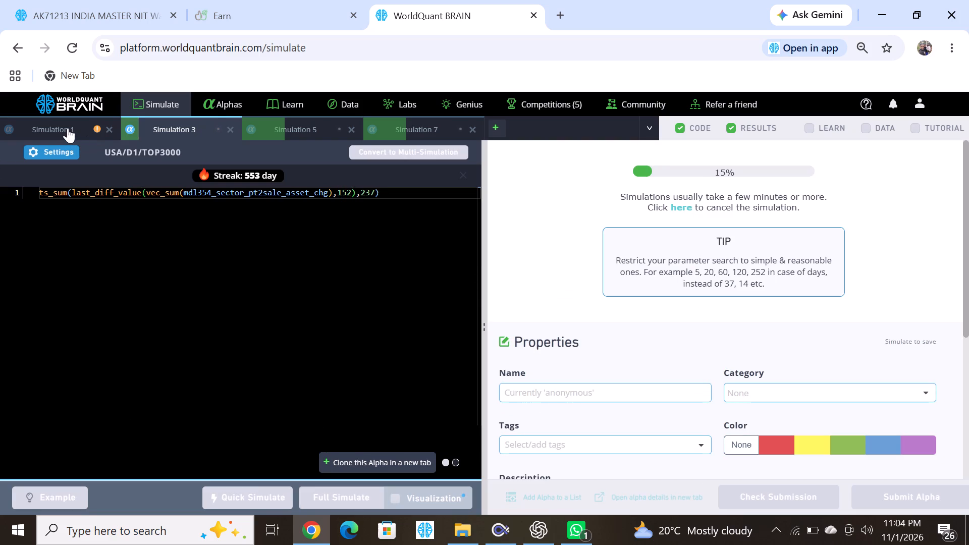
Reveal the test period for Simulation 1 and examine the failed checks in its IS Testing Status.
{"action": "left_click", "coordinate": [68, 128]}
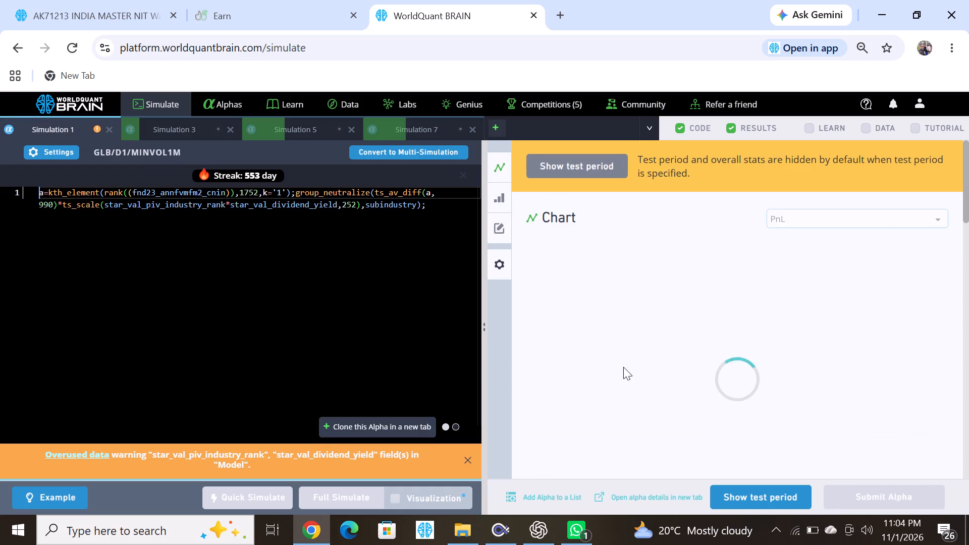
{"action": "left_click", "coordinate": [755, 496]}
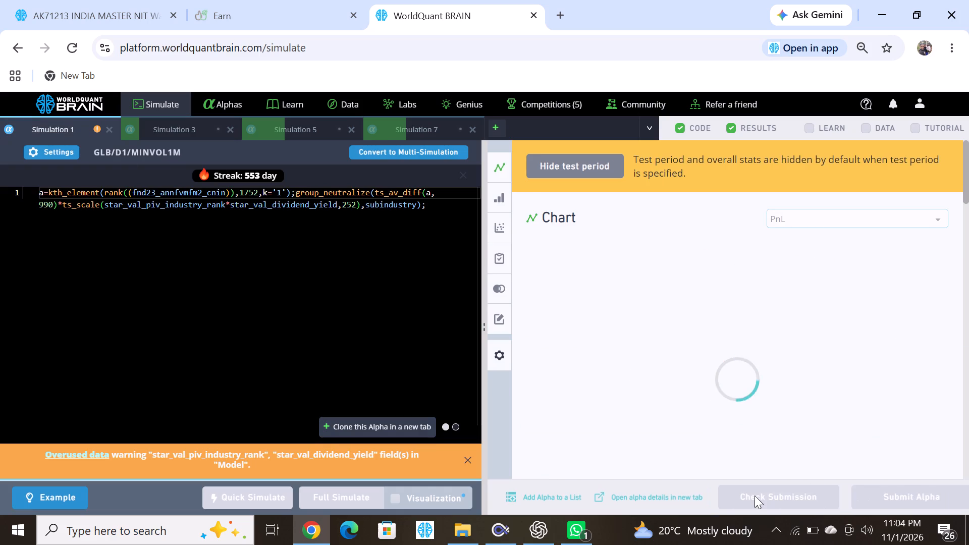
{"action": "scroll", "coordinate": [701, 445], "scroll_direction": "down", "scroll_amount": 9}
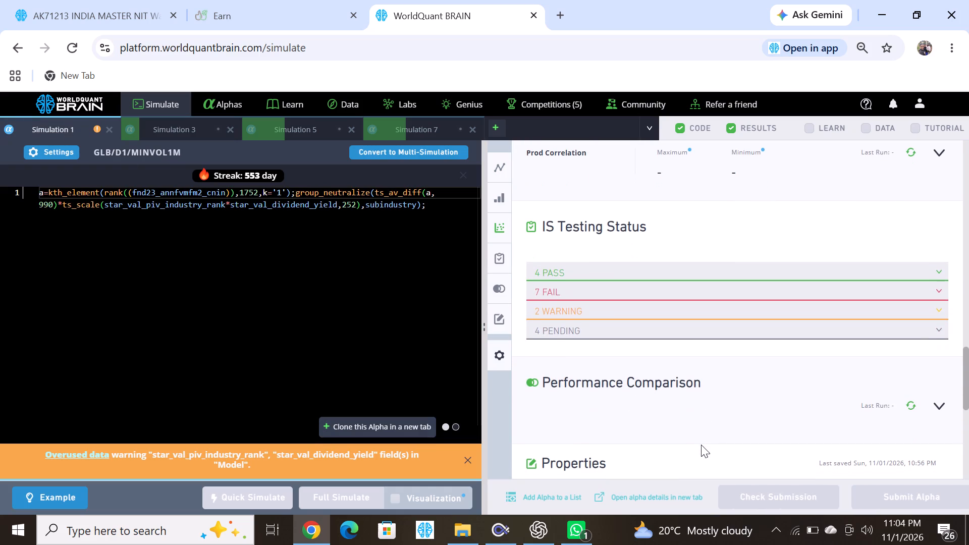
{"action": "left_click", "coordinate": [548, 290]}
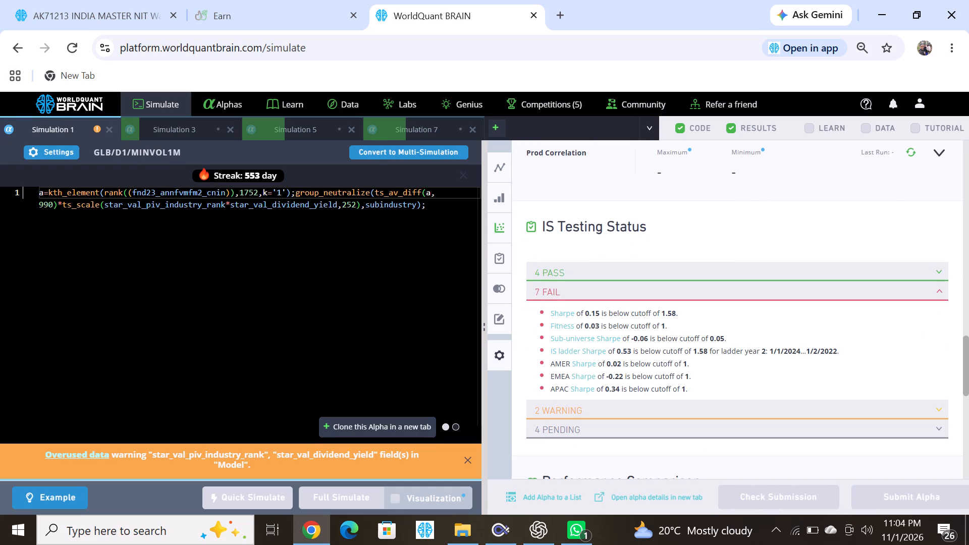
Replace the ts_av_diff operator in Simulation 1 with ts_rank and start a full simulation.
{"action": "double_click", "coordinate": [396, 195]}
{"action": "type", "text": "ts"}
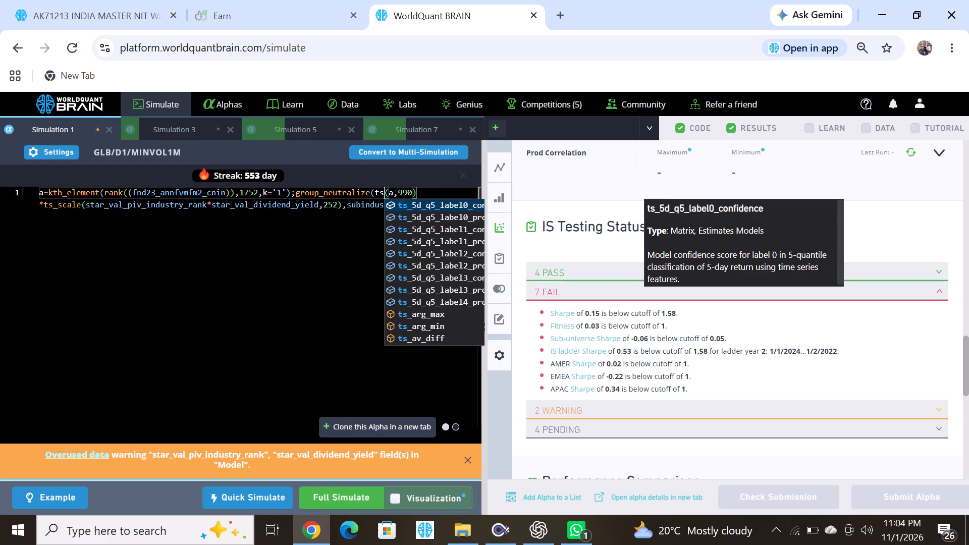
{"action": "key", "text": "shift+underscore"}
{"action": "type", "text": "ra"}
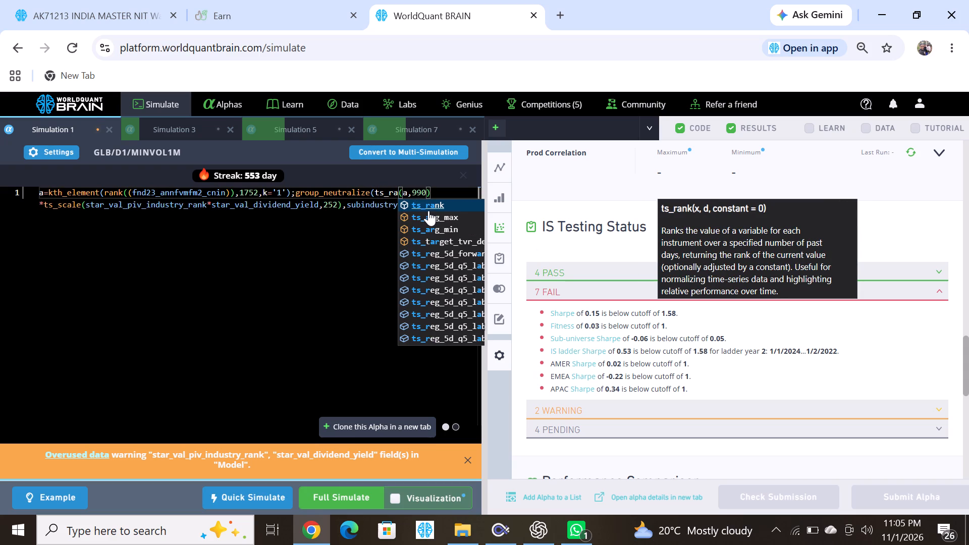
{"action": "left_click", "coordinate": [432, 207]}
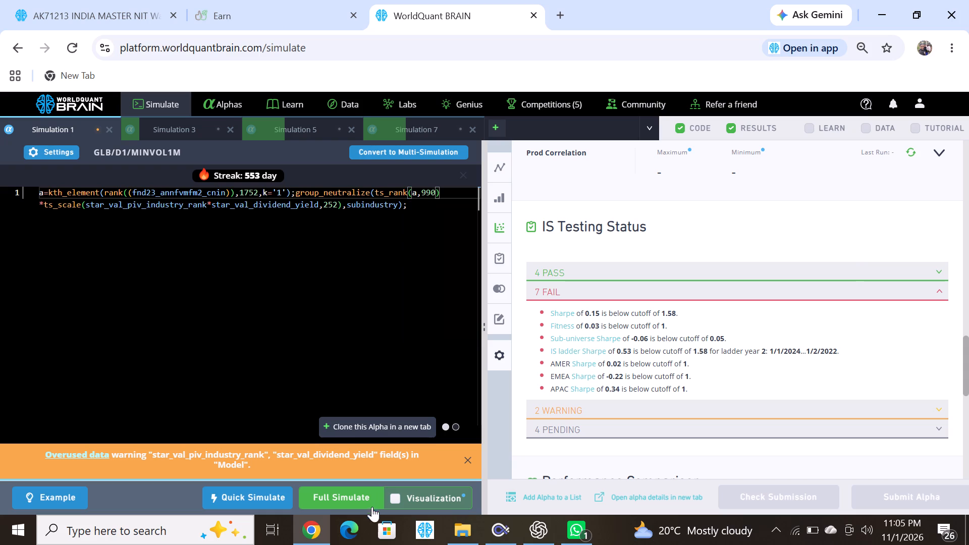
{"action": "left_click", "coordinate": [366, 507]}
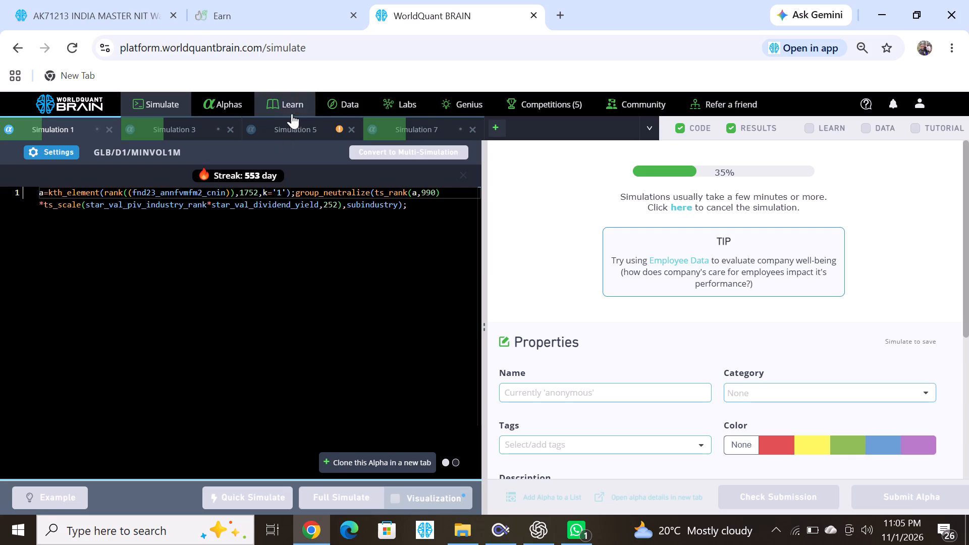
Reveal the test period for Simulation 5 and examine the failed checks and warnings in its IS Testing Status.
{"action": "left_click", "coordinate": [304, 133]}
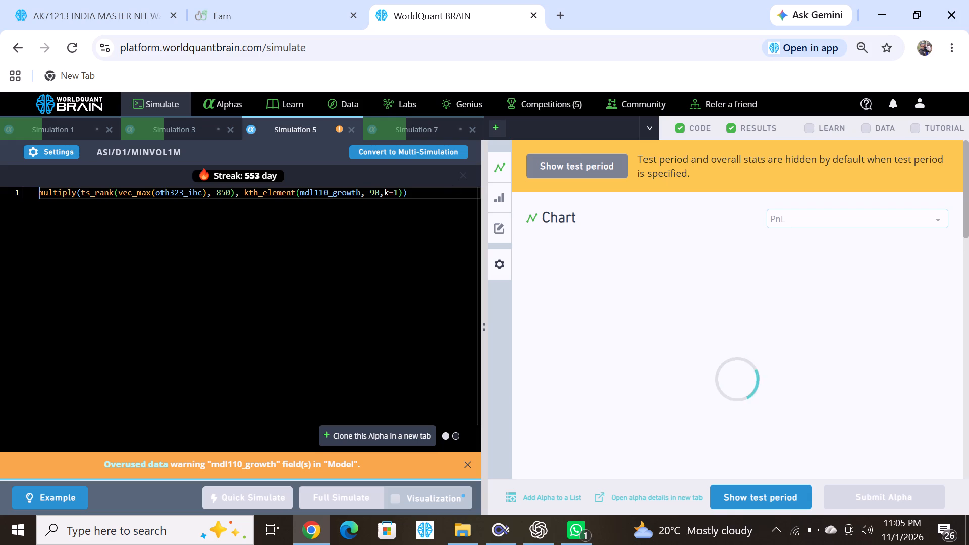
{"action": "left_click", "coordinate": [762, 500]}
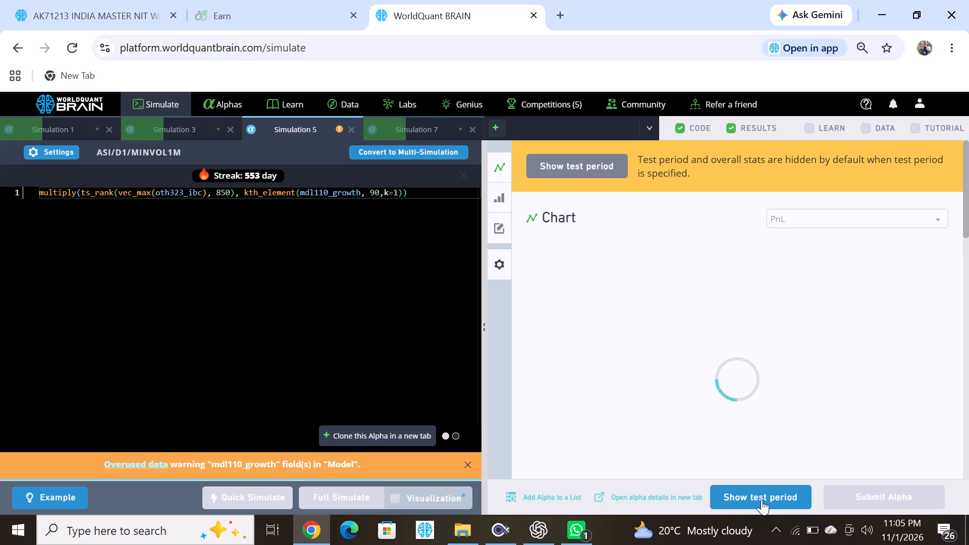
{"action": "scroll", "coordinate": [684, 421], "scroll_direction": "down", "scroll_amount": 7}
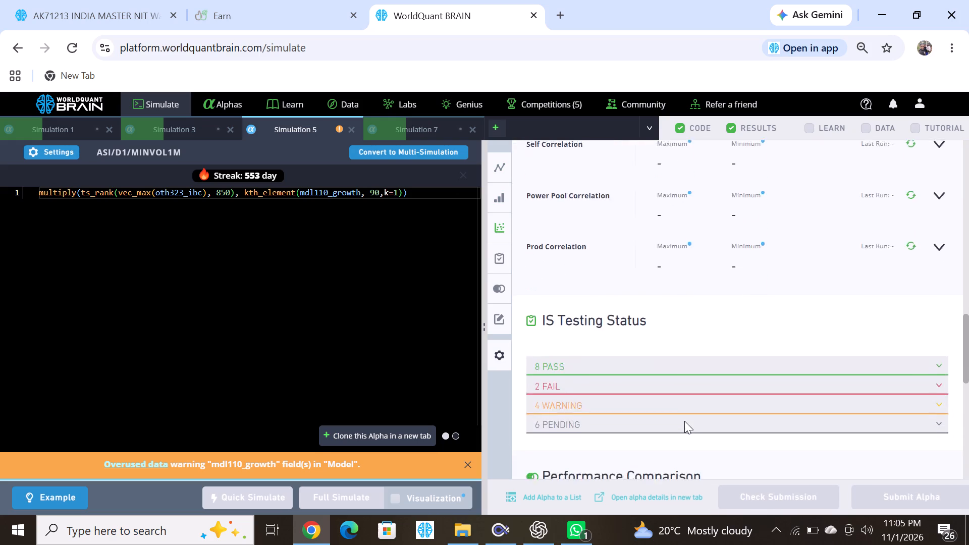
{"action": "scroll", "coordinate": [684, 421], "scroll_direction": "down", "scroll_amount": 2}
{"action": "scroll", "coordinate": [684, 421], "scroll_direction": "up", "scroll_amount": 2}
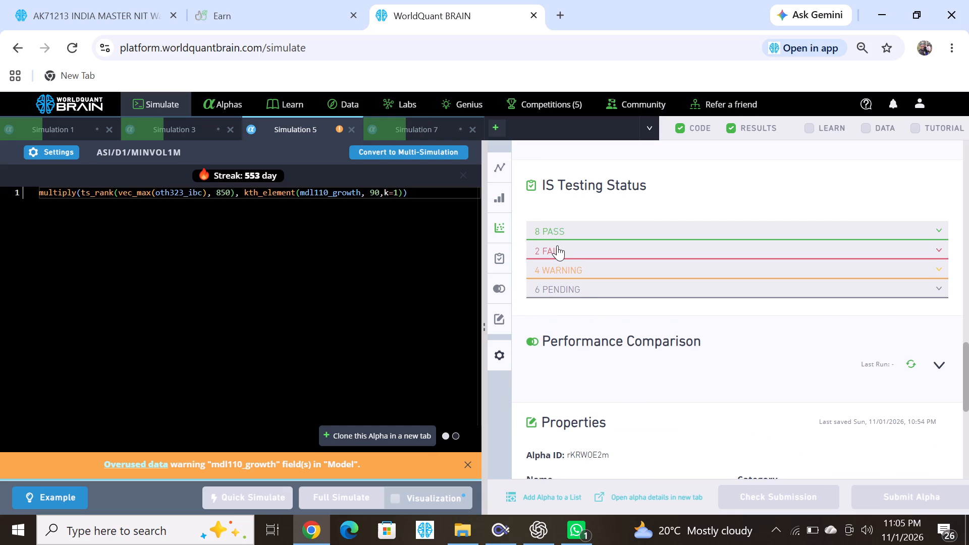
{"action": "left_click", "coordinate": [557, 245]}
{"action": "left_click", "coordinate": [556, 303]}
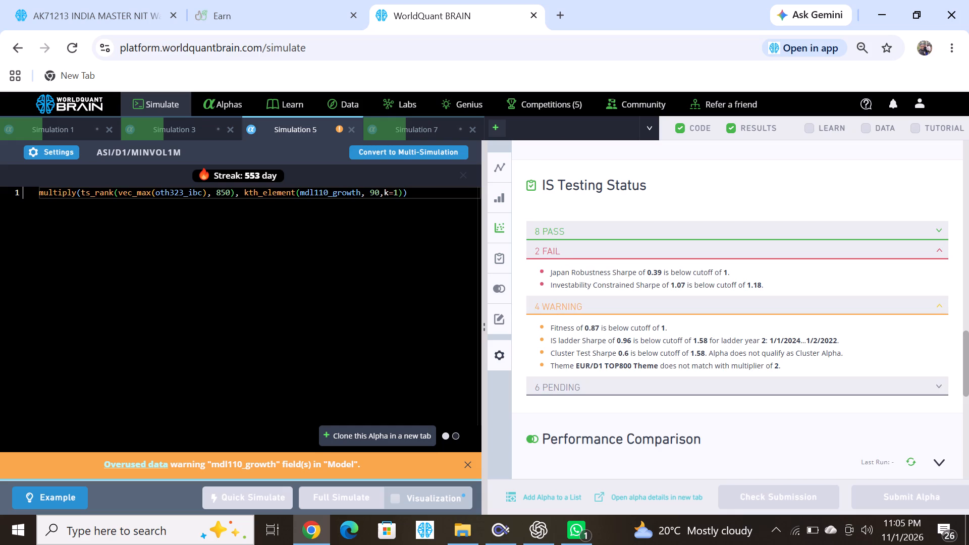
Set the ts_rank window to 50 and the kth_element window to 490 in Simulation 5, and start a full simulation.
{"action": "left_click", "coordinate": [220, 194]}
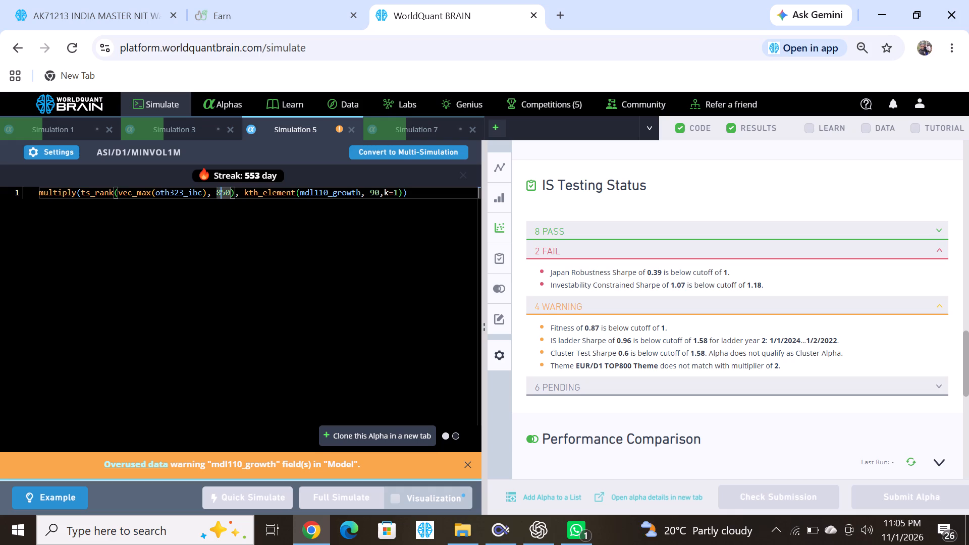
{"action": "key", "text": "BackSpace"}
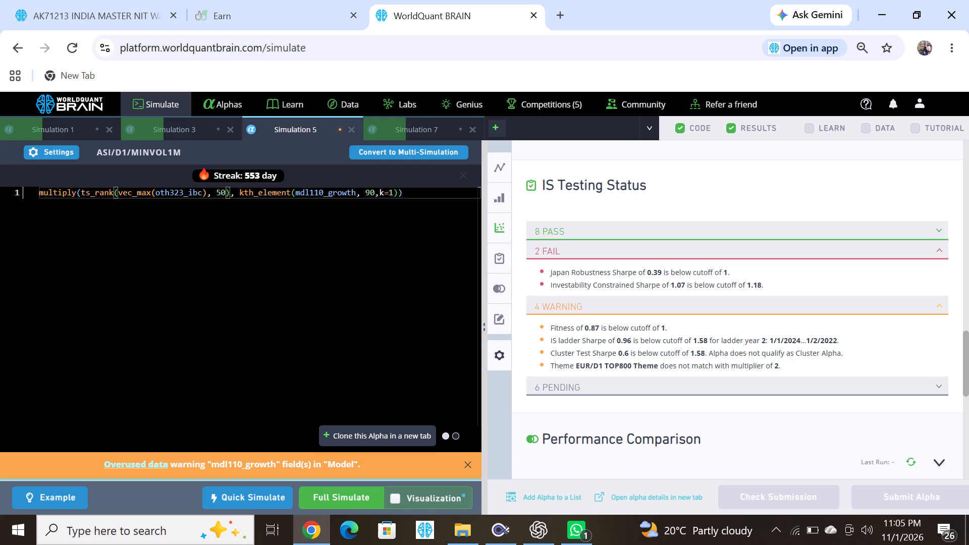
{"action": "left_click", "coordinate": [365, 194]}
{"action": "key", "text": "4"}
{"action": "left_click", "coordinate": [351, 501]}
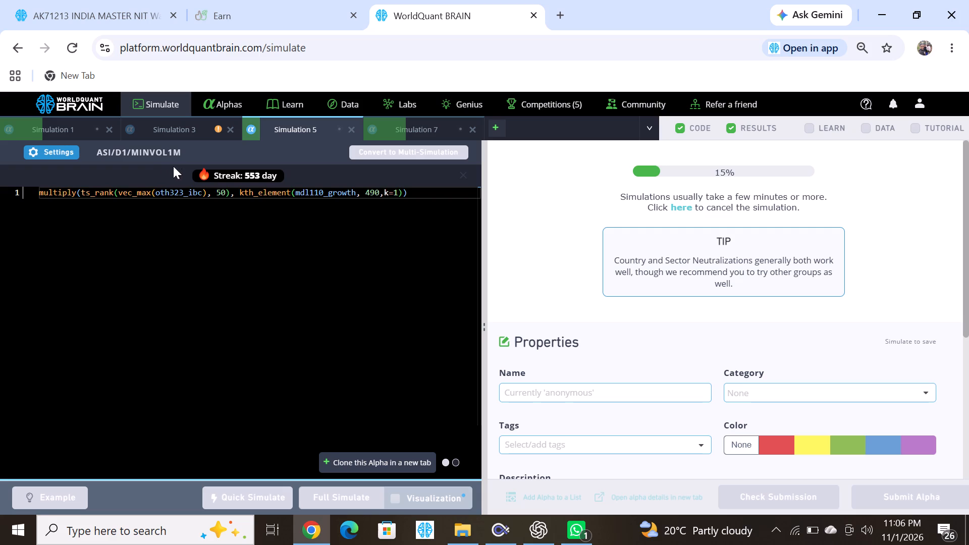
Reveal the test period for the rerun Simulation 3 and examine the failed checks and warnings in its IS Testing Status.
{"action": "left_click", "coordinate": [191, 131]}
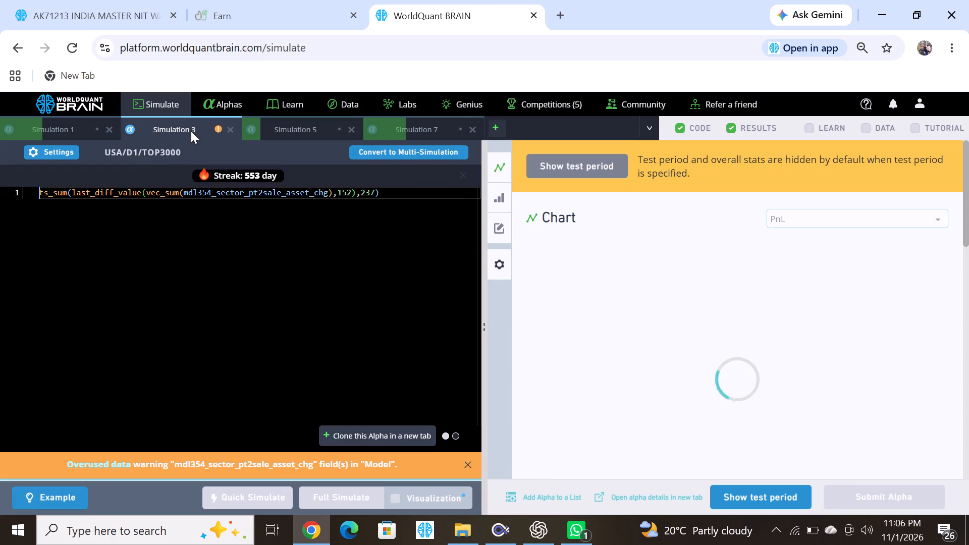
{"action": "left_click", "coordinate": [744, 496]}
{"action": "scroll", "coordinate": [650, 358], "scroll_direction": "down", "scroll_amount": 7}
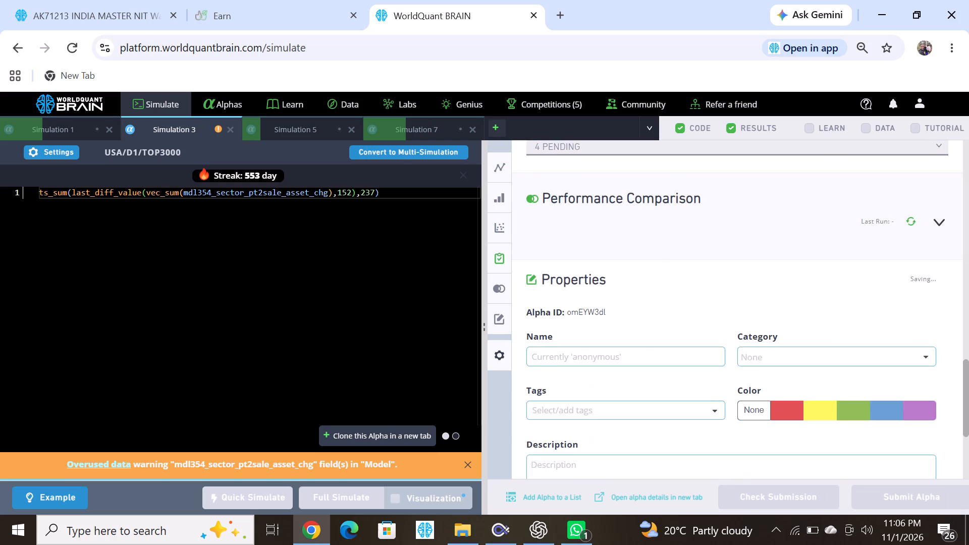
{"action": "scroll", "coordinate": [650, 358], "scroll_direction": "up", "scroll_amount": 1}
{"action": "left_click", "coordinate": [550, 255]}
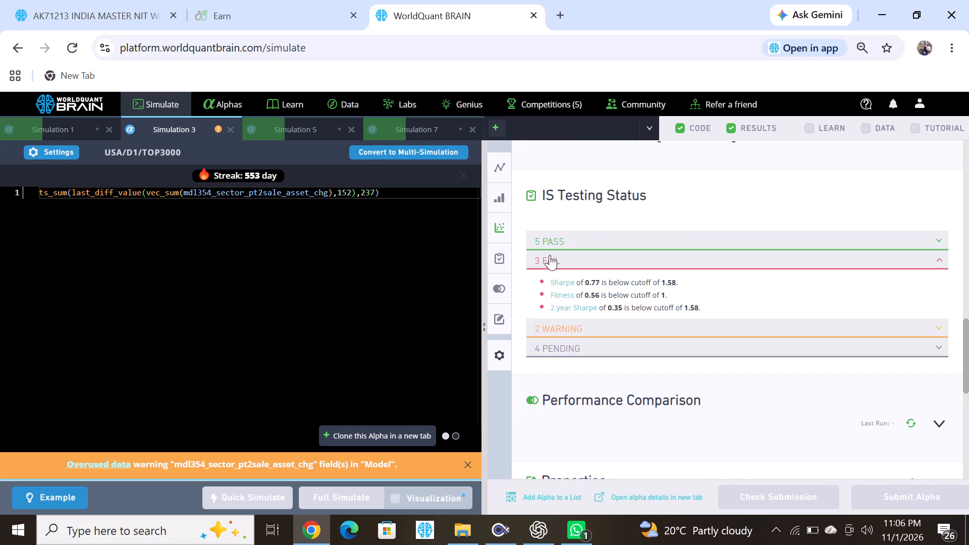
{"action": "left_click", "coordinate": [621, 320]}
Set the outer ts_sum window in Simulation 3 to 137 and start a full simulation.
{"action": "left_click", "coordinate": [367, 191]}
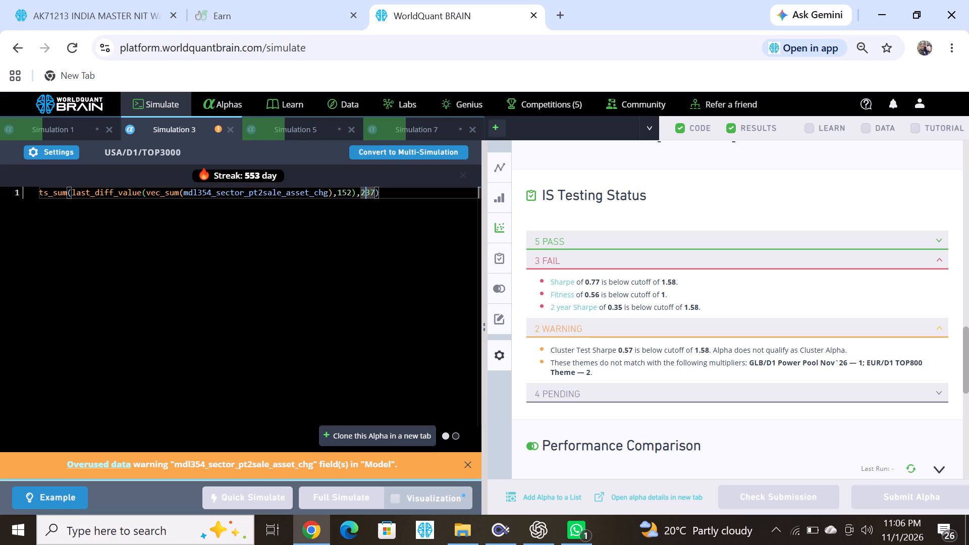
{"action": "key", "text": "BackSpace"}
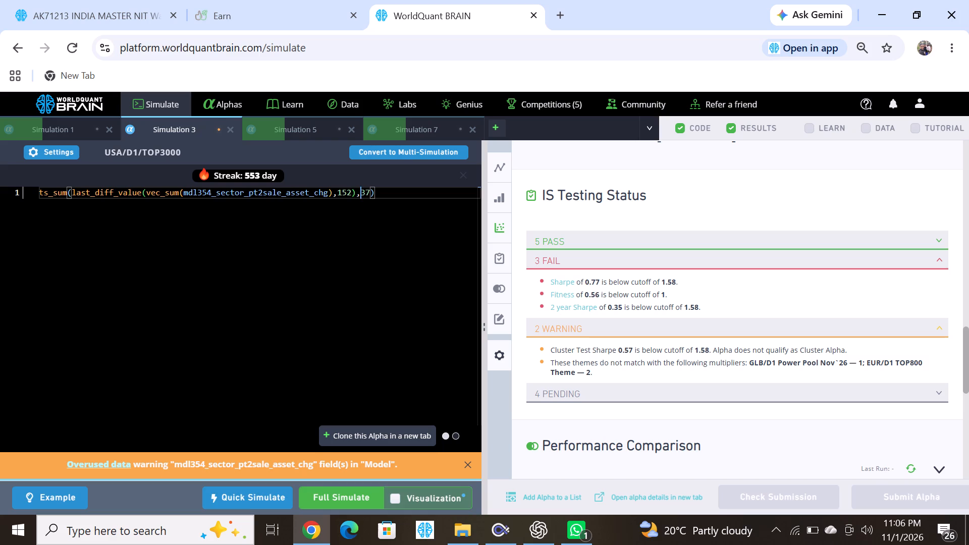
{"action": "key", "text": "1"}
{"action": "left_click", "coordinate": [361, 497]}
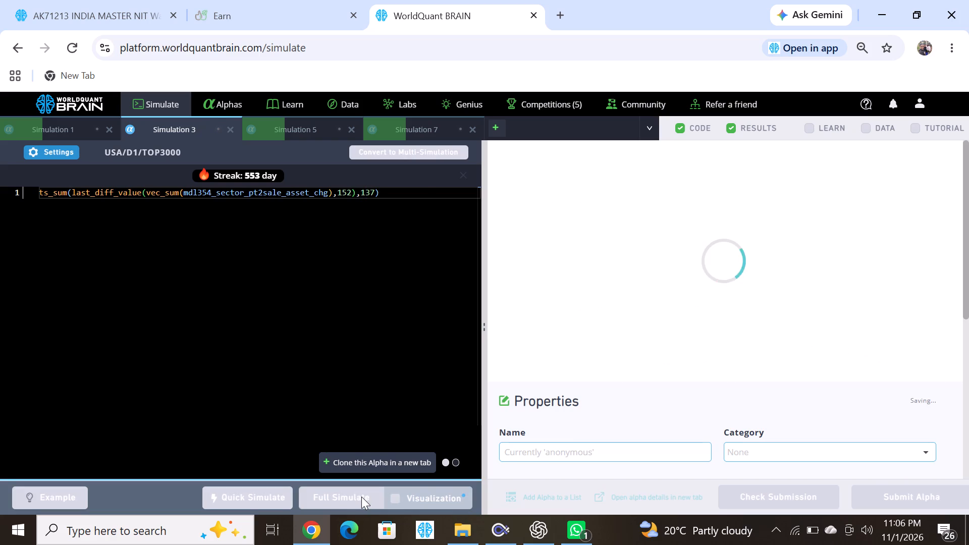
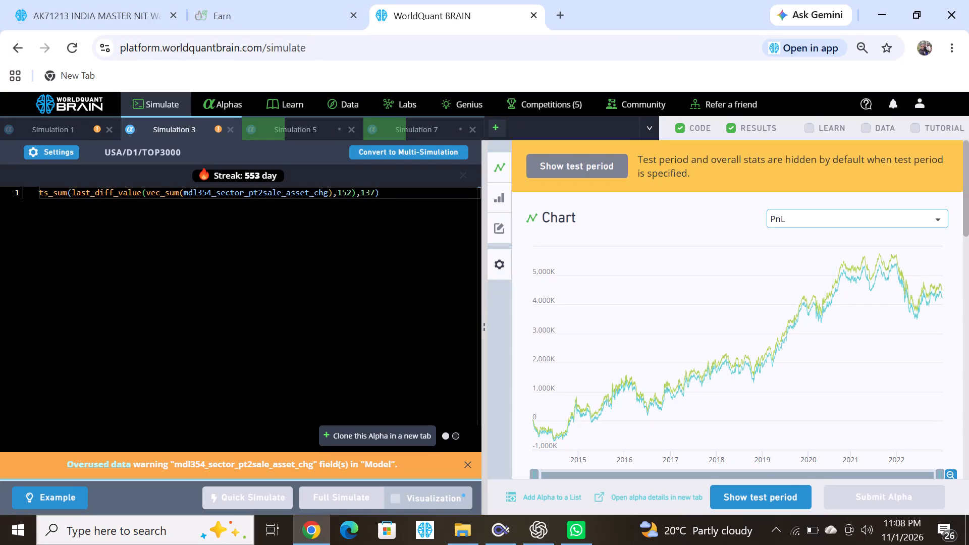
Show the USA data fields beside Simulation 3 and filter the vector fields to the Other category.
{"action": "left_click", "coordinate": [866, 130]}
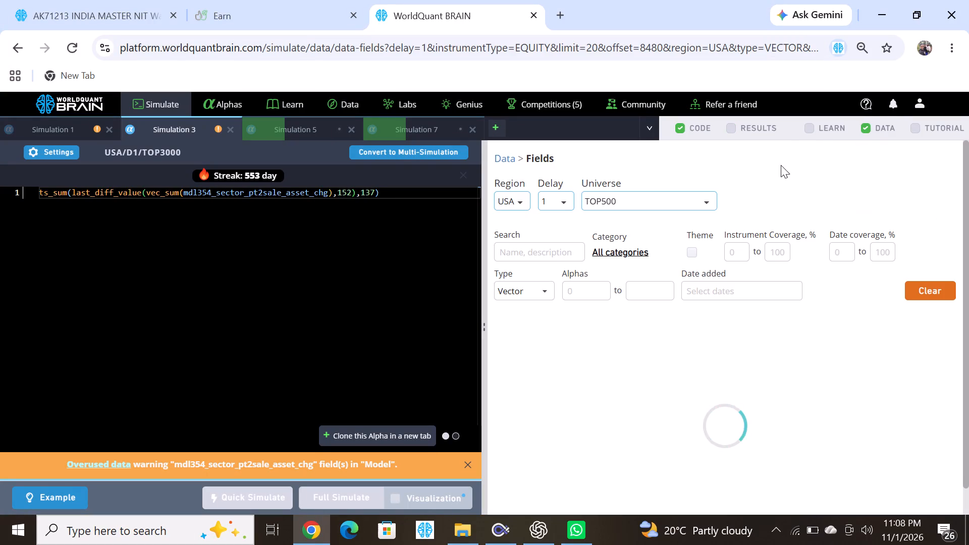
{"action": "left_click", "coordinate": [605, 250]}
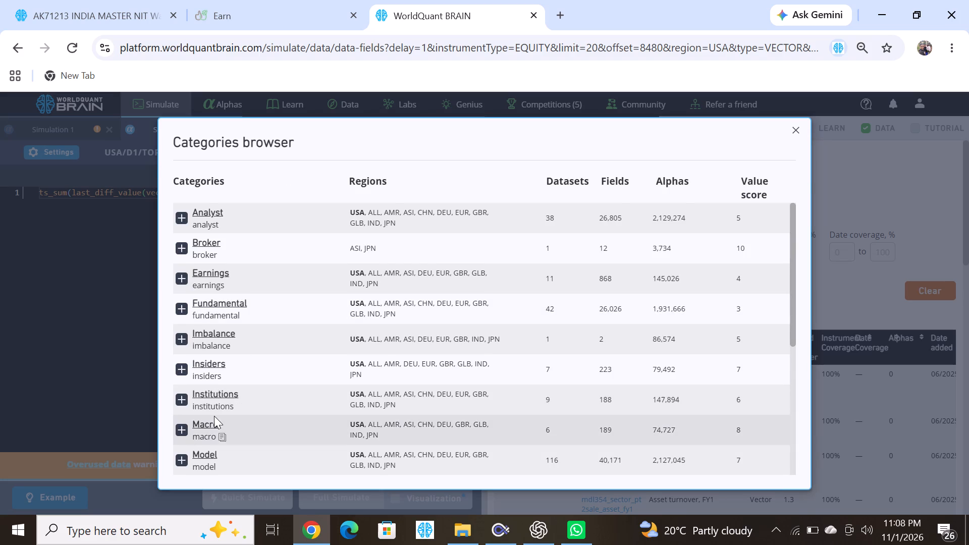
{"action": "scroll", "coordinate": [214, 416], "scroll_direction": "down", "scroll_amount": 1}
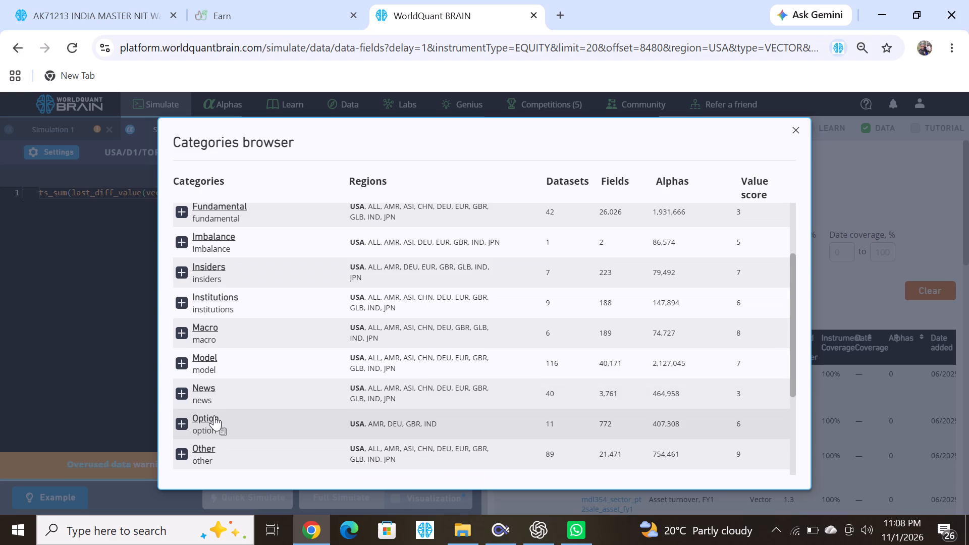
{"action": "scroll", "coordinate": [203, 376], "scroll_direction": "down", "scroll_amount": 1}
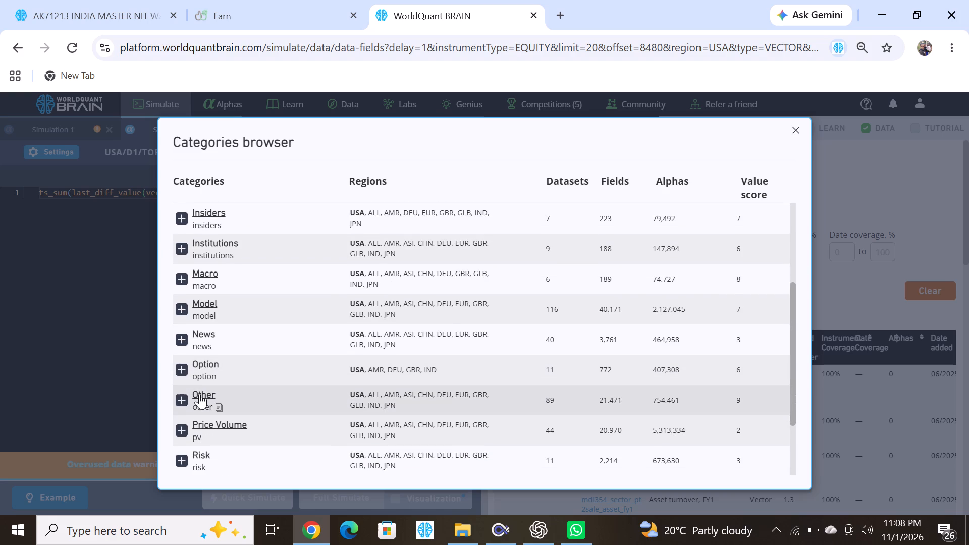
{"action": "left_click", "coordinate": [199, 394]}
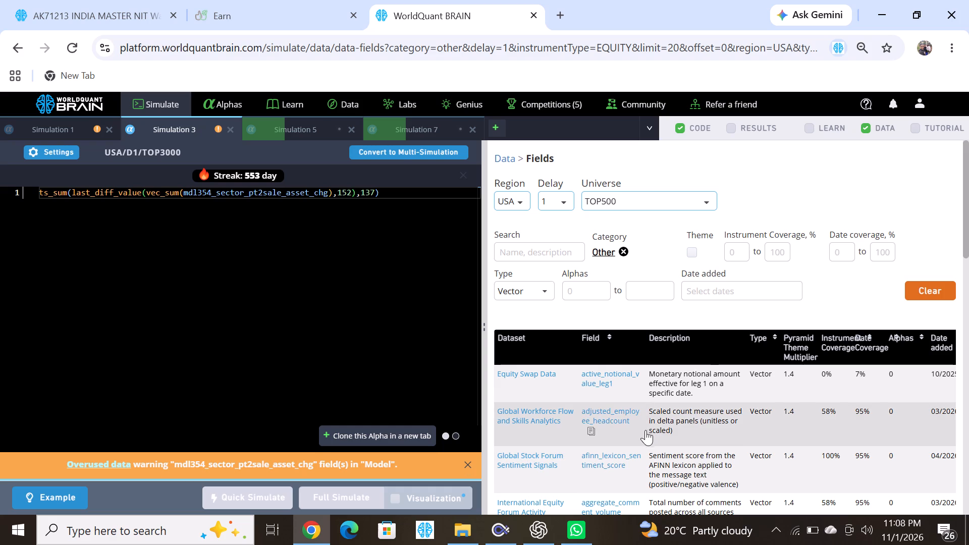
Examine the first page of Other vector fields and view the analyst_consensus_value field's page before returning to the list.
{"action": "scroll", "coordinate": [607, 429], "scroll_direction": "down", "scroll_amount": 1}
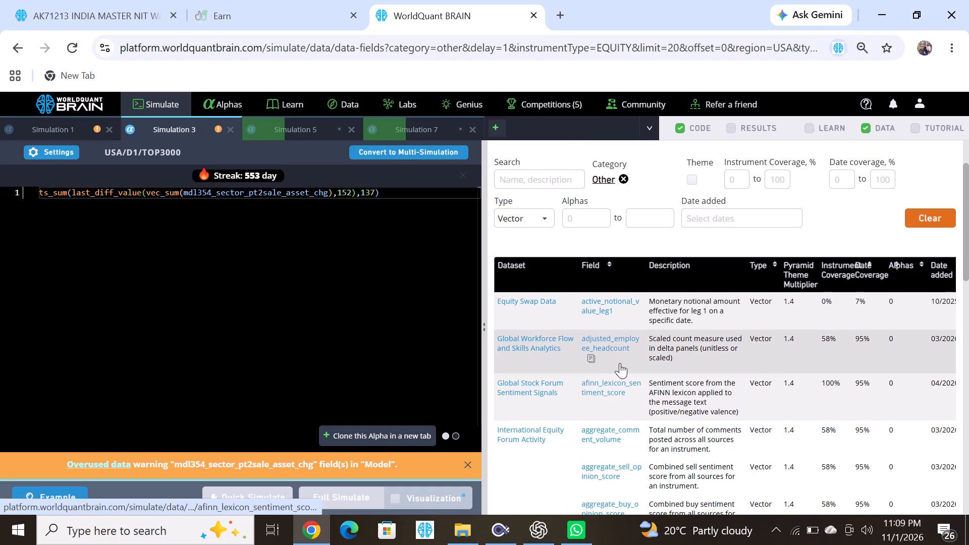
{"action": "scroll", "coordinate": [593, 363], "scroll_direction": "down", "scroll_amount": 1}
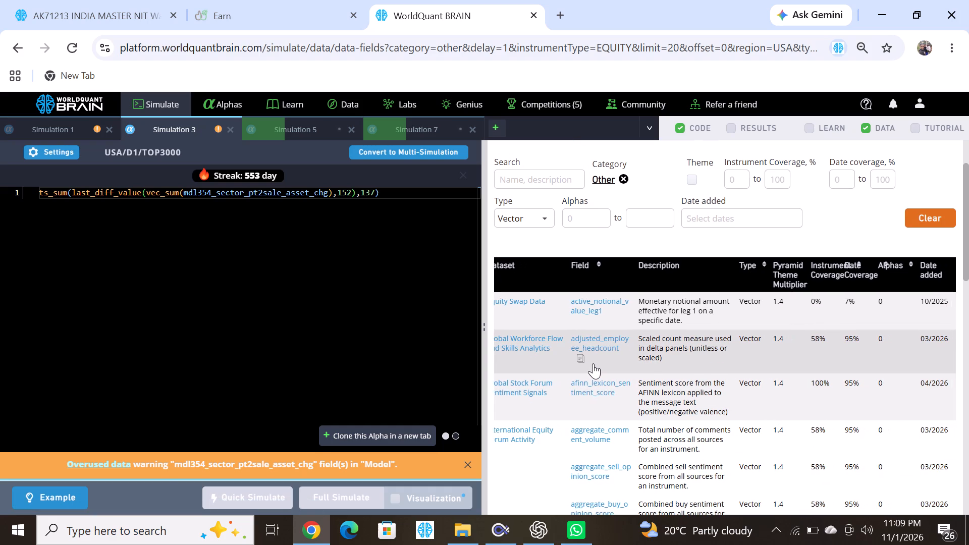
{"action": "scroll", "coordinate": [593, 363], "scroll_direction": "down", "scroll_amount": 4}
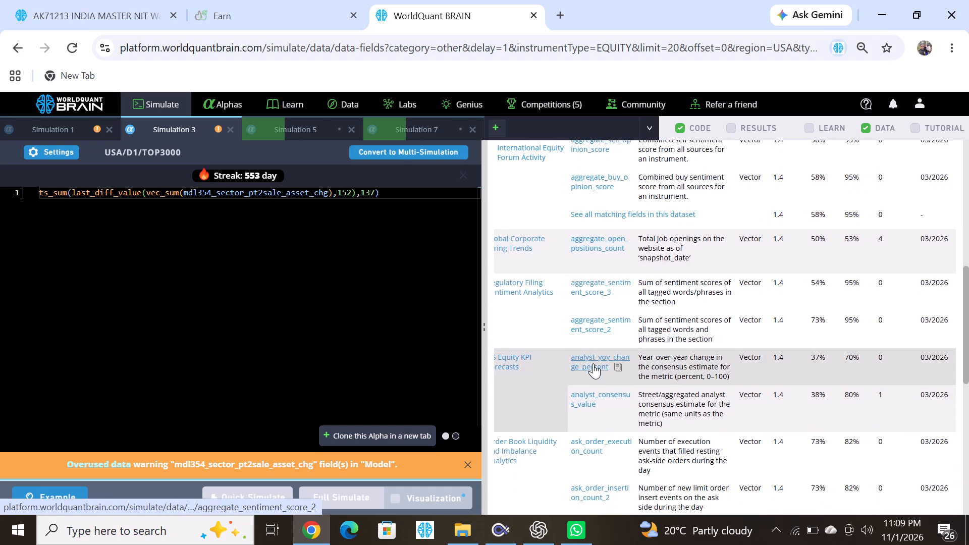
{"action": "scroll", "coordinate": [593, 363], "scroll_direction": "down", "scroll_amount": 2}
{"action": "left_click", "coordinate": [626, 168]}
{"action": "scroll", "coordinate": [626, 168], "scroll_direction": "down", "scroll_amount": 1}
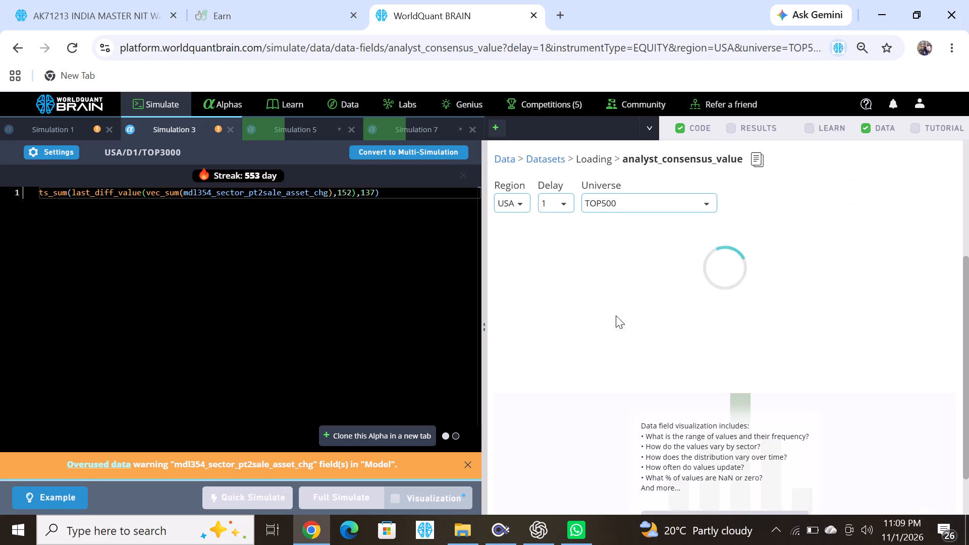
{"action": "scroll", "coordinate": [613, 320], "scroll_direction": "down", "scroll_amount": 2}
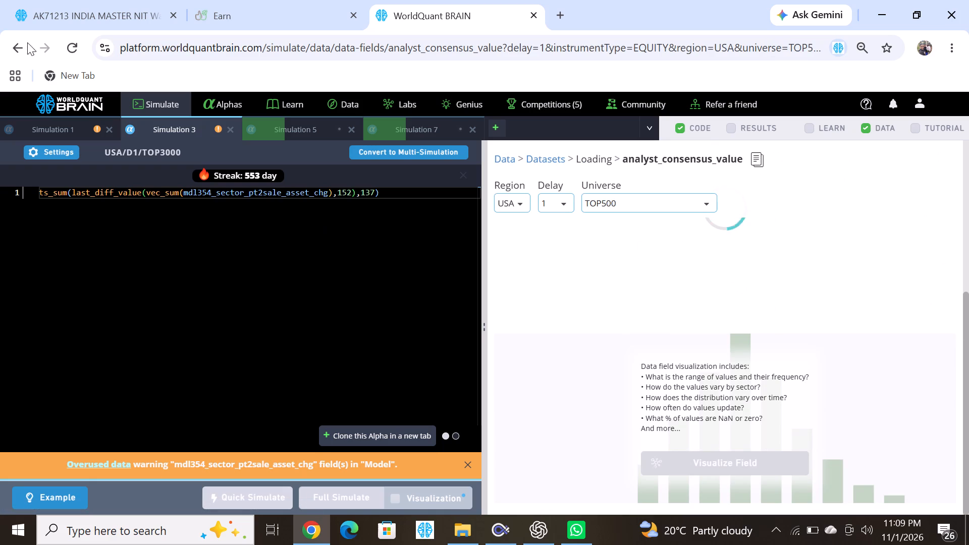
{"action": "left_click", "coordinate": [20, 42]}
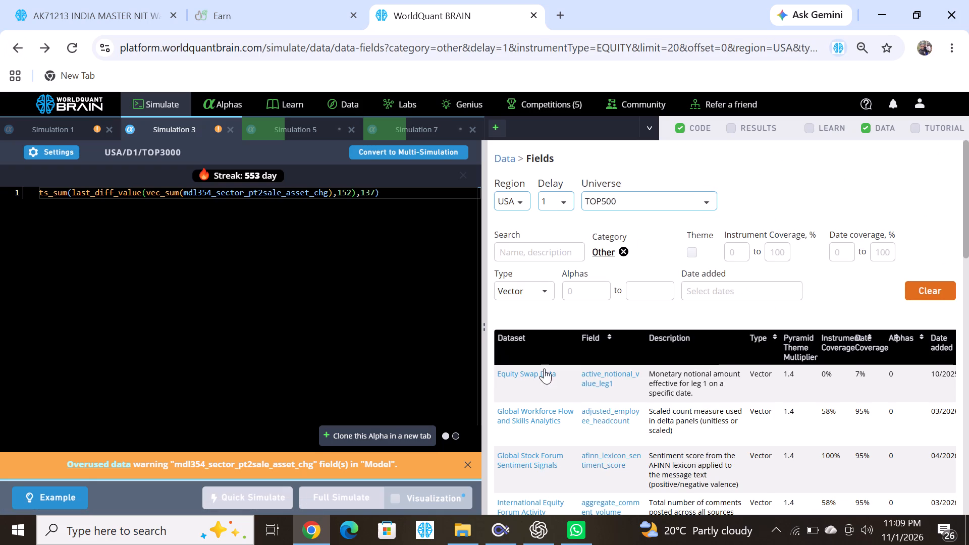
Examine pages 2 to 5 of the Other vector fields for candidate data fields.
{"action": "scroll", "coordinate": [624, 373], "scroll_direction": "down", "scroll_amount": 4}
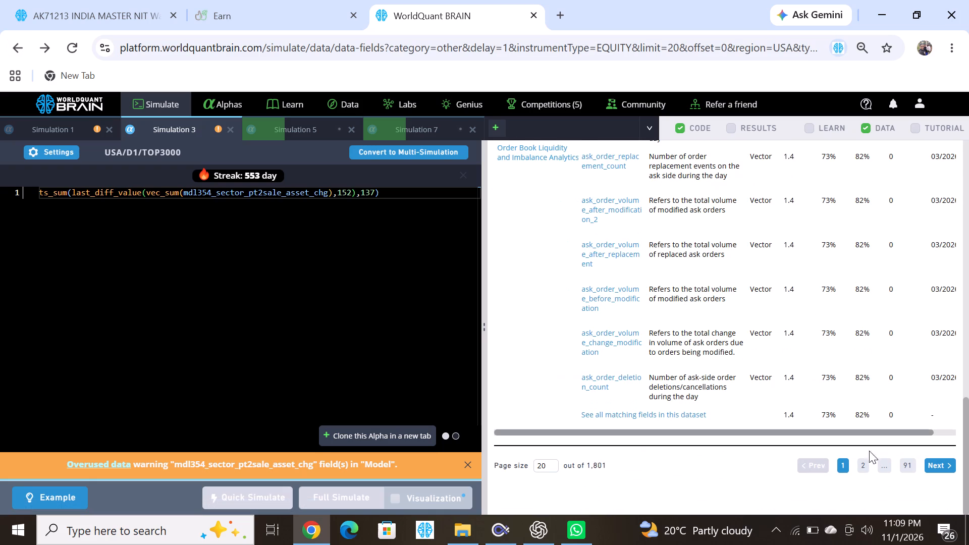
{"action": "left_click", "coordinate": [866, 467]}
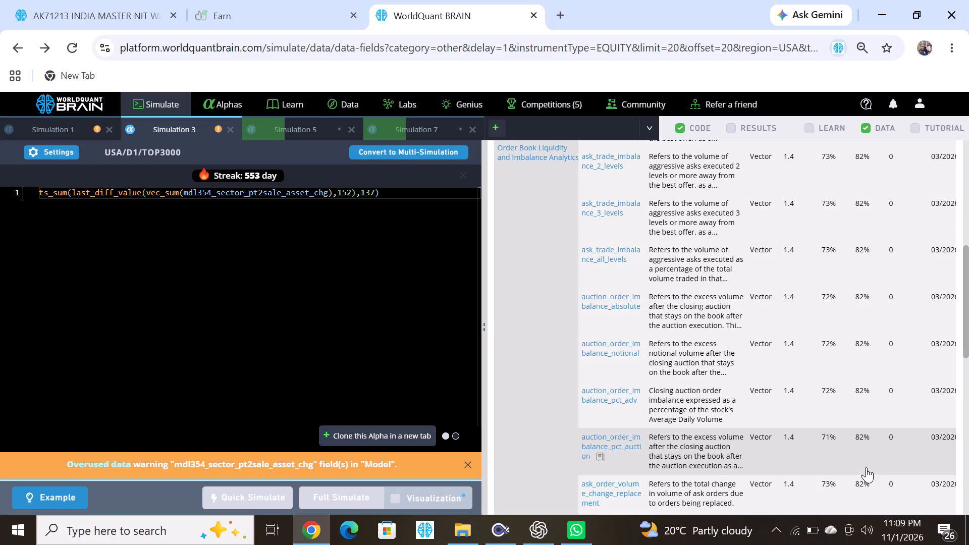
{"action": "scroll", "coordinate": [753, 401], "scroll_direction": "down", "scroll_amount": 6}
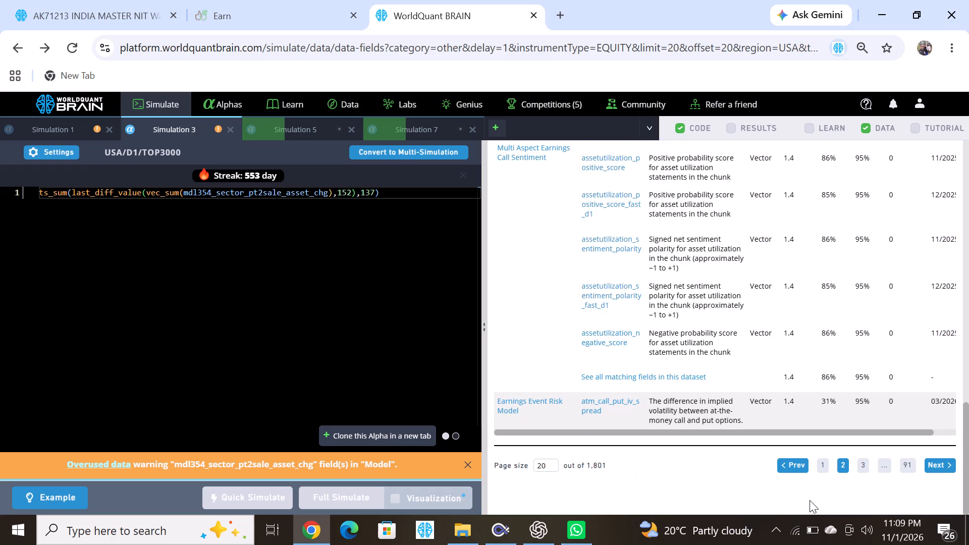
{"action": "left_click", "coordinate": [864, 464]}
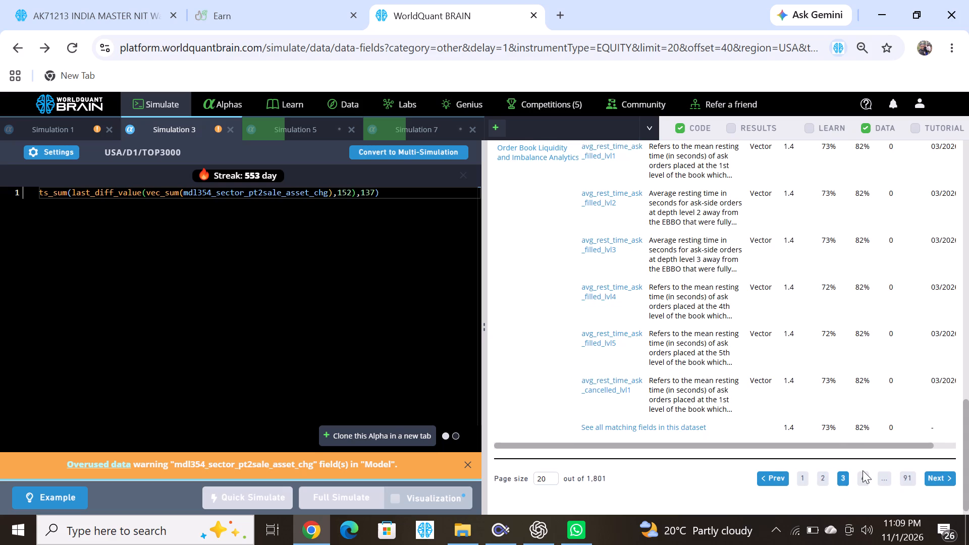
{"action": "left_click", "coordinate": [866, 481]}
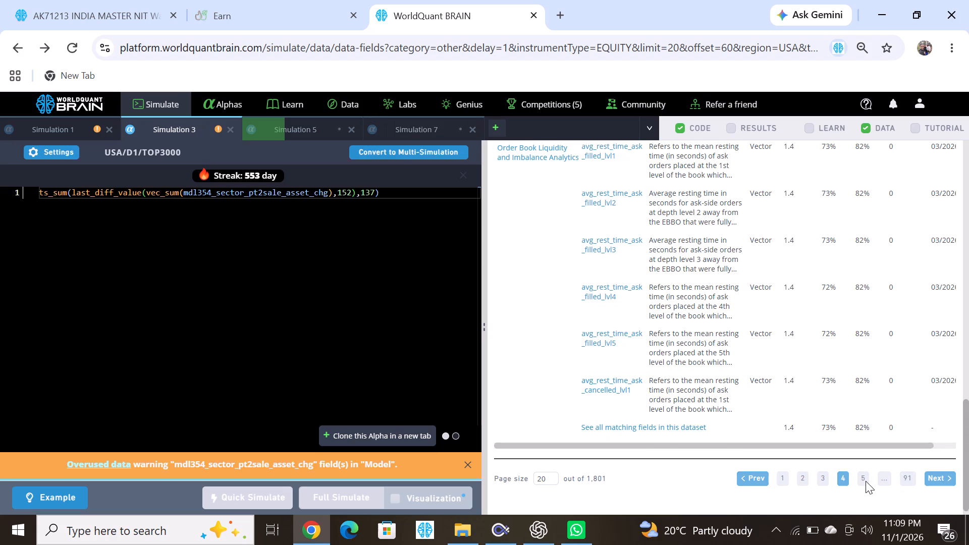
{"action": "scroll", "coordinate": [692, 373], "scroll_direction": "down", "scroll_amount": 7}
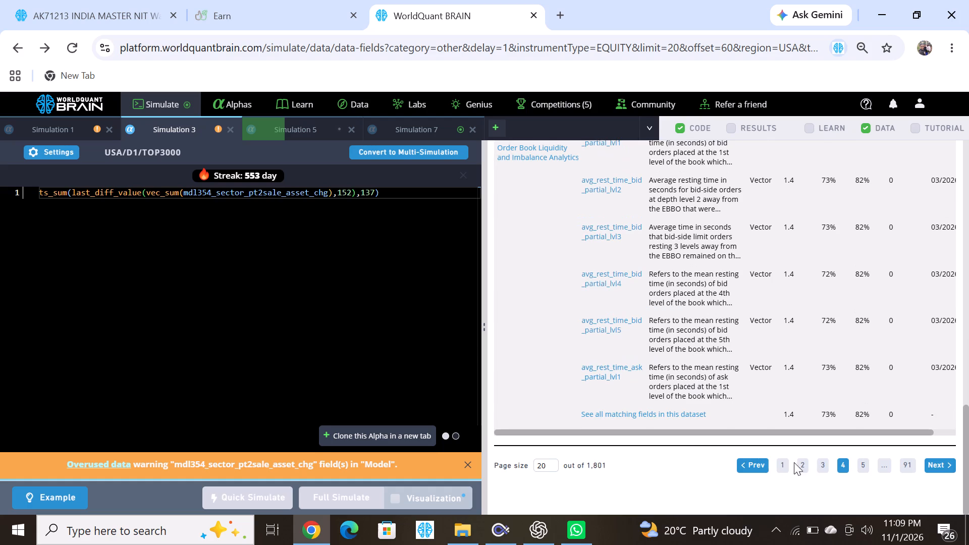
{"action": "left_click", "coordinate": [864, 467]}
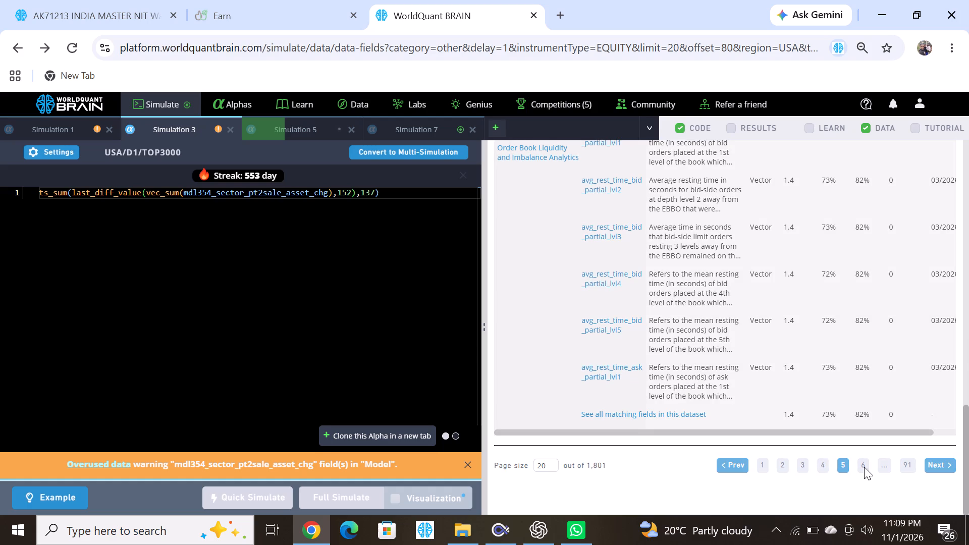
{"action": "scroll", "coordinate": [658, 346], "scroll_direction": "down", "scroll_amount": 12}
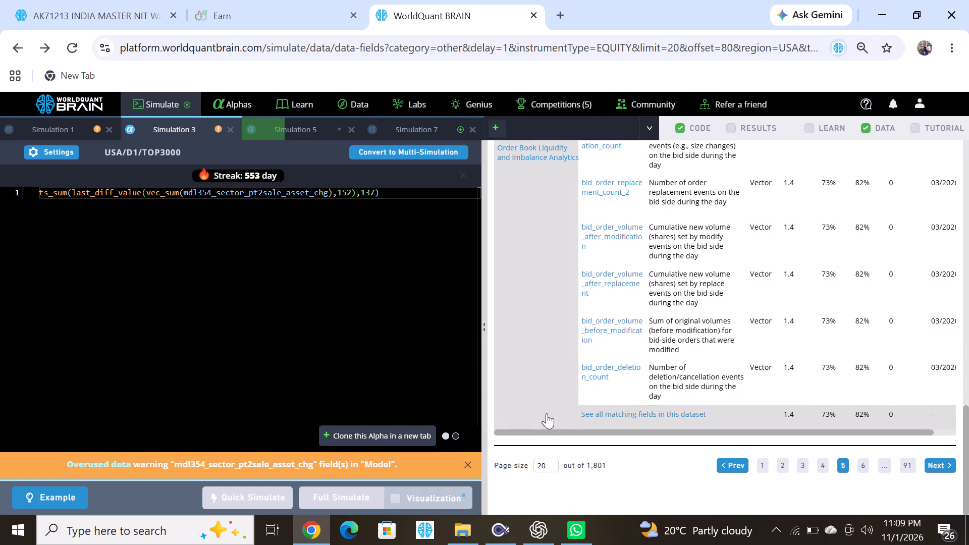
{"action": "scroll", "coordinate": [581, 257], "scroll_direction": "up", "scroll_amount": 8}
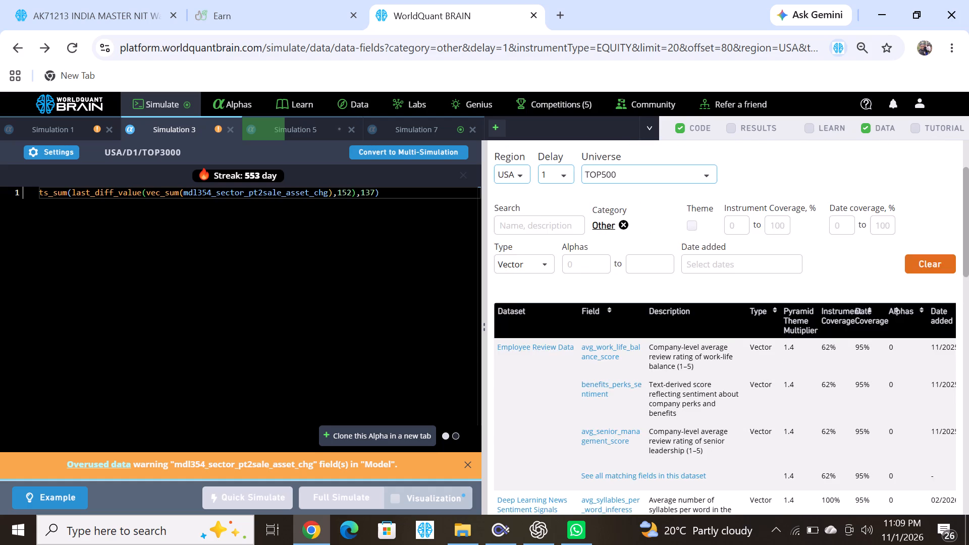
{"action": "scroll", "coordinate": [581, 257], "scroll_direction": "down", "scroll_amount": 3}
{"action": "scroll", "coordinate": [590, 365], "scroll_direction": "down", "scroll_amount": 6}
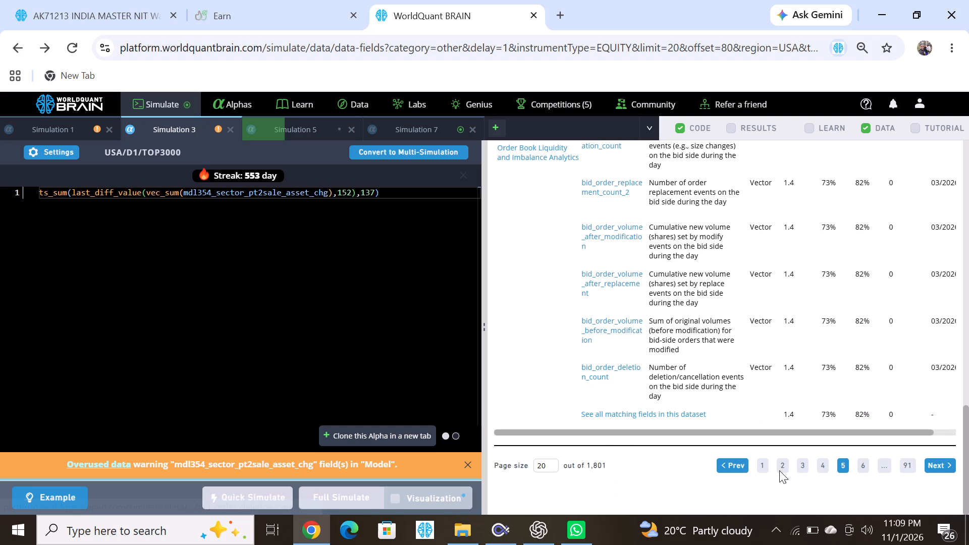
Examine pages 6 and 7 of the Other vector fields for candidate data fields.
{"action": "left_click", "coordinate": [865, 469]}
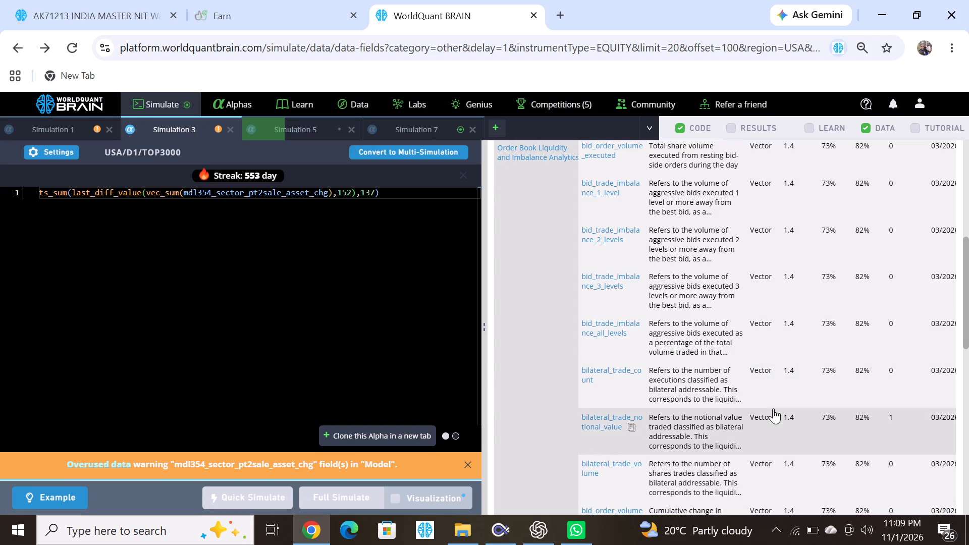
{"action": "scroll", "coordinate": [717, 353], "scroll_direction": "down", "scroll_amount": 9}
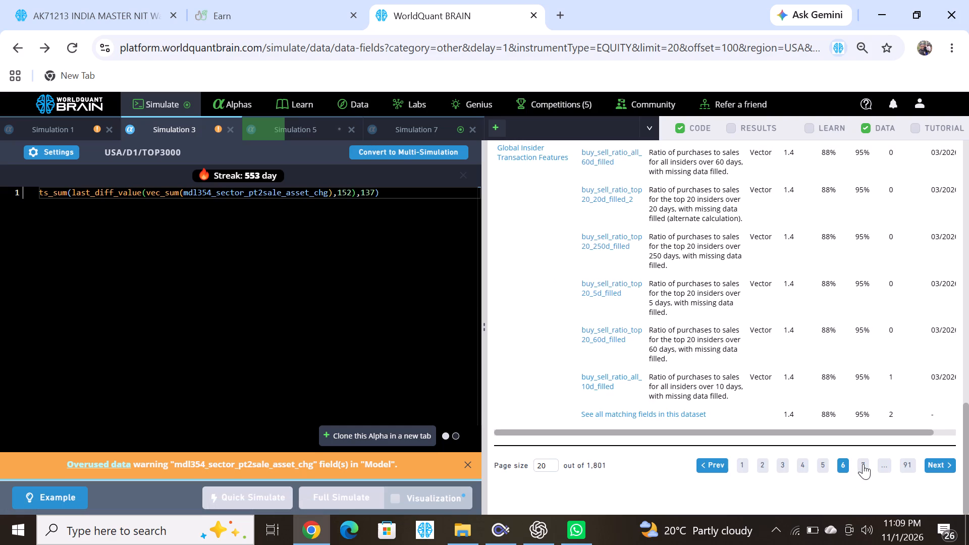
{"action": "left_click", "coordinate": [863, 464]}
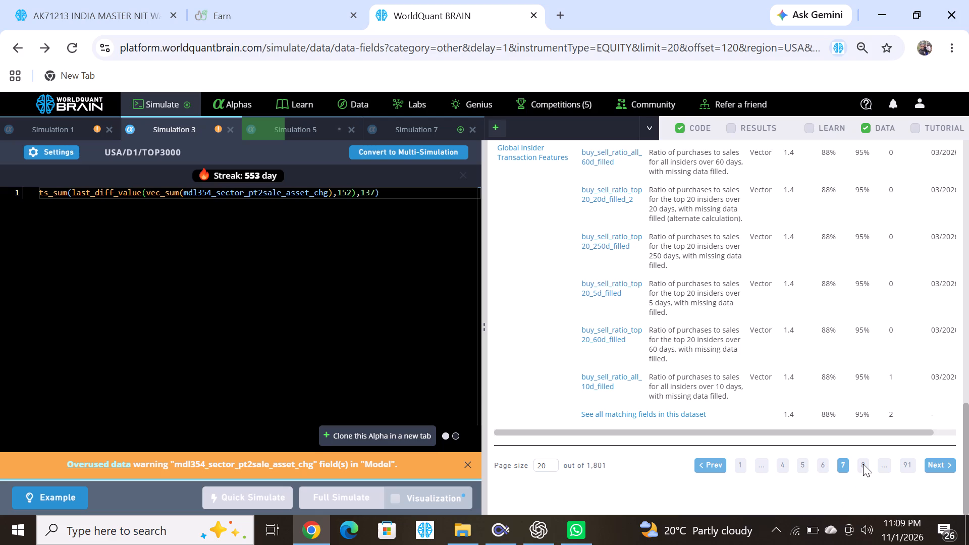
{"action": "scroll", "coordinate": [702, 340], "scroll_direction": "down", "scroll_amount": 6}
{"action": "scroll", "coordinate": [653, 297], "scroll_direction": "down", "scroll_amount": 3}
{"action": "scroll", "coordinate": [653, 297], "scroll_direction": "up", "scroll_amount": 7}
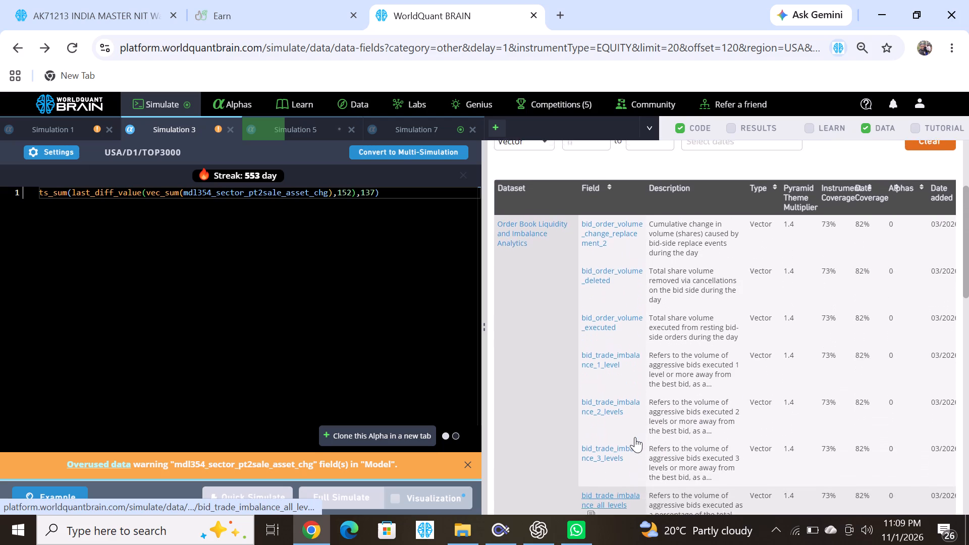
{"action": "scroll", "coordinate": [635, 437], "scroll_direction": "down", "scroll_amount": 10}
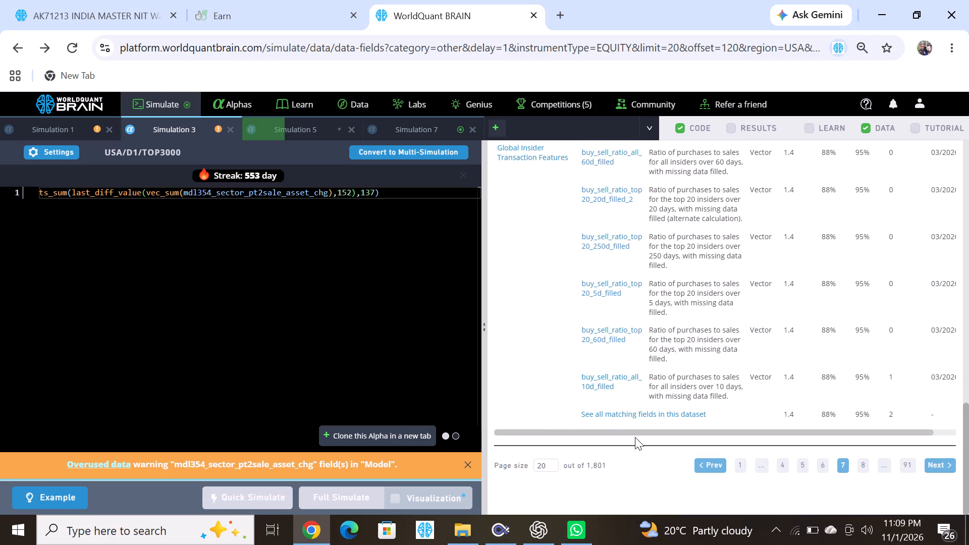
{"action": "scroll", "coordinate": [635, 437], "scroll_direction": "up", "scroll_amount": 7}
{"action": "scroll", "coordinate": [635, 437], "scroll_direction": "down", "scroll_amount": 9}
{"action": "scroll", "coordinate": [635, 437], "scroll_direction": "up", "scroll_amount": 2}
{"action": "scroll", "coordinate": [615, 329], "scroll_direction": "up", "scroll_amount": 2}
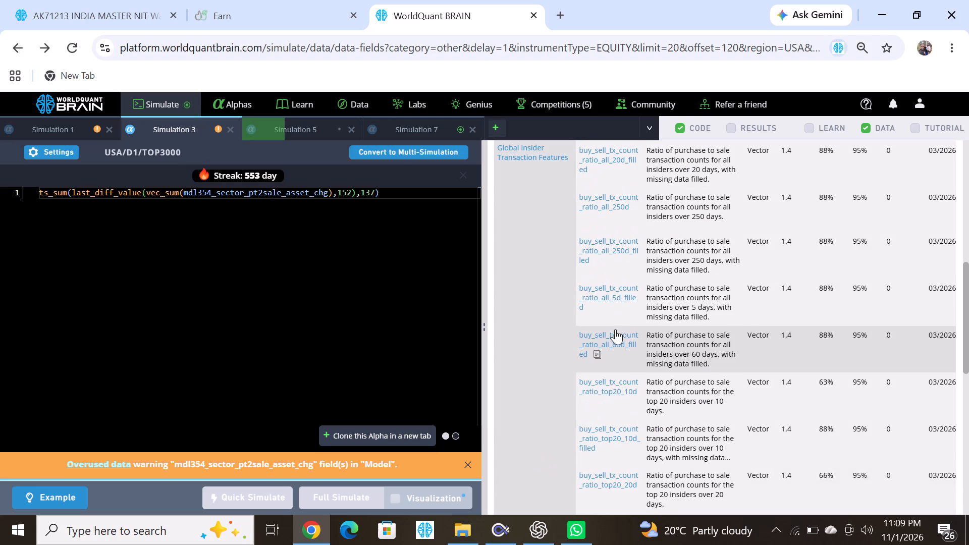
{"action": "scroll", "coordinate": [615, 329], "scroll_direction": "down", "scroll_amount": 9}
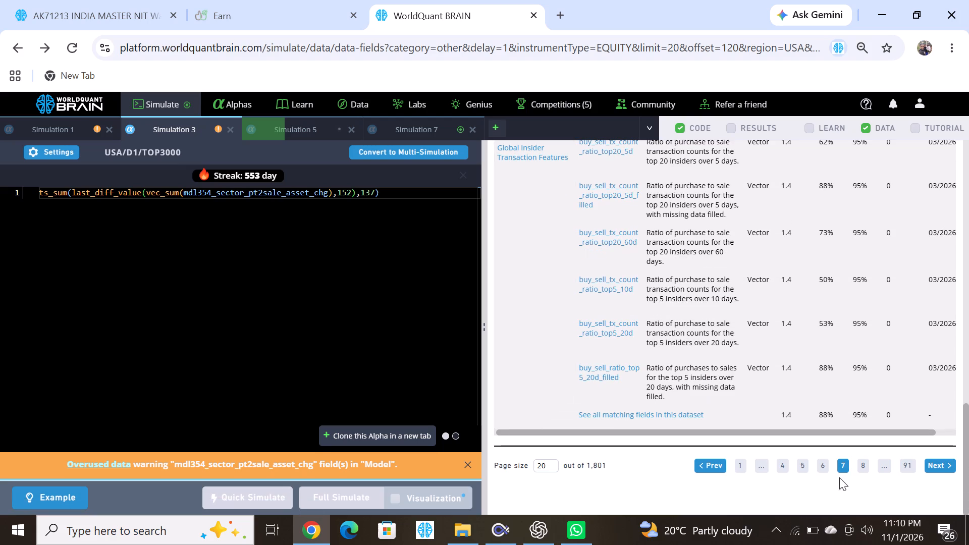
Examine pages 8 to 12 of the Other vector fields for candidate data fields.
{"action": "left_click", "coordinate": [863, 466]}
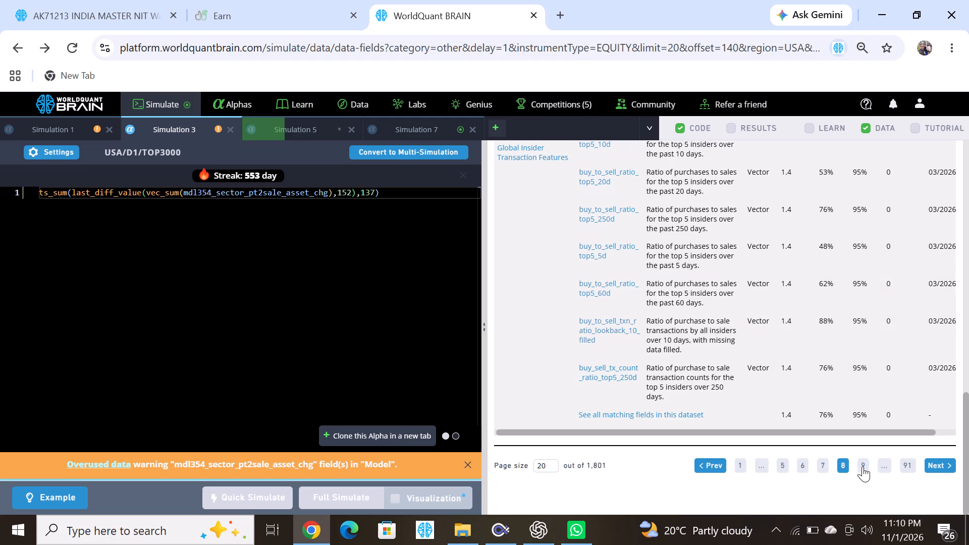
{"action": "scroll", "coordinate": [682, 350], "scroll_direction": "down", "scroll_amount": 11}
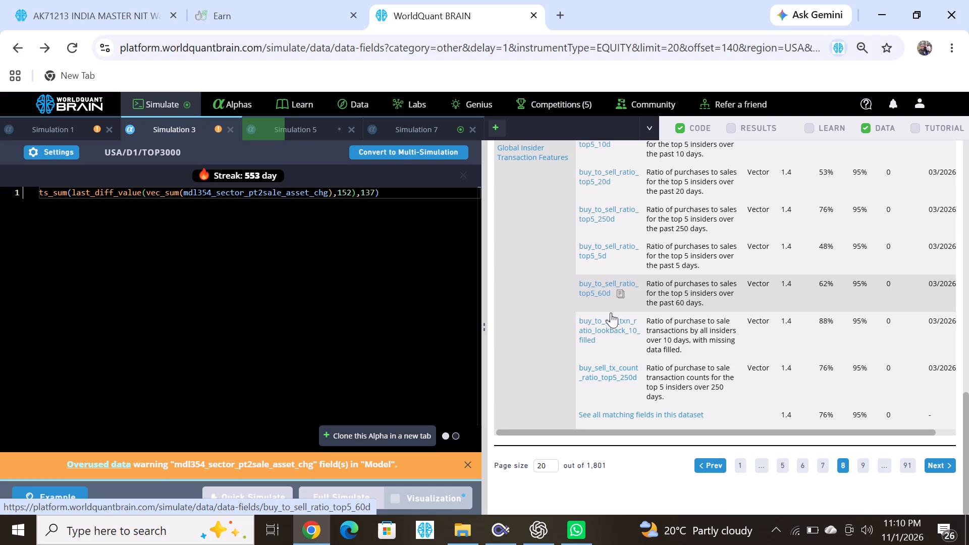
{"action": "scroll", "coordinate": [613, 307], "scroll_direction": "down", "scroll_amount": 2}
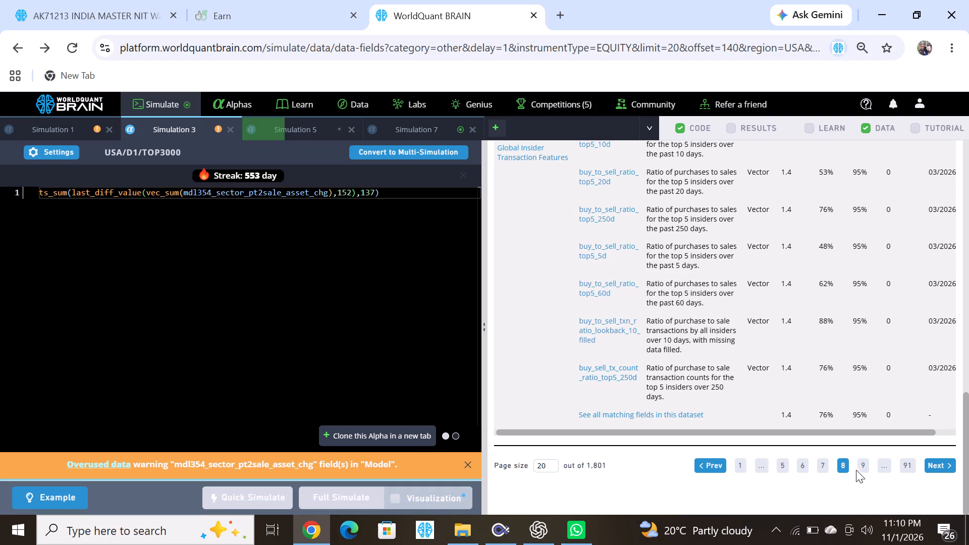
{"action": "left_click", "coordinate": [866, 467]}
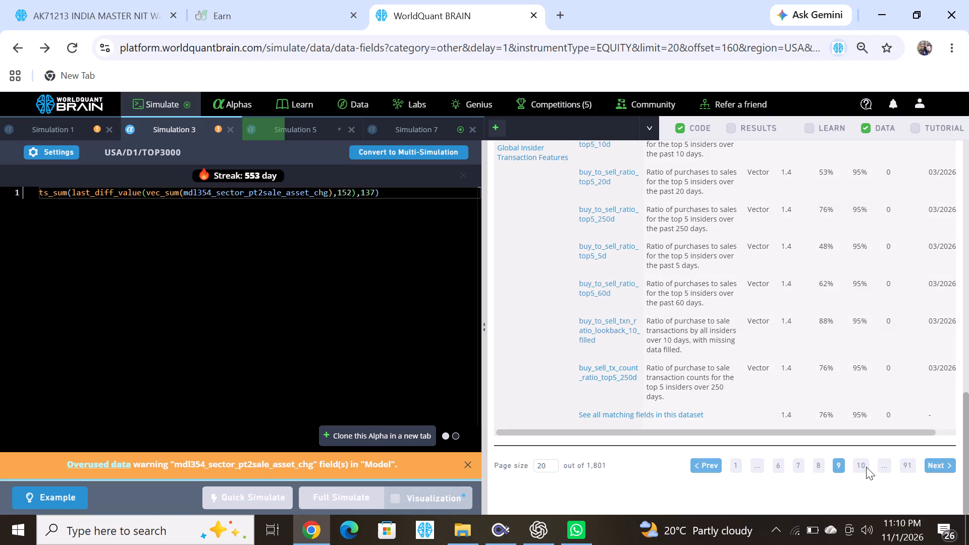
{"action": "scroll", "coordinate": [766, 384], "scroll_direction": "down", "scroll_amount": 5}
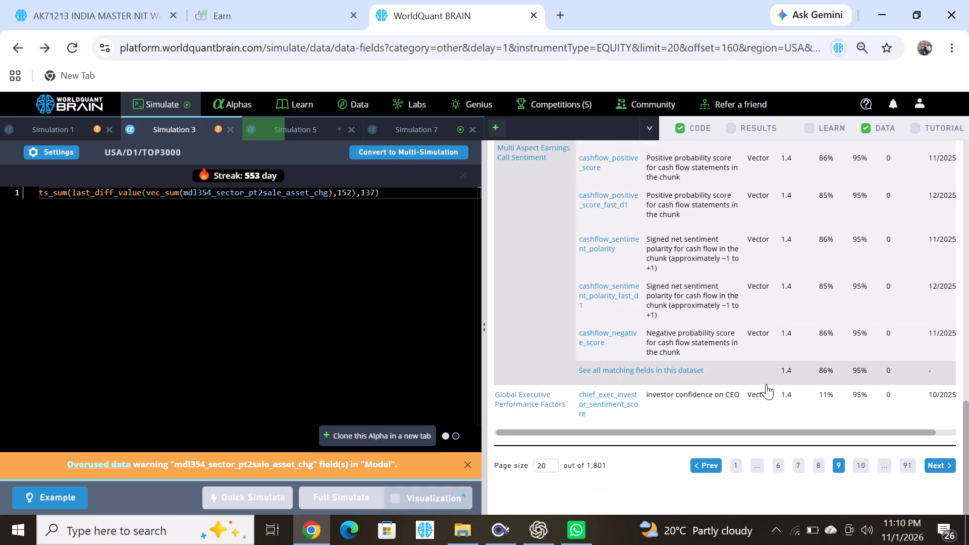
{"action": "left_click", "coordinate": [859, 468]}
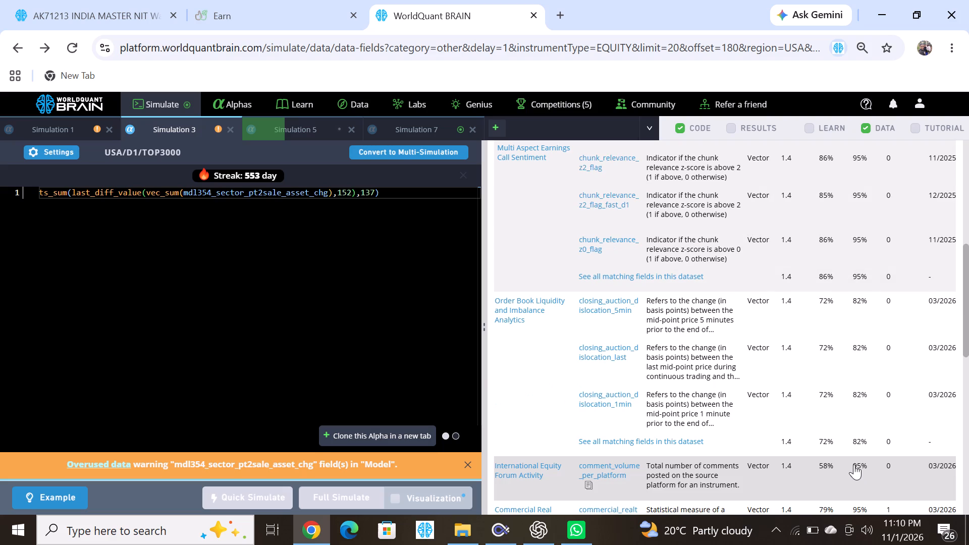
{"action": "scroll", "coordinate": [677, 302], "scroll_direction": "down", "scroll_amount": 6}
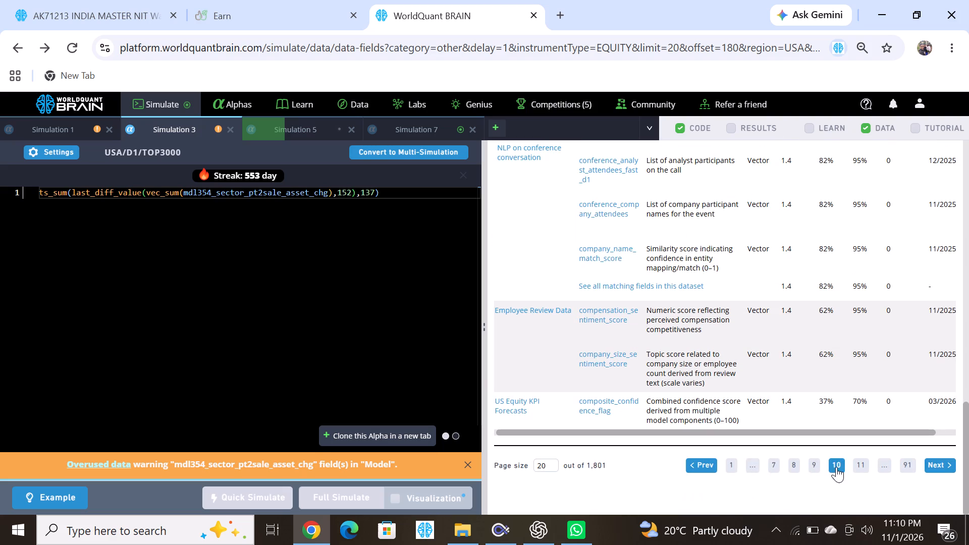
{"action": "left_click", "coordinate": [861, 469]}
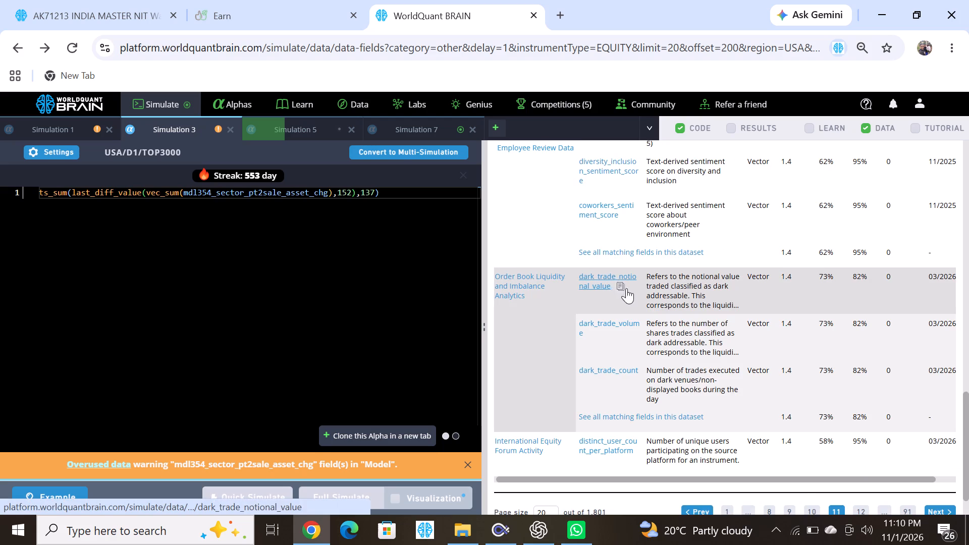
{"action": "scroll", "coordinate": [763, 403], "scroll_direction": "down", "scroll_amount": 3}
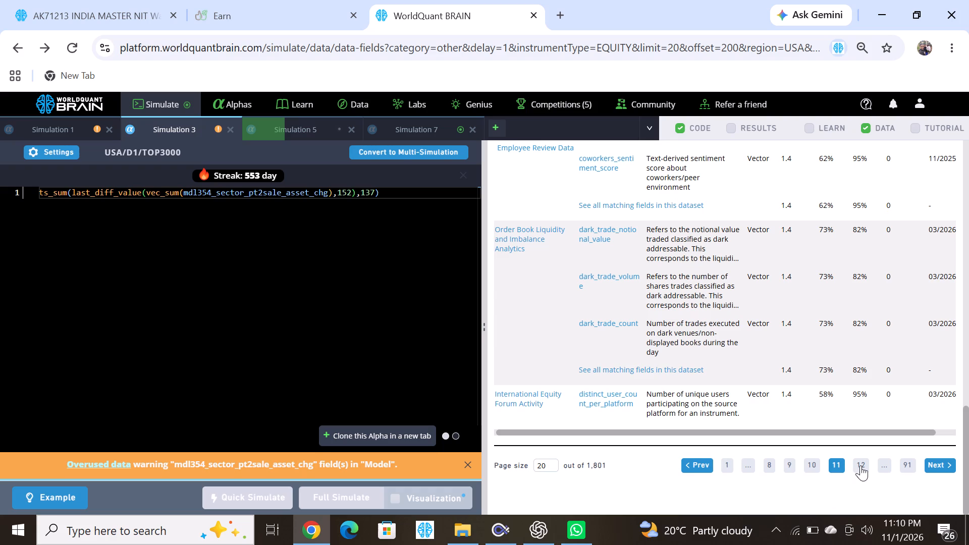
{"action": "left_click", "coordinate": [860, 465]}
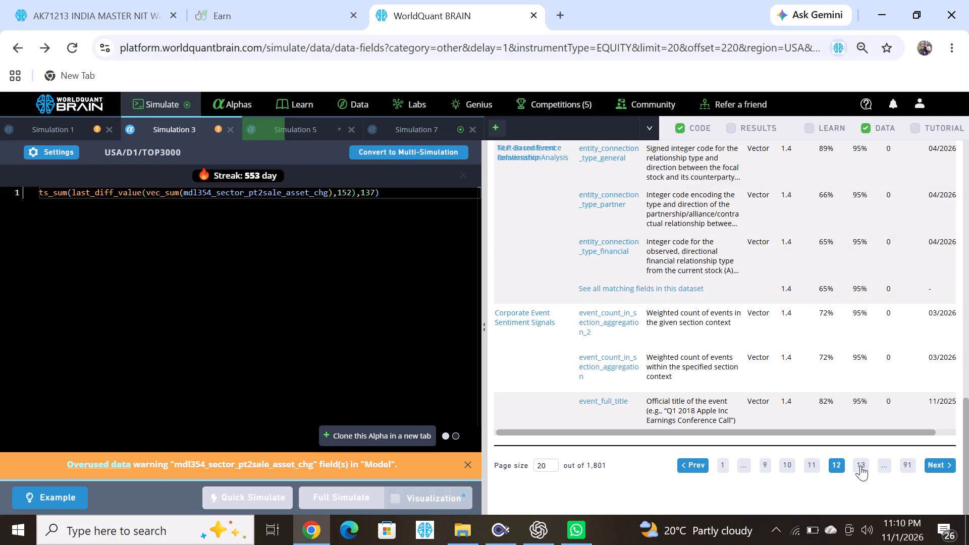
{"action": "scroll", "coordinate": [759, 355], "scroll_direction": "down", "scroll_amount": 5}
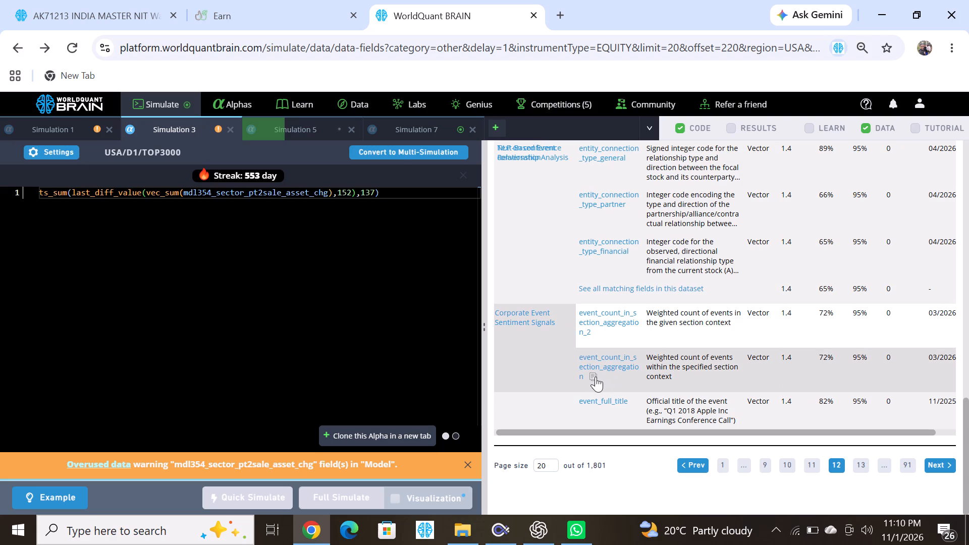
{"action": "scroll", "coordinate": [617, 391], "scroll_direction": "down", "scroll_amount": 2}
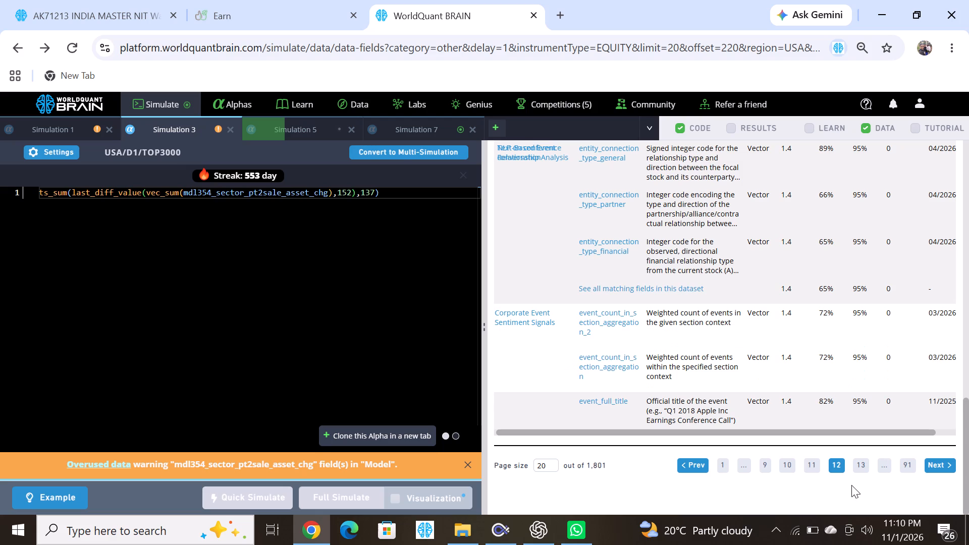
Examine page 13 of the Other vector fields, including the conference-conversation and order-book liquidity fields.
{"action": "left_click", "coordinate": [862, 466]}
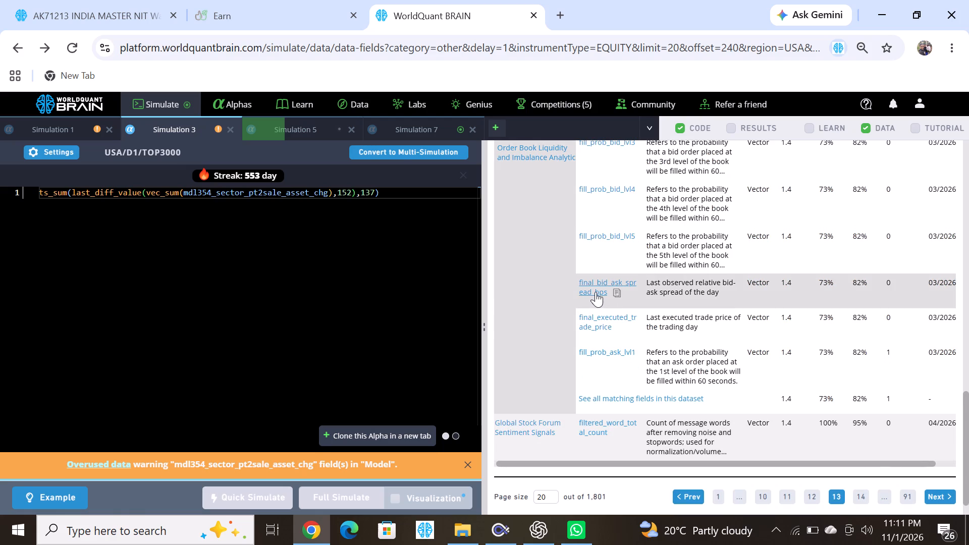
{"action": "scroll", "coordinate": [616, 368], "scroll_direction": "up", "scroll_amount": 3}
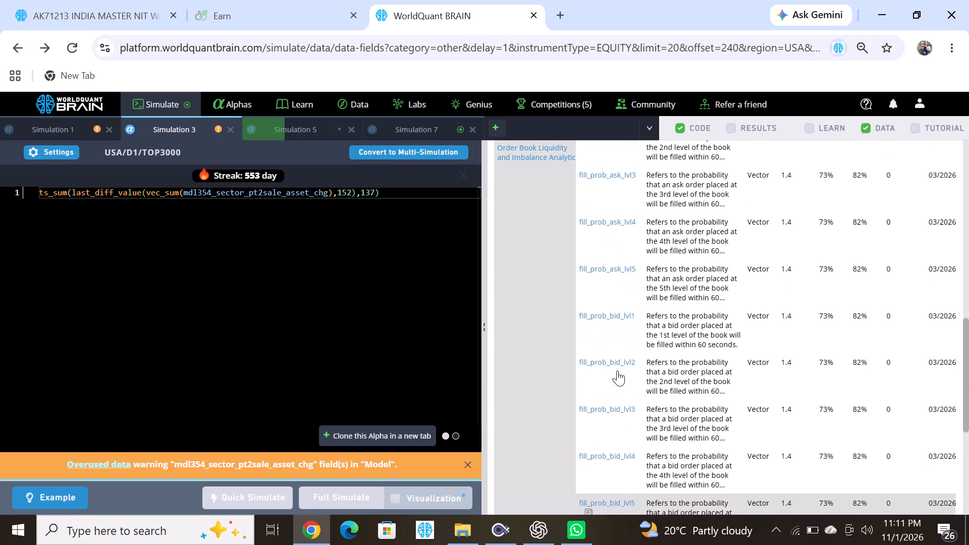
{"action": "scroll", "coordinate": [617, 370], "scroll_direction": "up", "scroll_amount": 4}
{"action": "scroll", "coordinate": [599, 315], "scroll_direction": "up", "scroll_amount": 2}
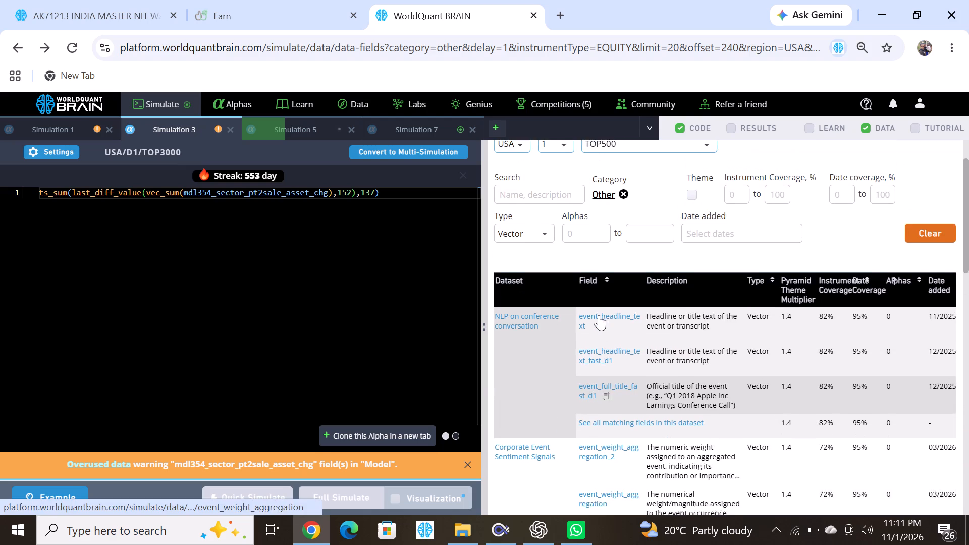
{"action": "scroll", "coordinate": [619, 377], "scroll_direction": "down", "scroll_amount": 1}
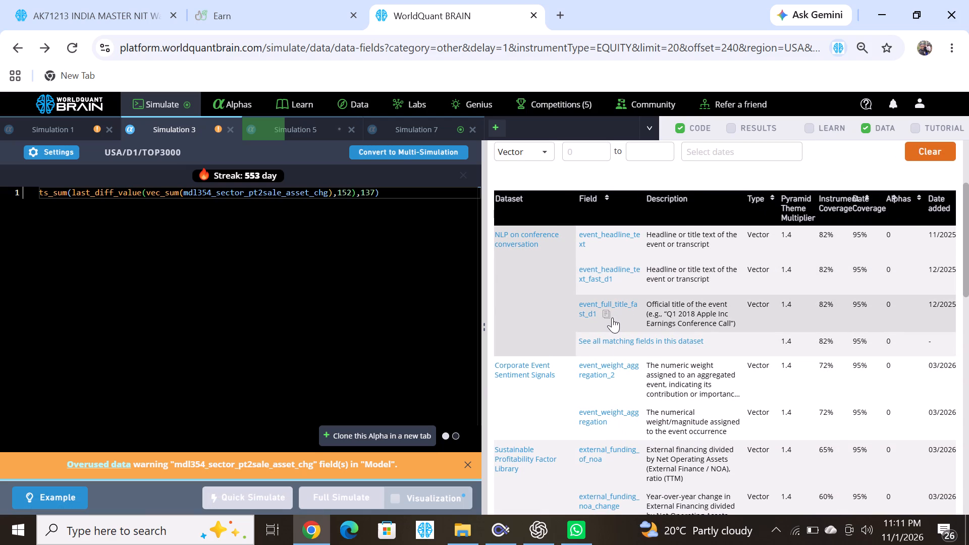
{"action": "left_click", "coordinate": [612, 317]}
{"action": "scroll", "coordinate": [604, 286], "scroll_direction": "down", "scroll_amount": 4}
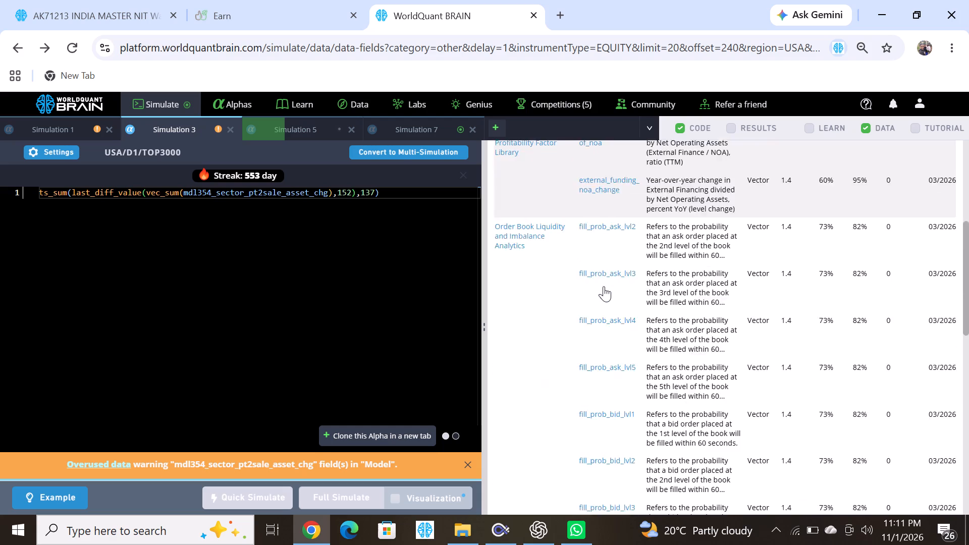
{"action": "scroll", "coordinate": [604, 286], "scroll_direction": "down", "scroll_amount": 3}
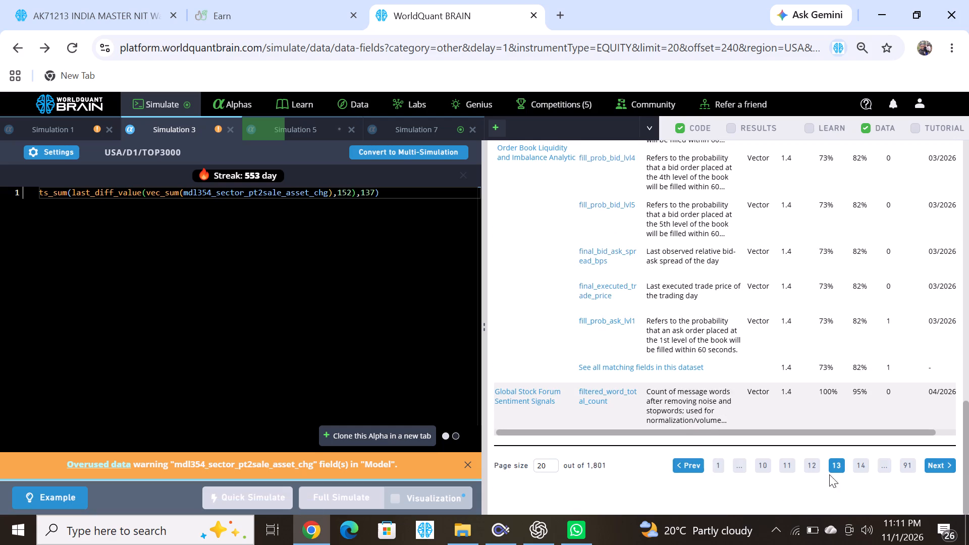
Examine pages 14 and 15 of the Other vector fields, including the KPI forecast and news headline fields.
{"action": "left_click", "coordinate": [864, 466]}
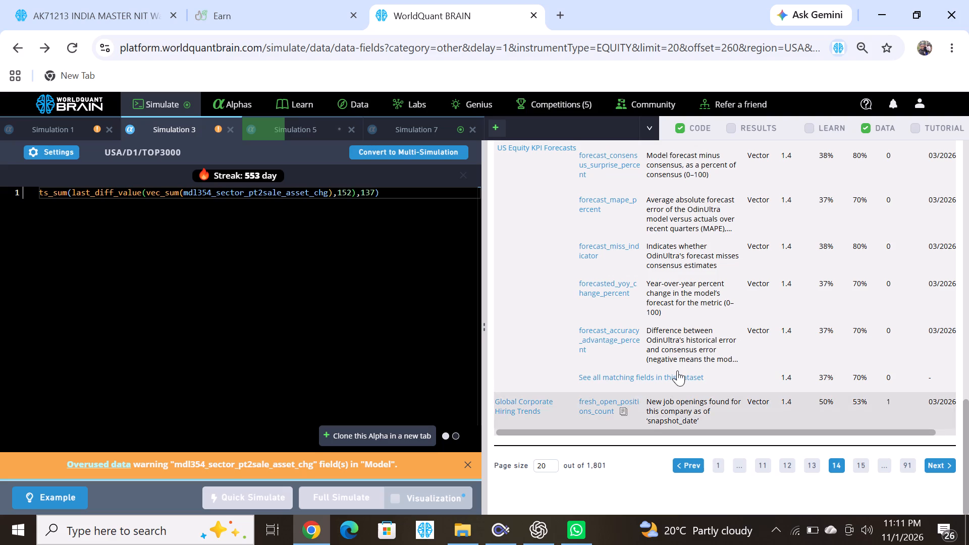
{"action": "scroll", "coordinate": [660, 353], "scroll_direction": "up", "scroll_amount": 7}
{"action": "scroll", "coordinate": [660, 353], "scroll_direction": "down", "scroll_amount": 1}
{"action": "scroll", "coordinate": [592, 377], "scroll_direction": "down", "scroll_amount": 8}
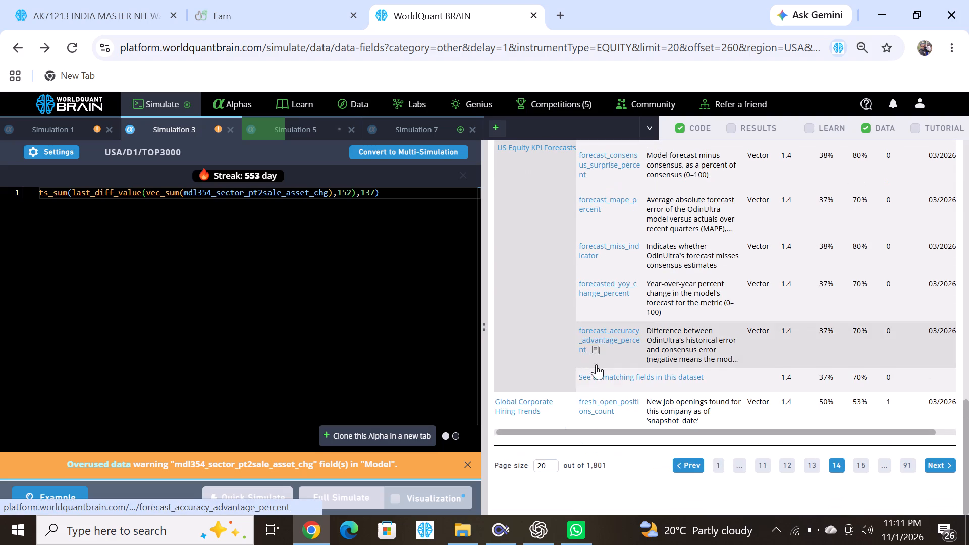
{"action": "scroll", "coordinate": [604, 386], "scroll_direction": "down", "scroll_amount": 2}
{"action": "left_click", "coordinate": [860, 465]}
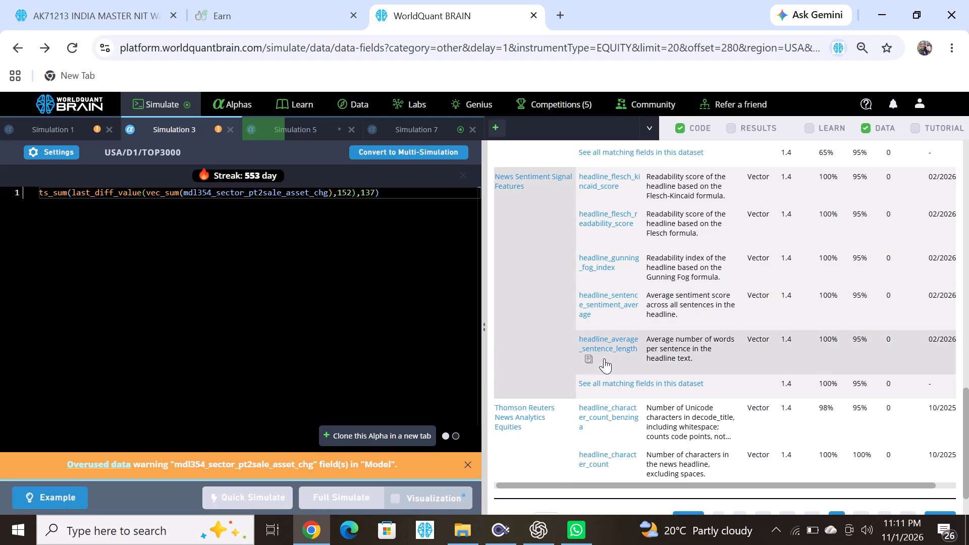
{"action": "scroll", "coordinate": [611, 305], "scroll_direction": "up", "scroll_amount": 2}
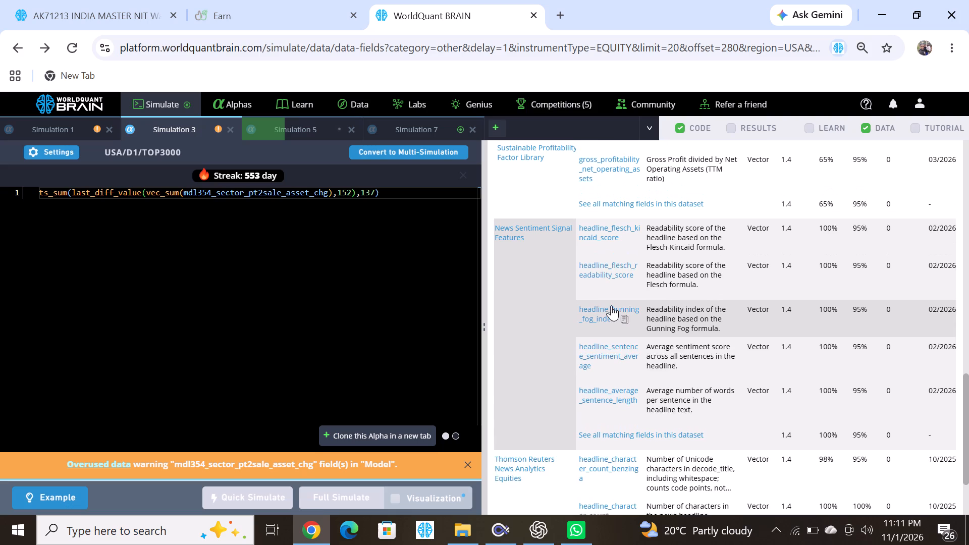
{"action": "scroll", "coordinate": [611, 305], "scroll_direction": "up", "scroll_amount": 1}
{"action": "scroll", "coordinate": [619, 346], "scroll_direction": "down", "scroll_amount": 2}
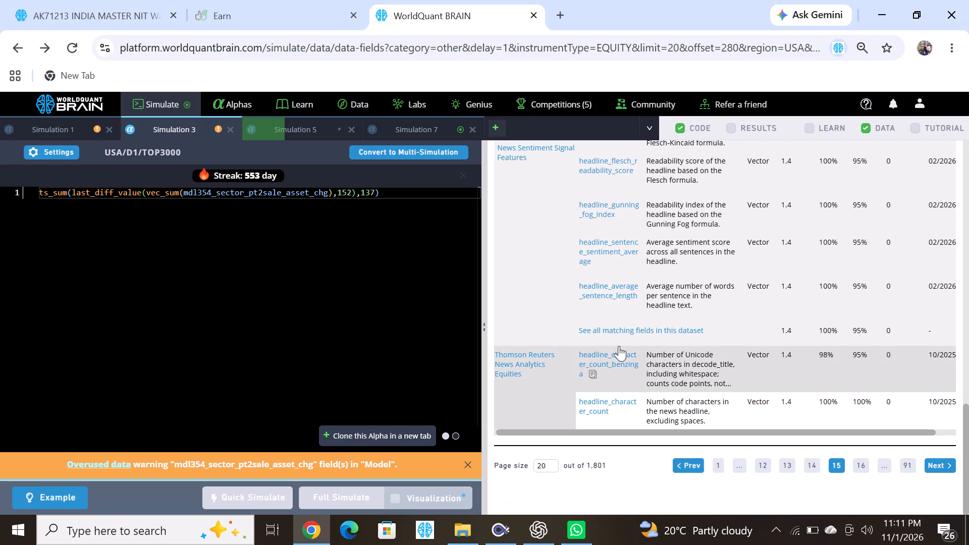
{"action": "scroll", "coordinate": [619, 346], "scroll_direction": "down", "scroll_amount": 3}
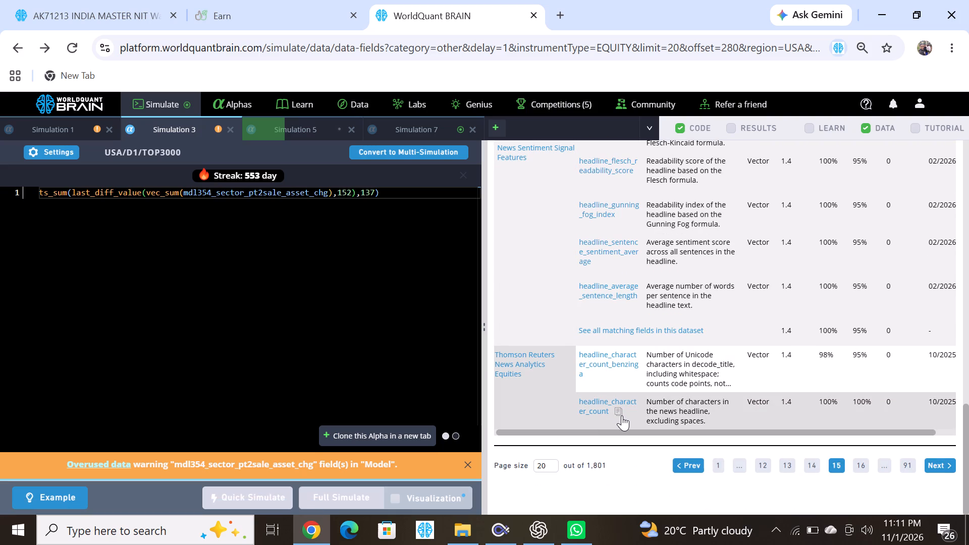
Replace the data field in Simulation 3's expression with headline_character_count and run a full simulation.
{"action": "left_click", "coordinate": [622, 415]}
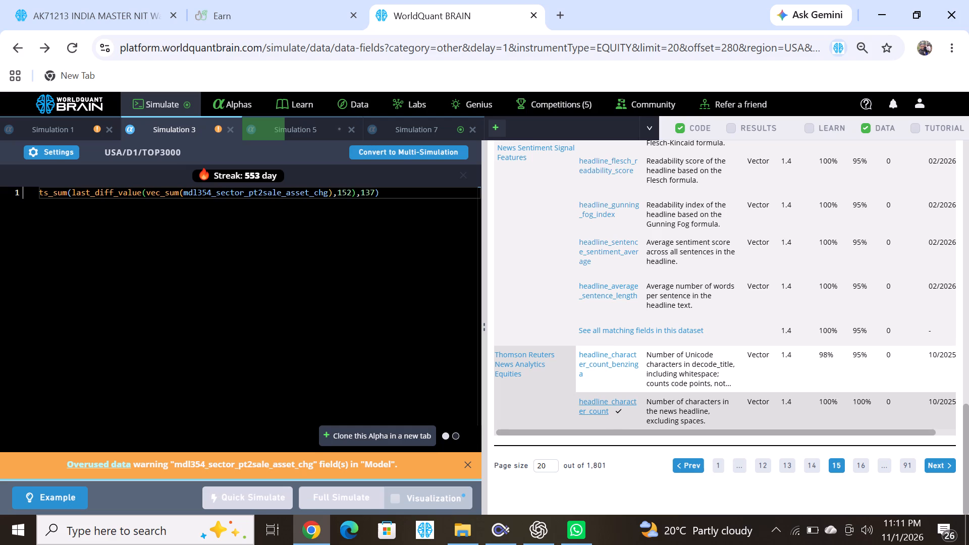
{"action": "double_click", "coordinate": [282, 197]}
{"action": "key", "text": "ctrl+v"}
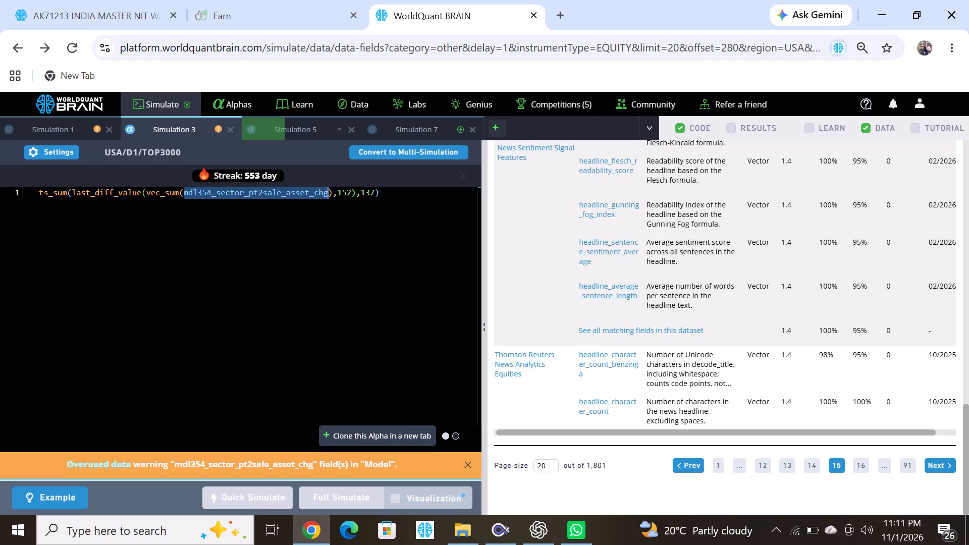
{"action": "left_click", "coordinate": [351, 501]}
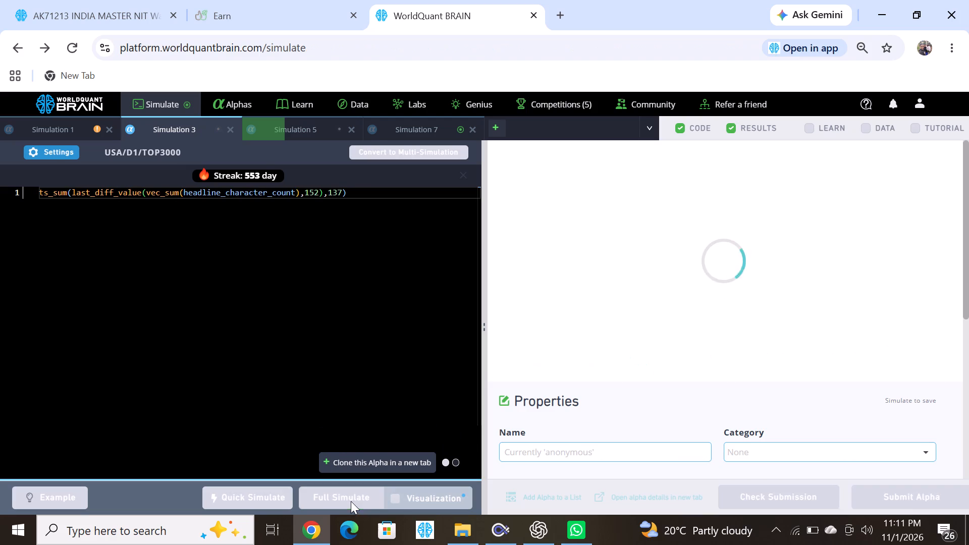
Reveal the test period of the IND alpha in Simulation 7 and examine its failed IS tests.
{"action": "left_click", "coordinate": [421, 123]}
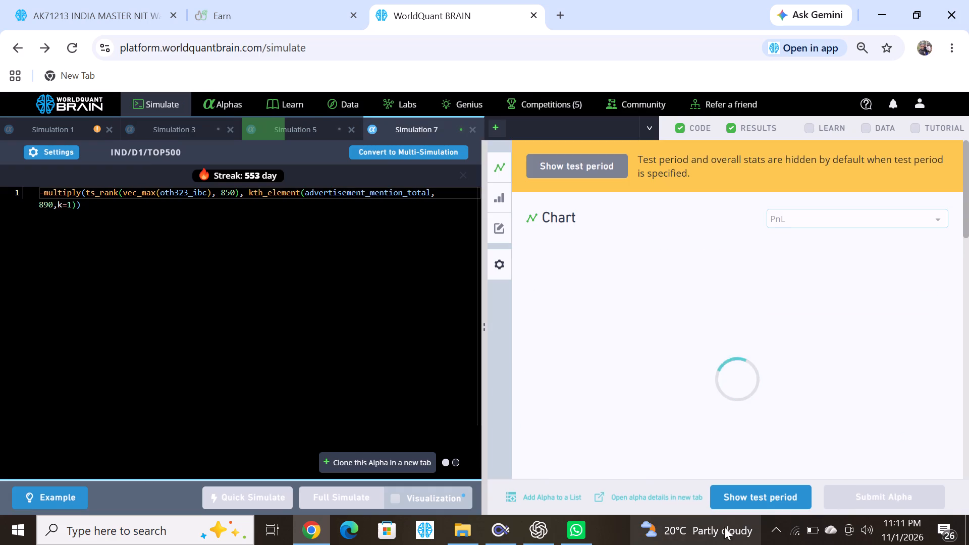
{"action": "left_click", "coordinate": [740, 497]}
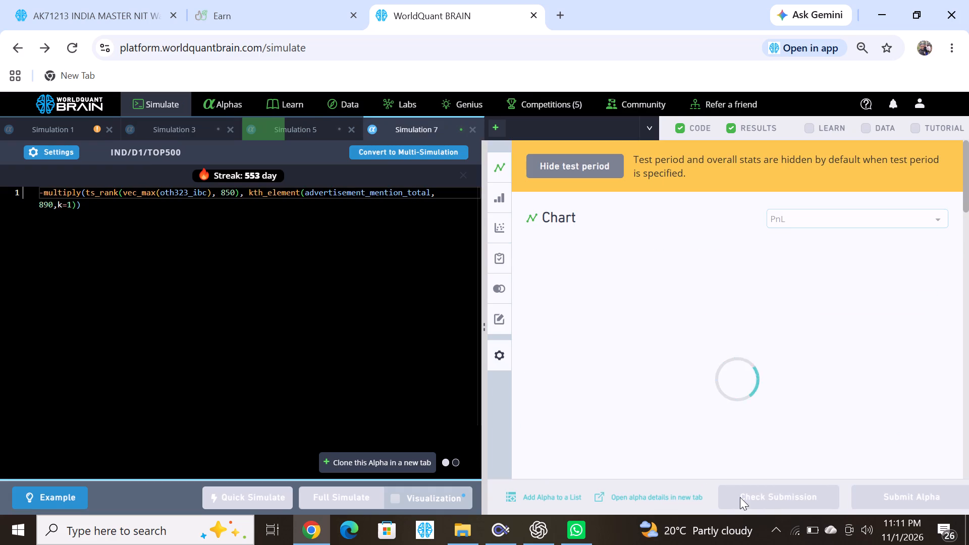
{"action": "scroll", "coordinate": [652, 387], "scroll_direction": "down", "scroll_amount": 9}
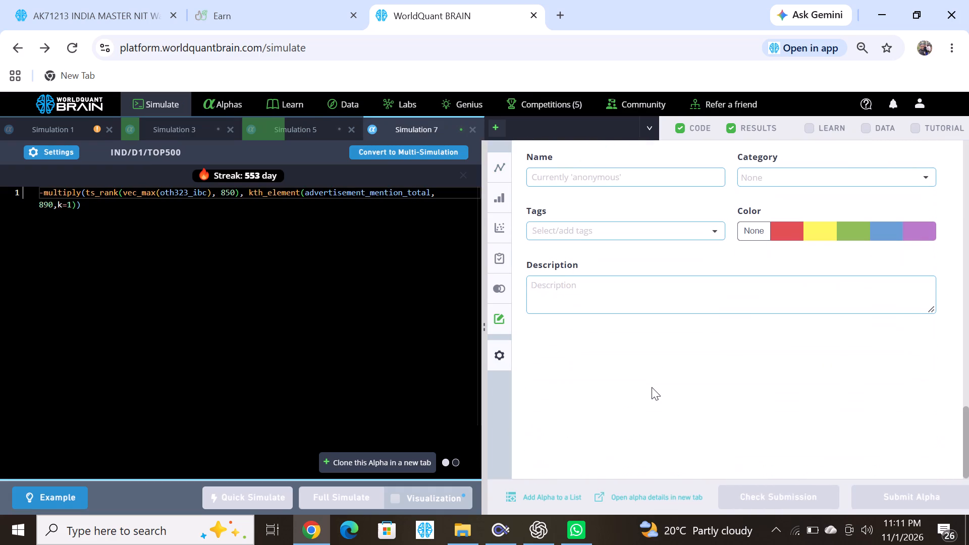
{"action": "scroll", "coordinate": [652, 387], "scroll_direction": "up", "scroll_amount": 3}
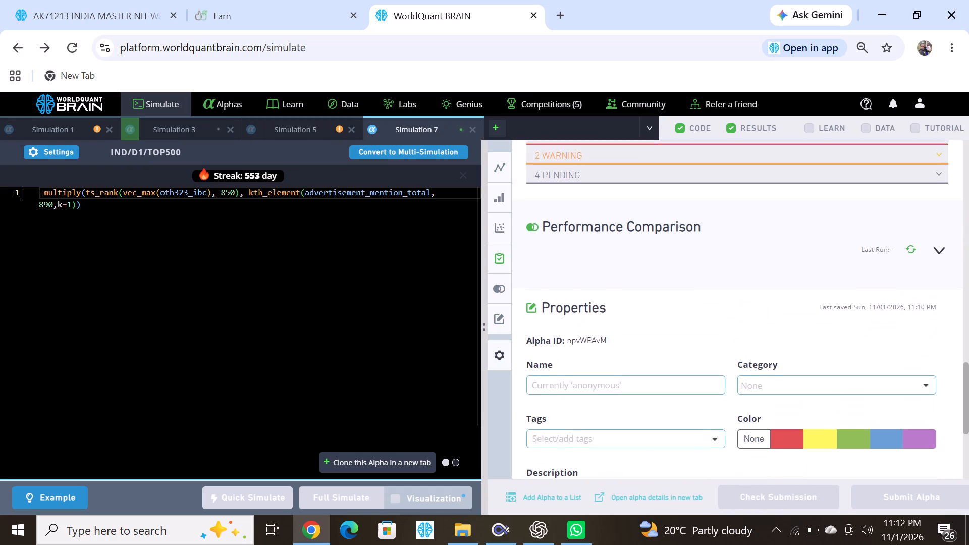
{"action": "scroll", "coordinate": [652, 387], "scroll_direction": "up", "scroll_amount": 2}
{"action": "left_click", "coordinate": [553, 196]}
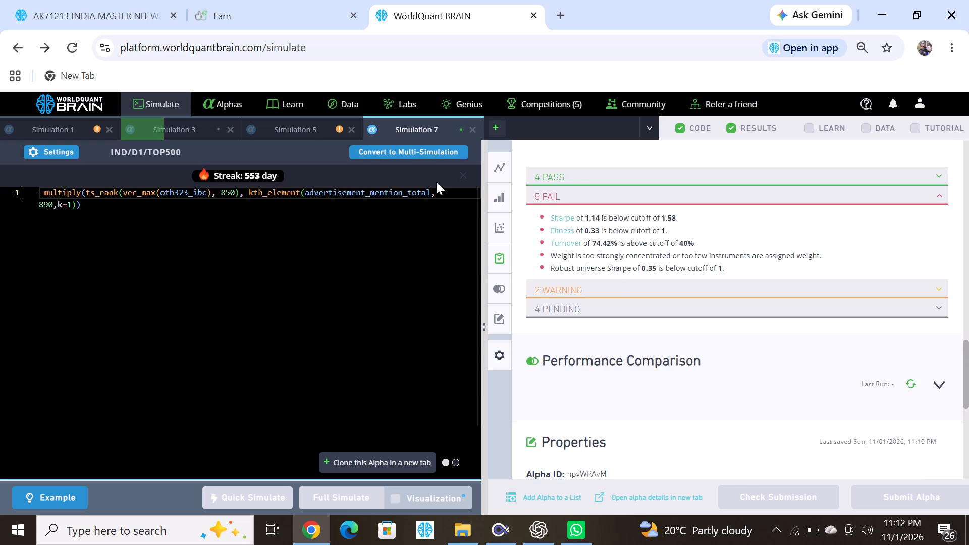
Set Simulation 7's ts_rank window to 50 and its kth_element window to 1890, and run a full simulation.
{"action": "left_click", "coordinate": [225, 195]}
{"action": "key", "text": "BackSpace"}
{"action": "key", "text": "9"}
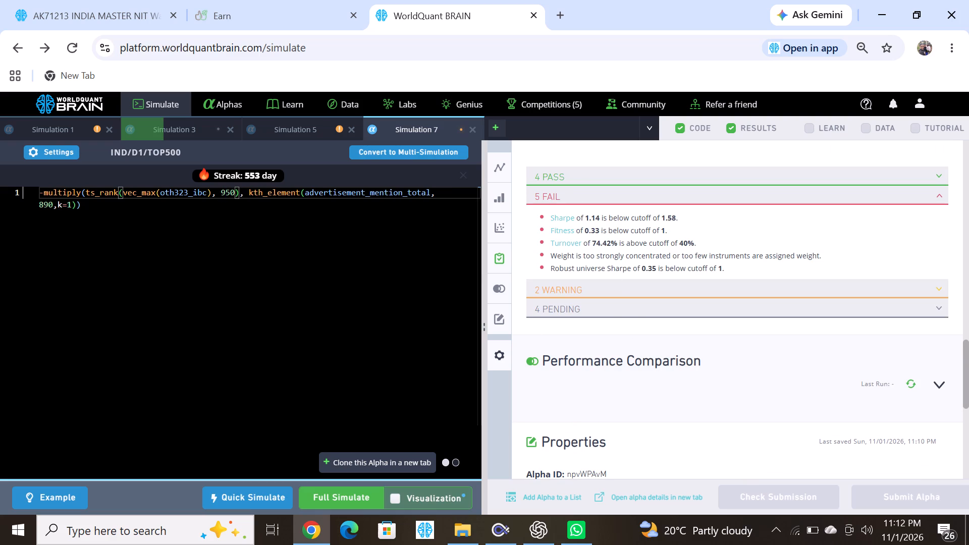
{"action": "key", "text": "BackSpace"}
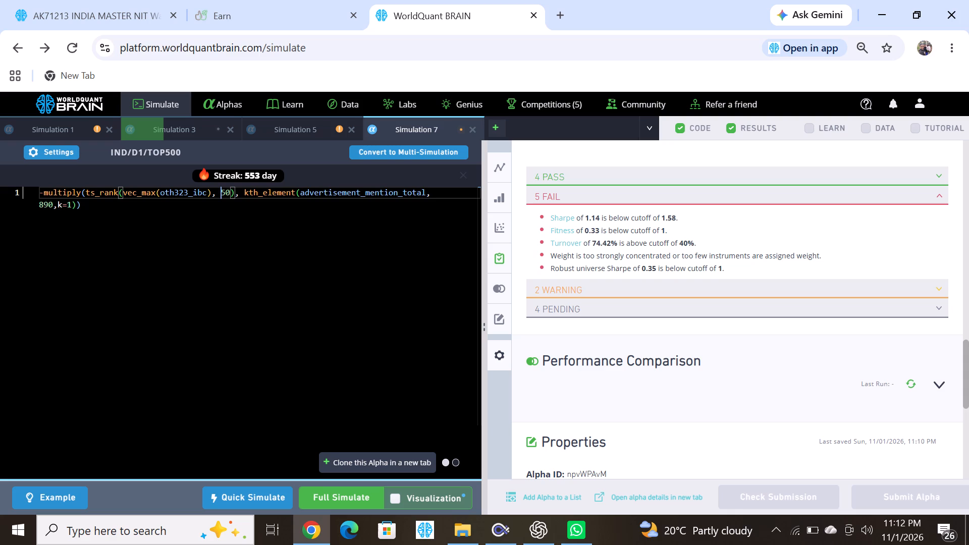
{"action": "left_click", "coordinate": [42, 206]}
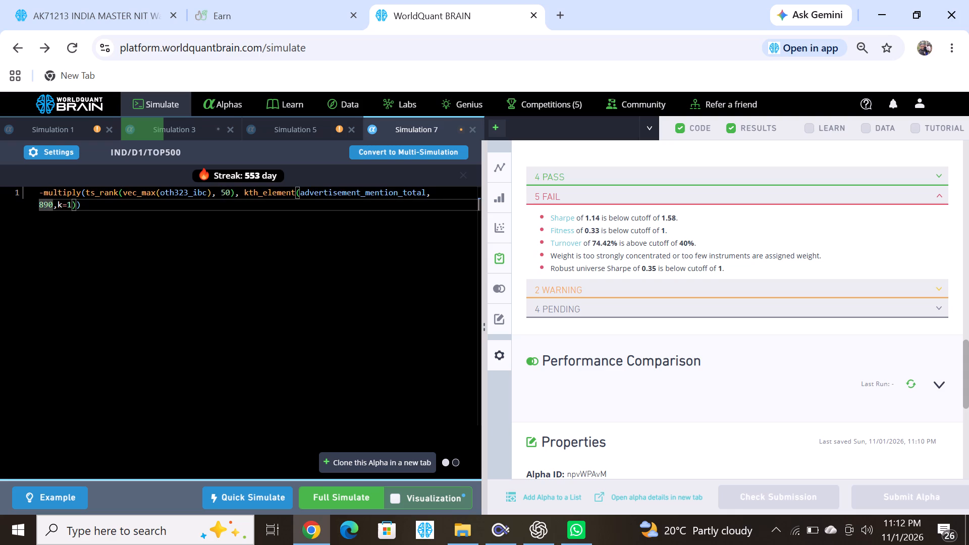
{"action": "key", "text": "Left"}
{"action": "key", "text": "1"}
{"action": "left_click", "coordinate": [343, 508]}
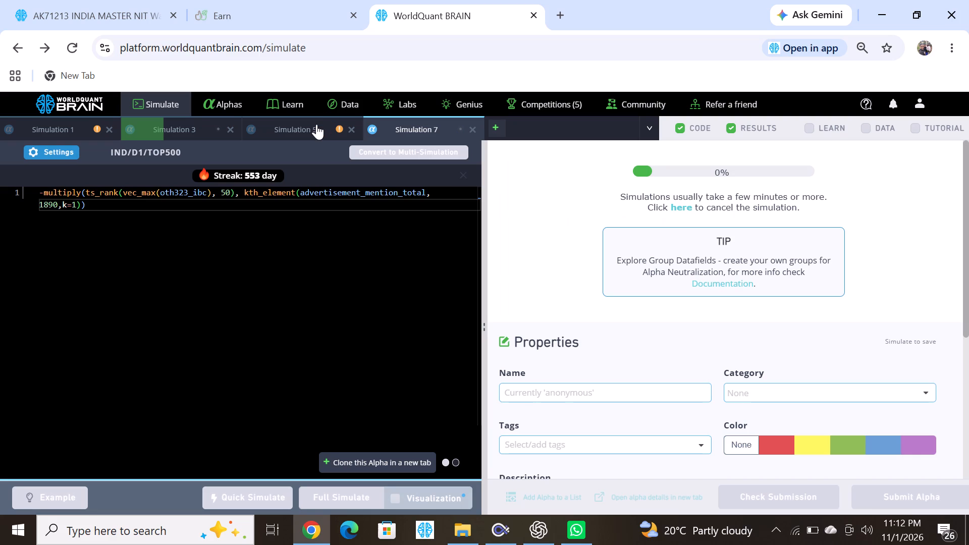
Reveal the test period of the ASI alpha in Simulation 5 and examine its failed and warning IS tests.
{"action": "left_click", "coordinate": [316, 124]}
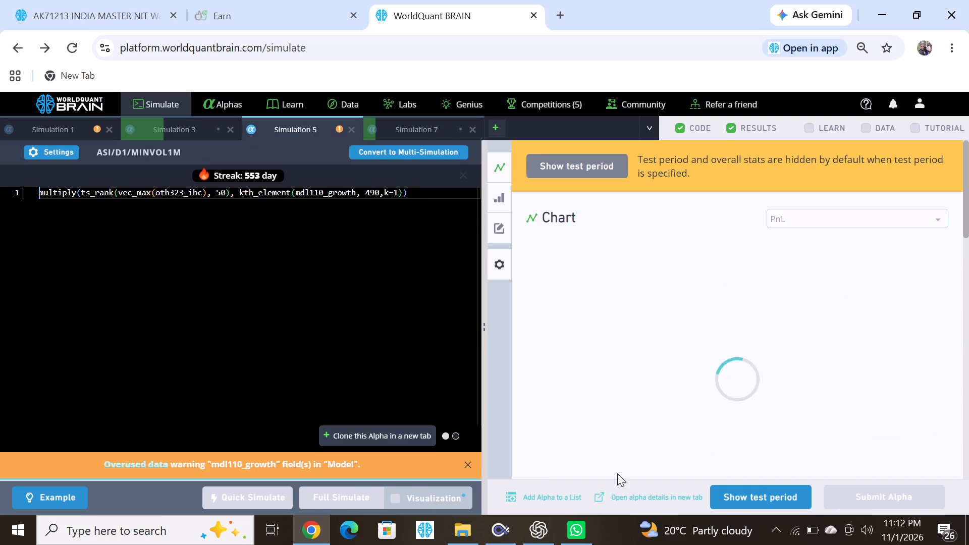
{"action": "left_click", "coordinate": [749, 499]}
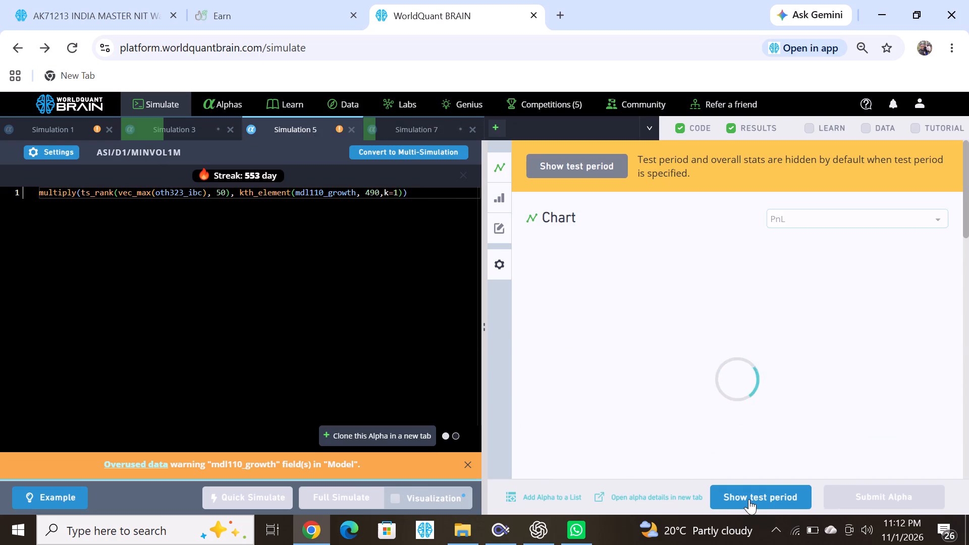
{"action": "scroll", "coordinate": [686, 394], "scroll_direction": "down", "scroll_amount": 6}
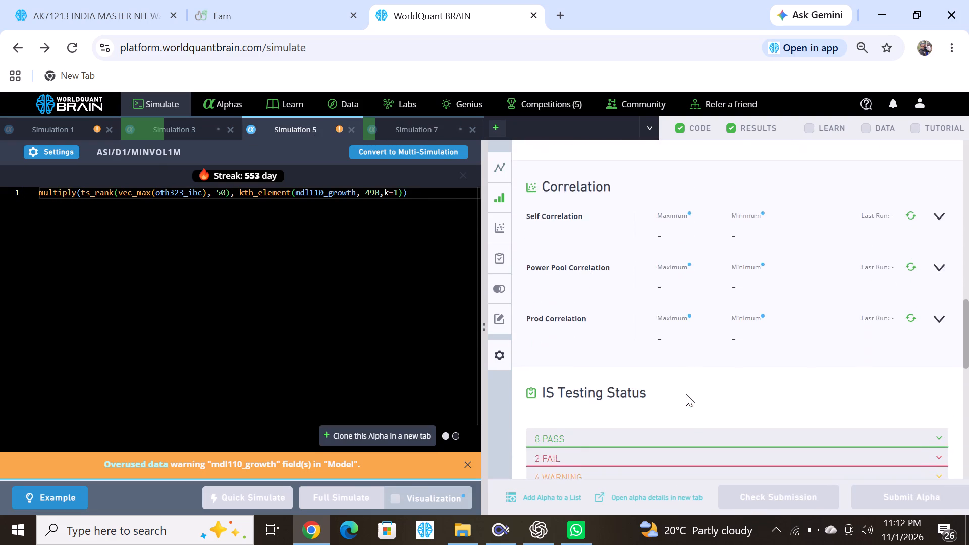
{"action": "scroll", "coordinate": [686, 394], "scroll_direction": "down", "scroll_amount": 2}
{"action": "left_click", "coordinate": [581, 294]}
{"action": "scroll", "coordinate": [600, 303], "scroll_direction": "down", "scroll_amount": 1}
{"action": "left_click", "coordinate": [570, 238]}
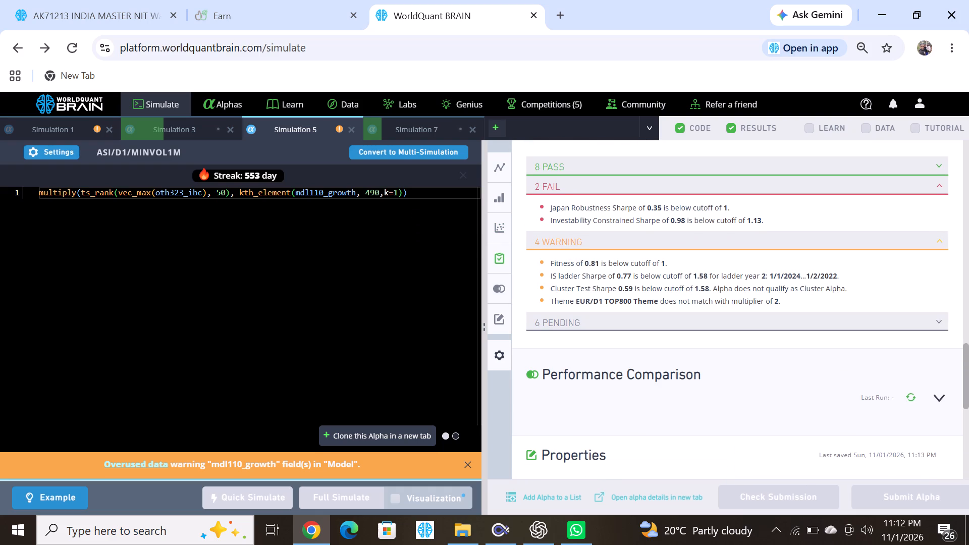
Set the kth_element window on mdl110_growth in Simulation 5 to 990 and run a full simulation.
{"action": "left_click", "coordinate": [370, 196]}
{"action": "key", "text": "BackSpace"}
{"action": "key", "text": "9"}
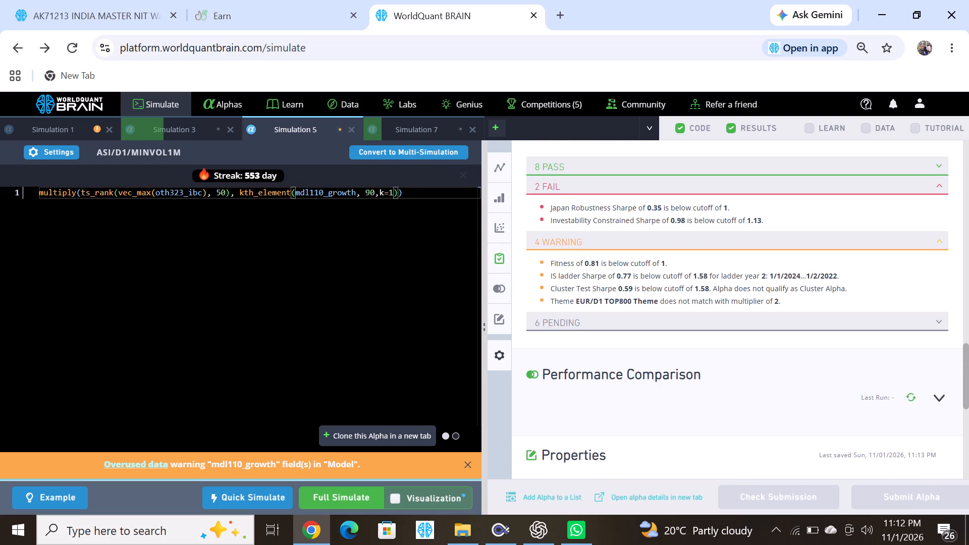
{"action": "left_click", "coordinate": [347, 505]}
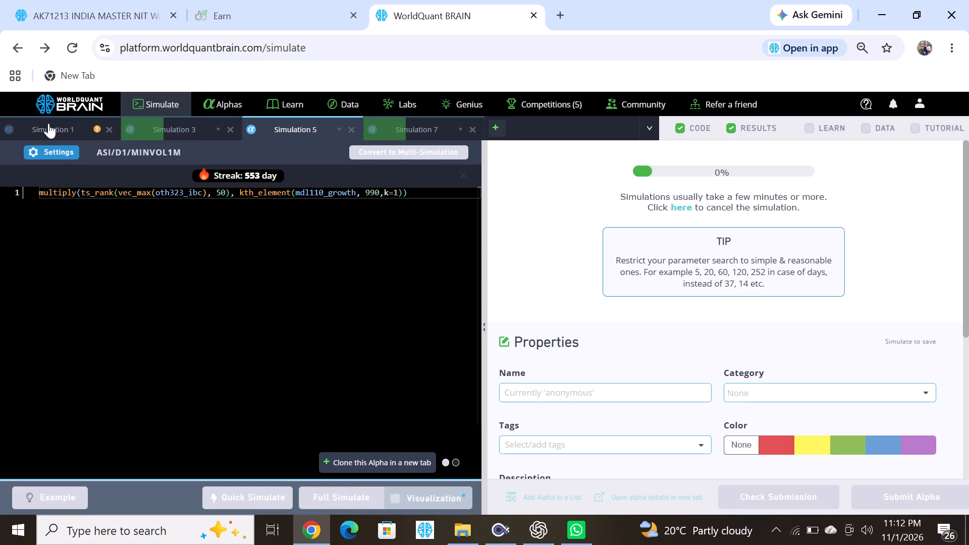
Reveal the GLB alpha's test period in Simulation 1, examine its IS warnings, and compute its prod correlation.
{"action": "left_click", "coordinate": [48, 123]}
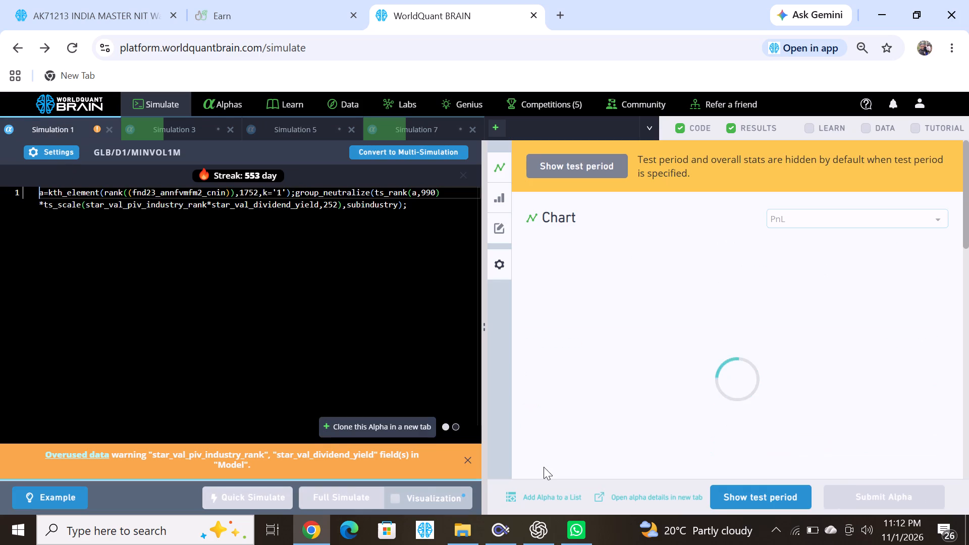
{"action": "left_click", "coordinate": [766, 494]}
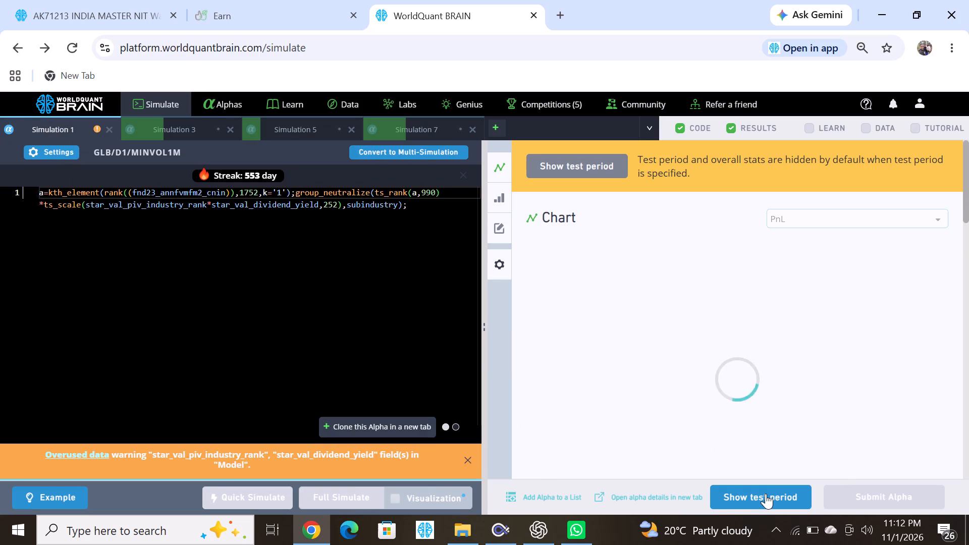
{"action": "scroll", "coordinate": [695, 414], "scroll_direction": "down", "scroll_amount": 10}
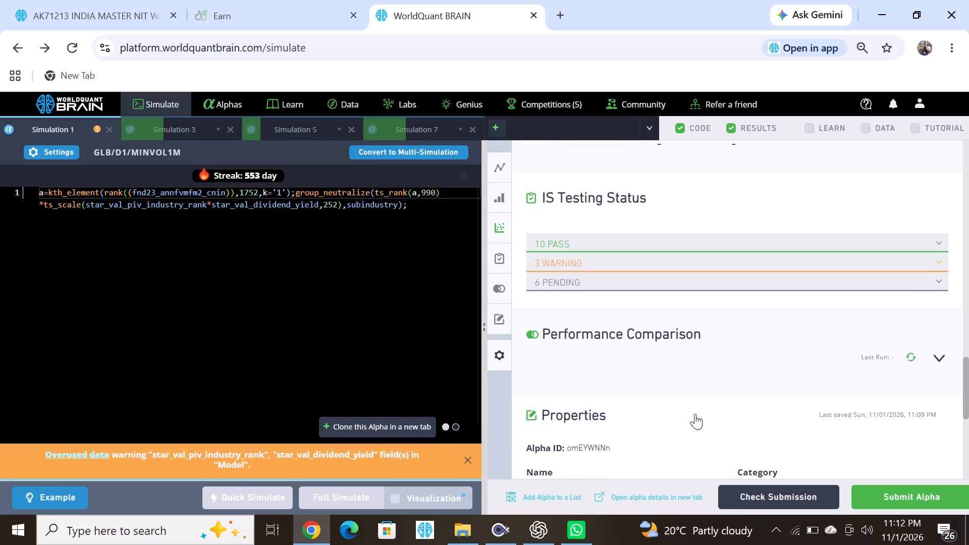
{"action": "left_click", "coordinate": [695, 414]}
{"action": "left_click", "coordinate": [571, 247]}
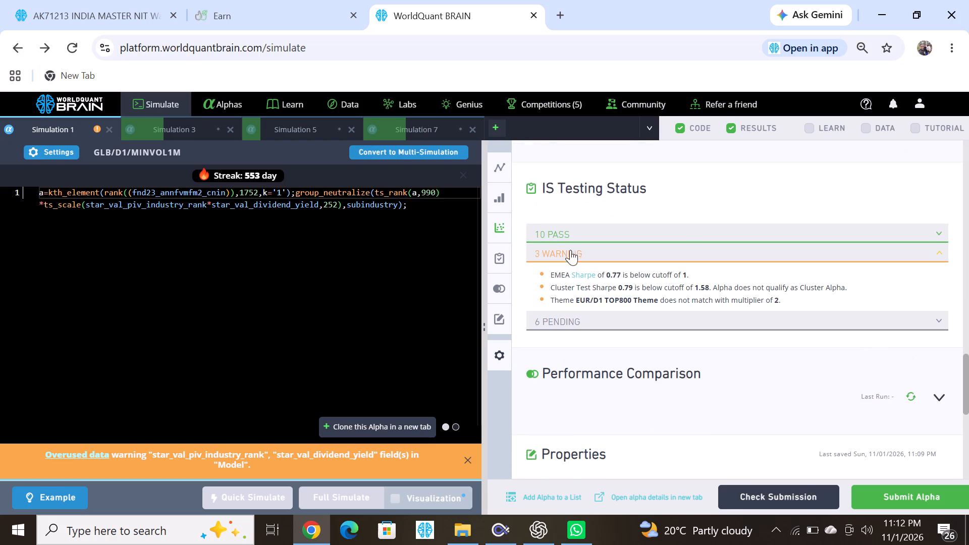
{"action": "scroll", "coordinate": [666, 273], "scroll_direction": "up", "scroll_amount": 1}
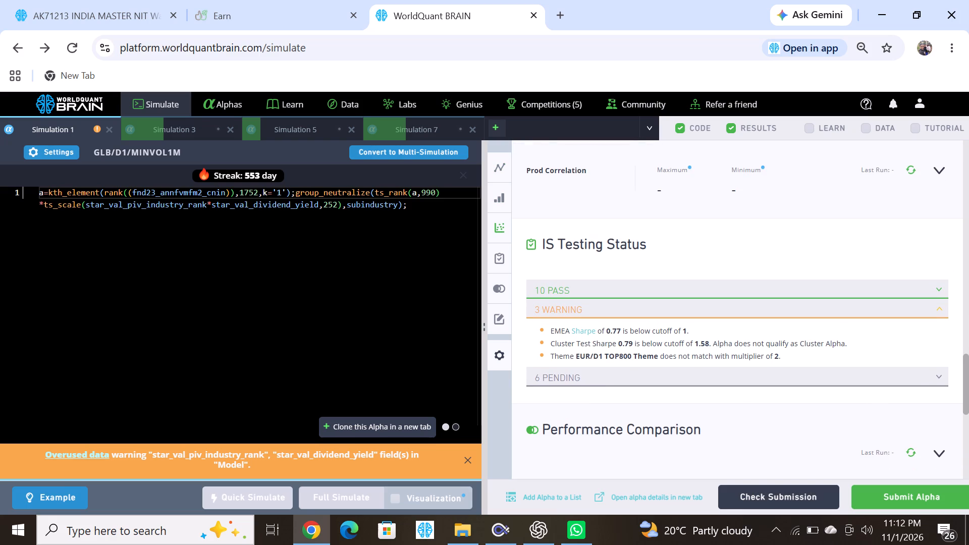
{"action": "left_click", "coordinate": [940, 176]}
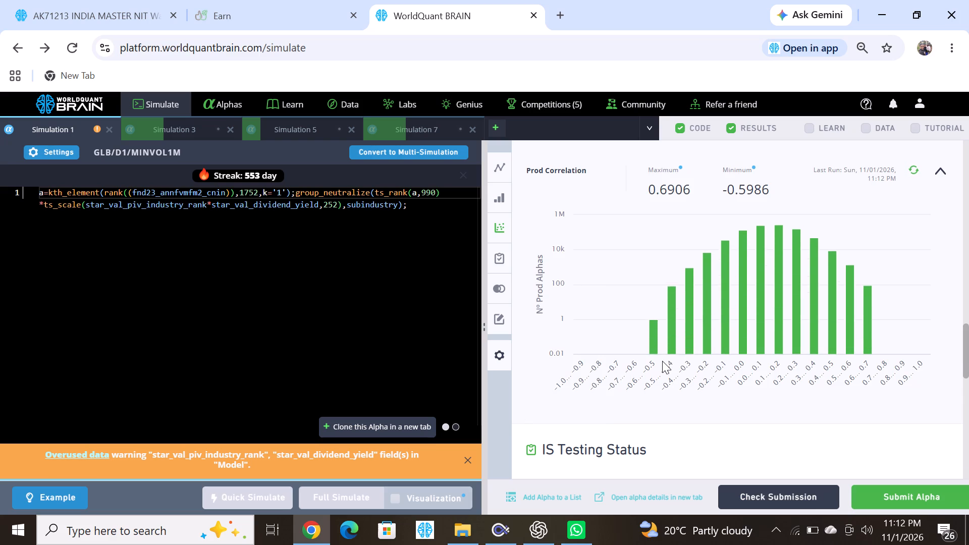
{"action": "scroll", "coordinate": [662, 361], "scroll_direction": "down", "scroll_amount": 3}
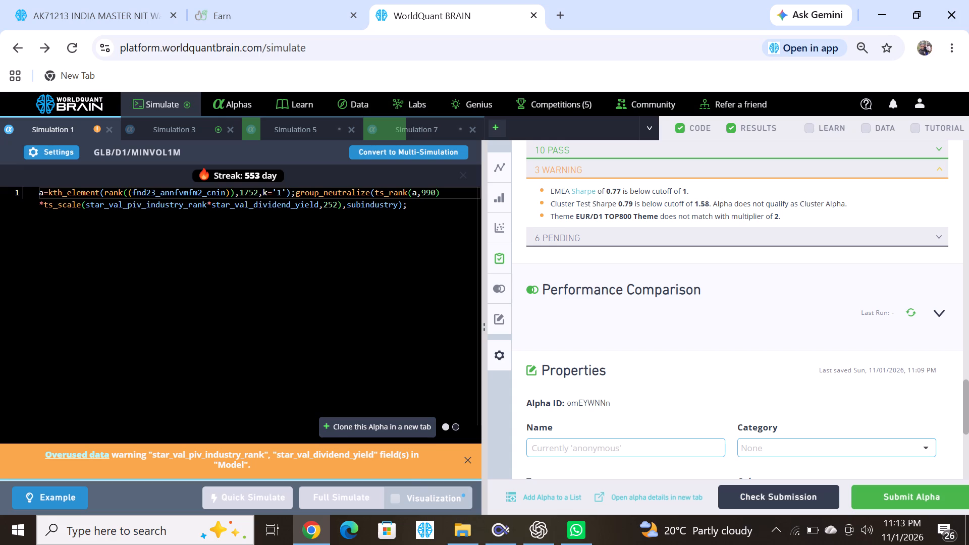
Set the ts_scale window in Simulation 1's expression to 452 and run a full simulation.
{"action": "left_click", "coordinate": [329, 208]}
{"action": "key", "text": "BackSpace"}
{"action": "key", "text": "4"}
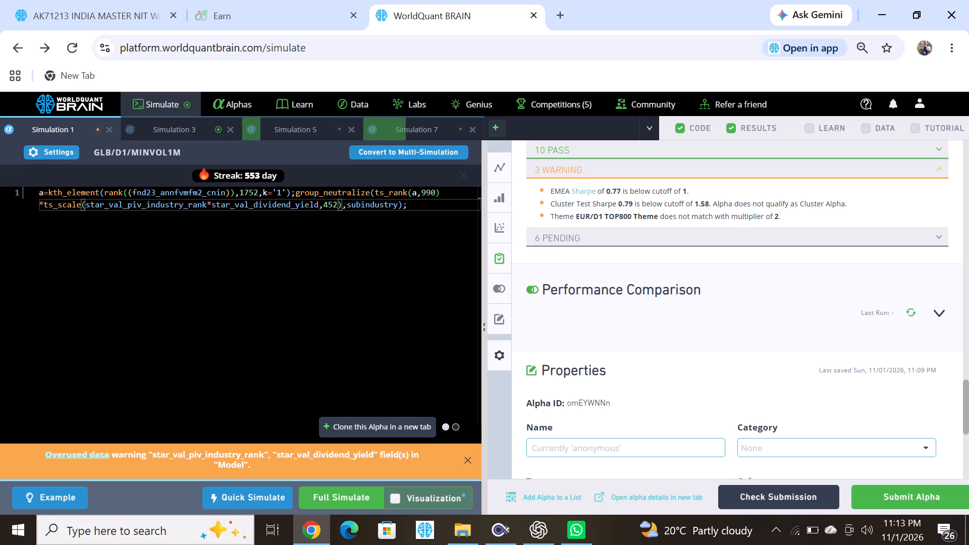
{"action": "left_click", "coordinate": [343, 502]}
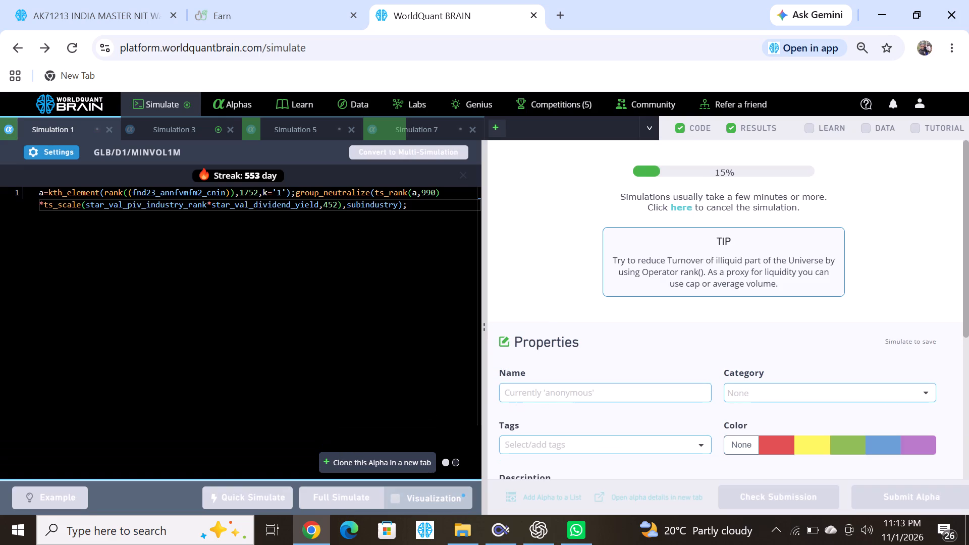
Reveal the test period of the headline_character_count alpha in Simulation 3 and check its IS testing status.
{"action": "left_click", "coordinate": [180, 127]}
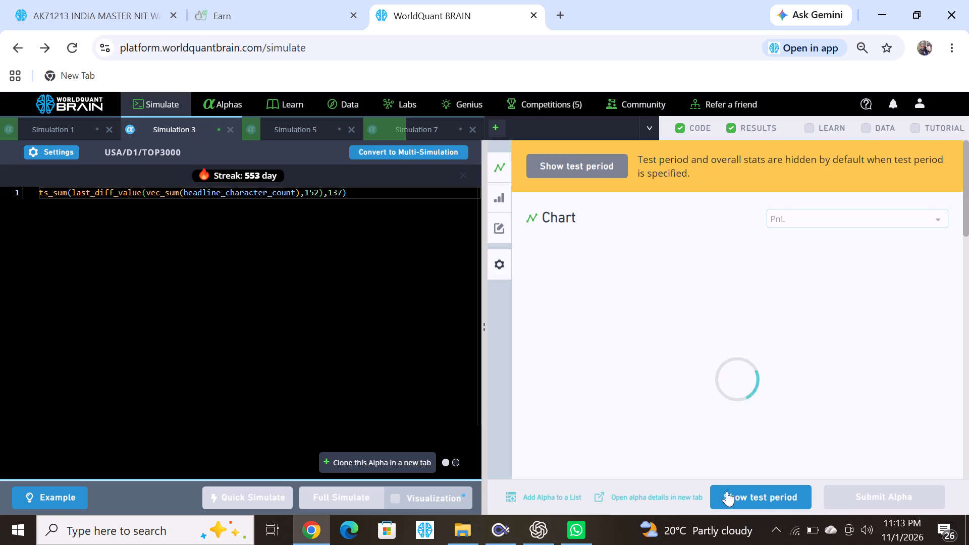
{"action": "left_click", "coordinate": [727, 491]}
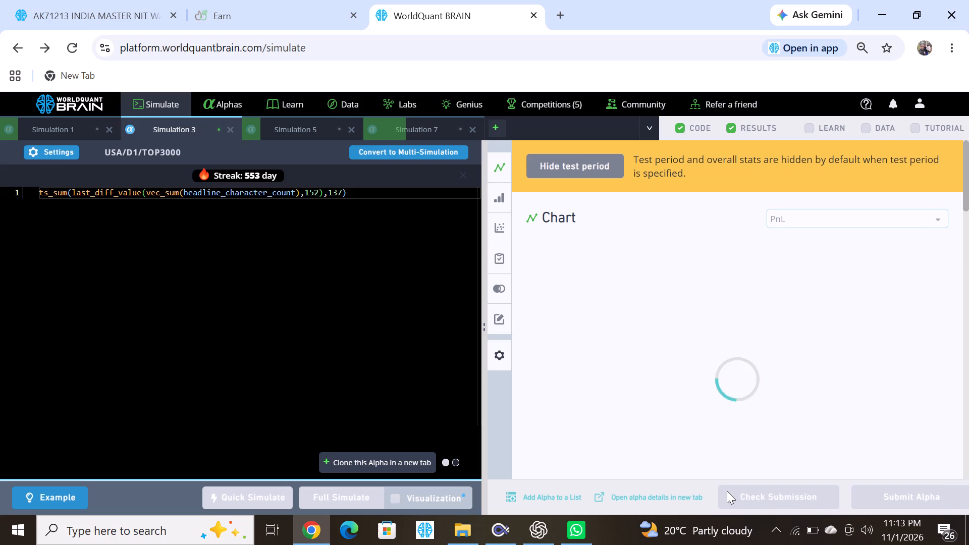
{"action": "scroll", "coordinate": [655, 411], "scroll_direction": "down", "scroll_amount": 7}
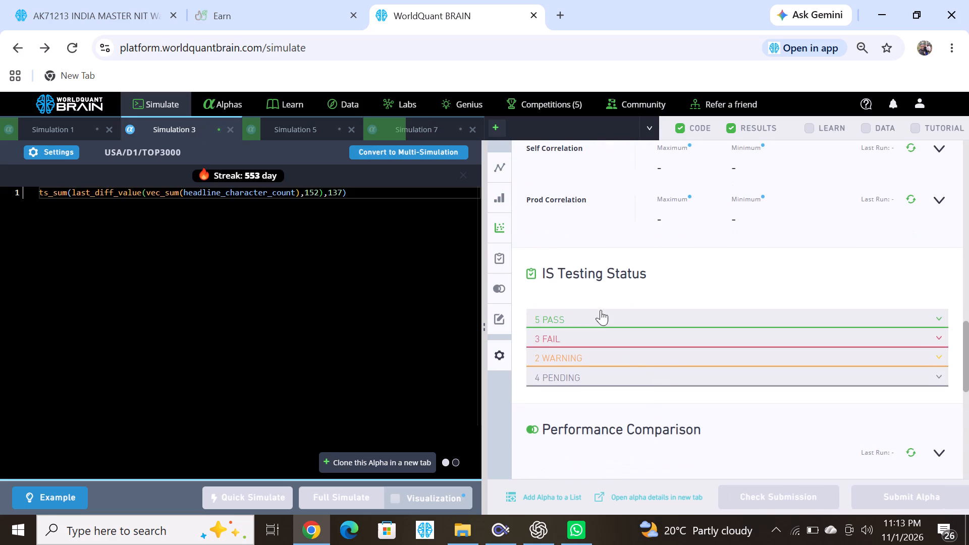
Open the USA data fields list and change its category filter to Risk.
{"action": "left_click", "coordinate": [865, 128]}
{"action": "left_click", "coordinate": [606, 249]}
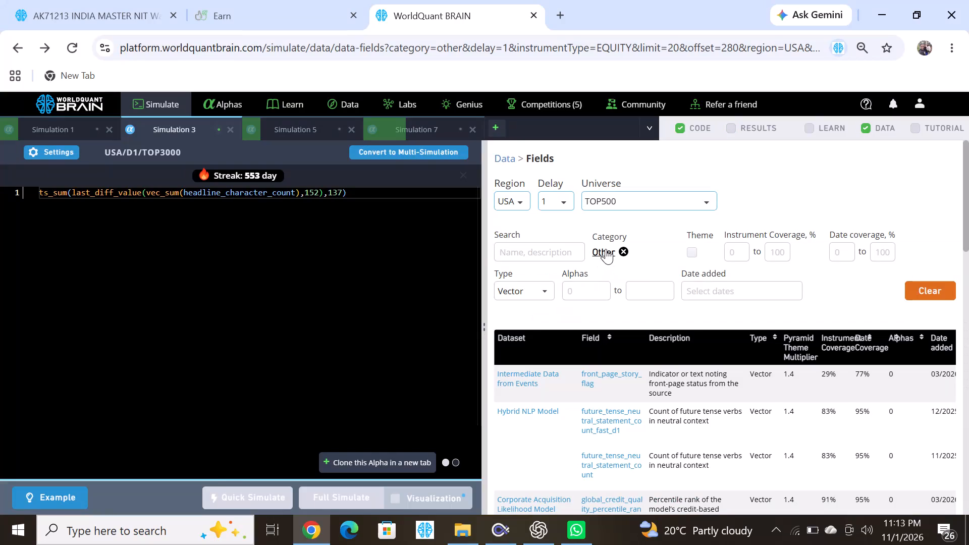
{"action": "scroll", "coordinate": [231, 332], "scroll_direction": "down", "scroll_amount": 2}
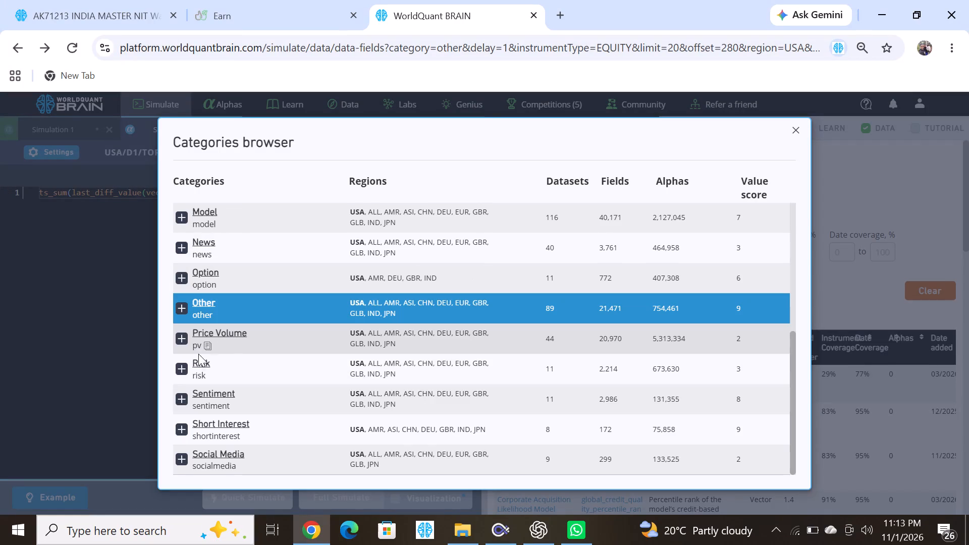
{"action": "left_click", "coordinate": [198, 363]}
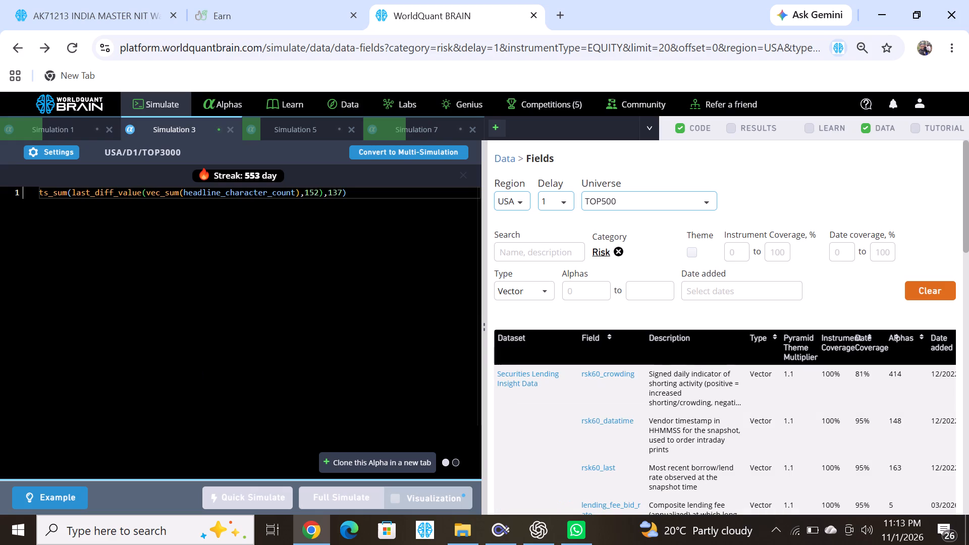
Replace headline_character_count in Simulation 3's expression with the Risk vector field rsk59_shortinterestpct and run a full simulation.
{"action": "scroll", "coordinate": [619, 417], "scroll_direction": "down", "scroll_amount": 8}
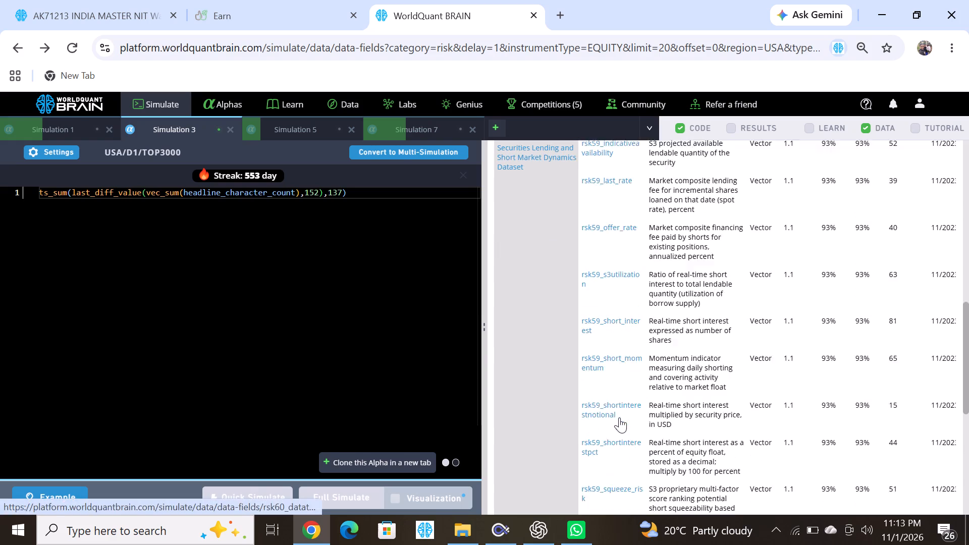
{"action": "scroll", "coordinate": [619, 417], "scroll_direction": "down", "scroll_amount": 4}
{"action": "left_click", "coordinate": [607, 288]}
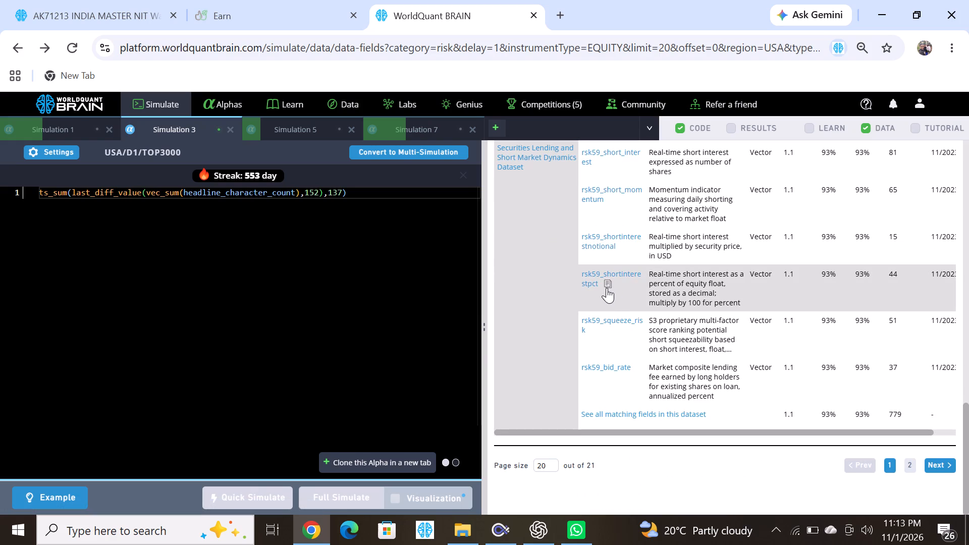
{"action": "double_click", "coordinate": [256, 192]}
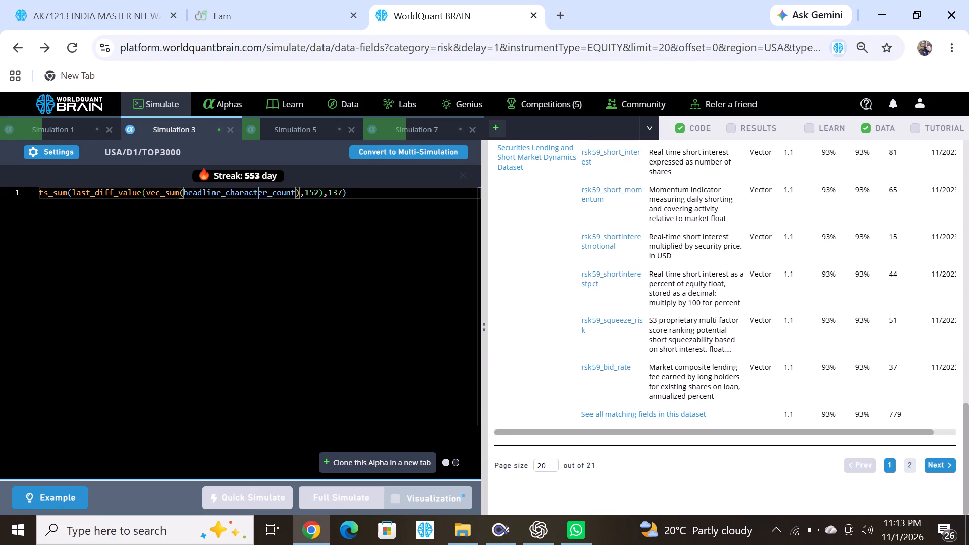
{"action": "key", "text": "ctrl+v"}
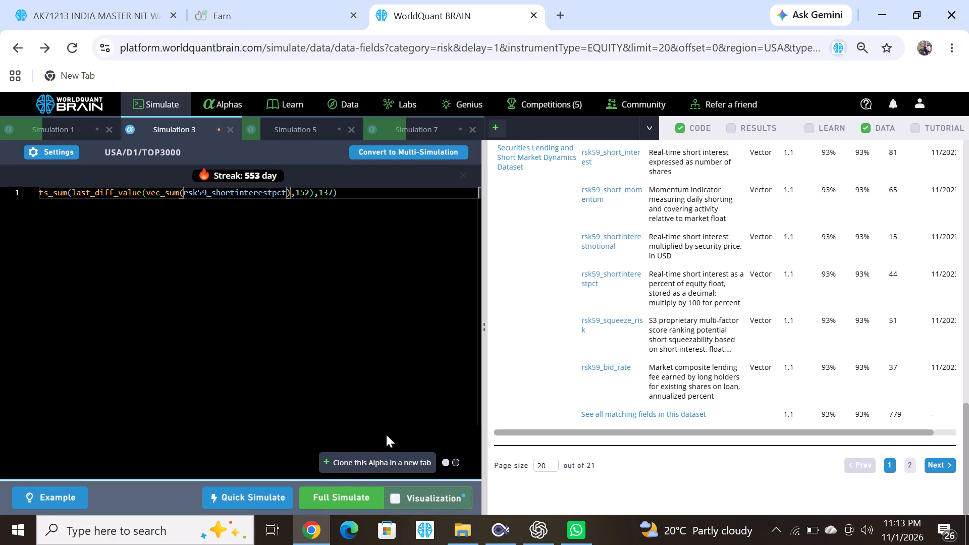
{"action": "left_click", "coordinate": [340, 500]}
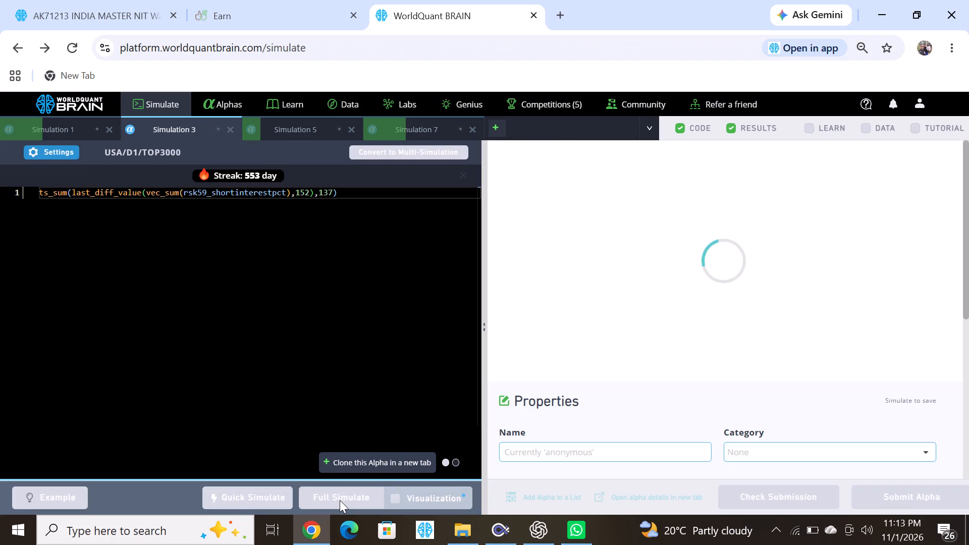
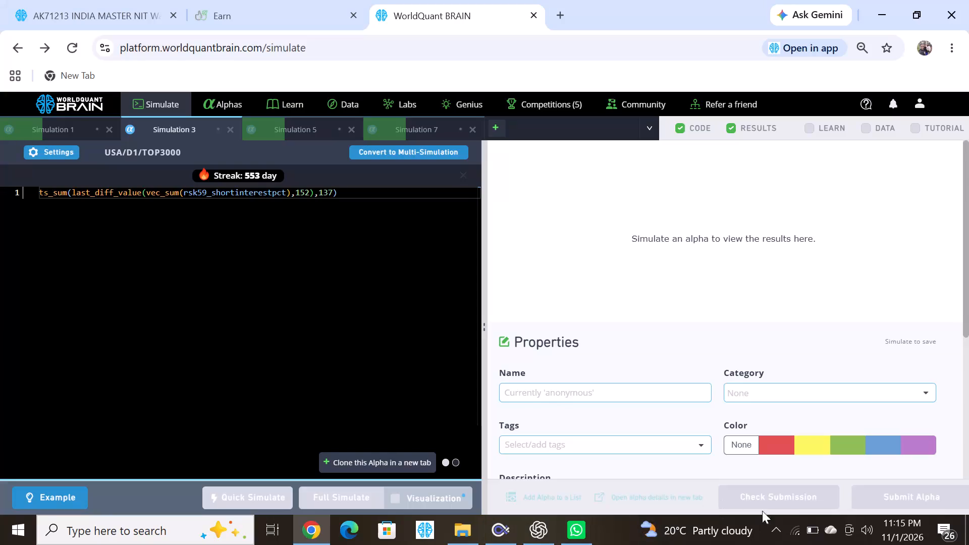
Switch the computer's Wi-Fi connection to the secured A16 network and dismiss the notice banner on the simulation page.
{"action": "left_click", "coordinate": [798, 531]}
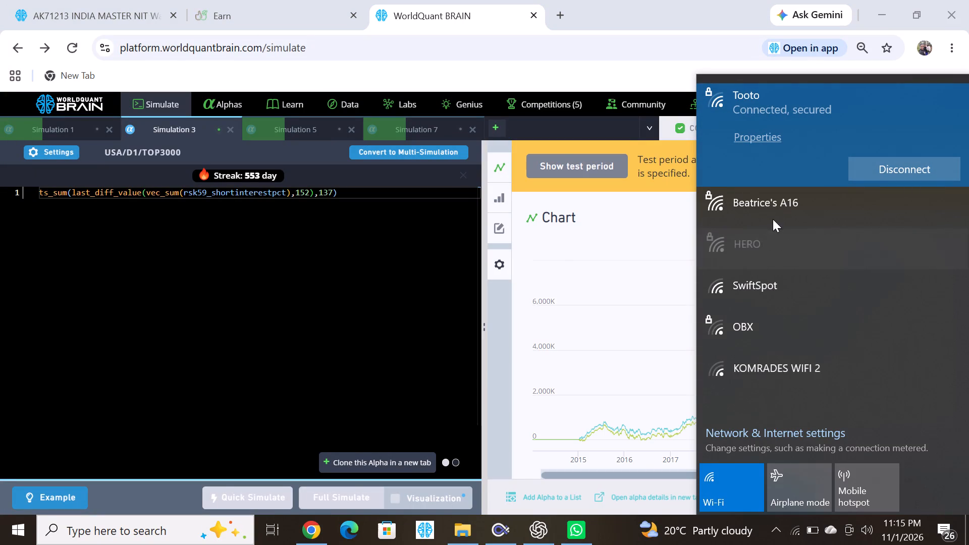
{"action": "left_click", "coordinate": [770, 206]}
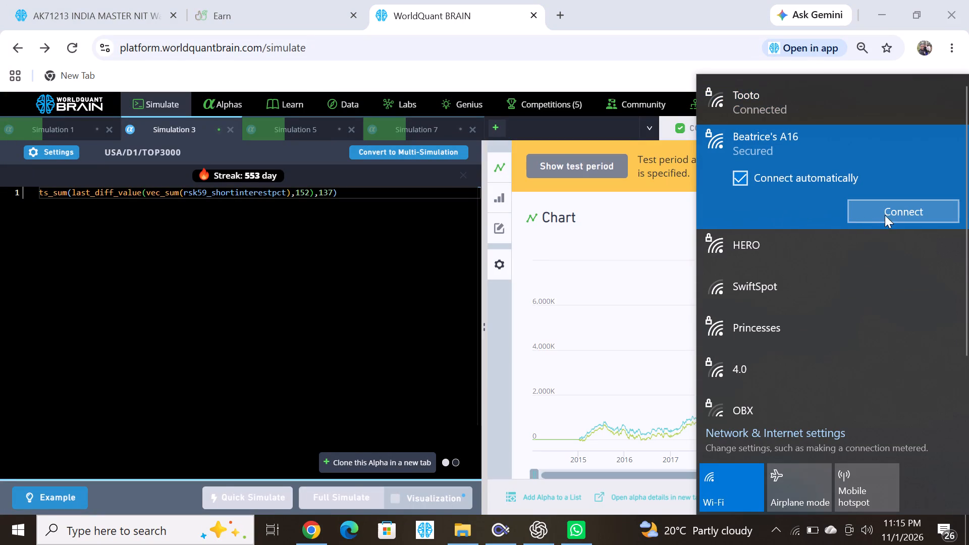
{"action": "left_click", "coordinate": [886, 214]}
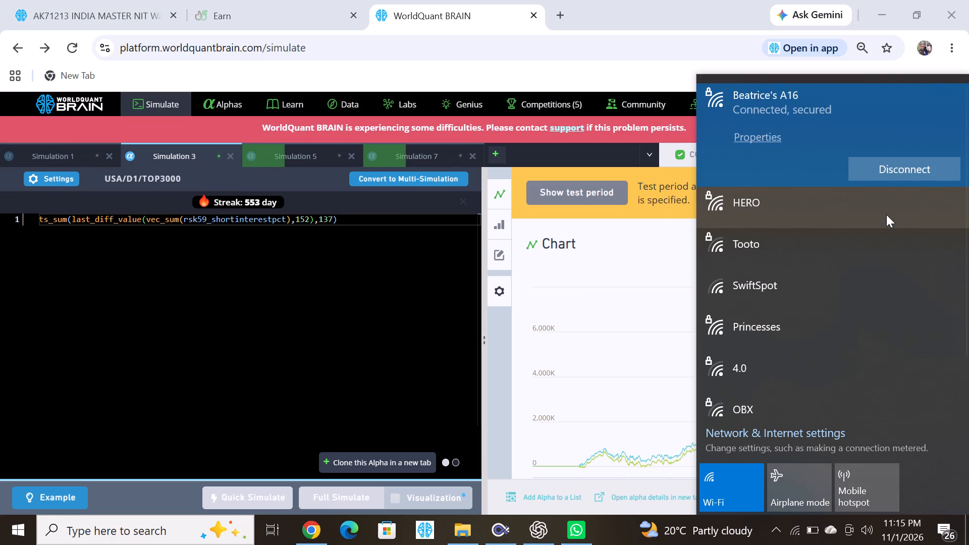
{"action": "left_click", "coordinate": [627, 288]}
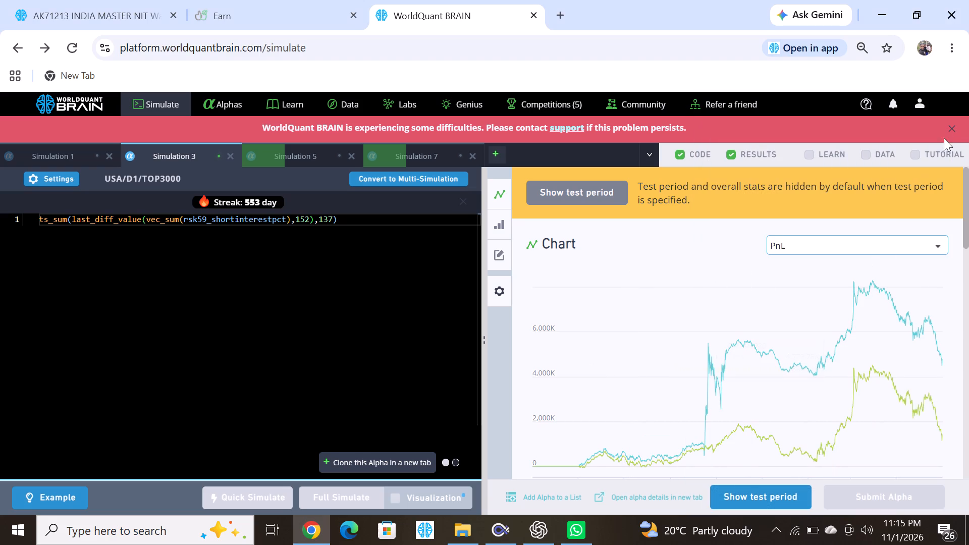
{"action": "left_click", "coordinate": [952, 131]}
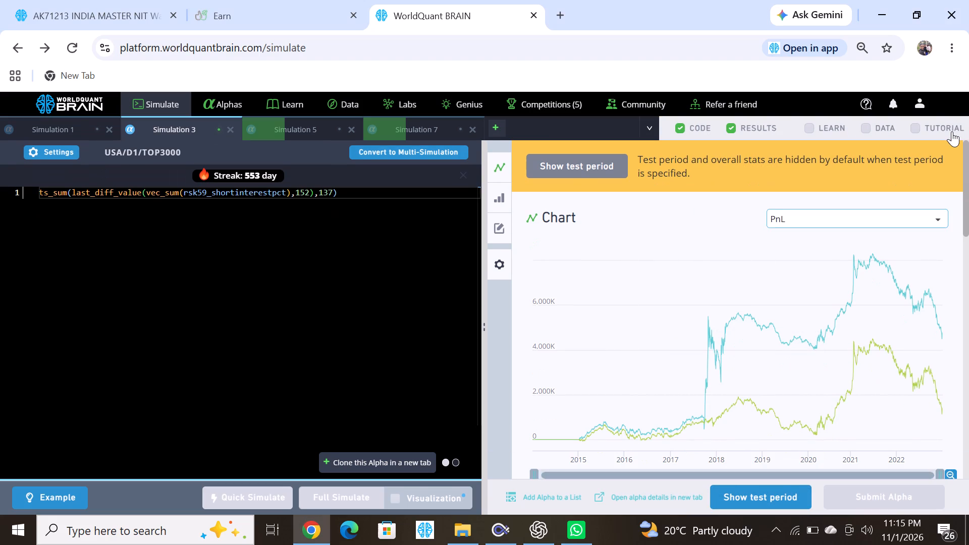
Reveal the test period of the rsk59_shortinterestpct alpha in Simulation 3 and check the failed tests in its IS testing status.
{"action": "key", "text": "Home"}
{"action": "left_click", "coordinate": [765, 501]}
{"action": "scroll", "coordinate": [703, 436], "scroll_direction": "down", "scroll_amount": 5}
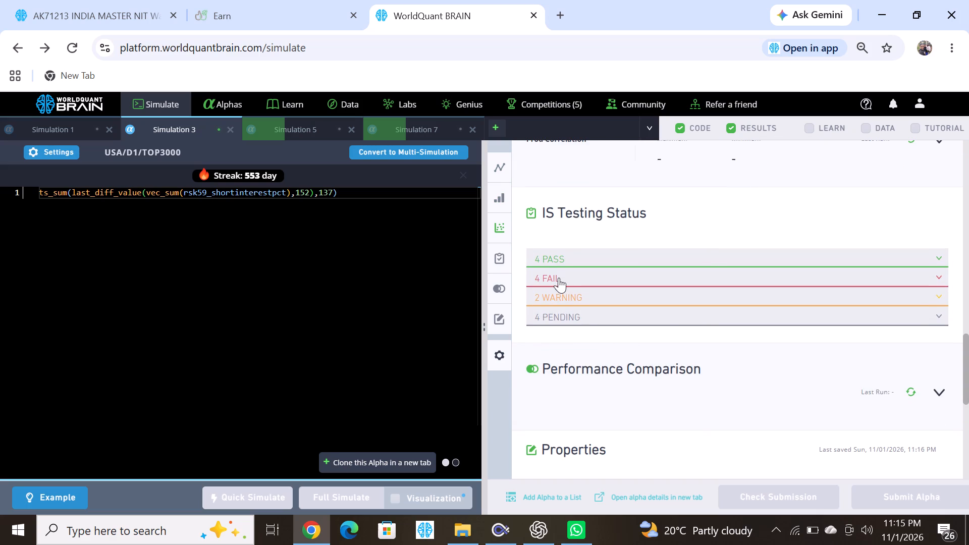
{"action": "left_click", "coordinate": [559, 275]}
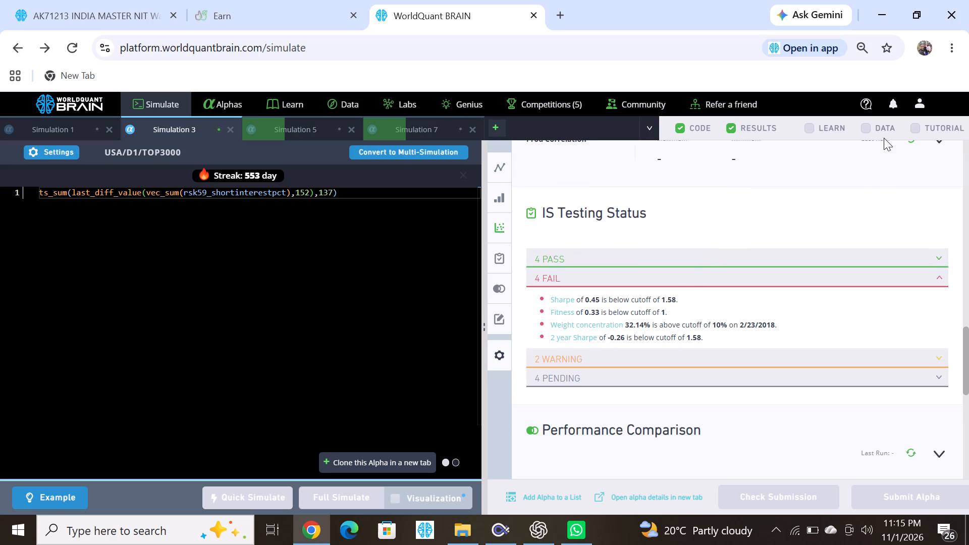
Replace rsk59_shortinterestpct in Simulation 3's expression with the Risk vector field lending_fee_bid_rate and run a full simulation.
{"action": "left_click", "coordinate": [865, 128]}
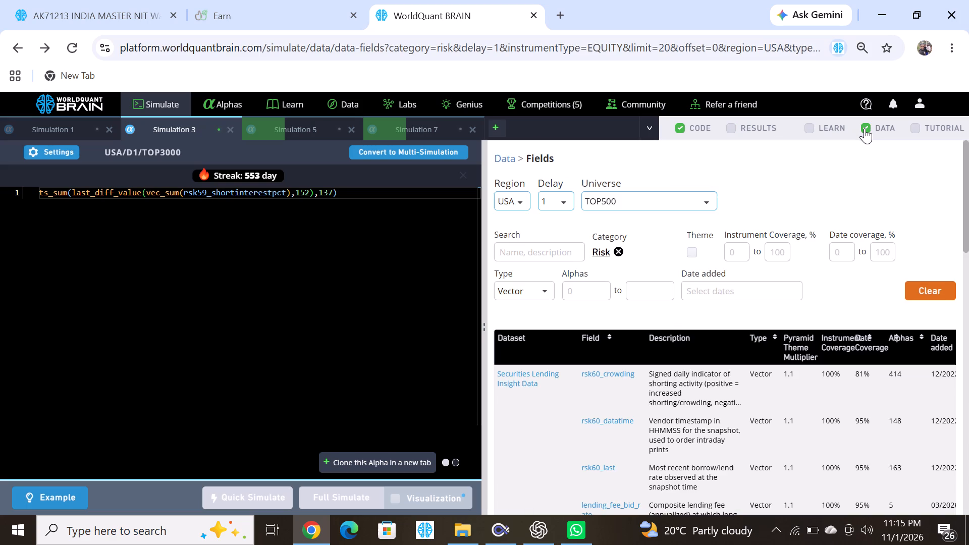
{"action": "scroll", "coordinate": [657, 398], "scroll_direction": "down", "scroll_amount": 9}
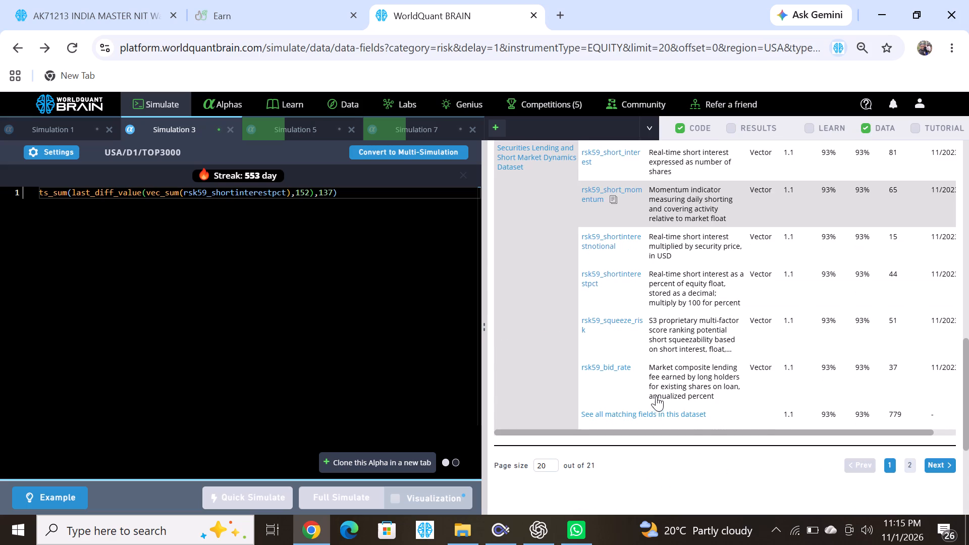
{"action": "left_click", "coordinate": [909, 467]}
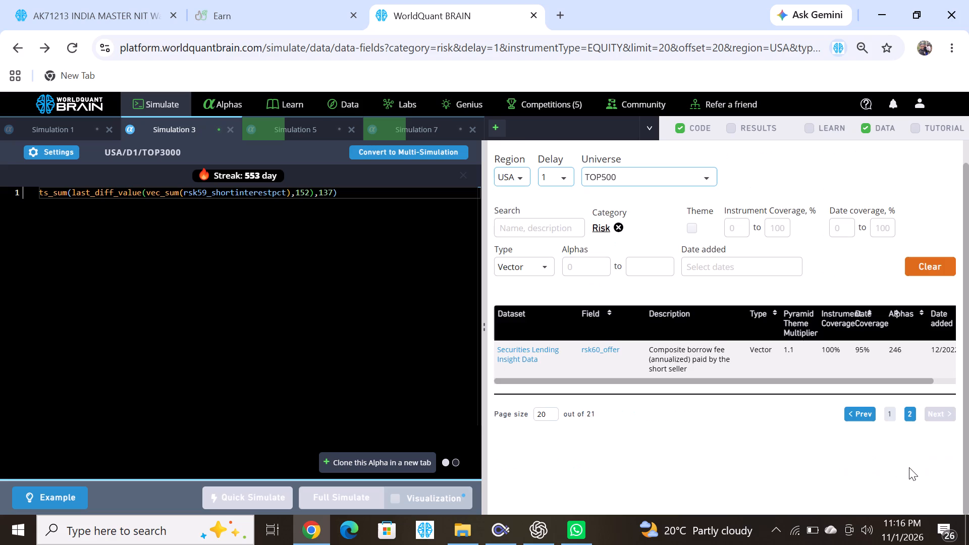
{"action": "left_click", "coordinate": [889, 419]}
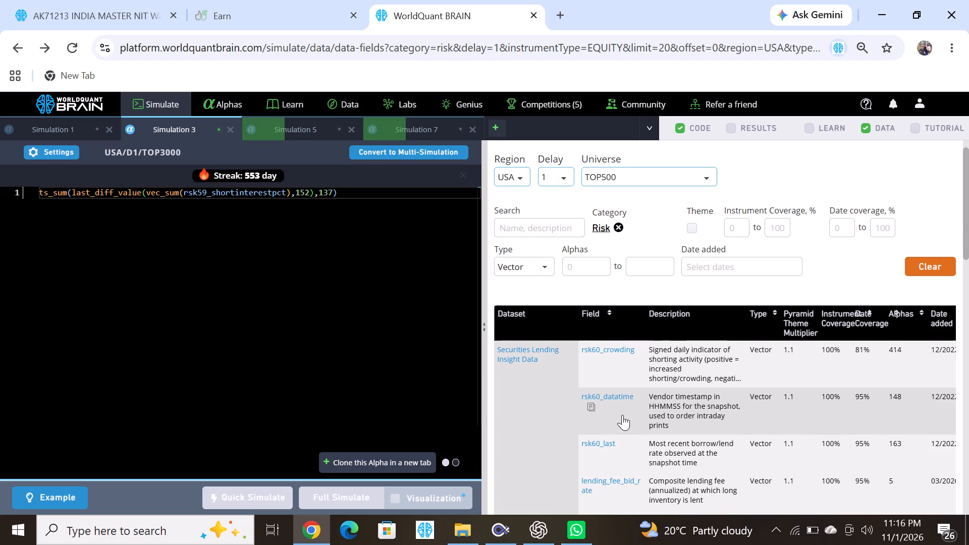
{"action": "scroll", "coordinate": [622, 415], "scroll_direction": "down", "scroll_amount": 2}
{"action": "scroll", "coordinate": [608, 229], "scroll_direction": "up", "scroll_amount": 1}
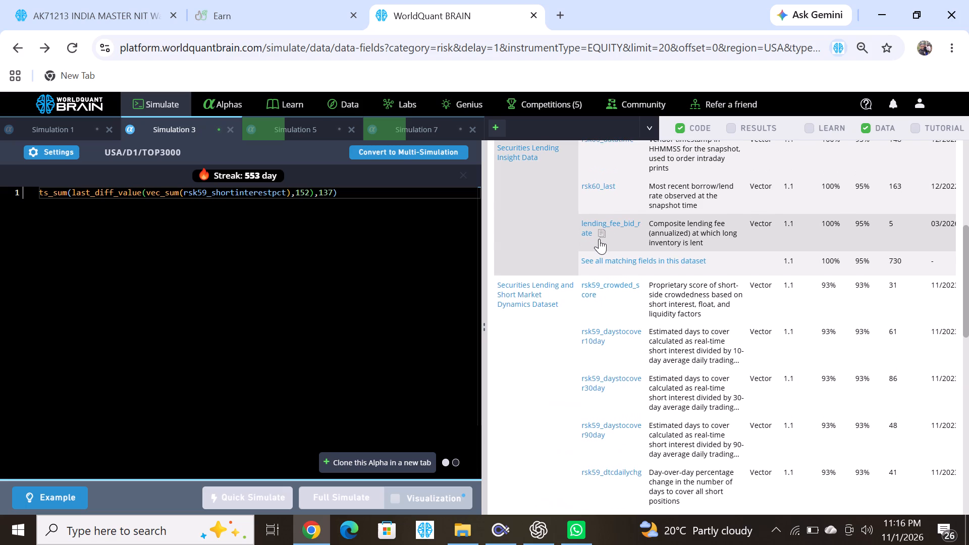
{"action": "left_click", "coordinate": [599, 239]}
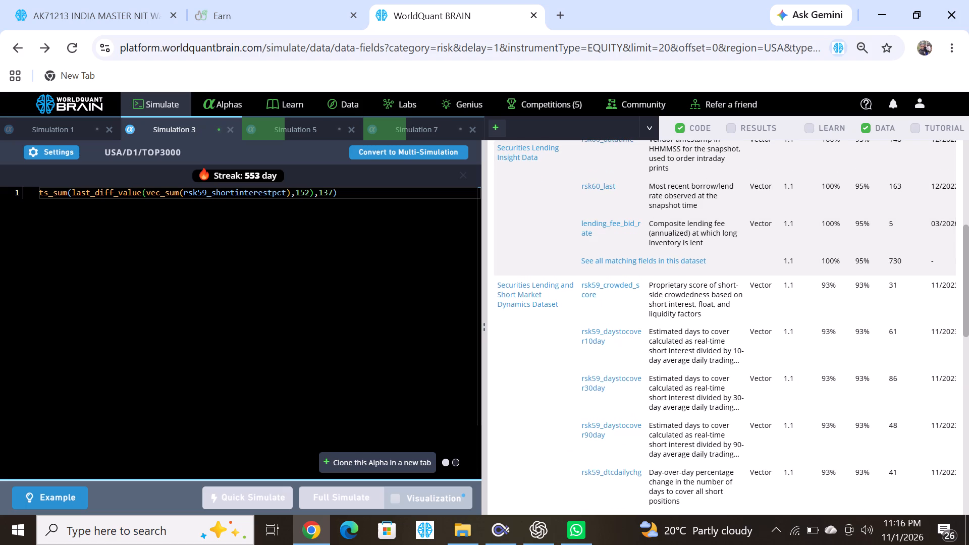
{"action": "double_click", "coordinate": [218, 195]}
{"action": "key", "text": "ctrl+v"}
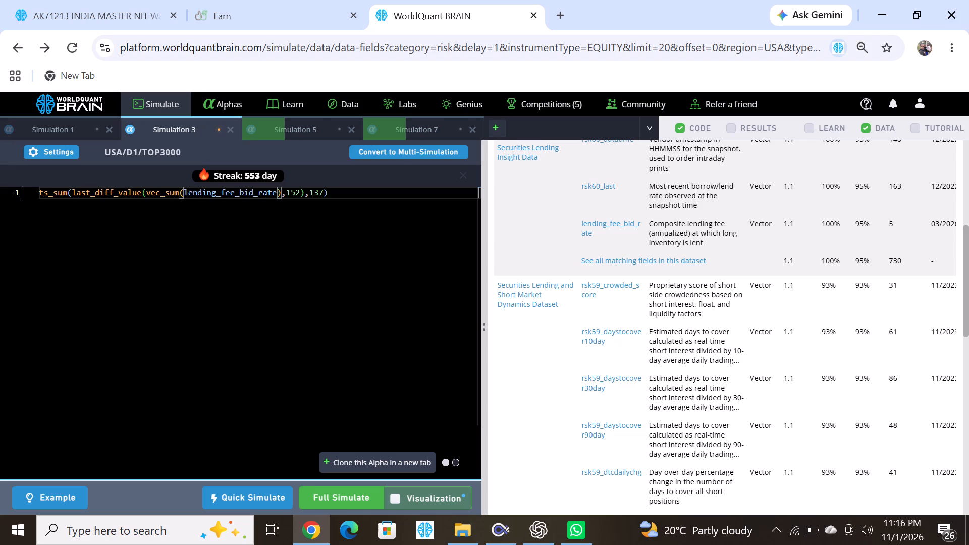
{"action": "left_click", "coordinate": [341, 506]}
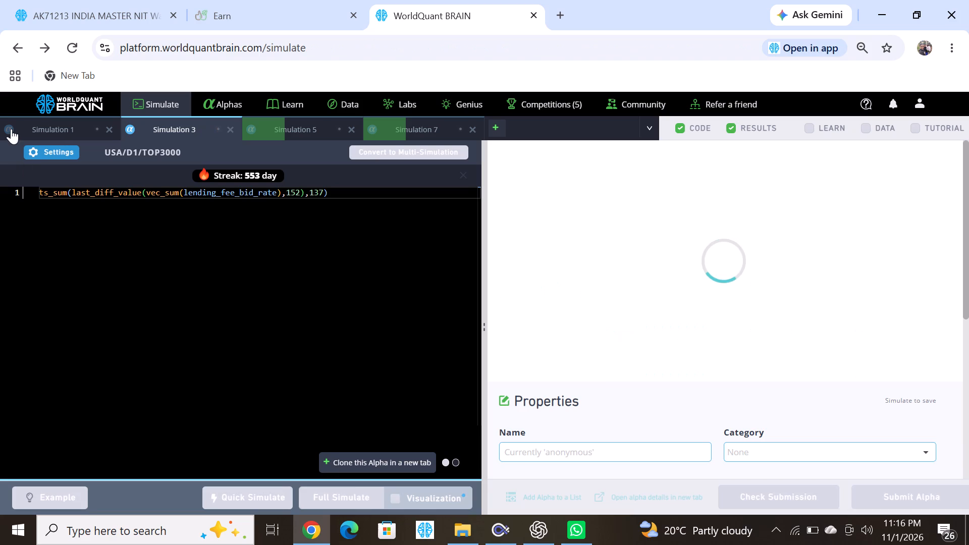
Switch to Simulation 1 with the GLB ts_scale expression.
{"action": "left_click", "coordinate": [58, 126]}
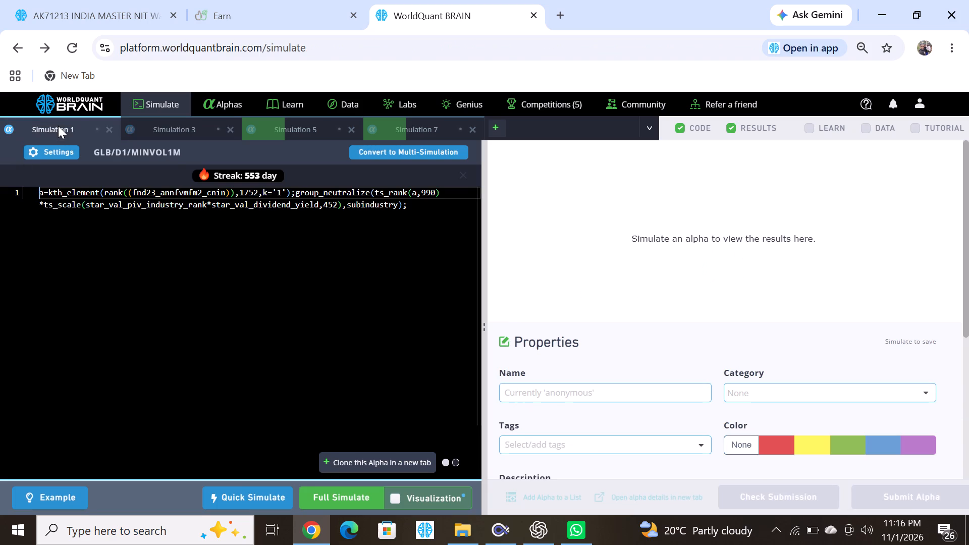
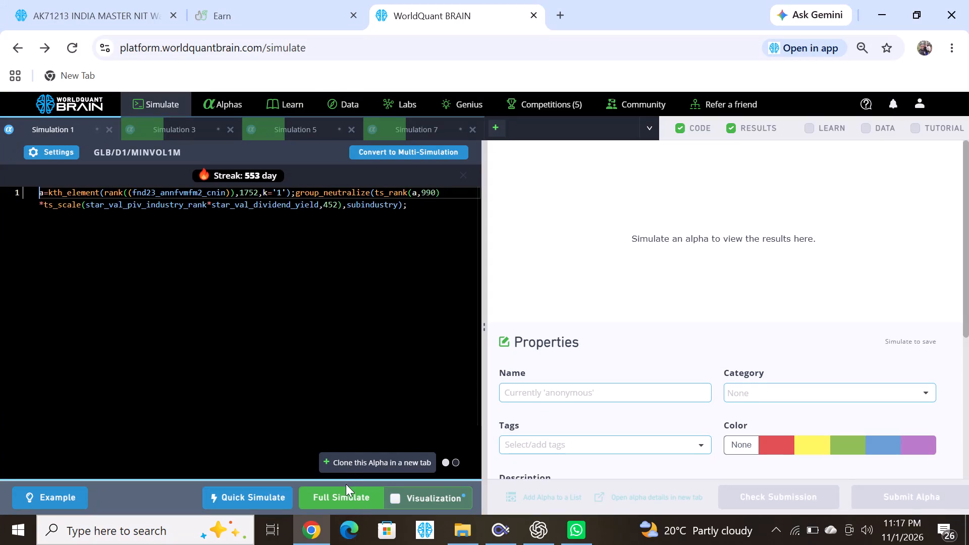
Run a full simulation of Simulation 1's GLB/D1/MINVOL1M ts_scale expression.
{"action": "left_click", "coordinate": [344, 502]}
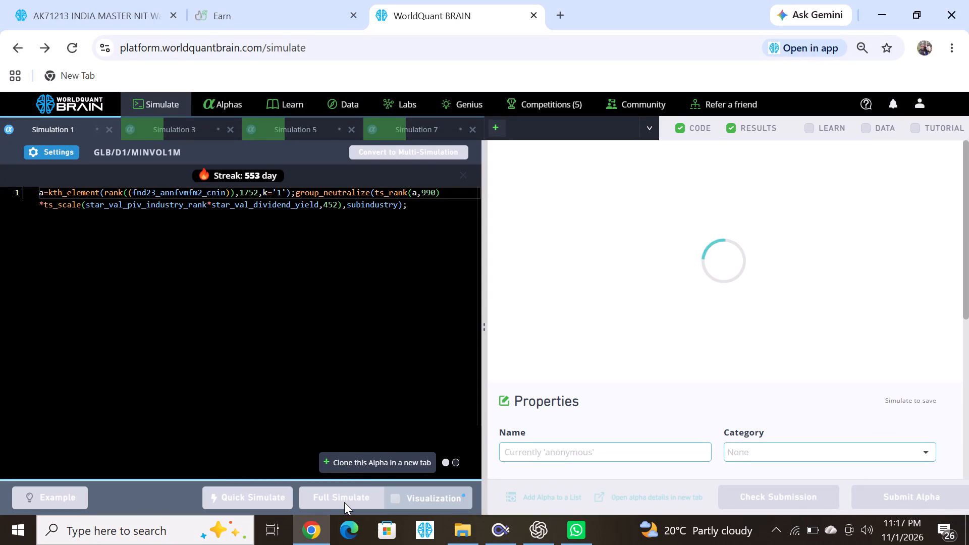
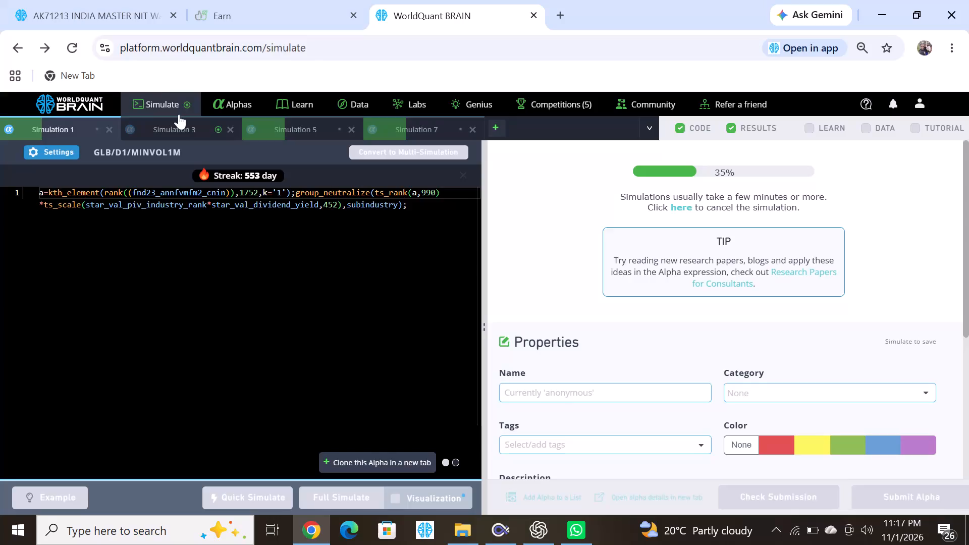
Reveal Simulation 3's test-period results and examine its failed IS tests.
{"action": "left_click", "coordinate": [179, 126]}
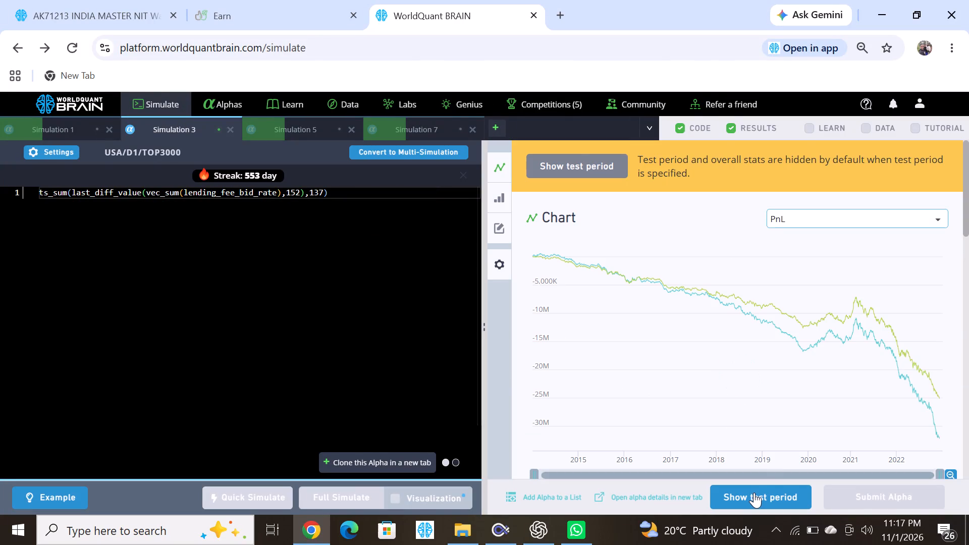
{"action": "left_click", "coordinate": [752, 493]}
{"action": "scroll", "coordinate": [705, 438], "scroll_direction": "down", "scroll_amount": 6}
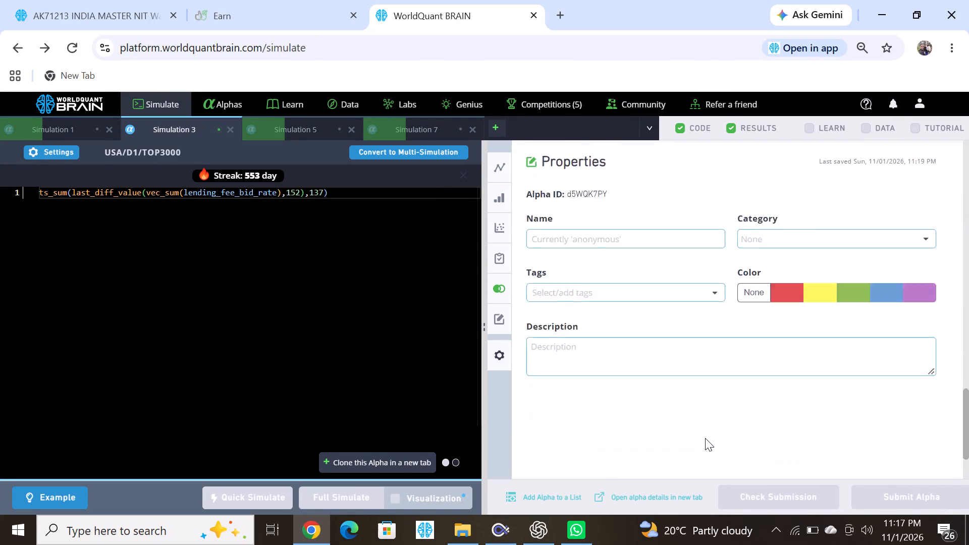
{"action": "scroll", "coordinate": [705, 438], "scroll_direction": "down", "scroll_amount": 3}
{"action": "scroll", "coordinate": [705, 438], "scroll_direction": "up", "scroll_amount": 3}
{"action": "left_click", "coordinate": [557, 205]}
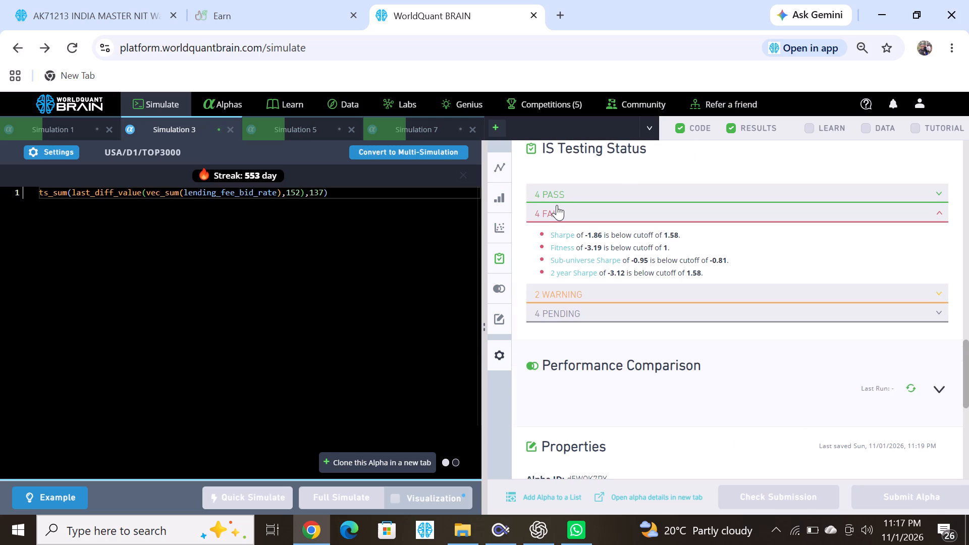
Negate Simulation 3's ts_sum expression with a leading minus sign and run a full simulation.
{"action": "left_click", "coordinate": [40, 194]}
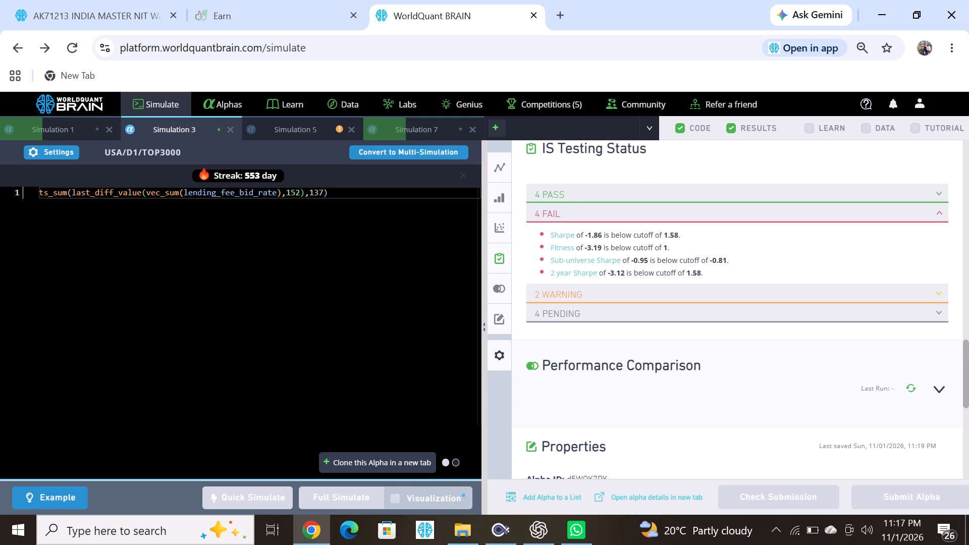
{"action": "key", "text": "minus"}
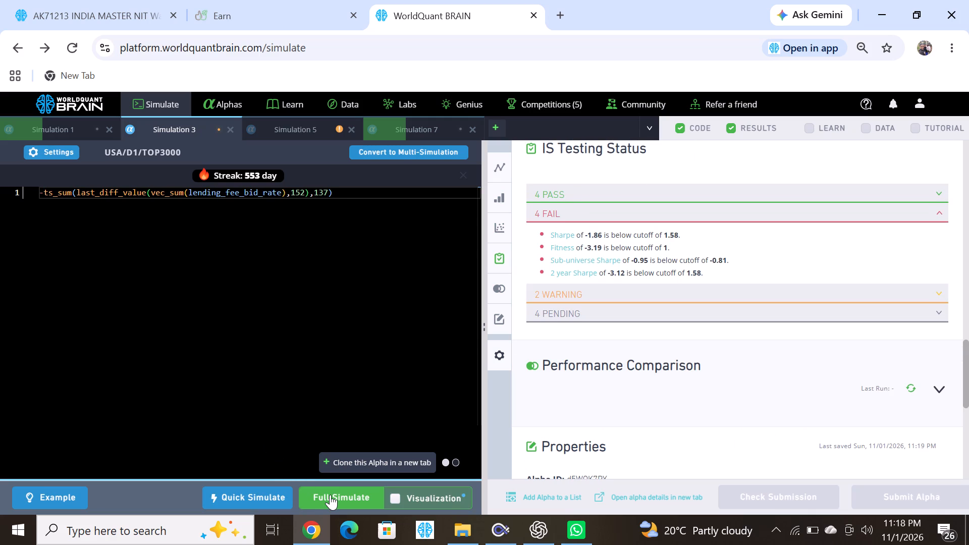
{"action": "left_click", "coordinate": [330, 495]}
Reveal Simulation 5's test-period results and examine its failed IS tests and warnings.
{"action": "left_click", "coordinate": [309, 129]}
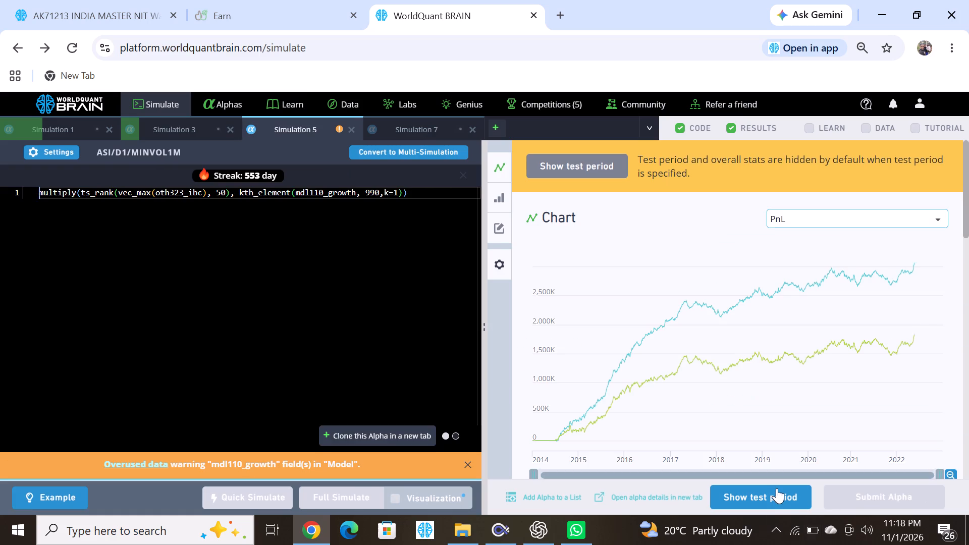
{"action": "left_click", "coordinate": [770, 496]}
{"action": "scroll", "coordinate": [714, 408], "scroll_direction": "down", "scroll_amount": 3}
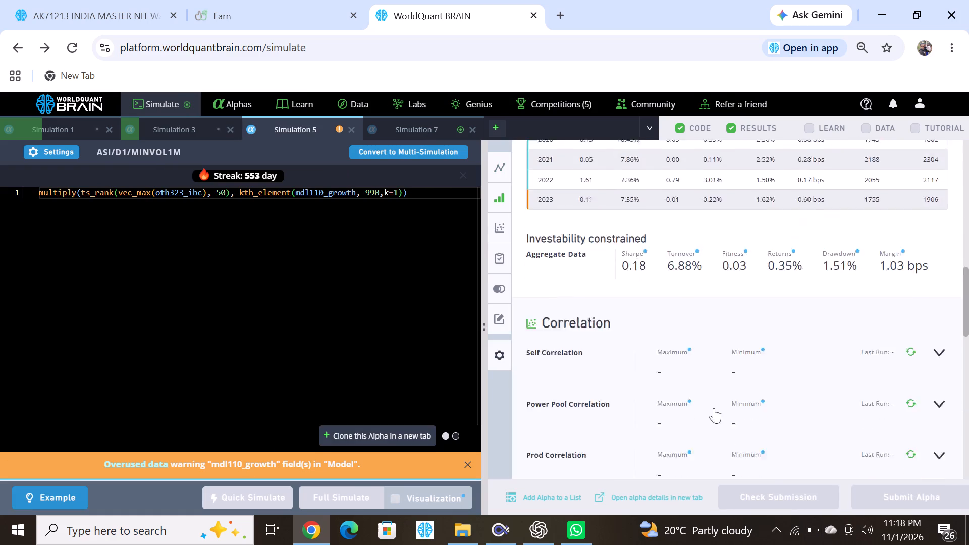
{"action": "scroll", "coordinate": [714, 408], "scroll_direction": "down", "scroll_amount": 5}
{"action": "scroll", "coordinate": [714, 408], "scroll_direction": "up", "scroll_amount": 2}
{"action": "left_click", "coordinate": [573, 228]}
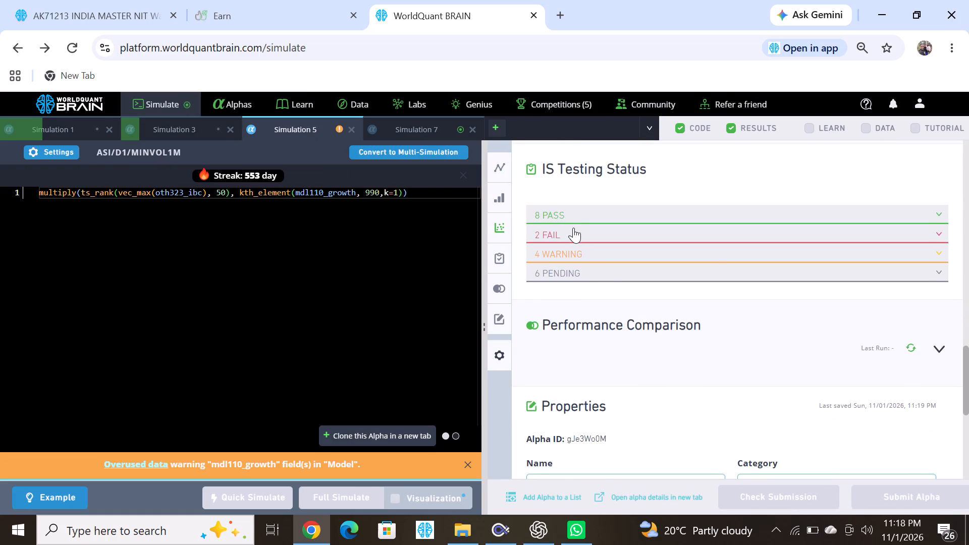
{"action": "left_click", "coordinate": [558, 287]}
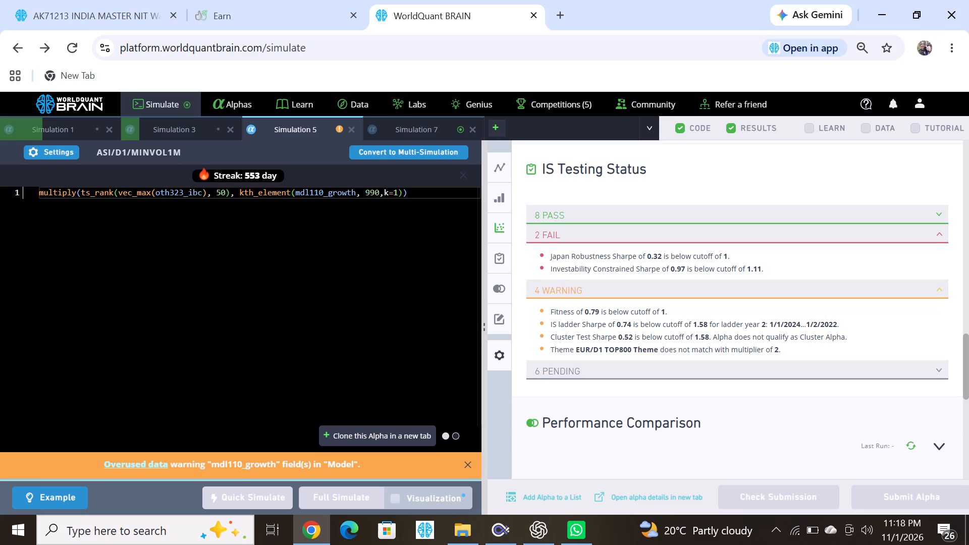
Replace ts_rank with ts_quantile in Simulation 5's multiply expression and run a full simulation.
{"action": "double_click", "coordinate": [105, 192]}
{"action": "type", "text": "ts"}
{"action": "scroll", "coordinate": [137, 309], "scroll_direction": "down", "scroll_amount": 4}
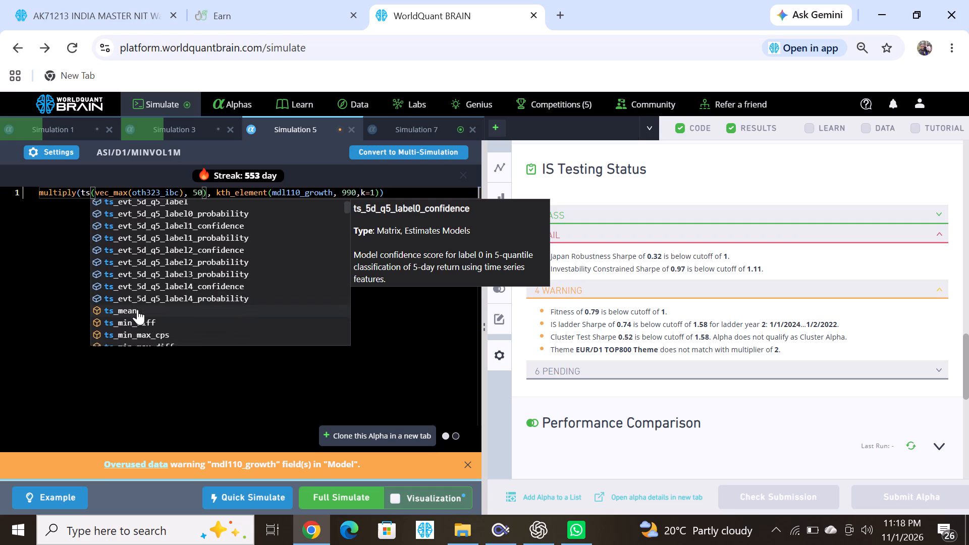
{"action": "scroll", "coordinate": [137, 309], "scroll_direction": "down", "scroll_amount": 9}
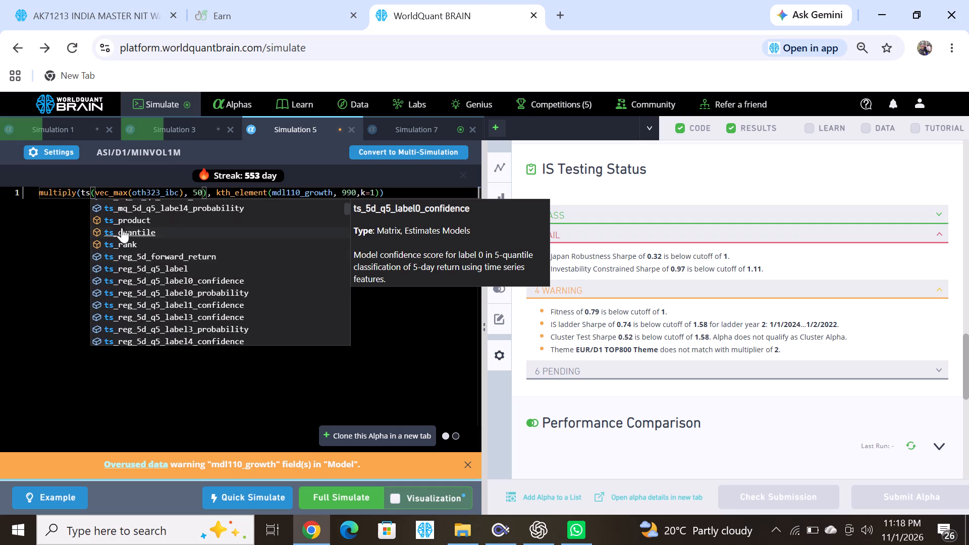
{"action": "left_click", "coordinate": [119, 229]}
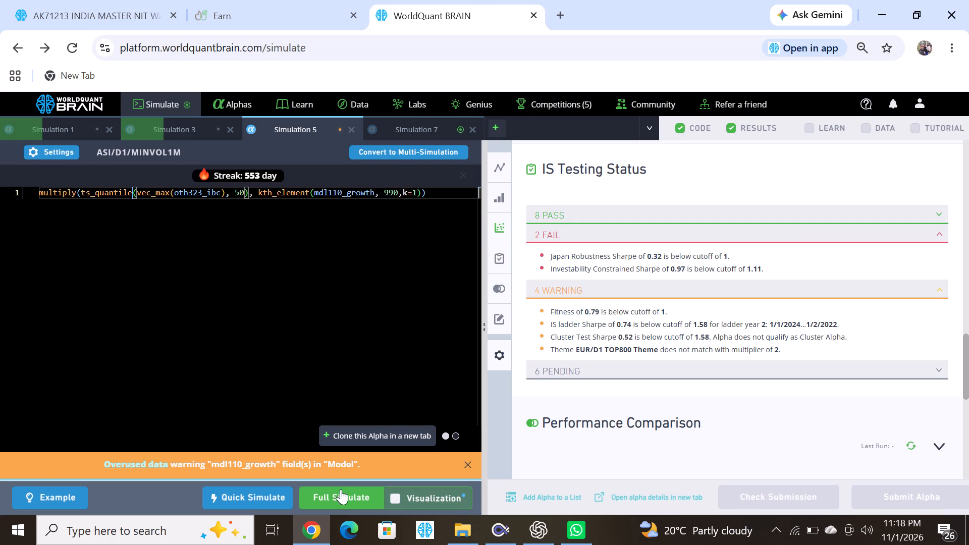
{"action": "left_click", "coordinate": [343, 496]}
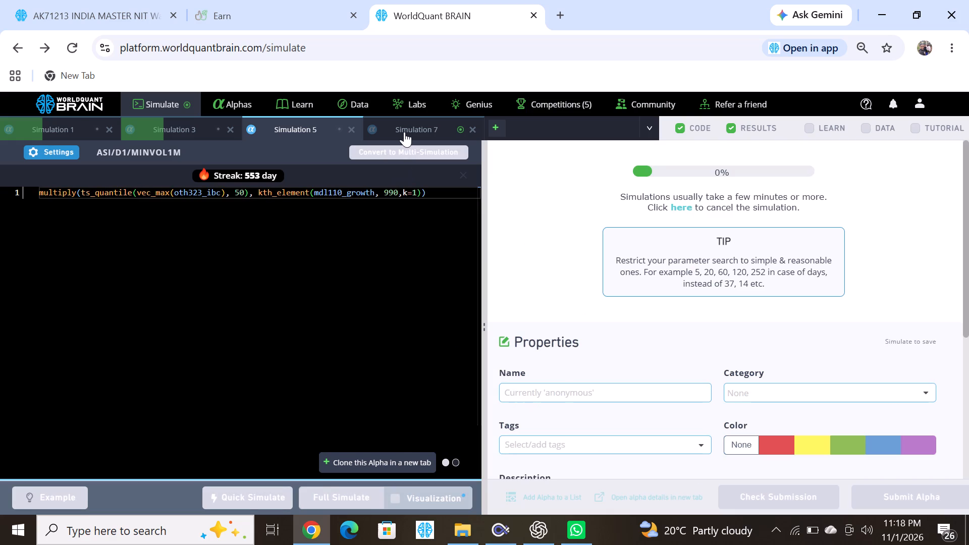
Reveal Simulation 7's test-period results and examine its failed IS tests.
{"action": "left_click", "coordinate": [404, 132]}
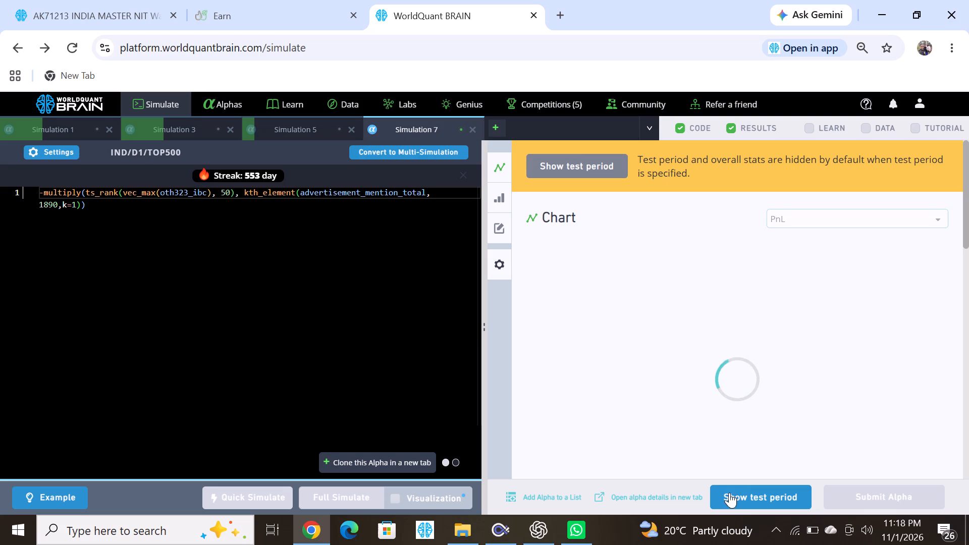
{"action": "left_click", "coordinate": [755, 497]}
{"action": "scroll", "coordinate": [645, 419], "scroll_direction": "down", "scroll_amount": 3}
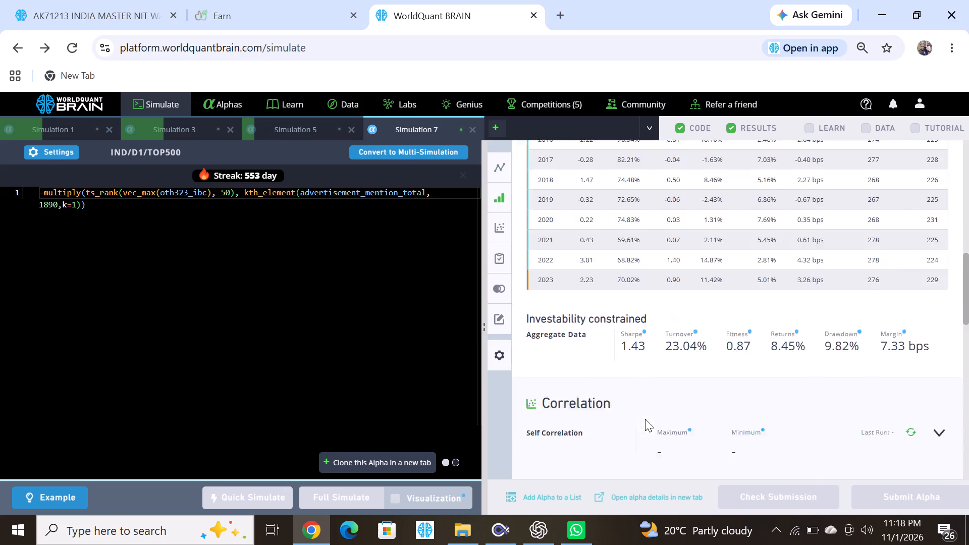
{"action": "scroll", "coordinate": [645, 419], "scroll_direction": "down", "scroll_amount": 5}
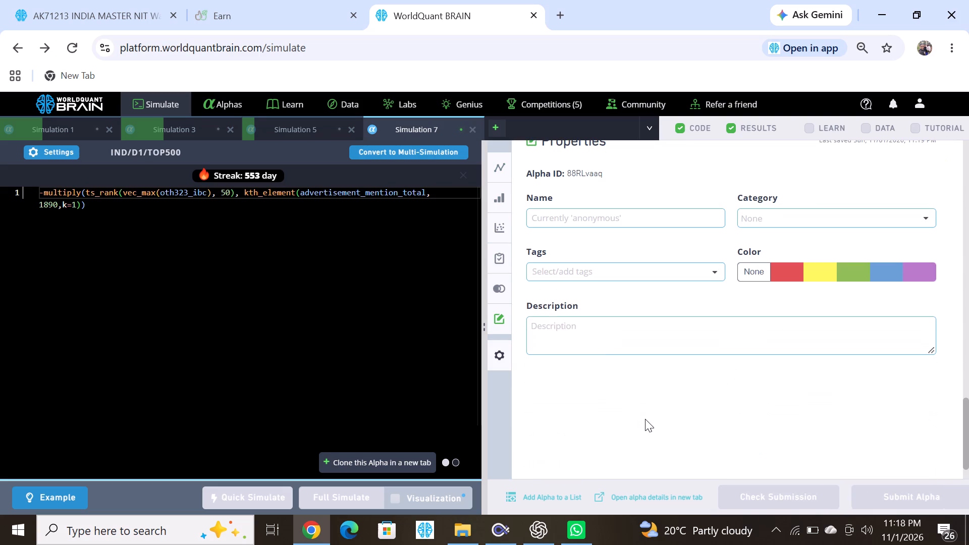
{"action": "scroll", "coordinate": [635, 311], "scroll_direction": "up", "scroll_amount": 3}
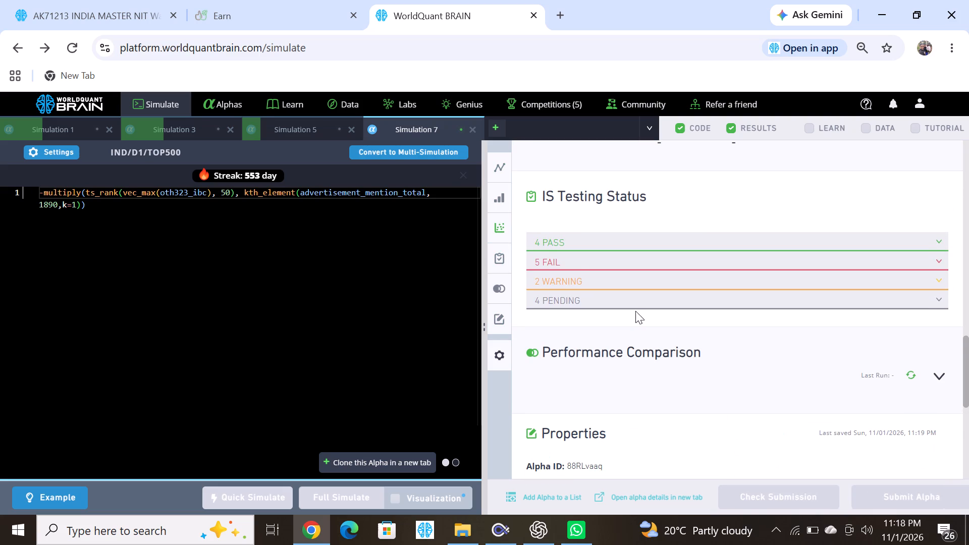
{"action": "left_click", "coordinate": [570, 261]}
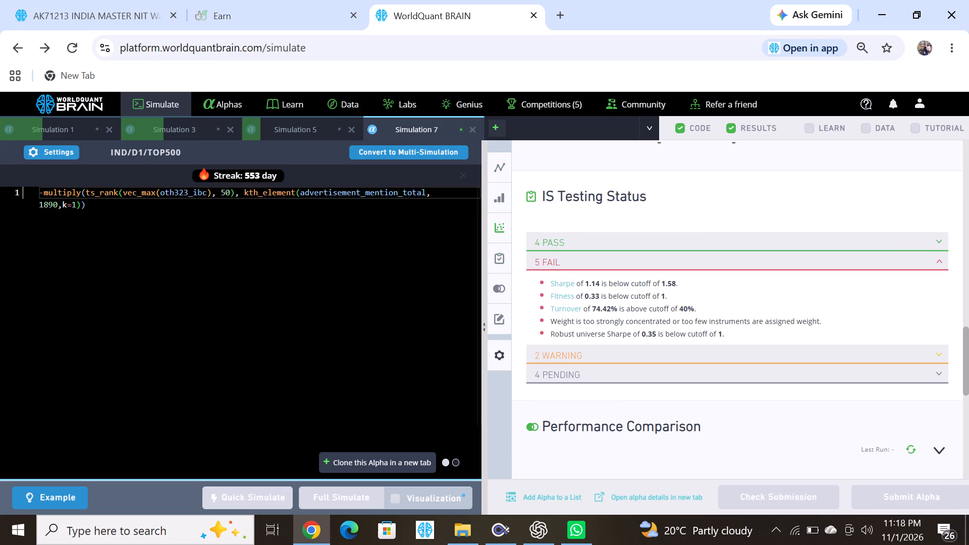
Replace kth_element with ts_backfill in Simulation 7's expression and remove its k=1 argument.
{"action": "double_click", "coordinate": [275, 191]}
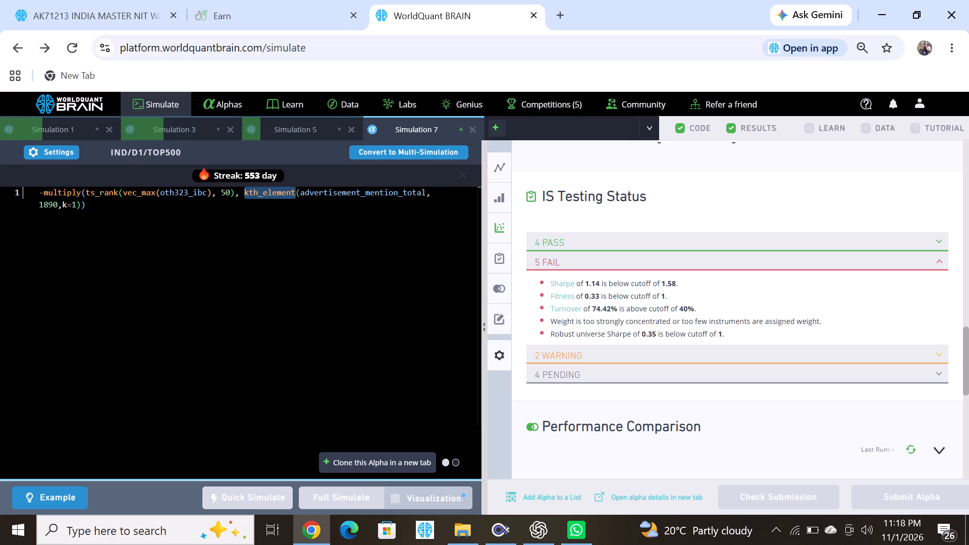
{"action": "key", "text": "t"}
{"action": "key", "text": "s"}
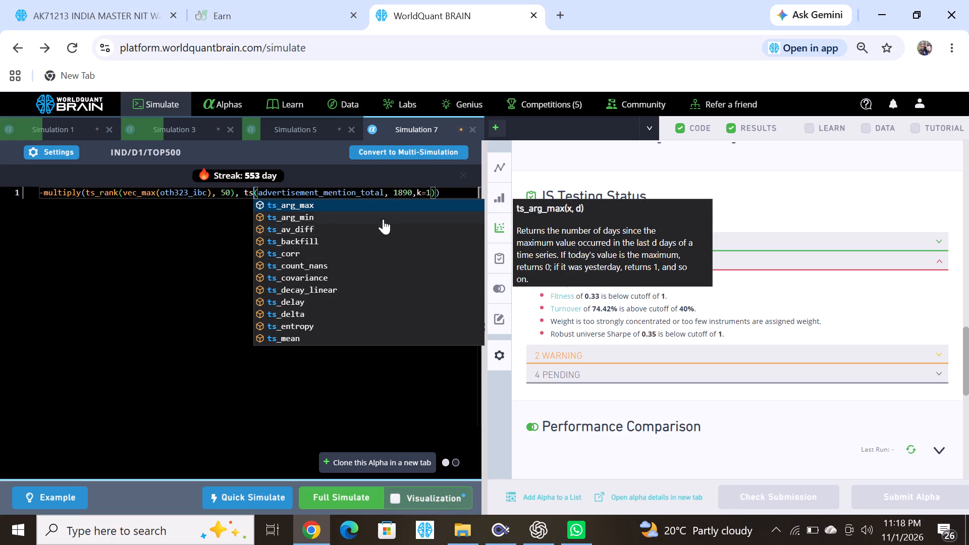
{"action": "left_click", "coordinate": [299, 242]}
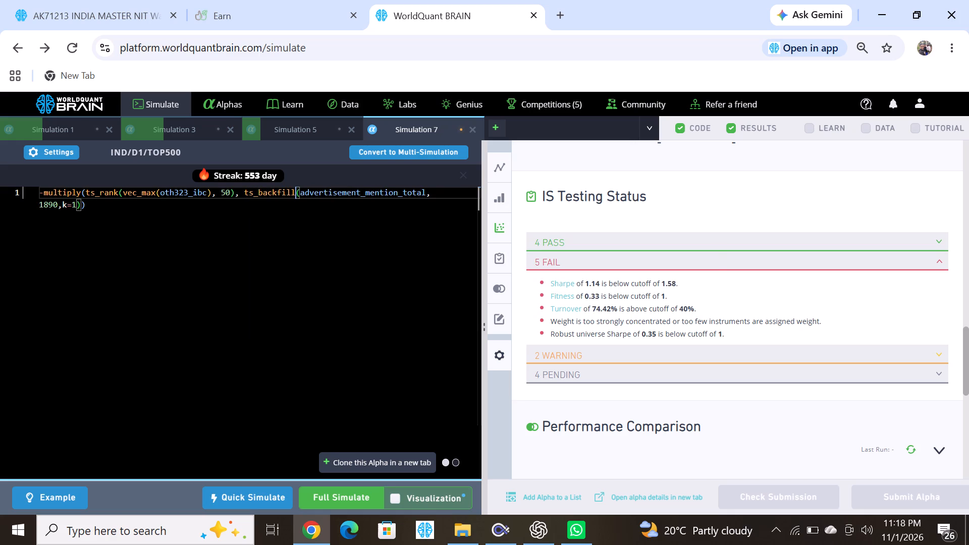
{"action": "left_click", "coordinate": [76, 203]}
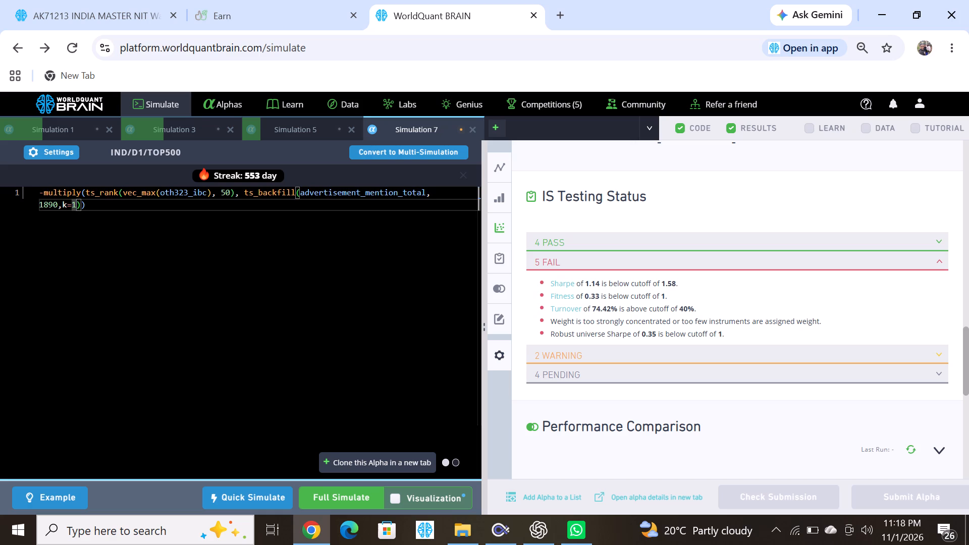
{"action": "key", "text": "BackSpace"}
{"action": "key", "text": "BackSpace"}
{"action": "key", "text": "BackSpace"}
{"action": "key", "text": "BackSpace"}
Replace advertisement_mention_total with the mdl110_alternative field in Simulation 7's ts_backfill and run a full simulation.
{"action": "double_click", "coordinate": [392, 196]}
{"action": "key", "text": "m"}
{"action": "type", "text": "dll"}
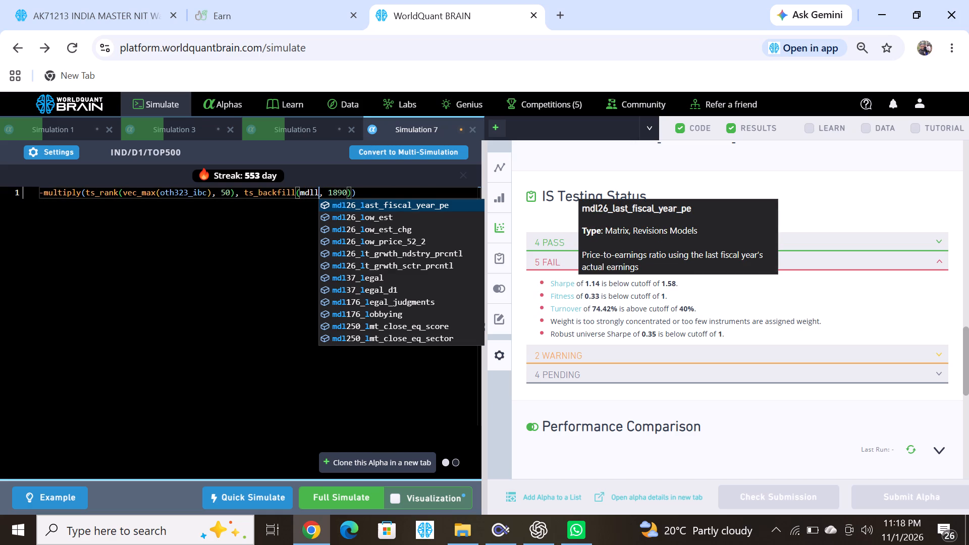
{"action": "key", "text": "BackSpace"}
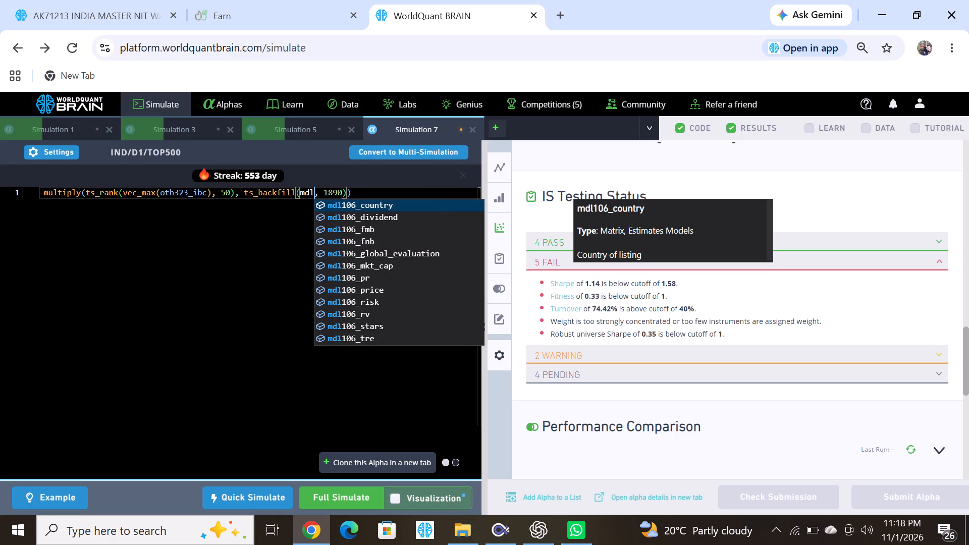
{"action": "key", "text": "1"}
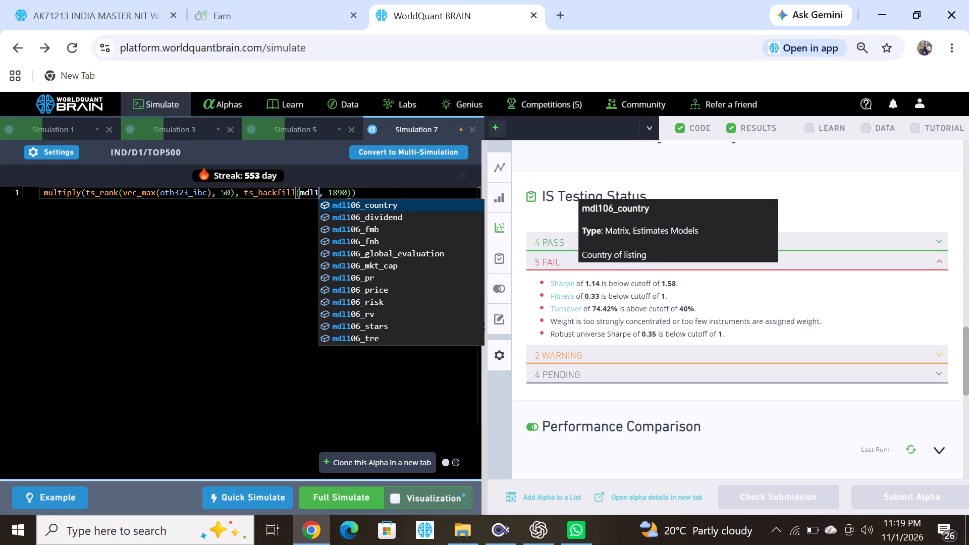
{"action": "key", "text": "1"}
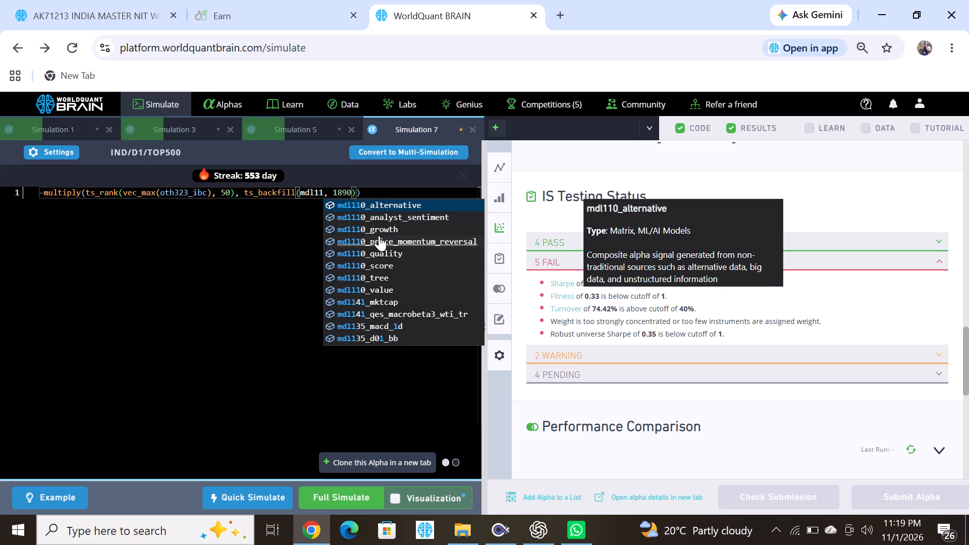
{"action": "left_click", "coordinate": [365, 208]}
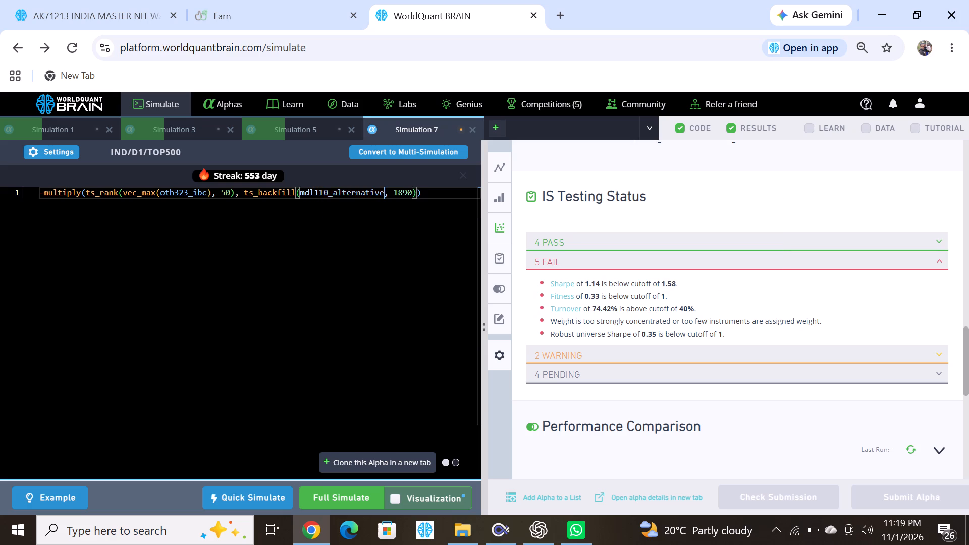
{"action": "left_click", "coordinate": [336, 499]}
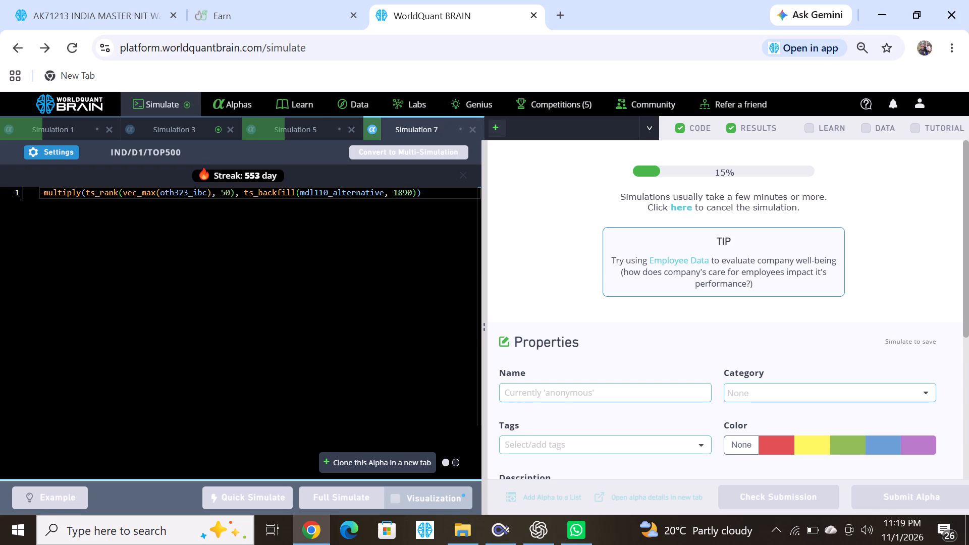
Reveal Simulation 3's test-period results, review its IS testing status and compute the alpha's Prod Correlation.
{"action": "left_click", "coordinate": [197, 130]}
{"action": "left_click", "coordinate": [757, 502]}
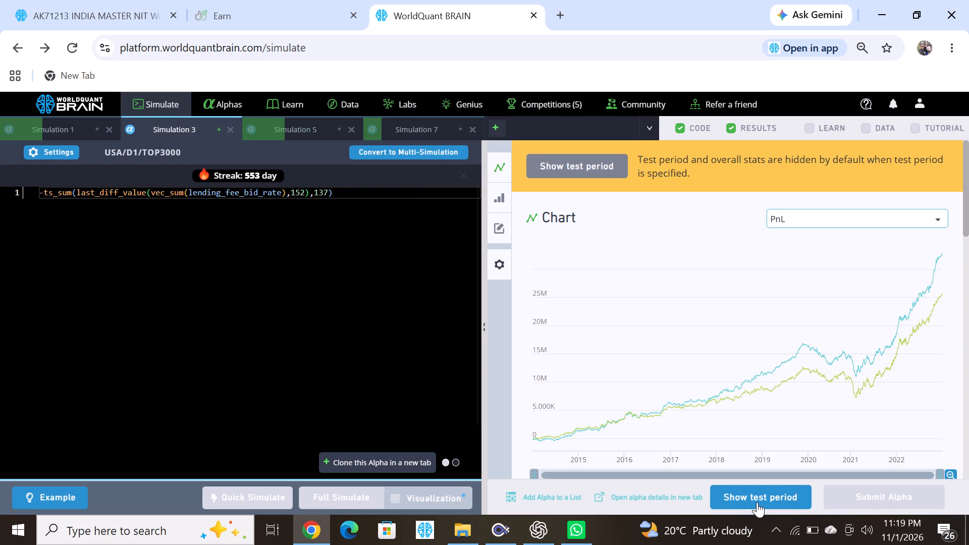
{"action": "scroll", "coordinate": [722, 437], "scroll_direction": "down", "scroll_amount": 9}
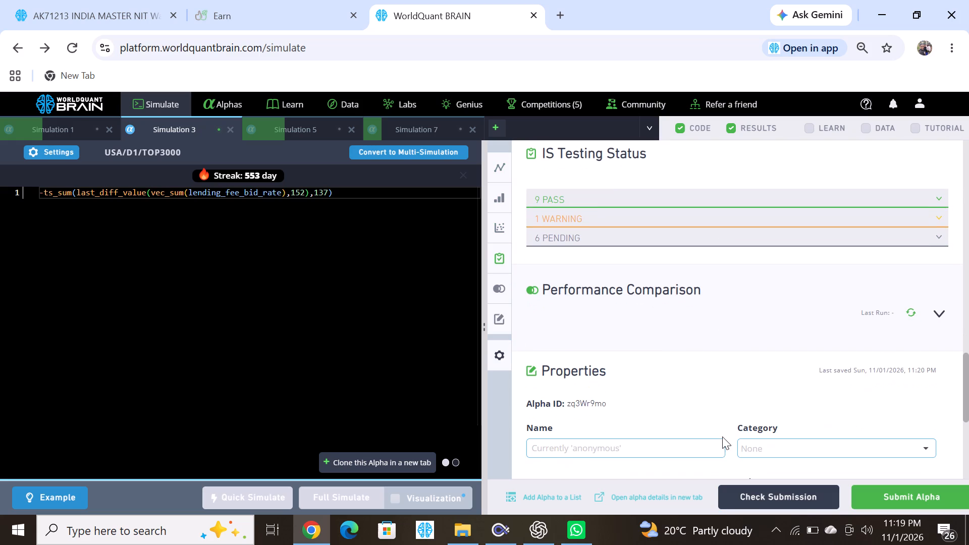
{"action": "scroll", "coordinate": [579, 246], "scroll_direction": "up", "scroll_amount": 1}
{"action": "scroll", "coordinate": [663, 283], "scroll_direction": "up", "scroll_amount": 1}
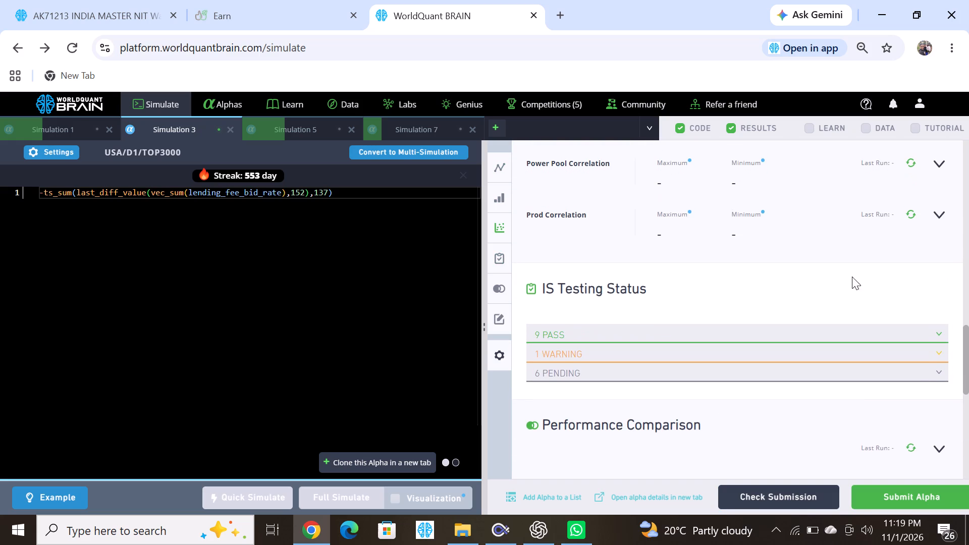
{"action": "left_click", "coordinate": [937, 221]}
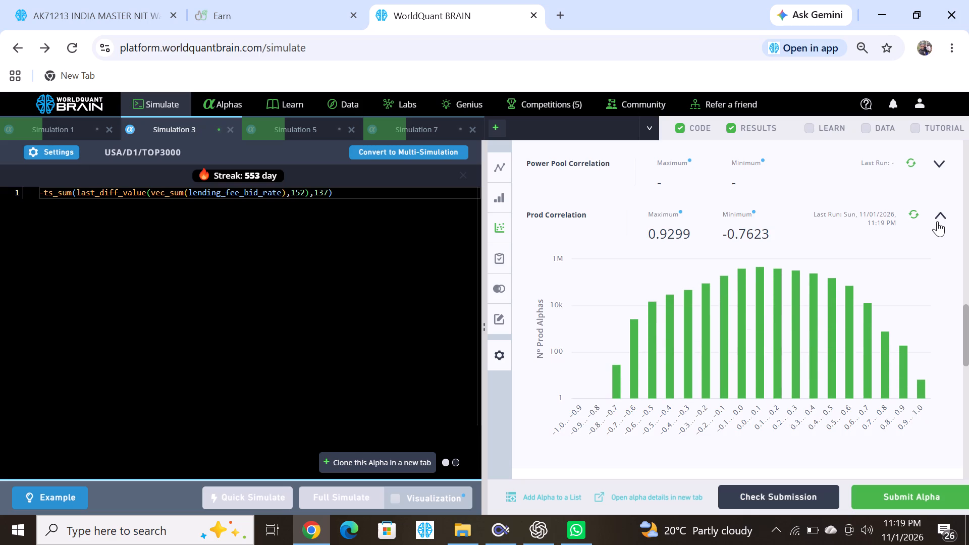
Replace vec_sum with vec_max around lending_fee_bid_rate in Simulation 3's expression and run a full simulation.
{"action": "double_click", "coordinate": [170, 190]}
{"action": "type", "text": "vec"}
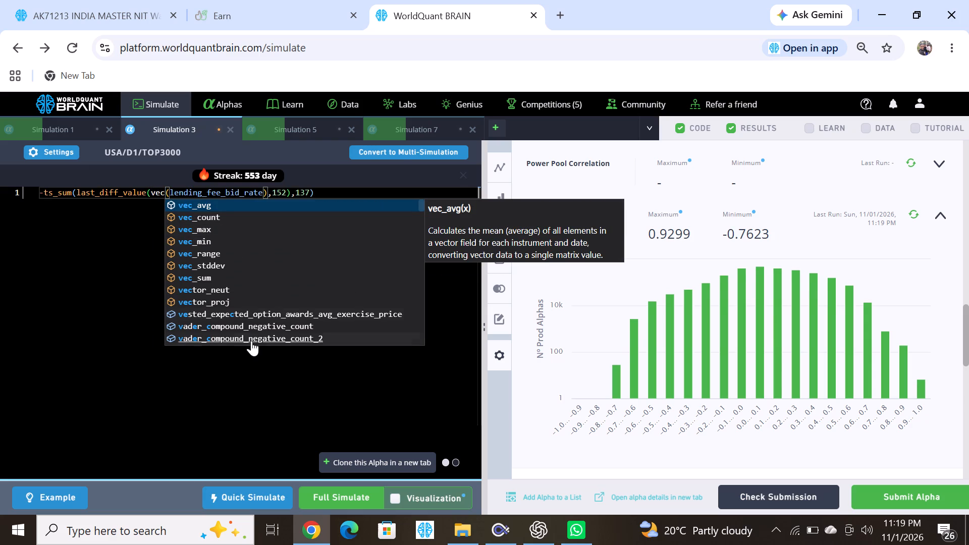
{"action": "left_click", "coordinate": [201, 233]}
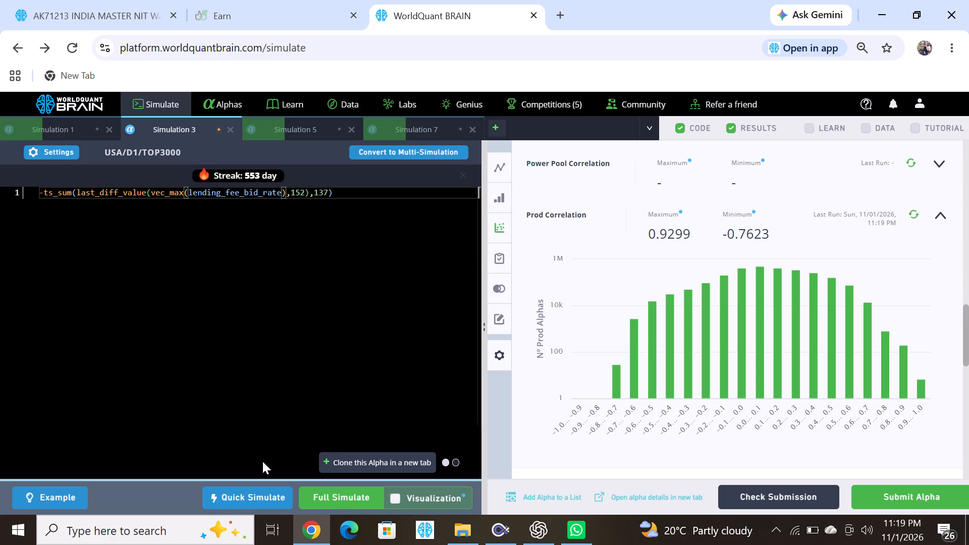
{"action": "left_click", "coordinate": [337, 495]}
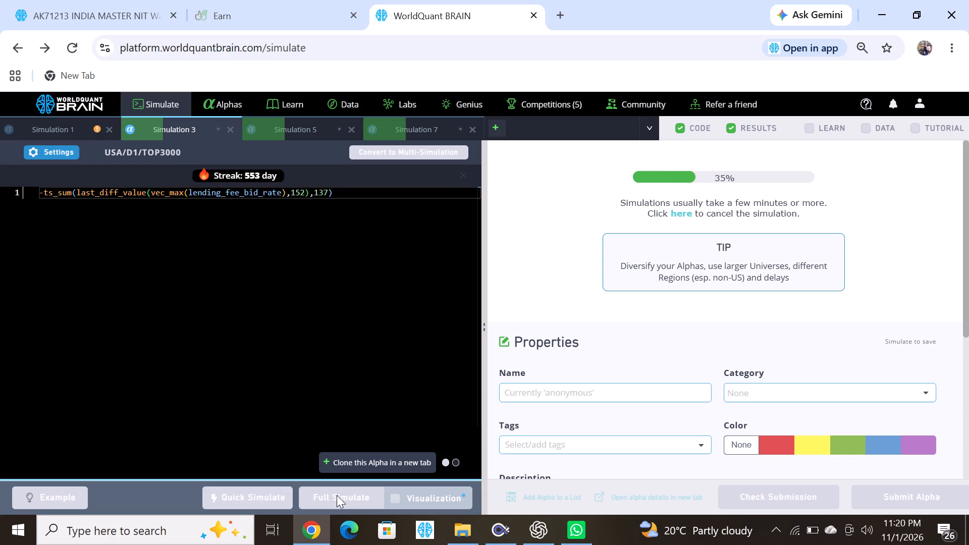
Reveal Simulation 1's test-period results and examine the warnings in its IS testing status.
{"action": "left_click", "coordinate": [61, 125]}
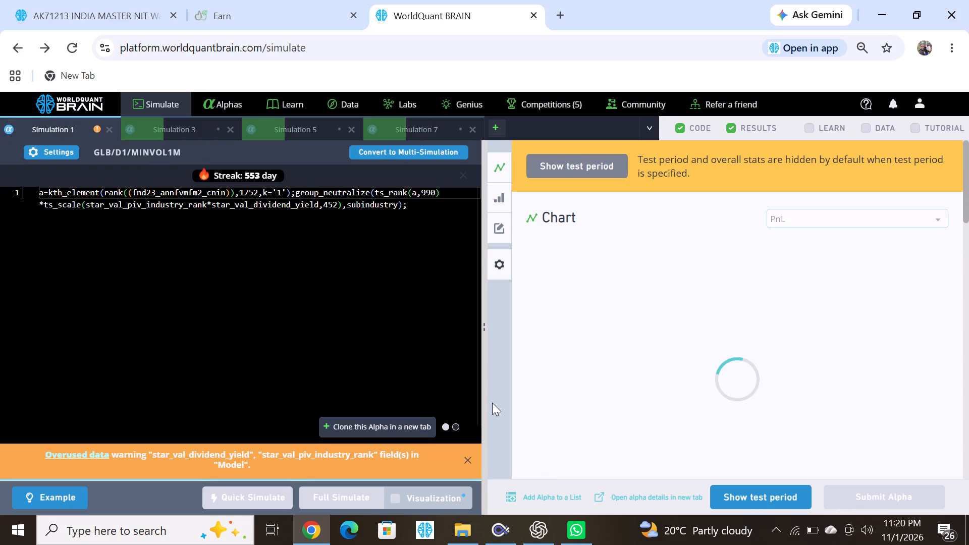
{"action": "left_click", "coordinate": [743, 494]}
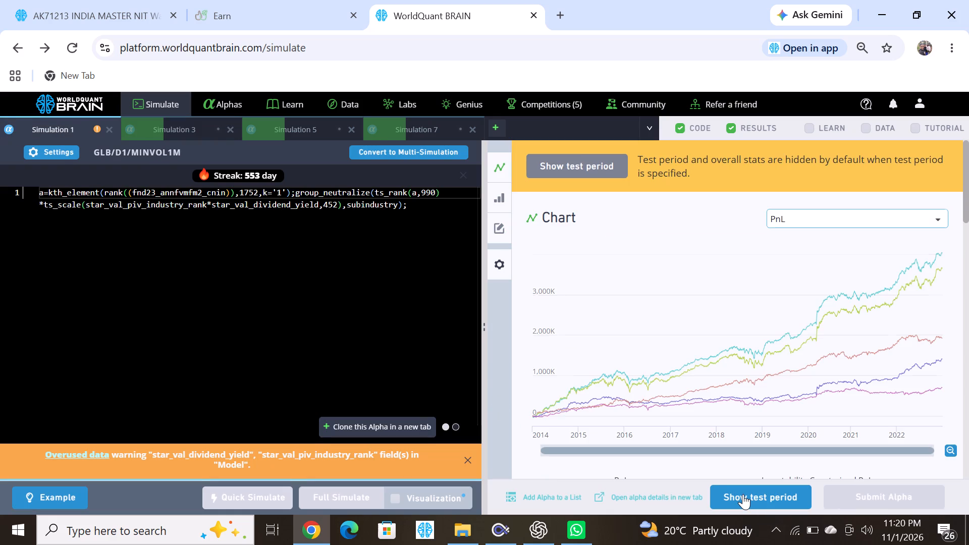
{"action": "scroll", "coordinate": [664, 392], "scroll_direction": "down", "scroll_amount": 7}
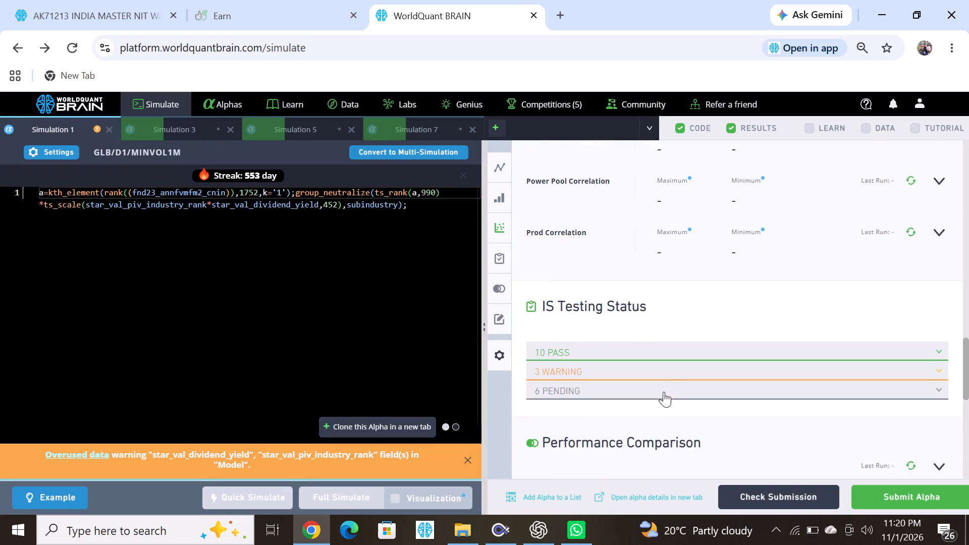
{"action": "scroll", "coordinate": [664, 392], "scroll_direction": "down", "scroll_amount": 3}
{"action": "left_click", "coordinate": [570, 329]}
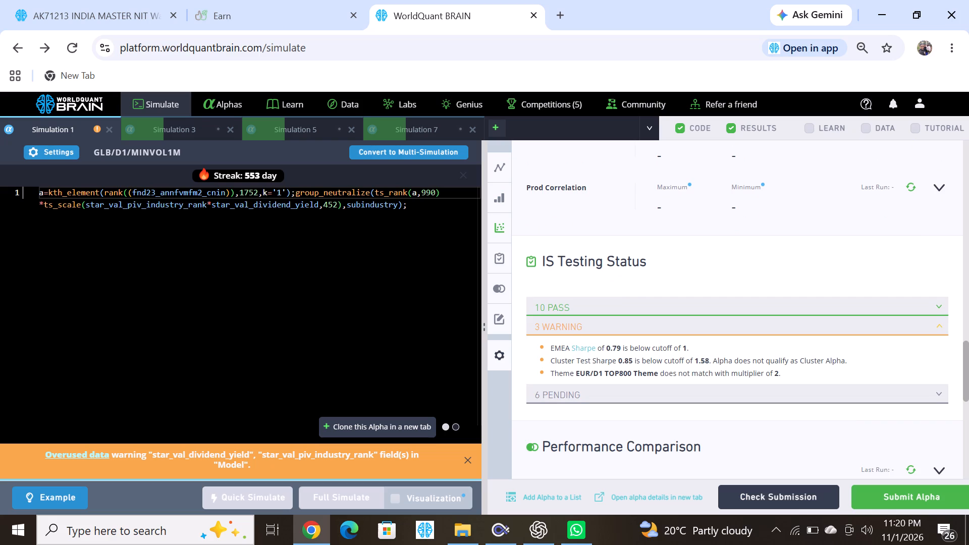
Set the ts_rank window to 90 in Simulation 1's expression and run a full simulation.
{"action": "left_click", "coordinate": [428, 190]}
{"action": "key", "text": "BackSpace"}
{"action": "left_click", "coordinate": [358, 503]}
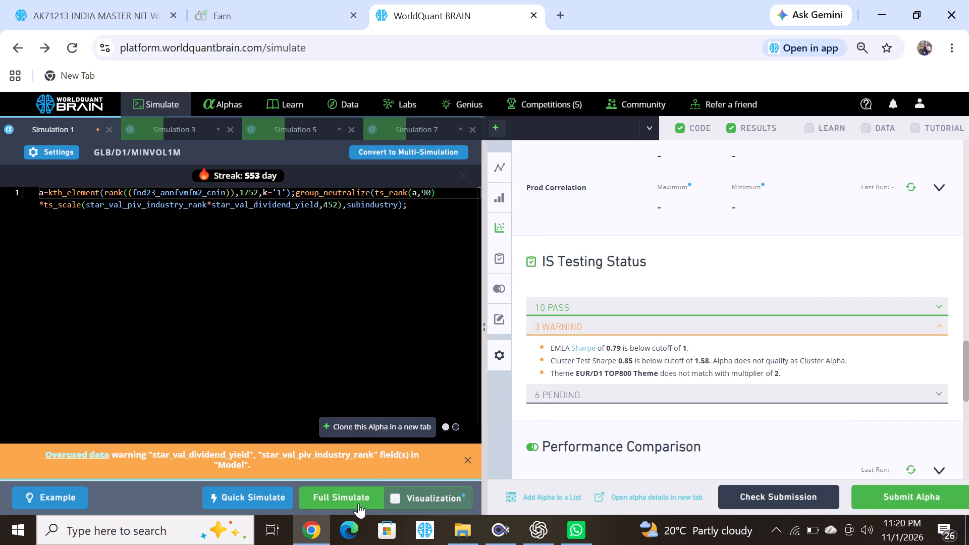
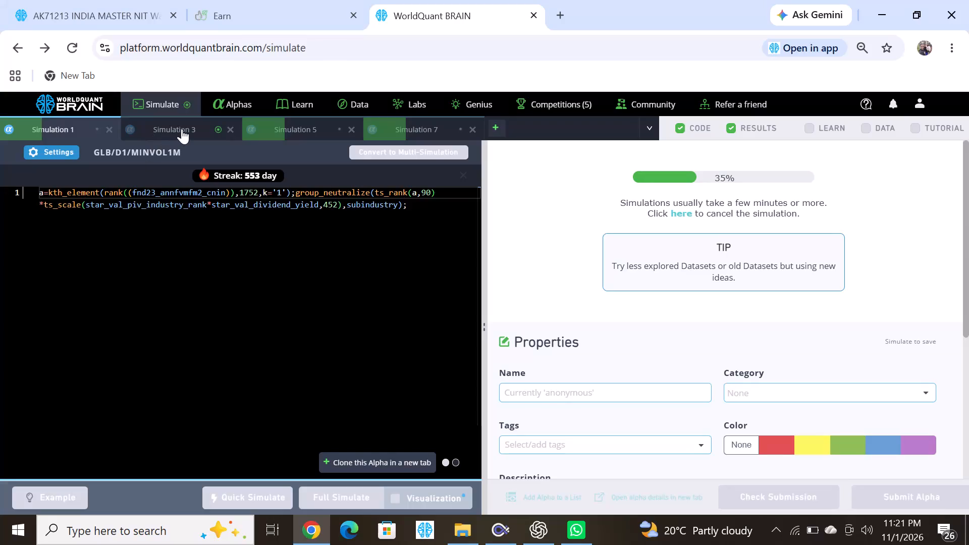
Reveal Simulation 3's test-period results and compute the alpha's Prod Correlation.
{"action": "left_click", "coordinate": [182, 129]}
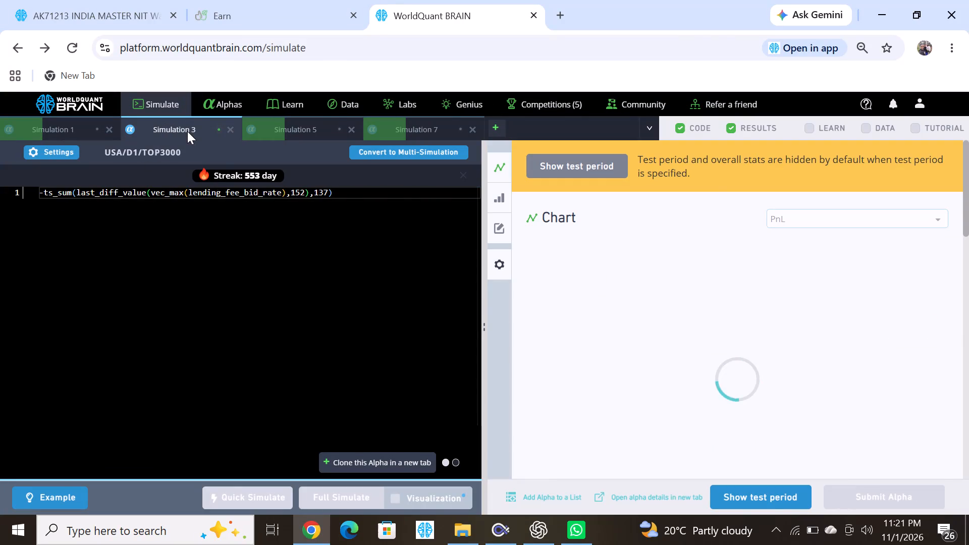
{"action": "left_click", "coordinate": [770, 505]}
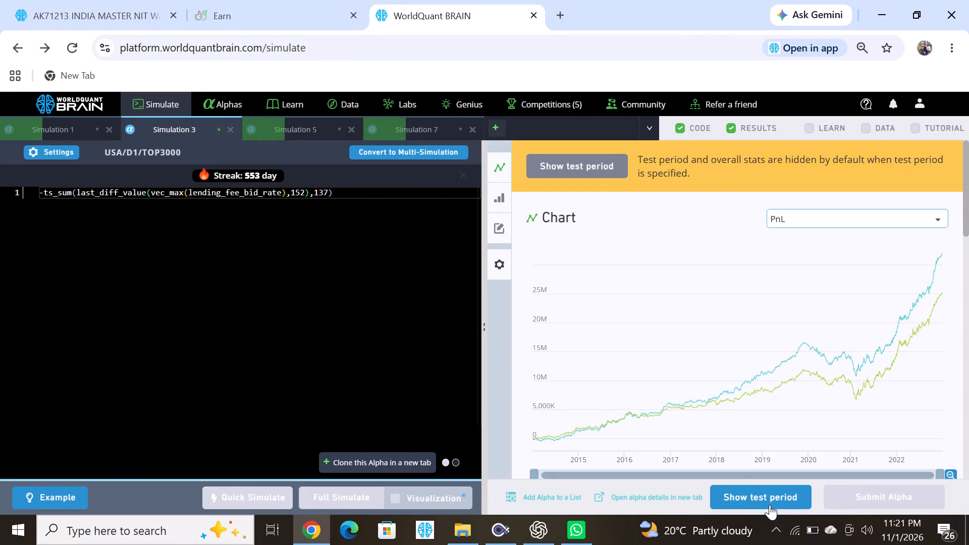
{"action": "scroll", "coordinate": [695, 443], "scroll_direction": "down", "scroll_amount": 8}
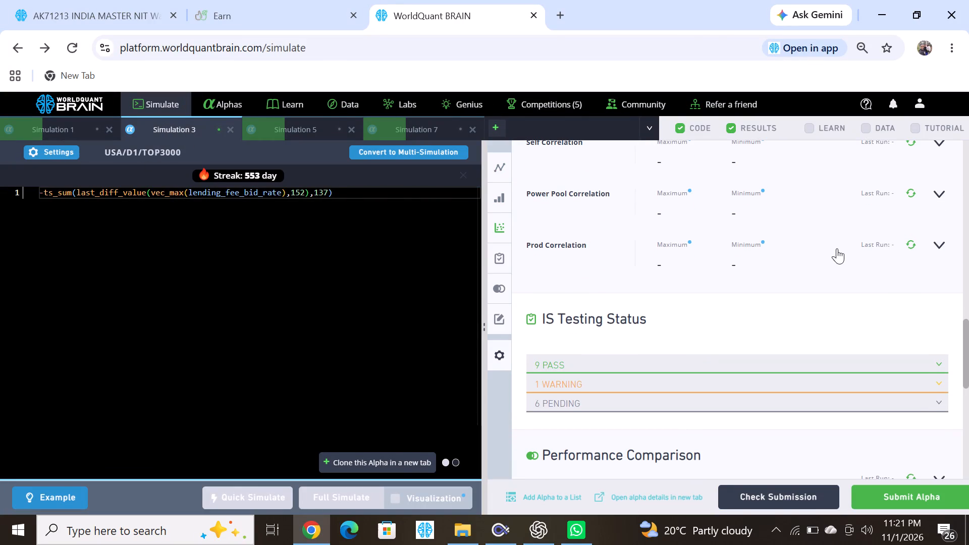
{"action": "left_click", "coordinate": [935, 244]}
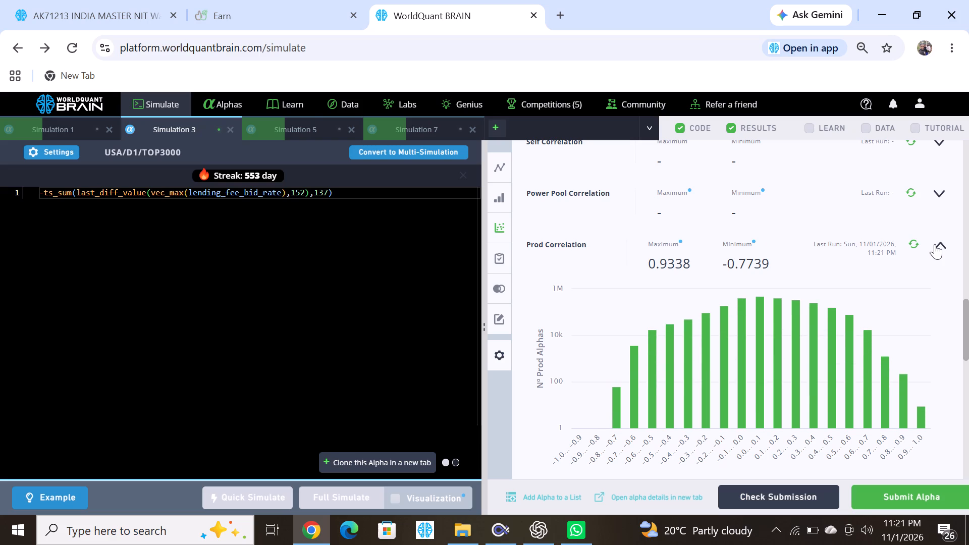
Set Simulation 3's neutralization to Slow + Fast Factors and run a full simulation.
{"action": "left_click", "coordinate": [59, 151]}
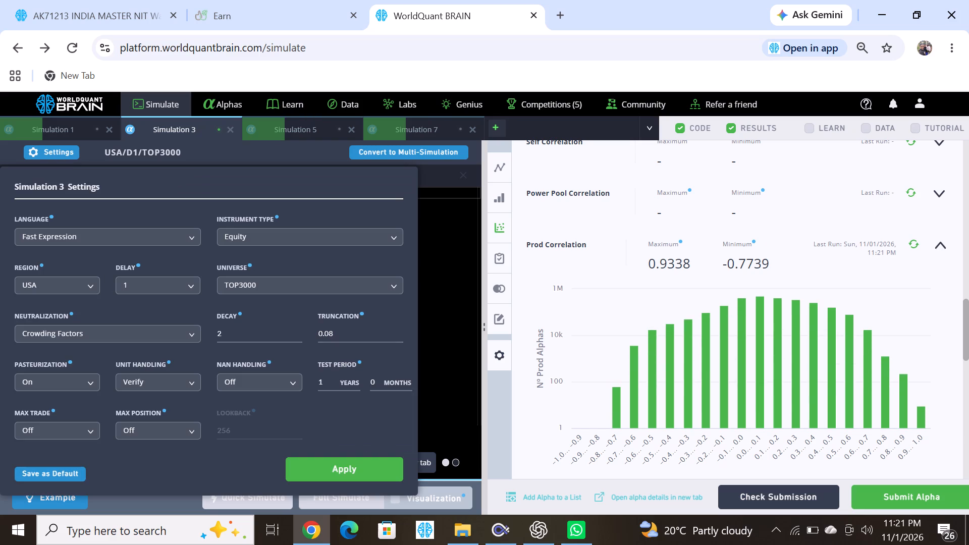
{"action": "left_click", "coordinate": [164, 330]}
{"action": "scroll", "coordinate": [153, 349], "scroll_direction": "down", "scroll_amount": 4}
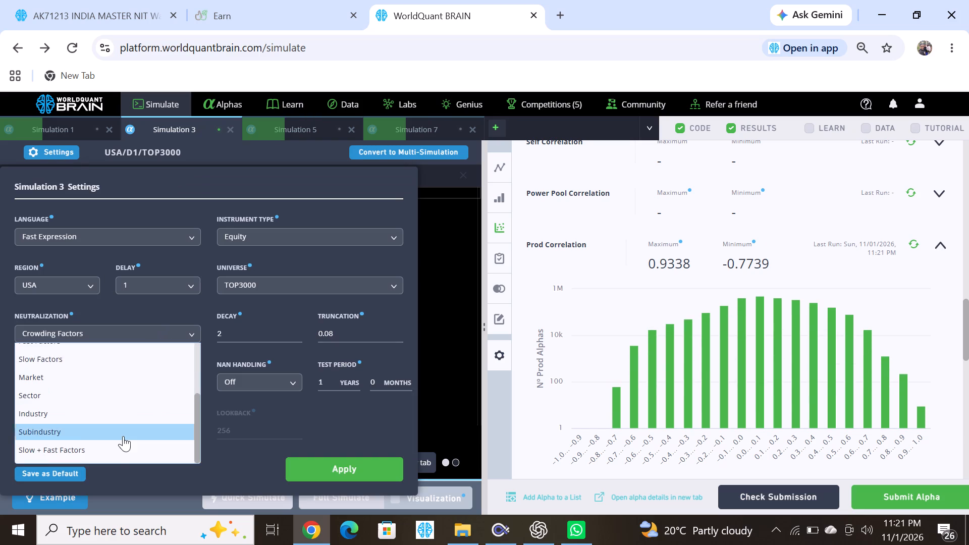
{"action": "left_click", "coordinate": [121, 445]}
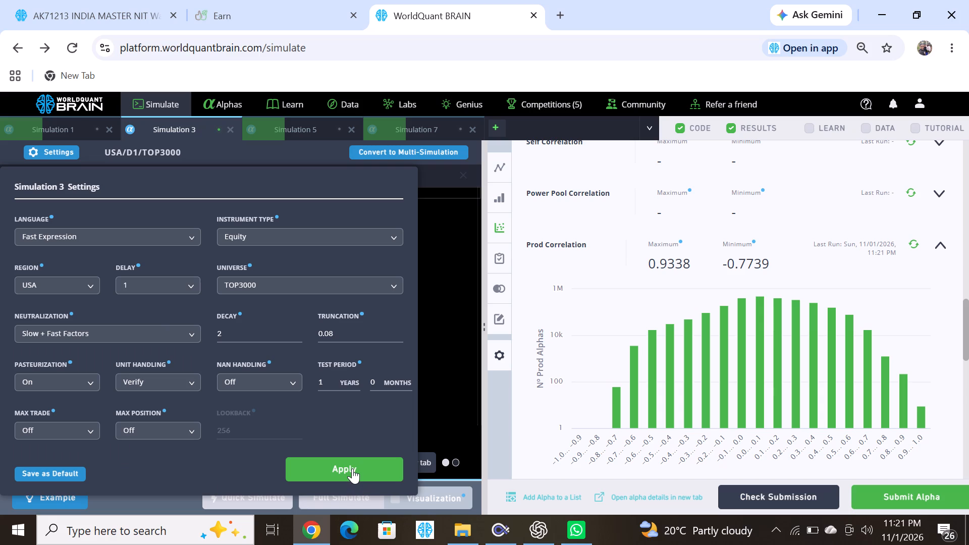
{"action": "left_click", "coordinate": [352, 468]}
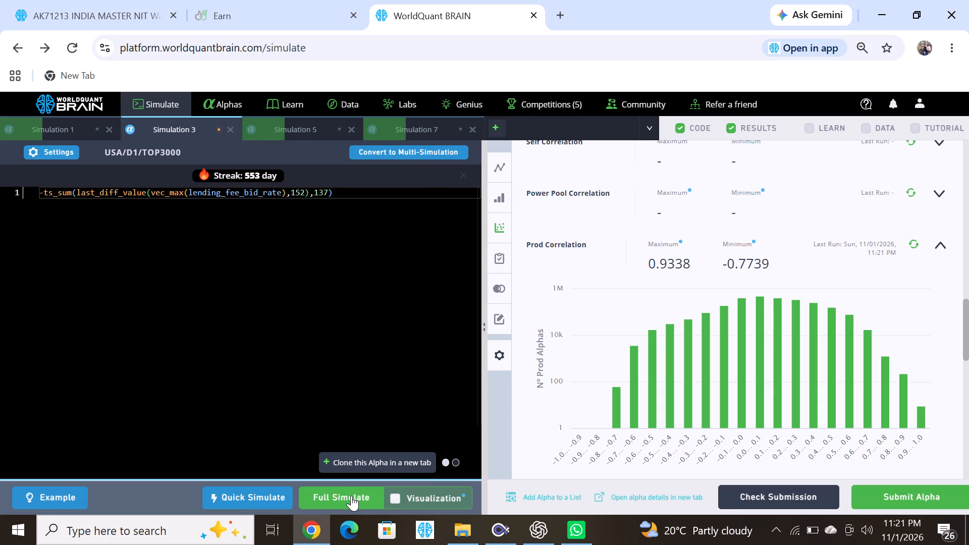
{"action": "left_click", "coordinate": [351, 496]}
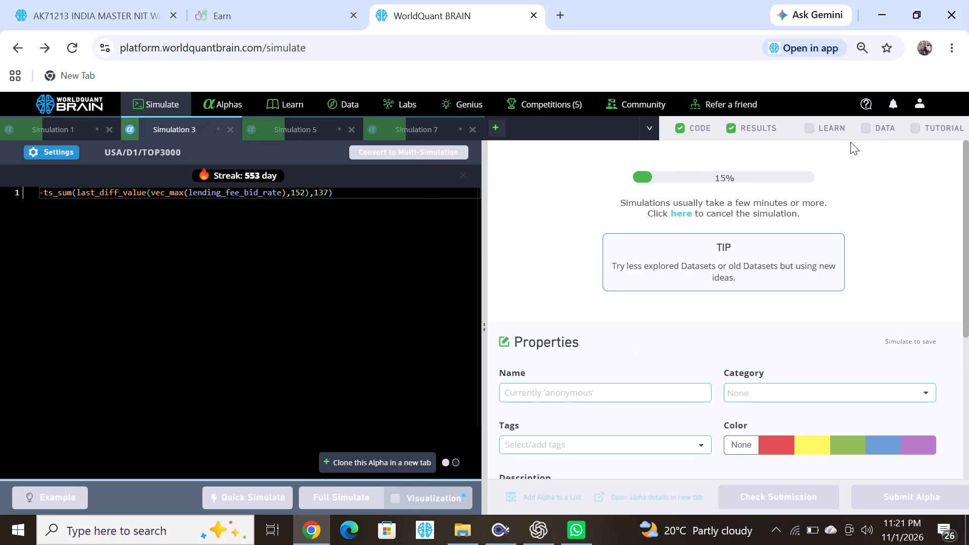
Open the data fields list beside Simulation 3 and set its category filter to Model.
{"action": "left_click", "coordinate": [865, 124]}
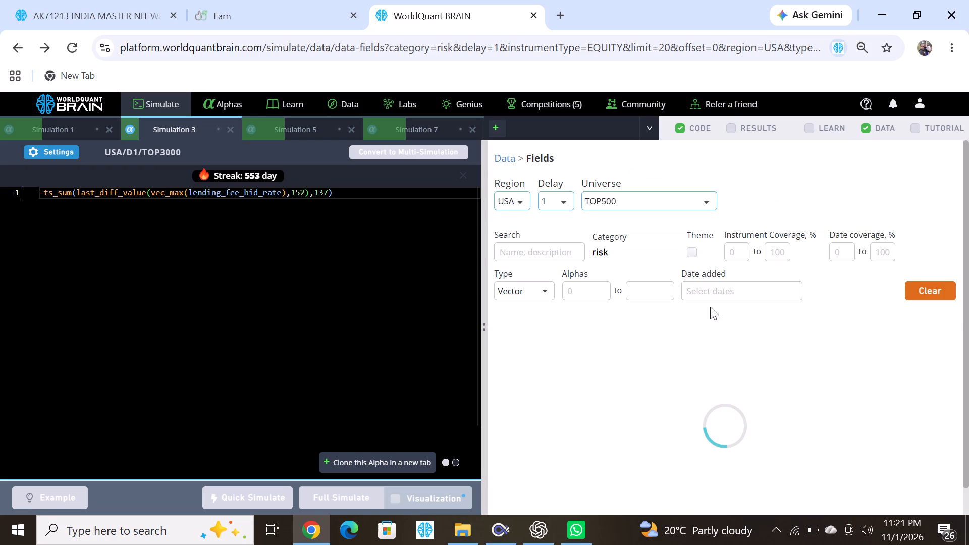
{"action": "left_click", "coordinate": [600, 251]}
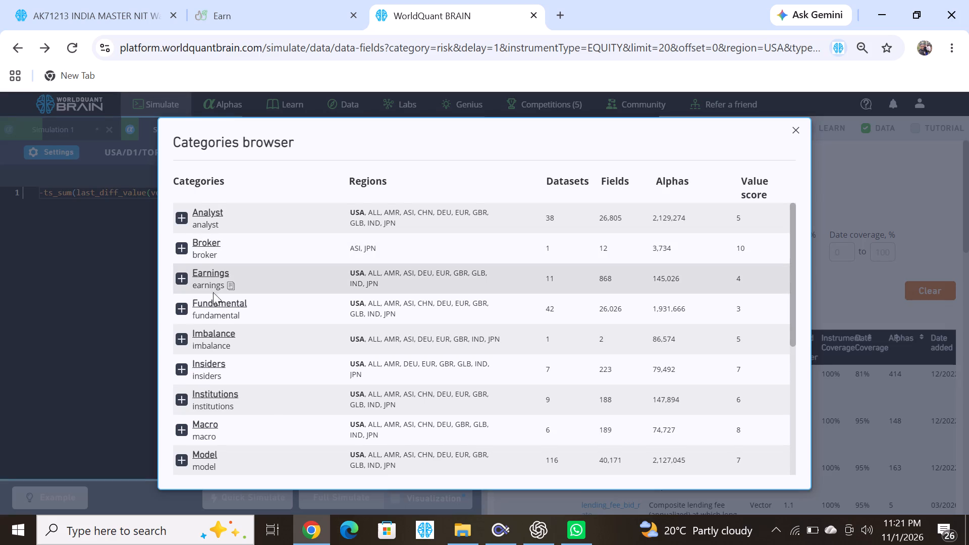
{"action": "scroll", "coordinate": [214, 314], "scroll_direction": "down", "scroll_amount": 5}
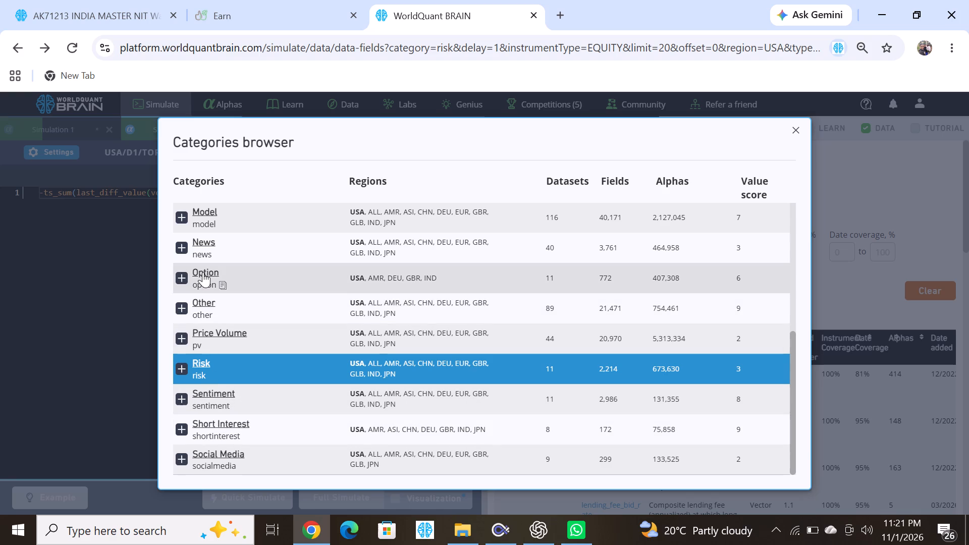
{"action": "scroll", "coordinate": [203, 272], "scroll_direction": "up", "scroll_amount": 2}
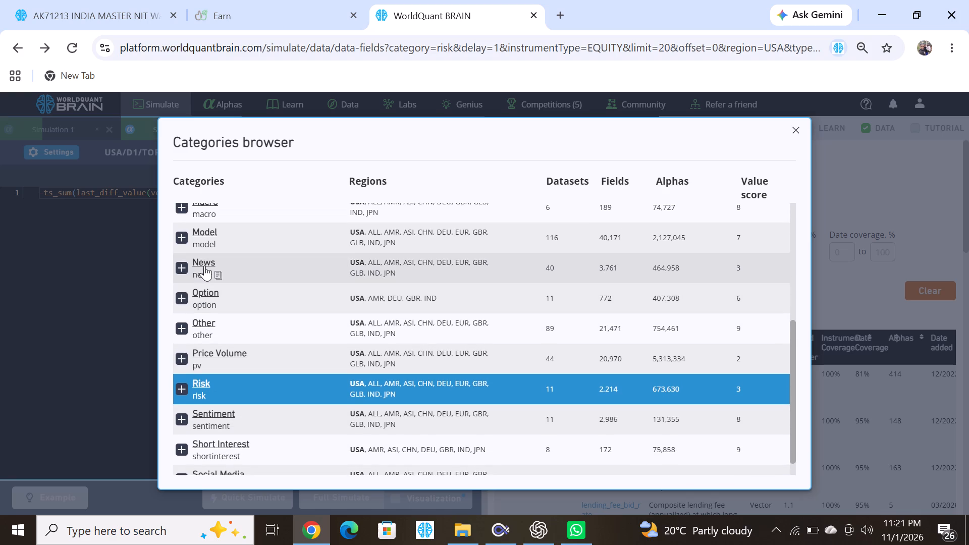
{"action": "scroll", "coordinate": [211, 255], "scroll_direction": "up", "scroll_amount": 1}
{"action": "left_click", "coordinate": [204, 261]}
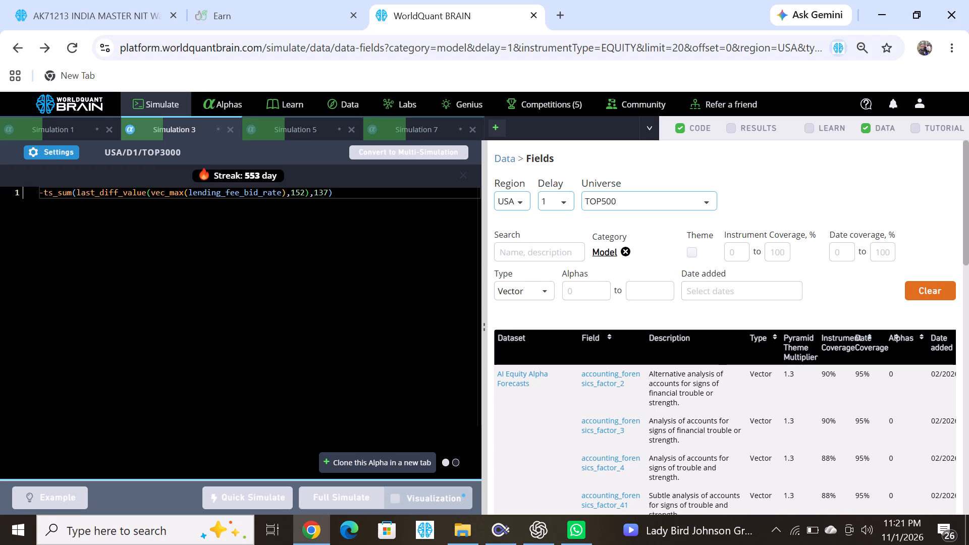
Browse pages 2, 146, 143 and 140 of the Model vector fields and copy the field name short_term_technical_valuation_model_7.
{"action": "scroll", "coordinate": [664, 323], "scroll_direction": "down", "scroll_amount": 8}
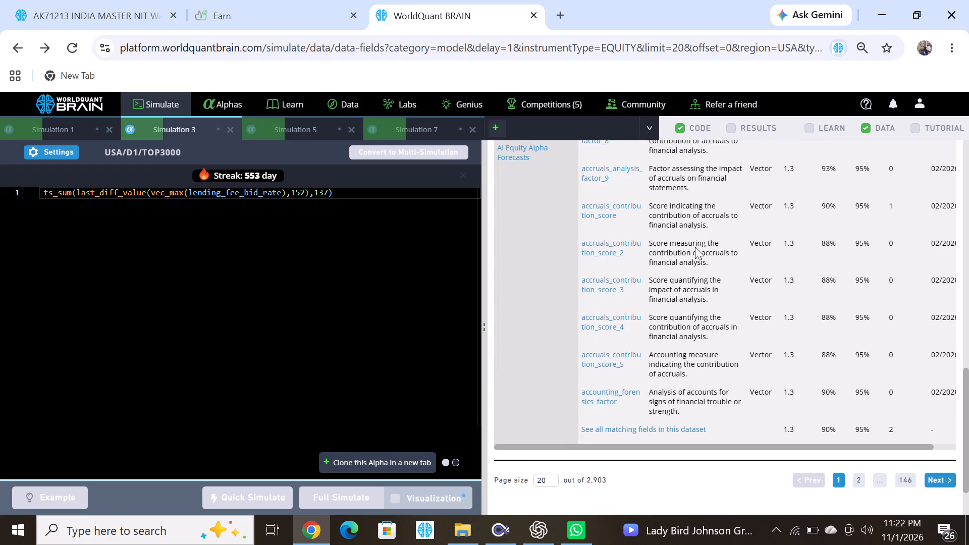
{"action": "scroll", "coordinate": [695, 247], "scroll_direction": "down", "scroll_amount": 4}
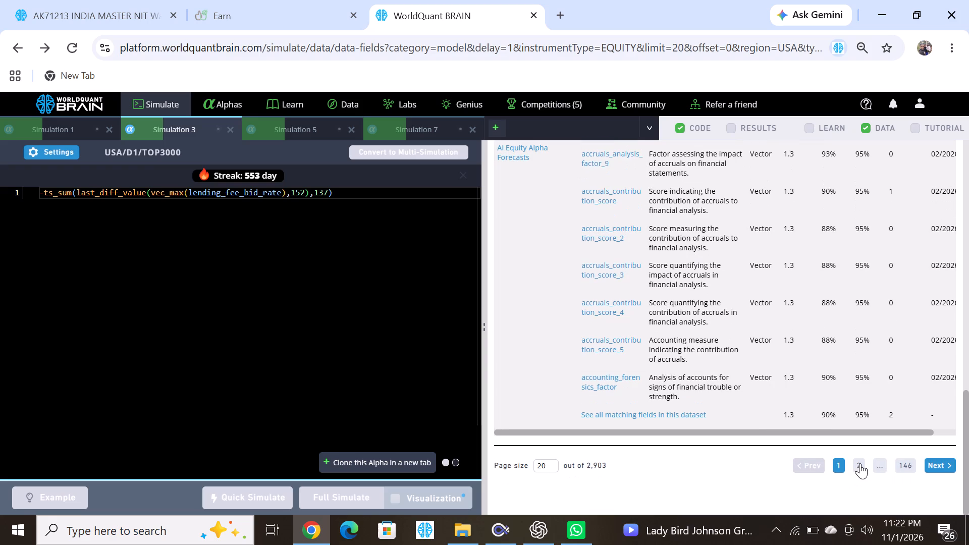
{"action": "left_click", "coordinate": [860, 463]}
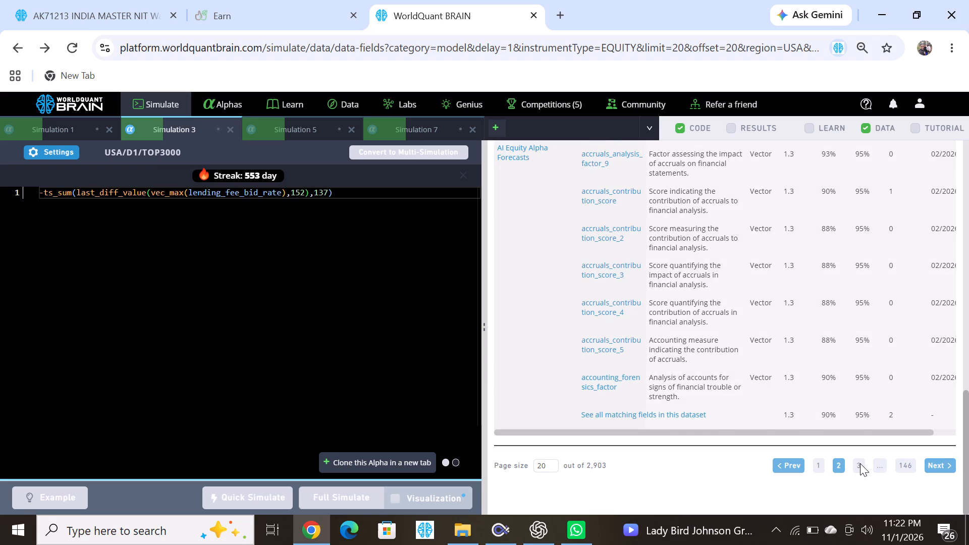
{"action": "scroll", "coordinate": [741, 425], "scroll_direction": "down", "scroll_amount": 7}
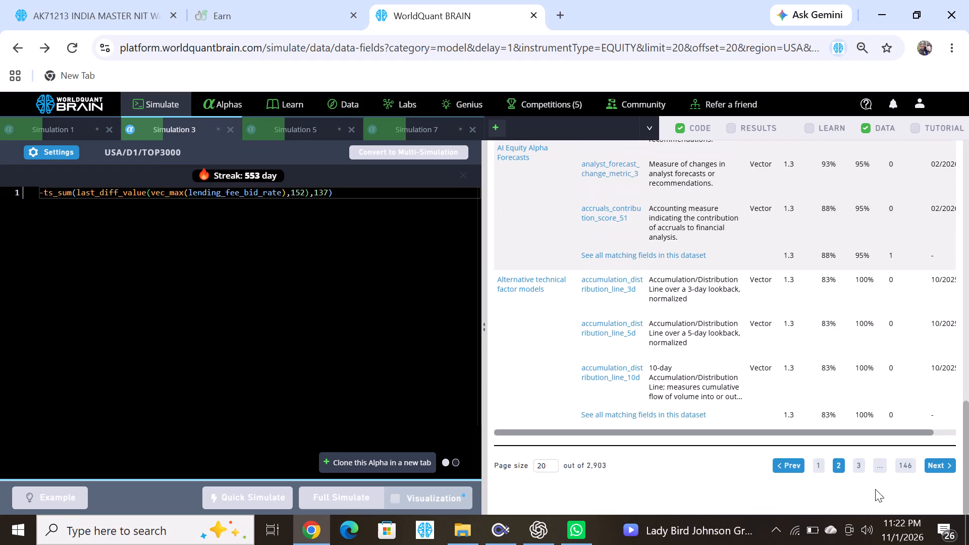
{"action": "left_click", "coordinate": [904, 468]}
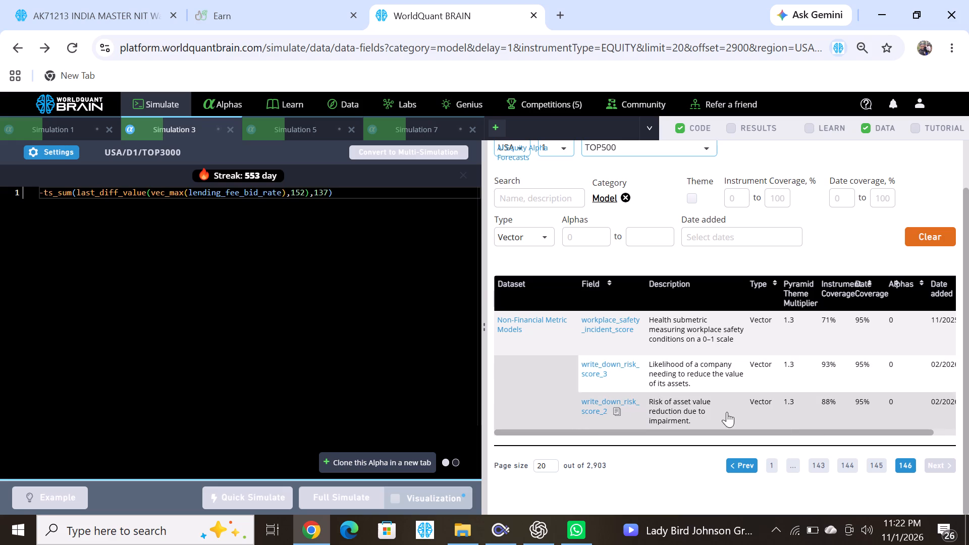
{"action": "left_click", "coordinate": [818, 463]}
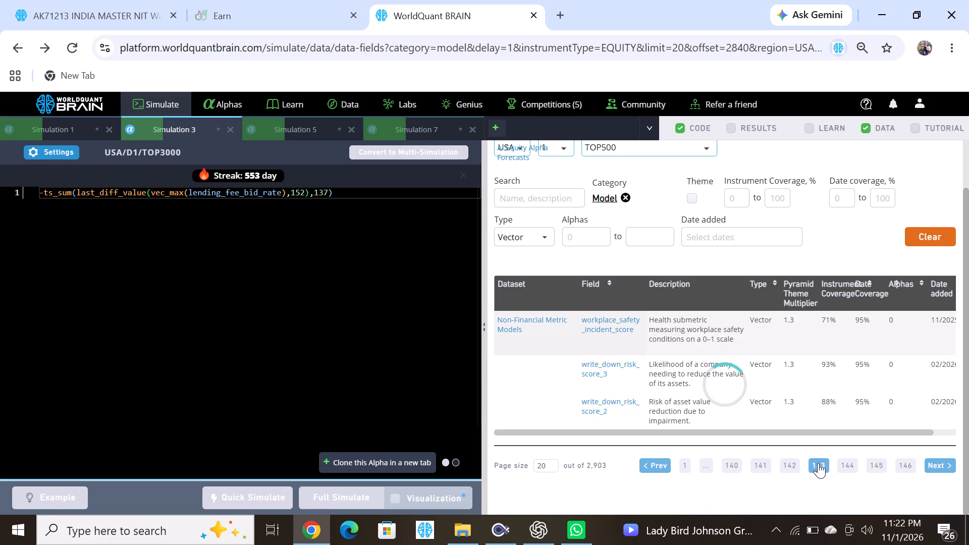
{"action": "scroll", "coordinate": [641, 401], "scroll_direction": "down", "scroll_amount": 4}
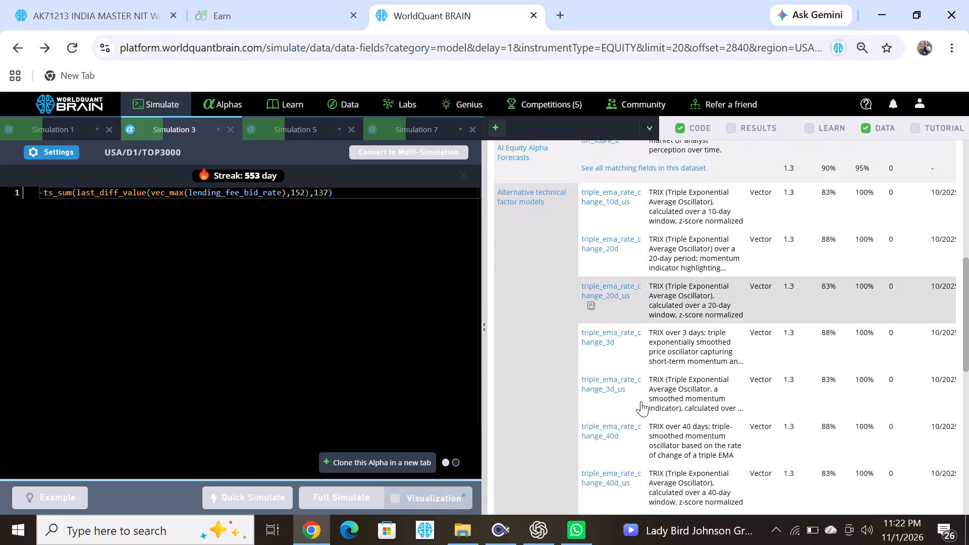
{"action": "scroll", "coordinate": [641, 401], "scroll_direction": "down", "scroll_amount": 1}
{"action": "scroll", "coordinate": [607, 322], "scroll_direction": "down", "scroll_amount": 2}
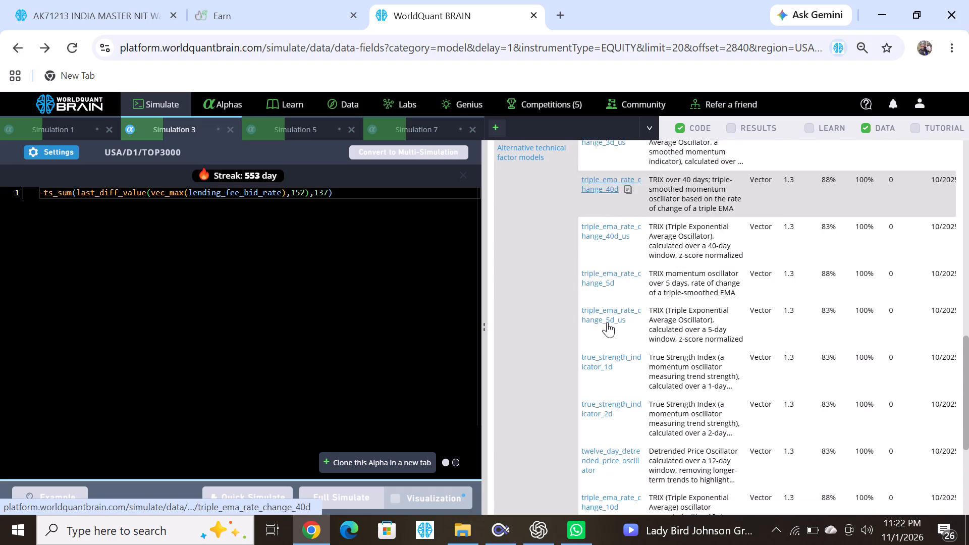
{"action": "scroll", "coordinate": [607, 322], "scroll_direction": "down", "scroll_amount": 3}
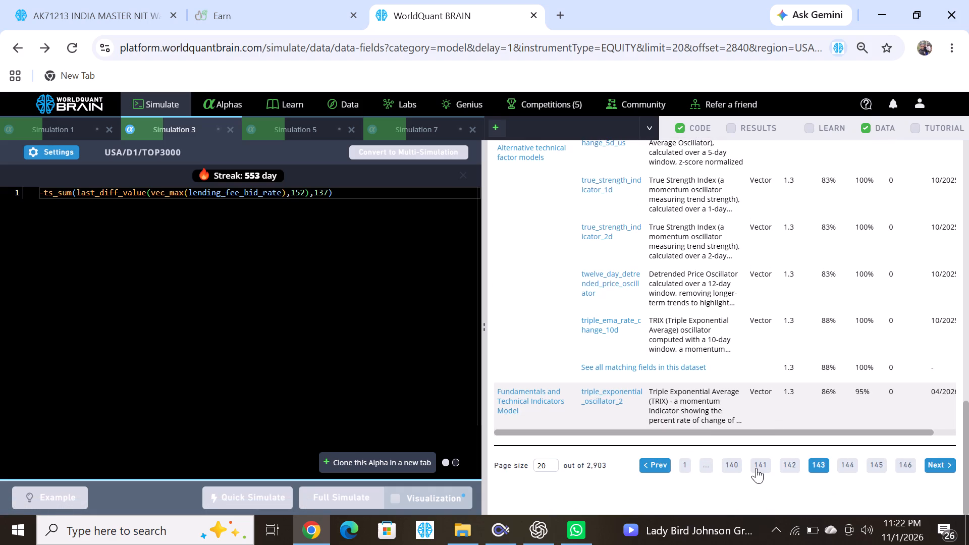
{"action": "left_click", "coordinate": [734, 460]}
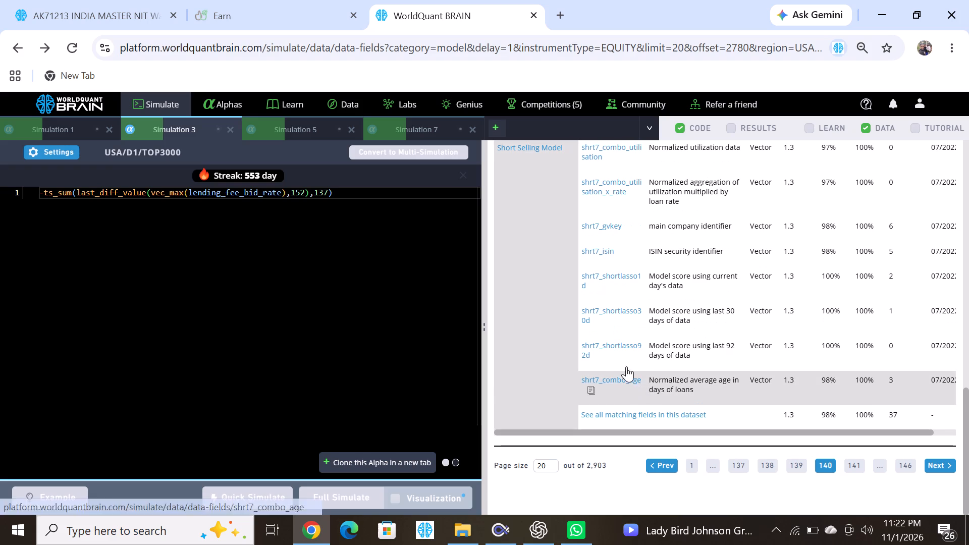
{"action": "scroll", "coordinate": [626, 358], "scroll_direction": "up", "scroll_amount": 6}
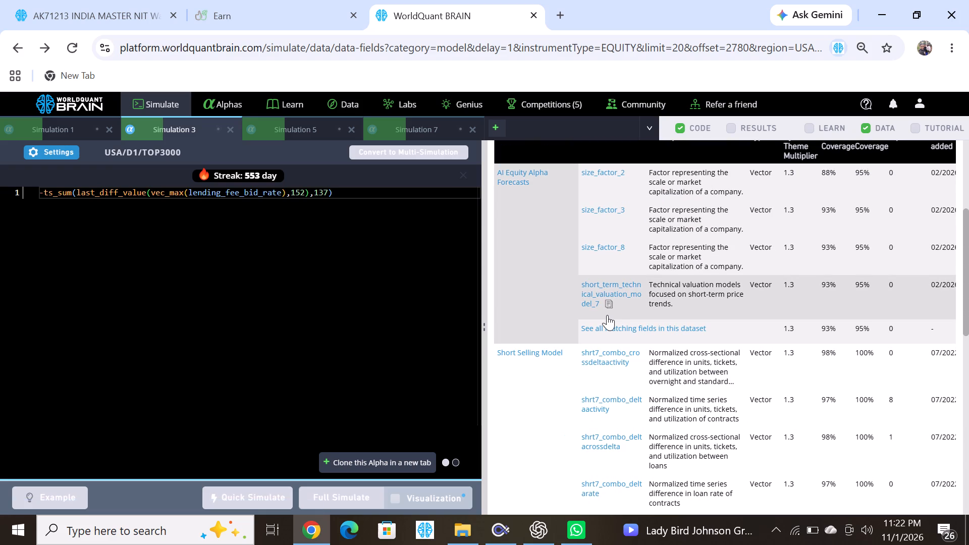
{"action": "left_click", "coordinate": [609, 306]}
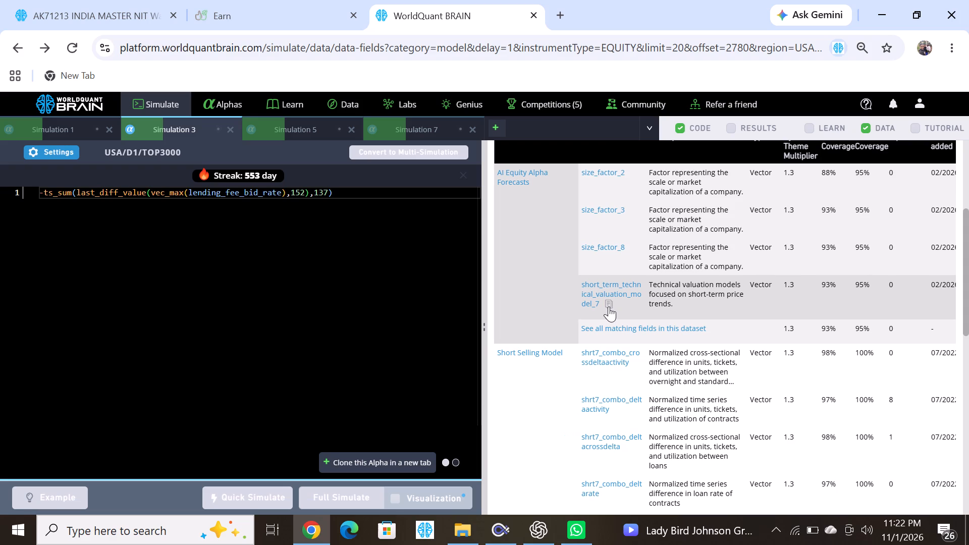
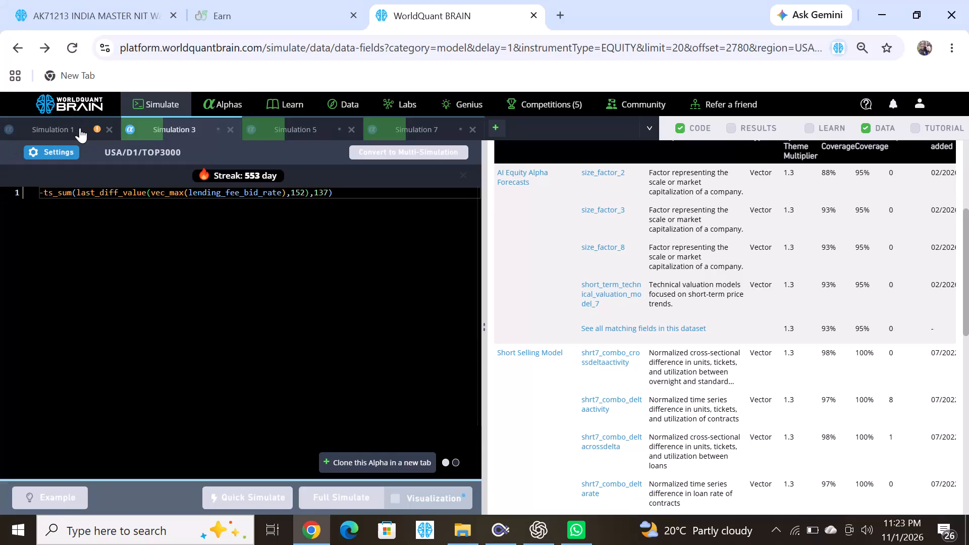
Reveal Simulation 1's test-period results and expand the warnings in its IS Testing Status.
{"action": "left_click", "coordinate": [80, 128]}
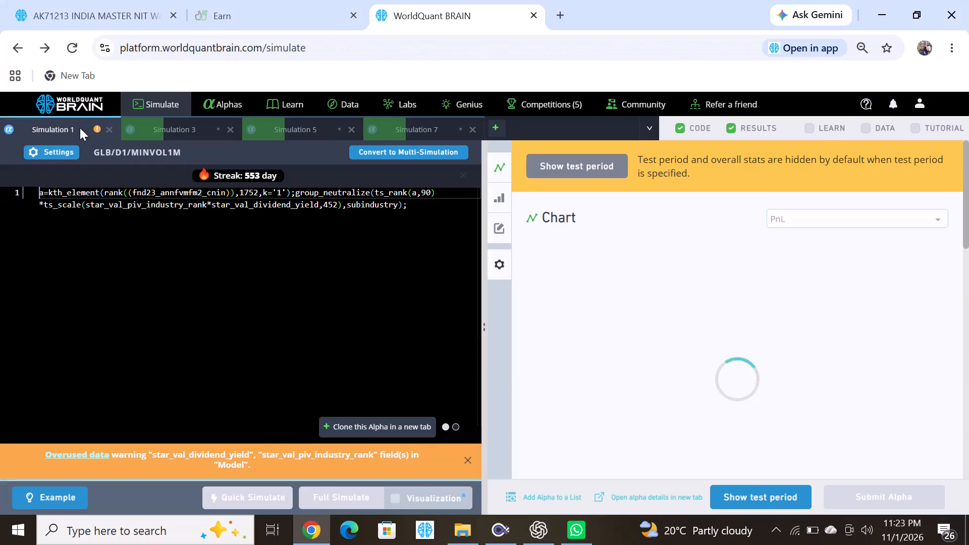
{"action": "left_click", "coordinate": [739, 499]}
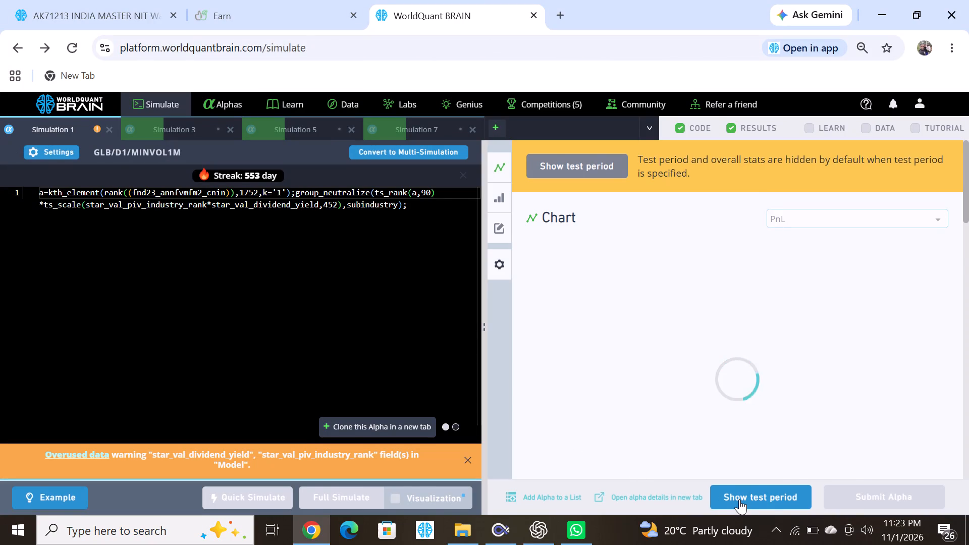
{"action": "scroll", "coordinate": [649, 393], "scroll_direction": "down", "scroll_amount": 3}
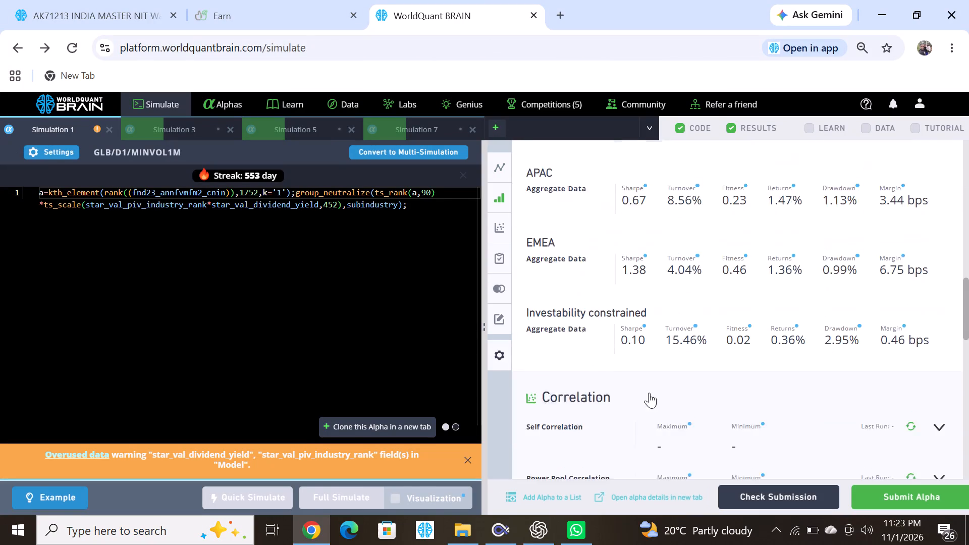
{"action": "scroll", "coordinate": [649, 393], "scroll_direction": "down", "scroll_amount": 5}
{"action": "left_click", "coordinate": [552, 351]}
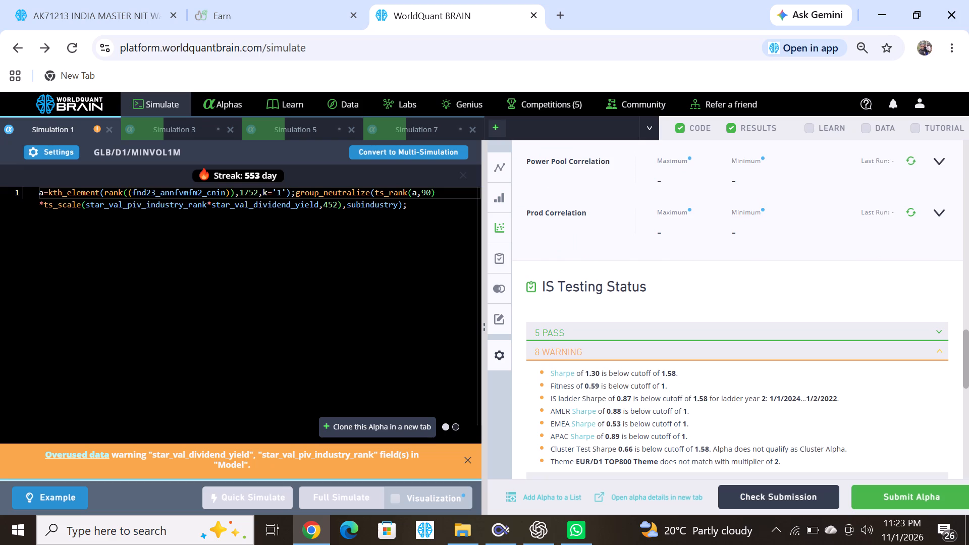
Set the ts_rank window in Simulation 1's expression to 1290 and run a full simulation.
{"action": "left_click", "coordinate": [420, 192]}
{"action": "type", "text": "12"}
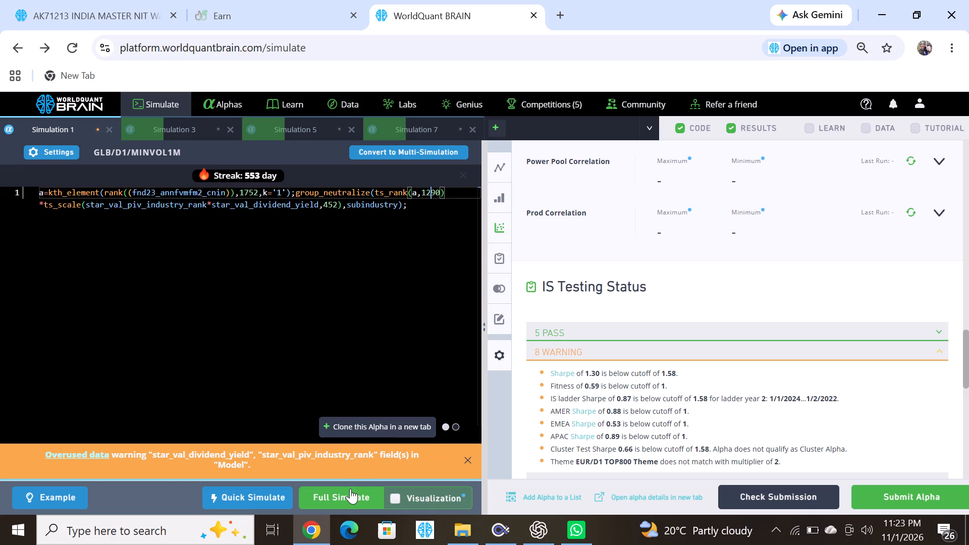
{"action": "left_click", "coordinate": [350, 488]}
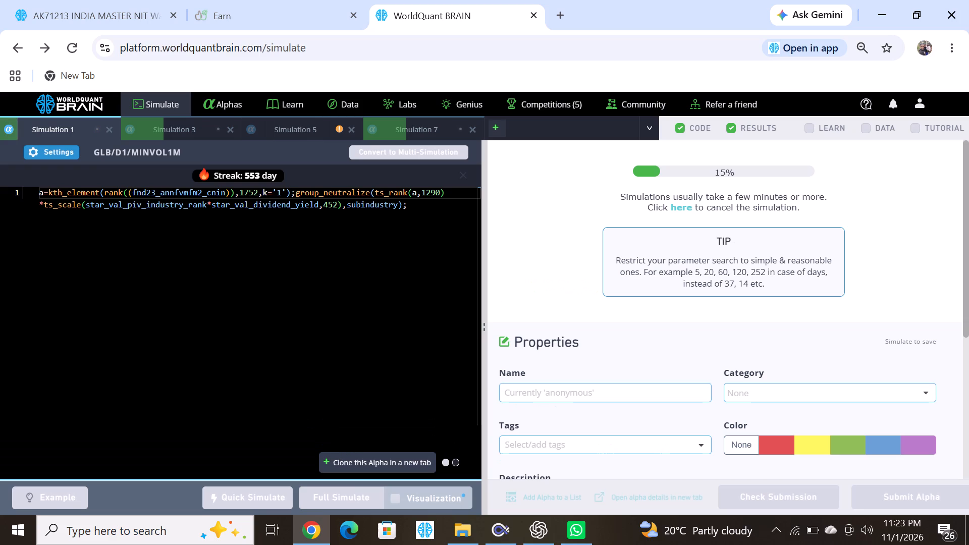
Reveal Simulation 5's test-period results and examine its PnL chart and yearly IS Summary.
{"action": "left_click", "coordinate": [311, 129]}
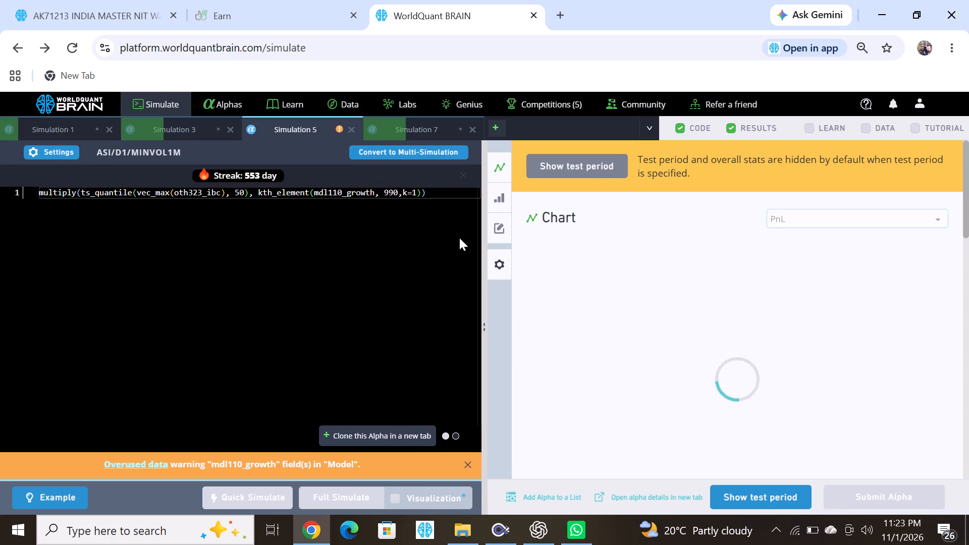
{"action": "left_click", "coordinate": [761, 494]}
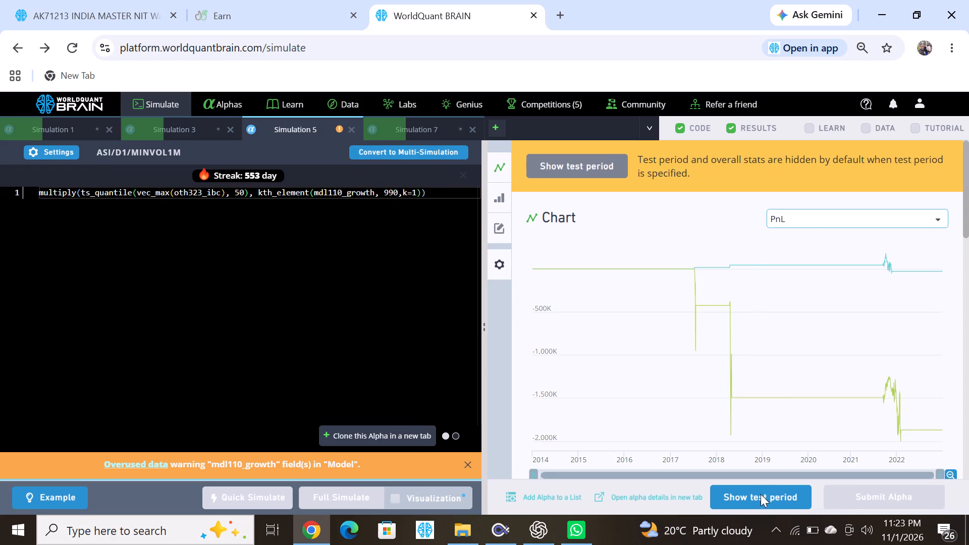
{"action": "scroll", "coordinate": [632, 359], "scroll_direction": "down", "scroll_amount": 1}
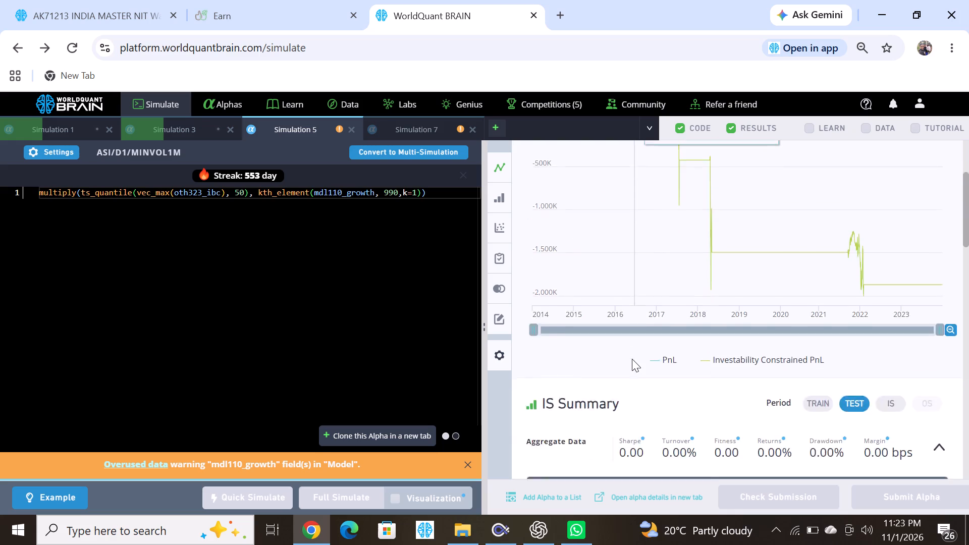
{"action": "scroll", "coordinate": [632, 359], "scroll_direction": "down", "scroll_amount": 2}
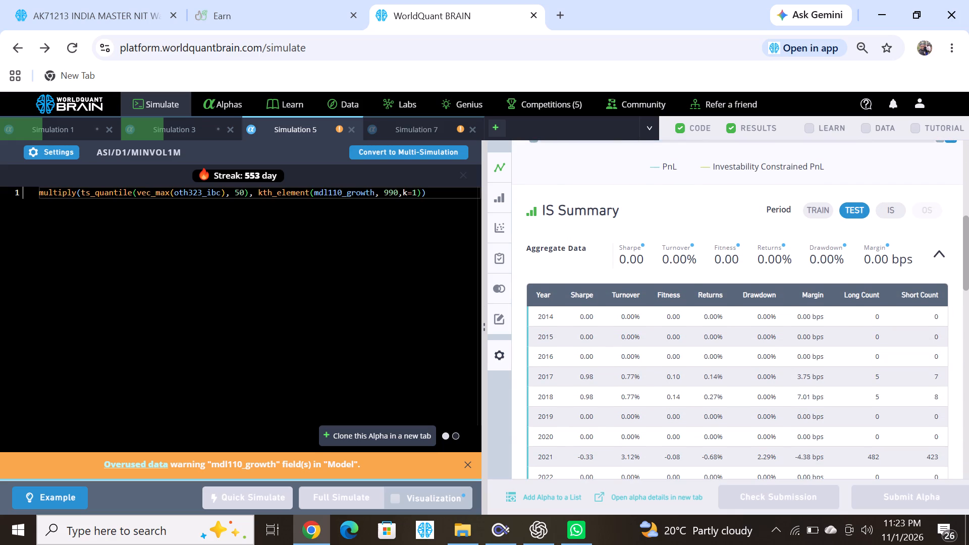
Replace the ts_quantile operator in Simulation 5's expression with ts_delay and run a full simulation.
{"action": "double_click", "coordinate": [295, 196]}
{"action": "double_click", "coordinate": [121, 194]}
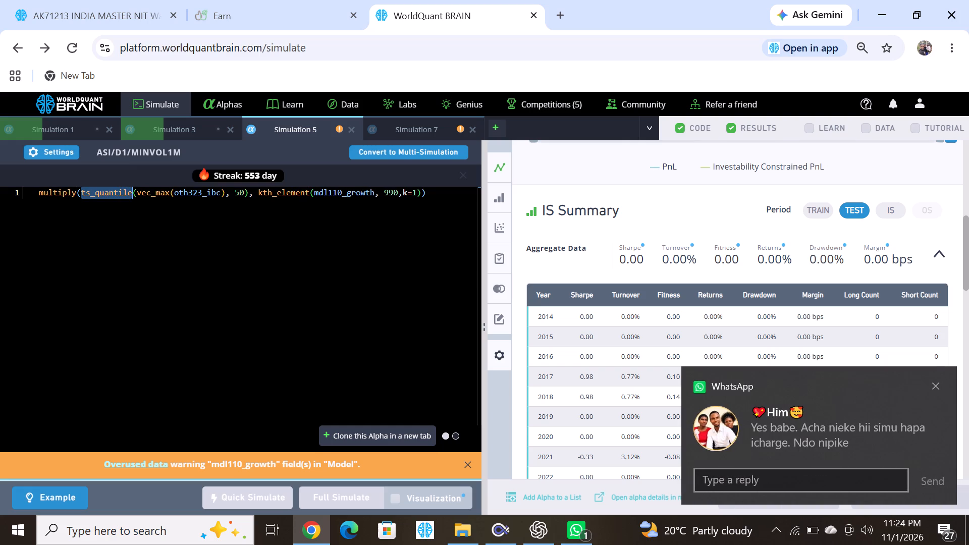
{"action": "left_click", "coordinate": [121, 194]}
{"action": "type", "text": "ts"}
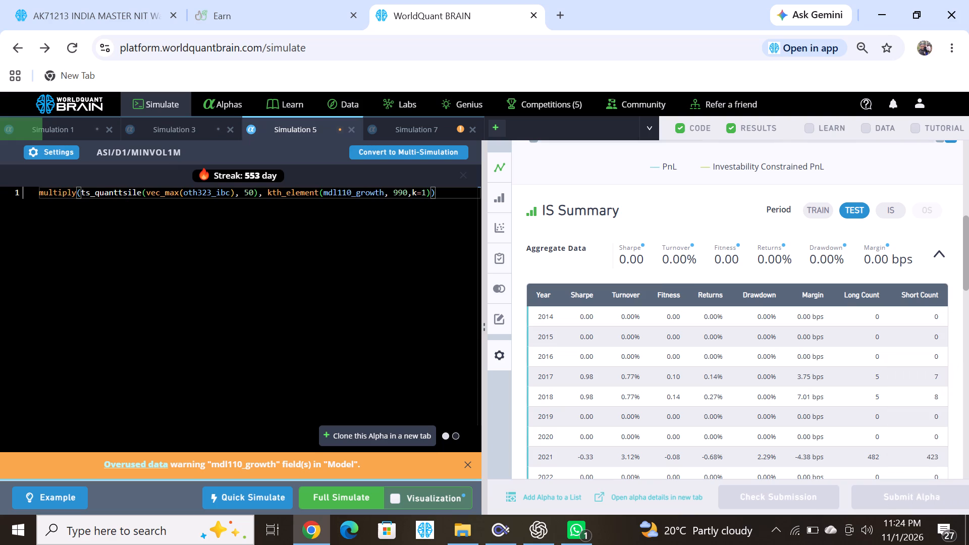
{"action": "double_click", "coordinate": [106, 195]}
{"action": "type", "text": "ts"}
{"action": "scroll", "coordinate": [121, 292], "scroll_direction": "down", "scroll_amount": 4}
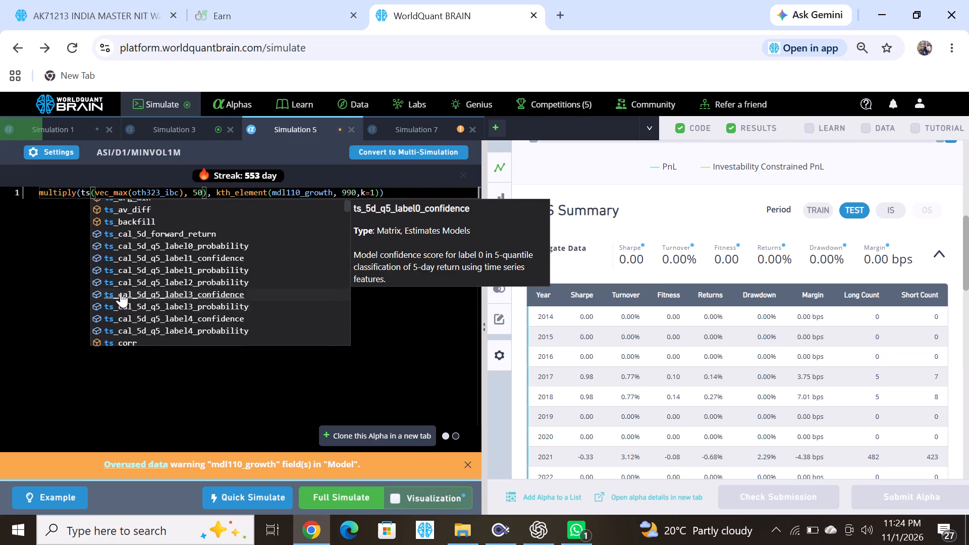
{"action": "scroll", "coordinate": [121, 292], "scroll_direction": "down", "scroll_amount": 2}
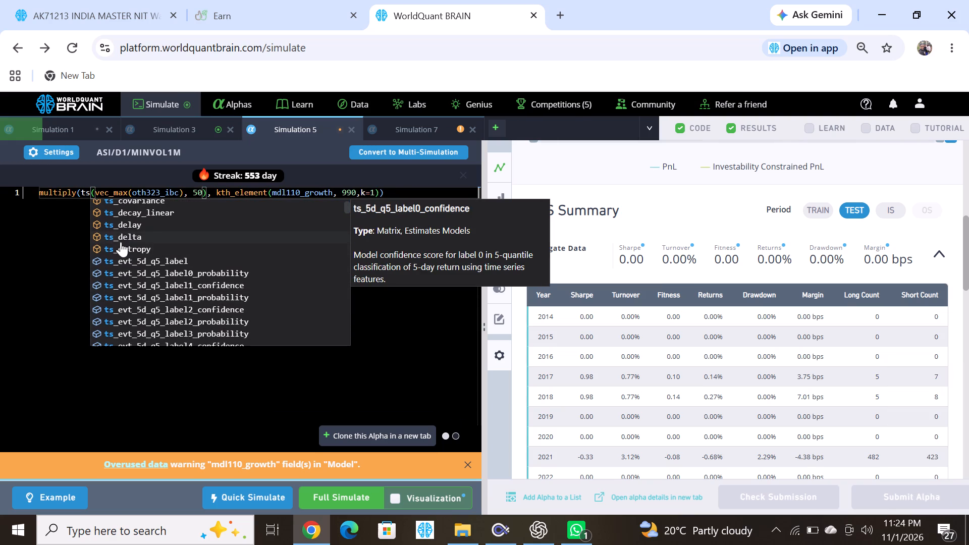
{"action": "left_click", "coordinate": [122, 226]}
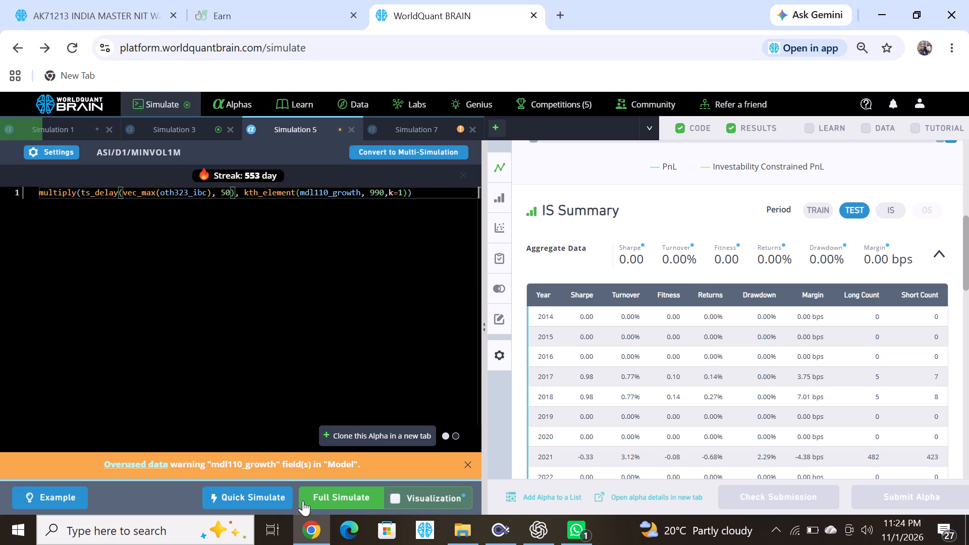
{"action": "left_click", "coordinate": [346, 498]}
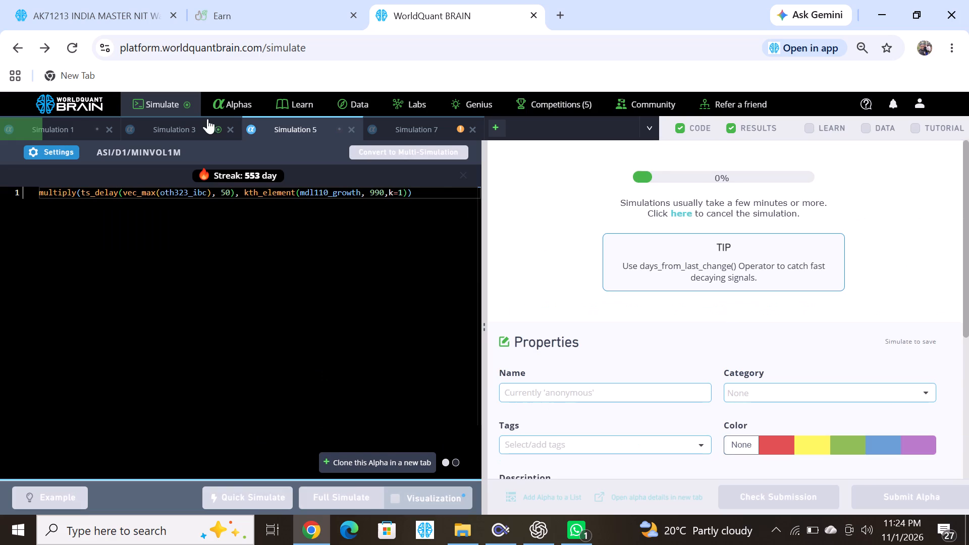
Switch Simulation 3 from the data fields to its results, reveal the test period and compute the alpha's Prod Correlation.
{"action": "left_click", "coordinate": [188, 126]}
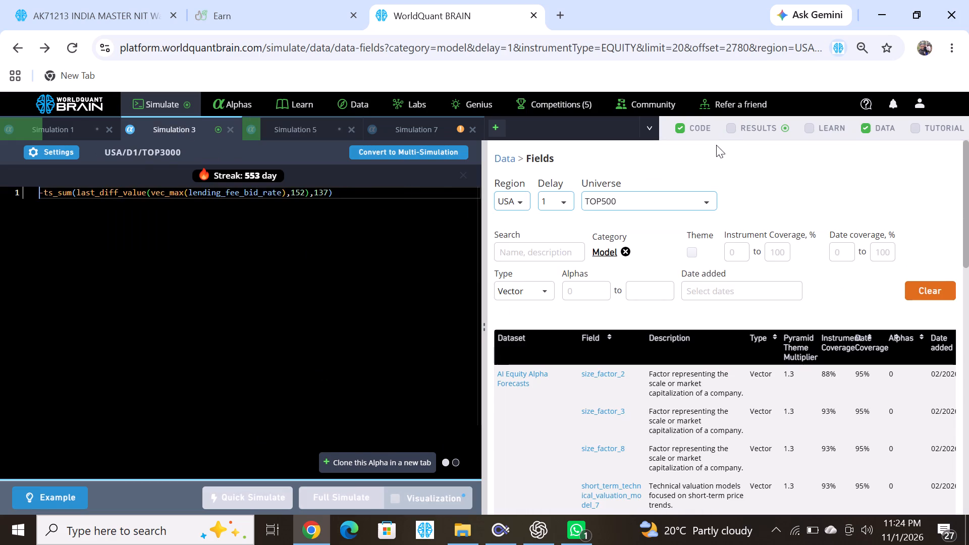
{"action": "left_click", "coordinate": [733, 126]}
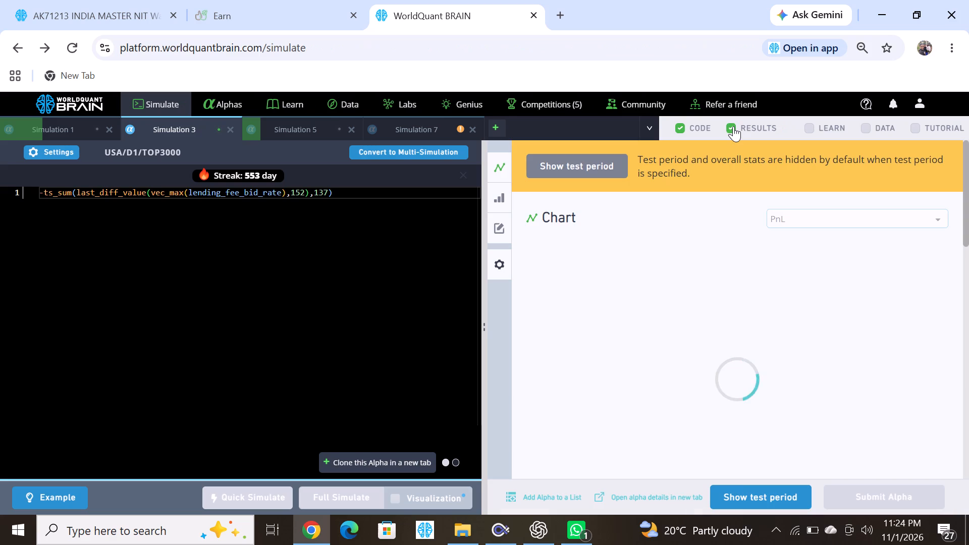
{"action": "left_click", "coordinate": [732, 498]}
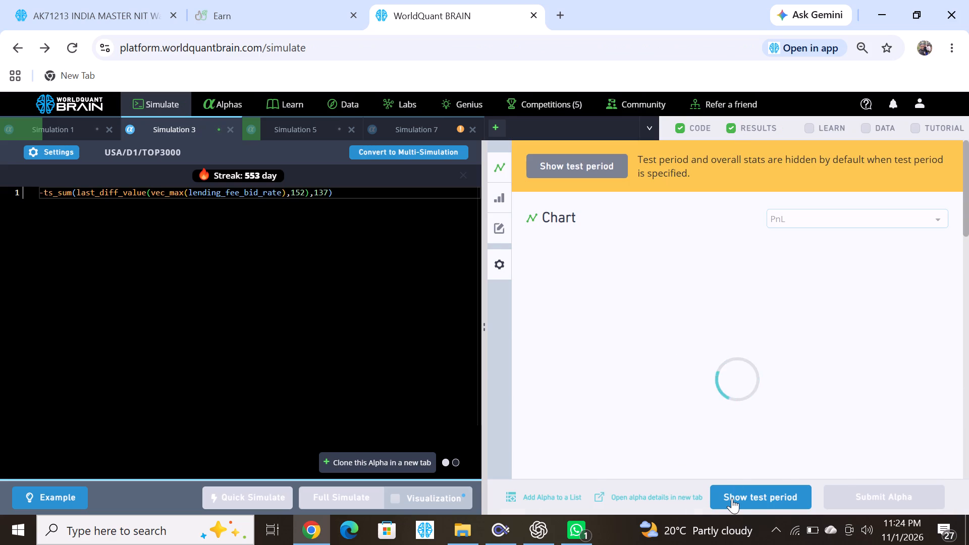
{"action": "scroll", "coordinate": [657, 402], "scroll_direction": "down", "scroll_amount": 8}
{"action": "scroll", "coordinate": [657, 402], "scroll_direction": "up", "scroll_amount": 1}
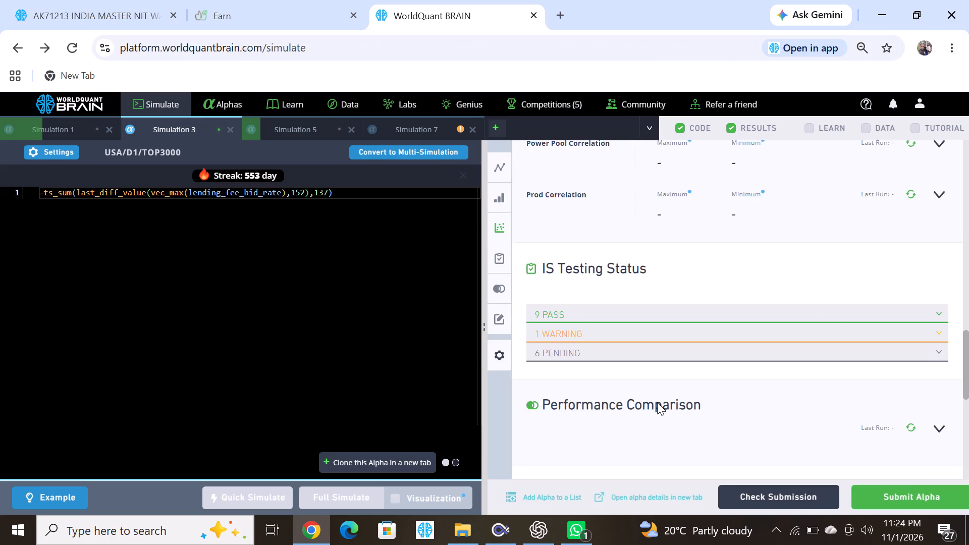
{"action": "scroll", "coordinate": [657, 402], "scroll_direction": "up", "scroll_amount": 1}
{"action": "left_click", "coordinate": [932, 200]}
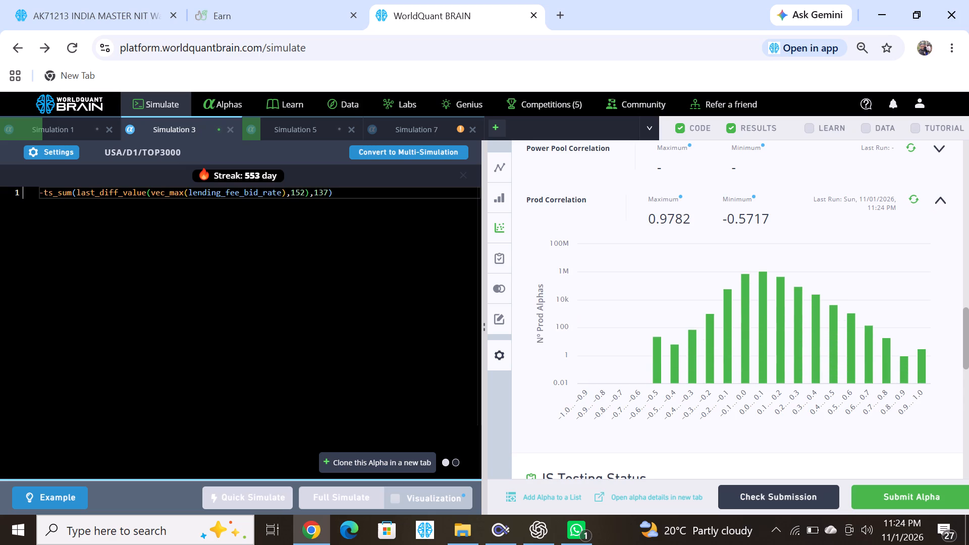
Replace lending_fee_bid_rate in Simulation 3's expression with the copied field short_term_technical_valuation_model_7 and run a full simulation.
{"action": "double_click", "coordinate": [224, 194]}
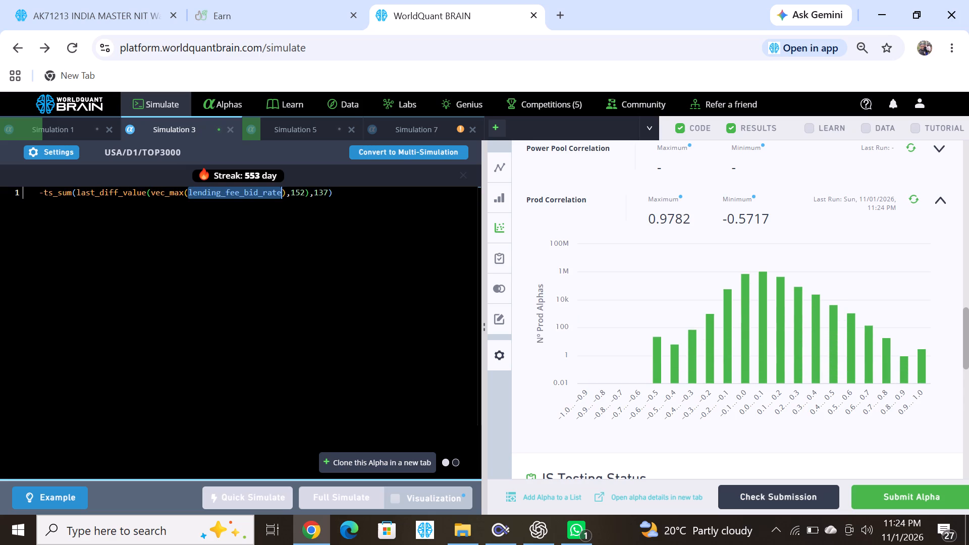
{"action": "key", "text": "ctrl+v"}
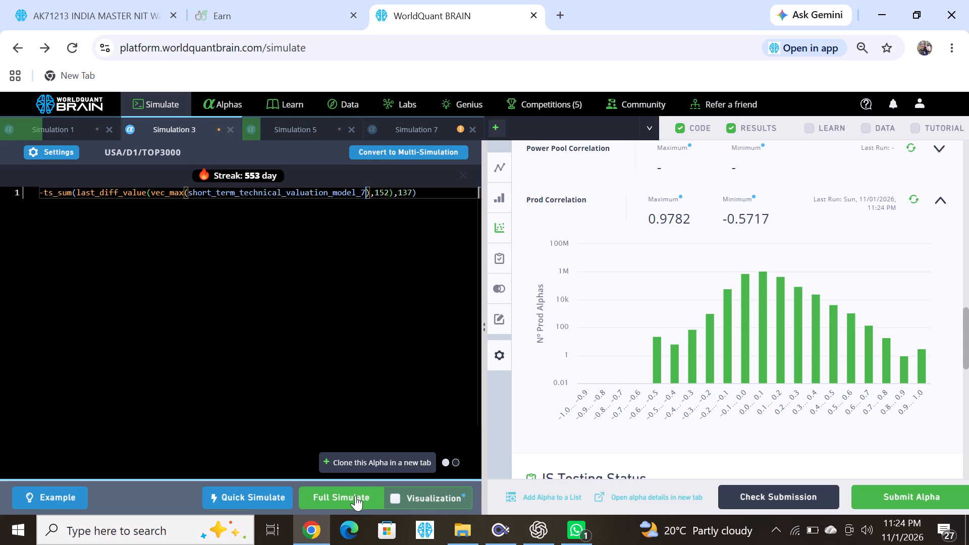
{"action": "left_click", "coordinate": [353, 497]}
Reveal Simulation 7's test-period results and expand the failed checks in its IS Testing Status.
{"action": "left_click", "coordinate": [413, 131]}
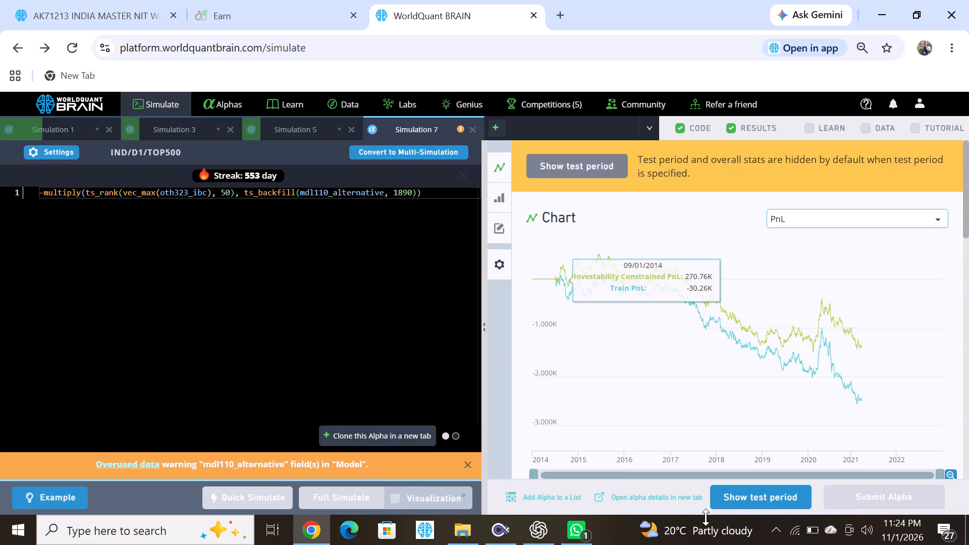
{"action": "left_click", "coordinate": [744, 498]}
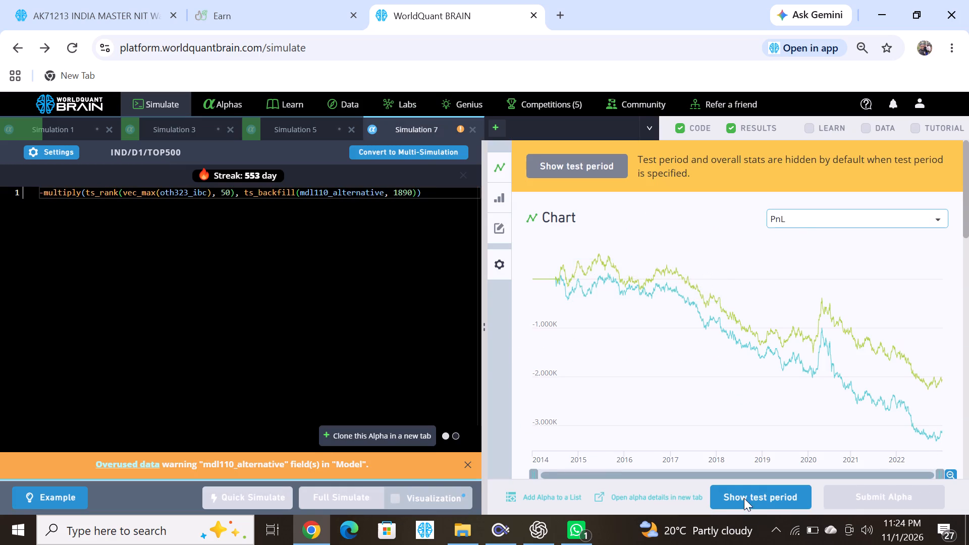
{"action": "scroll", "coordinate": [639, 384], "scroll_direction": "down", "scroll_amount": 8}
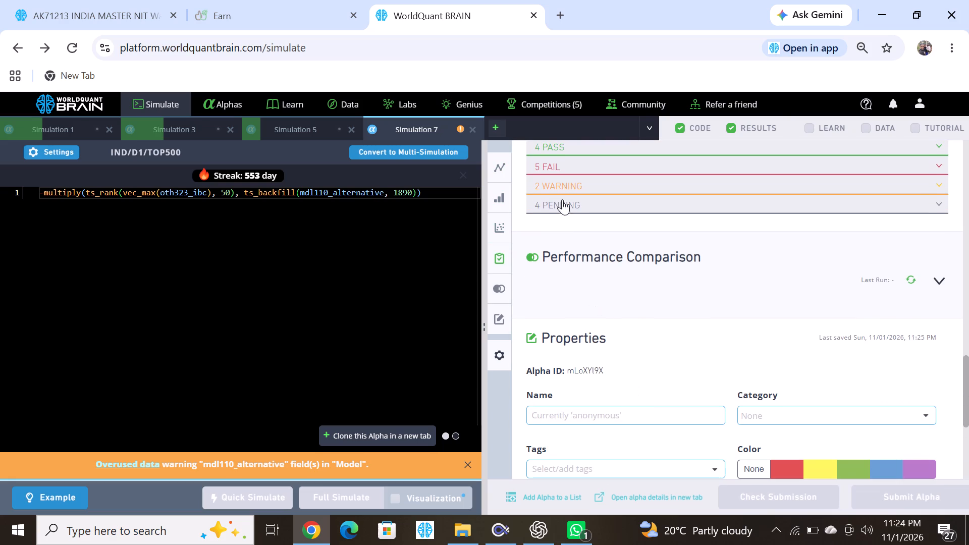
{"action": "left_click", "coordinate": [552, 170]}
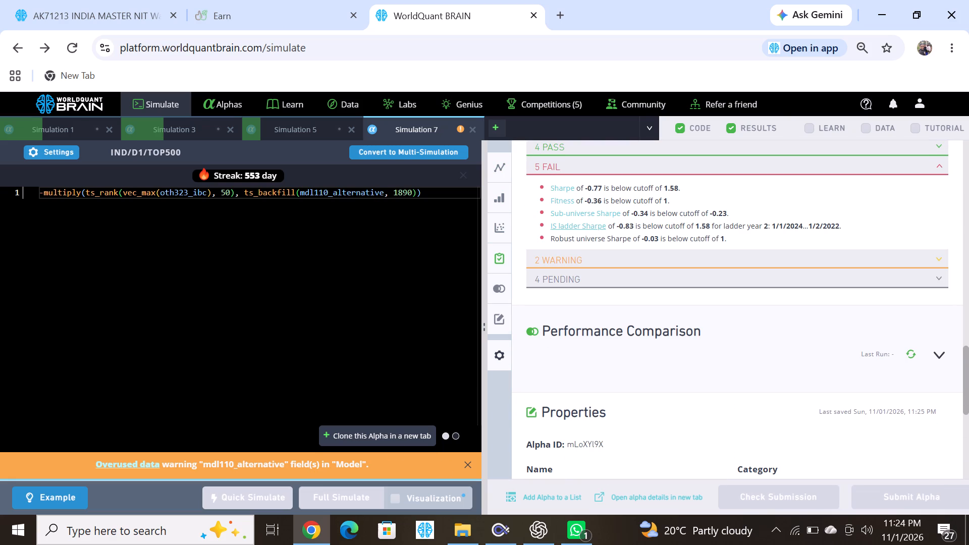
Remove the leading minus sign from Simulation 7's multiply expression and run a full simulation.
{"action": "left_click", "coordinate": [43, 190]}
{"action": "key", "text": "BackSpace"}
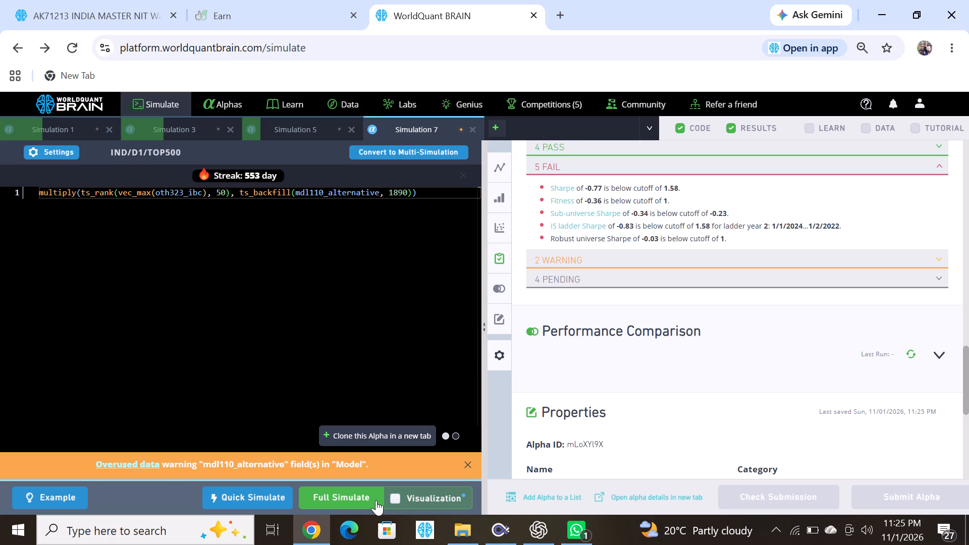
{"action": "left_click", "coordinate": [374, 501]}
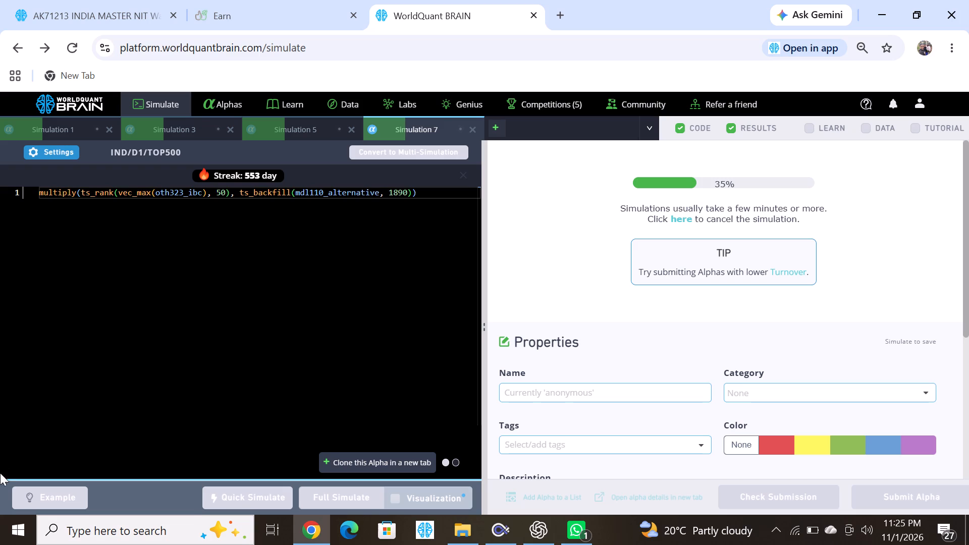
Find the submitted IND regular alpha XgR1jO81 from 10/18/2026 and clone it into a new simulation.
{"action": "left_click", "coordinate": [230, 92]}
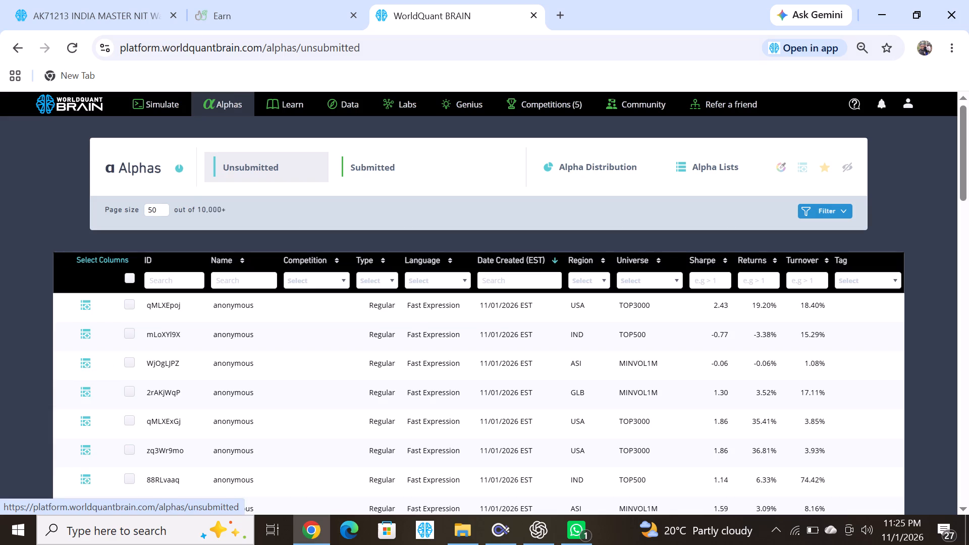
{"action": "left_click", "coordinate": [373, 173]}
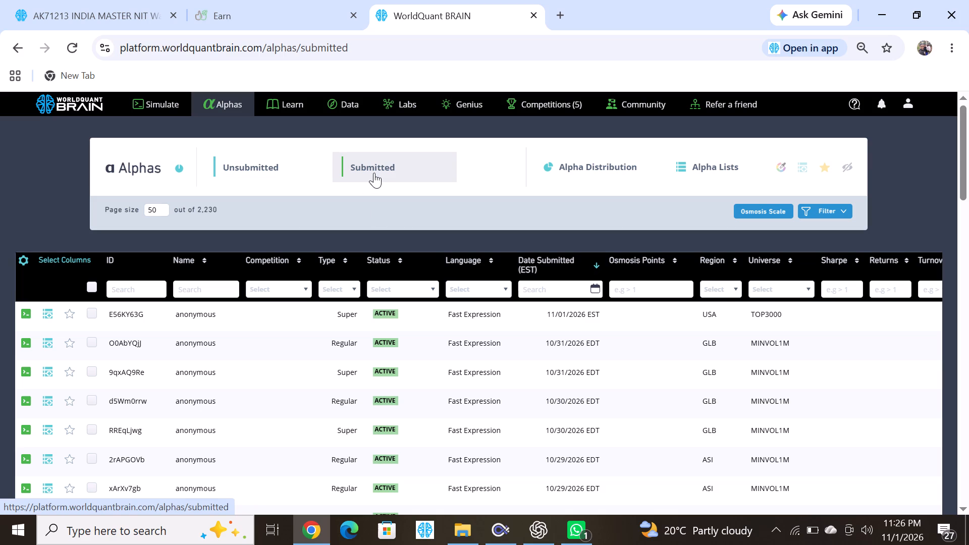
{"action": "scroll", "coordinate": [354, 354], "scroll_direction": "down", "scroll_amount": 6}
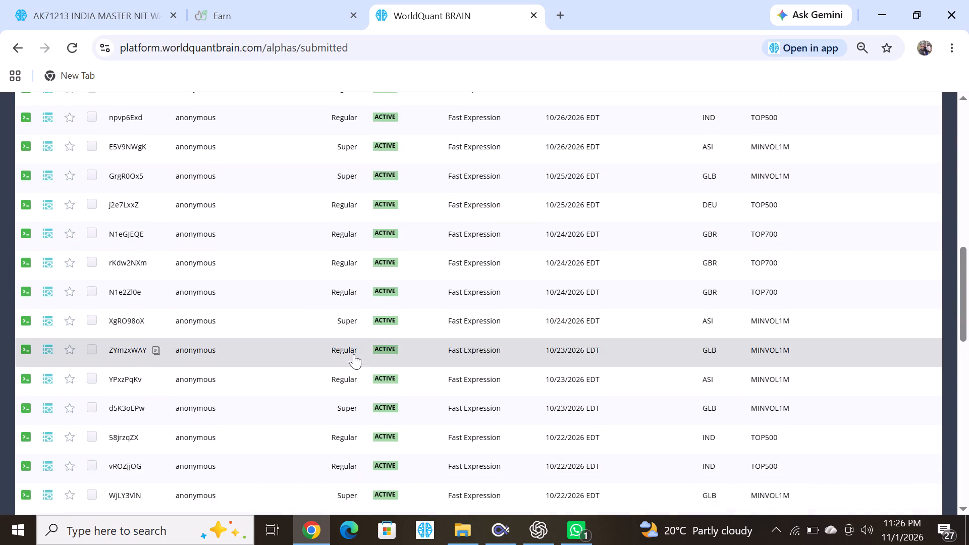
{"action": "scroll", "coordinate": [354, 354], "scroll_direction": "down", "scroll_amount": 3}
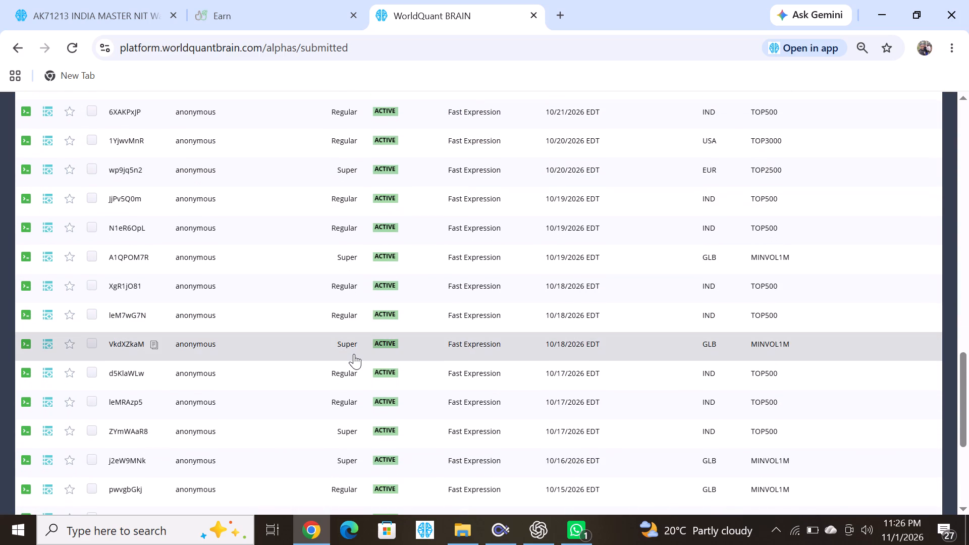
{"action": "left_click", "coordinate": [199, 277]}
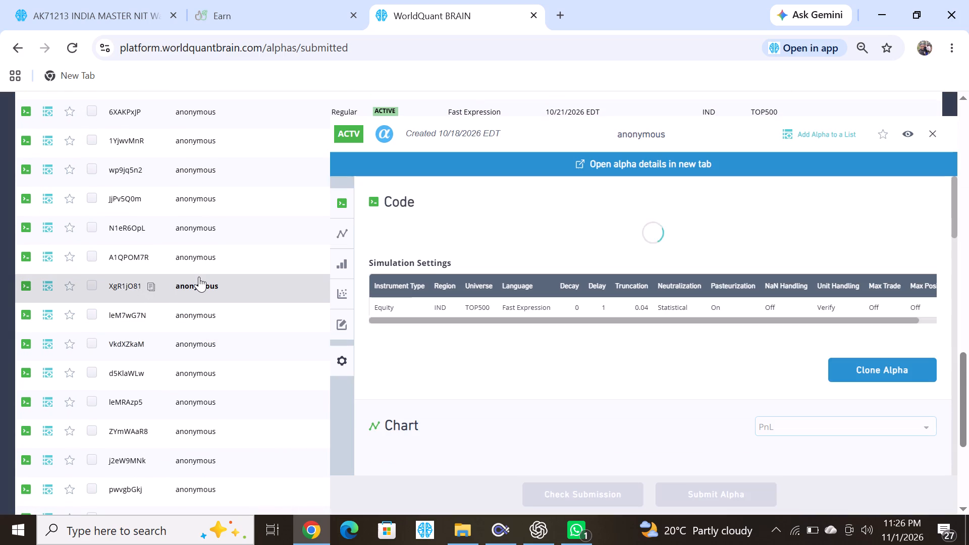
{"action": "left_click", "coordinate": [887, 366]}
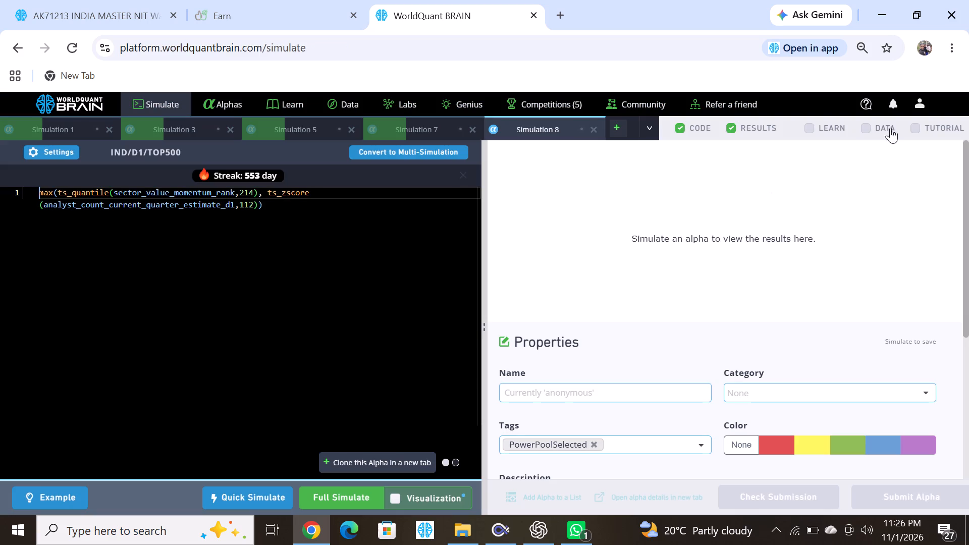
Clear the data field filters and filter the fields to region IND, type Matrix and category Fundamental.
{"action": "left_click", "coordinate": [869, 128]}
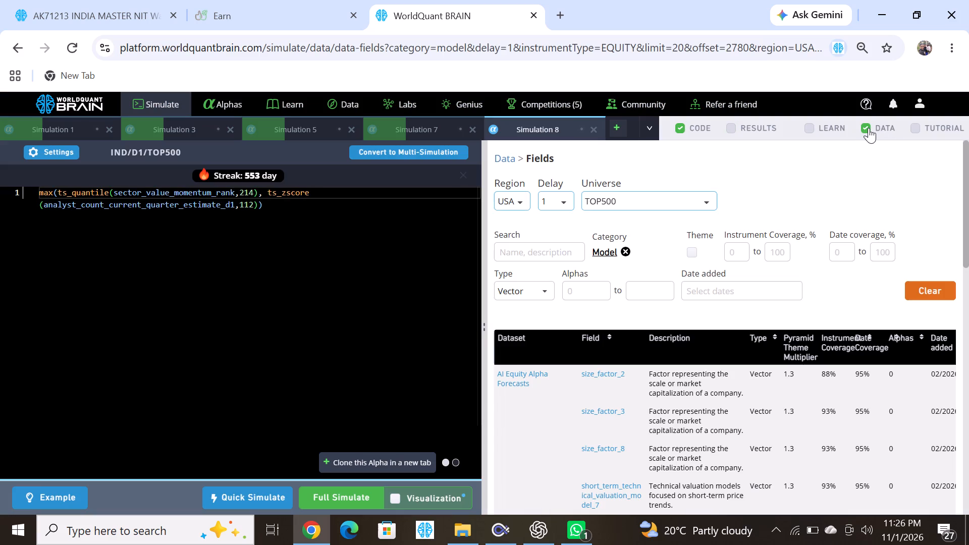
{"action": "left_click", "coordinate": [913, 284]}
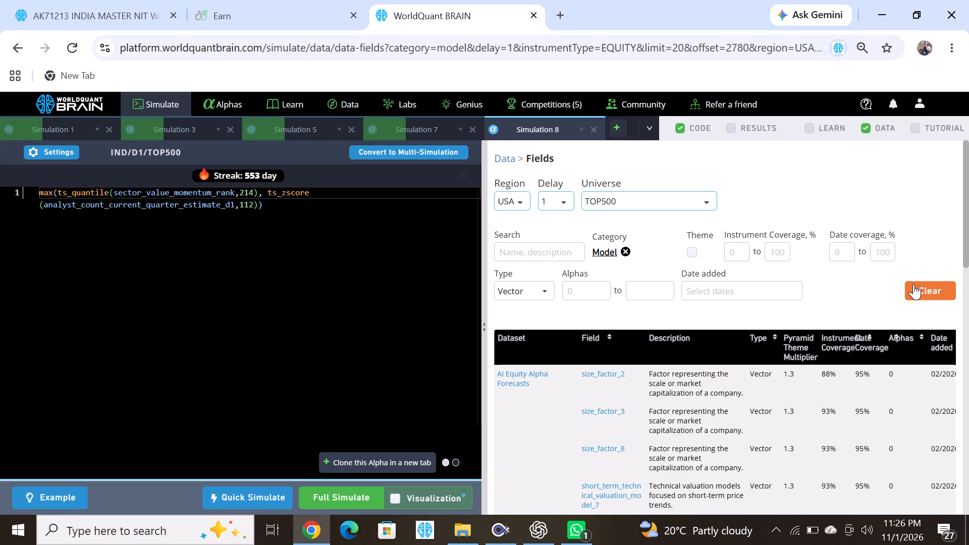
{"action": "left_click", "coordinate": [517, 202]}
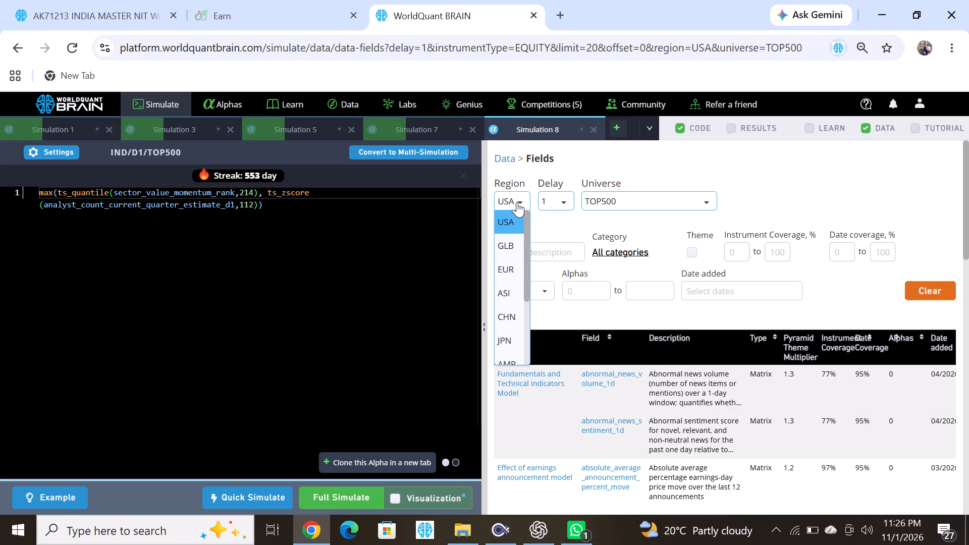
{"action": "scroll", "coordinate": [509, 324], "scroll_direction": "down", "scroll_amount": 1}
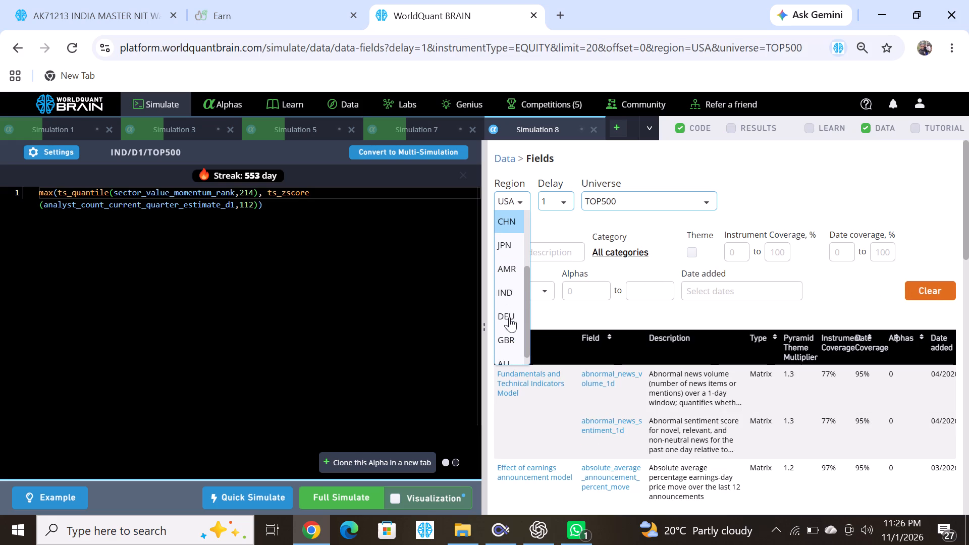
{"action": "left_click", "coordinate": [508, 300]}
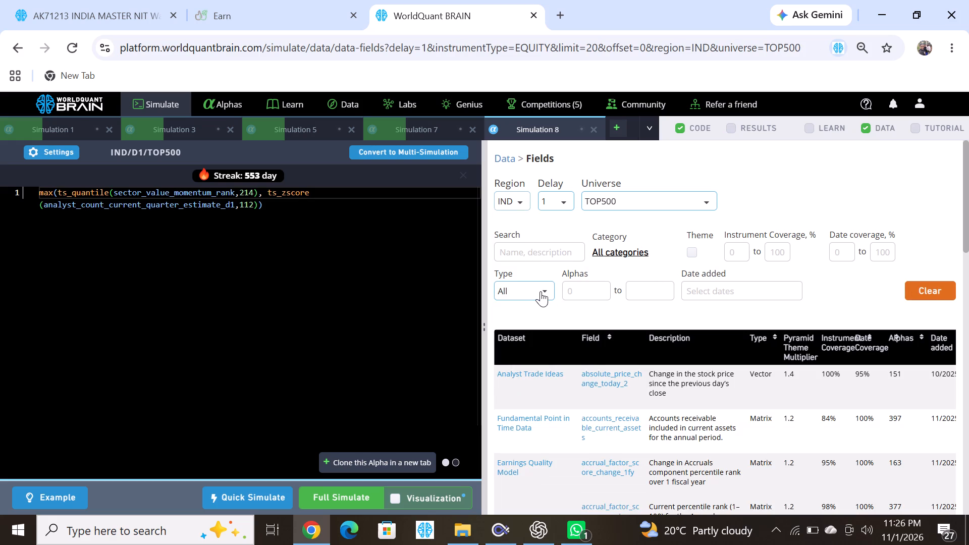
{"action": "left_click", "coordinate": [541, 291]}
{"action": "left_click", "coordinate": [517, 337]}
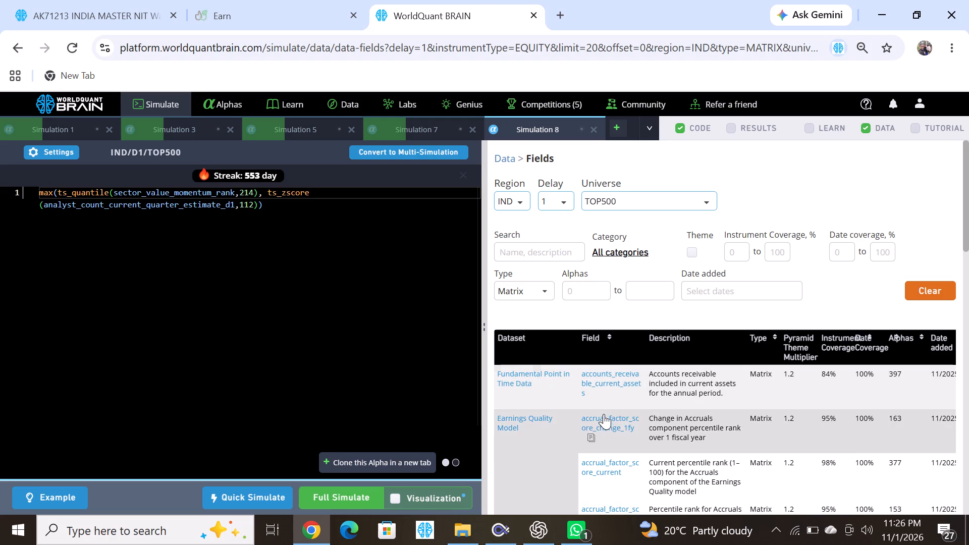
{"action": "scroll", "coordinate": [608, 419], "scroll_direction": "down", "scroll_amount": 9}
{"action": "scroll", "coordinate": [625, 325], "scroll_direction": "up", "scroll_amount": 5}
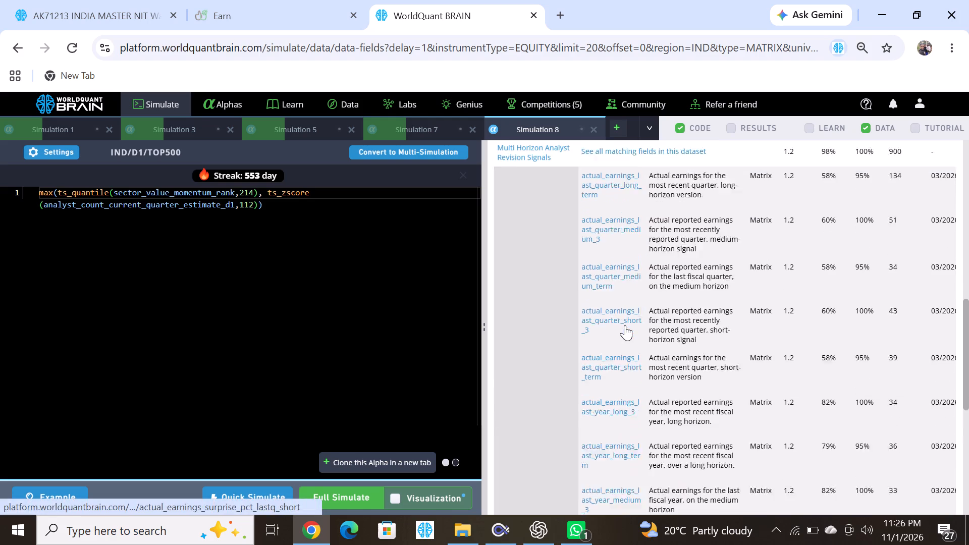
{"action": "scroll", "coordinate": [625, 325], "scroll_direction": "up", "scroll_amount": 5}
{"action": "left_click", "coordinate": [620, 252]}
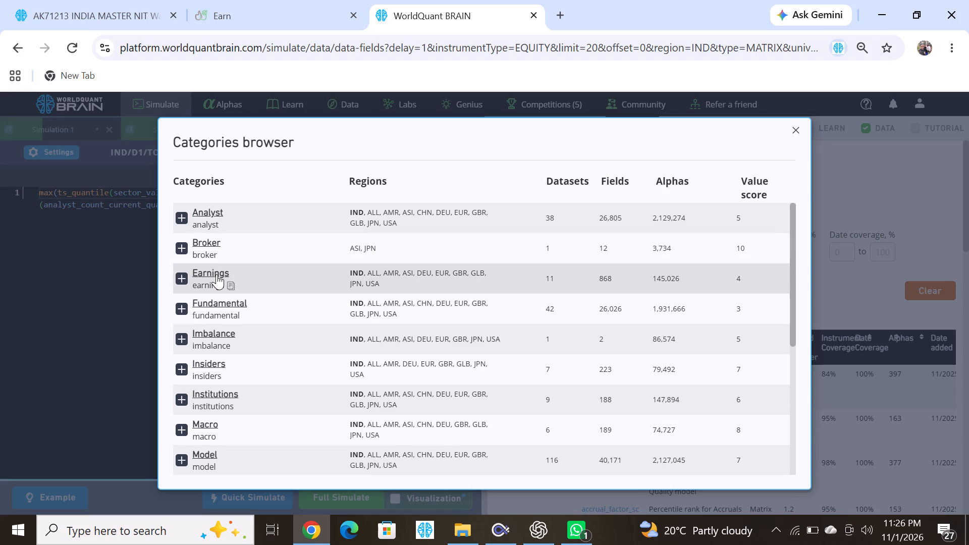
{"action": "left_click", "coordinate": [217, 304]}
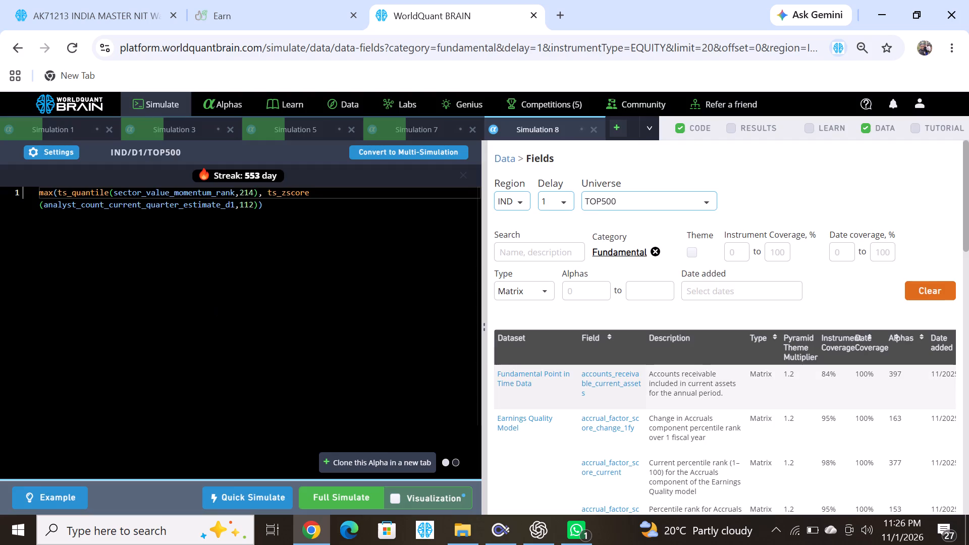
Replace analyst_count_current_quarter_estimate_d1 in Simulation 8's ts_zscore with the copied Direct Fundamental Data field fnd17_1_reptoprcexrate.
{"action": "scroll", "coordinate": [619, 409], "scroll_direction": "down", "scroll_amount": 2}
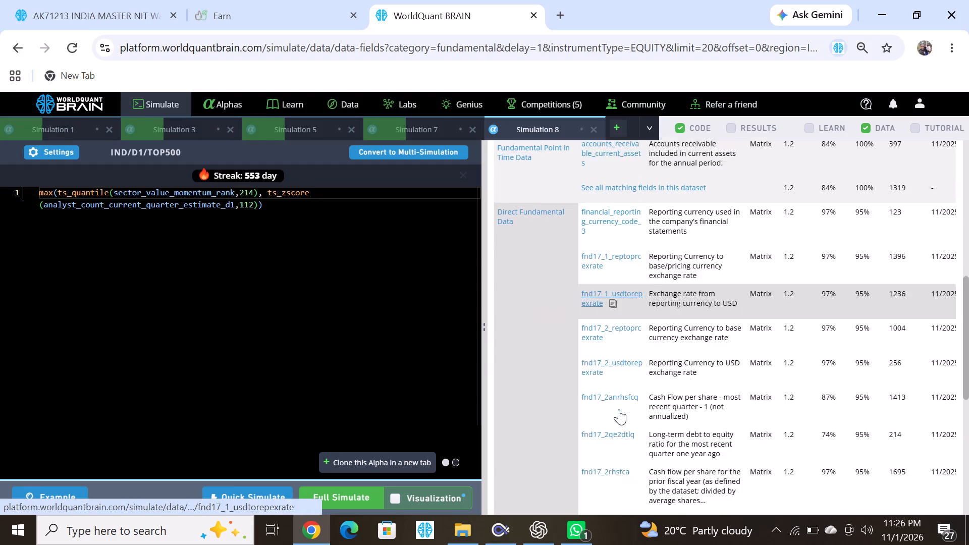
{"action": "scroll", "coordinate": [619, 409], "scroll_direction": "down", "scroll_amount": 1}
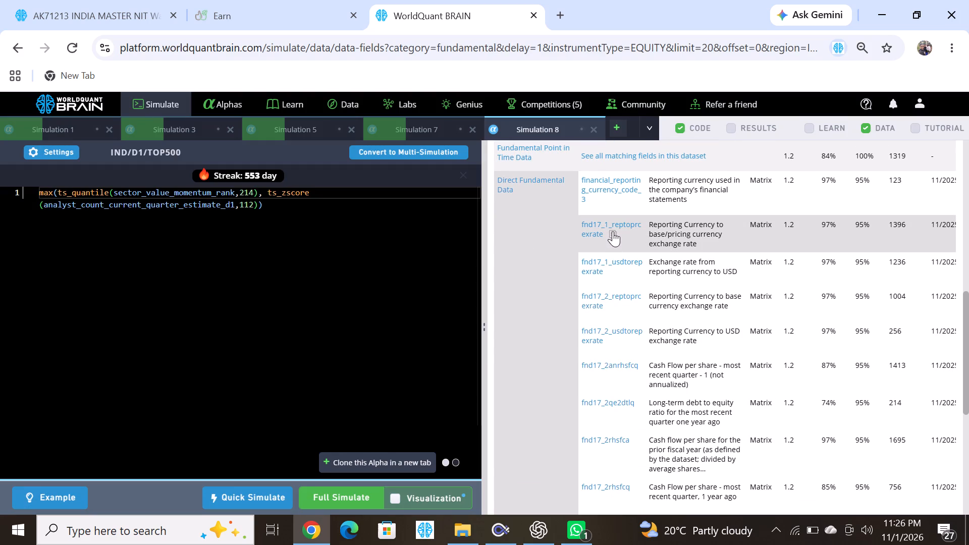
{"action": "left_click", "coordinate": [613, 231]}
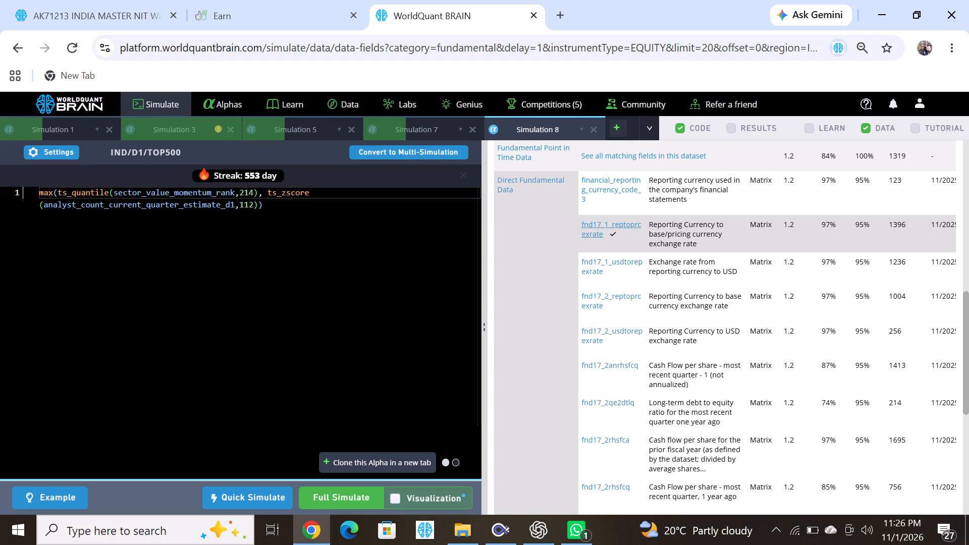
{"action": "double_click", "coordinate": [153, 207]}
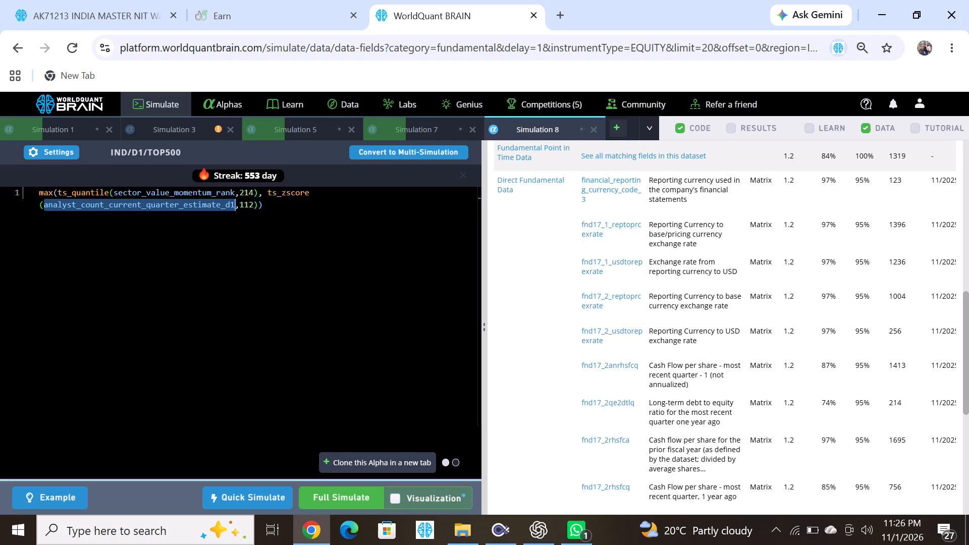
{"action": "key", "text": "ctrl+v"}
Try the Insiders category for the IND Matrix fields, and change the category filter to Macro.
{"action": "scroll", "coordinate": [641, 311], "scroll_direction": "up", "scroll_amount": 3}
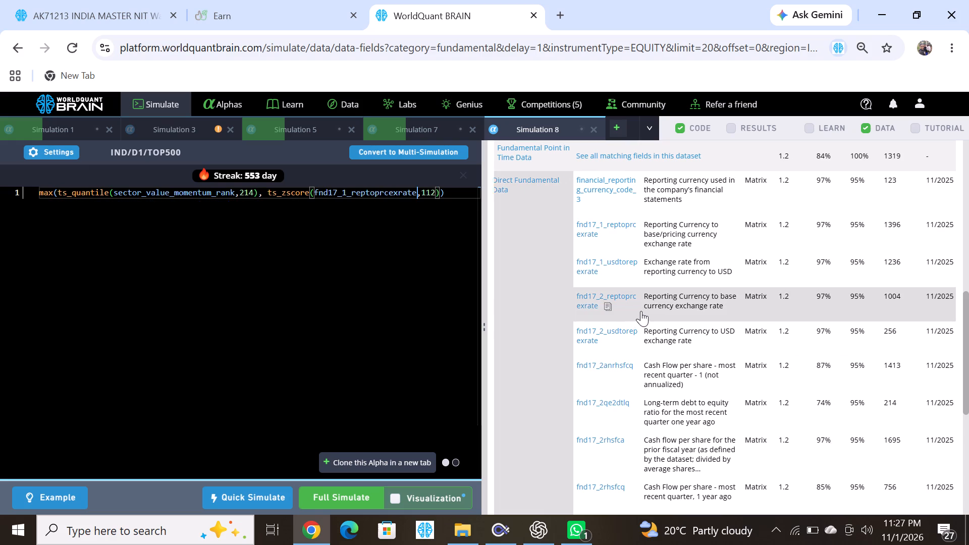
{"action": "scroll", "coordinate": [641, 311], "scroll_direction": "up", "scroll_amount": 8}
{"action": "left_click", "coordinate": [615, 254]}
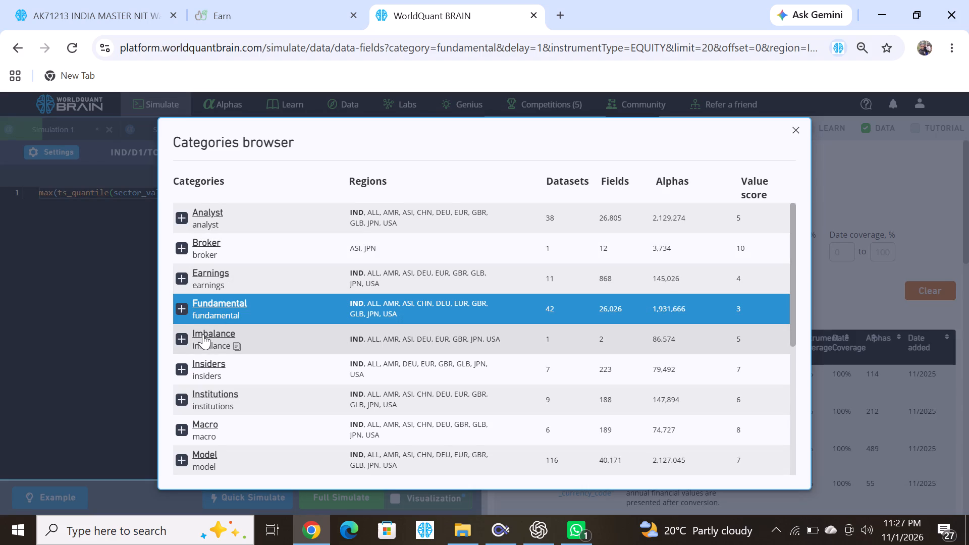
{"action": "left_click", "coordinate": [208, 361]}
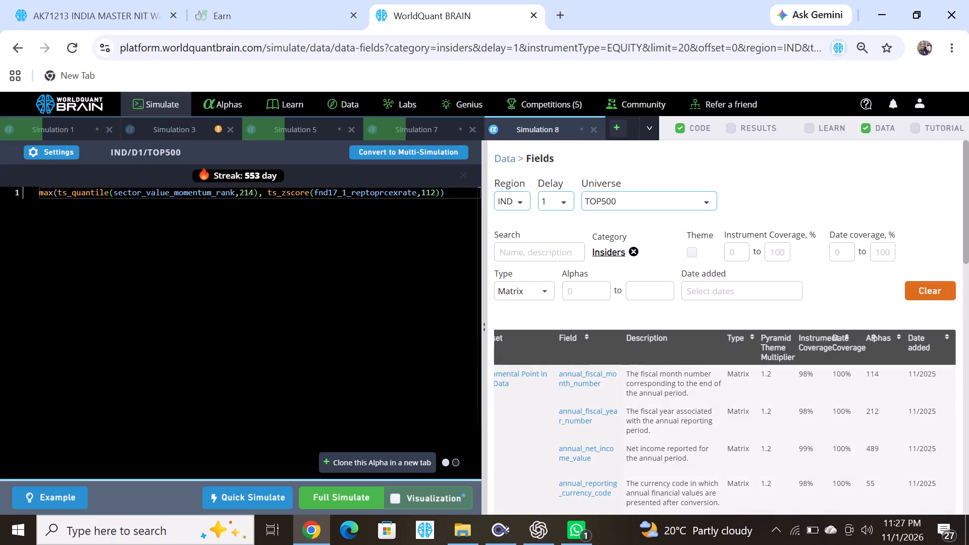
{"action": "left_click", "coordinate": [610, 253]}
{"action": "scroll", "coordinate": [294, 344], "scroll_direction": "down", "scroll_amount": 1}
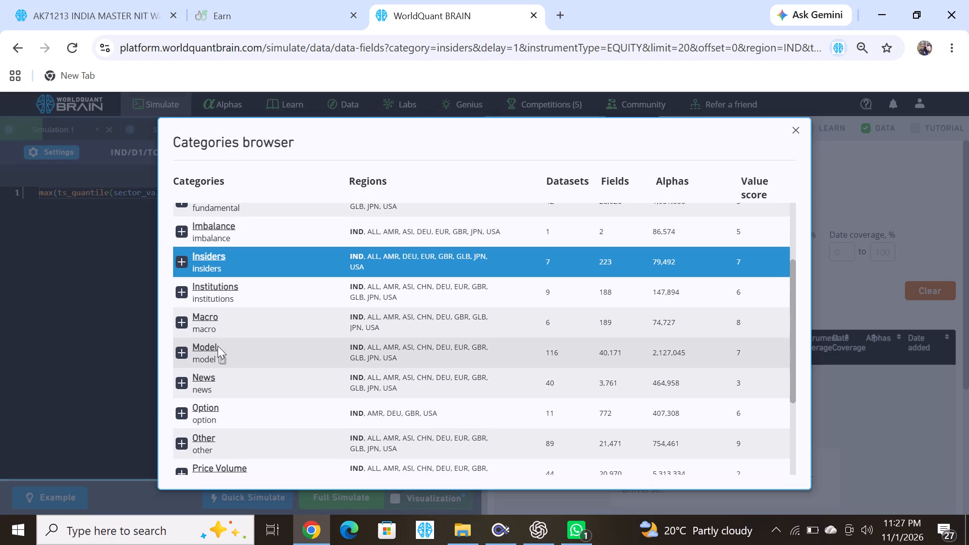
{"action": "left_click", "coordinate": [197, 315]}
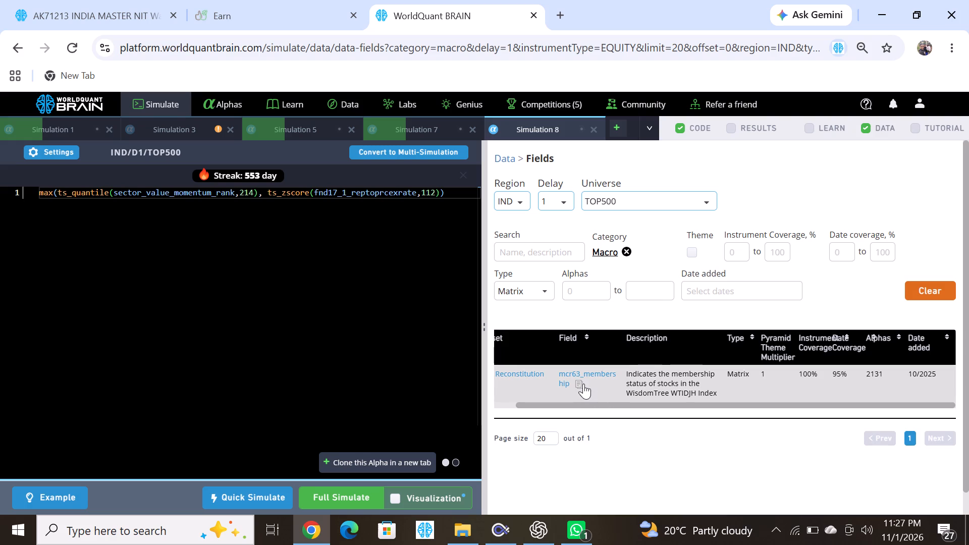
Replace sector_value_momentum_rank in Simulation 8's ts_quantile with the copied field mcr63_membership and run a full simulation.
{"action": "left_click", "coordinate": [579, 384]}
{"action": "double_click", "coordinate": [180, 193]}
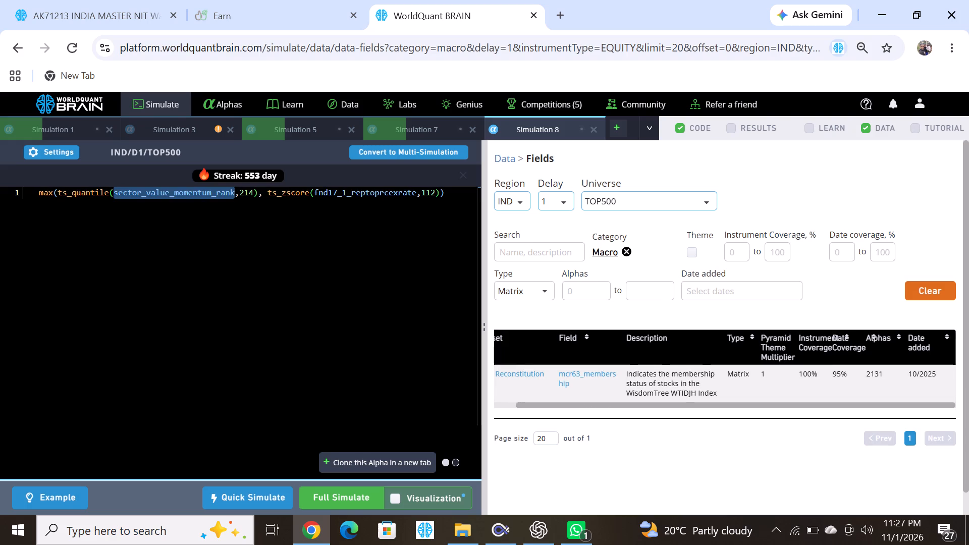
{"action": "key", "text": "ctrl+v"}
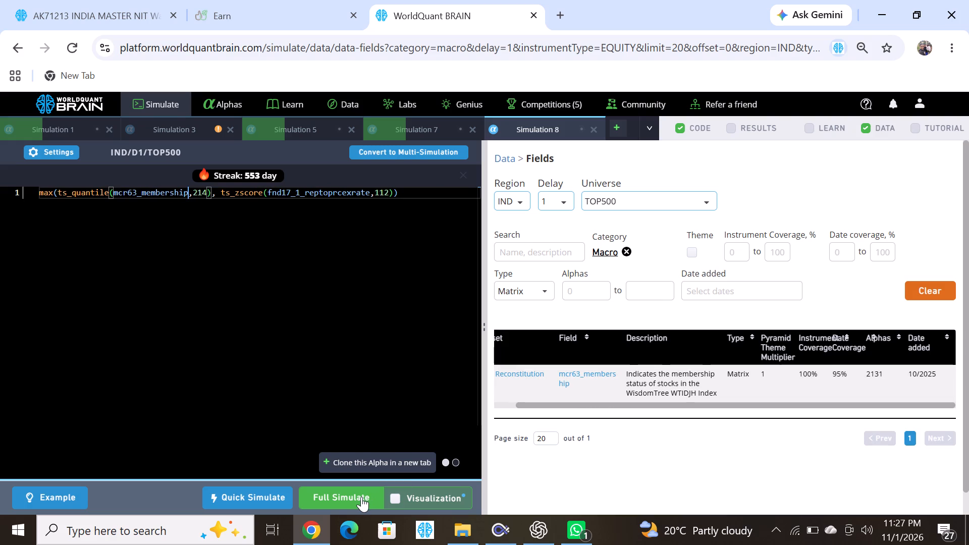
{"action": "left_click", "coordinate": [361, 497]}
Reveal Simulation 3's test-period results and examine the chart and IS Summary.
{"action": "left_click", "coordinate": [176, 130]}
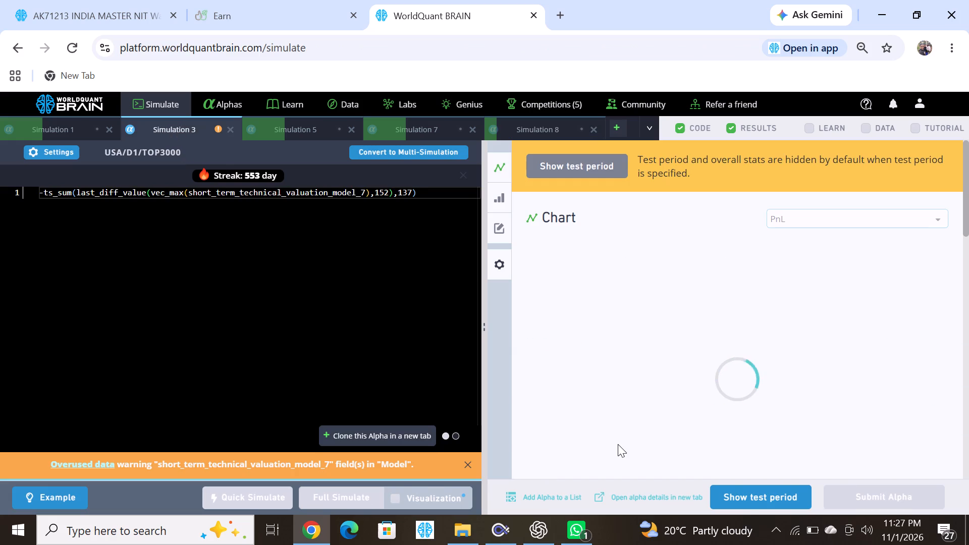
{"action": "left_click", "coordinate": [745, 506]}
{"action": "scroll", "coordinate": [660, 374], "scroll_direction": "down", "scroll_amount": 3}
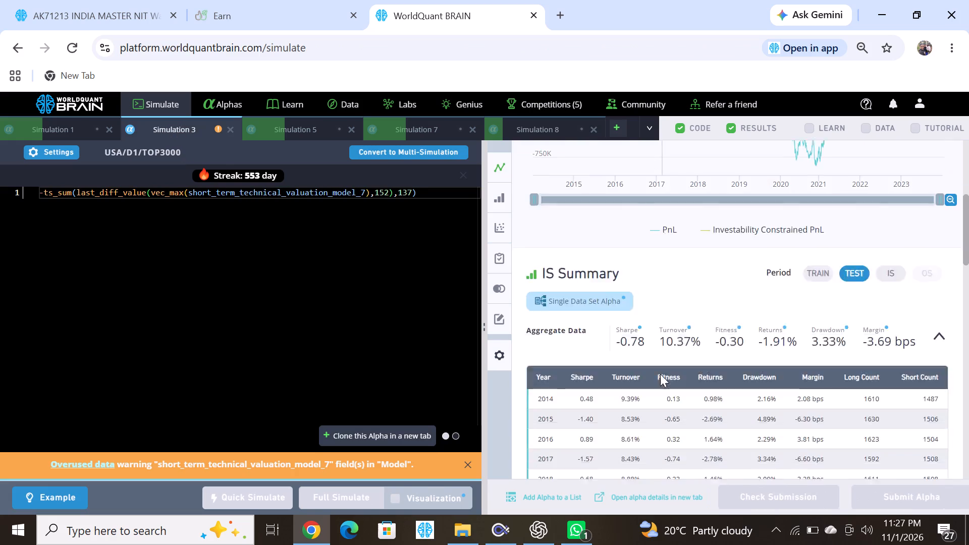
{"action": "scroll", "coordinate": [660, 374], "scroll_direction": "down", "scroll_amount": 2}
Filter the data fields to the USA region and Vector type.
{"action": "left_click", "coordinate": [862, 131]}
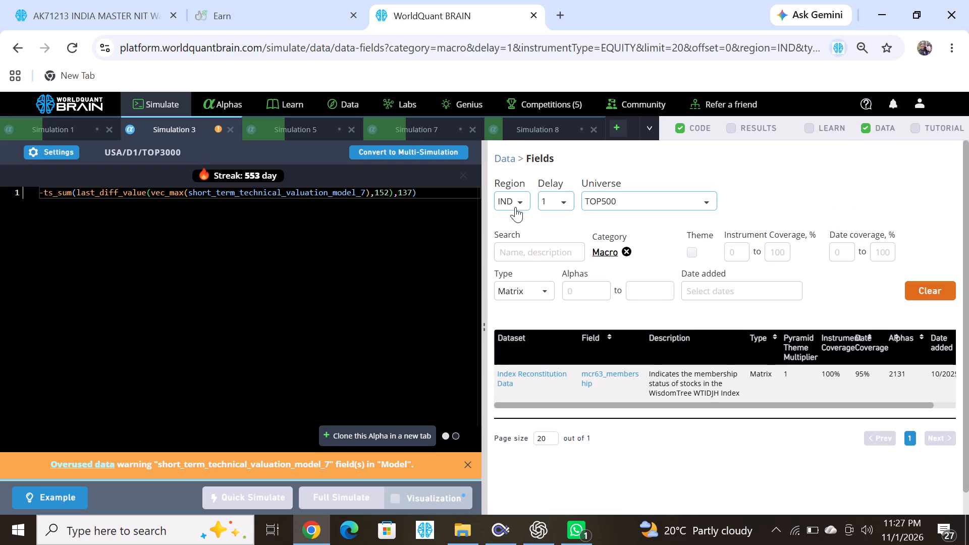
{"action": "left_click", "coordinate": [517, 204]}
{"action": "scroll", "coordinate": [510, 227], "scroll_direction": "up", "scroll_amount": 5}
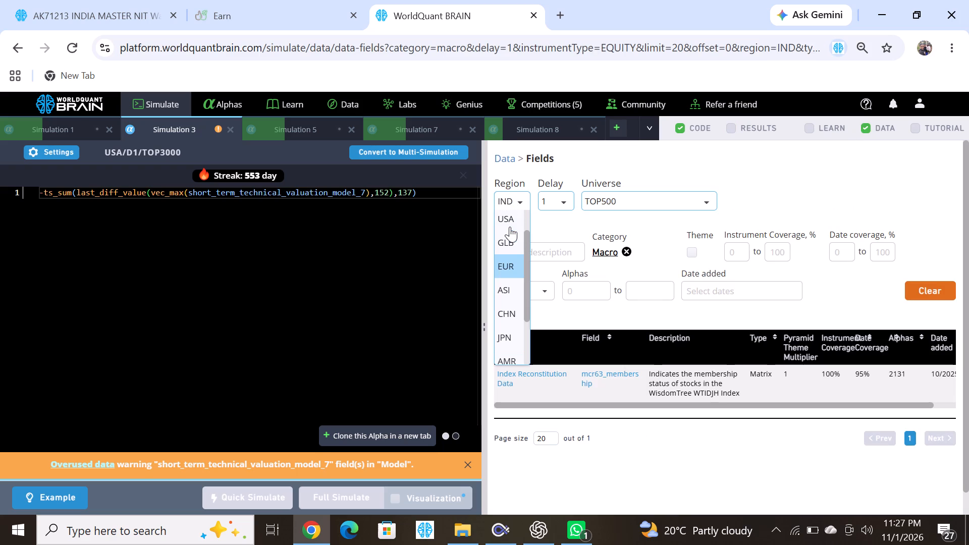
{"action": "left_click", "coordinate": [510, 227]}
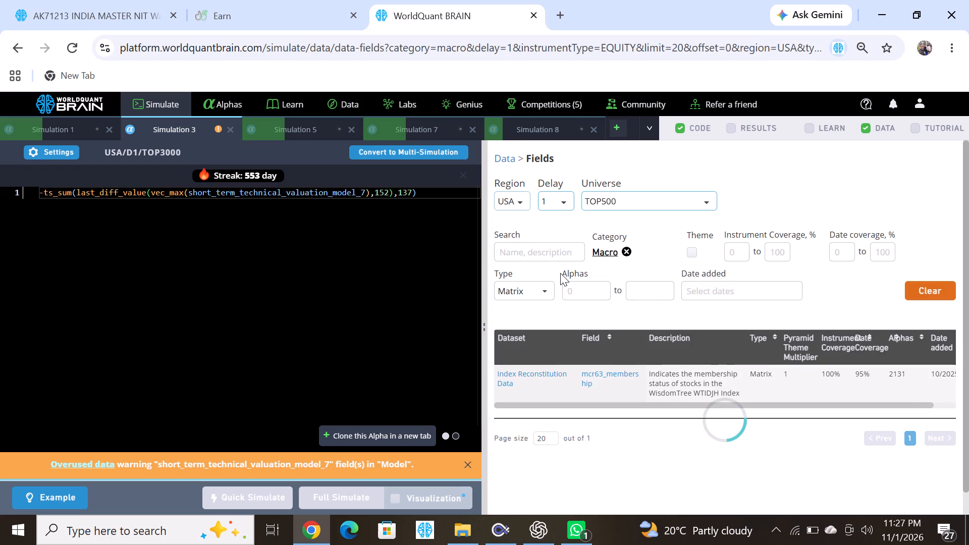
{"action": "left_click", "coordinate": [540, 289]}
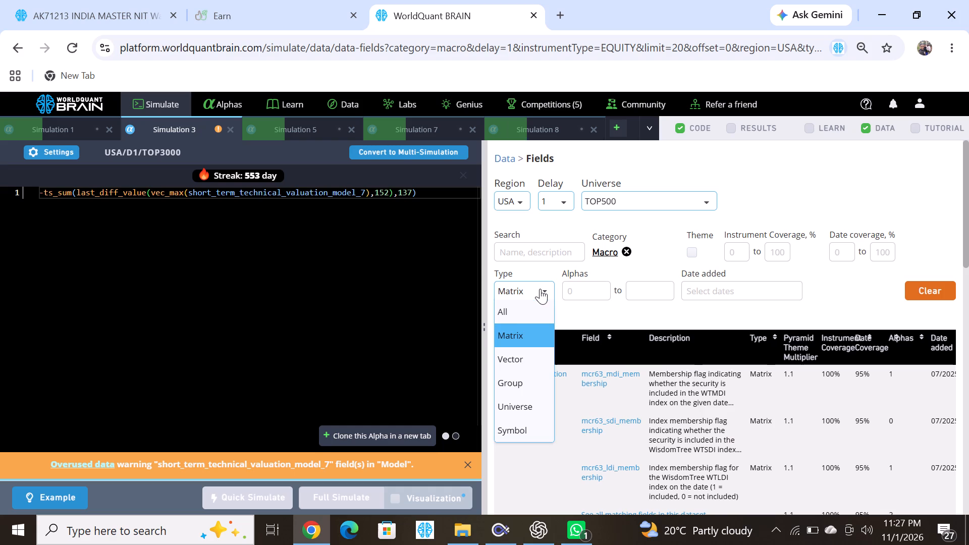
{"action": "left_click", "coordinate": [514, 356]}
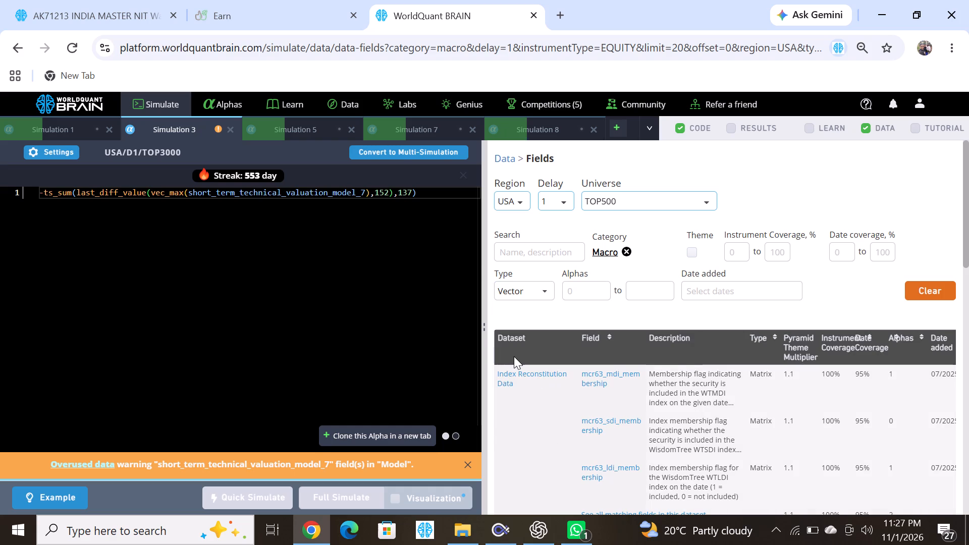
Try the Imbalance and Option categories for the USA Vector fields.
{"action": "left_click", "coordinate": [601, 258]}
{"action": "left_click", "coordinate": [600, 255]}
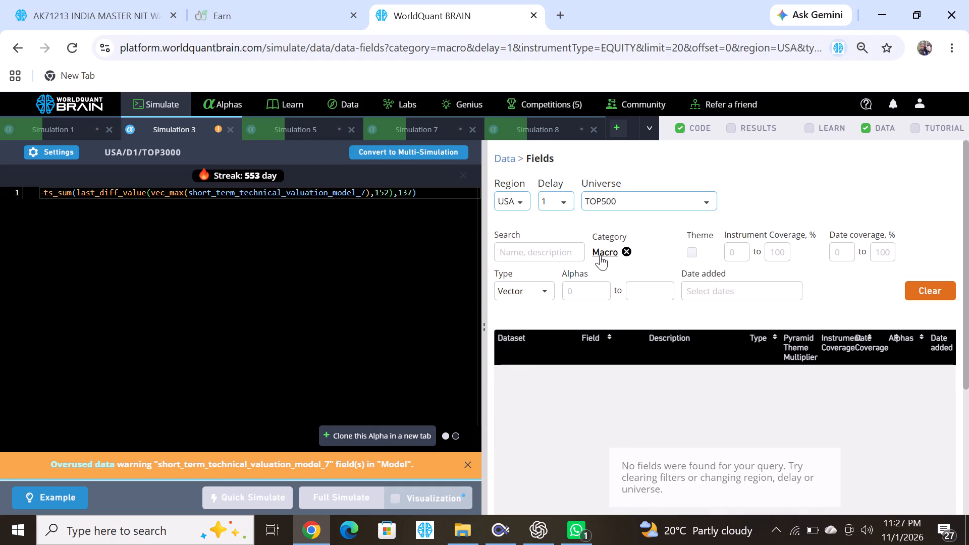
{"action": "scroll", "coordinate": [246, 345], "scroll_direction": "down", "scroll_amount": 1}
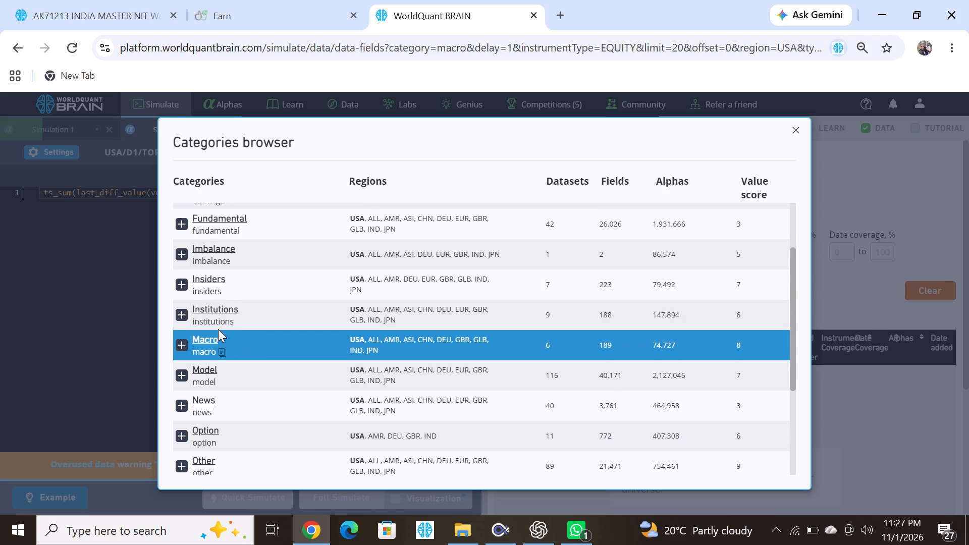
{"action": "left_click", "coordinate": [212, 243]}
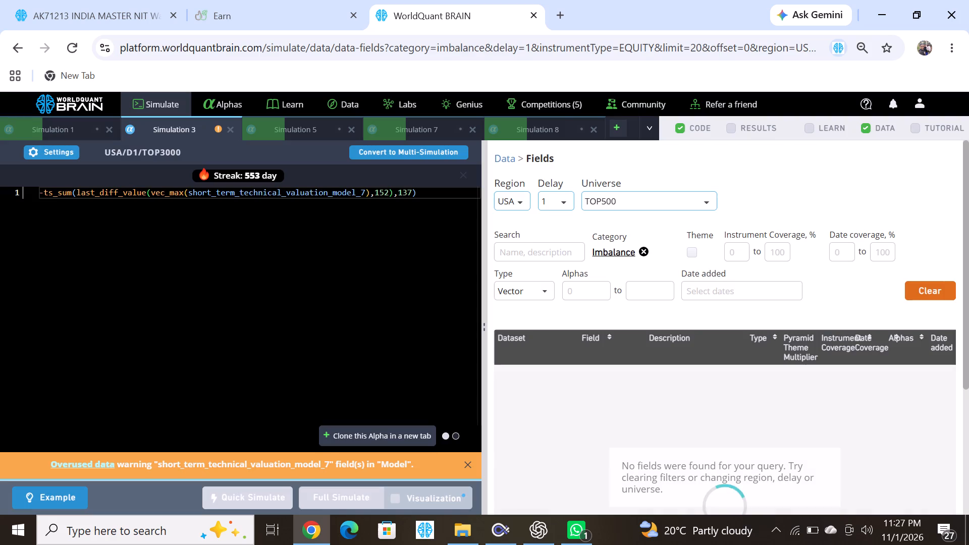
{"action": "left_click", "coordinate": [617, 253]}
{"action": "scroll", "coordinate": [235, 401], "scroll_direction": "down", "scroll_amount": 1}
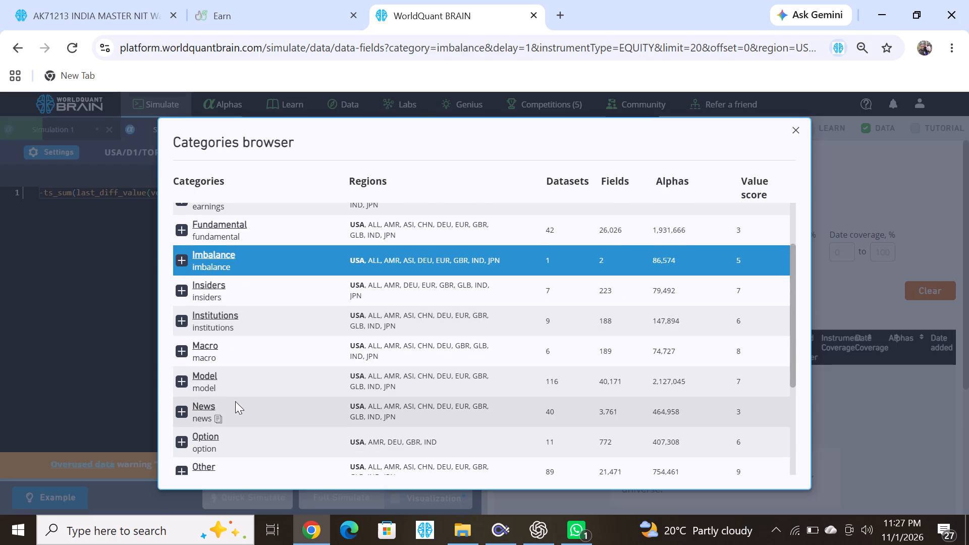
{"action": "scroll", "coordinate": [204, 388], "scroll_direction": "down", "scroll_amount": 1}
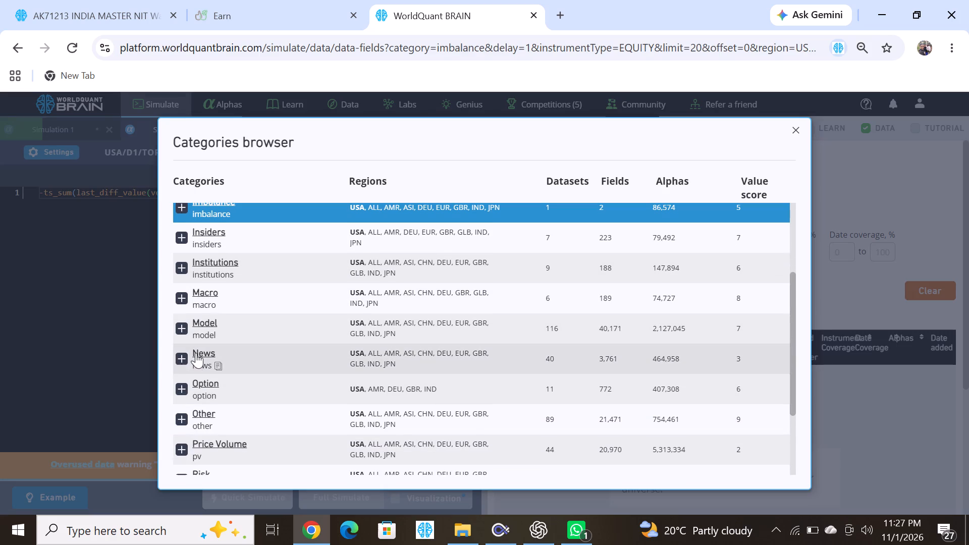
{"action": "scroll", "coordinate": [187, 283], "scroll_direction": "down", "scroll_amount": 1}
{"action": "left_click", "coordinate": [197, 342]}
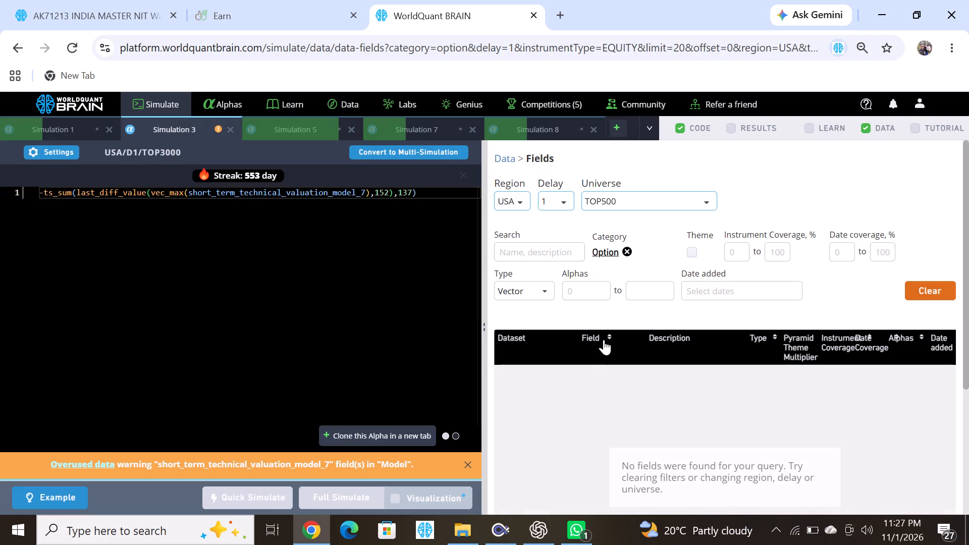
Change the category filter to Sentiment and copy the Financial Opinion Mining field oth553_eps_estvalue.
{"action": "left_click", "coordinate": [607, 252]}
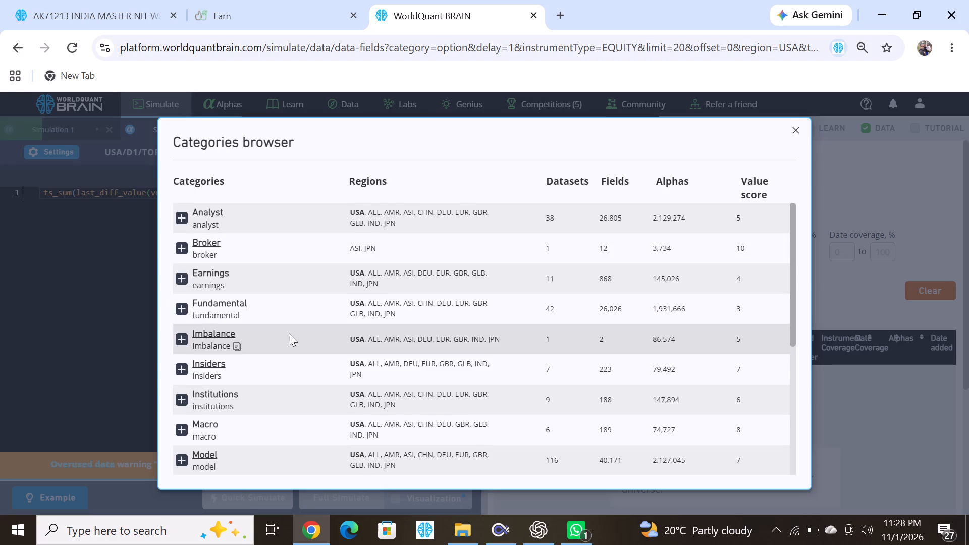
{"action": "scroll", "coordinate": [289, 333], "scroll_direction": "down", "scroll_amount": 1}
{"action": "scroll", "coordinate": [217, 383], "scroll_direction": "down", "scroll_amount": 2}
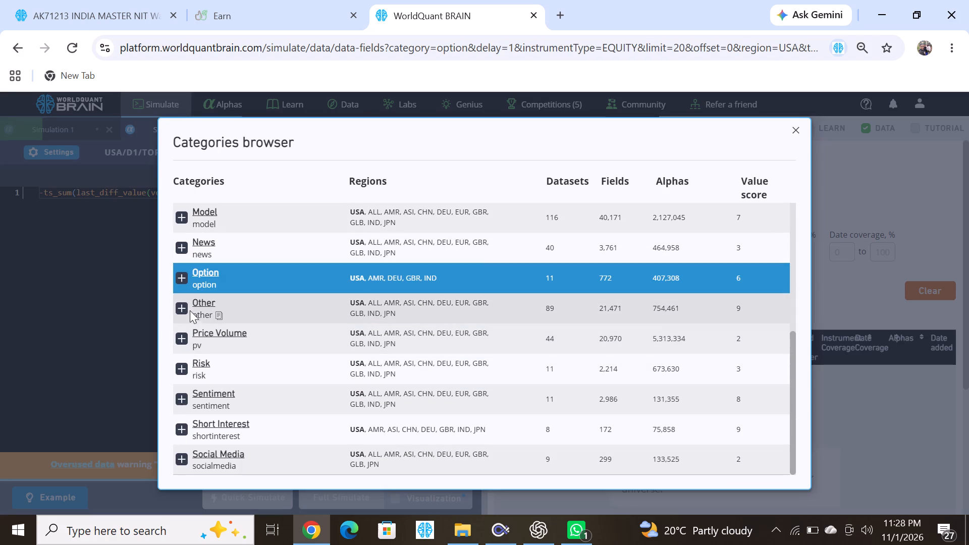
{"action": "left_click", "coordinate": [207, 391]}
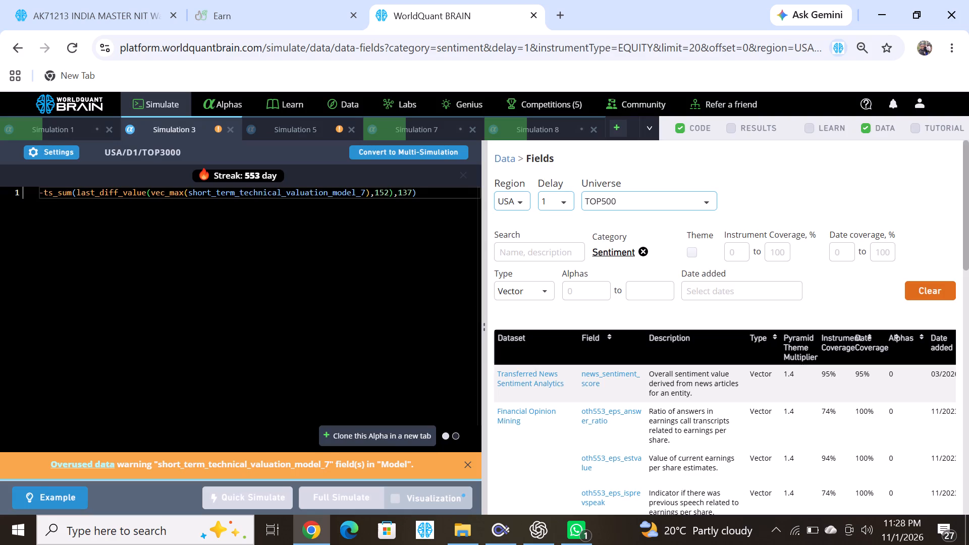
{"action": "scroll", "coordinate": [610, 405], "scroll_direction": "down", "scroll_amount": 1}
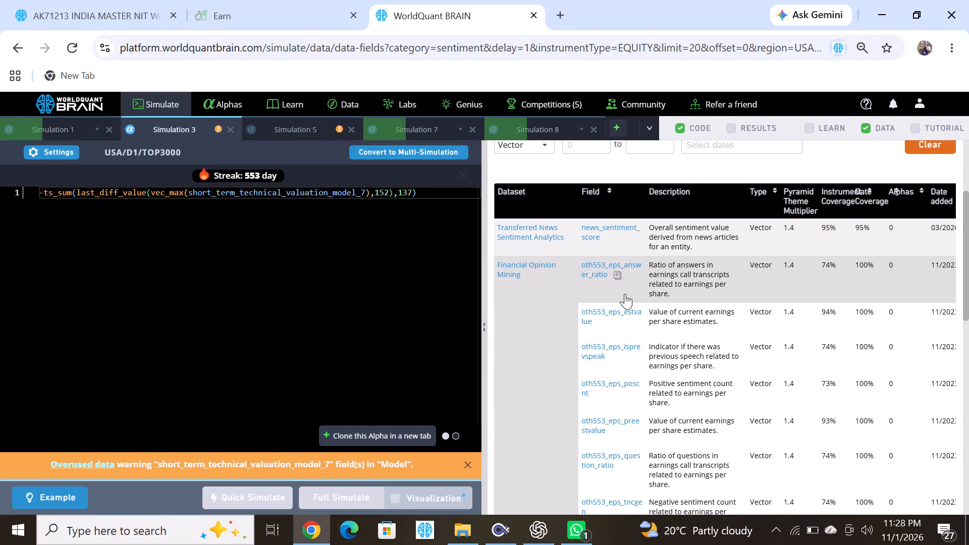
{"action": "left_click", "coordinate": [604, 323]}
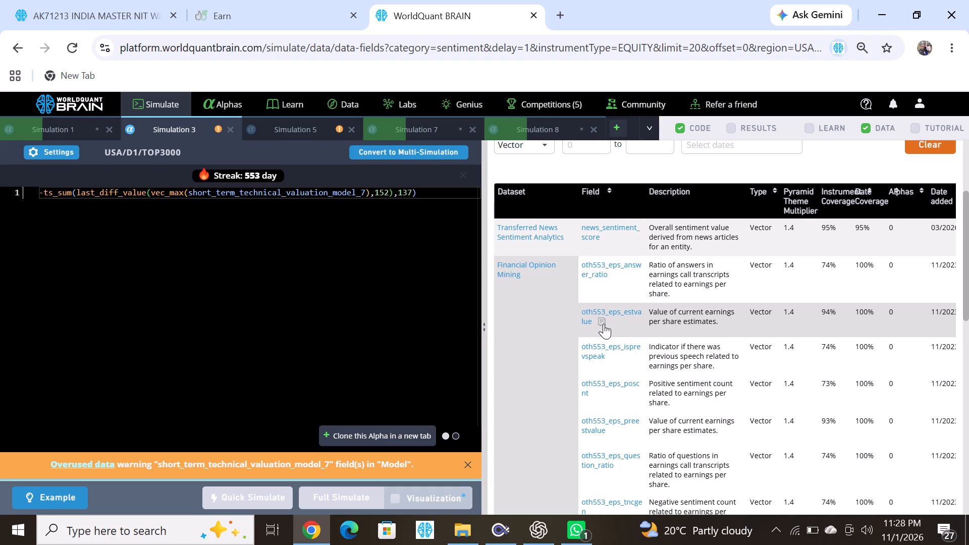
Replace short_term_technical_valuation_model_7 in Simulation 3's vec_max with the copied field oth553_eps_estvalue and run a full simulation.
{"action": "double_click", "coordinate": [257, 191]}
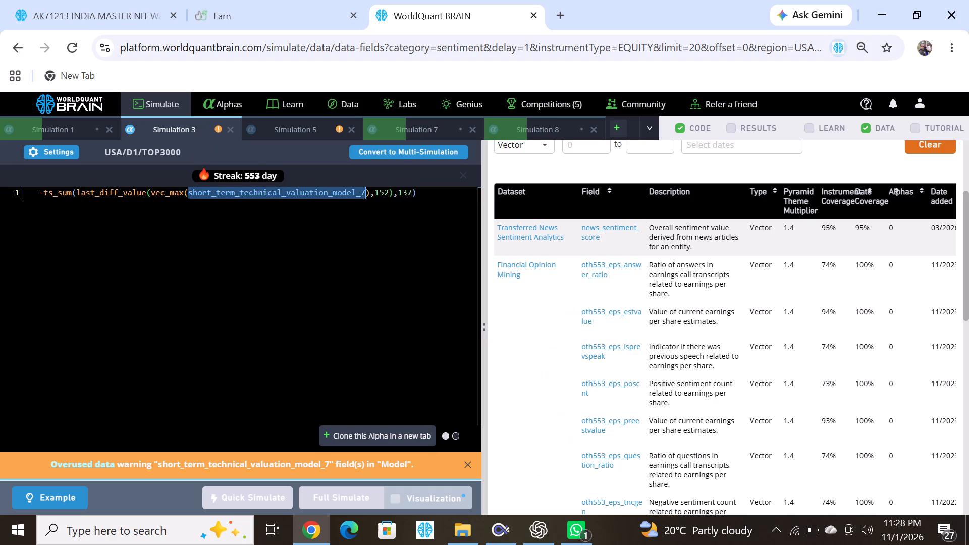
{"action": "key", "text": "ctrl+v"}
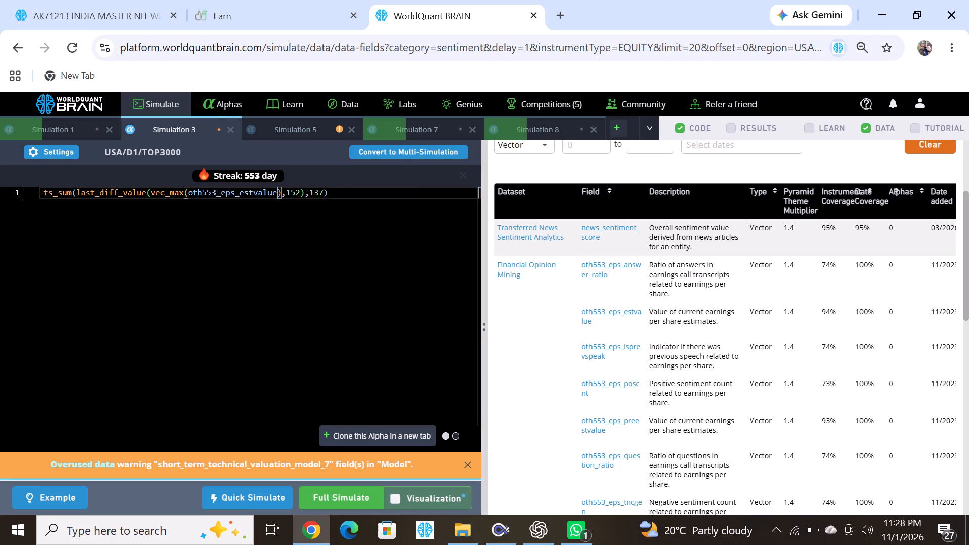
{"action": "left_click", "coordinate": [369, 506]}
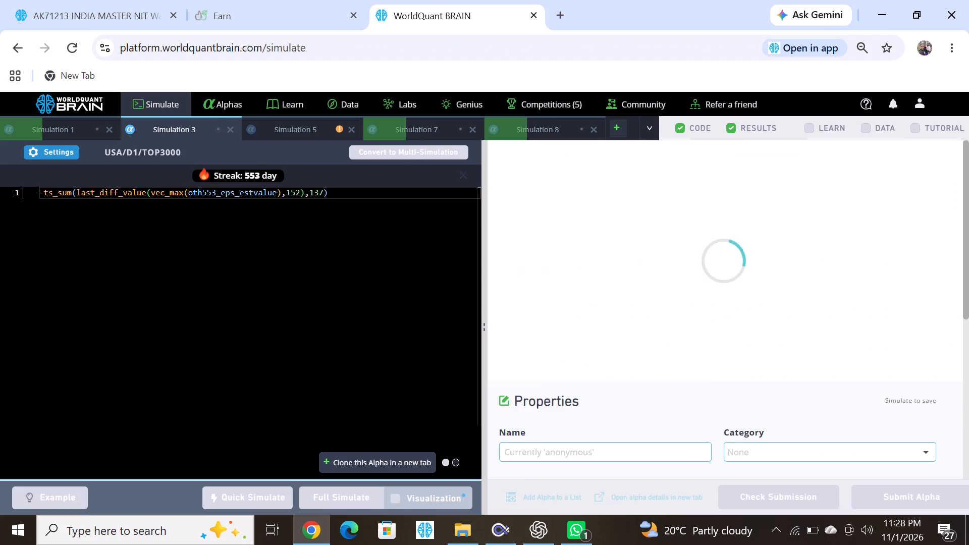
Reveal Simulation 5's test-period results and examine the failed tests and warnings in its IS Testing Status.
{"action": "left_click", "coordinate": [300, 133]}
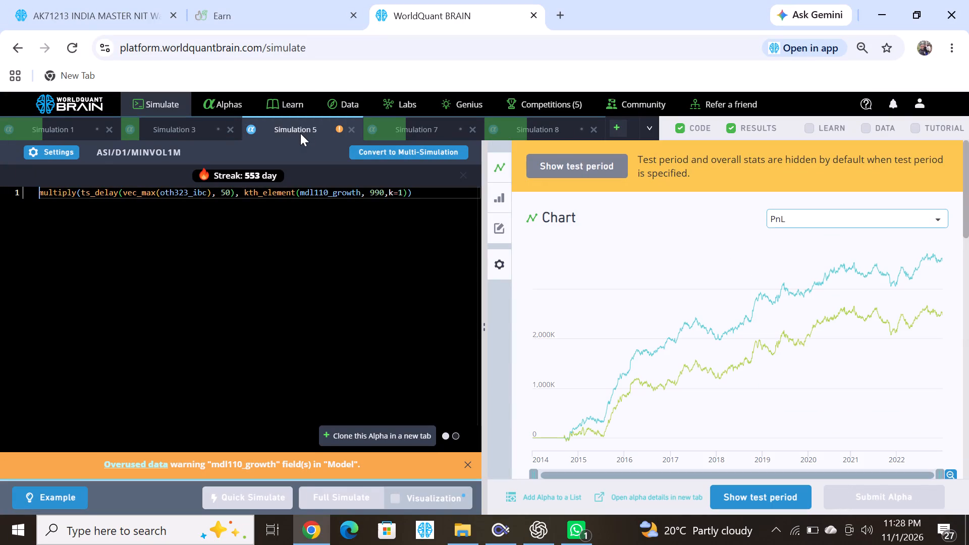
{"action": "left_click", "coordinate": [737, 494]}
{"action": "scroll", "coordinate": [702, 379], "scroll_direction": "down", "scroll_amount": 6}
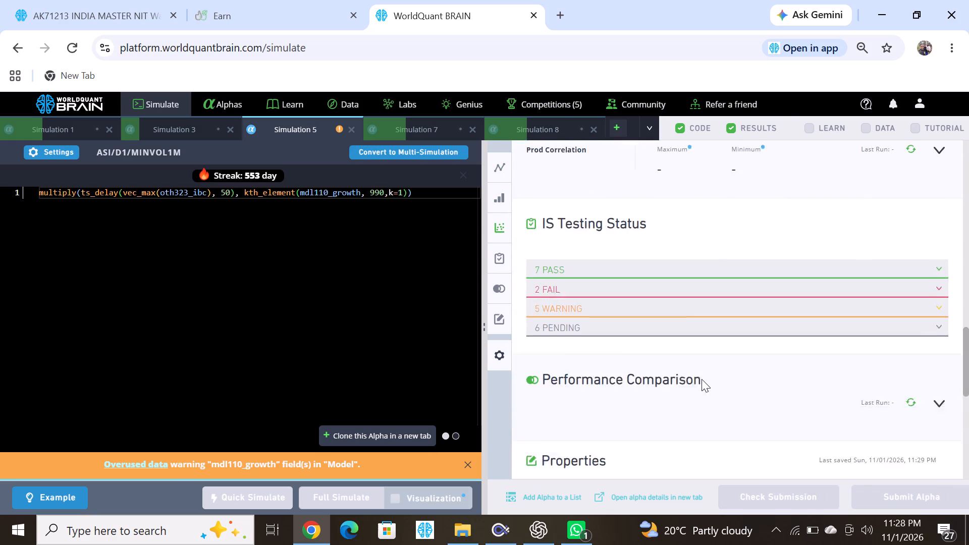
{"action": "scroll", "coordinate": [702, 379], "scroll_direction": "down", "scroll_amount": 3}
{"action": "scroll", "coordinate": [702, 379], "scroll_direction": "up", "scroll_amount": 1}
{"action": "left_click", "coordinate": [588, 252]}
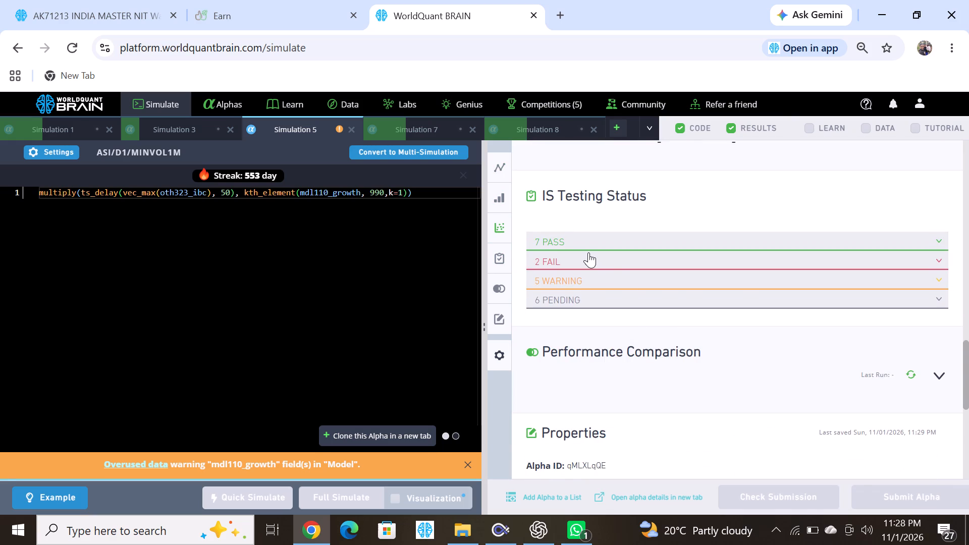
{"action": "left_click", "coordinate": [597, 312]}
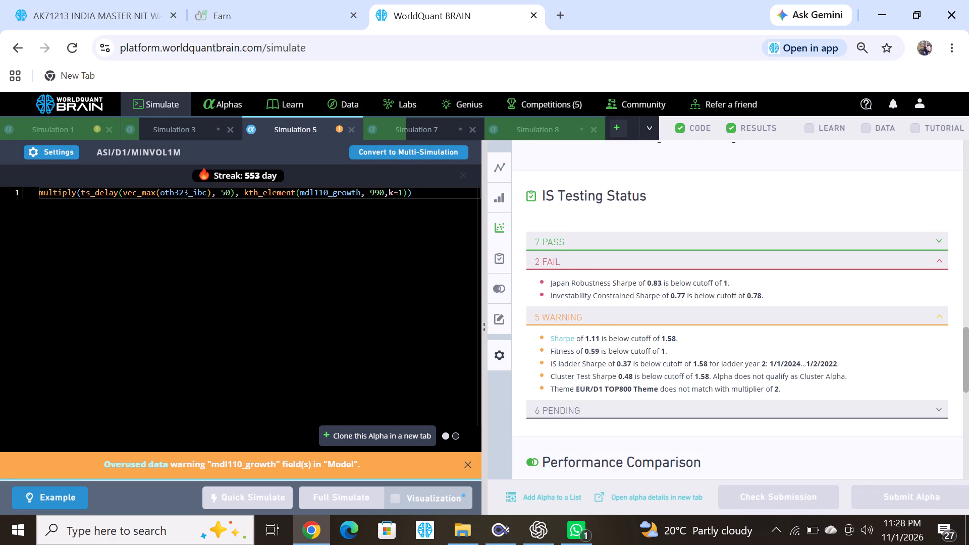
Set the ts_delay lookback in Simulation 5's expression to 950 and run a full simulation.
{"action": "left_click", "coordinate": [222, 193]}
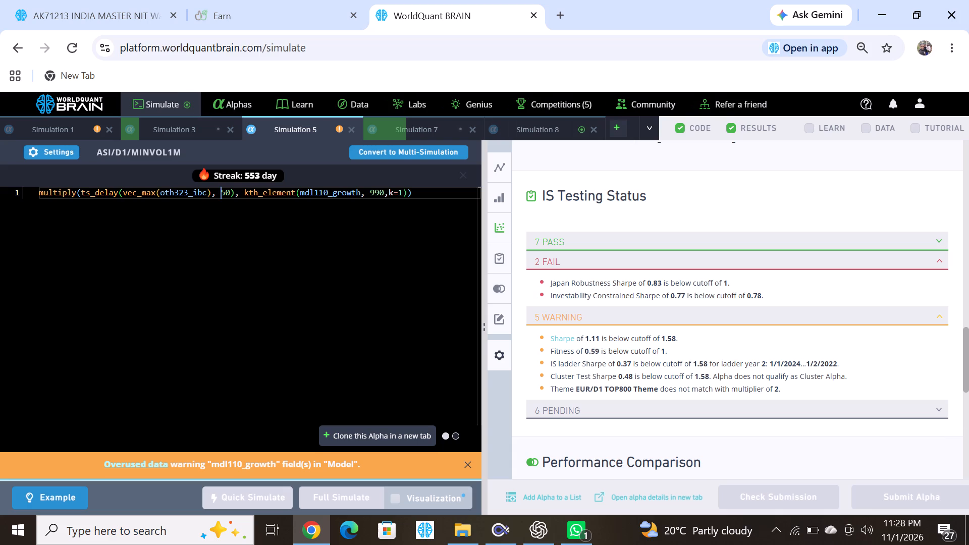
{"action": "key", "text": "9"}
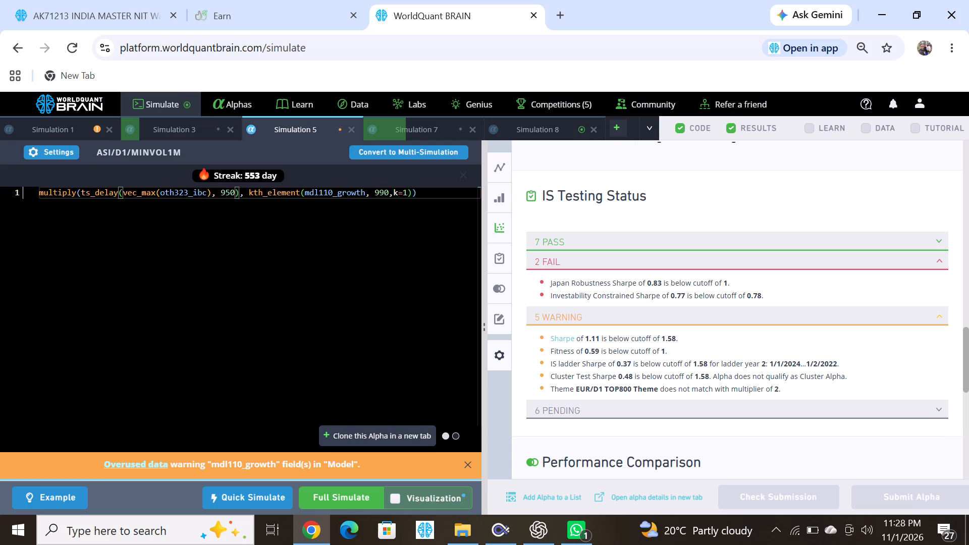
{"action": "left_click", "coordinate": [334, 489]}
Reveal Simulation 8's test-period results and examine the failed tests in its IS Testing Status.
{"action": "left_click", "coordinate": [537, 130]}
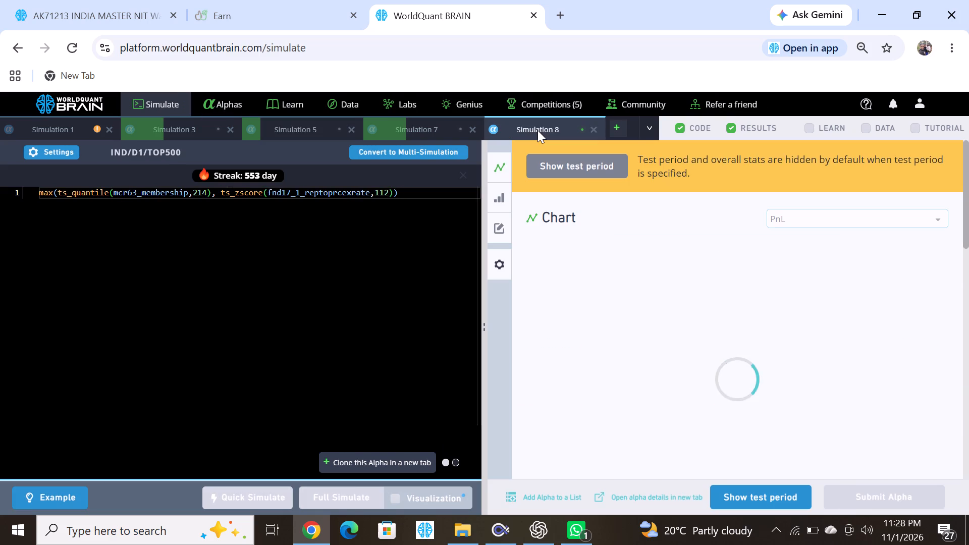
{"action": "left_click", "coordinate": [759, 496]}
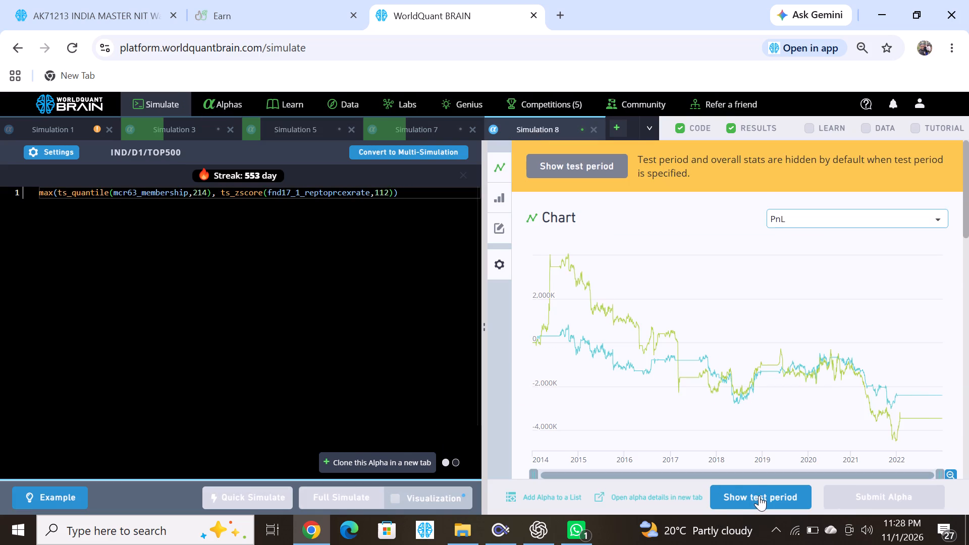
{"action": "scroll", "coordinate": [695, 397], "scroll_direction": "down", "scroll_amount": 7}
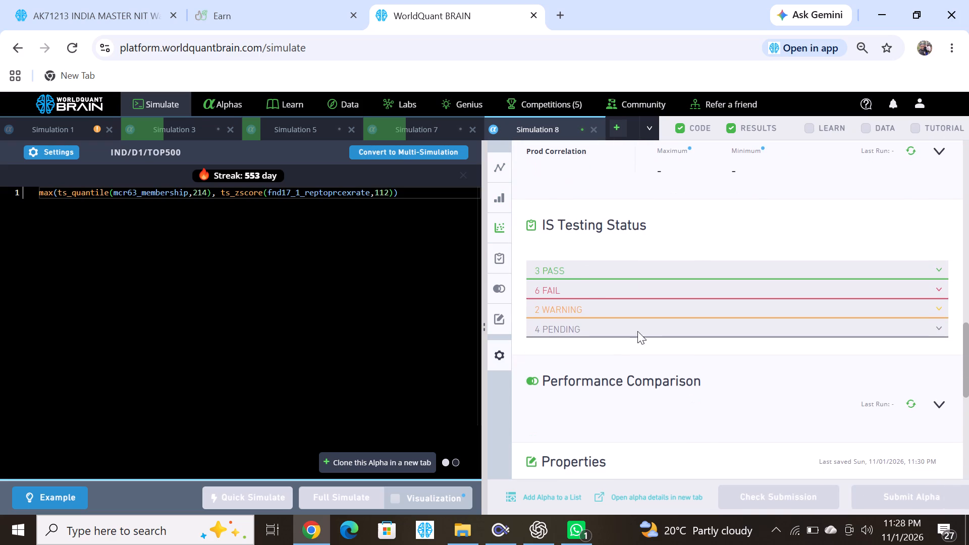
{"action": "left_click", "coordinate": [556, 288]}
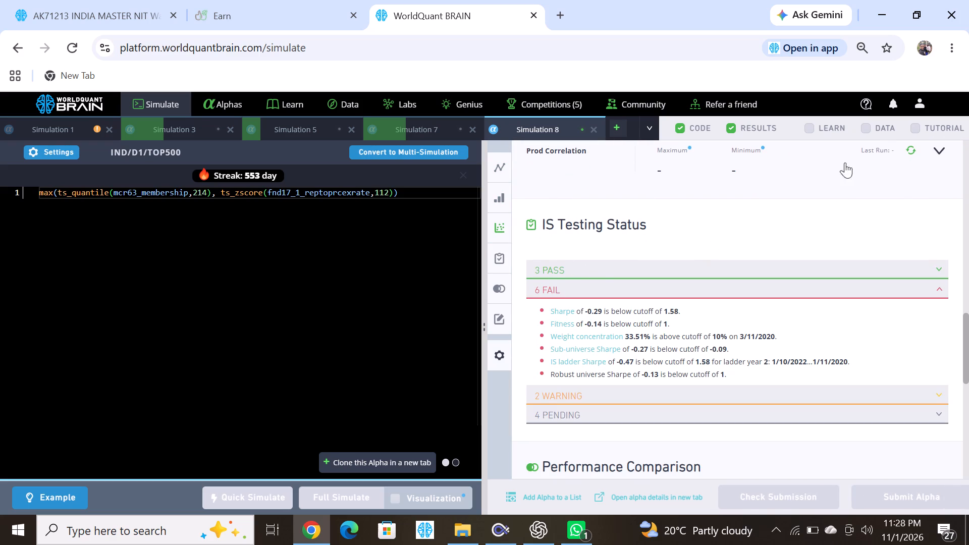
Filter the Sentiment data fields to the IND region and Matrix type for Simulation 8.
{"action": "left_click", "coordinate": [866, 129]}
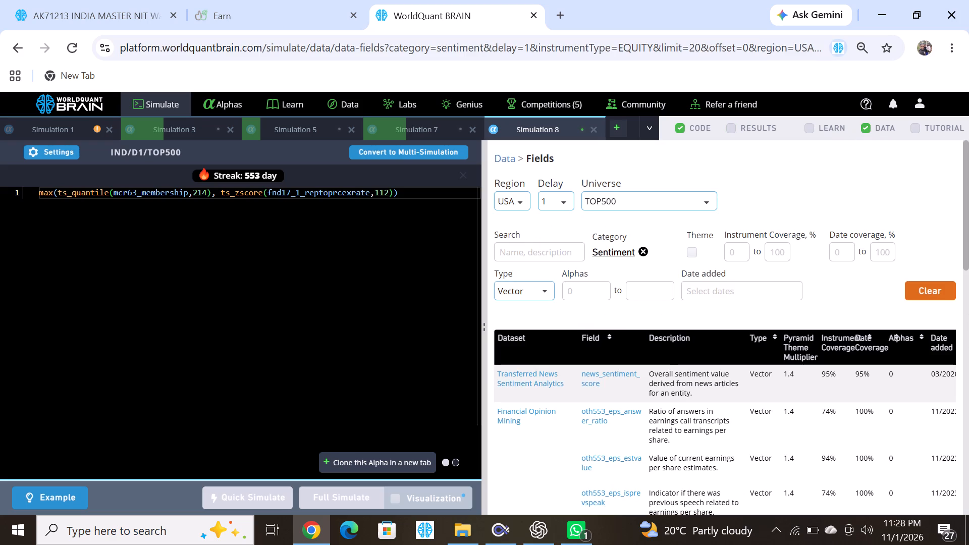
{"action": "left_click", "coordinate": [516, 201]}
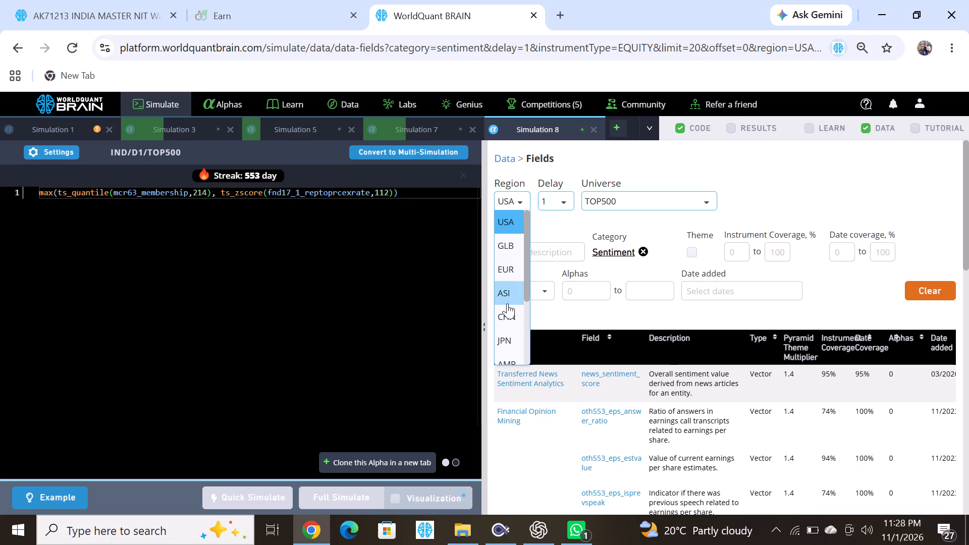
{"action": "scroll", "coordinate": [507, 303], "scroll_direction": "down", "scroll_amount": 1}
{"action": "left_click", "coordinate": [507, 335]}
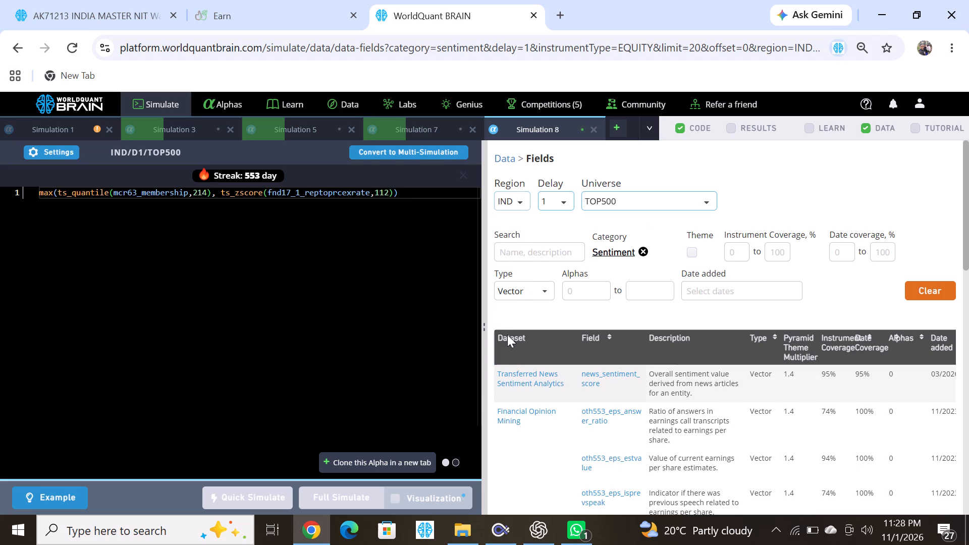
{"action": "left_click", "coordinate": [542, 291]}
{"action": "left_click", "coordinate": [519, 332]}
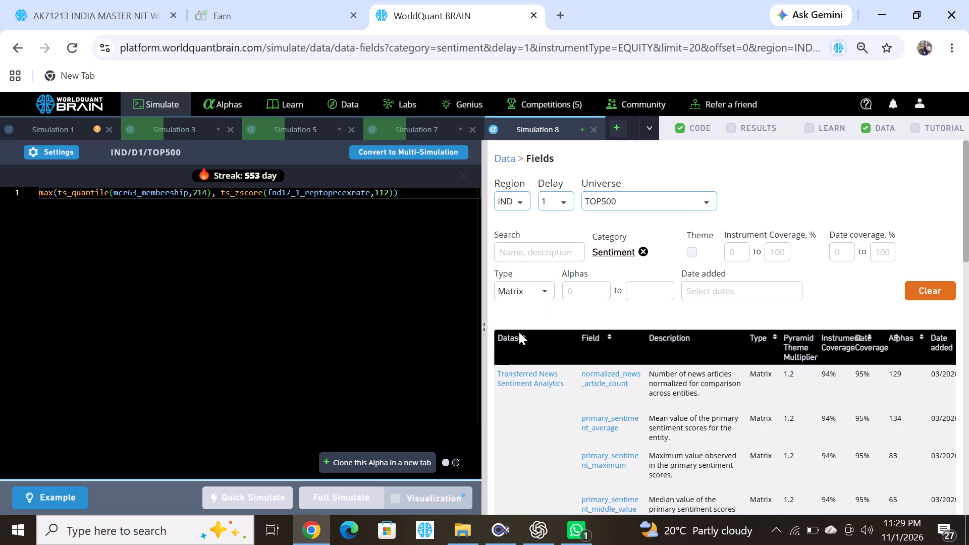
{"action": "left_click", "coordinate": [519, 332]}
Replace fnd17_1_reptoprcexrate with primary_sentiment_maximum in Simulation 8's ts_zscore term and run a full simulation.
{"action": "scroll", "coordinate": [667, 364], "scroll_direction": "down", "scroll_amount": 3}
{"action": "scroll", "coordinate": [629, 276], "scroll_direction": "up", "scroll_amount": 2}
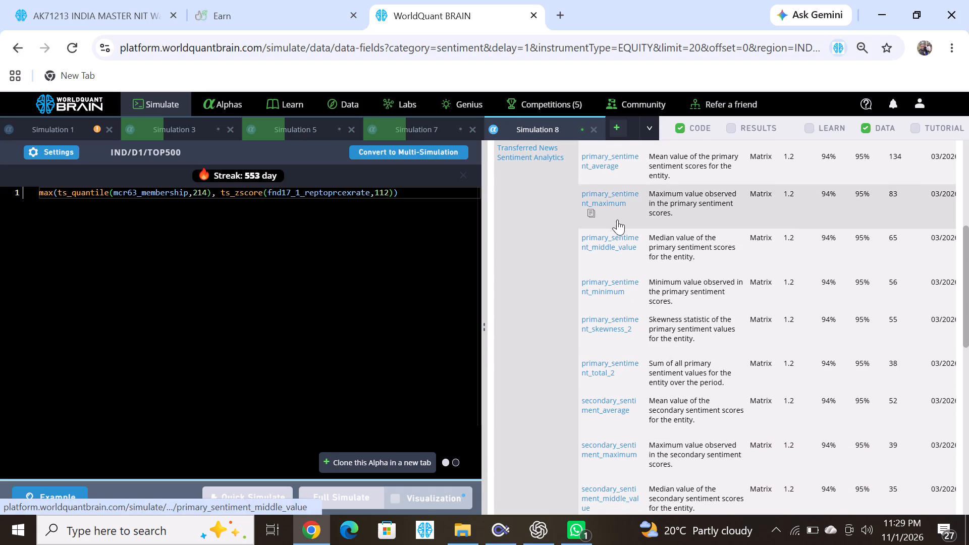
{"action": "scroll", "coordinate": [614, 210], "scroll_direction": "up", "scroll_amount": 2}
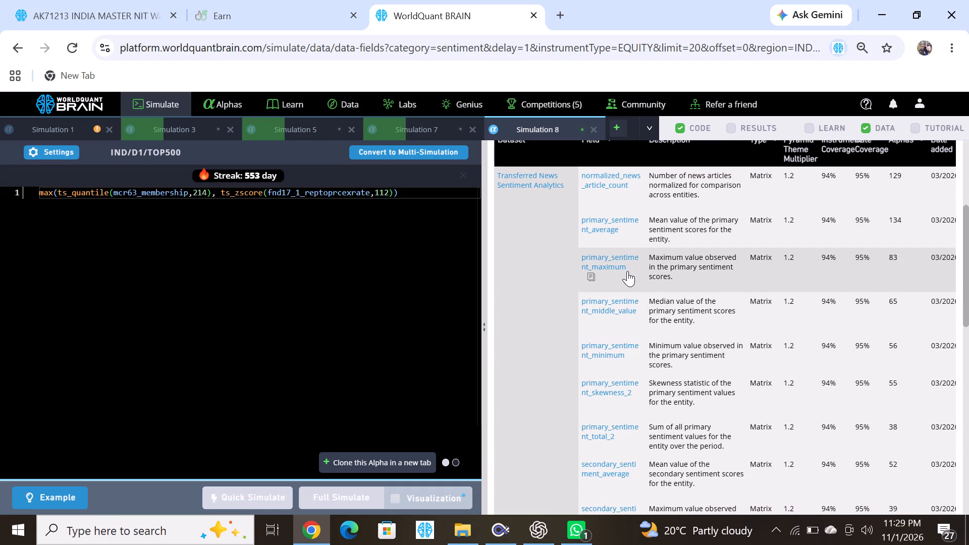
{"action": "left_click", "coordinate": [593, 282]}
{"action": "double_click", "coordinate": [325, 197]}
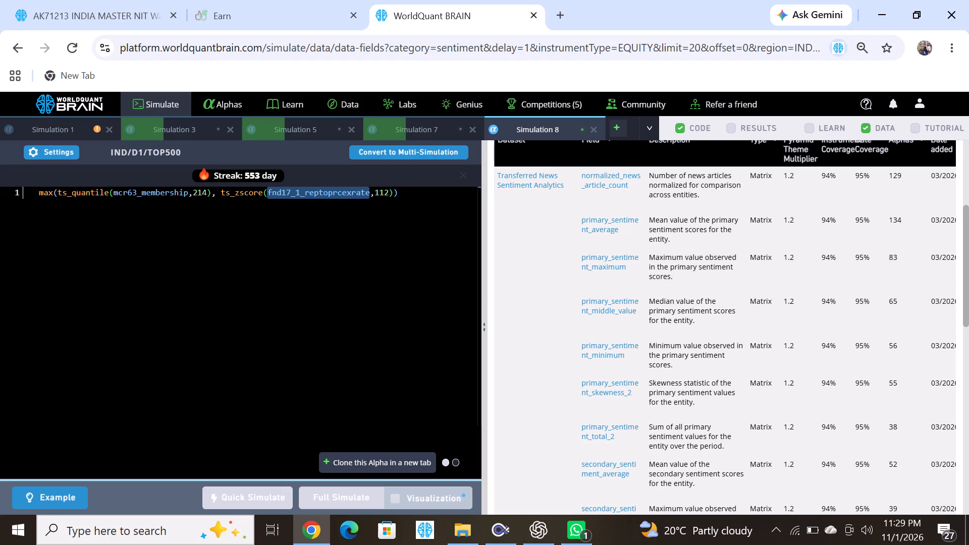
{"action": "key", "text": "ctrl+v"}
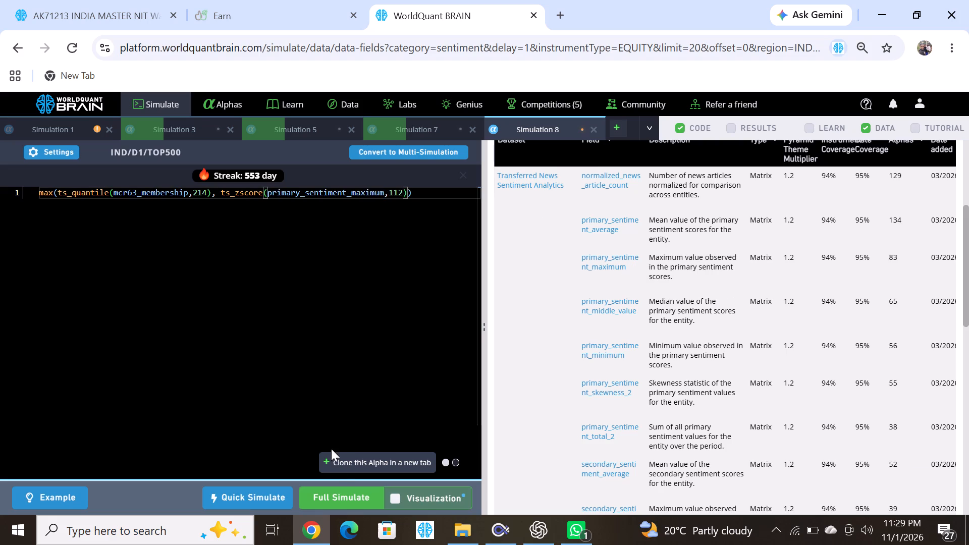
{"action": "left_click", "coordinate": [348, 494]}
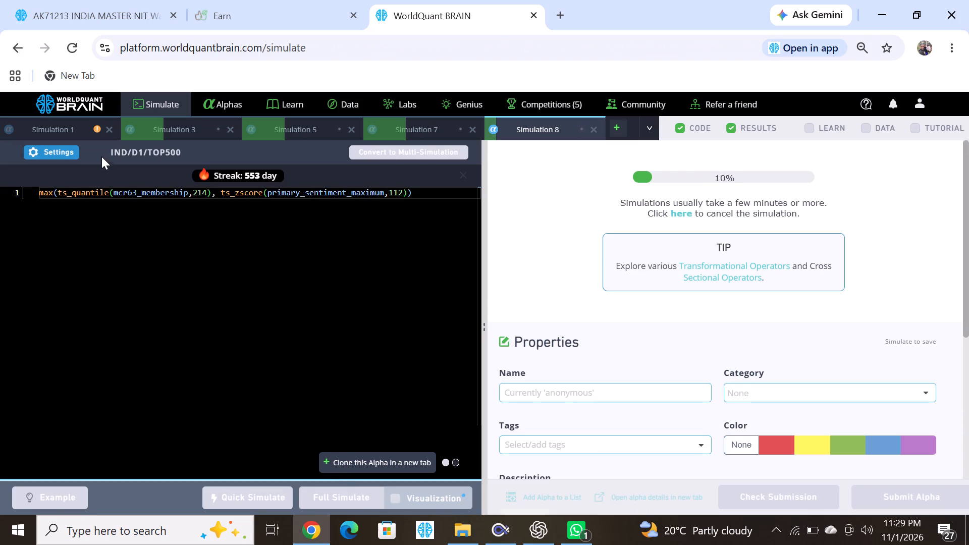
Reveal Simulation 1's test-period results and examine the warnings in its IS Testing Status.
{"action": "left_click", "coordinate": [75, 130]}
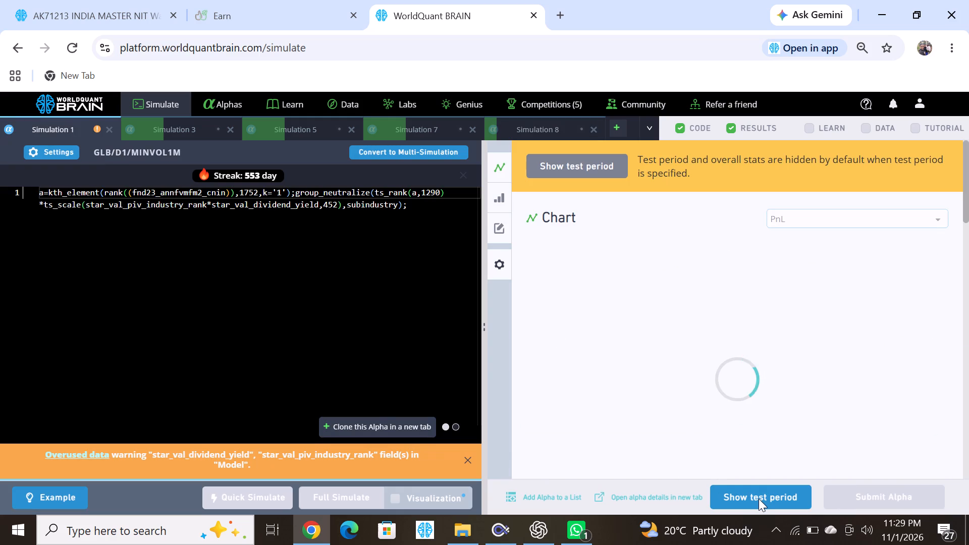
{"action": "left_click", "coordinate": [759, 499]}
{"action": "scroll", "coordinate": [674, 400], "scroll_direction": "down", "scroll_amount": 4}
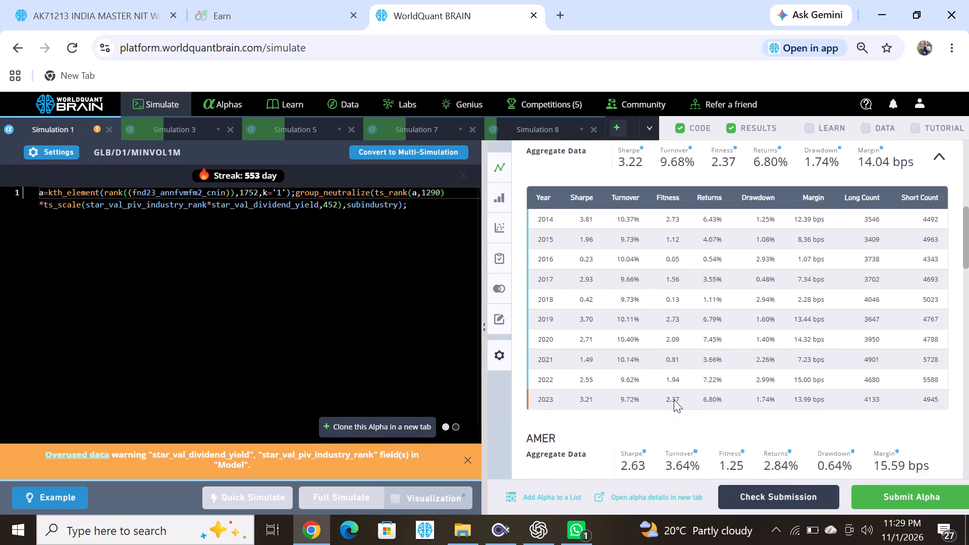
{"action": "scroll", "coordinate": [674, 400], "scroll_direction": "down", "scroll_amount": 5}
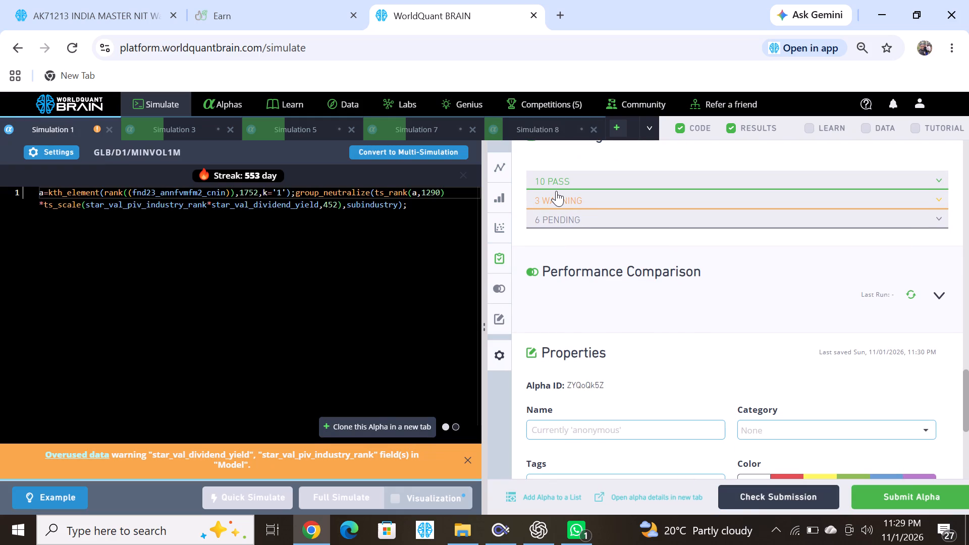
{"action": "left_click", "coordinate": [556, 191]}
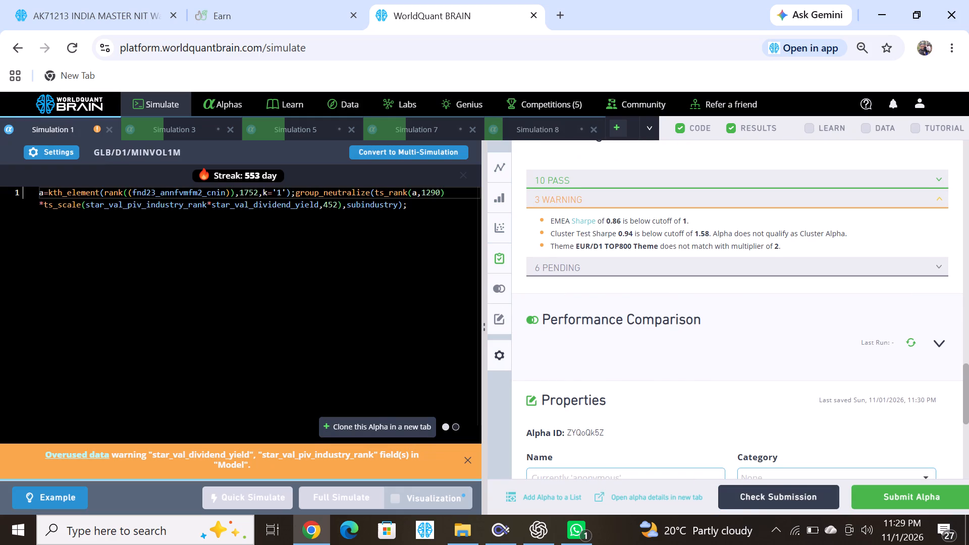
Set the ts_rank lookback in Simulation 1's expression to 1890 and run a full simulation.
{"action": "left_click", "coordinate": [432, 199]}
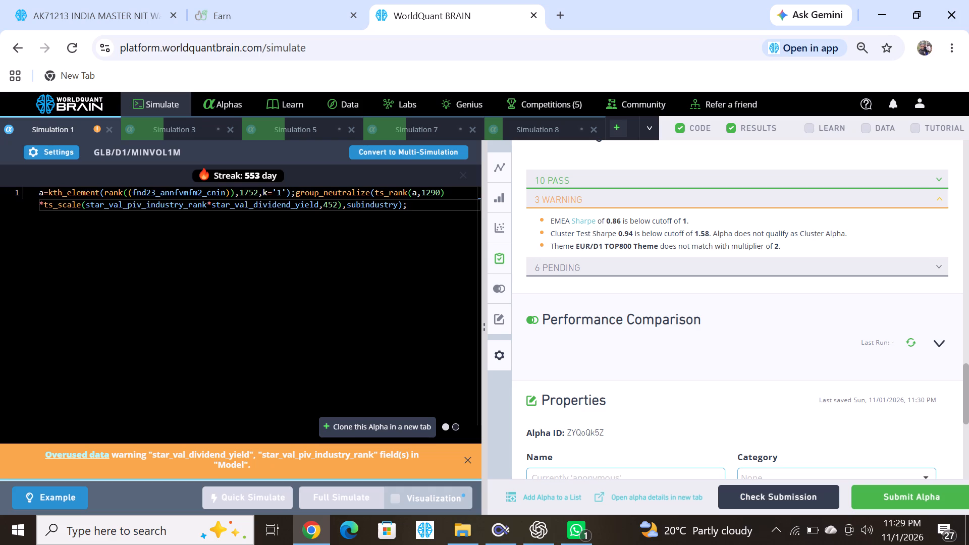
{"action": "left_click", "coordinate": [432, 193]}
{"action": "key", "text": "BackSpace"}
{"action": "key", "text": "8"}
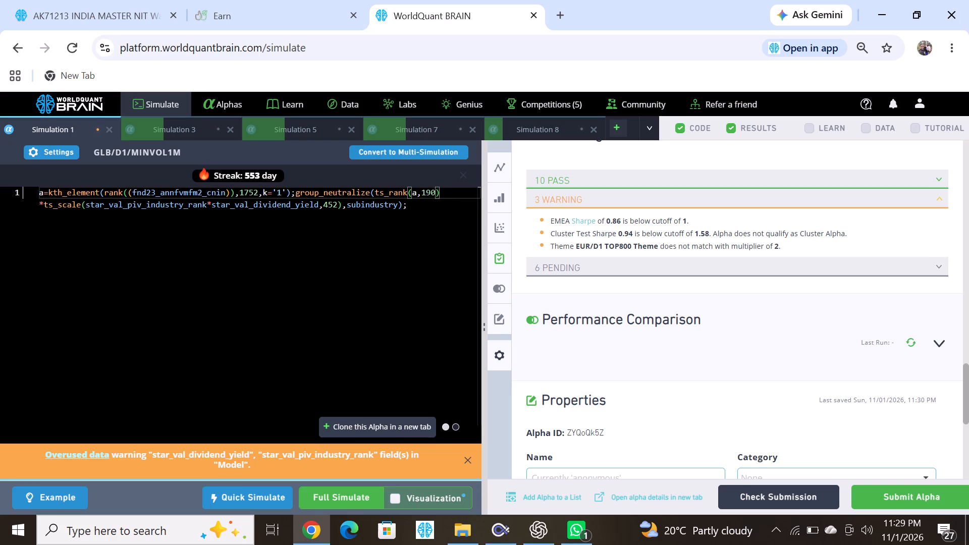
{"action": "left_click", "coordinate": [346, 505]}
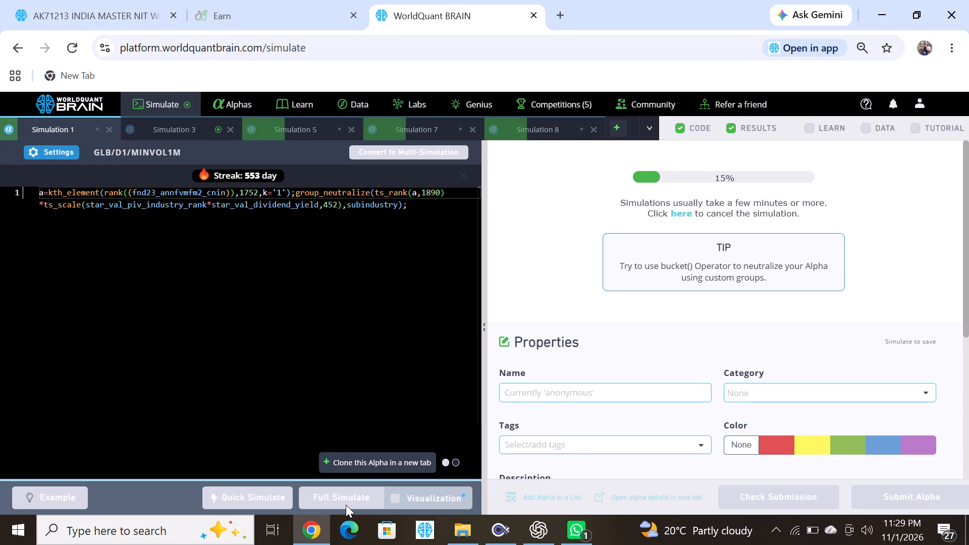
Check Simulation 3's PnL chart and close that simulation.
{"action": "left_click", "coordinate": [195, 126]}
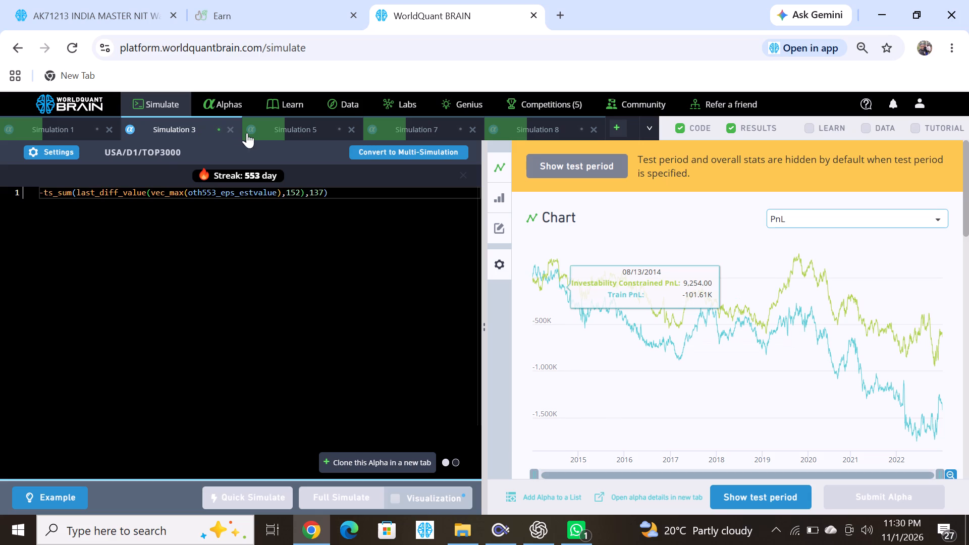
{"action": "left_click", "coordinate": [232, 129]}
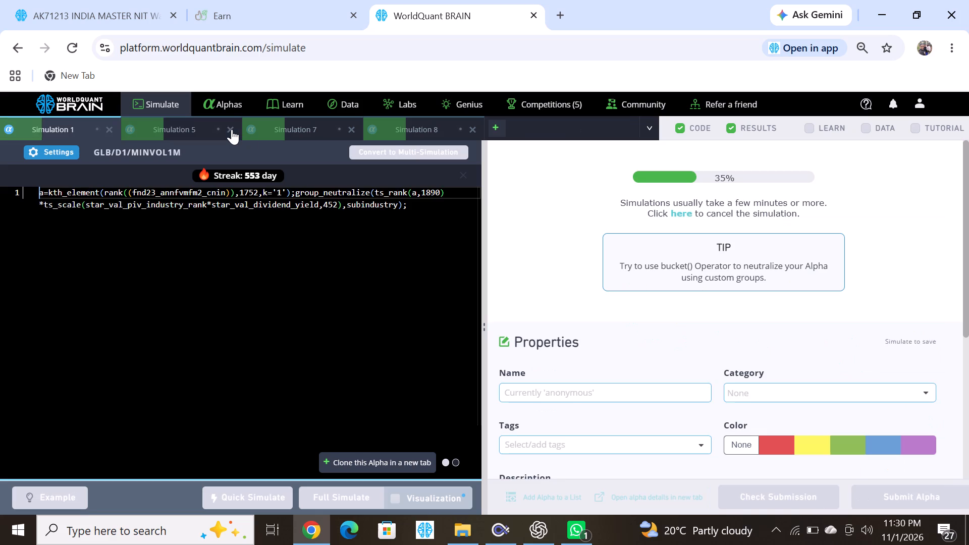
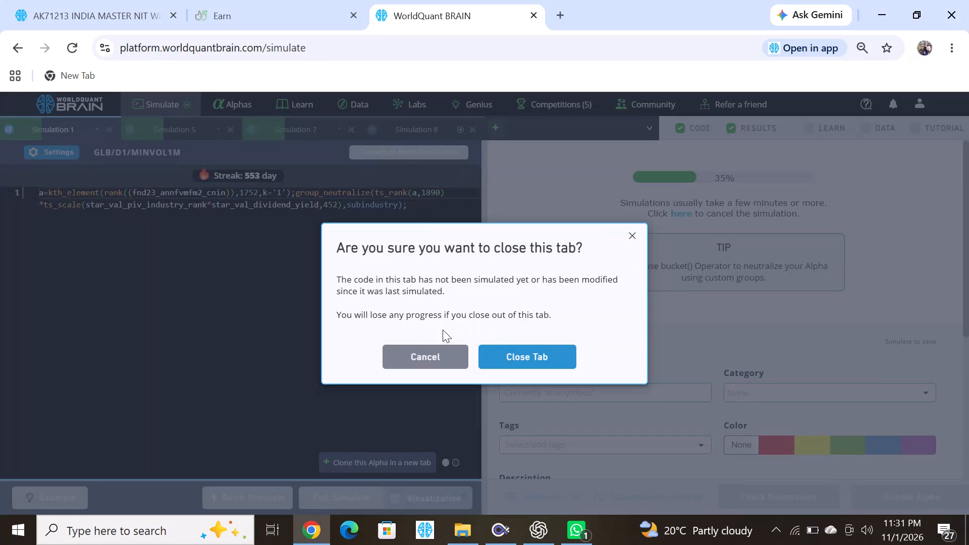
Dismiss closing the tab, and in Simulation 8 replace mcr63_membership inside ts_quantile with a copy of primary_sentiment_maximum.
{"action": "left_click", "coordinate": [432, 357]}
{"action": "left_click", "coordinate": [409, 132]}
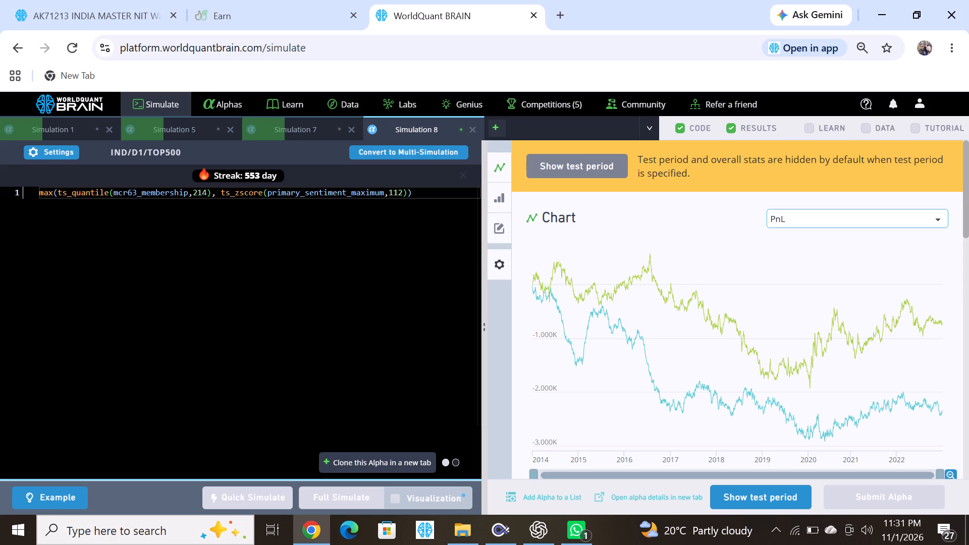
{"action": "double_click", "coordinate": [304, 192]}
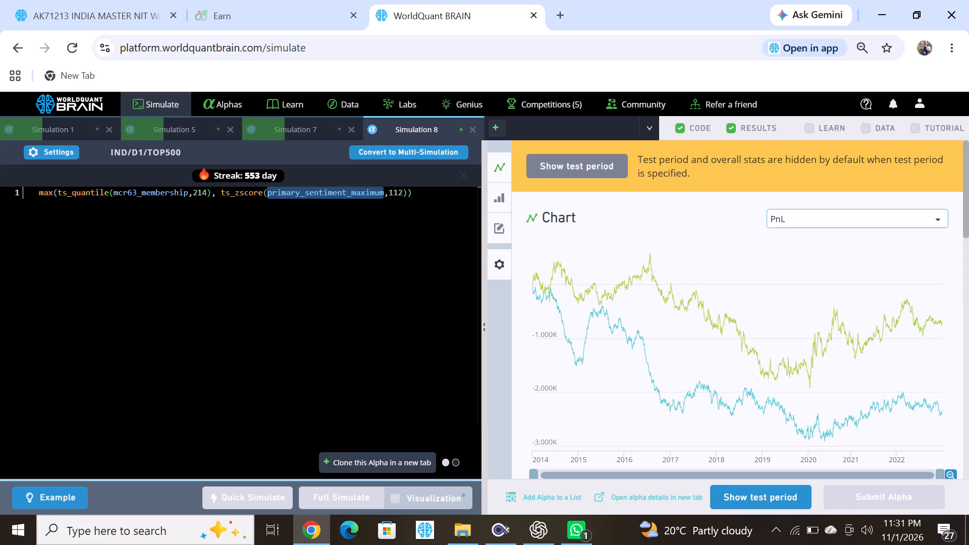
{"action": "key", "text": "ctrl+c"}
{"action": "double_click", "coordinate": [165, 196]}
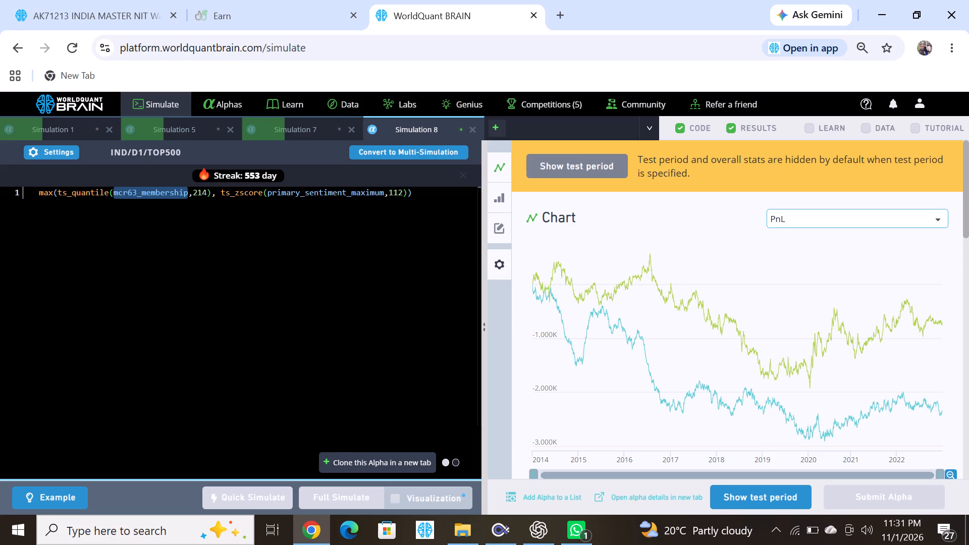
{"action": "key", "text": "ctrl+v"}
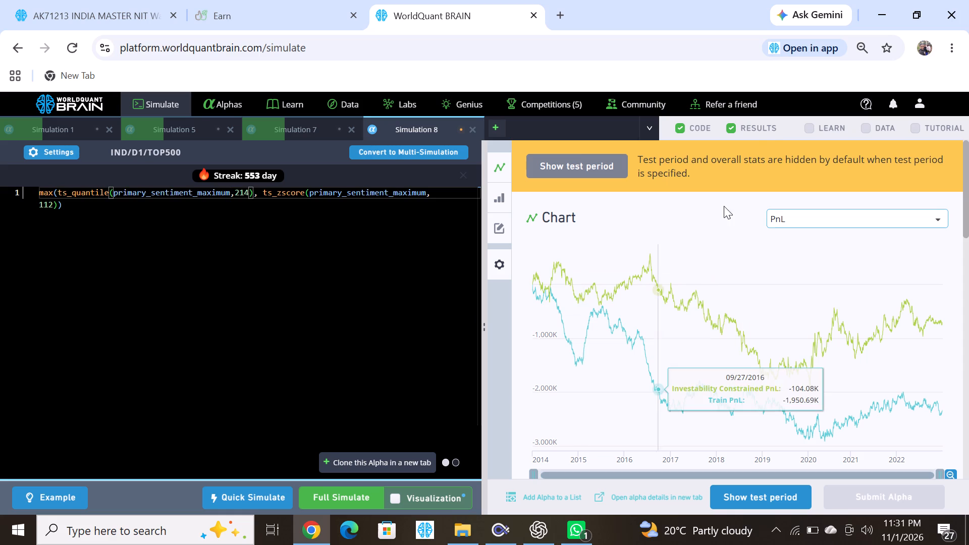
Copy the snt21_2neg_conf_low field name from the AI Sentiment Score Data dataset and substitute it for the field inside ts_zscore.
{"action": "left_click", "coordinate": [869, 126]}
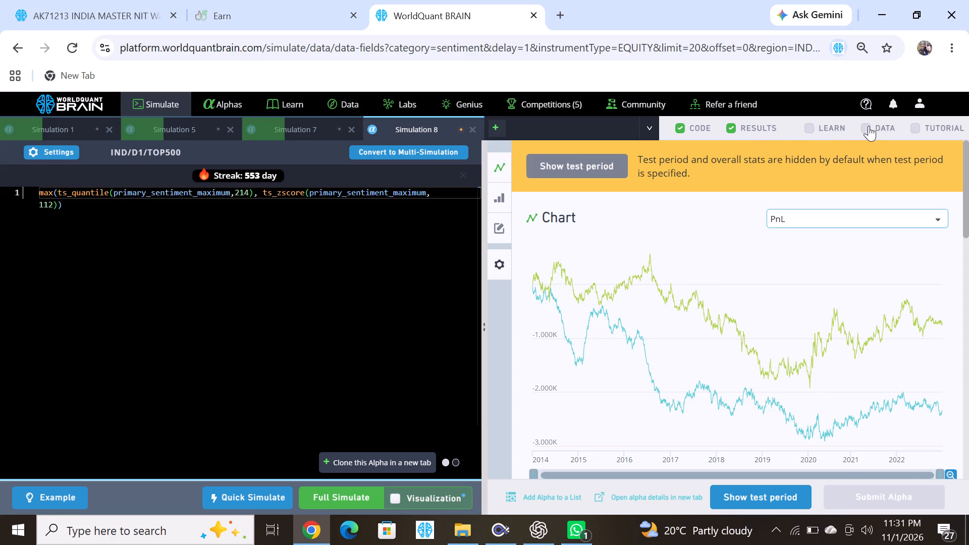
{"action": "scroll", "coordinate": [612, 413], "scroll_direction": "down", "scroll_amount": 4}
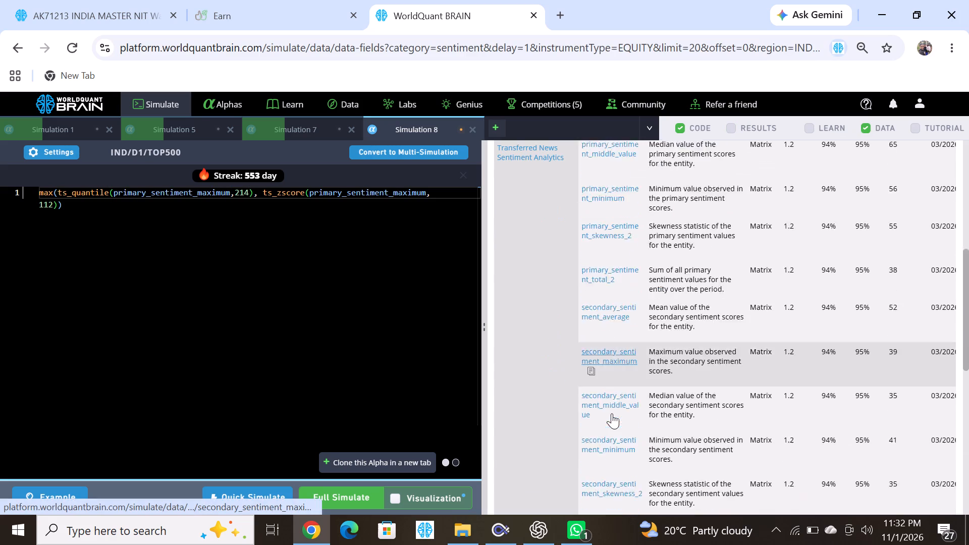
{"action": "scroll", "coordinate": [612, 413], "scroll_direction": "down", "scroll_amount": 7}
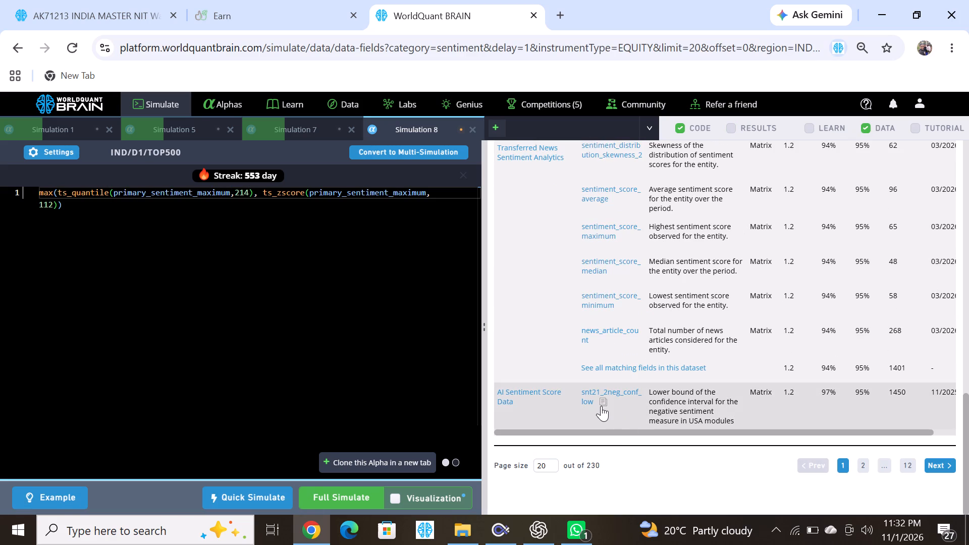
{"action": "left_click", "coordinate": [601, 406]}
{"action": "double_click", "coordinate": [362, 193]}
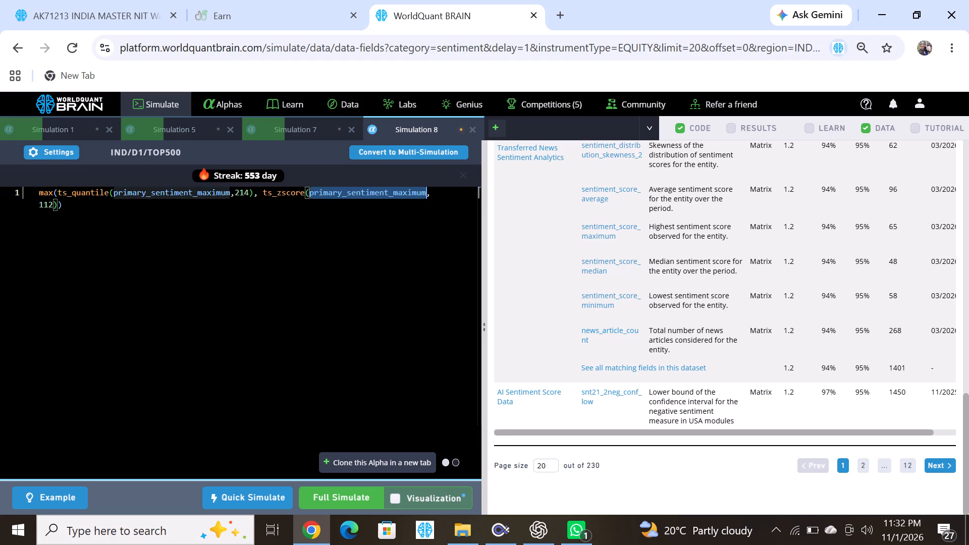
{"action": "key", "text": "ctrl+v"}
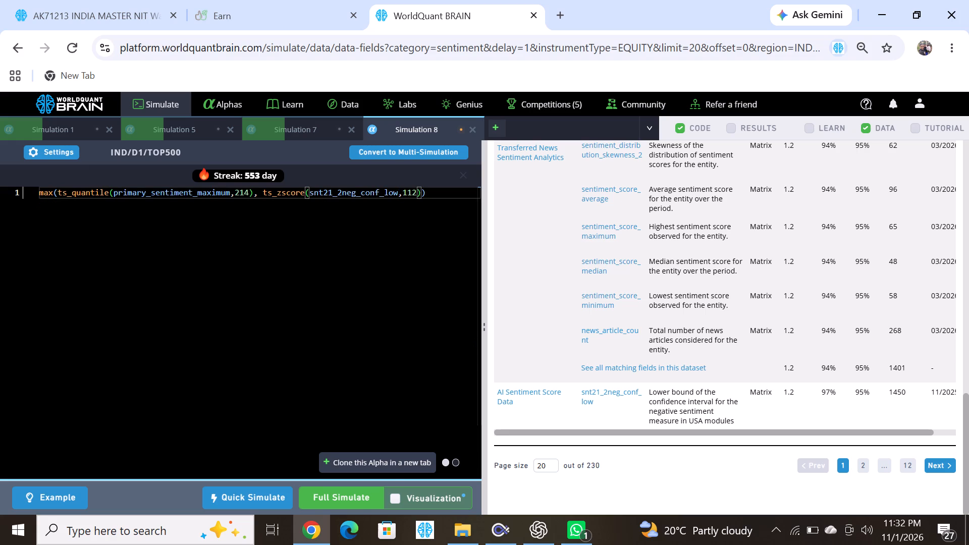
Run a full simulation of the revised Simulation 8 expression.
{"action": "left_click", "coordinate": [355, 500]}
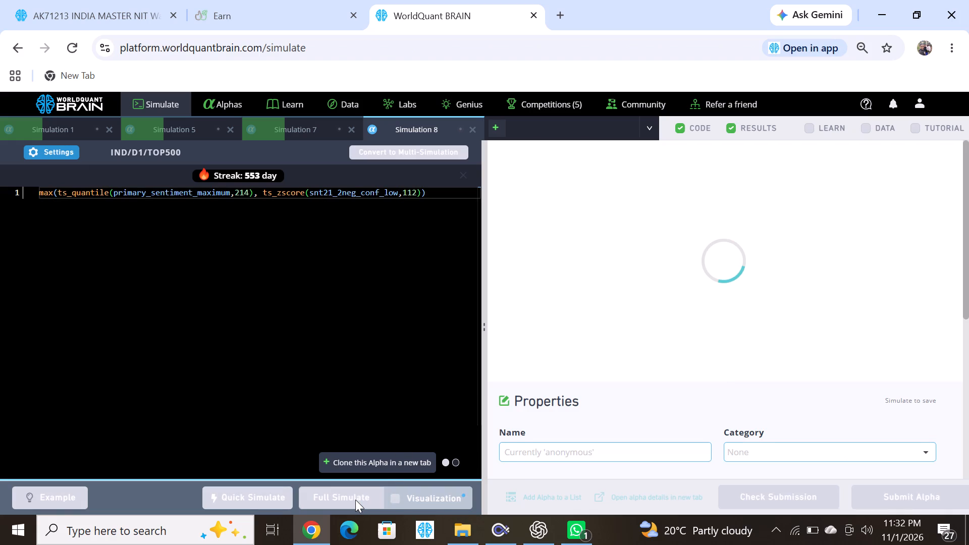
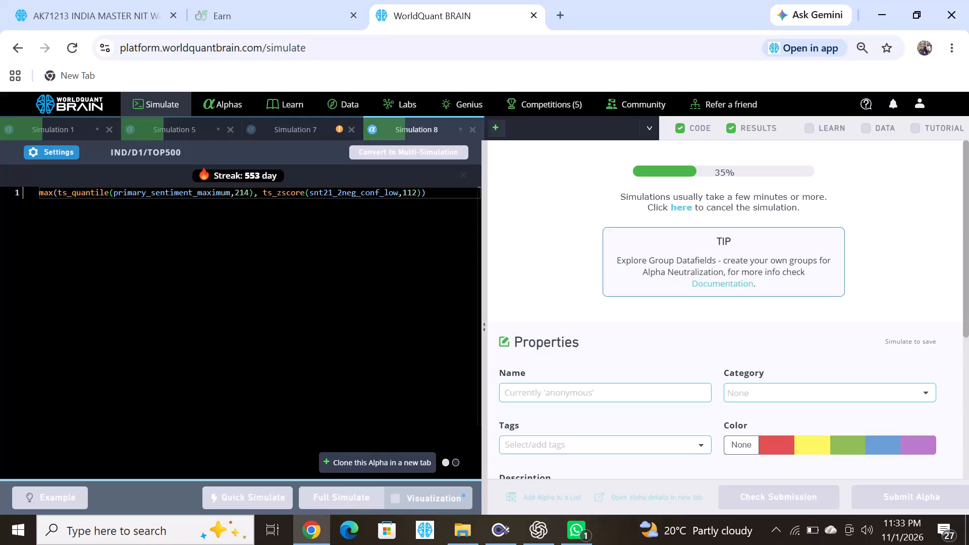
Review Simulation 7's test-period results and failed tests, and run it in full with ts_scale replacing ts_backfill in the expression.
{"action": "left_click", "coordinate": [292, 126]}
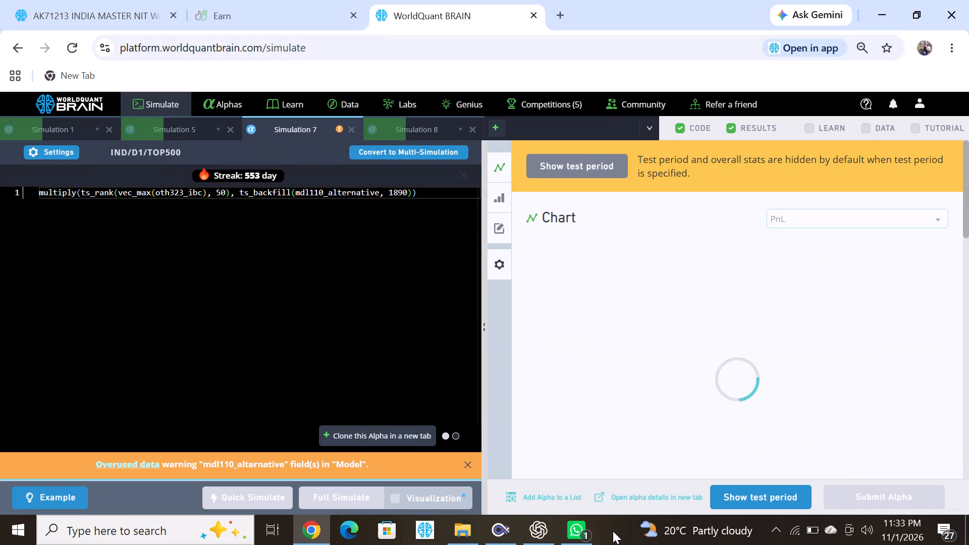
{"action": "left_click", "coordinate": [736, 502]}
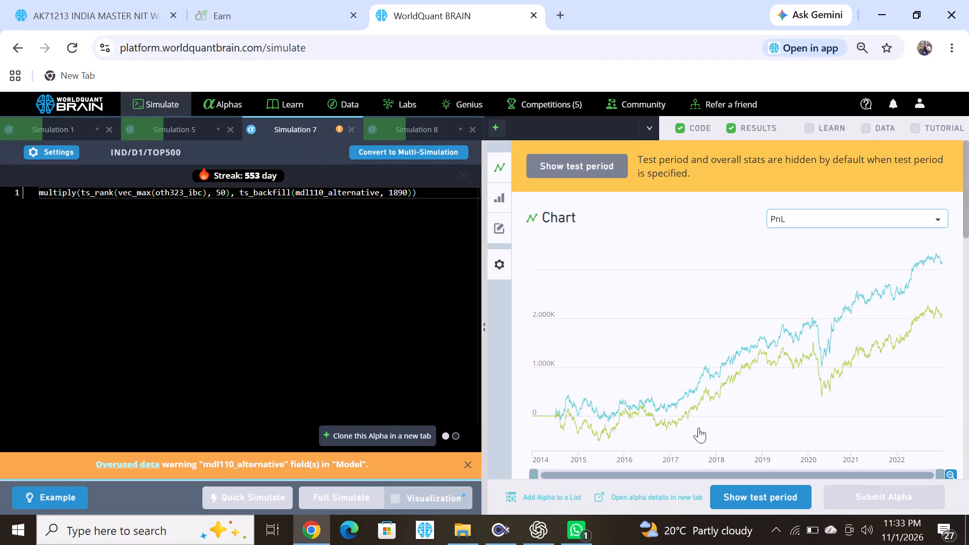
{"action": "scroll", "coordinate": [698, 427], "scroll_direction": "down", "scroll_amount": 7}
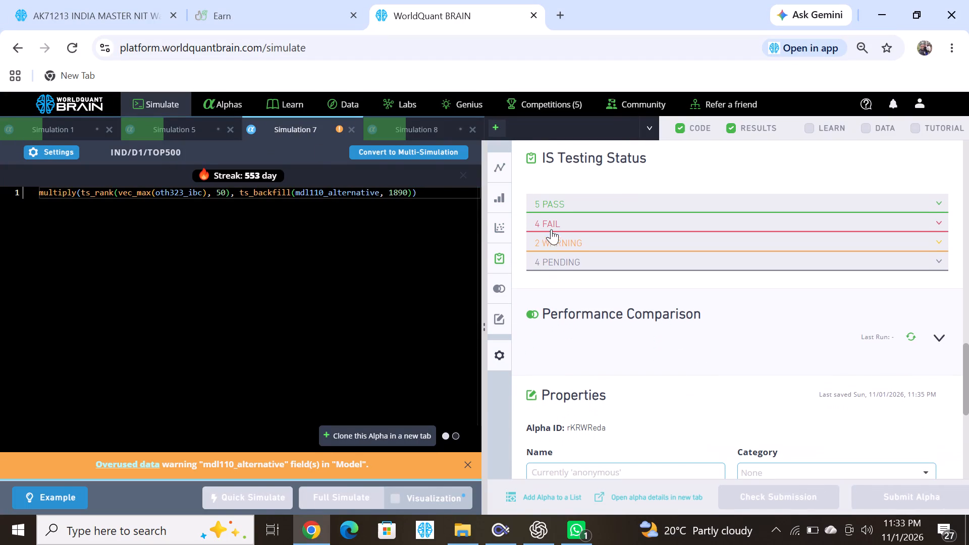
{"action": "left_click", "coordinate": [551, 222]}
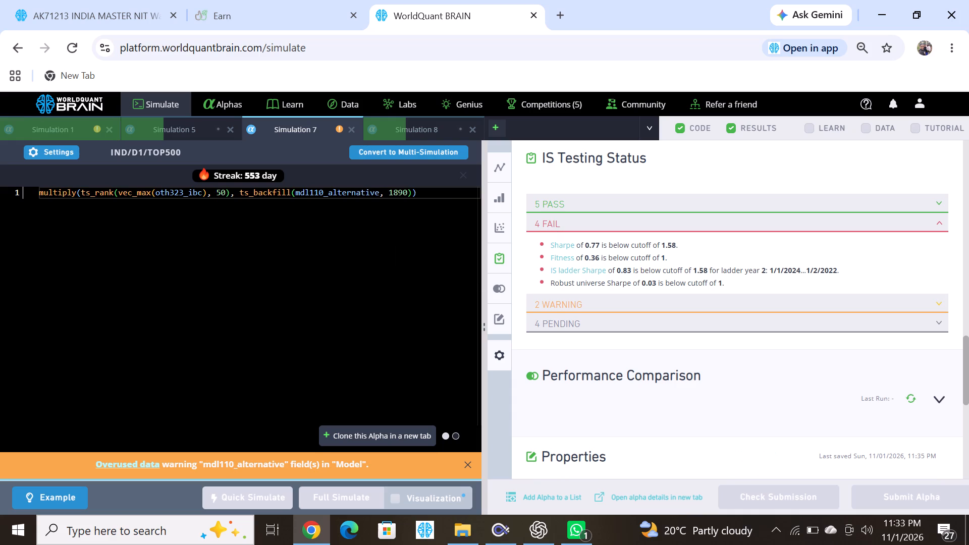
{"action": "double_click", "coordinate": [271, 197]}
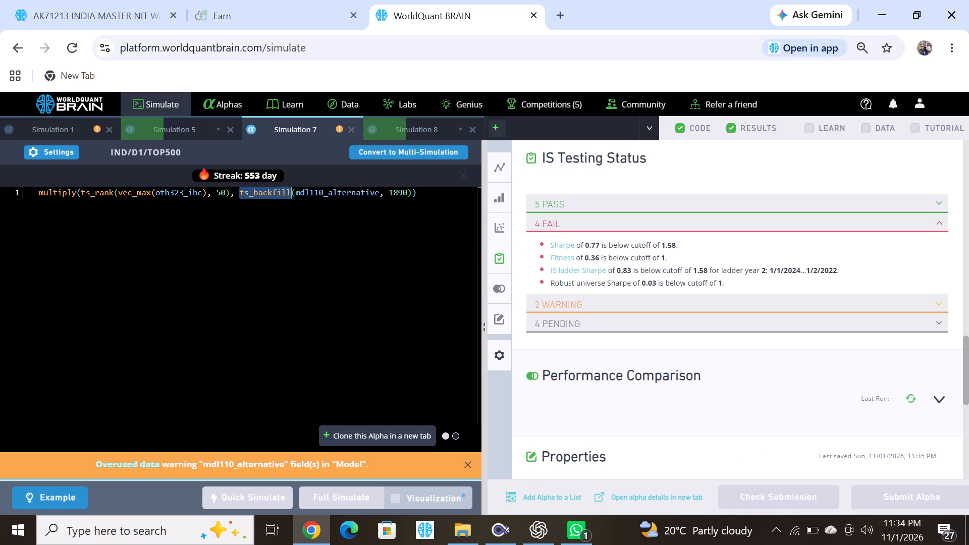
{"action": "type", "text": "ts"}
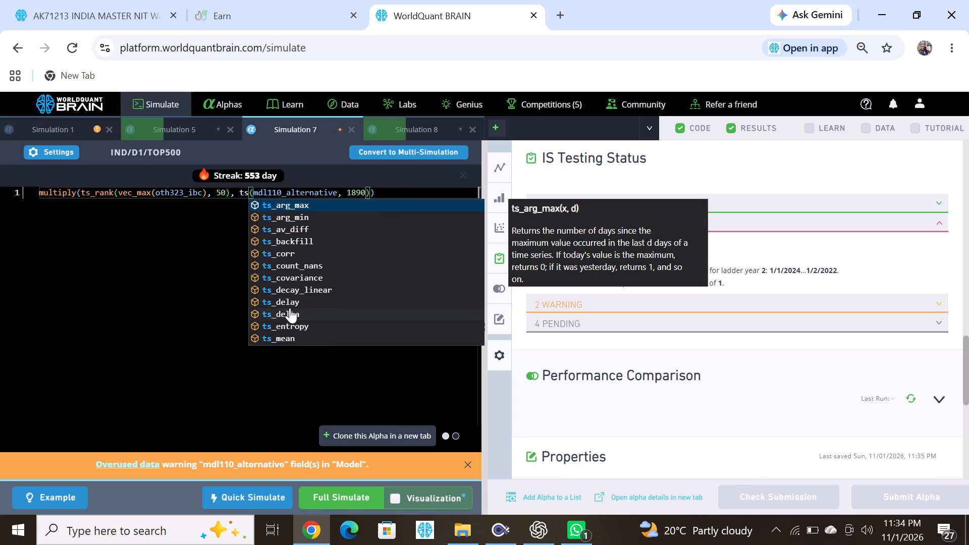
{"action": "scroll", "coordinate": [290, 308], "scroll_direction": "down", "scroll_amount": 4}
{"action": "scroll", "coordinate": [276, 234], "scroll_direction": "up", "scroll_amount": 1}
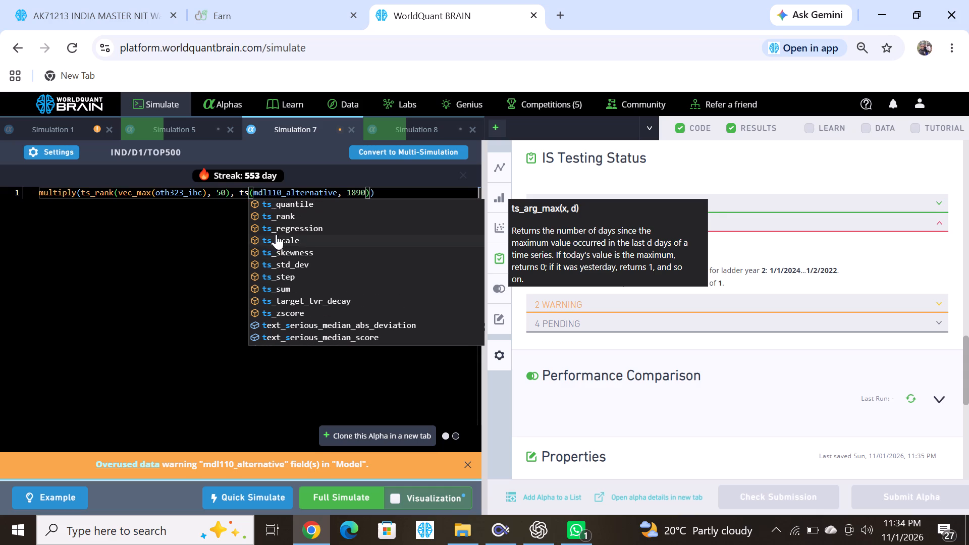
{"action": "scroll", "coordinate": [276, 234], "scroll_direction": "up", "scroll_amount": 1}
{"action": "left_click", "coordinate": [275, 245]}
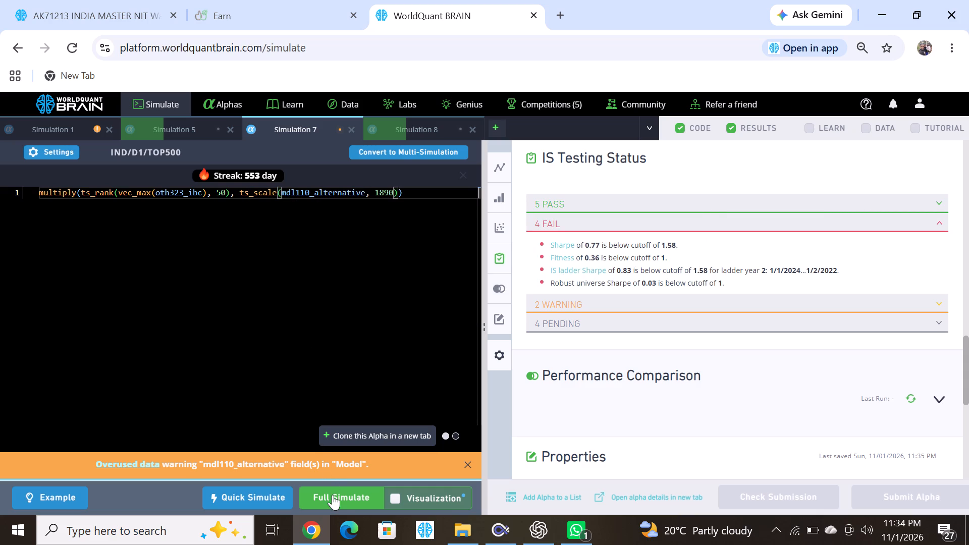
{"action": "left_click", "coordinate": [334, 497]}
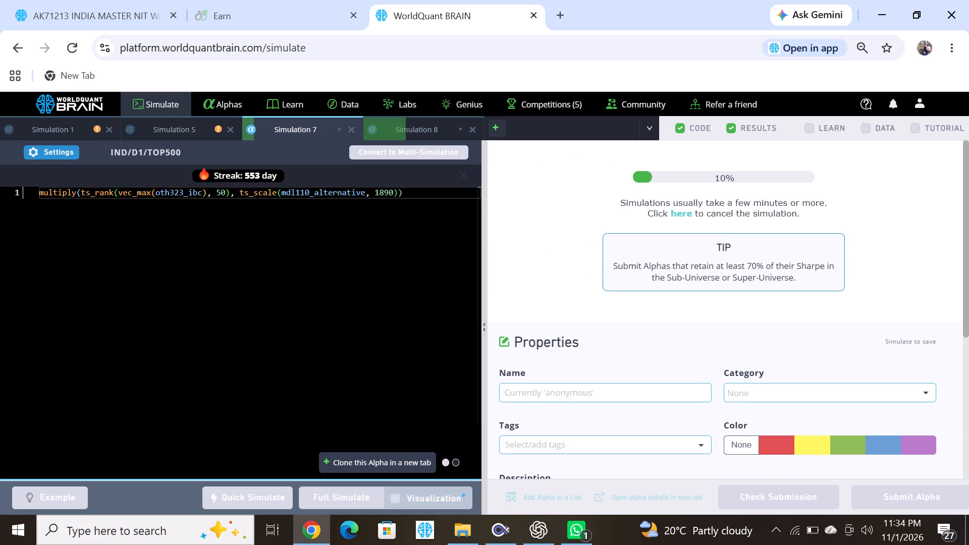
Review Simulation 5's test-period results and close that simulation.
{"action": "left_click", "coordinate": [170, 123]}
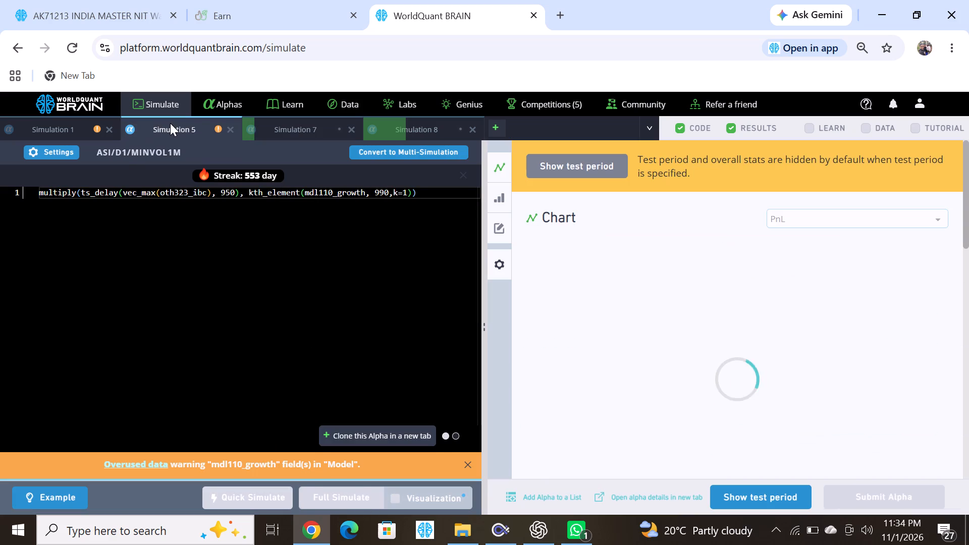
{"action": "left_click", "coordinate": [732, 498]}
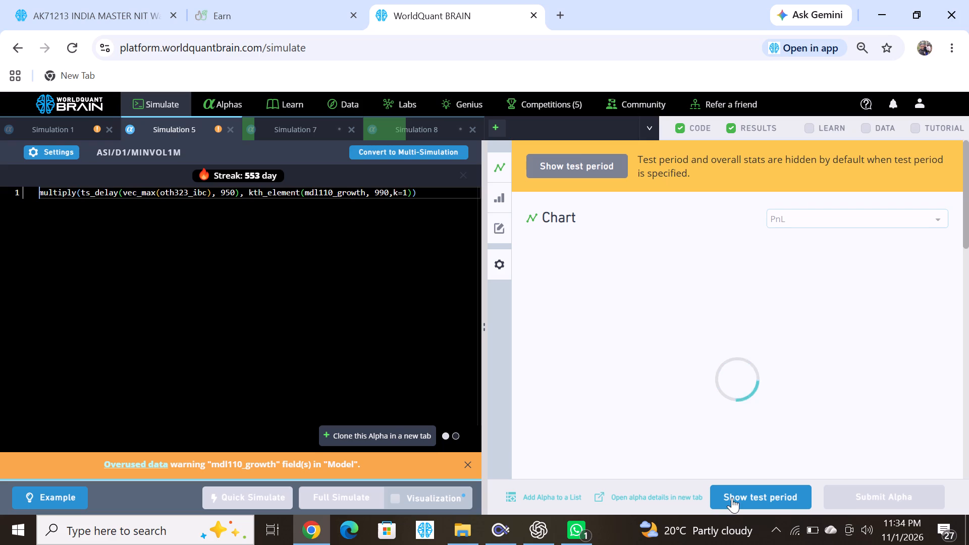
{"action": "scroll", "coordinate": [680, 425], "scroll_direction": "down", "scroll_amount": 5}
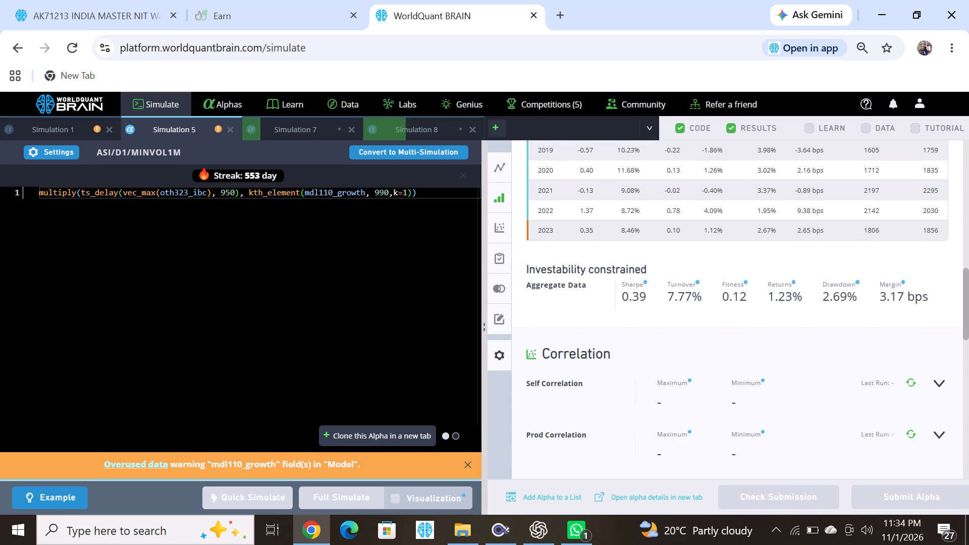
{"action": "left_click", "coordinate": [231, 130]}
Review Simulation 1's test-period results and warnings, and run it in full with the ts_rank lookback set to 2890.
{"action": "left_click", "coordinate": [736, 487]}
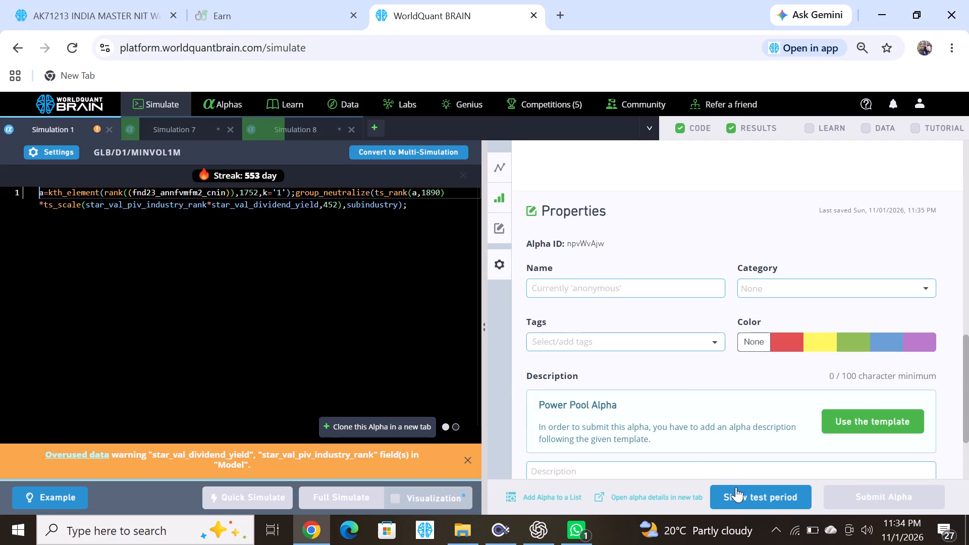
{"action": "scroll", "coordinate": [646, 370], "scroll_direction": "down", "scroll_amount": 3}
{"action": "scroll", "coordinate": [646, 370], "scroll_direction": "up", "scroll_amount": 1}
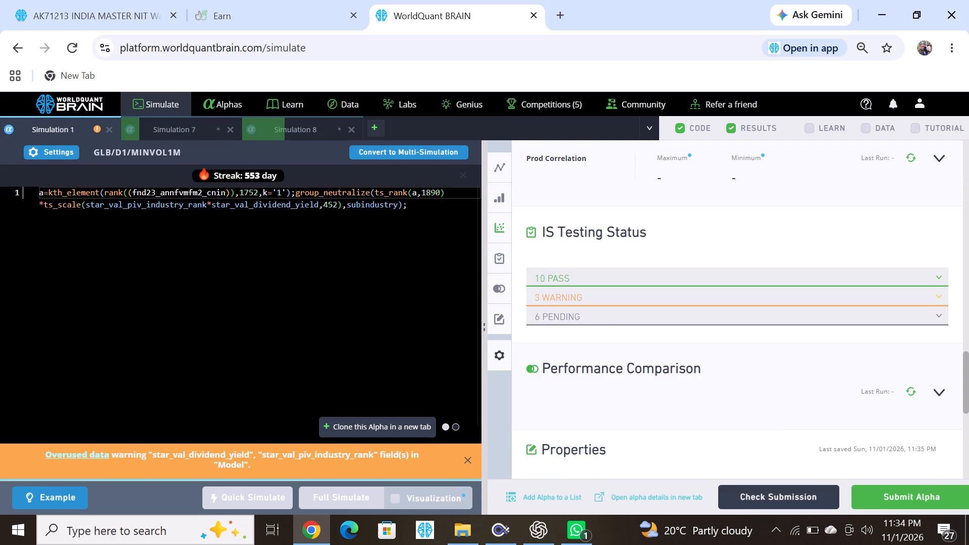
{"action": "left_click", "coordinate": [592, 295]}
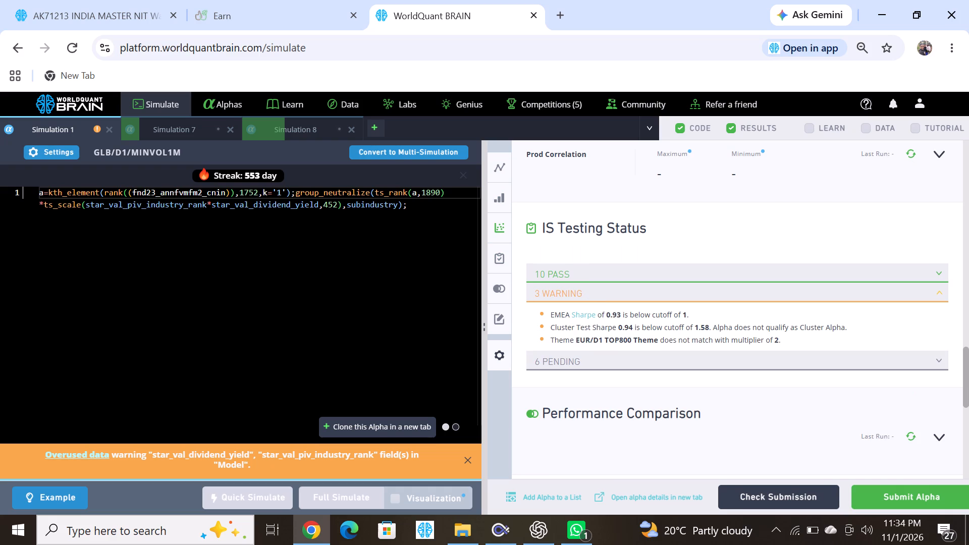
{"action": "left_click", "coordinate": [424, 195]}
{"action": "key", "text": "BackSpace"}
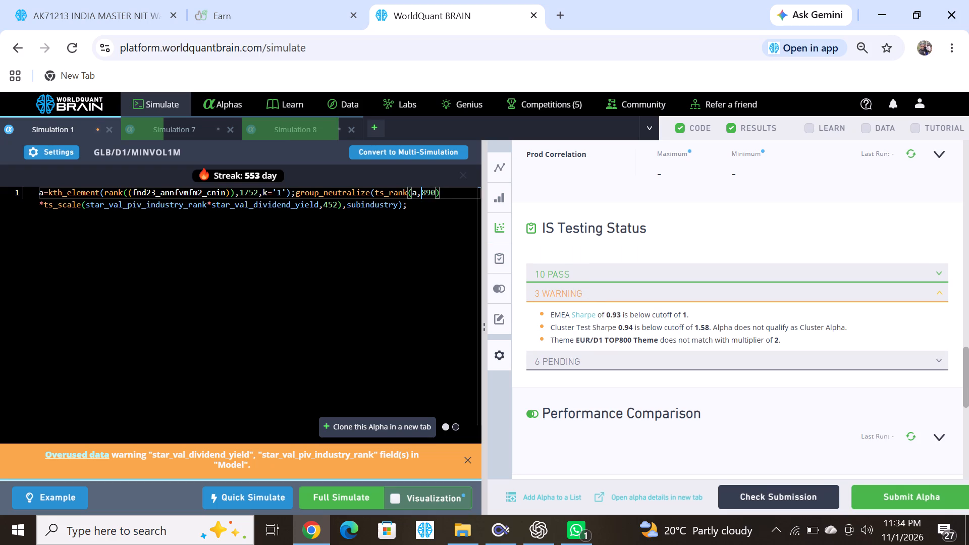
{"action": "key", "text": "2"}
{"action": "left_click", "coordinate": [358, 497]}
In Simulation 8, replace primary_sentiment_maximum inside ts_quantile with mdl110_quality and run a full simulation.
{"action": "left_click", "coordinate": [297, 122]}
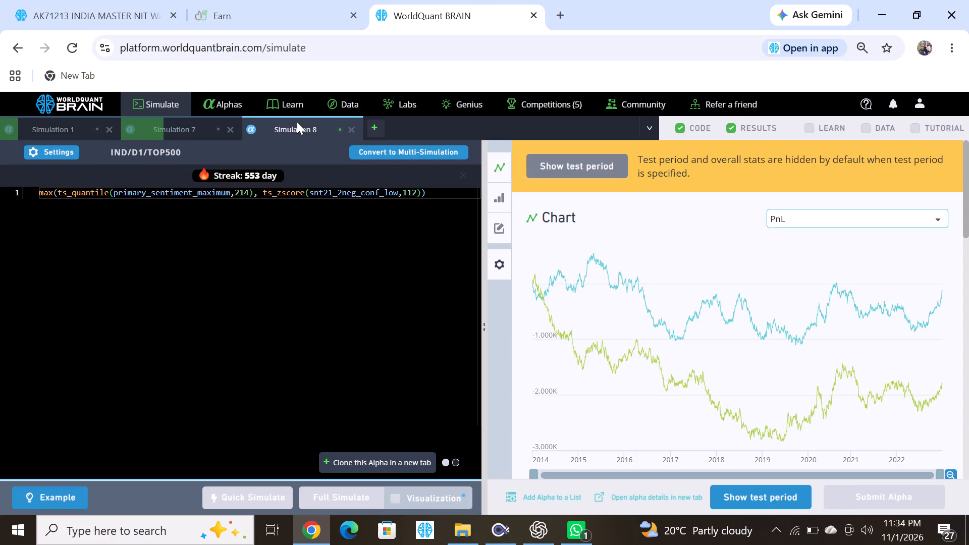
{"action": "double_click", "coordinate": [186, 197]}
{"action": "type", "text": "mdl"}
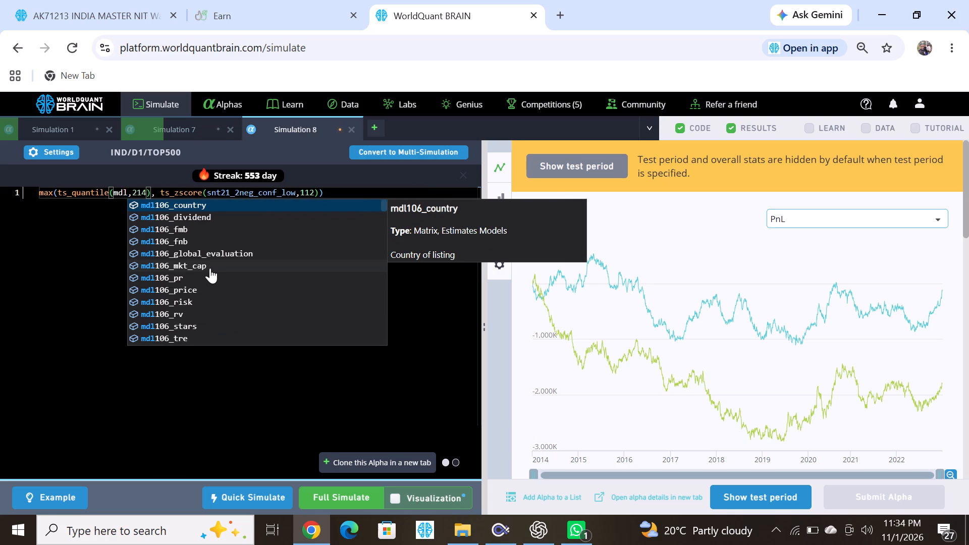
{"action": "type", "text": "11"}
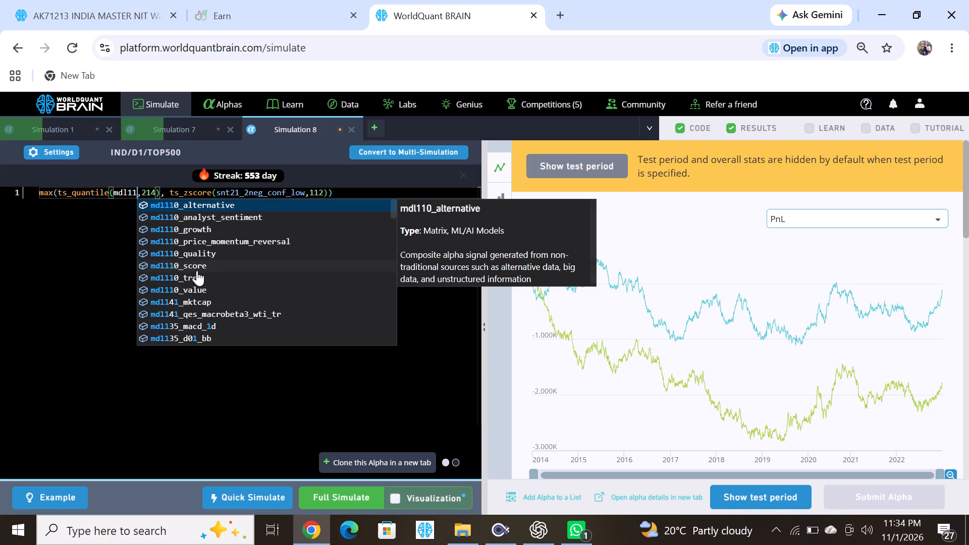
{"action": "left_click", "coordinate": [190, 252]}
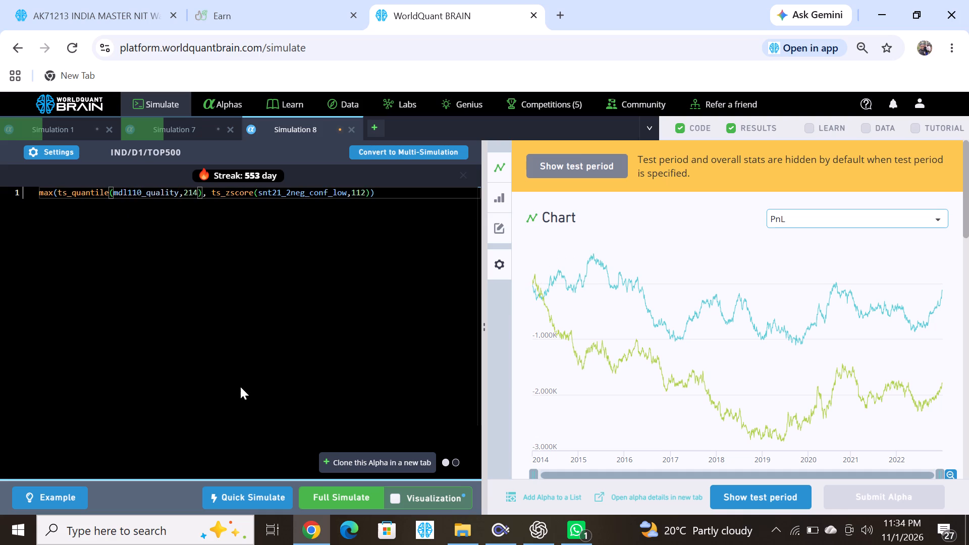
{"action": "left_click", "coordinate": [338, 506]}
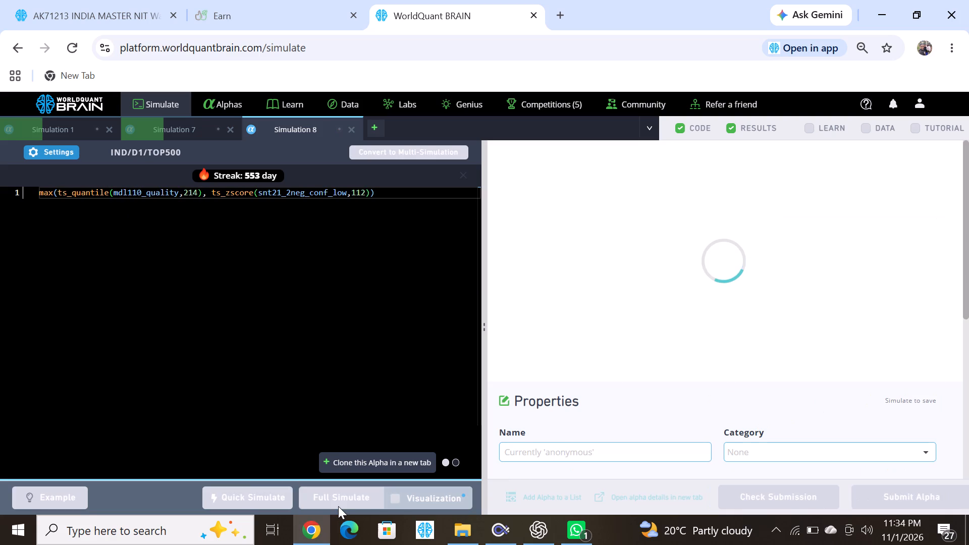
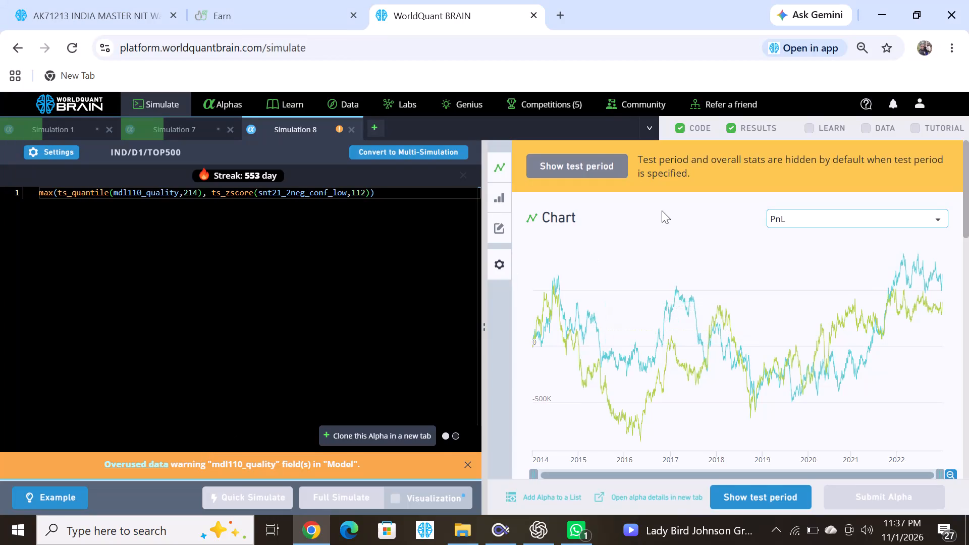
Check the available sentiment data fields, replace mdl110_quality inside Simulation 8's ts_quantile with sector_value_momentum_rank, and run a full simulation.
{"action": "left_click", "coordinate": [662, 210]}
{"action": "left_click", "coordinate": [867, 131]}
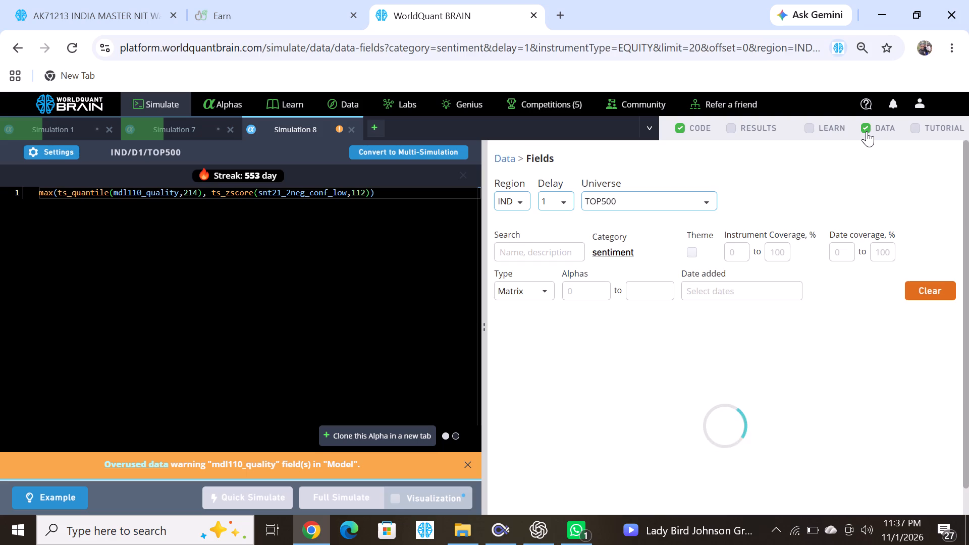
{"action": "scroll", "coordinate": [637, 371], "scroll_direction": "down", "scroll_amount": 7}
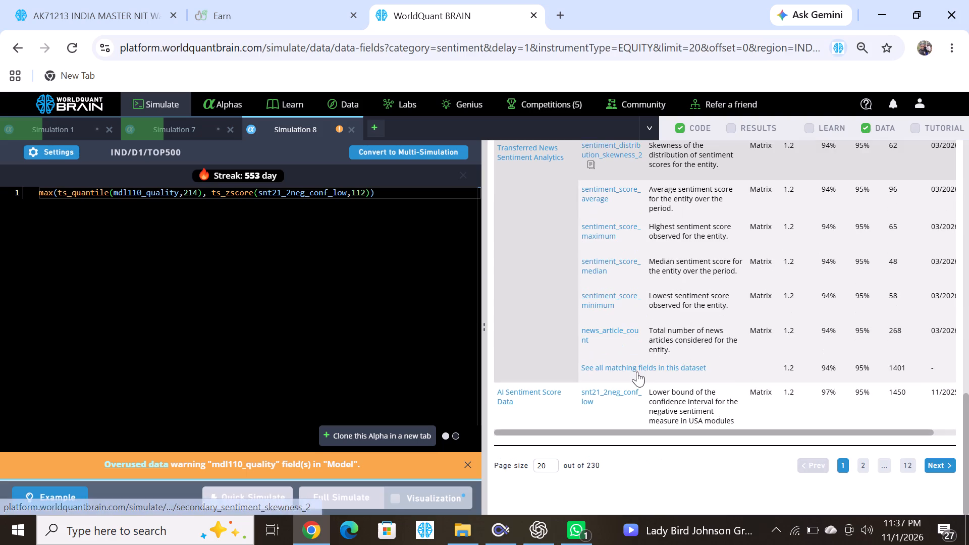
{"action": "scroll", "coordinate": [637, 371], "scroll_direction": "down", "scroll_amount": 1}
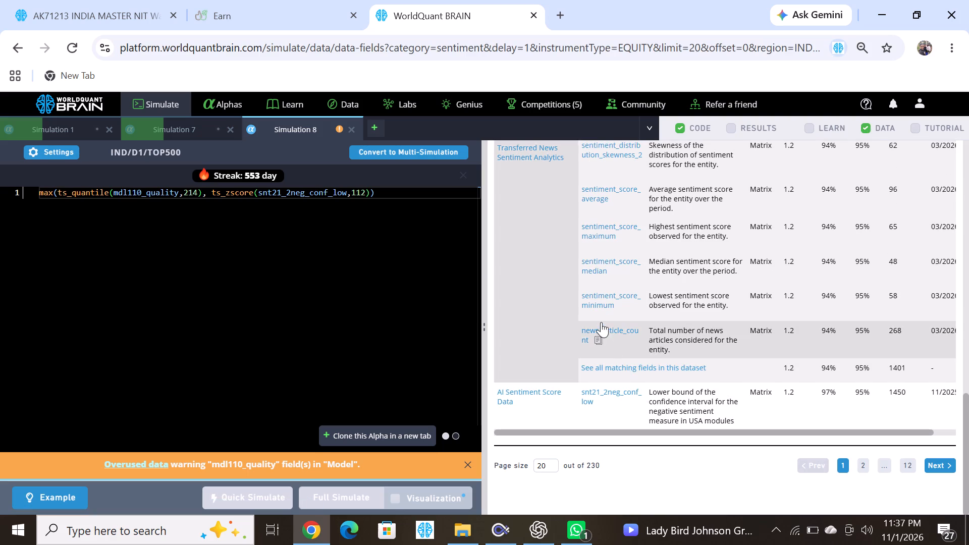
{"action": "scroll", "coordinate": [601, 322], "scroll_direction": "up", "scroll_amount": 2}
{"action": "double_click", "coordinate": [157, 193]}
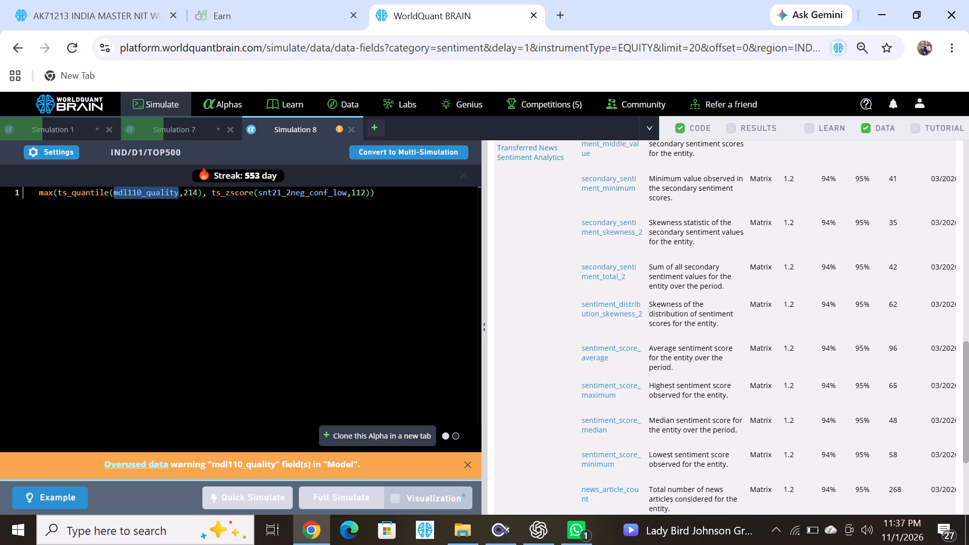
{"action": "type", "text": "sec"}
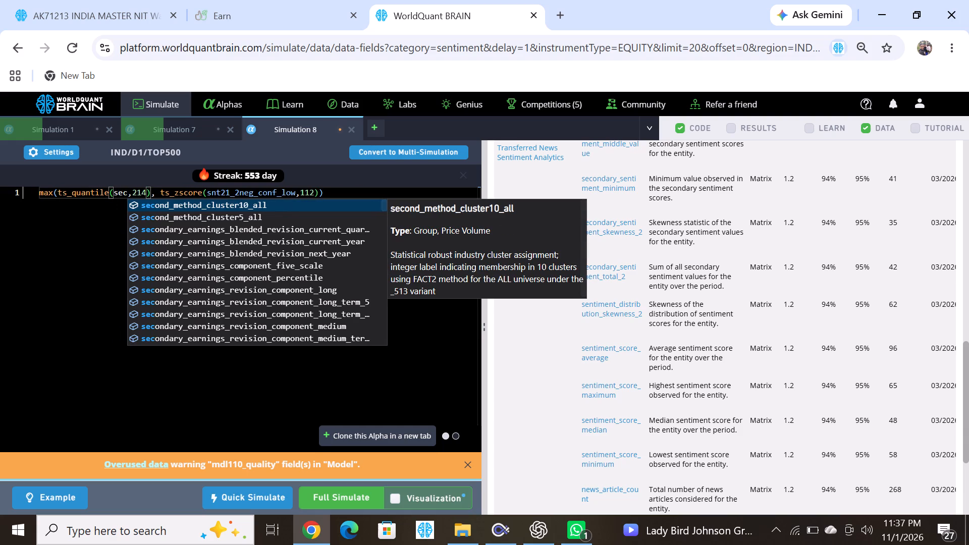
{"action": "type", "text": "to"}
{"action": "key", "text": "r"}
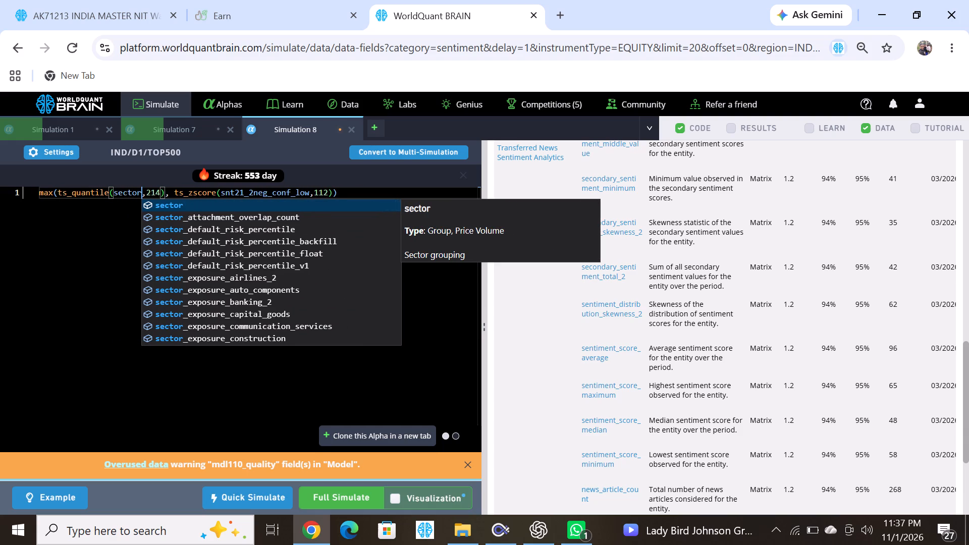
{"action": "key", "text": "shift+underscore"}
{"action": "scroll", "coordinate": [189, 296], "scroll_direction": "down", "scroll_amount": 4}
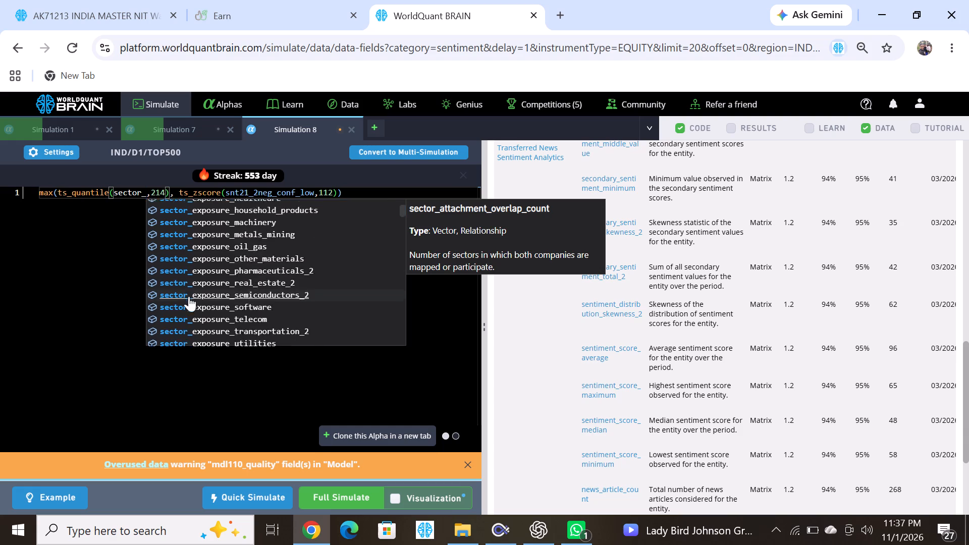
{"action": "scroll", "coordinate": [189, 296], "scroll_direction": "down", "scroll_amount": 5}
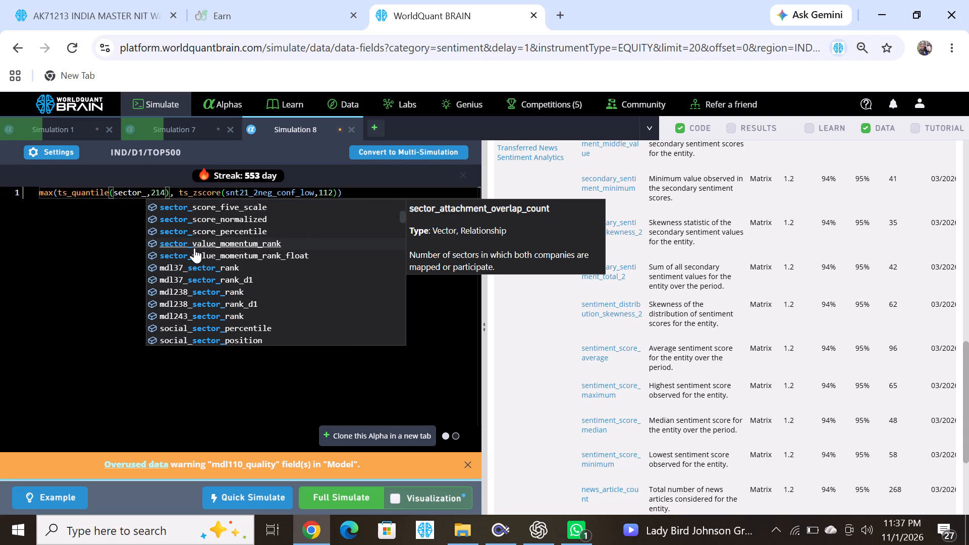
{"action": "left_click", "coordinate": [194, 248]}
{"action": "left_click", "coordinate": [337, 498]}
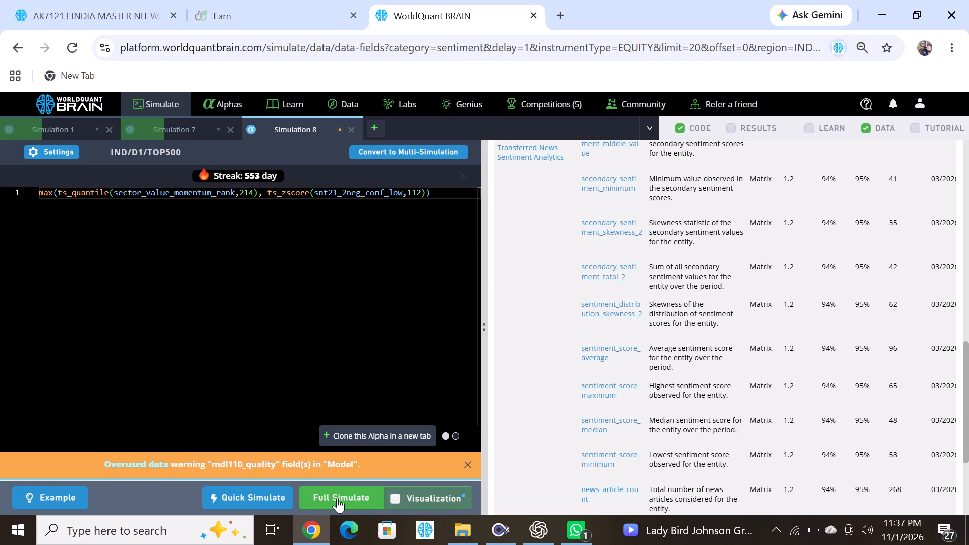
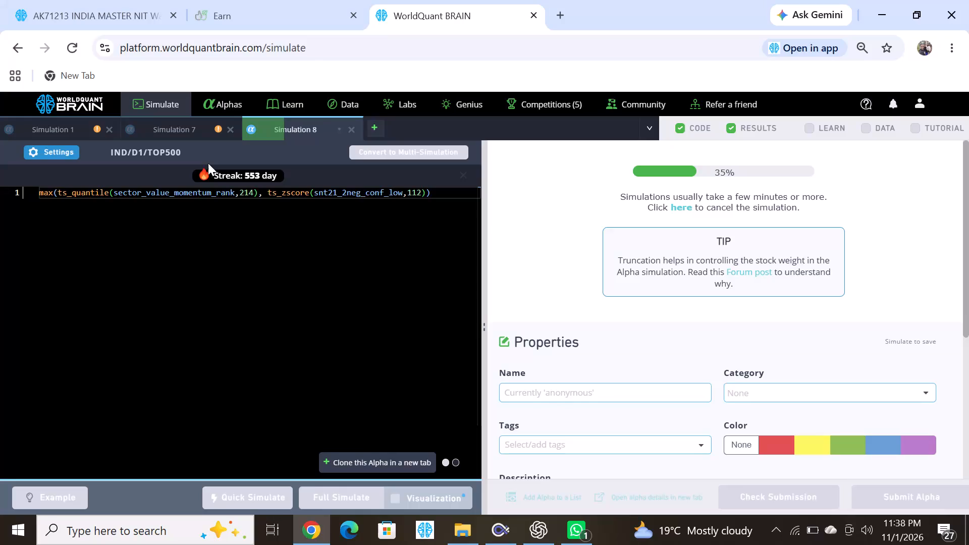
Show the test period for Simulation 7 and review its failed IS tests.
{"action": "left_click", "coordinate": [187, 132]}
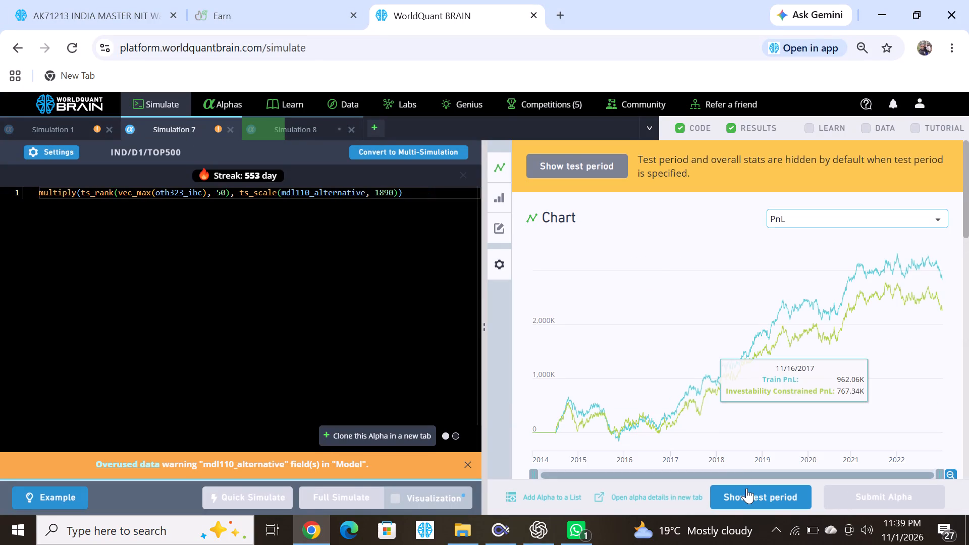
{"action": "left_click", "coordinate": [746, 488]}
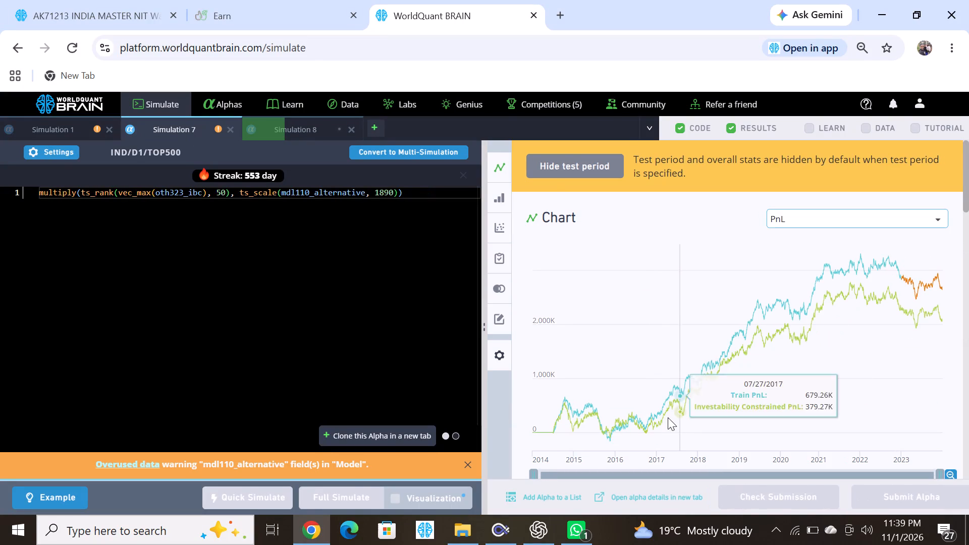
{"action": "scroll", "coordinate": [668, 417], "scroll_direction": "down", "scroll_amount": 9}
{"action": "scroll", "coordinate": [668, 417], "scroll_direction": "up", "scroll_amount": 4}
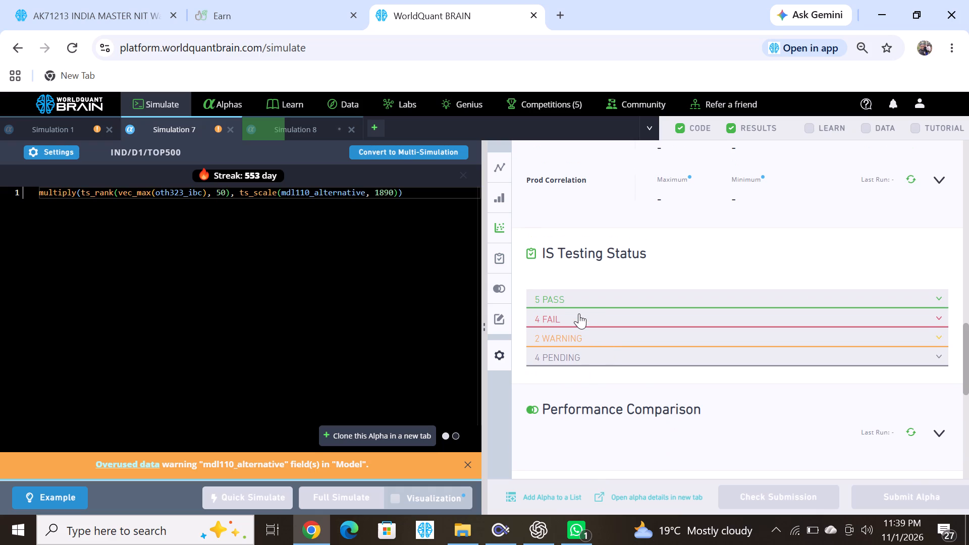
{"action": "left_click", "coordinate": [579, 313]}
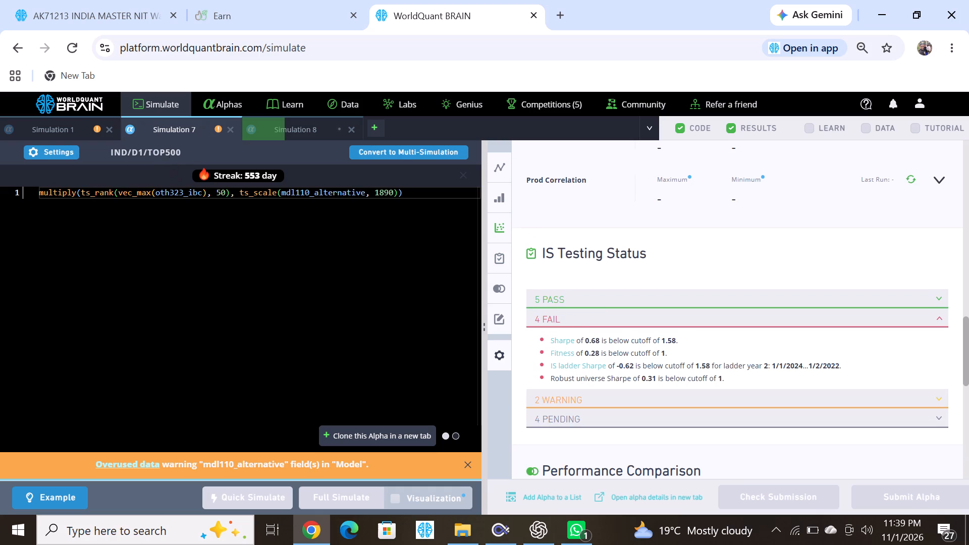
Review Simulation 1's test-period warnings, set its ts_scale lookback to 952, and run a full simulation.
{"action": "left_click", "coordinate": [71, 125]}
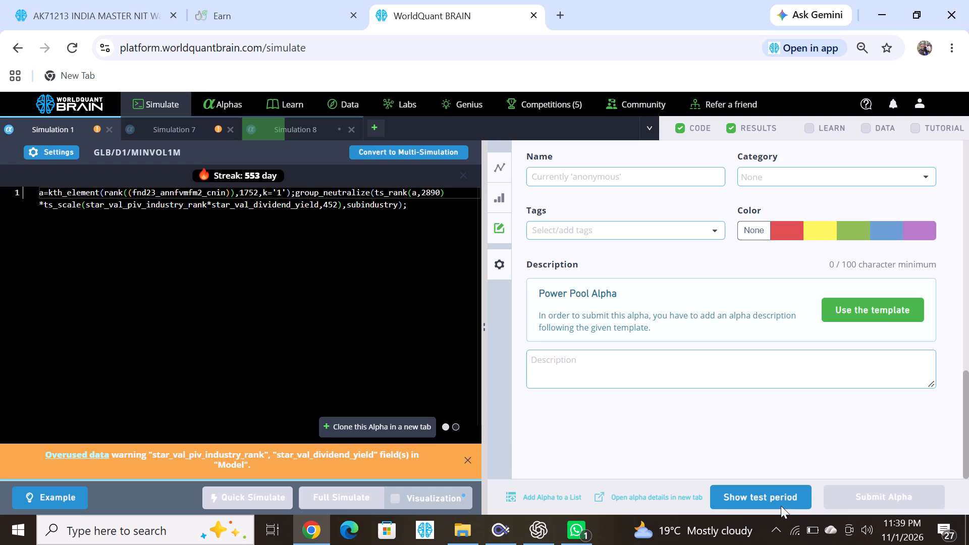
{"action": "left_click", "coordinate": [776, 500]}
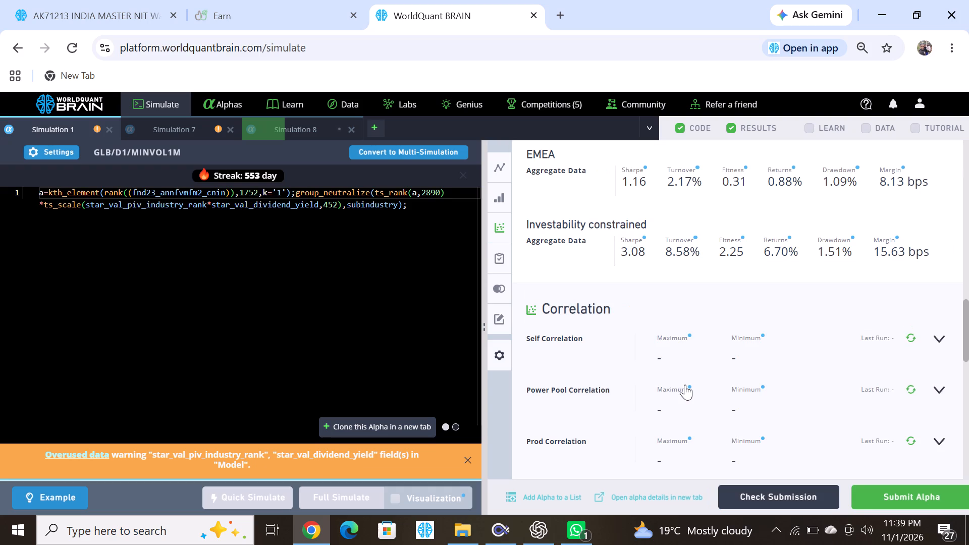
{"action": "scroll", "coordinate": [685, 385], "scroll_direction": "down", "scroll_amount": 1}
{"action": "left_click", "coordinate": [563, 254]}
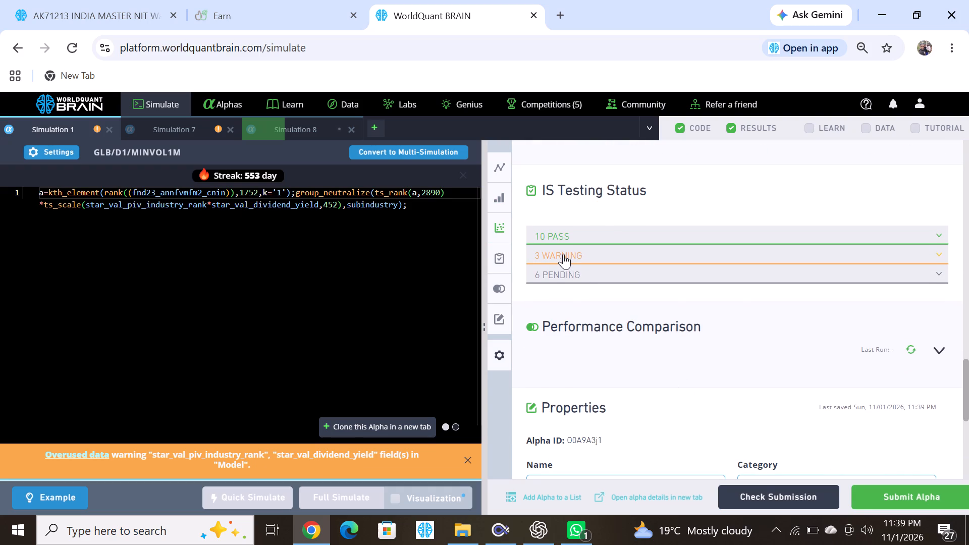
{"action": "left_click", "coordinate": [329, 204]}
{"action": "key", "text": "BackSpace"}
{"action": "key", "text": "9"}
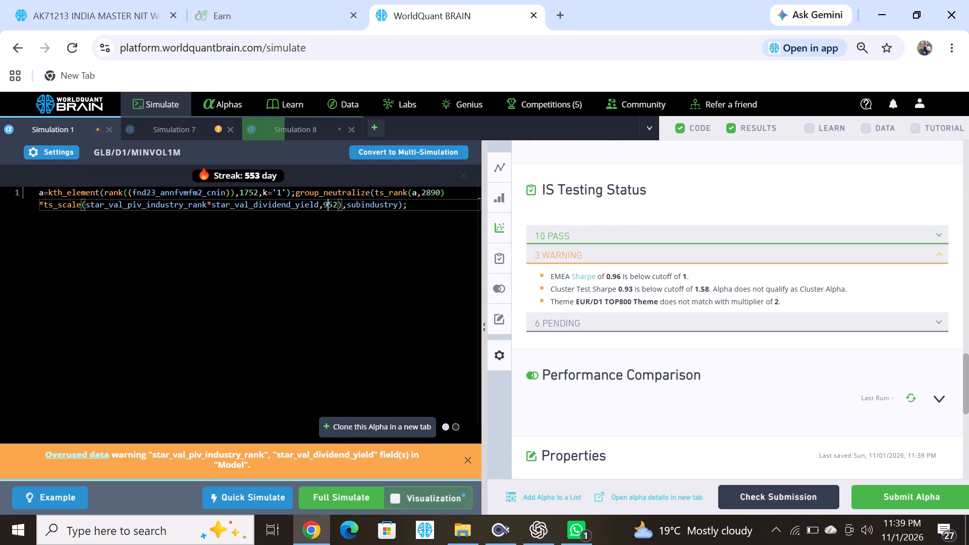
{"action": "left_click", "coordinate": [306, 502]}
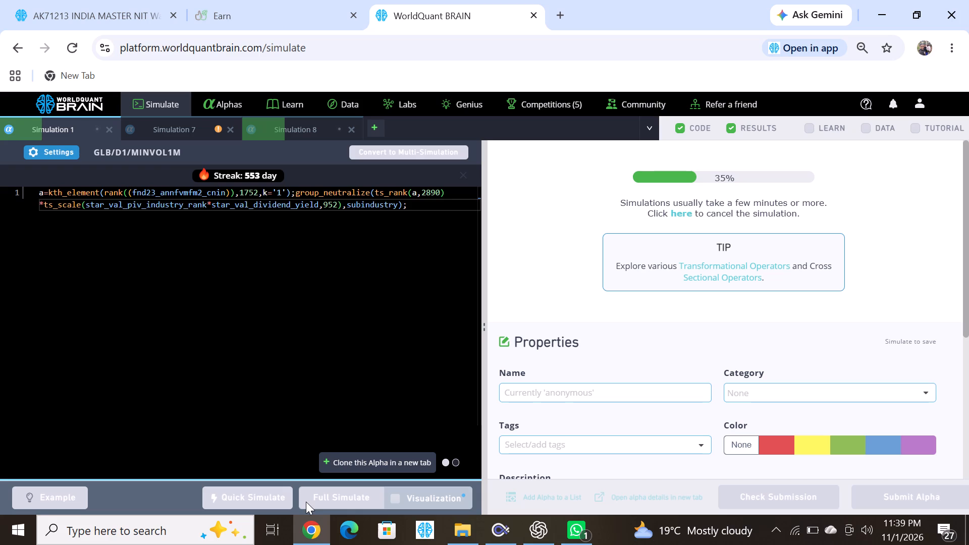
Close Simulation 7.
{"action": "left_click", "coordinate": [233, 129]}
Clone the submitted IND TOP500 alpha N1ewaZdg, dated 10/14/2026, into a new simulation.
{"action": "left_click", "coordinate": [239, 105]}
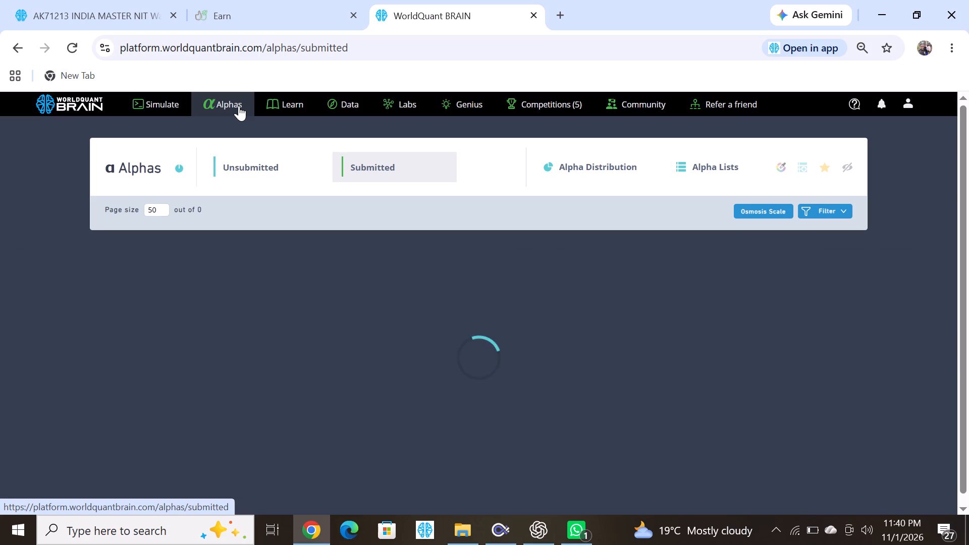
{"action": "scroll", "coordinate": [465, 364], "scroll_direction": "down", "scroll_amount": 3}
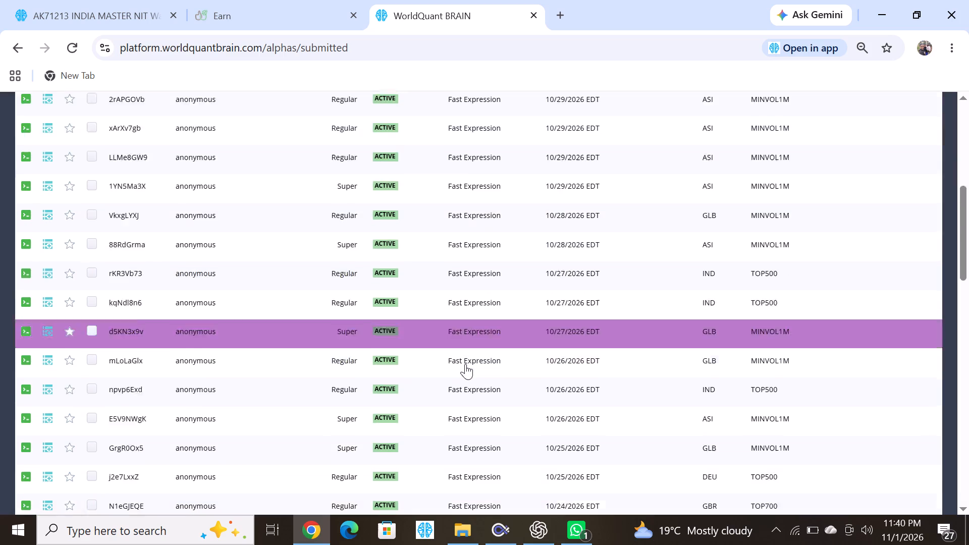
{"action": "scroll", "coordinate": [465, 364], "scroll_direction": "down", "scroll_amount": 4}
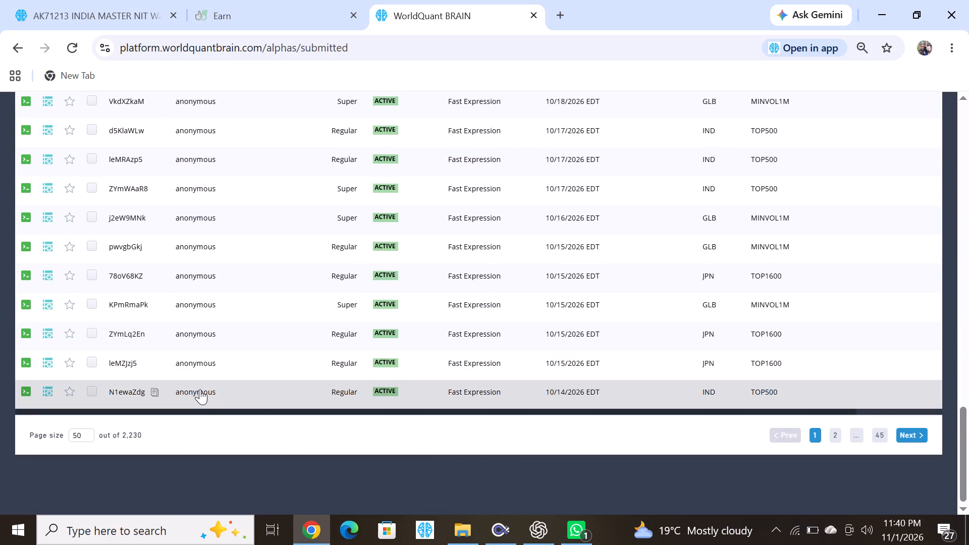
{"action": "left_click", "coordinate": [200, 389]}
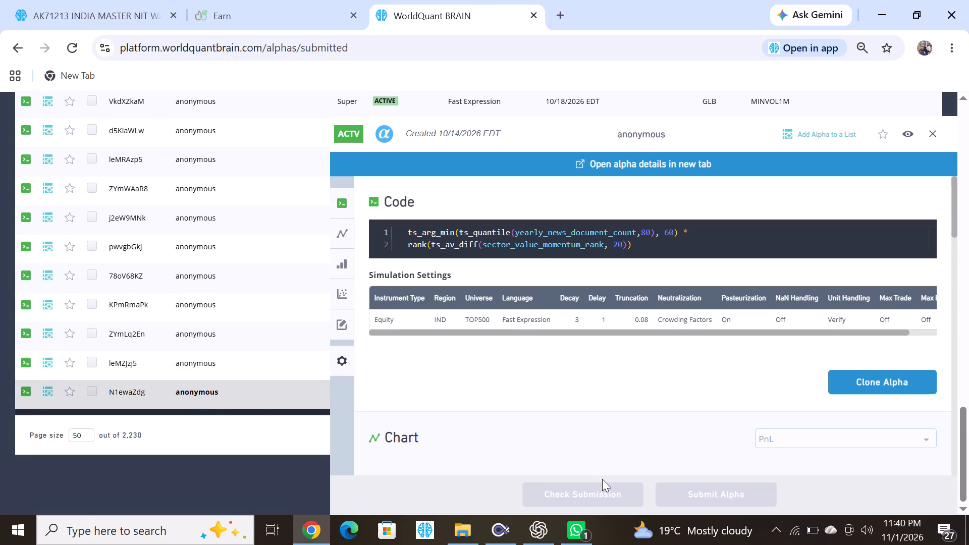
{"action": "left_click", "coordinate": [860, 387]}
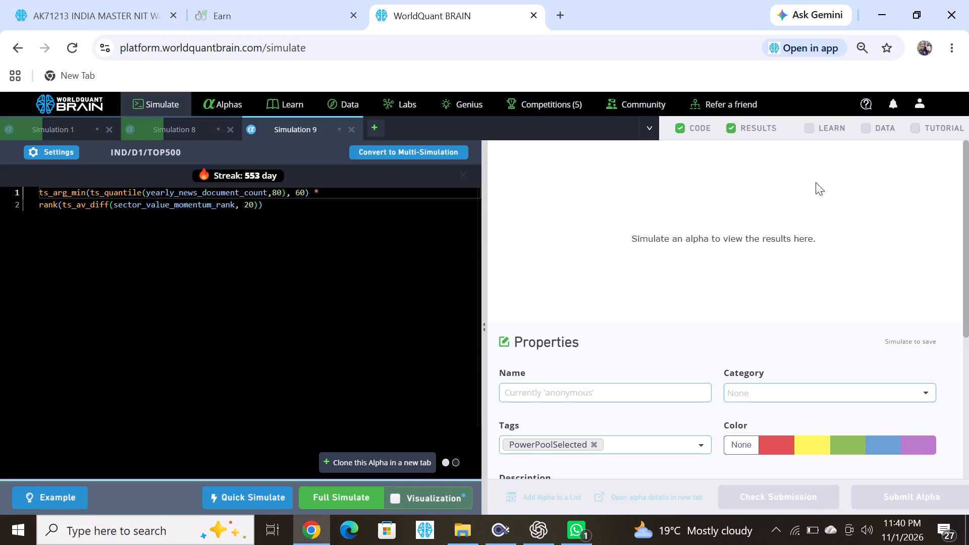
Replace yearly_news_document_count in Simulation 9's ts_quantile with the sentiment field snt21_2neg_conf_up and run a full simulation.
{"action": "left_click", "coordinate": [868, 127]}
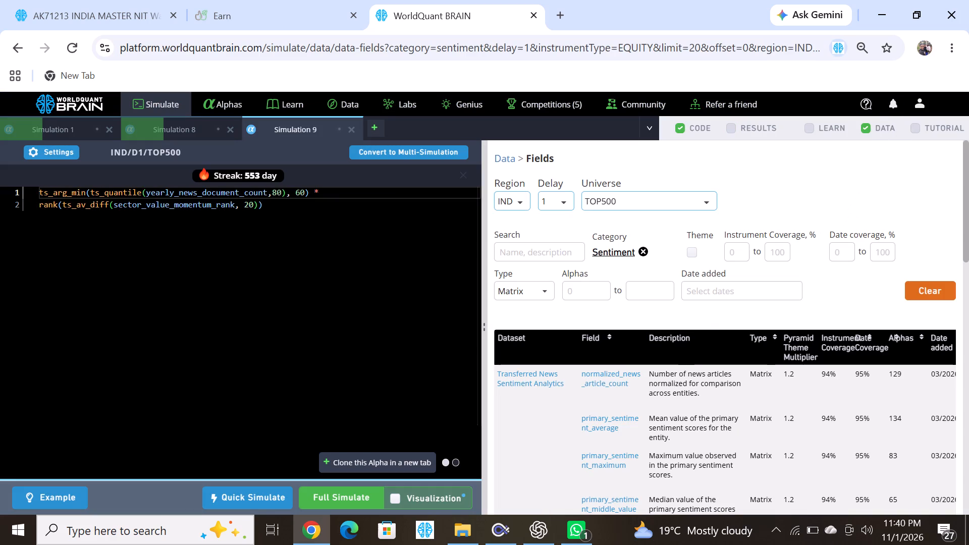
{"action": "scroll", "coordinate": [643, 374], "scroll_direction": "down", "scroll_amount": 1}
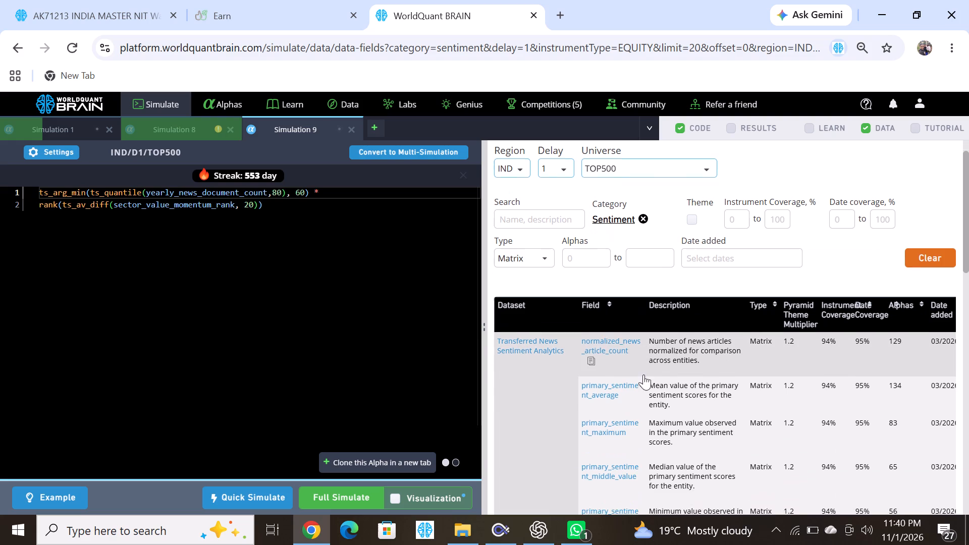
{"action": "scroll", "coordinate": [643, 374], "scroll_direction": "down", "scroll_amount": 3}
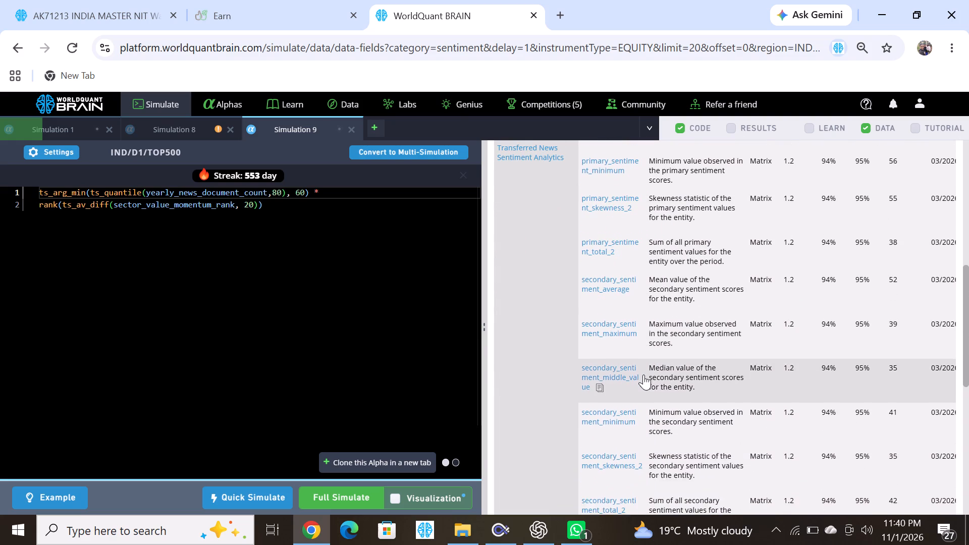
{"action": "scroll", "coordinate": [643, 374], "scroll_direction": "down", "scroll_amount": 1}
{"action": "scroll", "coordinate": [616, 415], "scroll_direction": "down", "scroll_amount": 3}
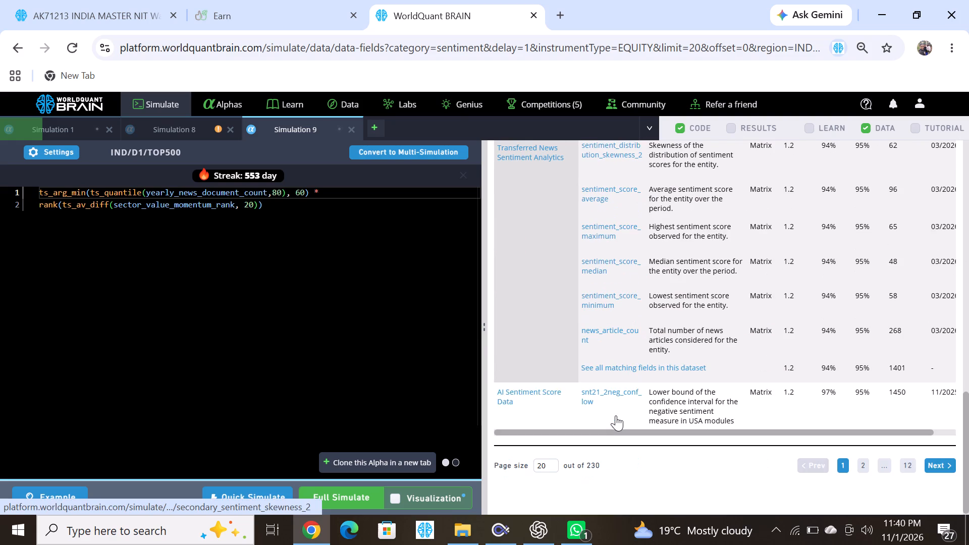
{"action": "scroll", "coordinate": [616, 415], "scroll_direction": "down", "scroll_amount": 1}
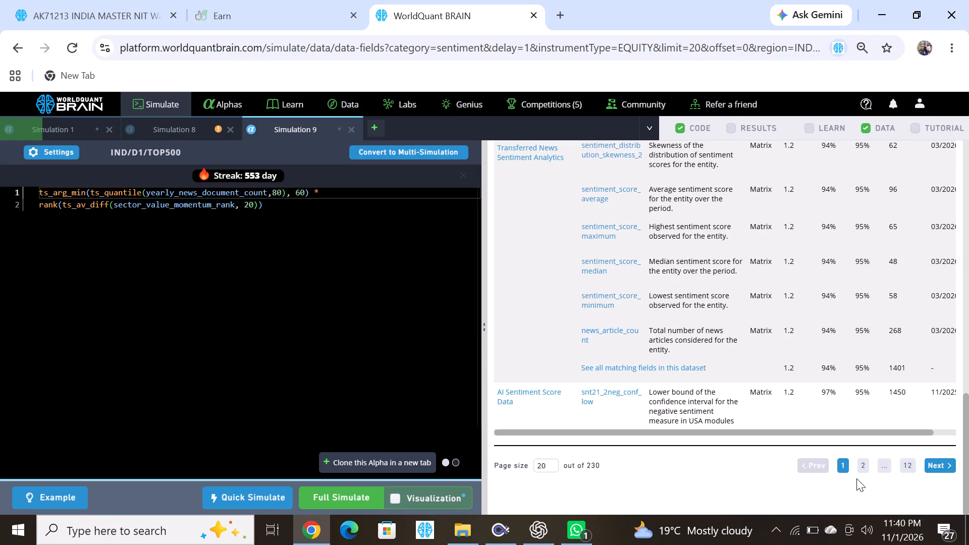
{"action": "left_click", "coordinate": [865, 466]}
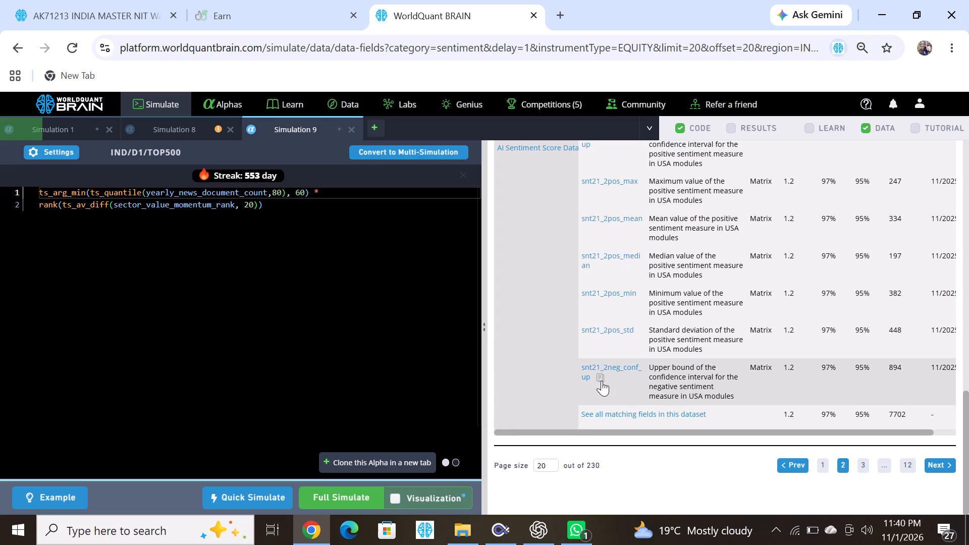
{"action": "left_click", "coordinate": [600, 380]}
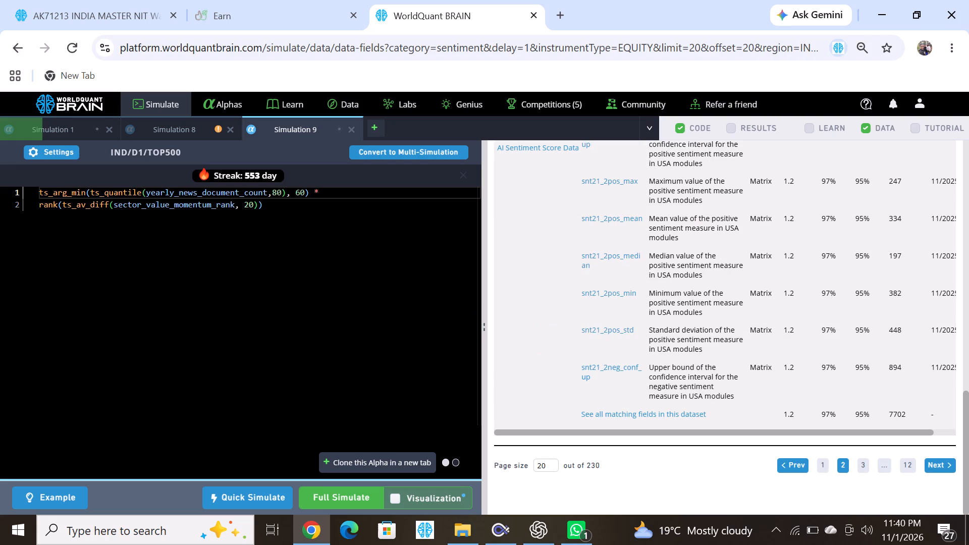
{"action": "double_click", "coordinate": [218, 195]}
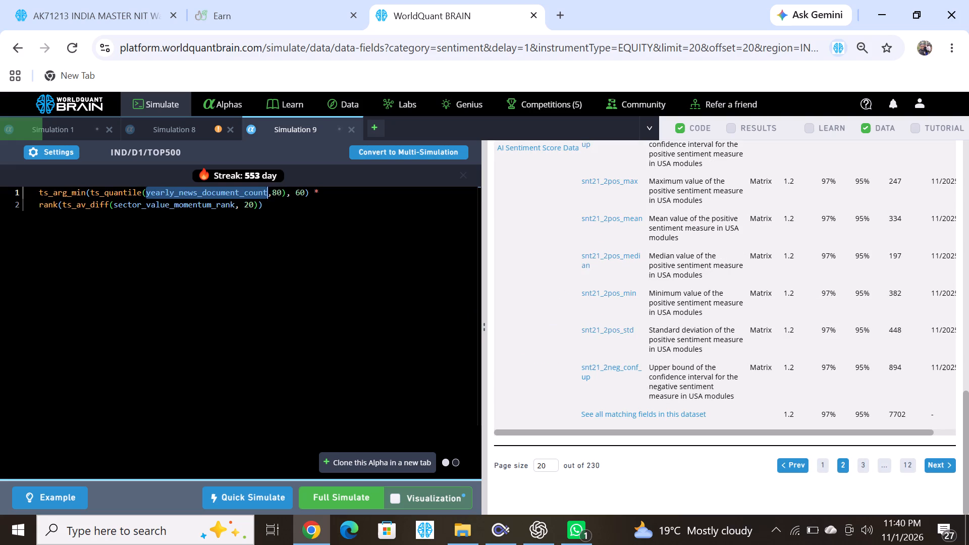
{"action": "key", "text": "ctrl+v"}
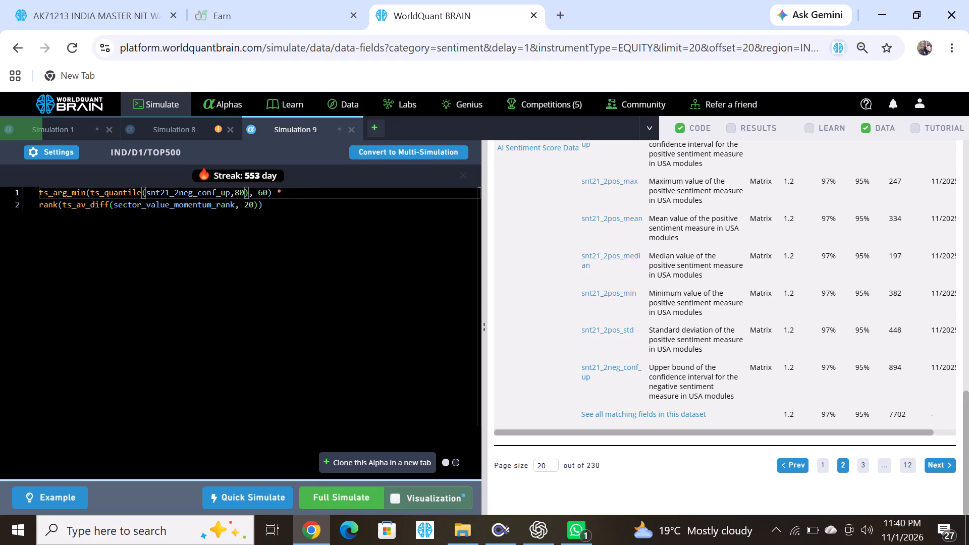
{"action": "left_click", "coordinate": [338, 499]}
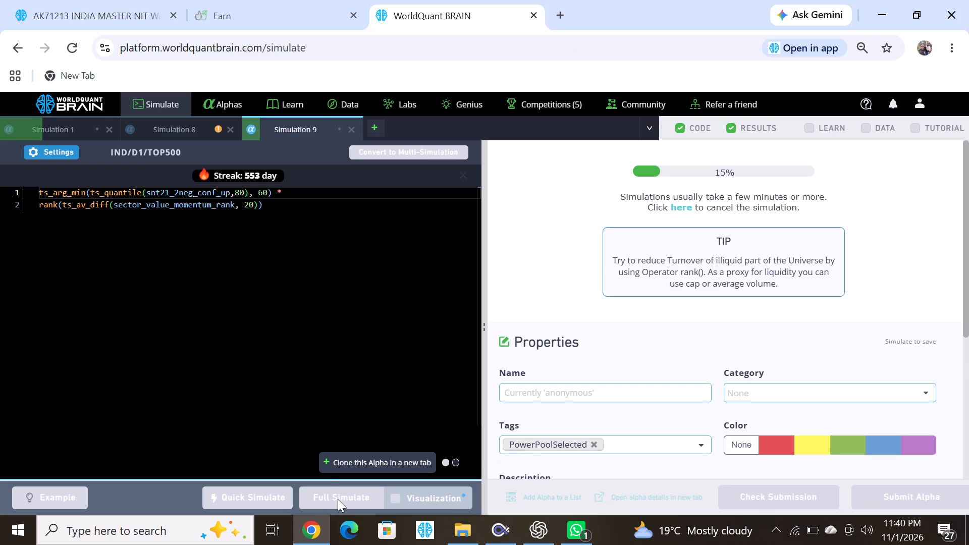
Review Simulation 8's failed IS test with the test period shown, set its decay to 4, and run a full simulation.
{"action": "left_click", "coordinate": [177, 127]}
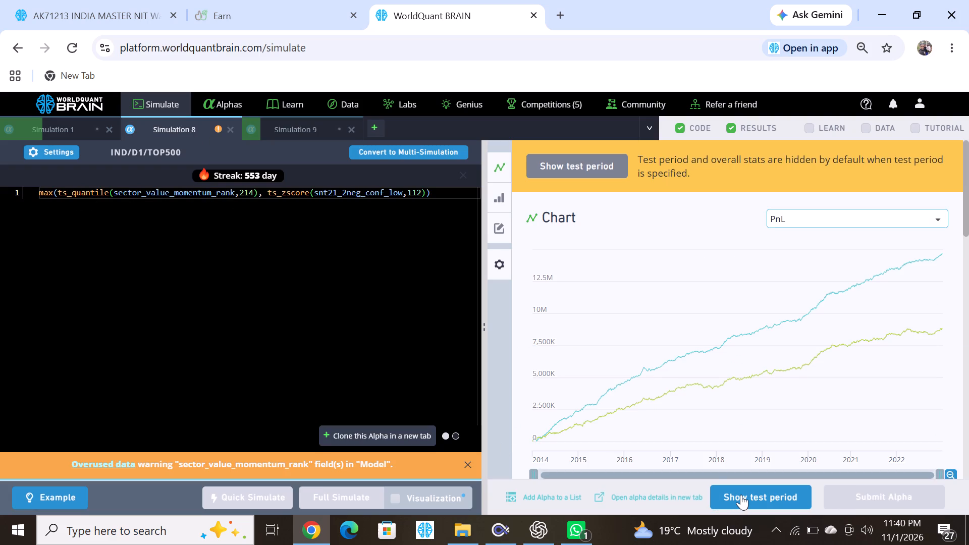
{"action": "left_click", "coordinate": [741, 495]}
{"action": "scroll", "coordinate": [655, 406], "scroll_direction": "down", "scroll_amount": 5}
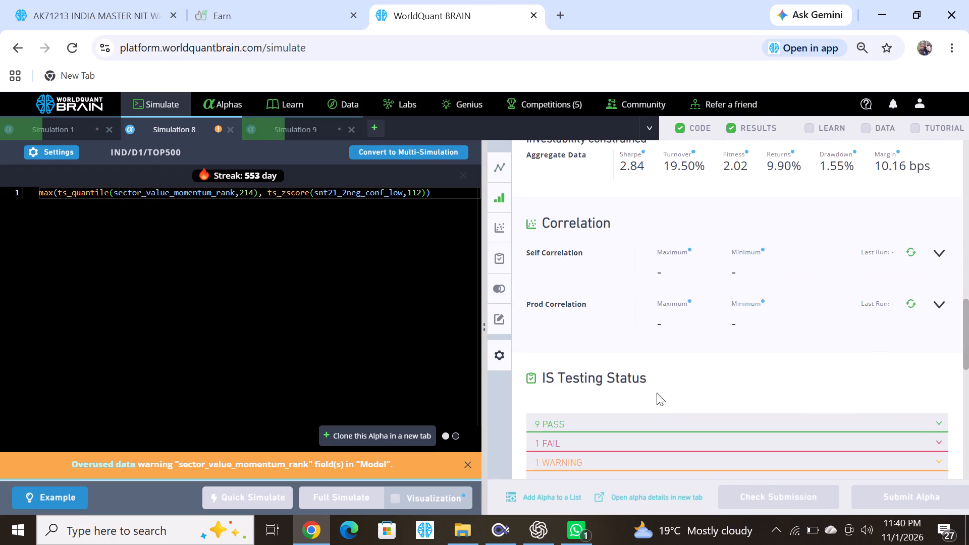
{"action": "scroll", "coordinate": [642, 370], "scroll_direction": "down", "scroll_amount": 2}
{"action": "left_click", "coordinate": [575, 277]}
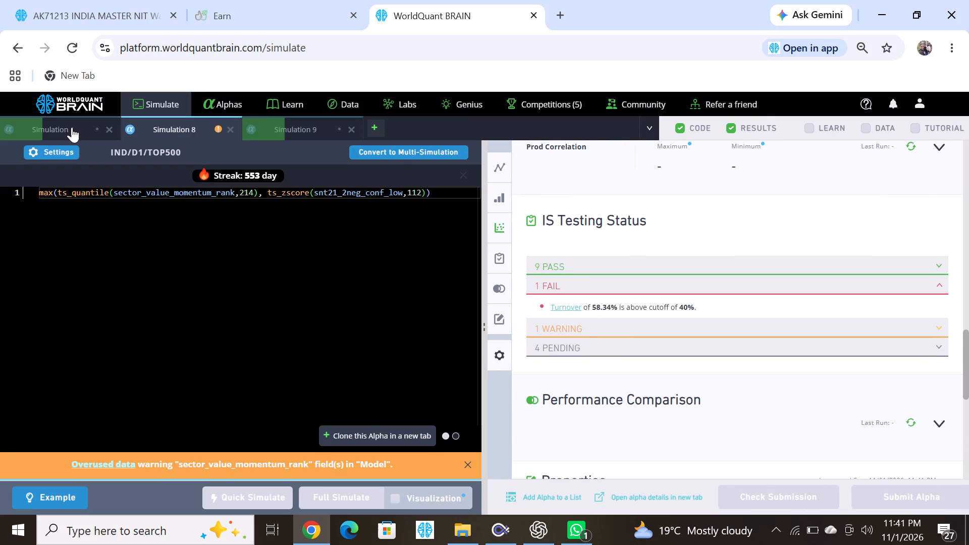
{"action": "left_click", "coordinate": [68, 152]}
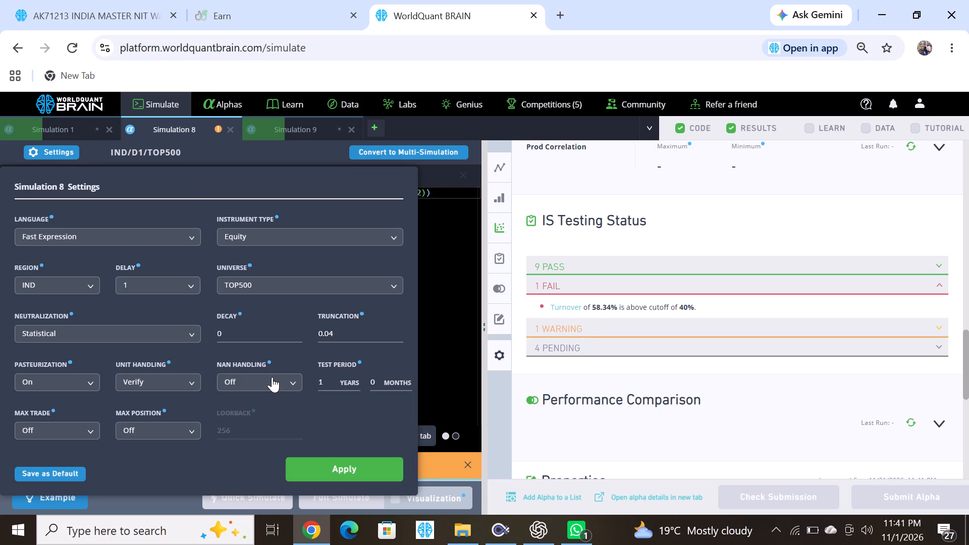
{"action": "triple_click", "coordinate": [301, 333]}
{"action": "double_click", "coordinate": [301, 333]}
{"action": "left_click", "coordinate": [345, 474]}
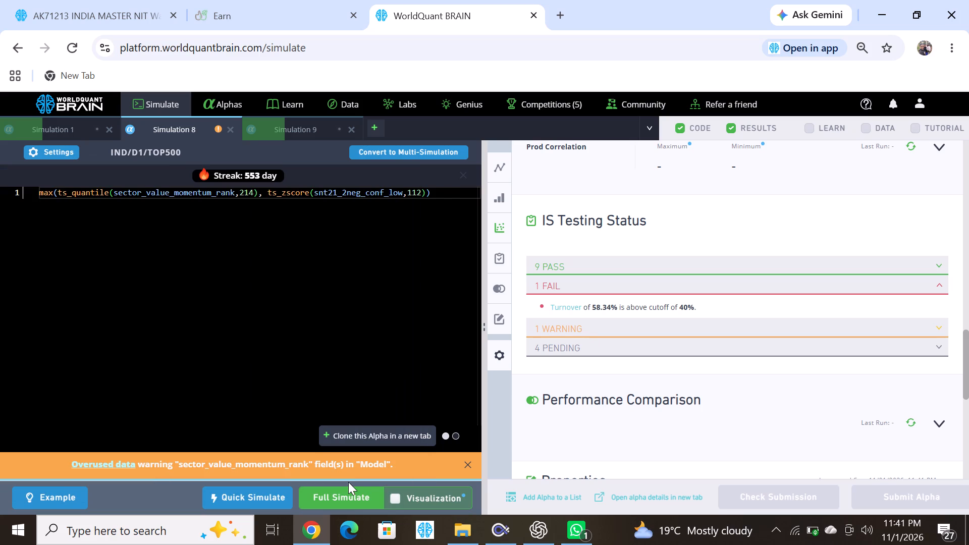
{"action": "left_click", "coordinate": [349, 498]}
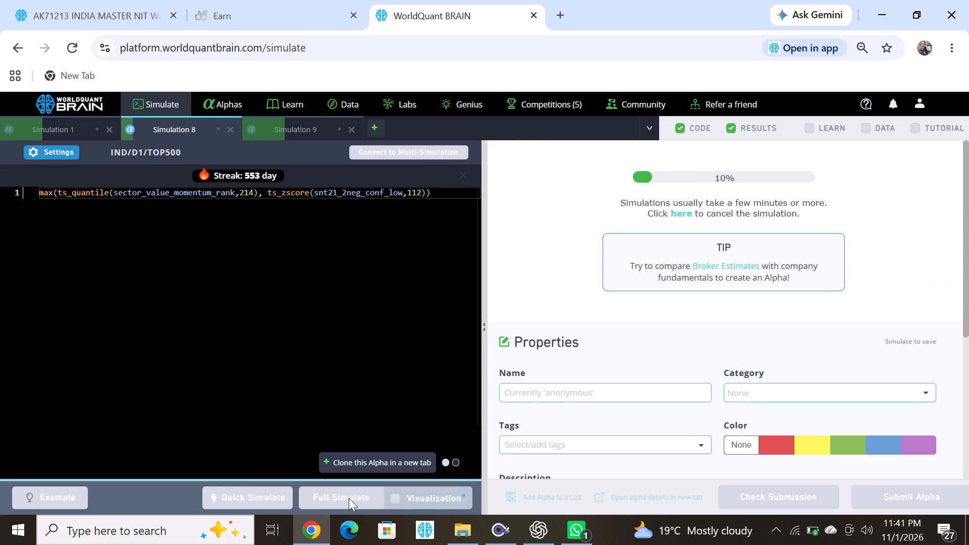
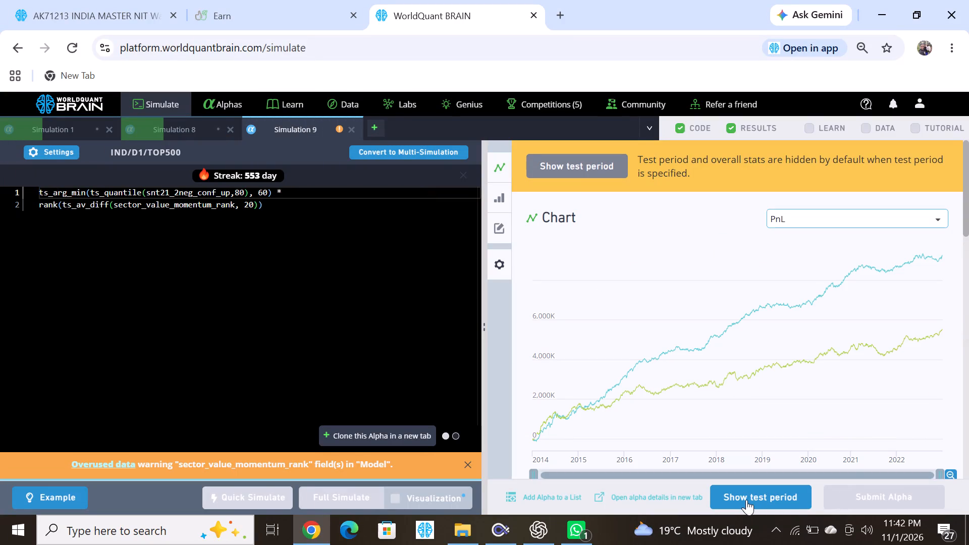
Review Simulation 9's failed and warning IS tests with the test period shown, and run a full simulation with neutralization set to RAM.
{"action": "left_click", "coordinate": [746, 500]}
{"action": "scroll", "coordinate": [654, 419], "scroll_direction": "down", "scroll_amount": 4}
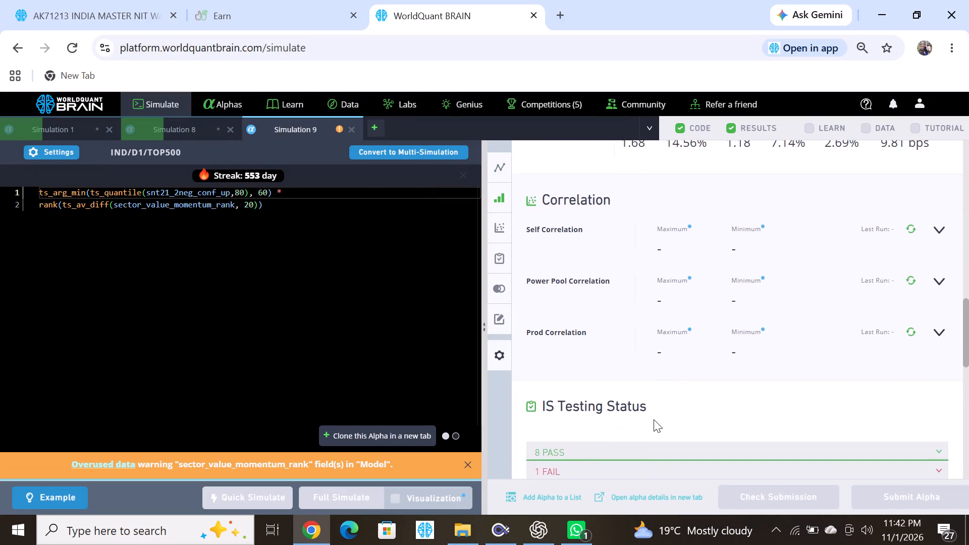
{"action": "scroll", "coordinate": [654, 419], "scroll_direction": "down", "scroll_amount": 3}
{"action": "left_click", "coordinate": [552, 258]}
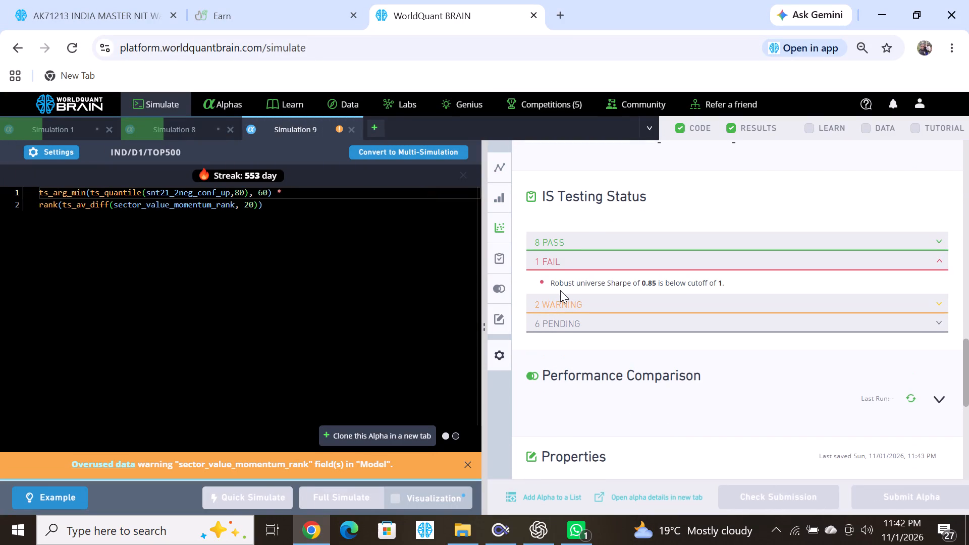
{"action": "left_click", "coordinate": [560, 301]}
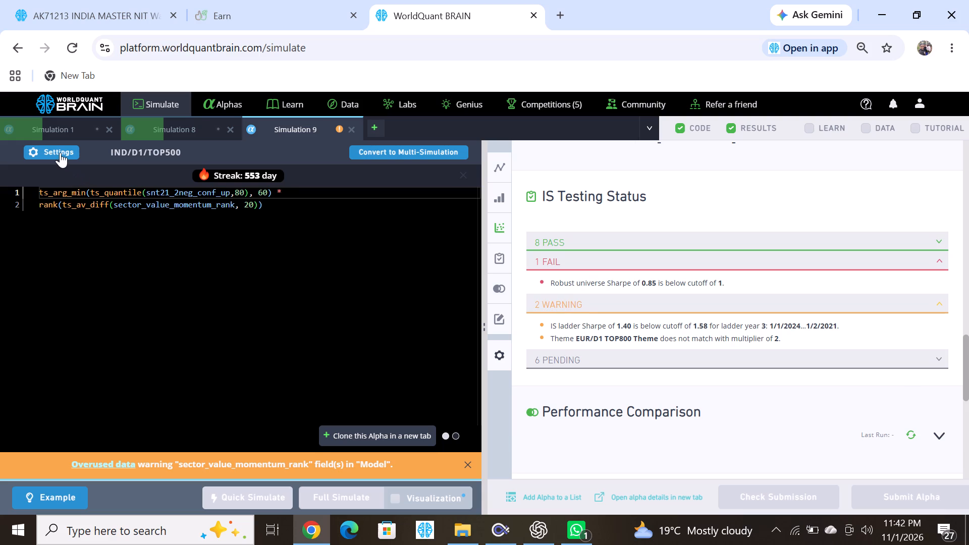
{"action": "left_click", "coordinate": [60, 151]}
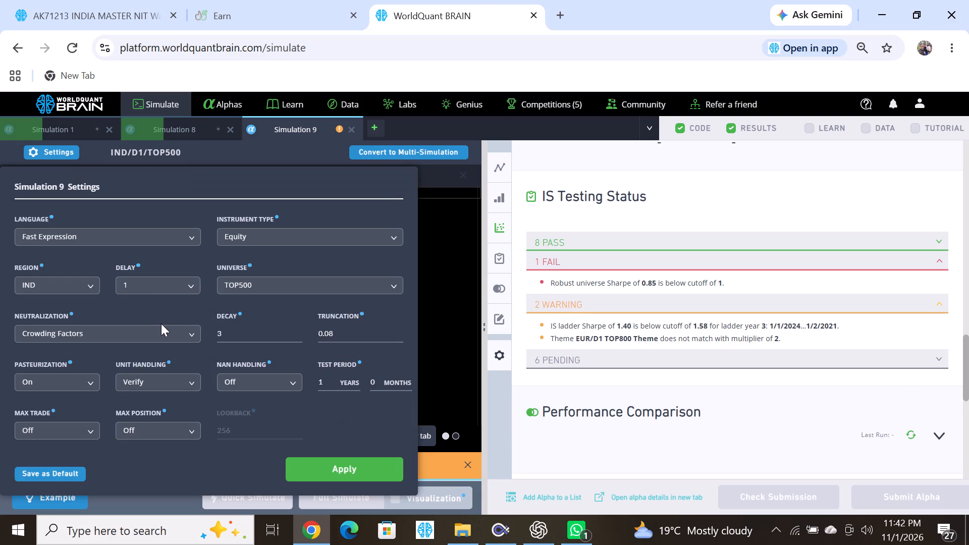
{"action": "left_click", "coordinate": [161, 329]}
{"action": "left_click", "coordinate": [122, 378]}
{"action": "left_click", "coordinate": [365, 476]}
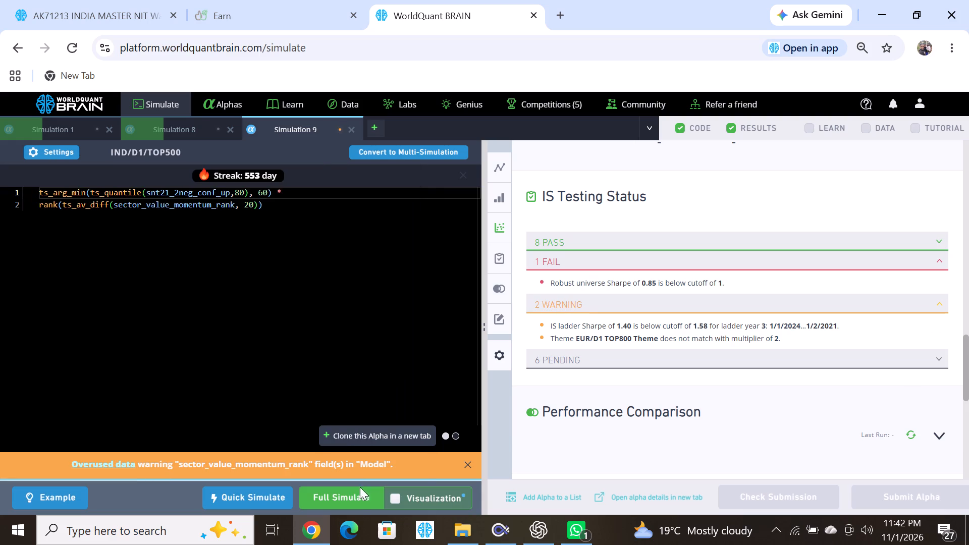
{"action": "left_click", "coordinate": [359, 494]}
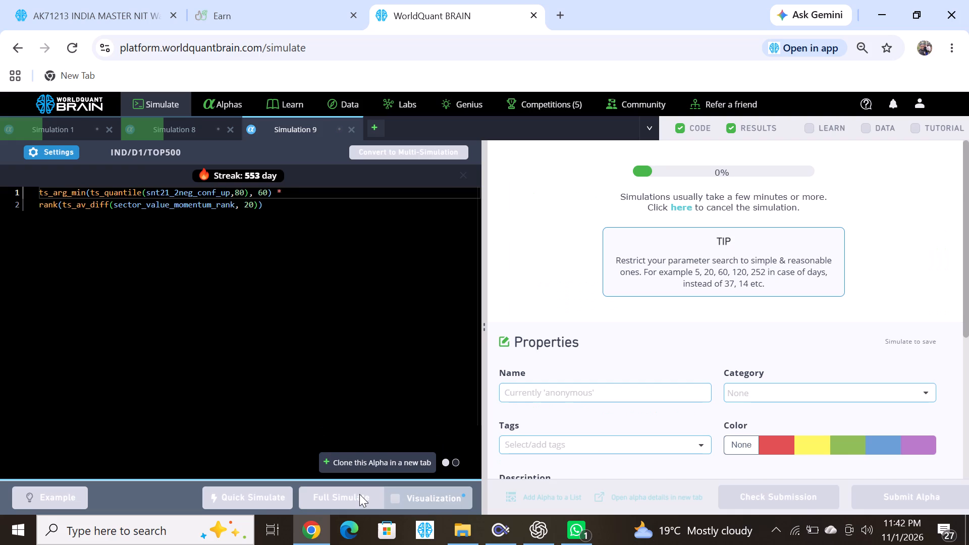
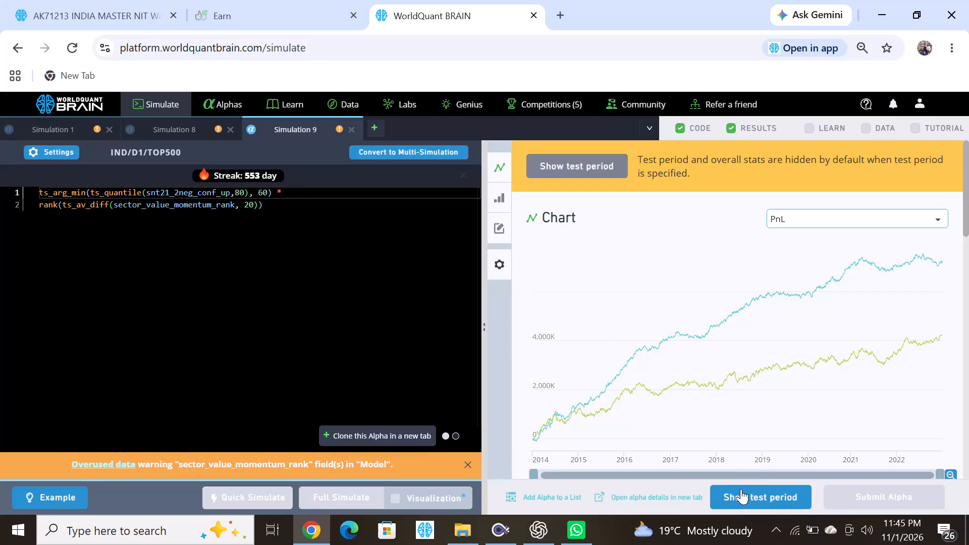
Review Simulation 9's failed and warning IS tests with the test period shown.
{"action": "left_click", "coordinate": [739, 490]}
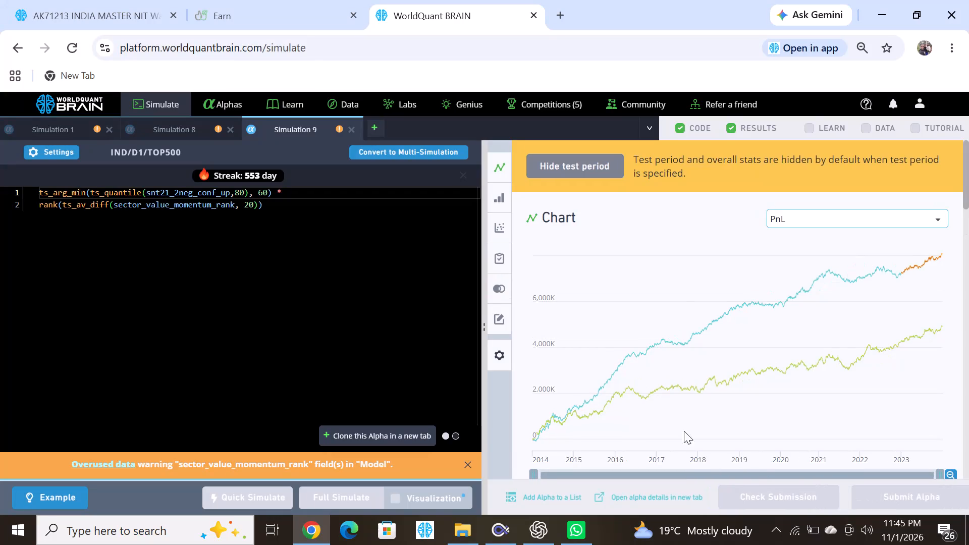
{"action": "scroll", "coordinate": [640, 384], "scroll_direction": "down", "scroll_amount": 8}
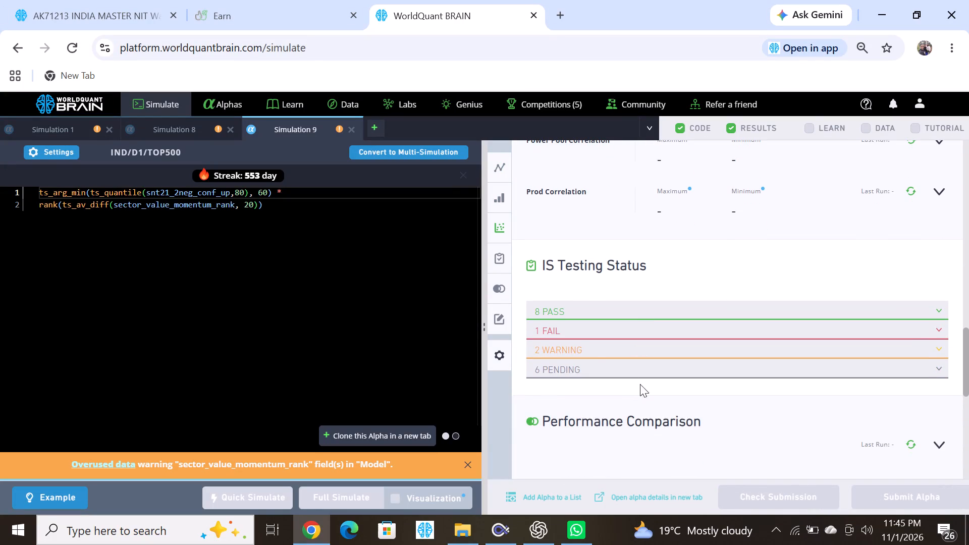
{"action": "left_click", "coordinate": [560, 331]}
{"action": "left_click", "coordinate": [576, 376]}
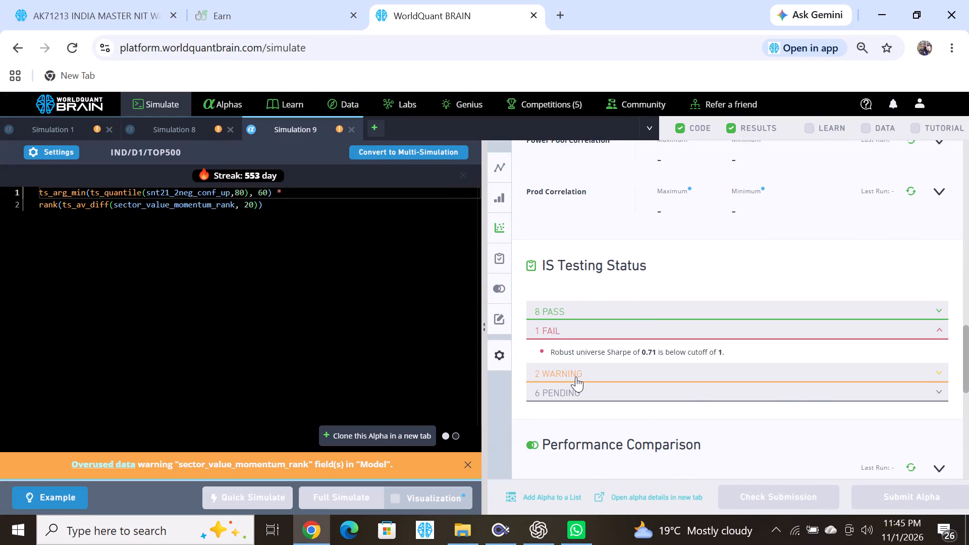
Set the ts_arg_min lookback in Simulation 9 to 260 and run a full simulation.
{"action": "left_click", "coordinate": [256, 192]}
{"action": "left_click", "coordinate": [258, 194]}
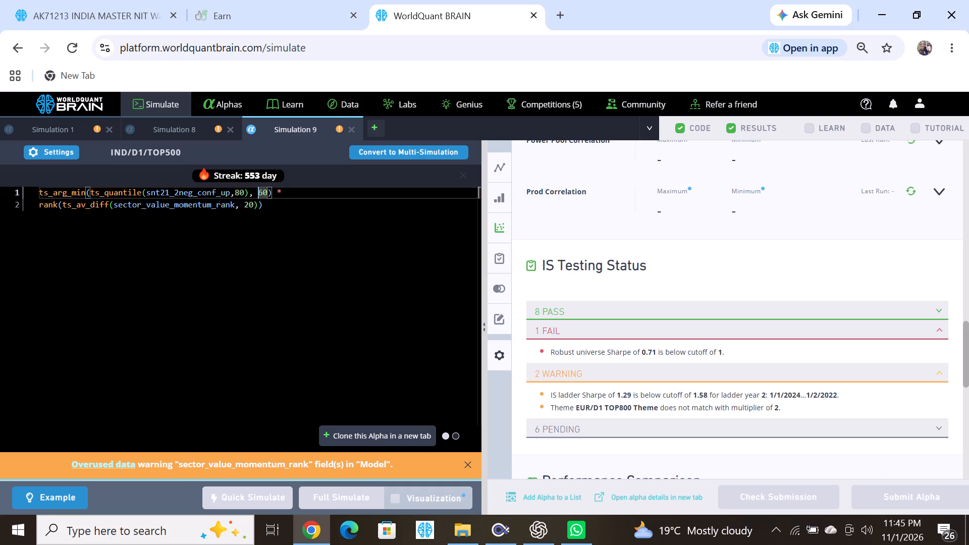
Set the ts_arg_min lookback in Simulation 9 to 260 and run a full simulation.
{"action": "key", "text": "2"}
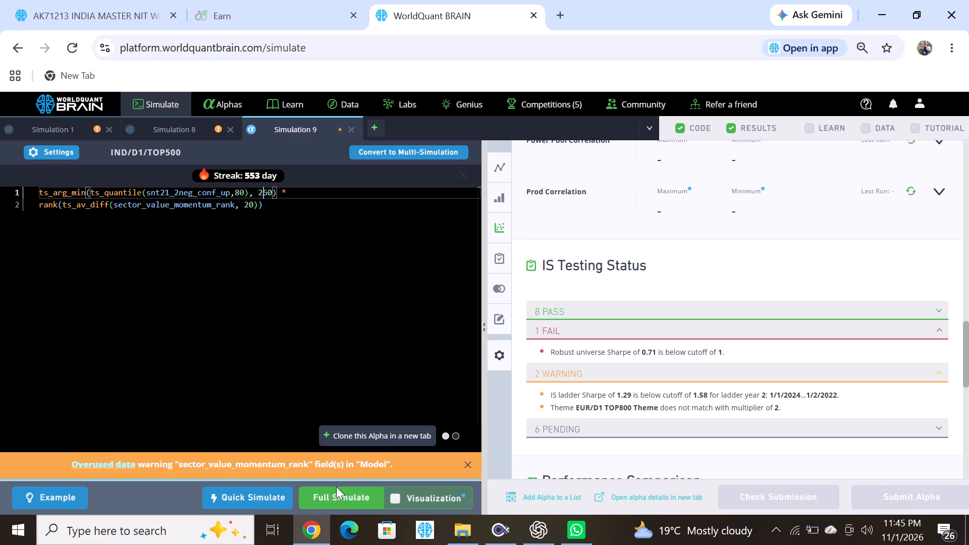
{"action": "left_click", "coordinate": [341, 495]}
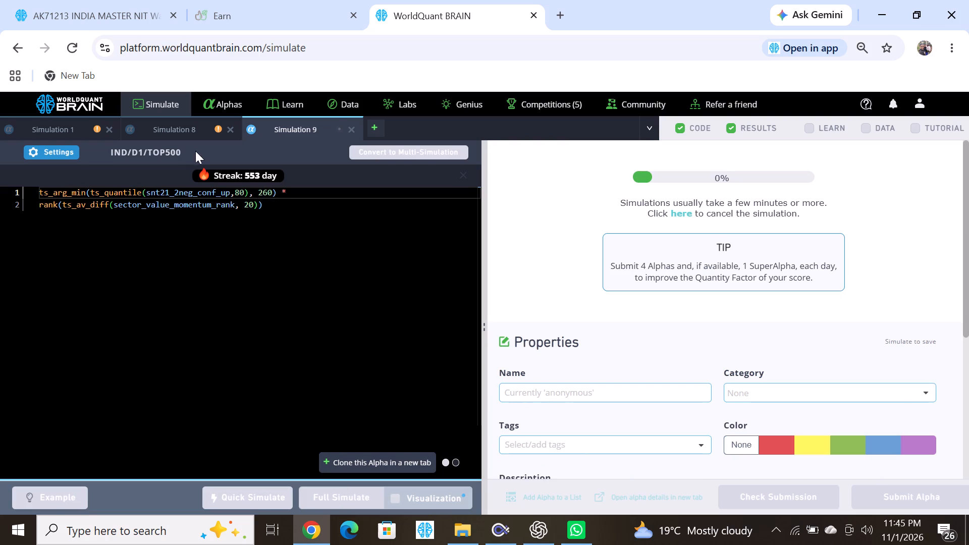
Review Simulation 8's IS summary and testing status with the test period shown, and check its Prod Correlation.
{"action": "left_click", "coordinate": [176, 133]}
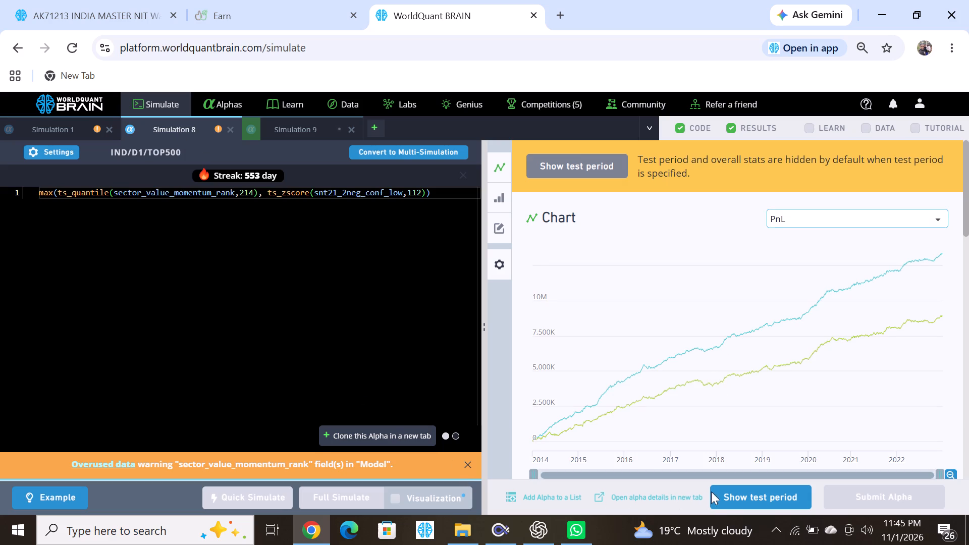
{"action": "left_click", "coordinate": [735, 492]}
{"action": "scroll", "coordinate": [653, 371], "scroll_direction": "down", "scroll_amount": 3}
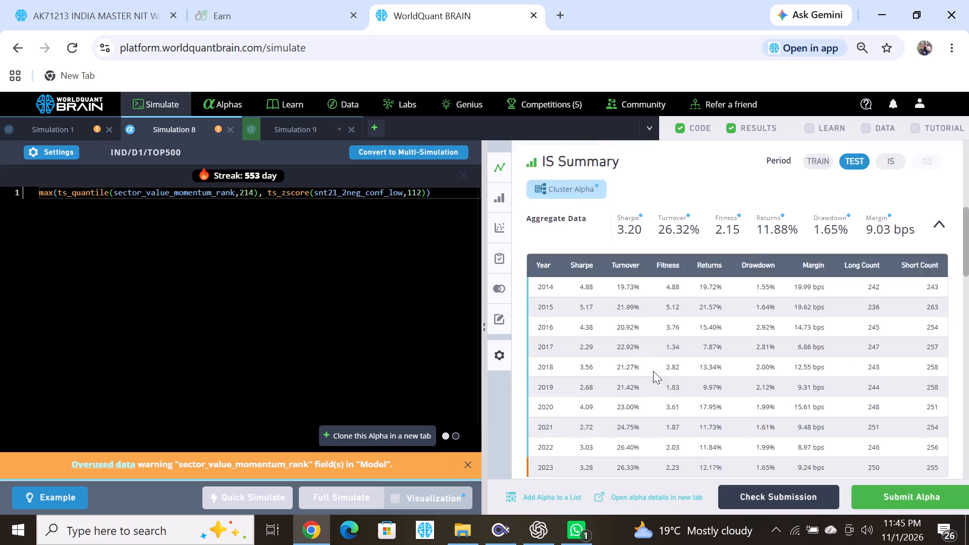
{"action": "scroll", "coordinate": [653, 371], "scroll_direction": "down", "scroll_amount": 3}
{"action": "scroll", "coordinate": [572, 220], "scroll_direction": "up", "scroll_amount": 1}
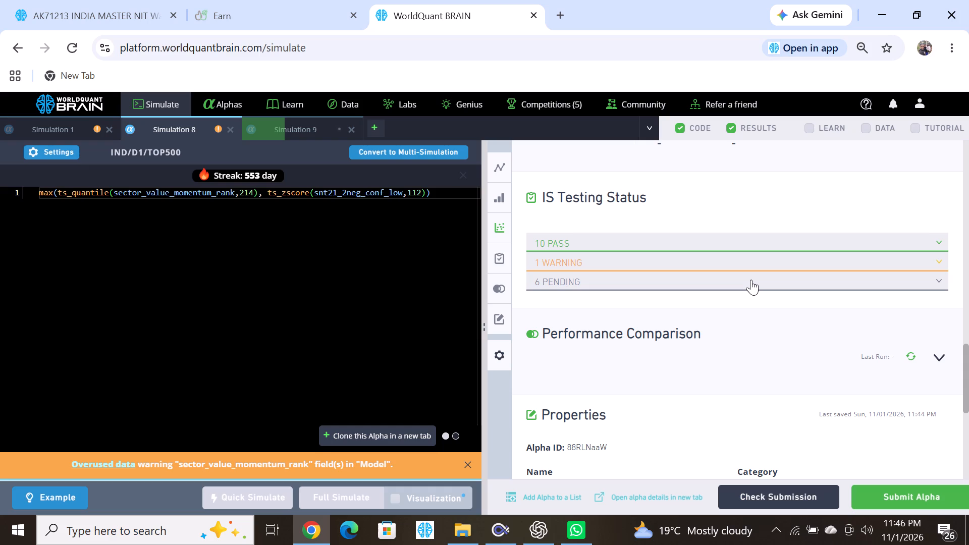
{"action": "scroll", "coordinate": [790, 299], "scroll_direction": "up", "scroll_amount": 1}
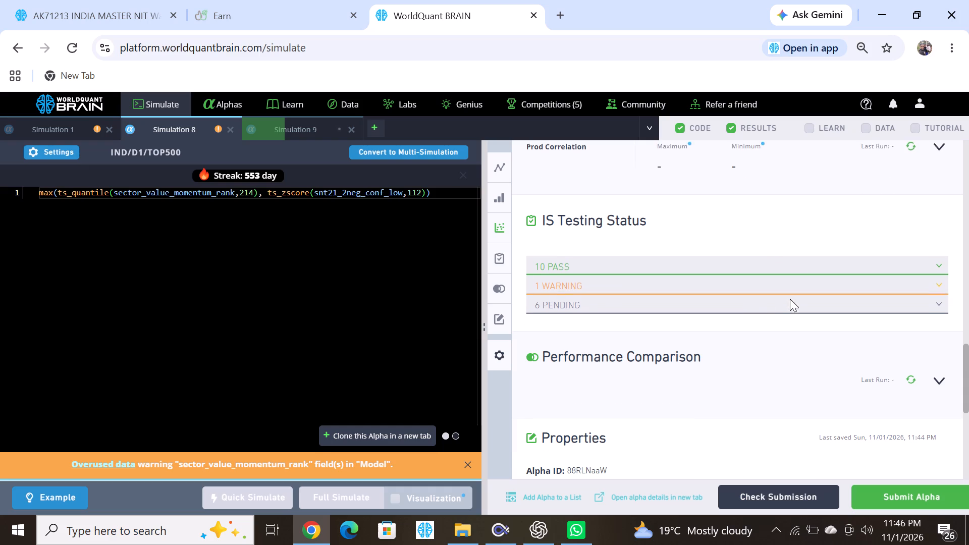
{"action": "scroll", "coordinate": [790, 299], "scroll_direction": "up", "scroll_amount": 1}
{"action": "left_click", "coordinate": [940, 243]}
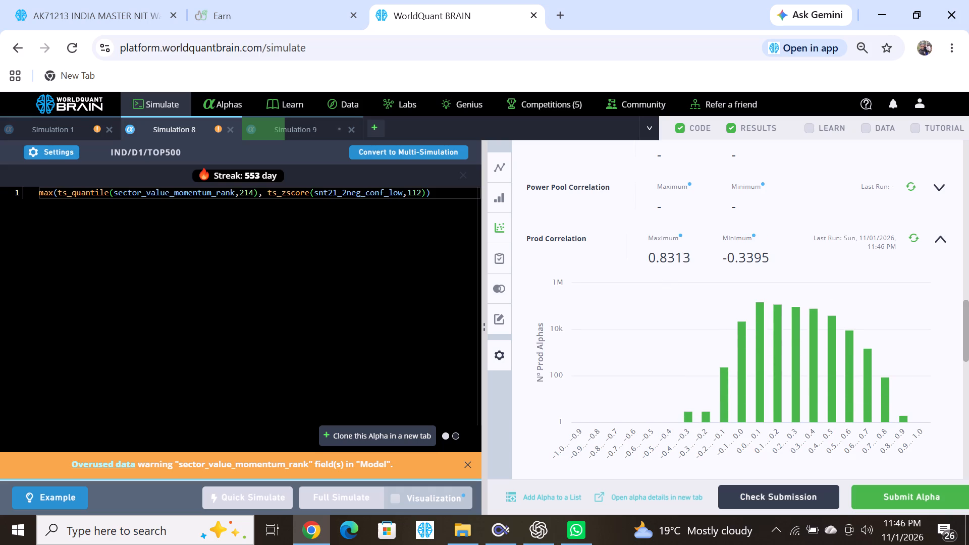
Replace the ts_zscore operator on snt21_2neg_conf_low in Simulation 8 with a time-series operator starting with ts_m.
{"action": "double_click", "coordinate": [292, 195]}
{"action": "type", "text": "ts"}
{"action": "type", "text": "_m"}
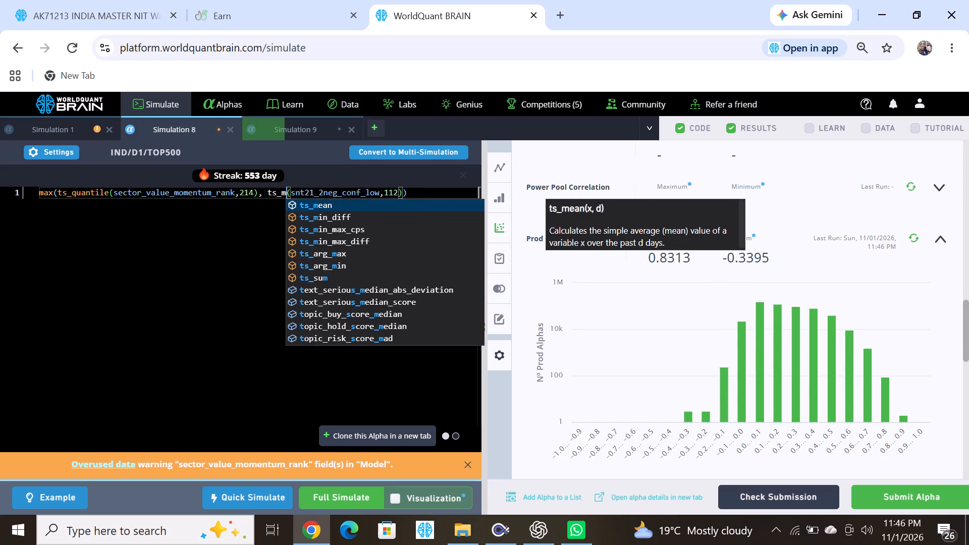
Apply the ts_min_diff operator to snt21_2neg_conf_low in Simulation 8's expression and run a full simulation.
{"action": "left_click", "coordinate": [310, 220]}
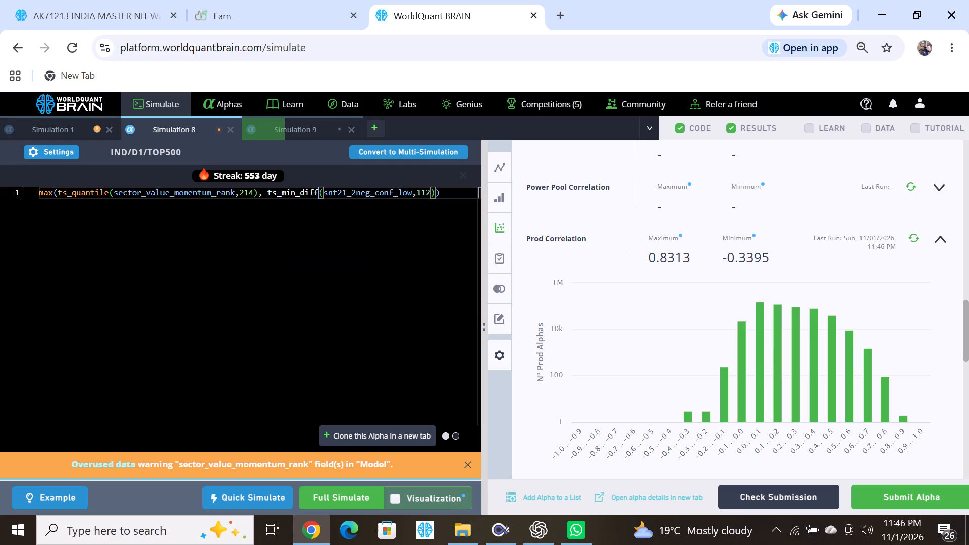
{"action": "left_click", "coordinate": [349, 501]}
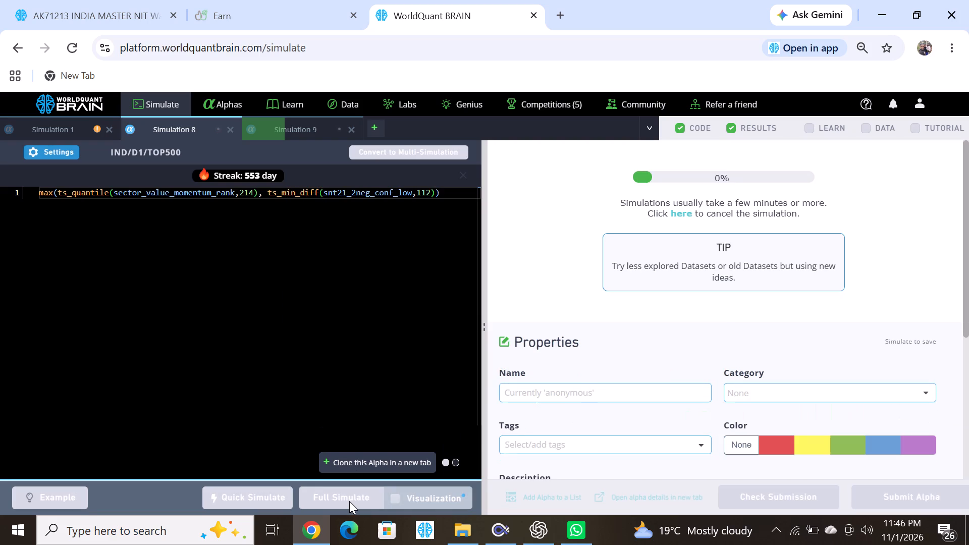
Review Simulation 1's warning IS tests with the test period shown.
{"action": "left_click", "coordinate": [62, 131]}
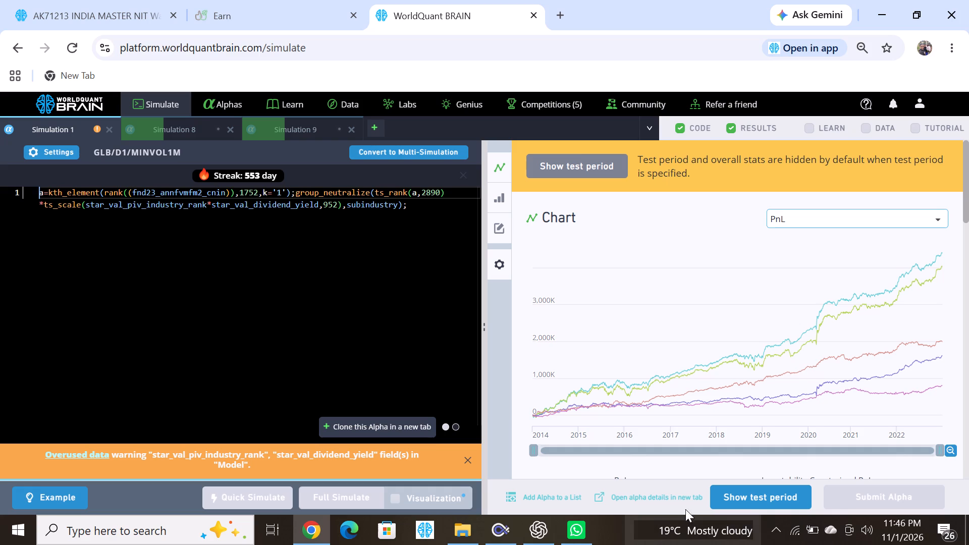
{"action": "left_click", "coordinate": [738, 505]}
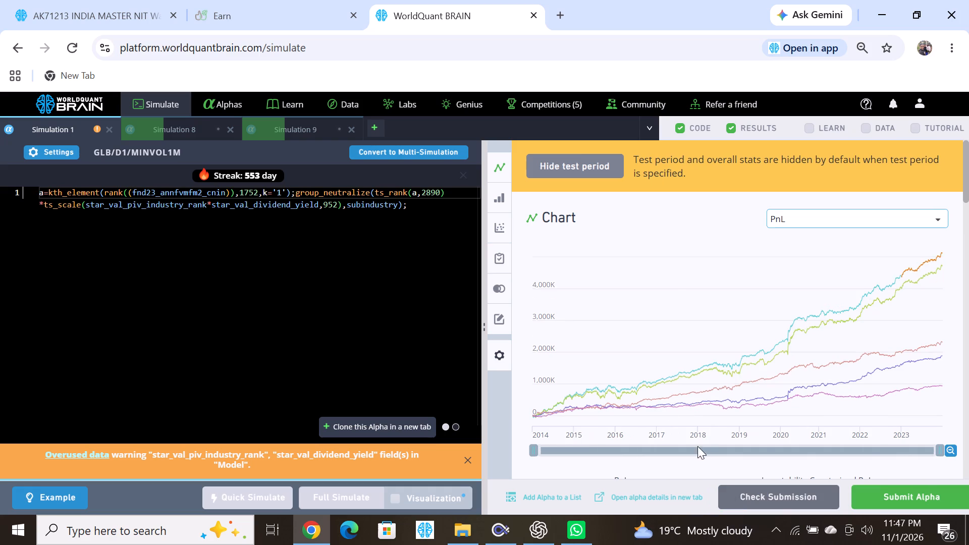
{"action": "scroll", "coordinate": [668, 407], "scroll_direction": "down", "scroll_amount": 8}
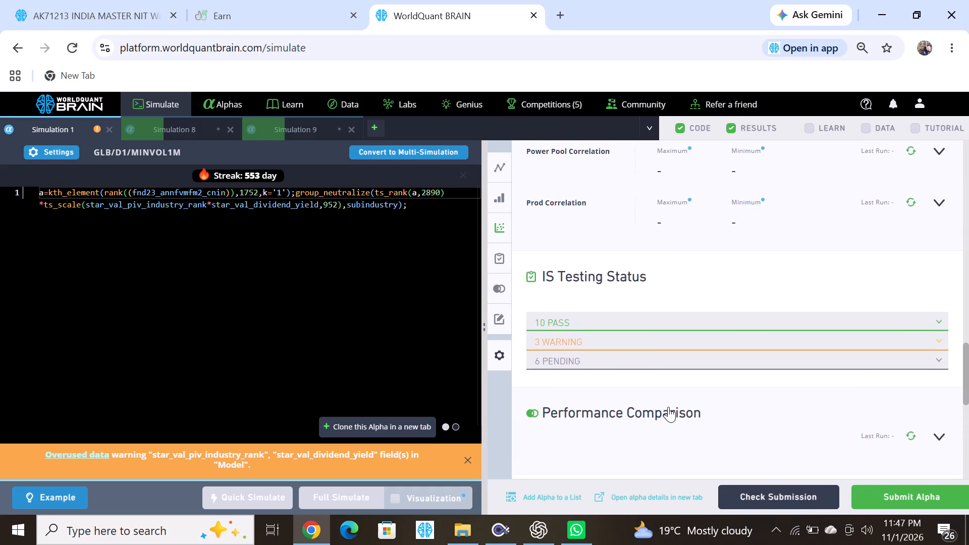
{"action": "left_click", "coordinate": [572, 328]}
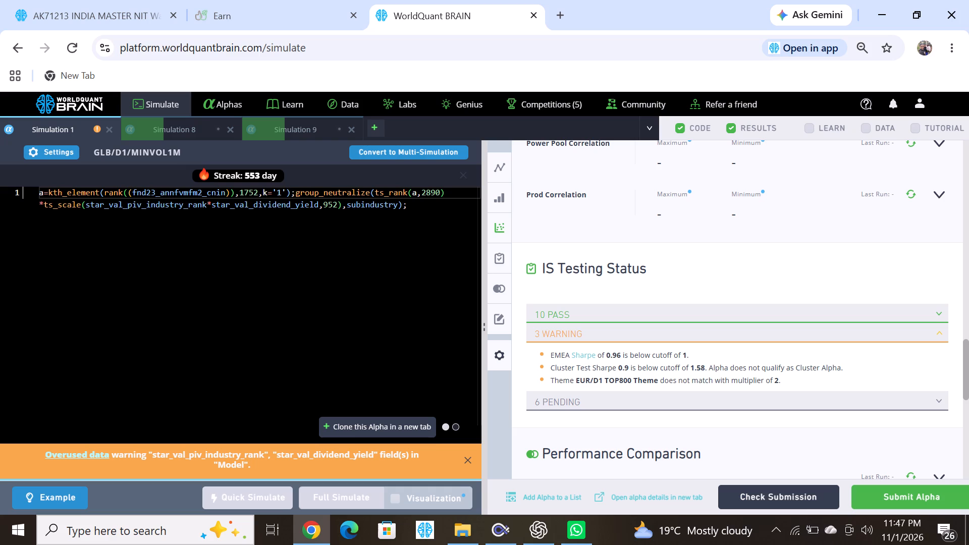
Set Simulation 1's neutralization to RAM and run a full simulation.
{"action": "left_click", "coordinate": [65, 152]}
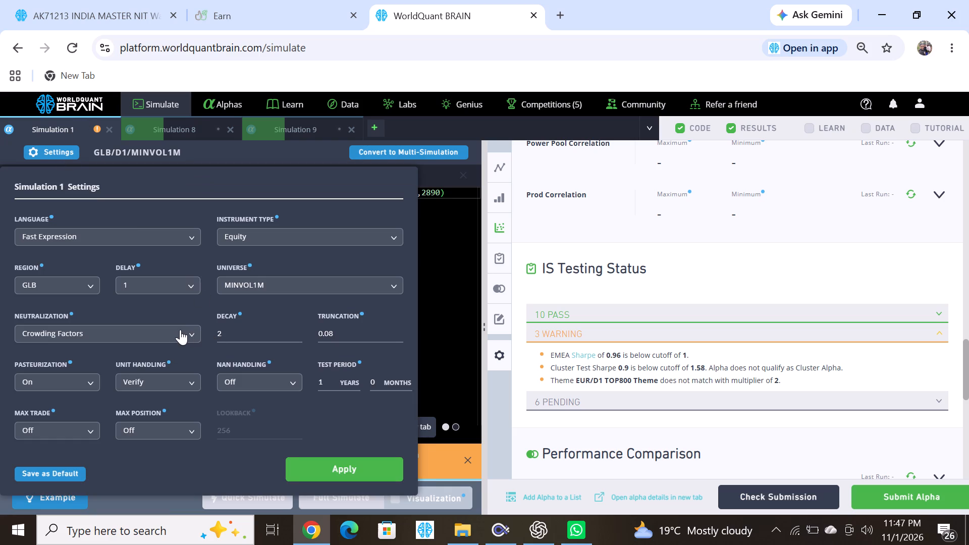
{"action": "left_click", "coordinate": [180, 330]}
{"action": "left_click", "coordinate": [103, 381]}
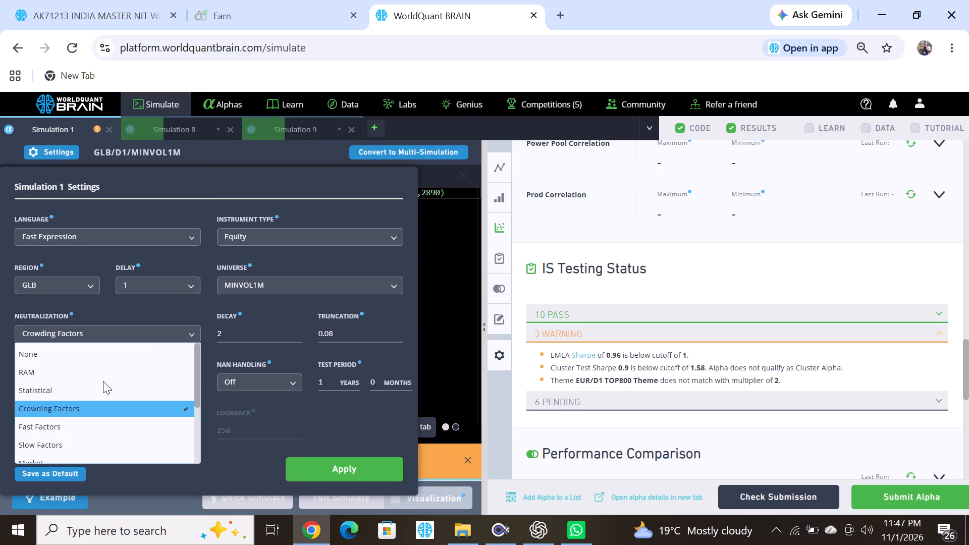
{"action": "left_click", "coordinate": [94, 367]}
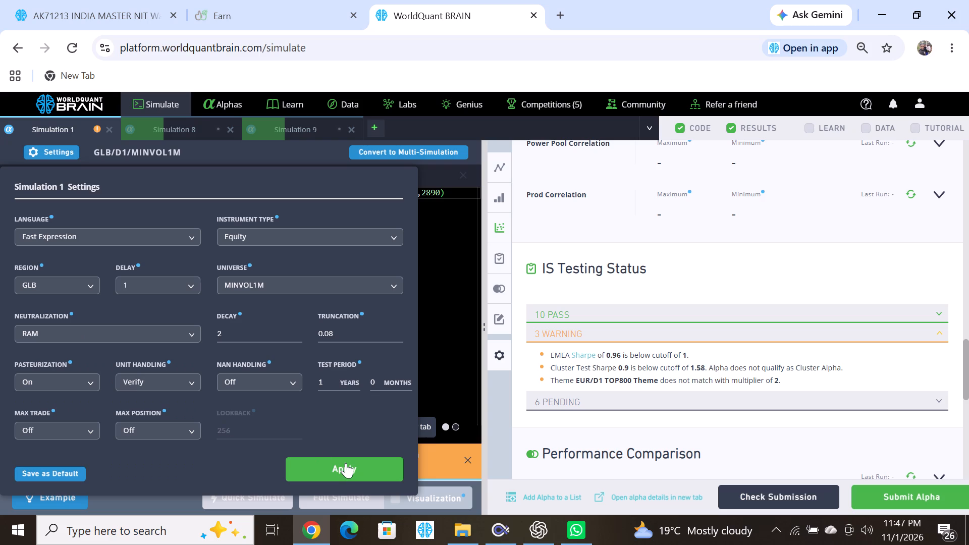
{"action": "left_click", "coordinate": [346, 463]}
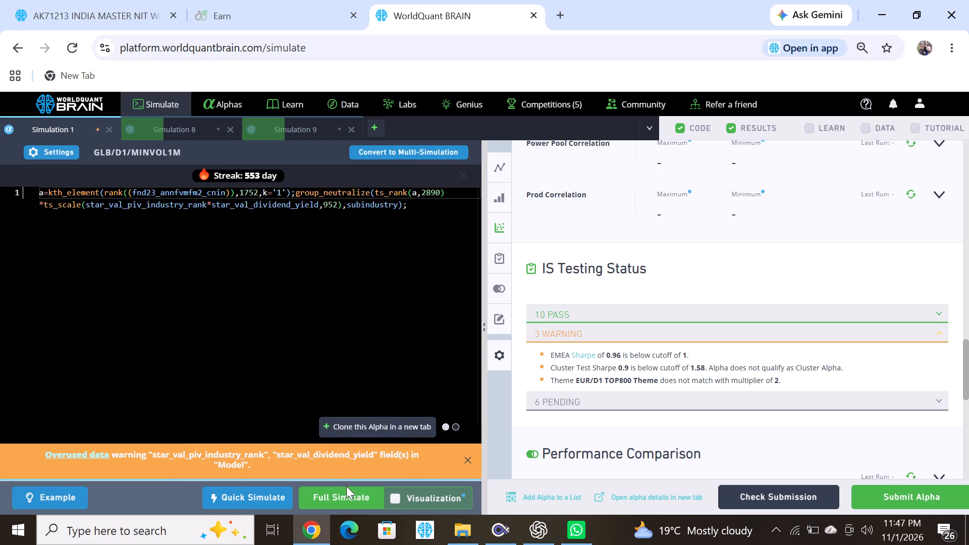
{"action": "left_click", "coordinate": [349, 502]}
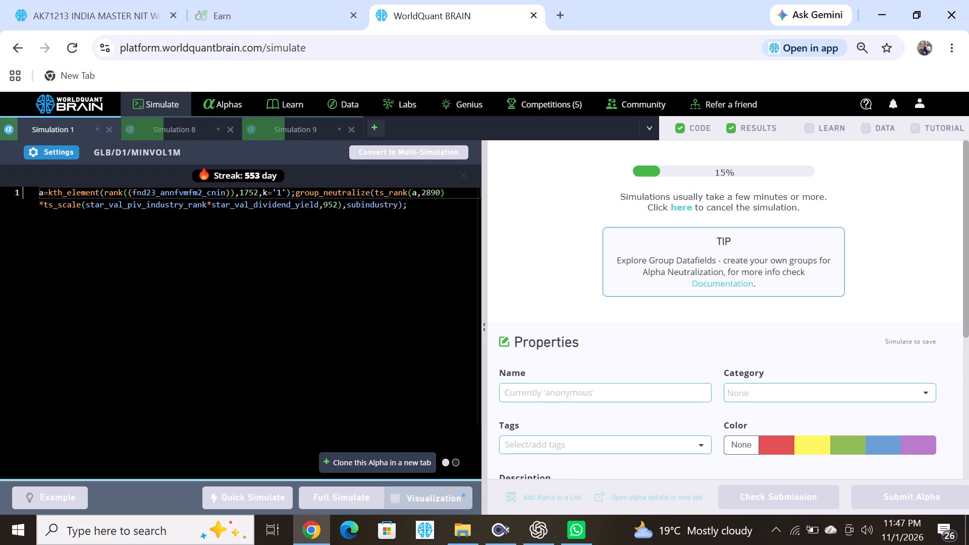
Clone Simulation 9's alpha into a new simulation.
{"action": "left_click", "coordinate": [306, 127]}
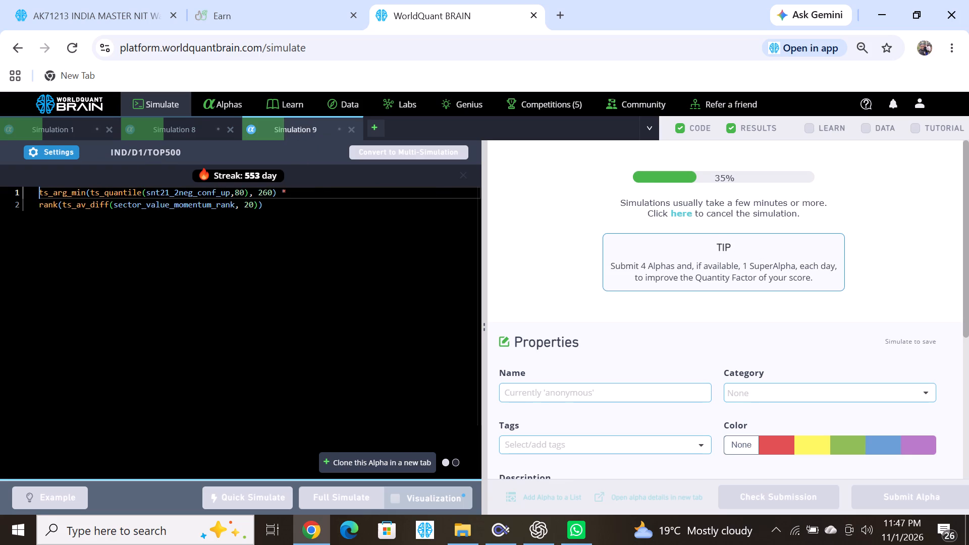
{"action": "left_click", "coordinate": [383, 459]}
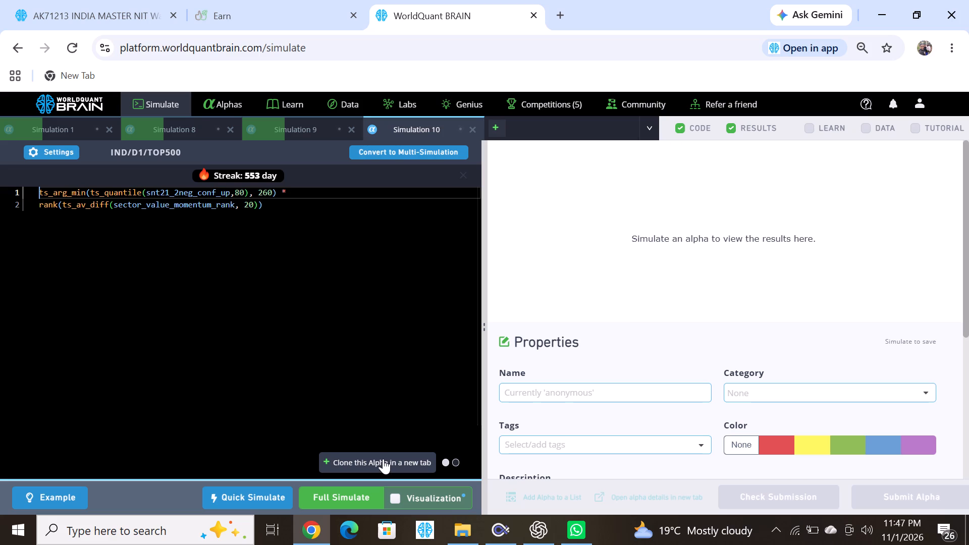
Replace sector_value_momentum_rank in the cloned alpha with the Short Interest field max_price_increase_ratio and run a full simulation.
{"action": "left_click", "coordinate": [867, 130]}
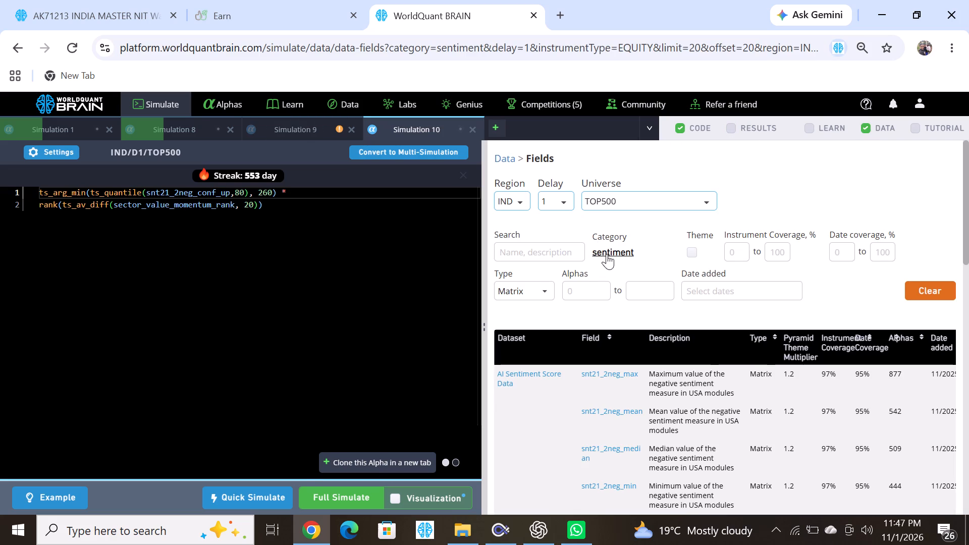
{"action": "left_click", "coordinate": [607, 254]}
{"action": "scroll", "coordinate": [319, 367], "scroll_direction": "down", "scroll_amount": 3}
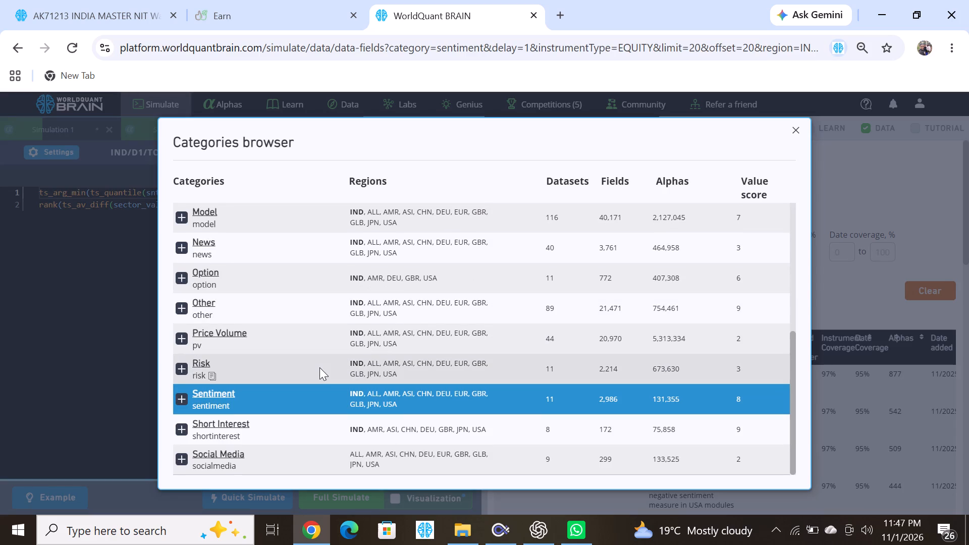
{"action": "scroll", "coordinate": [319, 367], "scroll_direction": "down", "scroll_amount": 2}
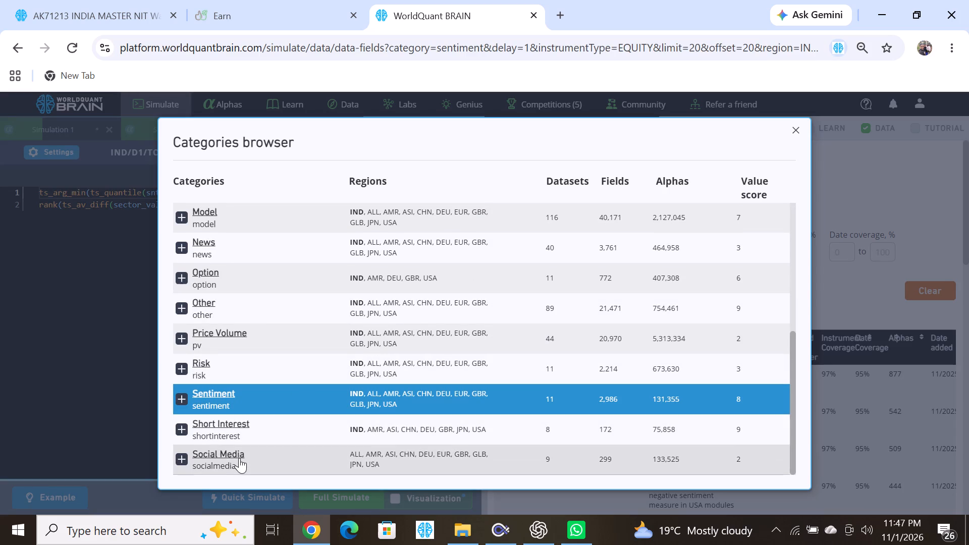
{"action": "left_click", "coordinate": [229, 425]}
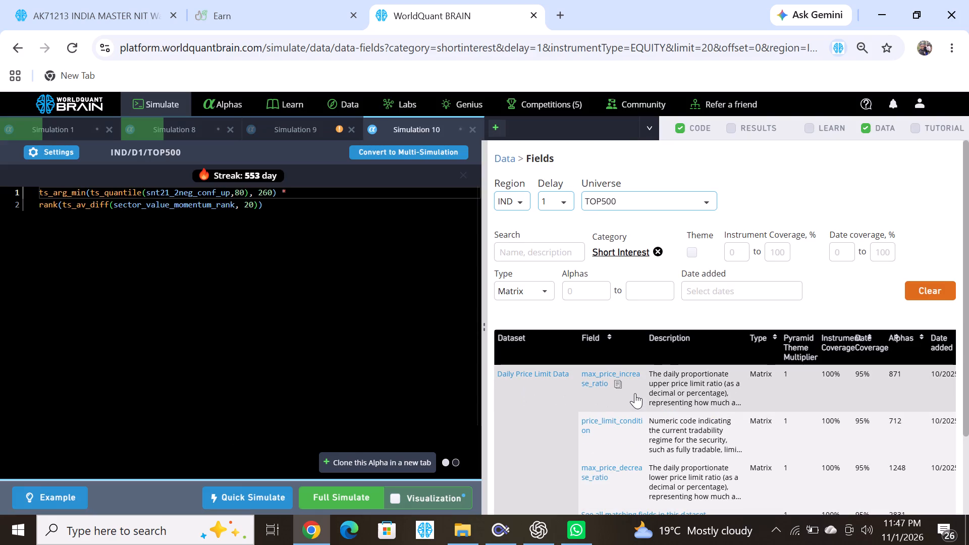
{"action": "left_click", "coordinate": [617, 385]}
{"action": "double_click", "coordinate": [197, 207]}
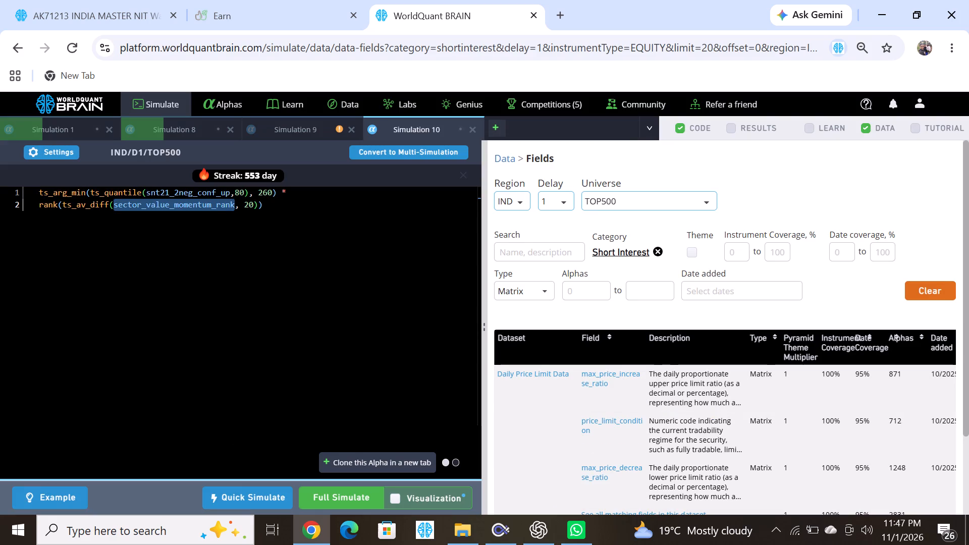
{"action": "key", "text": "ctrl+v"}
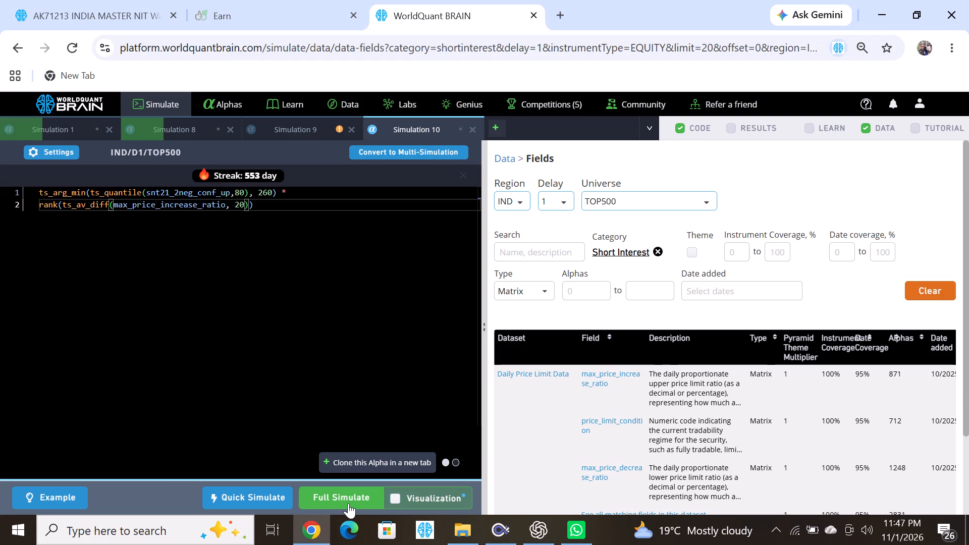
{"action": "left_click", "coordinate": [348, 503]}
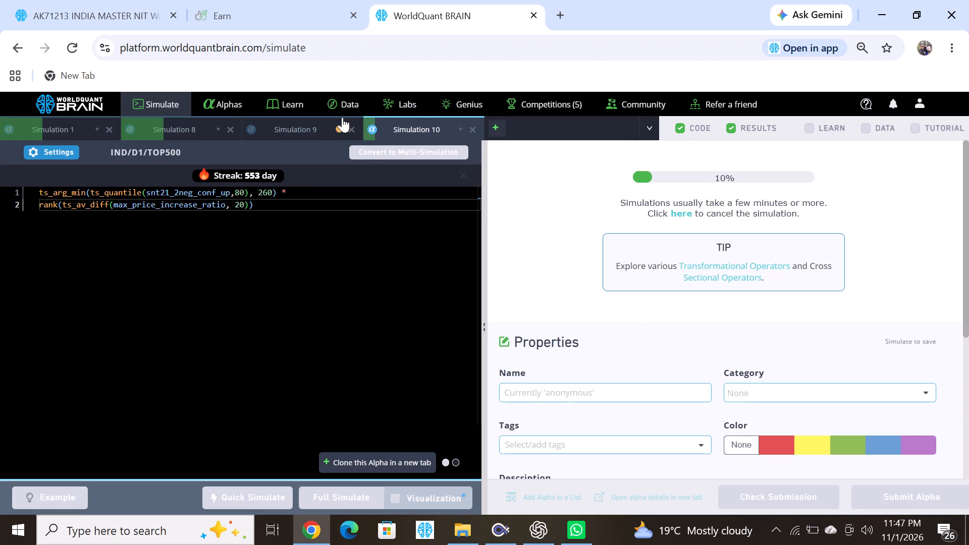
Review Simulation 9's failed IS test with the test period shown.
{"action": "left_click", "coordinate": [321, 125]}
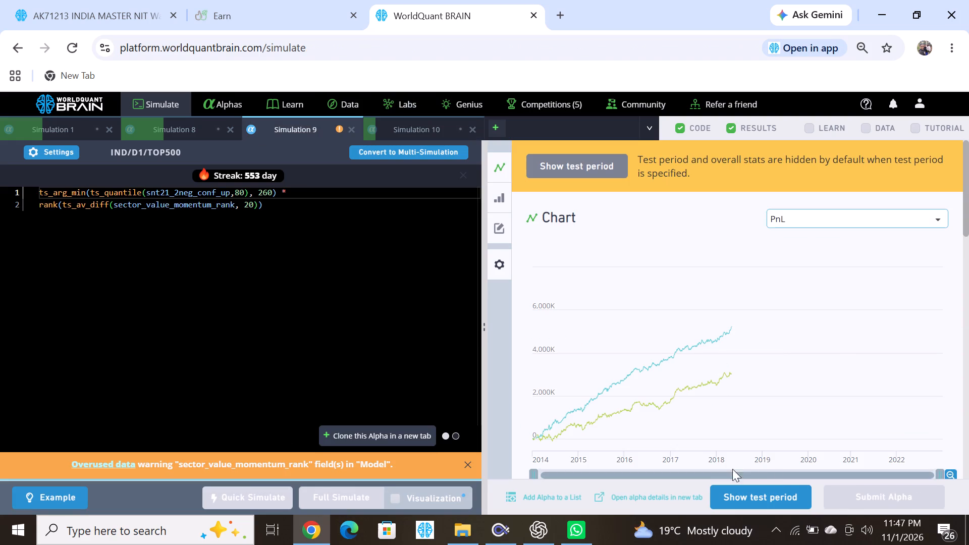
{"action": "left_click", "coordinate": [775, 501]}
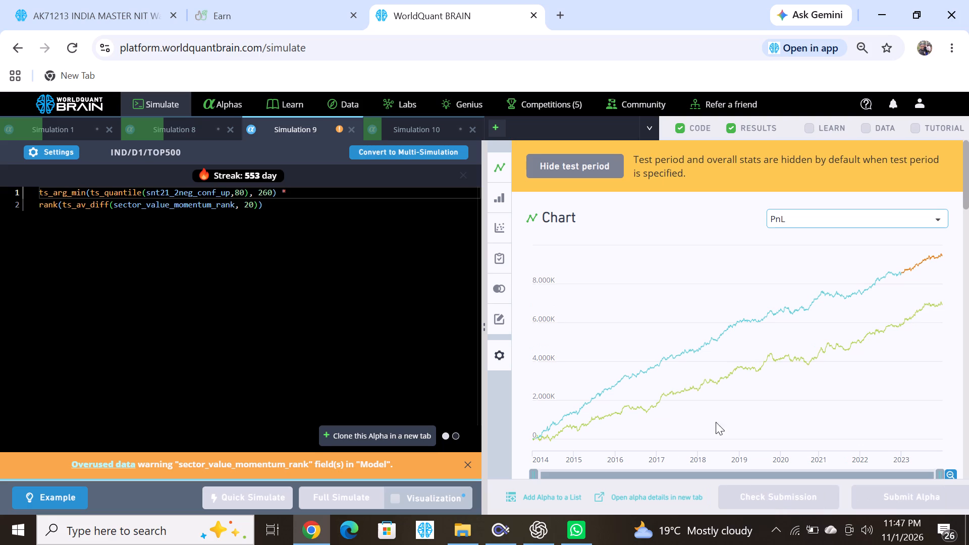
{"action": "scroll", "coordinate": [675, 363], "scroll_direction": "down", "scroll_amount": 8}
{"action": "left_click", "coordinate": [563, 280]}
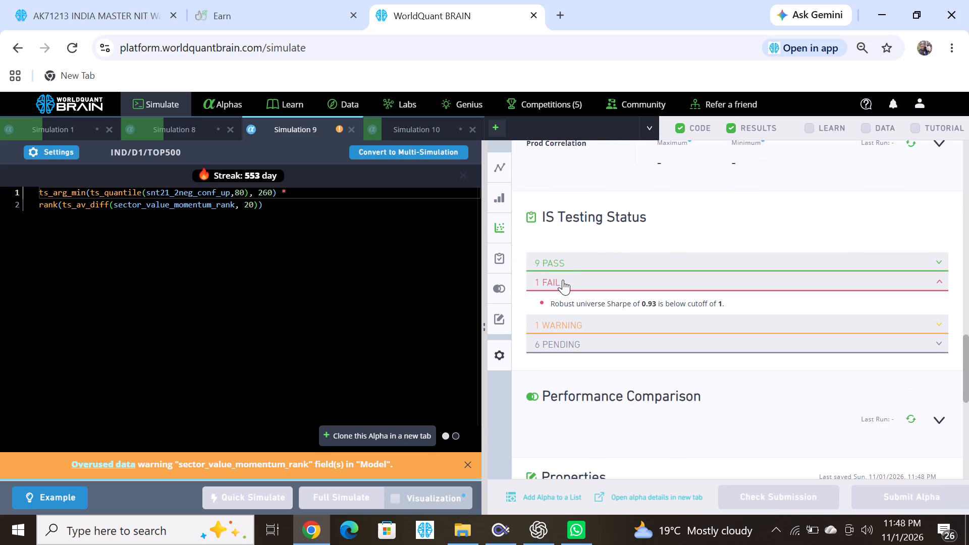
Set the ts_arg_min lookback in Simulation 9 to 460 and run a full simulation.
{"action": "left_click", "coordinate": [264, 196]}
{"action": "key", "text": "BackSpace"}
{"action": "key", "text": "4"}
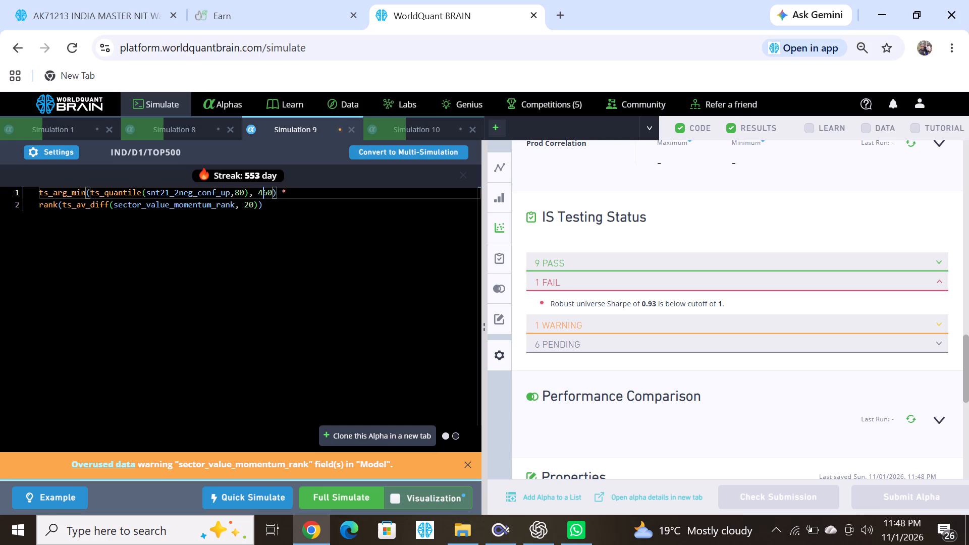
{"action": "left_click", "coordinate": [339, 496]}
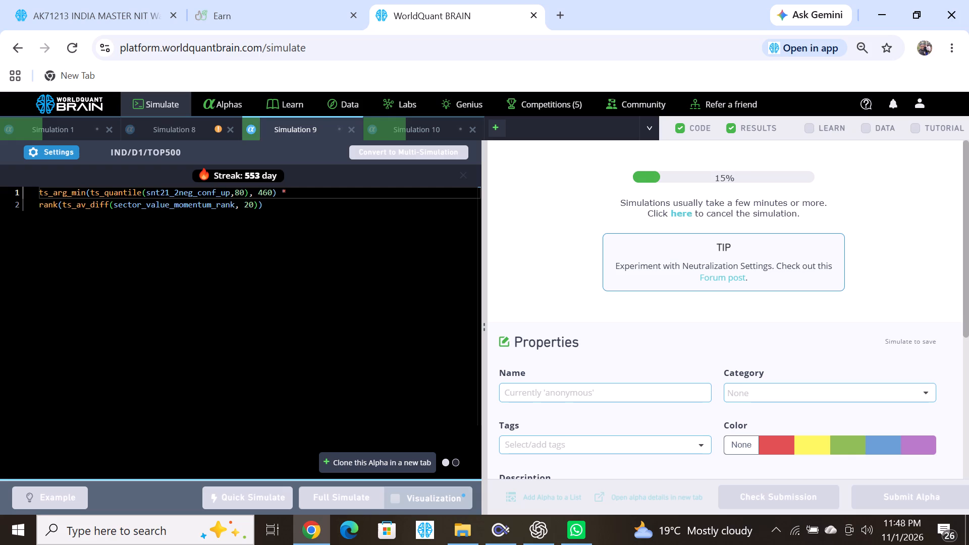
Review Simulation 8's yearly results and passed IS tests with the test period shown, and check its production correlation.
{"action": "left_click", "coordinate": [193, 128]}
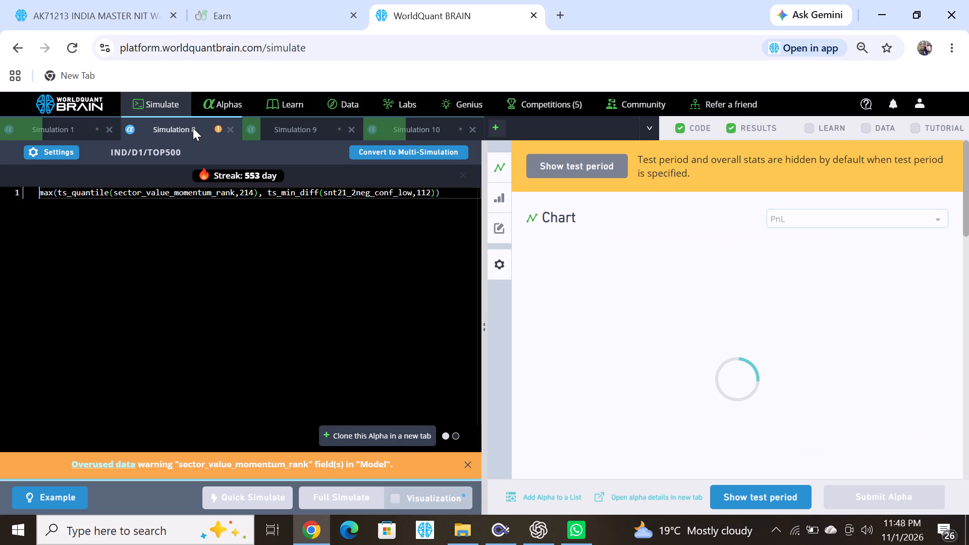
{"action": "left_click", "coordinate": [789, 512]}
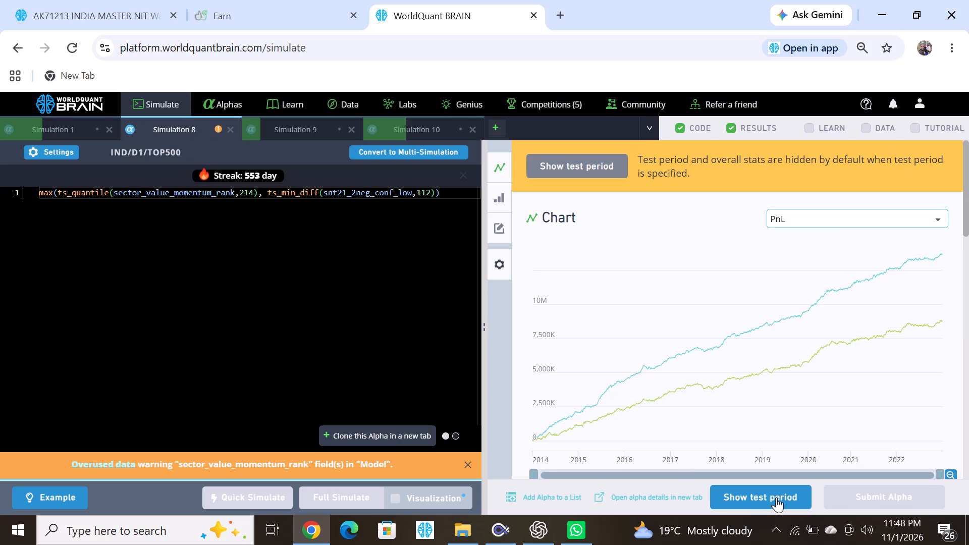
{"action": "left_click", "coordinate": [776, 497]}
{"action": "scroll", "coordinate": [719, 416], "scroll_direction": "down", "scroll_amount": 6}
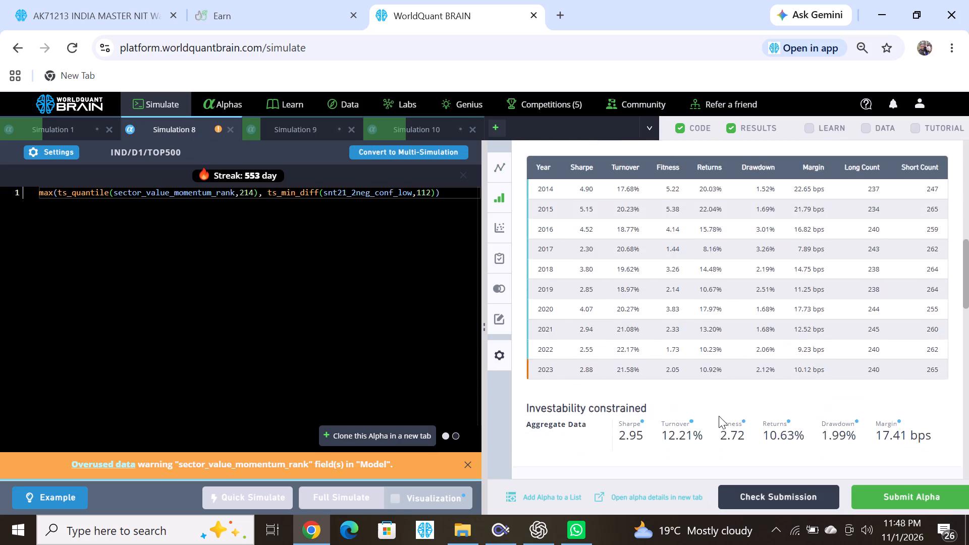
{"action": "scroll", "coordinate": [719, 416], "scroll_direction": "down", "scroll_amount": 6}
{"action": "scroll", "coordinate": [719, 416], "scroll_direction": "up", "scroll_amount": 2}
{"action": "left_click", "coordinate": [701, 309]}
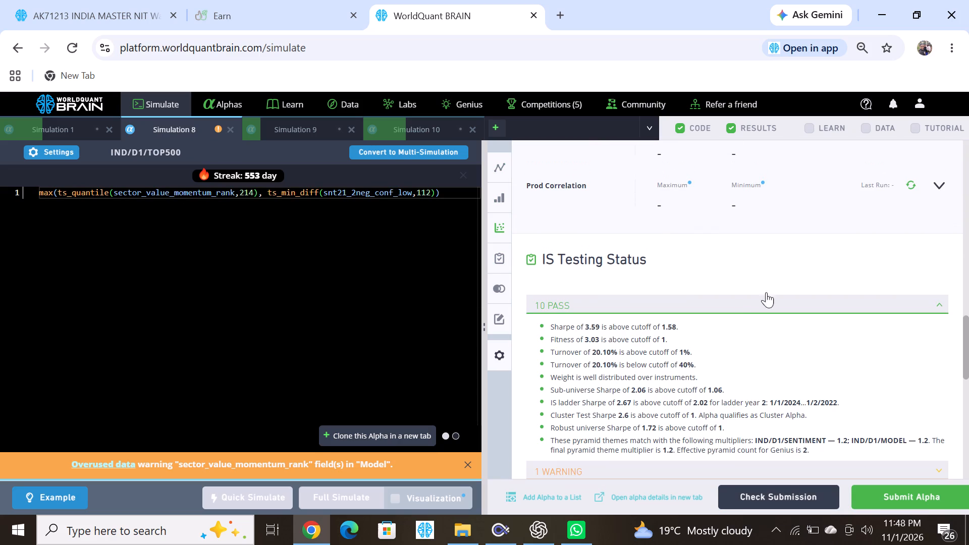
{"action": "left_click", "coordinate": [942, 186]}
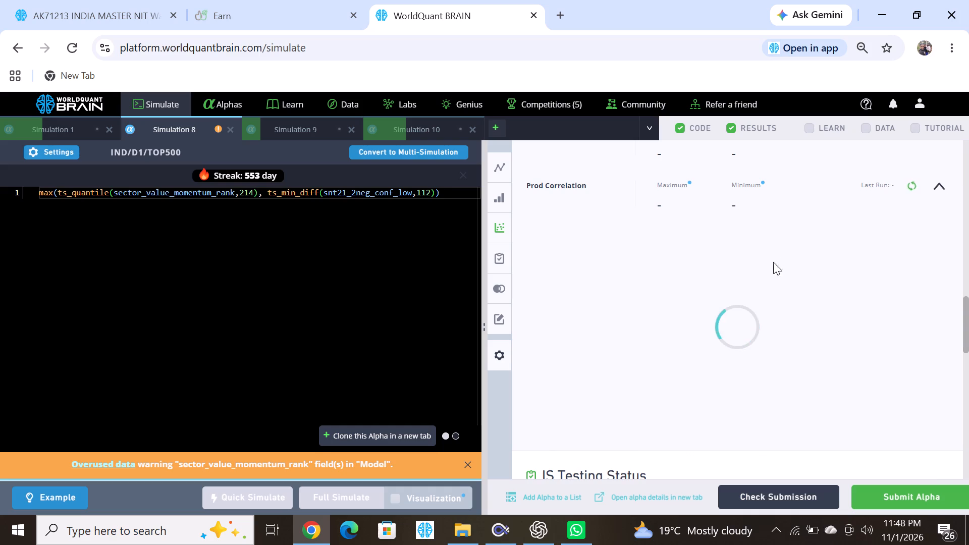
Check Simulation 8's IS testing status and its production correlation distribution.
{"action": "scroll", "coordinate": [739, 288], "scroll_direction": "down", "scroll_amount": 2}
{"action": "left_click", "coordinate": [629, 345]}
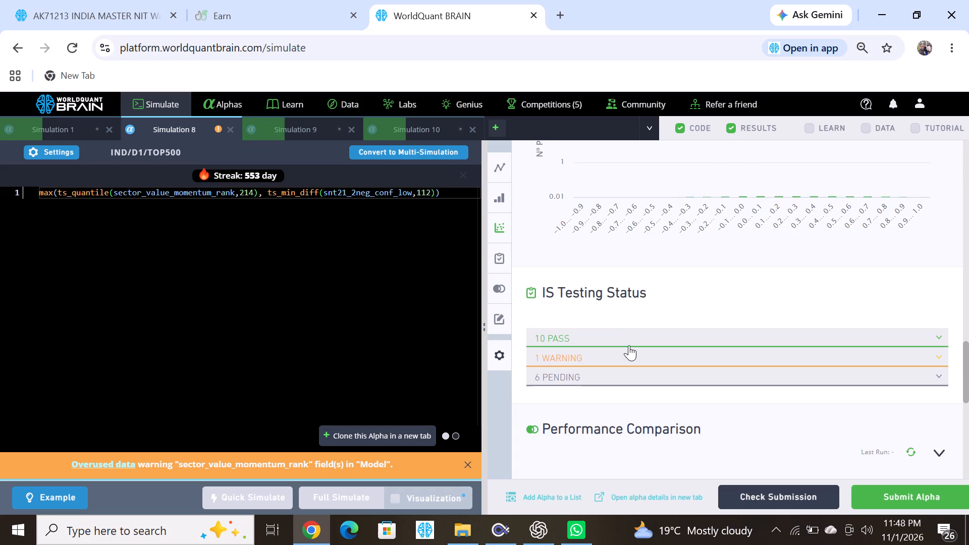
{"action": "scroll", "coordinate": [613, 318], "scroll_direction": "up", "scroll_amount": 2}
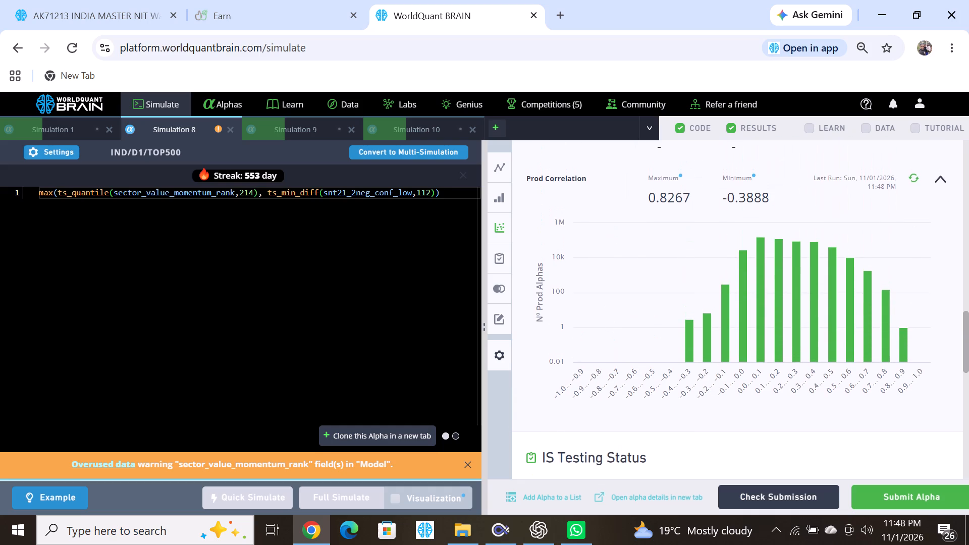
Replace the ts_quantile operator in Simulation 8 with ts_min_max_diff and run a full simulation.
{"action": "left_click", "coordinate": [97, 198]}
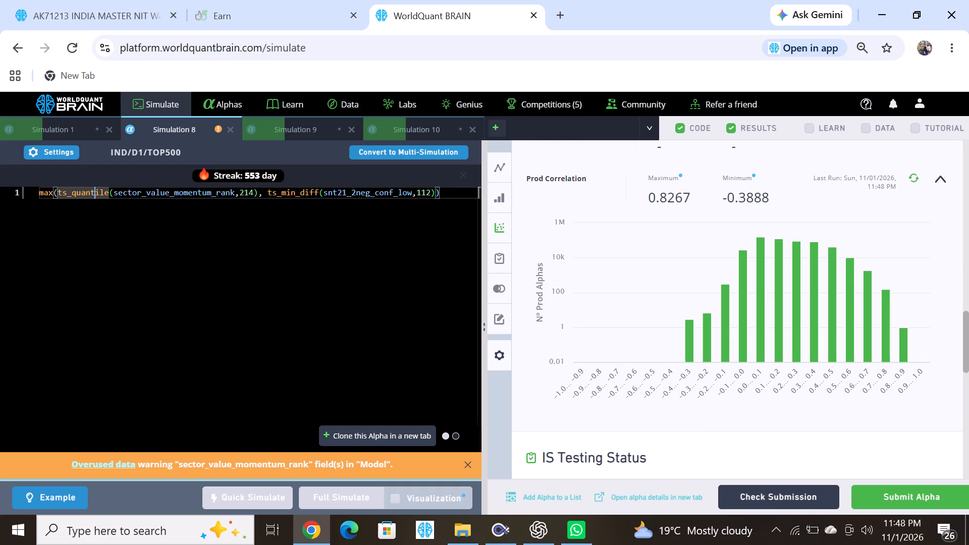
{"action": "double_click", "coordinate": [97, 198]}
{"action": "type", "text": "ts"}
{"action": "type", "text": "_m"}
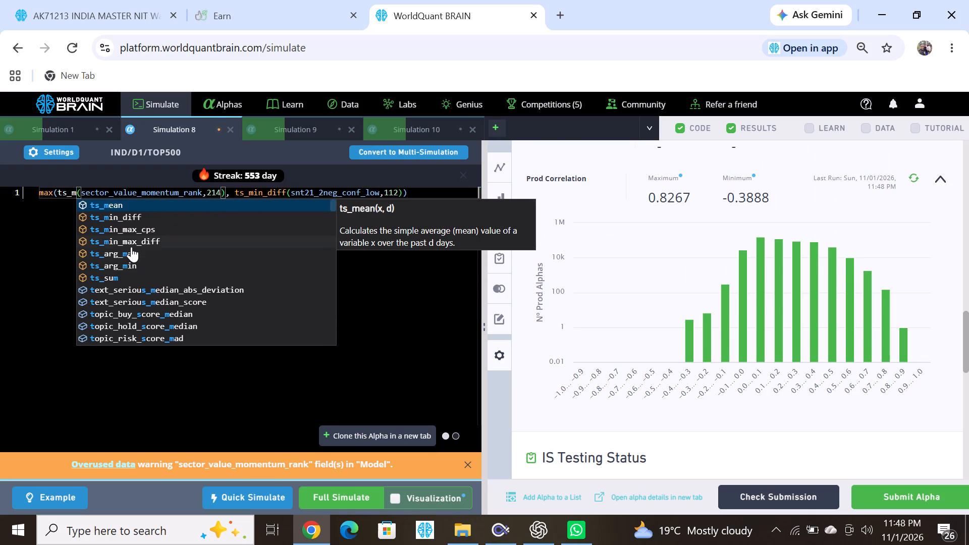
{"action": "left_click", "coordinate": [128, 244]}
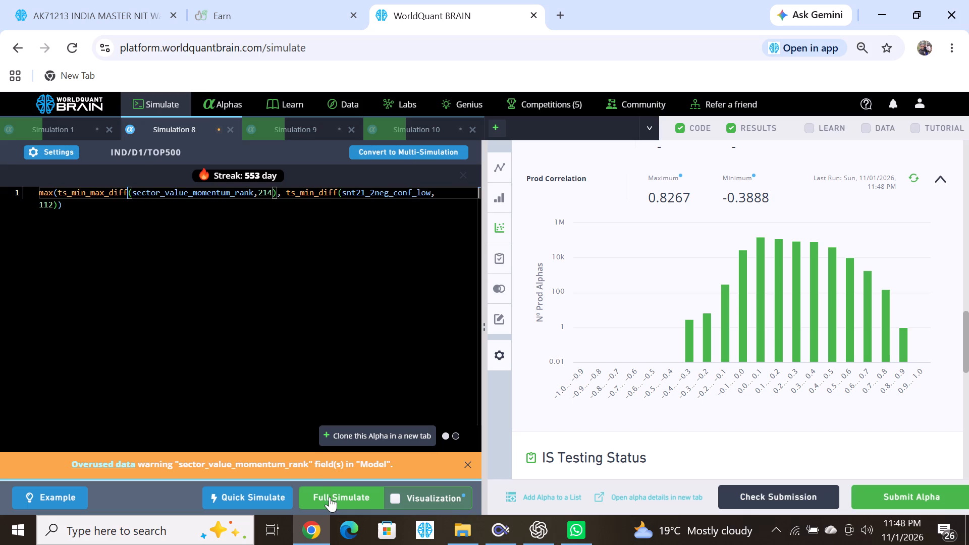
{"action": "left_click", "coordinate": [330, 497]}
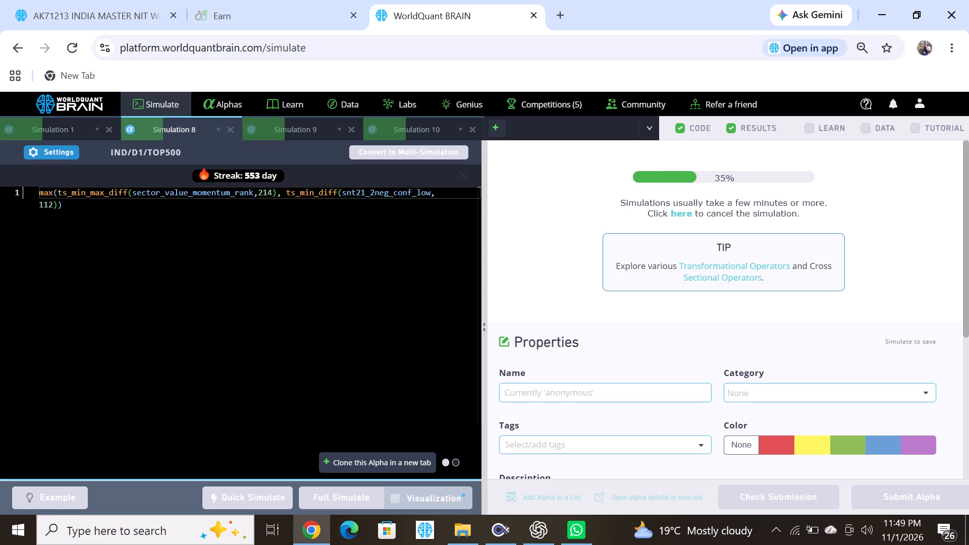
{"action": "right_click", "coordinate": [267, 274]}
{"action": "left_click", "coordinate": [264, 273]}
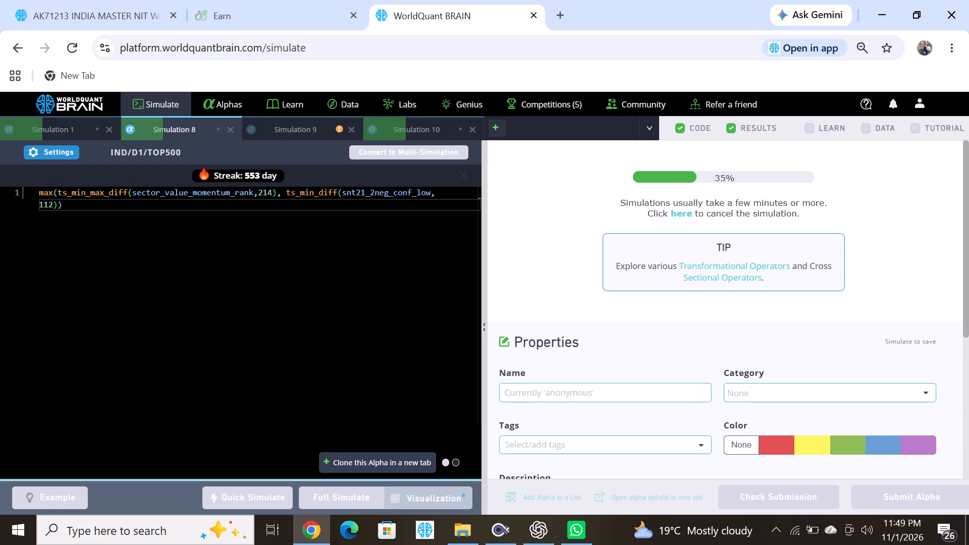
Review Simulation 9's failed IS test and its warnings with the test period shown.
{"action": "left_click", "coordinate": [303, 134]}
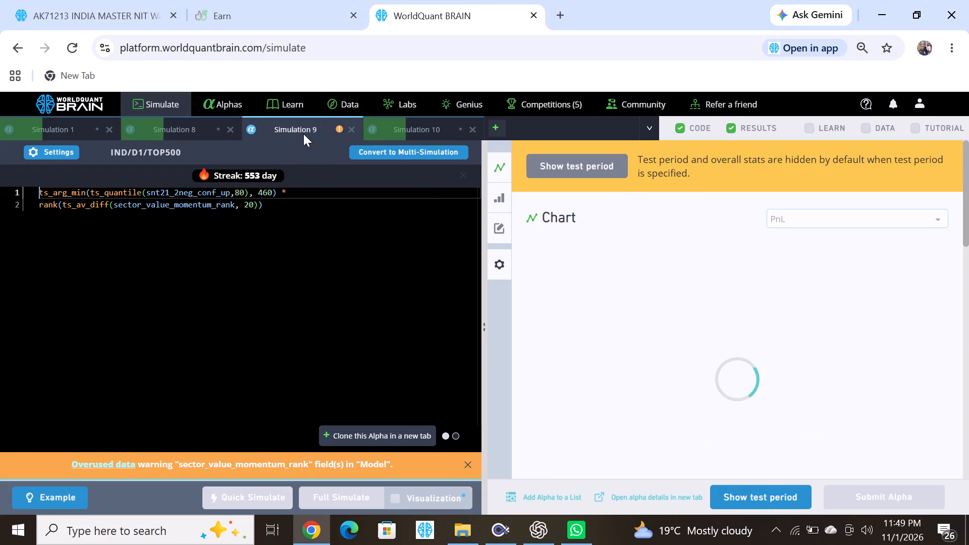
{"action": "left_click", "coordinate": [751, 499]}
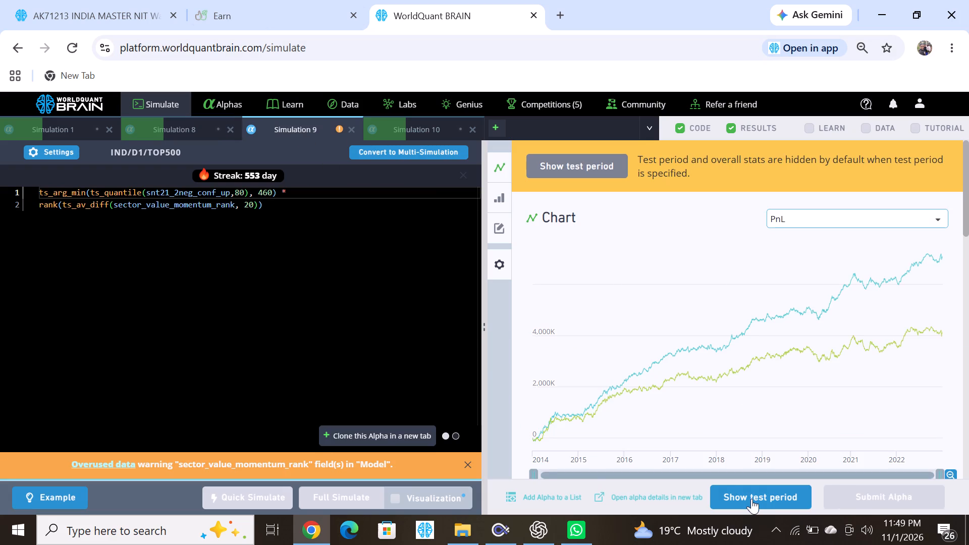
{"action": "scroll", "coordinate": [622, 360], "scroll_direction": "down", "scroll_amount": 6}
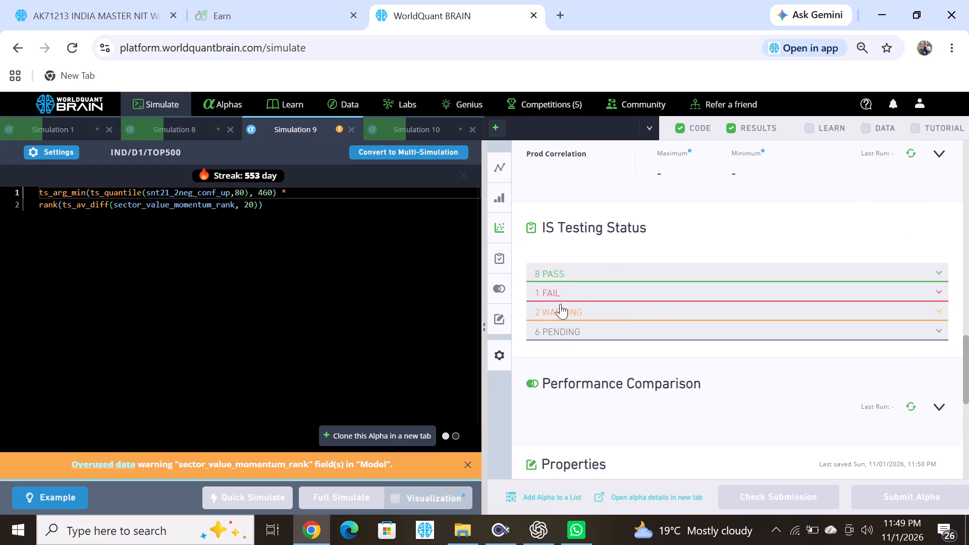
{"action": "left_click", "coordinate": [556, 294]}
{"action": "left_click", "coordinate": [565, 333]}
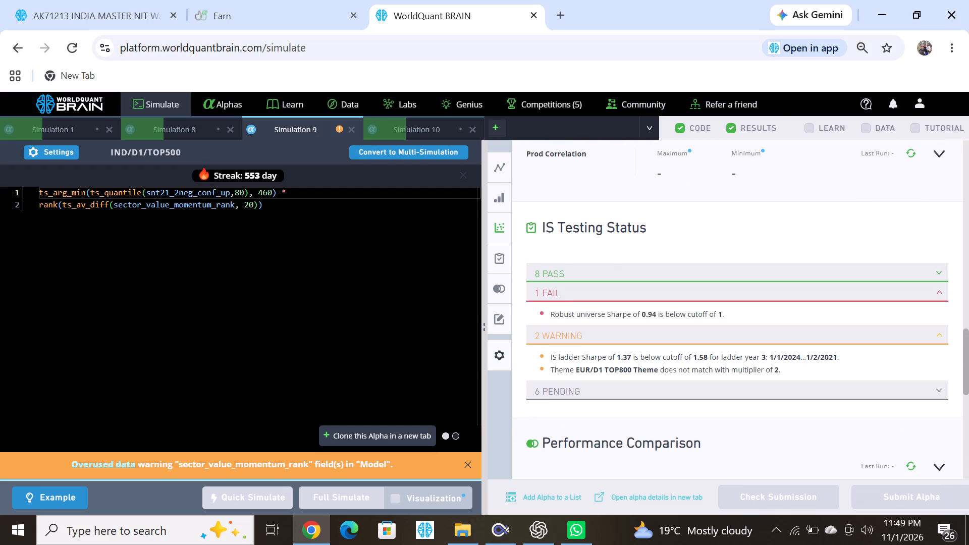
Set the ts_av_diff lookback in Simulation 9 to 720 and run a full simulation.
{"action": "left_click", "coordinate": [247, 204]}
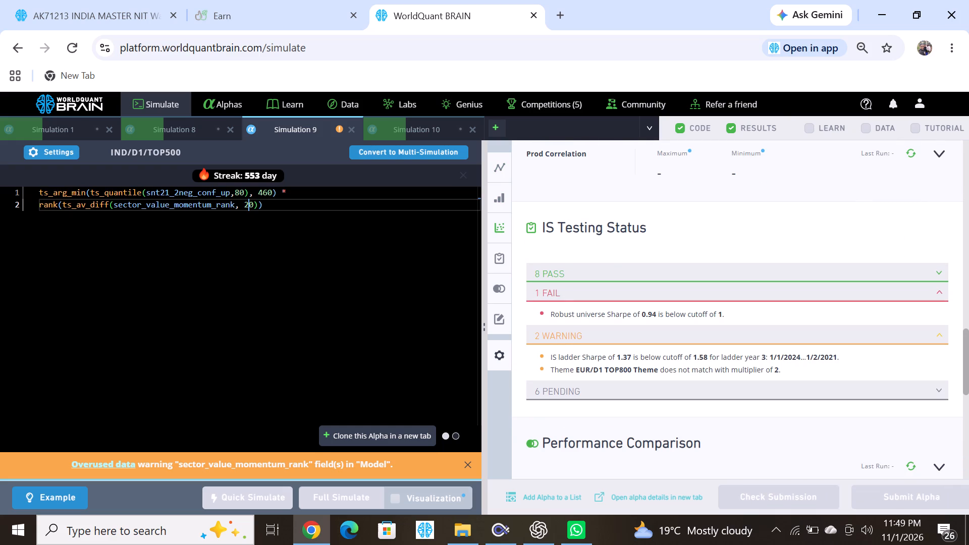
{"action": "left_click", "coordinate": [247, 204]}
{"action": "key", "text": "Left"}
{"action": "key", "text": "7"}
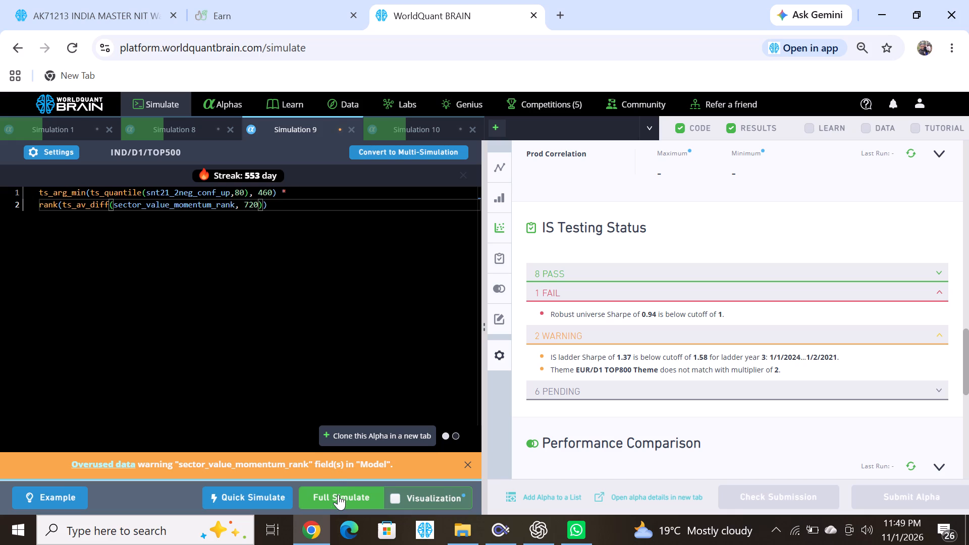
{"action": "left_click", "coordinate": [338, 495]}
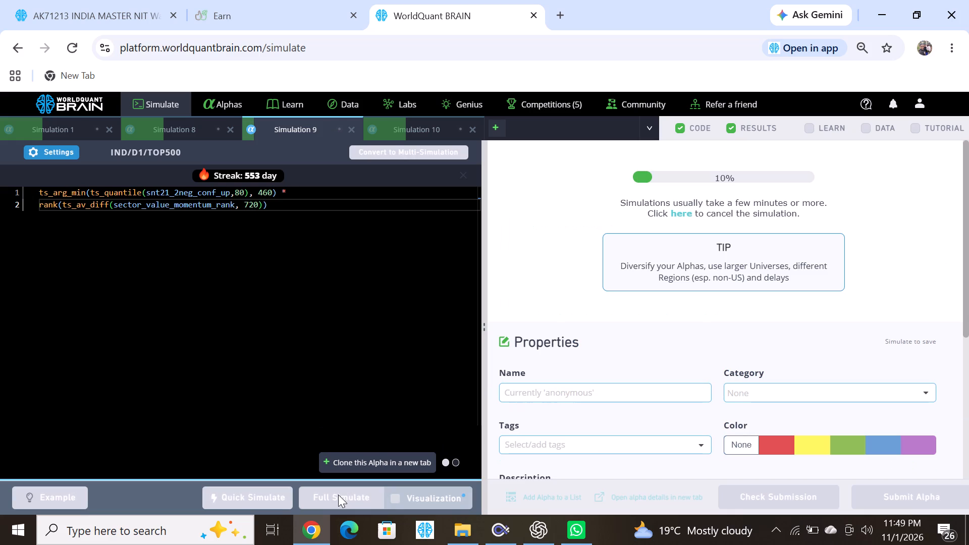
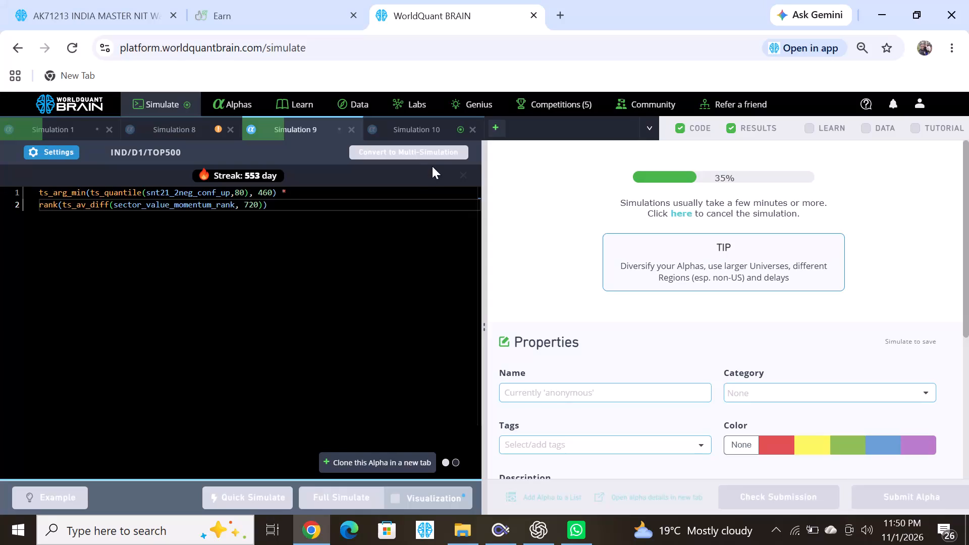
Show Simulation 8's test period, check its IS testing status and run its production correlation.
{"action": "left_click", "coordinate": [422, 126]}
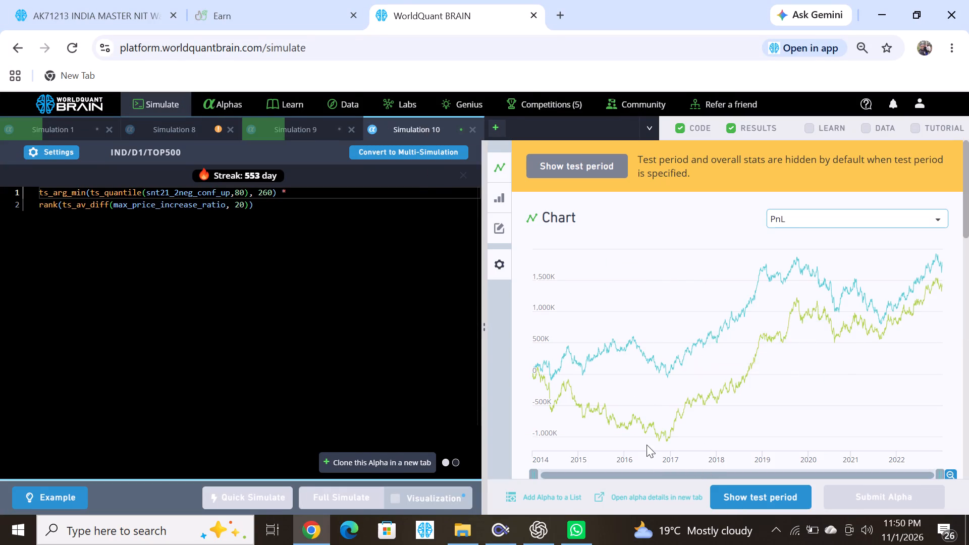
{"action": "left_click", "coordinate": [196, 128]}
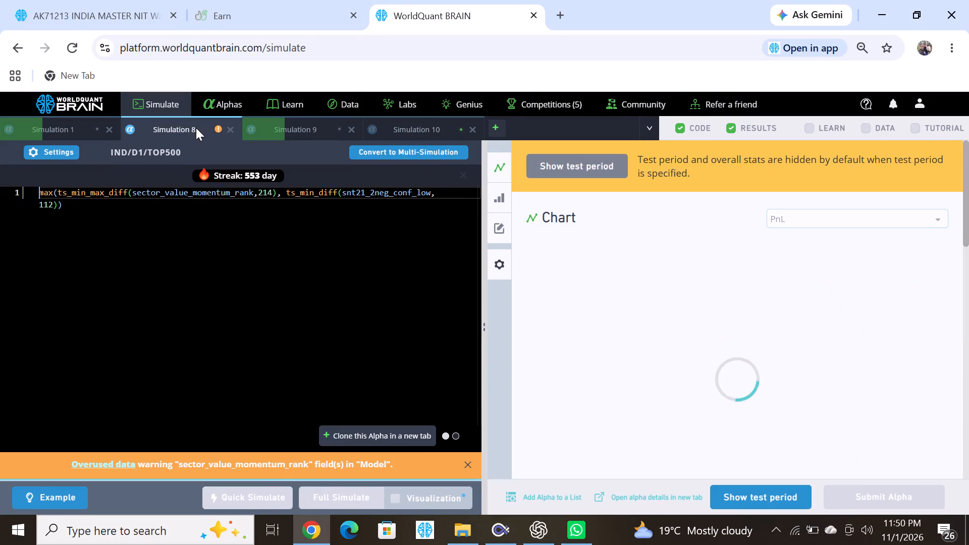
{"action": "left_click", "coordinate": [744, 497]}
{"action": "scroll", "coordinate": [671, 421], "scroll_direction": "down", "scroll_amount": 1}
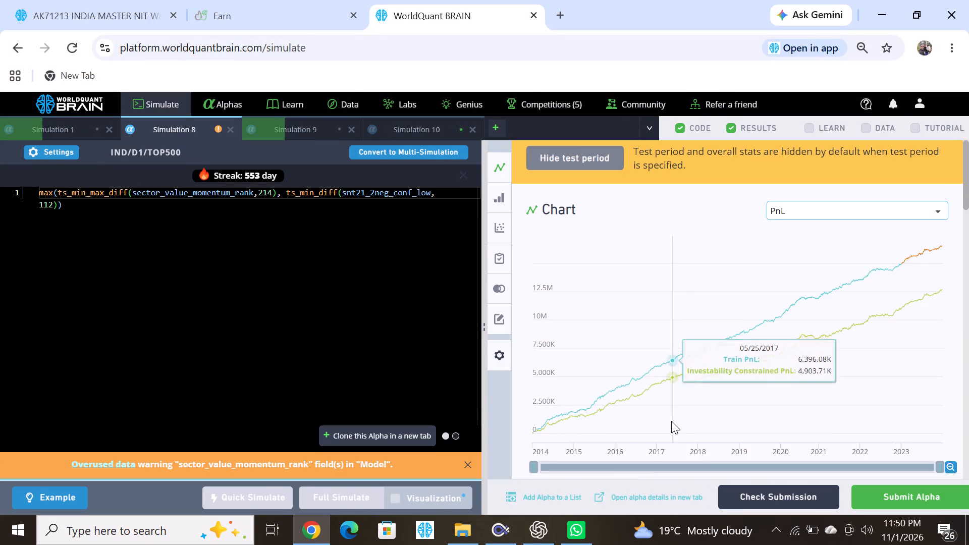
{"action": "scroll", "coordinate": [671, 421], "scroll_direction": "down", "scroll_amount": 5}
{"action": "scroll", "coordinate": [671, 421], "scroll_direction": "up", "scroll_amount": 1}
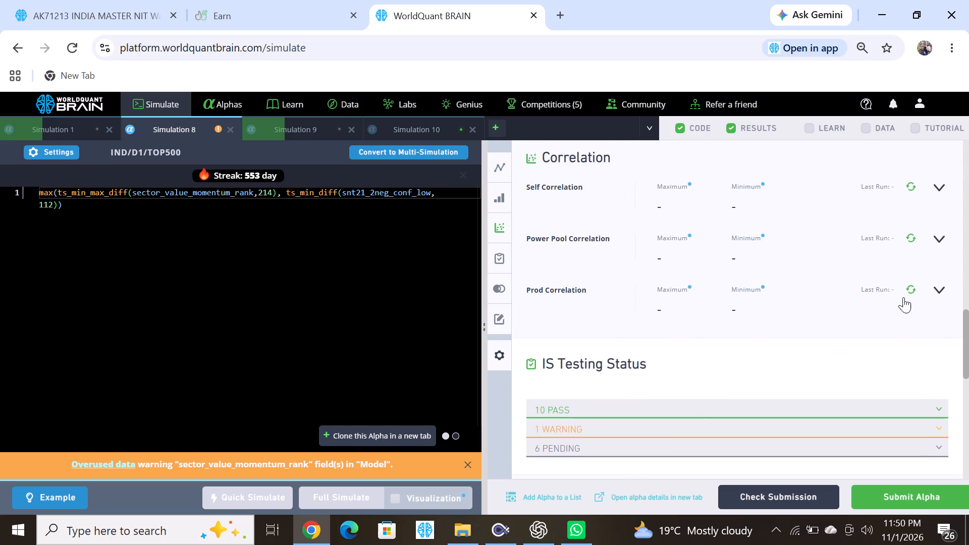
{"action": "left_click", "coordinate": [938, 290]}
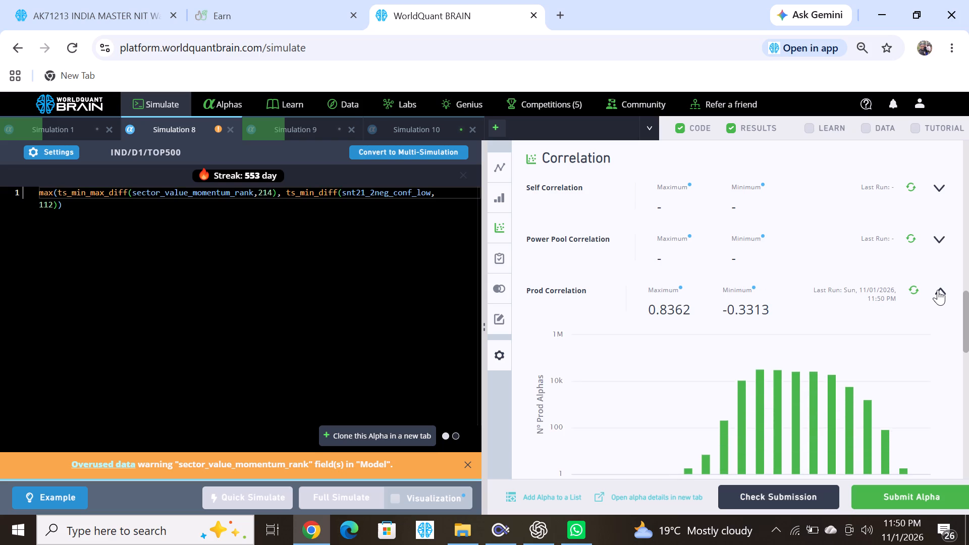
Replace the ts_min_diff operator in Simulation 8 with ts_av_diff and run a full simulation.
{"action": "double_click", "coordinate": [305, 196]}
{"action": "type", "text": "ts"}
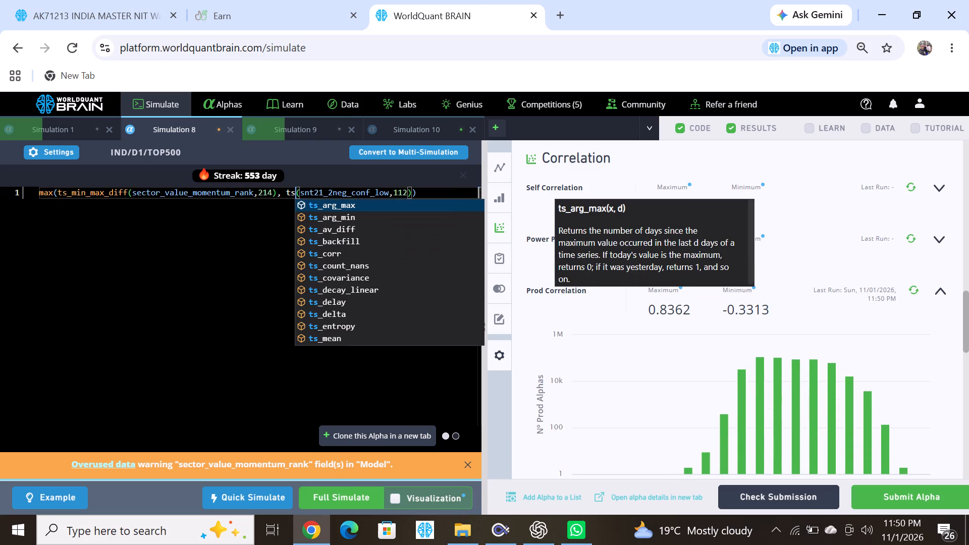
{"action": "left_click", "coordinate": [346, 230]}
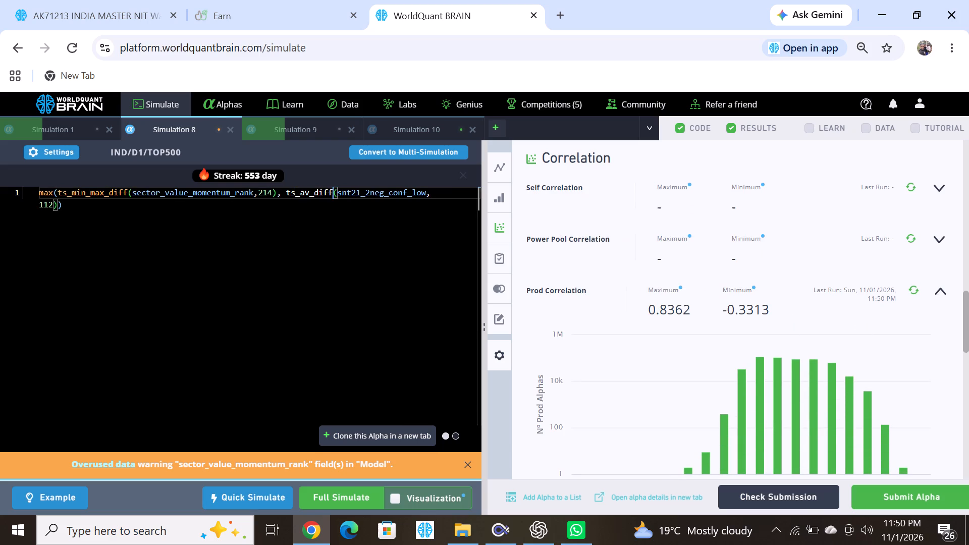
{"action": "left_click", "coordinate": [322, 500]}
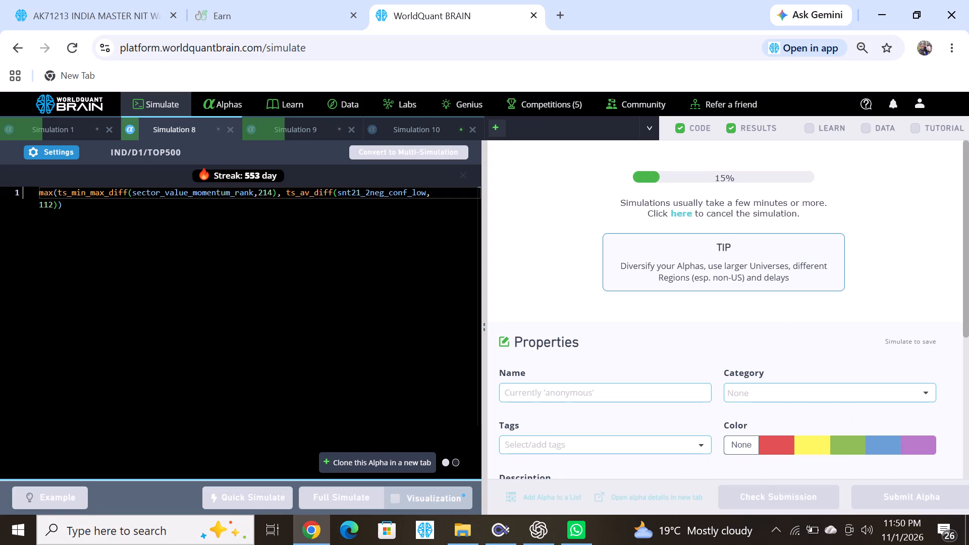
For Simulation 10, filter the data fields to the Risk category and copy the field name alternative_market_cap_usd.
{"action": "left_click", "coordinate": [421, 129]}
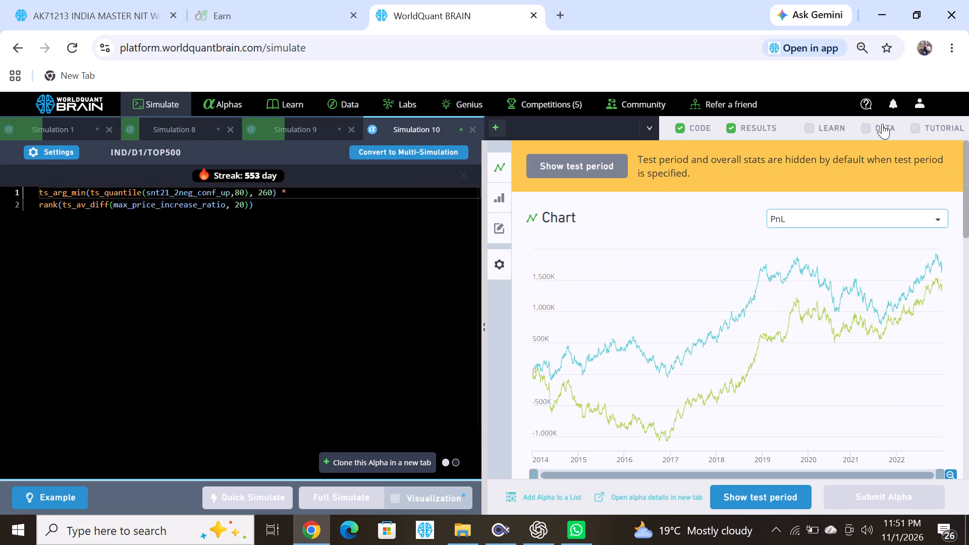
{"action": "left_click", "coordinate": [867, 132]}
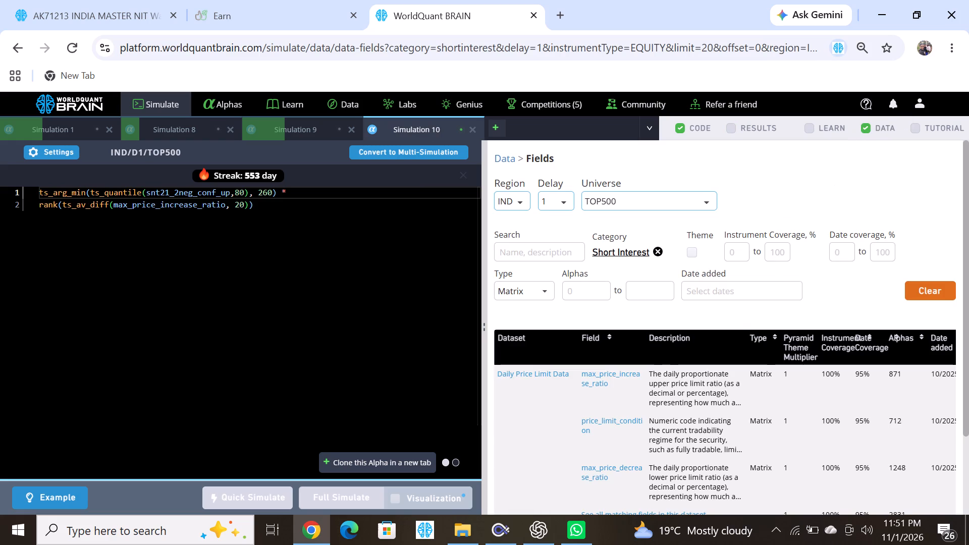
{"action": "left_click", "coordinate": [615, 252]}
{"action": "scroll", "coordinate": [220, 240], "scroll_direction": "down", "scroll_amount": 1}
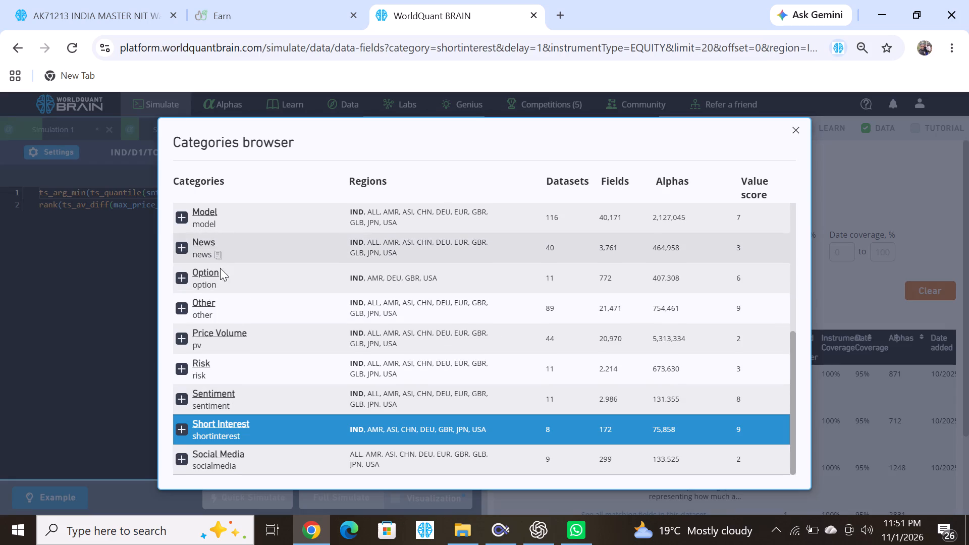
{"action": "left_click", "coordinate": [194, 367]}
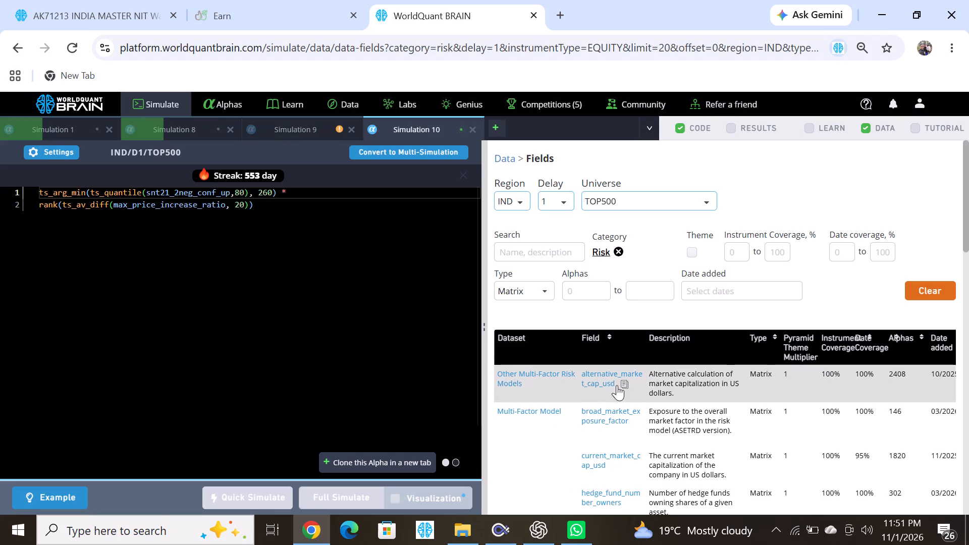
{"action": "left_click", "coordinate": [624, 394]}
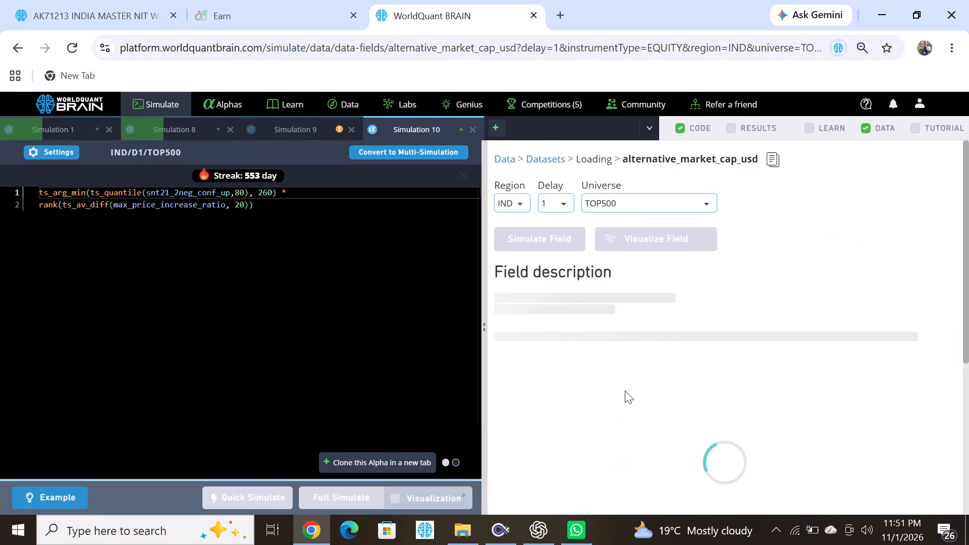
{"action": "left_click", "coordinate": [875, 161]}
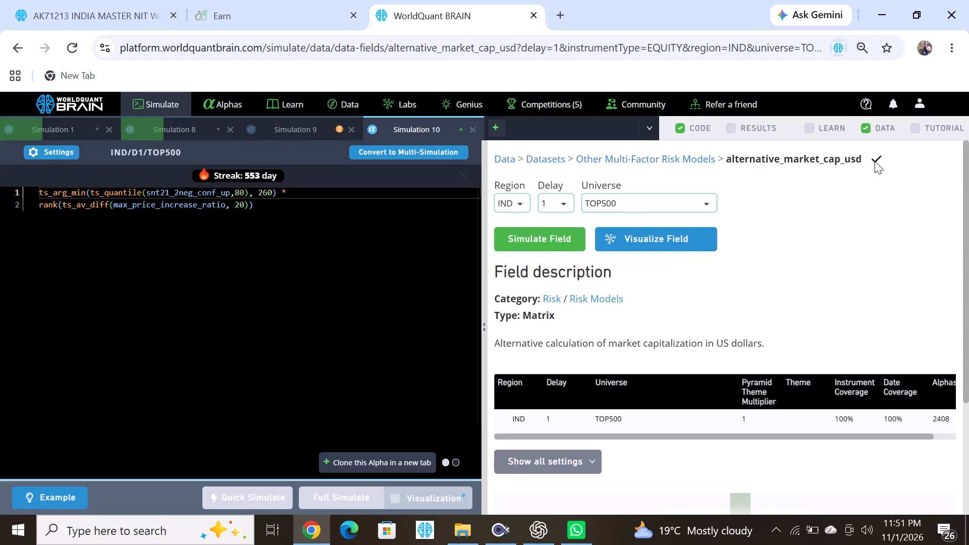
{"action": "left_click", "coordinate": [19, 42]}
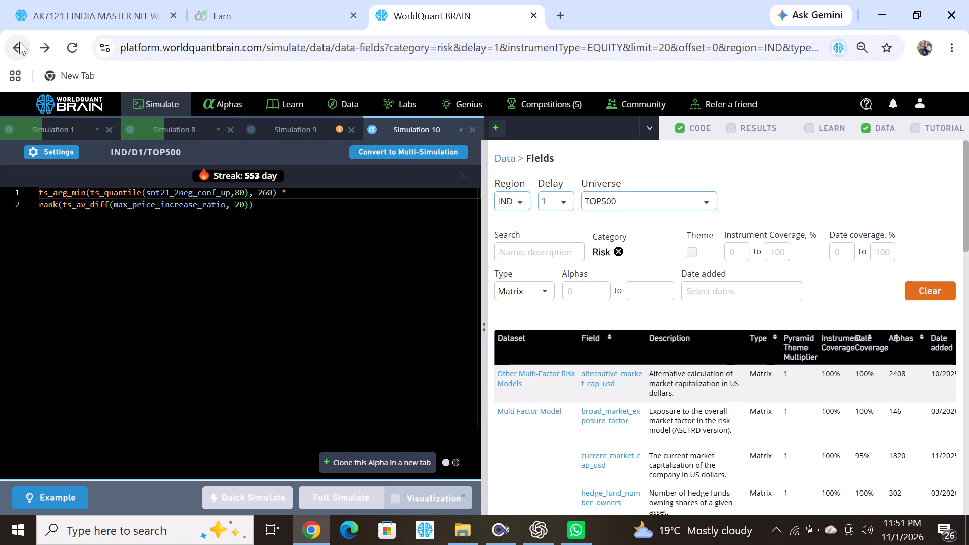
Replace max_price_increase_ratio in Simulation 10 with alternative_market_cap_usd and run a full simulation.
{"action": "double_click", "coordinate": [187, 206]}
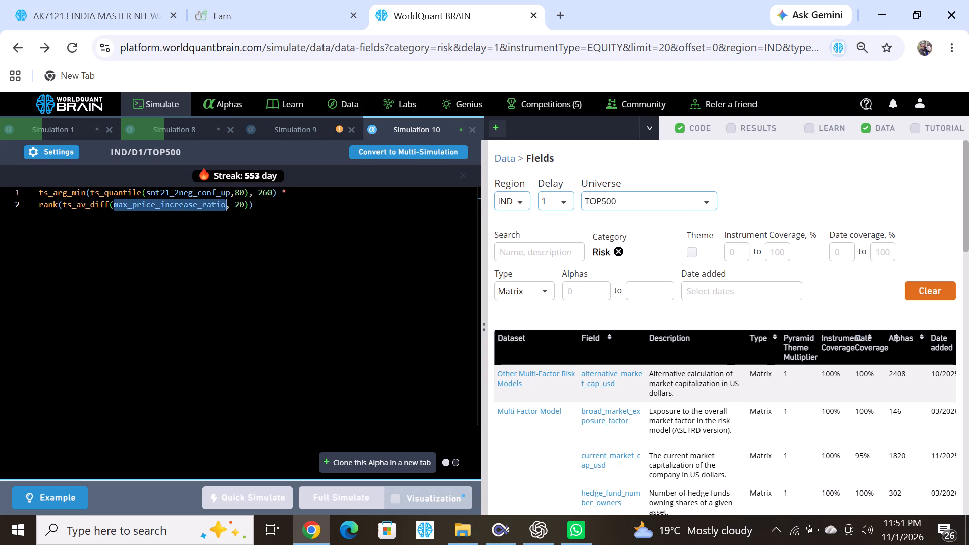
{"action": "key", "text": "ctrl+v"}
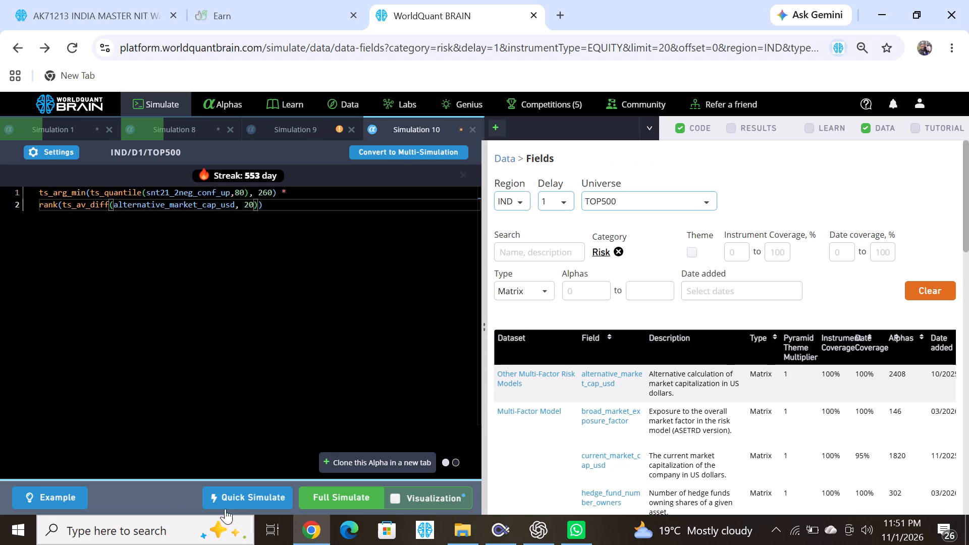
{"action": "left_click", "coordinate": [351, 494]}
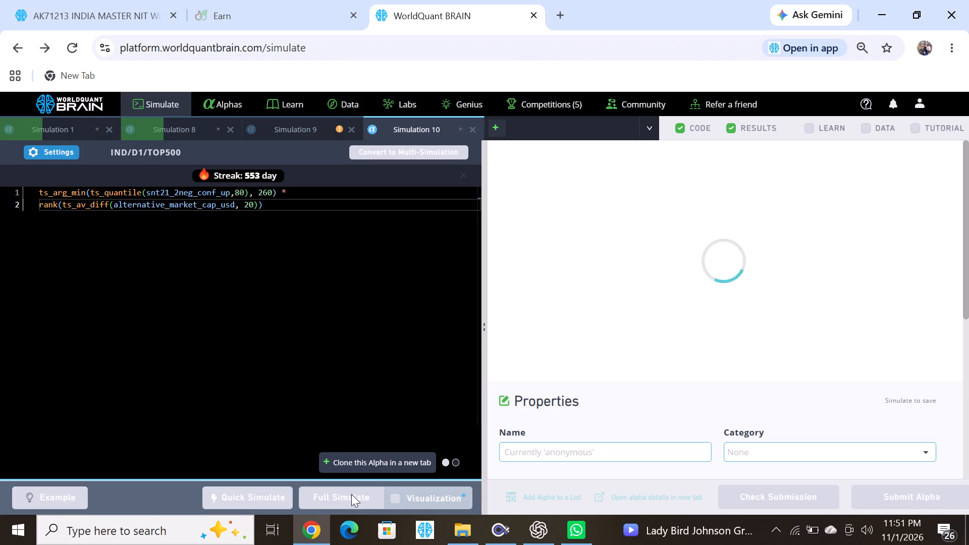
{"action": "left_click", "coordinate": [317, 129]}
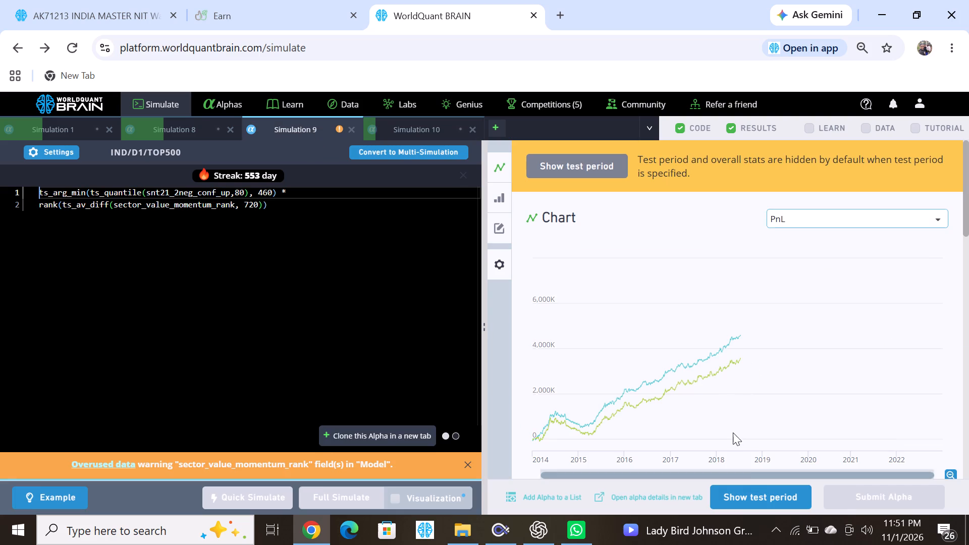
{"action": "left_click", "coordinate": [754, 492]}
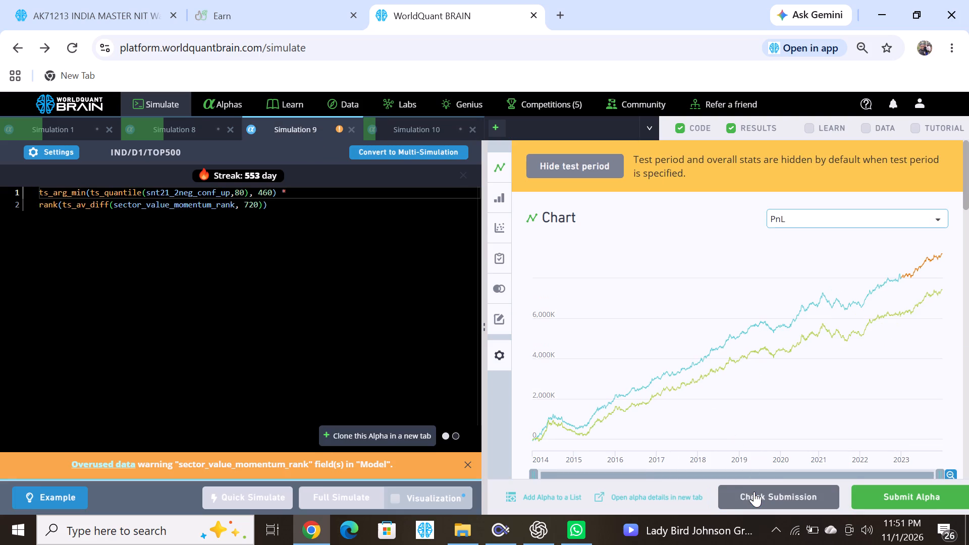
{"action": "scroll", "coordinate": [670, 388], "scroll_direction": "down", "scroll_amount": 6}
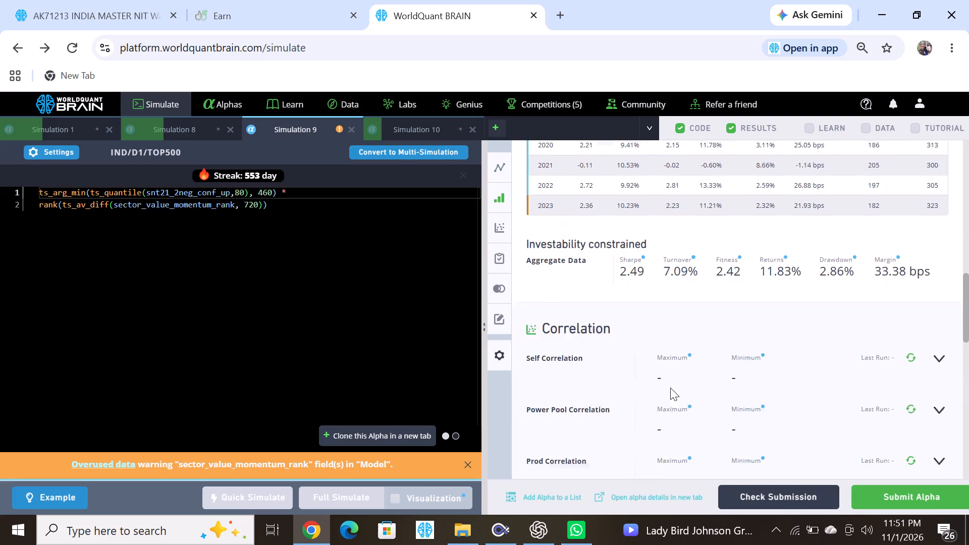
{"action": "scroll", "coordinate": [670, 388], "scroll_direction": "down", "scroll_amount": 3}
{"action": "scroll", "coordinate": [609, 298], "scroll_direction": "up", "scroll_amount": 1}
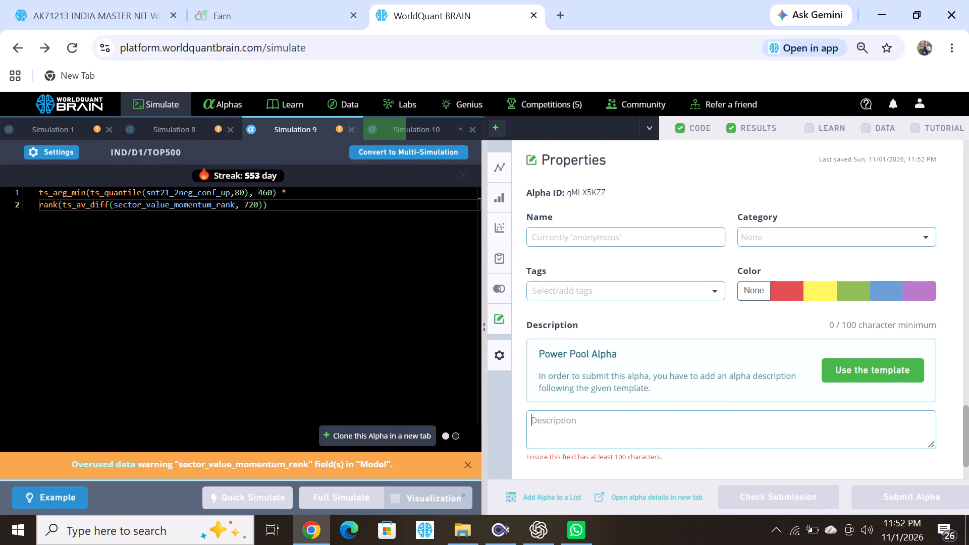
{"action": "key", "text": "ctrl+v"}
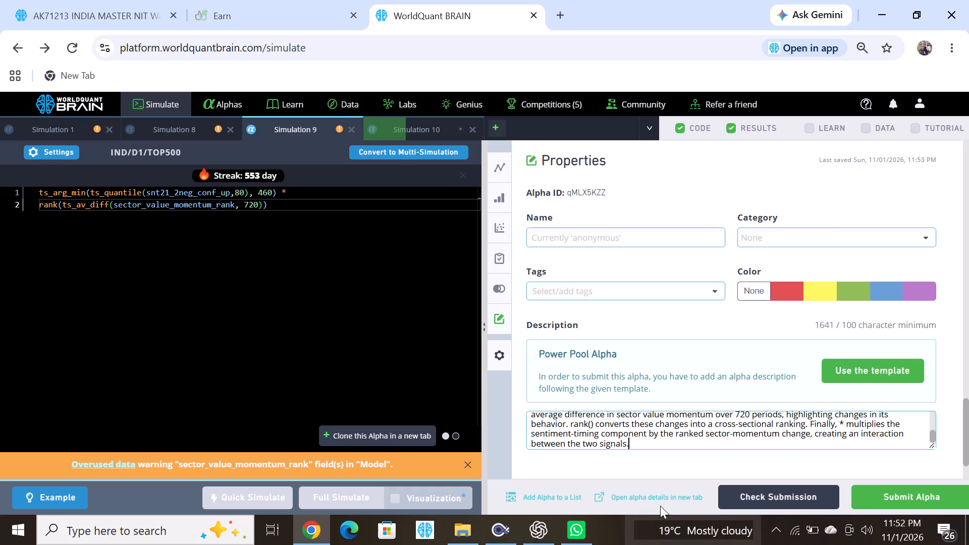
Rerun Simulation 9's submission check and examine its passed tests and warnings under IS Testing Status.
{"action": "left_click", "coordinate": [787, 492]}
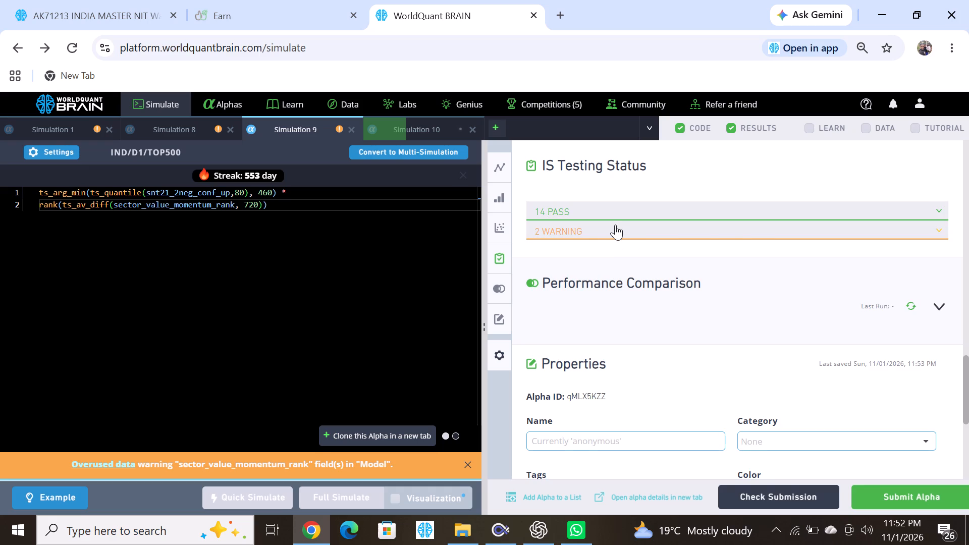
{"action": "left_click", "coordinate": [615, 225]}
{"action": "left_click", "coordinate": [610, 206]}
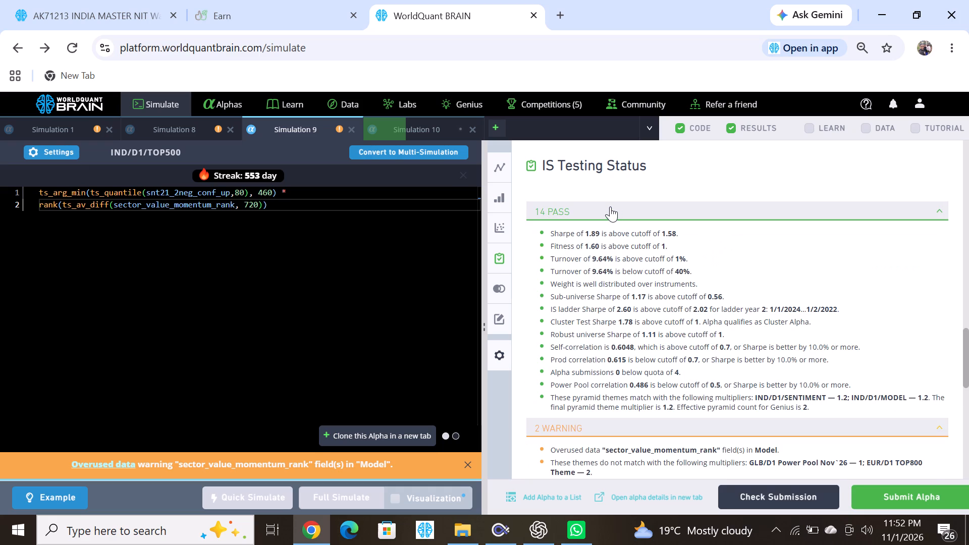
{"action": "left_click", "coordinate": [610, 206]}
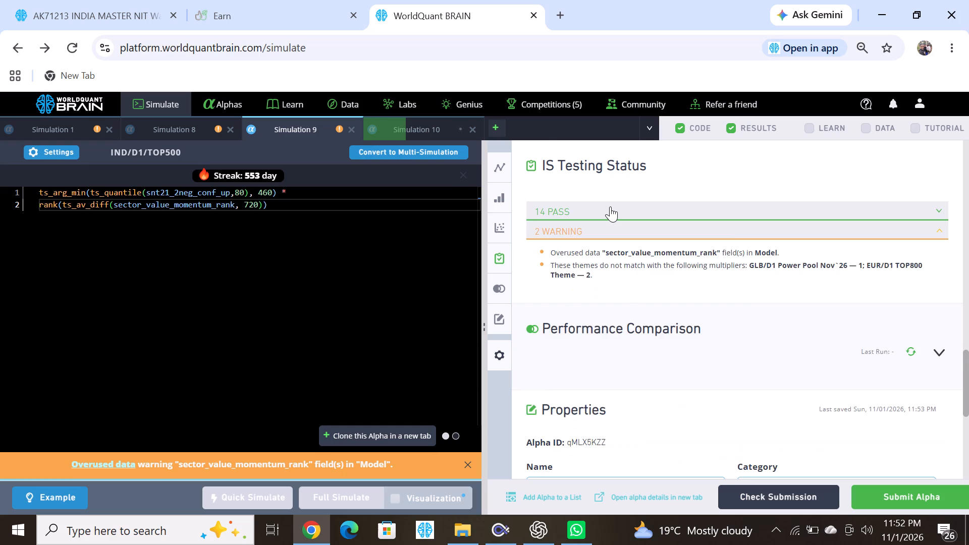
Switch Simulation 9's summary to the IS period, review its figures and submit the alpha.
{"action": "scroll", "coordinate": [610, 206], "scroll_direction": "up", "scroll_amount": 8}
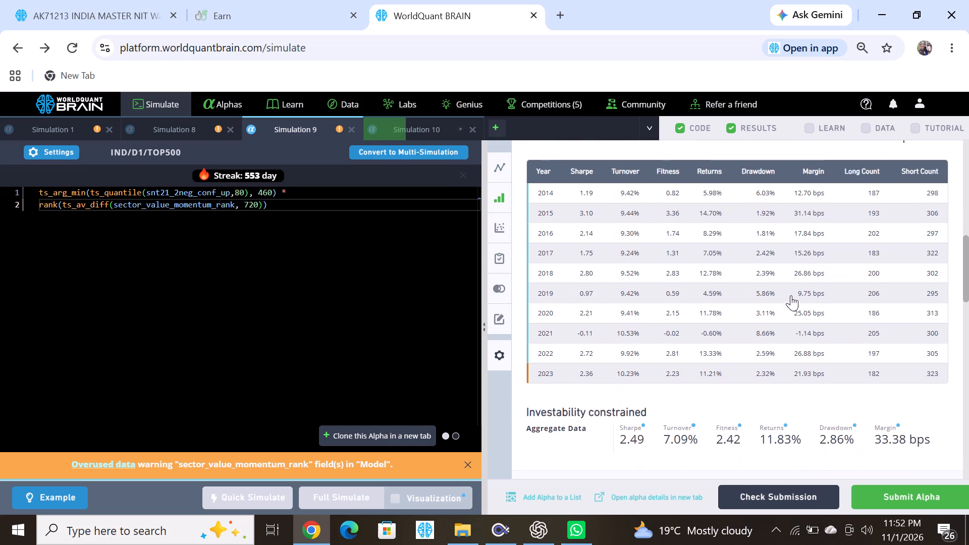
{"action": "left_click", "coordinate": [896, 198]}
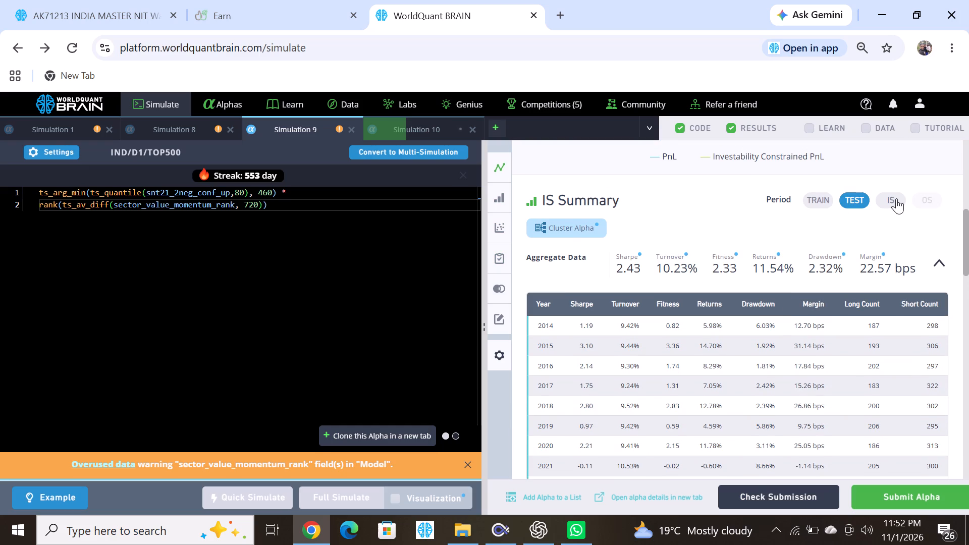
{"action": "scroll", "coordinate": [831, 294], "scroll_direction": "down", "scroll_amount": 2}
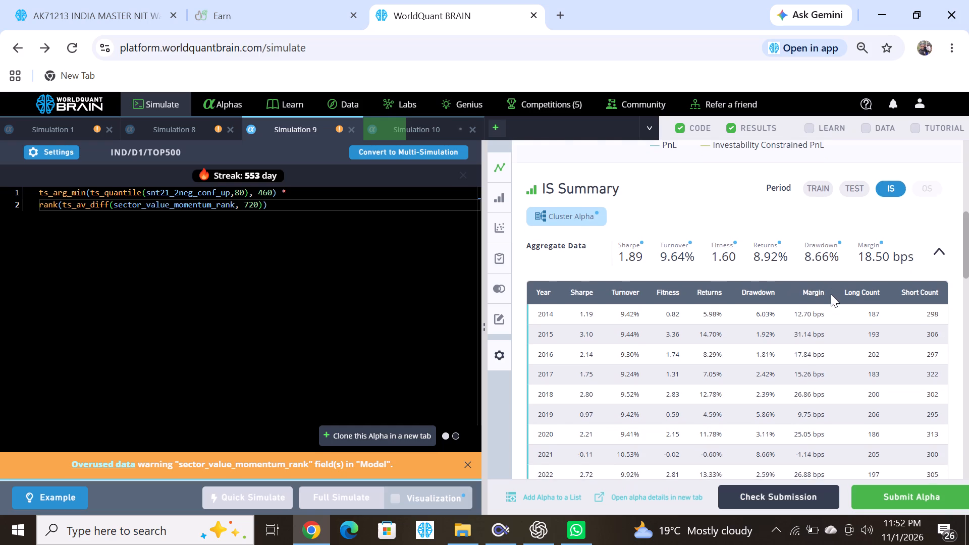
{"action": "scroll", "coordinate": [831, 294], "scroll_direction": "down", "scroll_amount": 2}
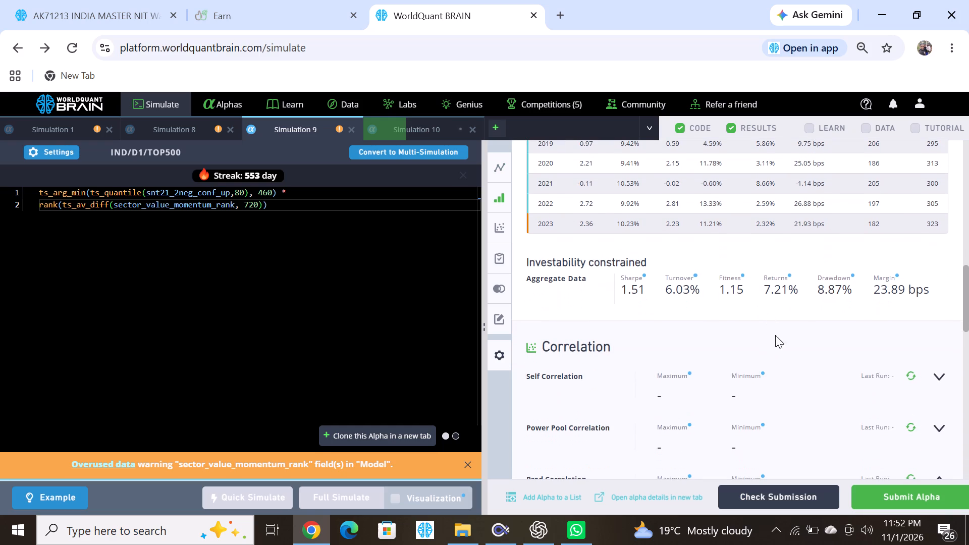
{"action": "left_click", "coordinate": [895, 497]}
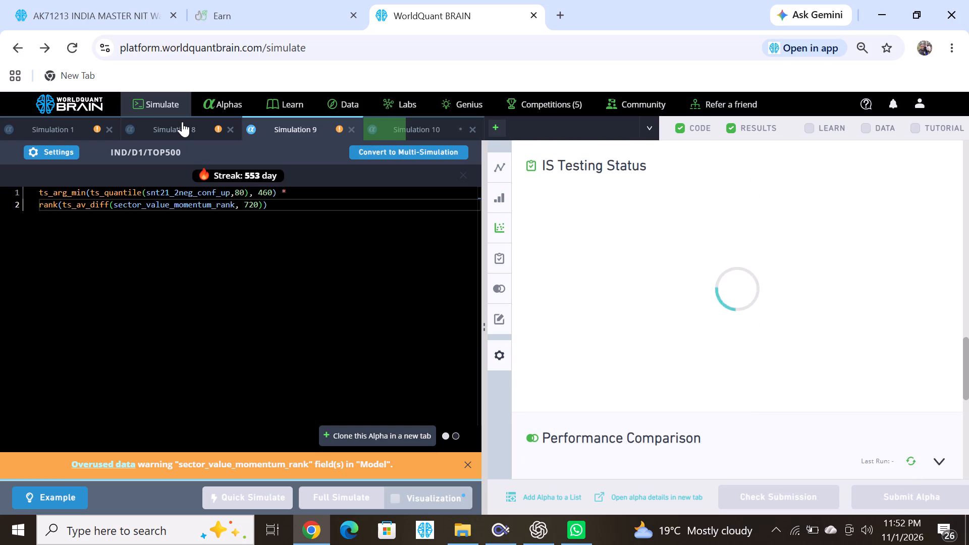
Show Simulation 8's test period and run its production correlation.
{"action": "left_click", "coordinate": [183, 121]}
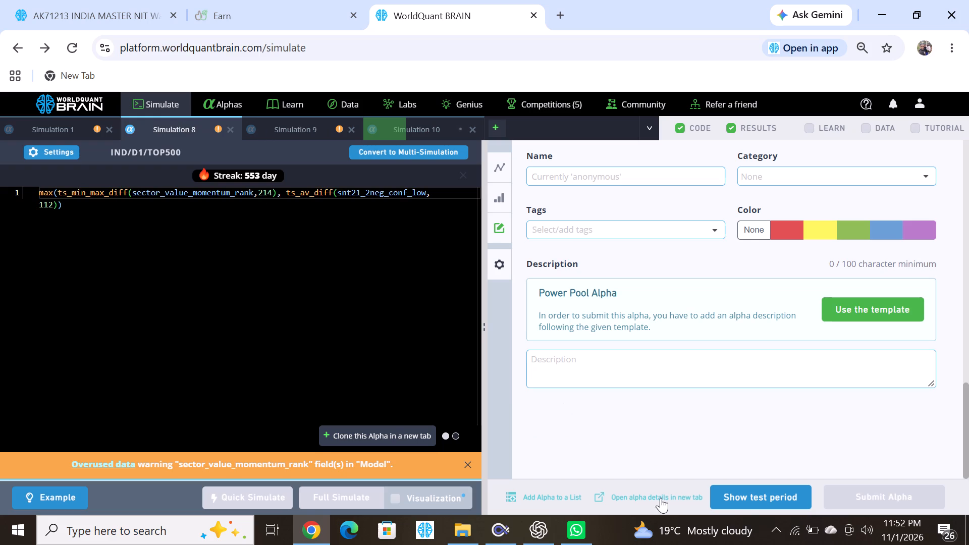
{"action": "left_click", "coordinate": [747, 500]}
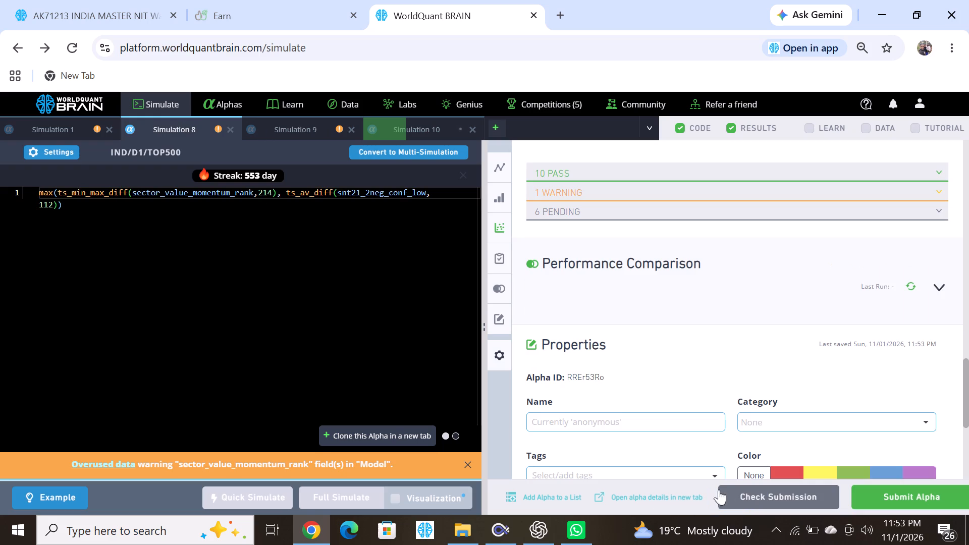
{"action": "scroll", "coordinate": [628, 386], "scroll_direction": "up", "scroll_amount": 1}
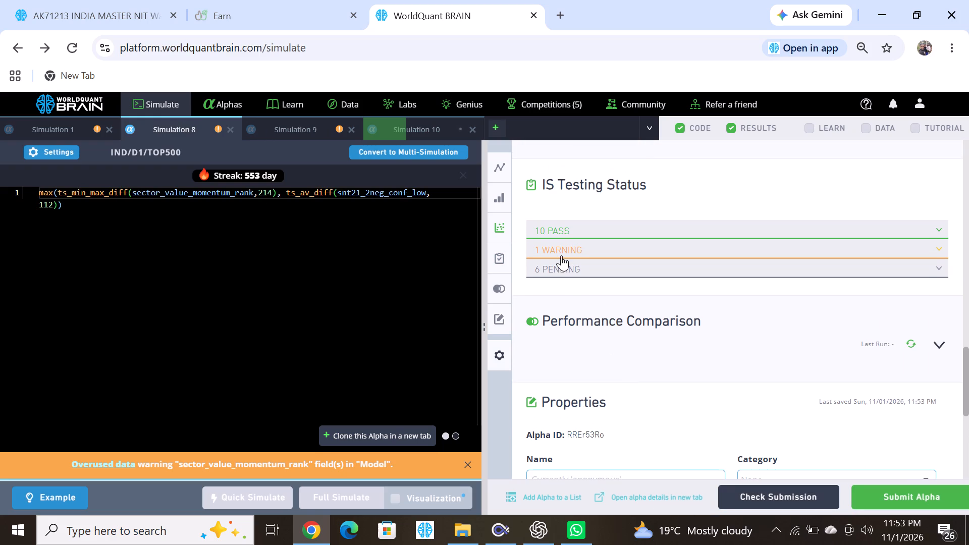
{"action": "scroll", "coordinate": [561, 255], "scroll_direction": "up", "scroll_amount": 2}
{"action": "left_click", "coordinate": [940, 243]}
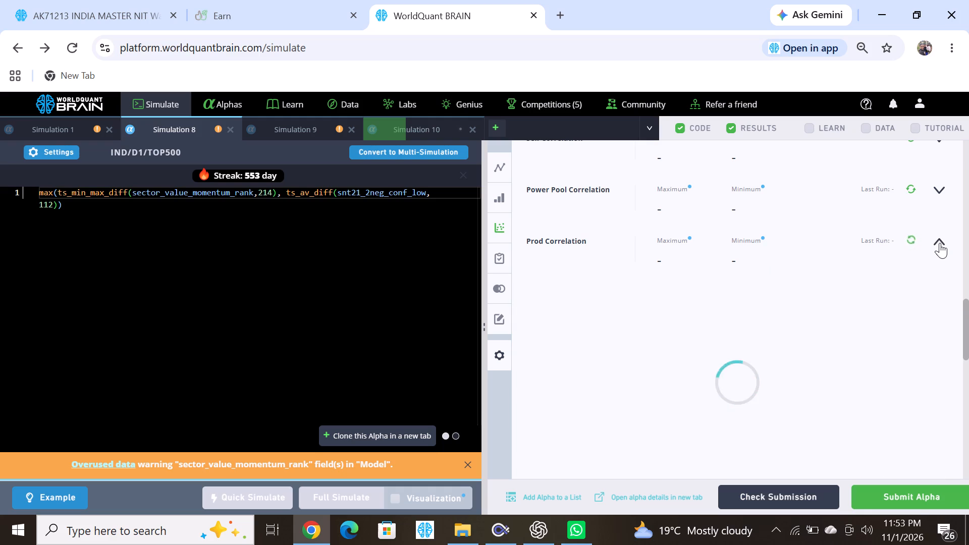
Switch Simulation 8's summary to the IS period and examine its figures and production correlation.
{"action": "scroll", "coordinate": [742, 195], "scroll_direction": "up", "scroll_amount": 2}
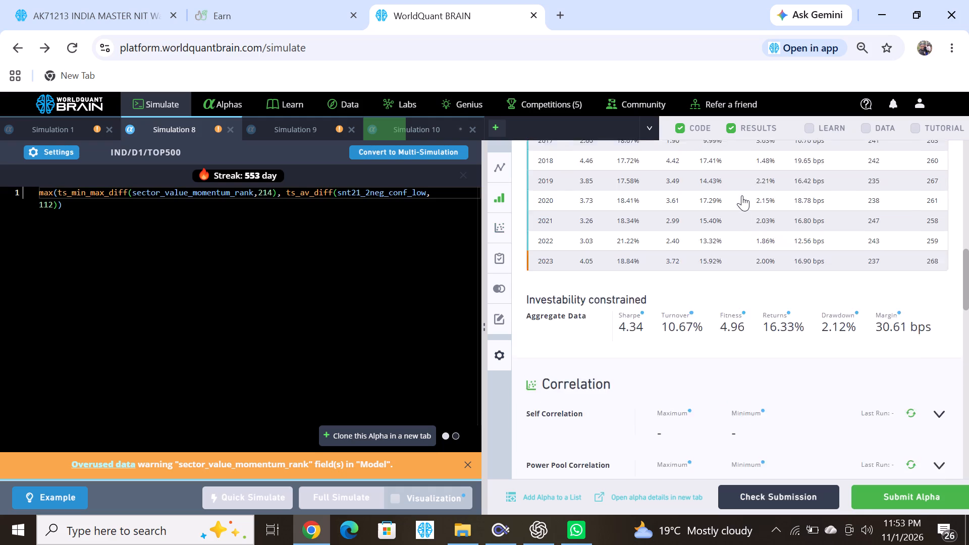
{"action": "scroll", "coordinate": [742, 195], "scroll_direction": "up", "scroll_amount": 4}
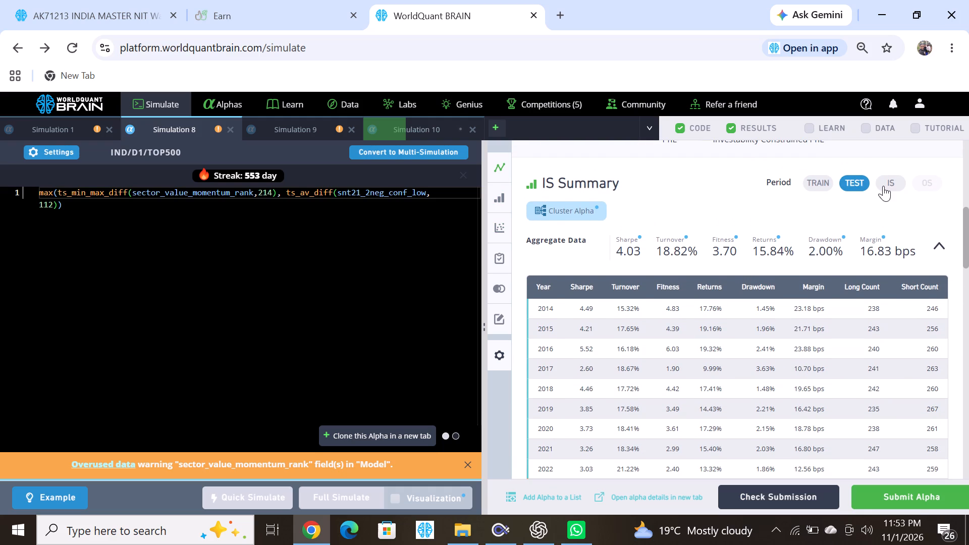
{"action": "left_click", "coordinate": [883, 186]}
{"action": "scroll", "coordinate": [664, 292], "scroll_direction": "down", "scroll_amount": 2}
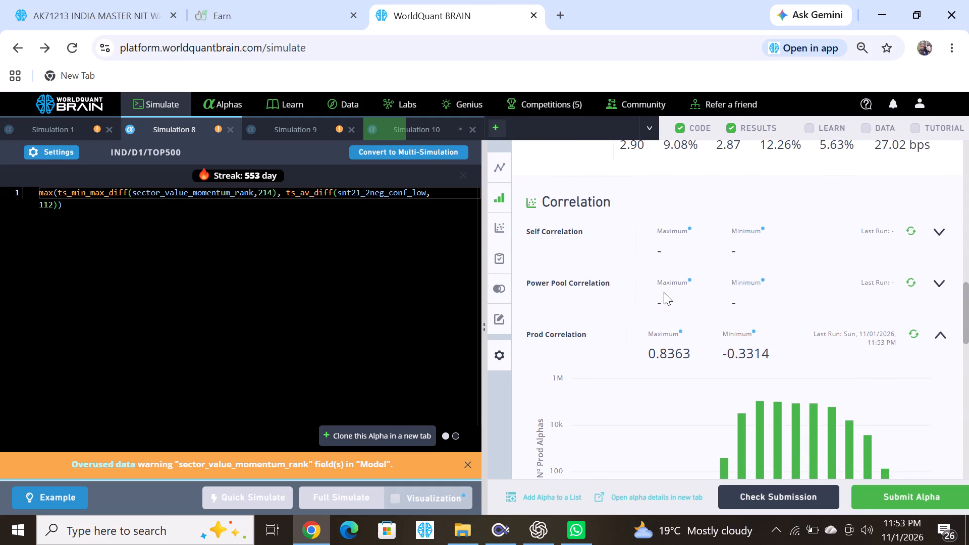
{"action": "scroll", "coordinate": [664, 292], "scroll_direction": "down", "scroll_amount": 2}
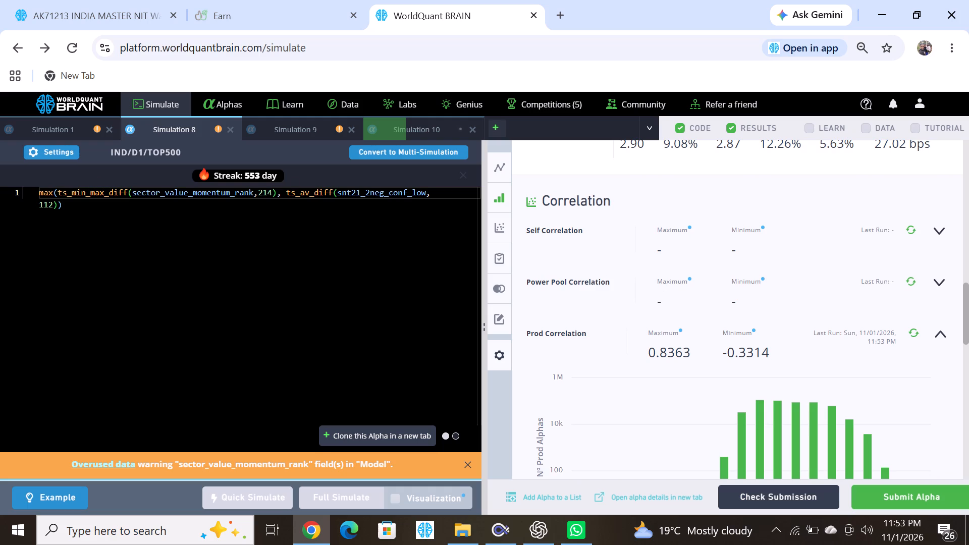
Replace sector_value_momentum_rank in Simulation 8's ts_min_max_diff with global_price_momentum_percentile_2.
{"action": "double_click", "coordinate": [89, 189]}
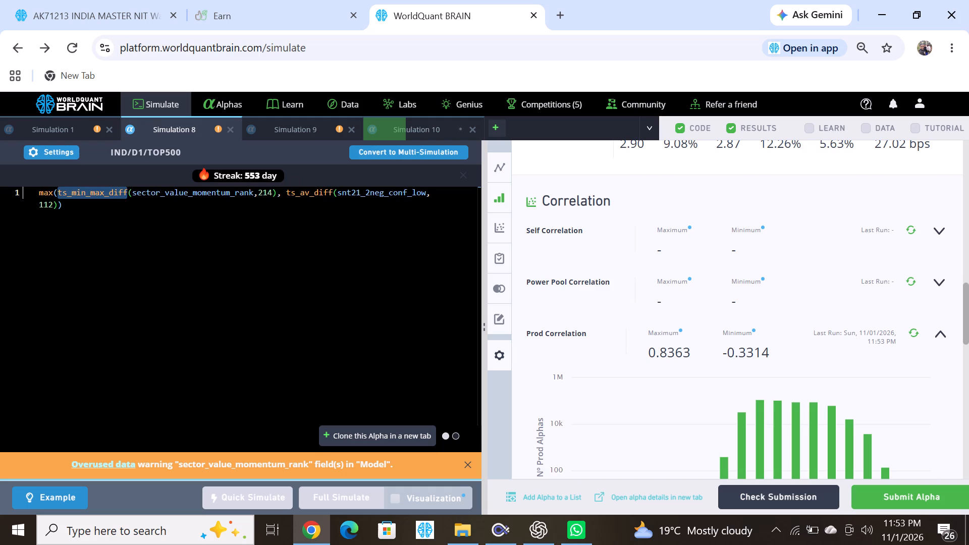
{"action": "double_click", "coordinate": [216, 192]}
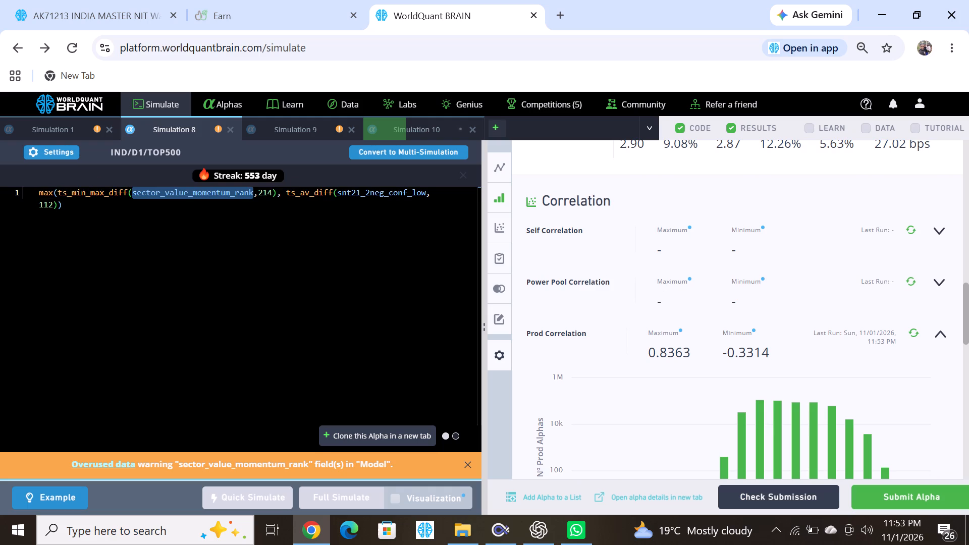
{"action": "type", "text": "glob"}
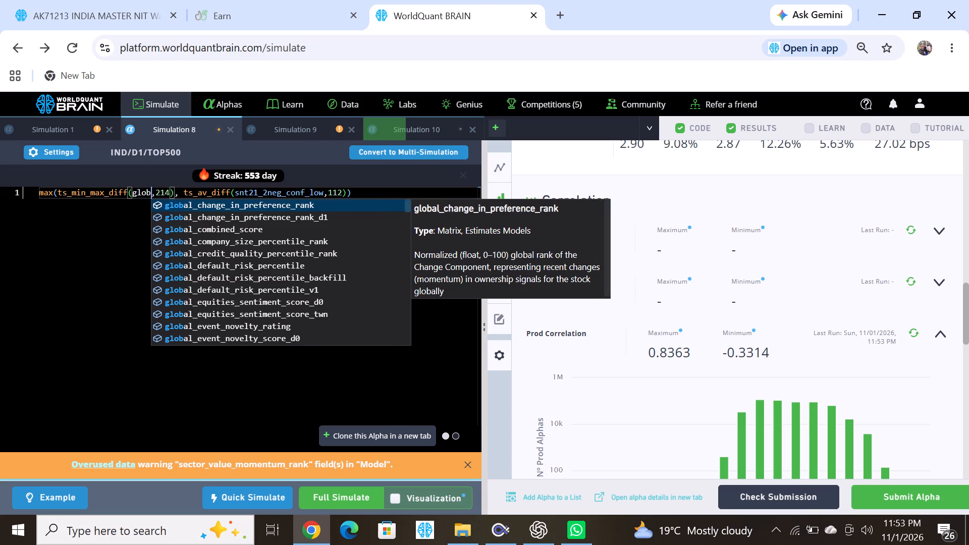
{"action": "type", "text": "al"}
{"action": "scroll", "coordinate": [245, 310], "scroll_direction": "down", "scroll_amount": 1}
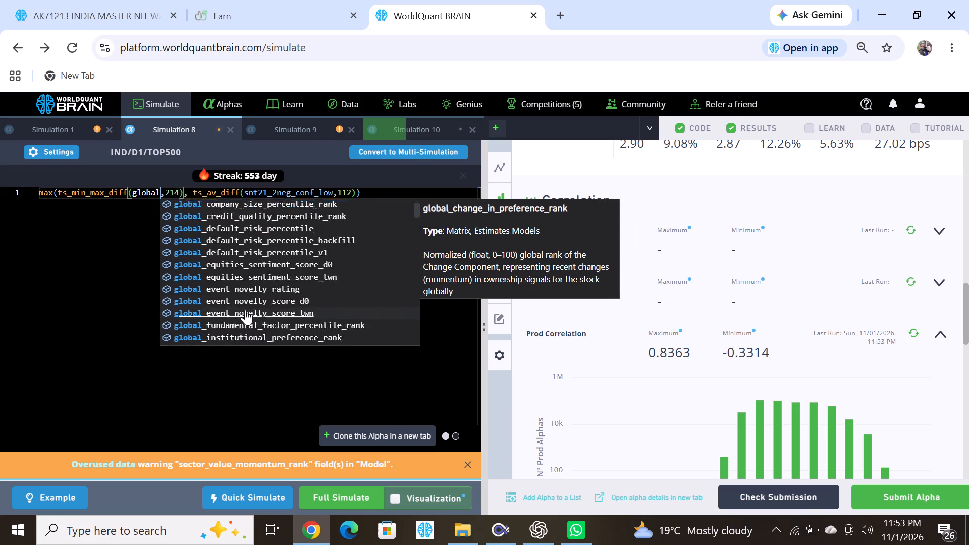
{"action": "scroll", "coordinate": [245, 310], "scroll_direction": "down", "scroll_amount": 5}
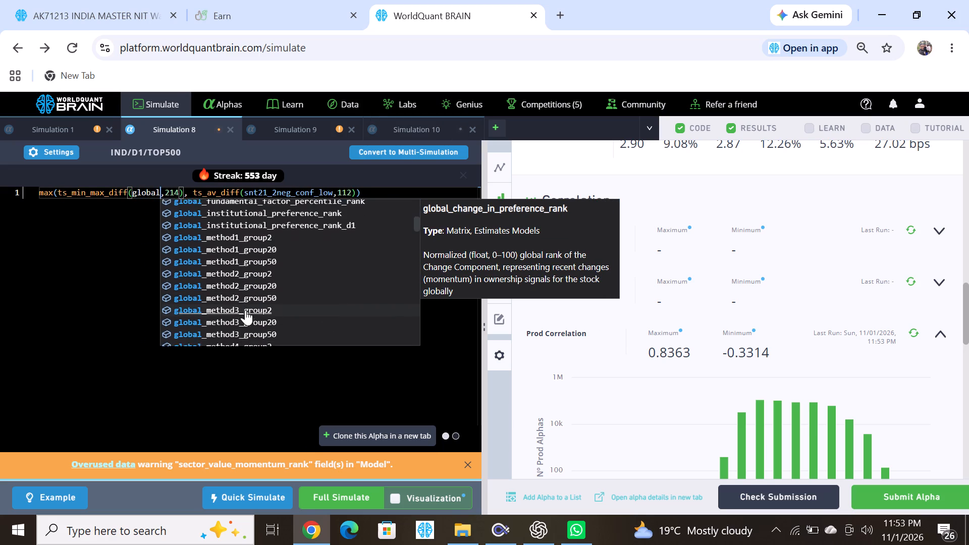
{"action": "scroll", "coordinate": [245, 310], "scroll_direction": "down", "scroll_amount": 4}
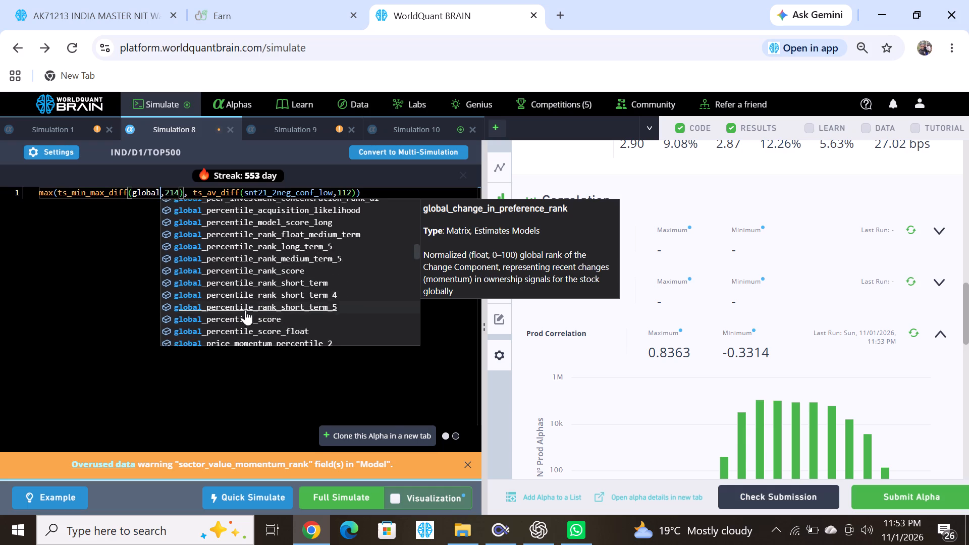
{"action": "scroll", "coordinate": [245, 310], "scroll_direction": "down", "scroll_amount": 3}
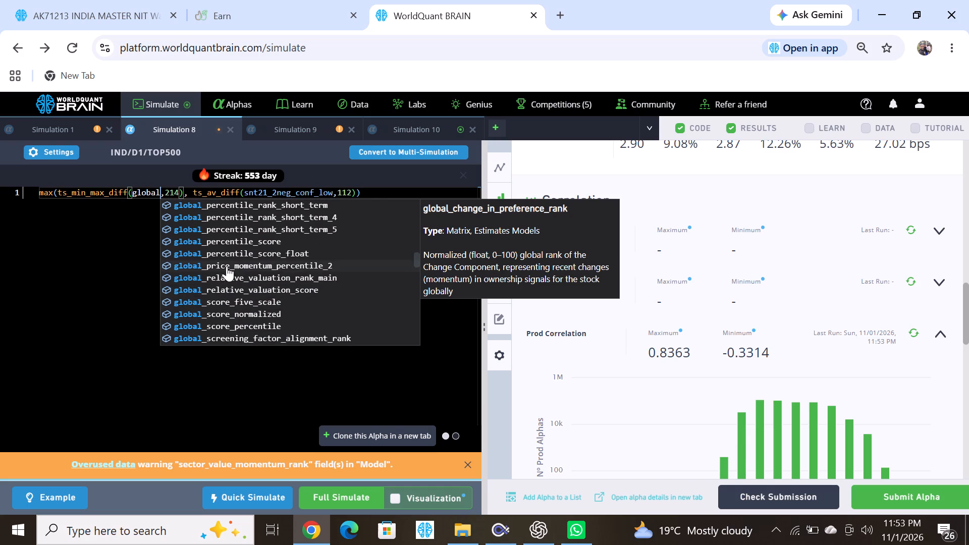
{"action": "left_click", "coordinate": [227, 266]}
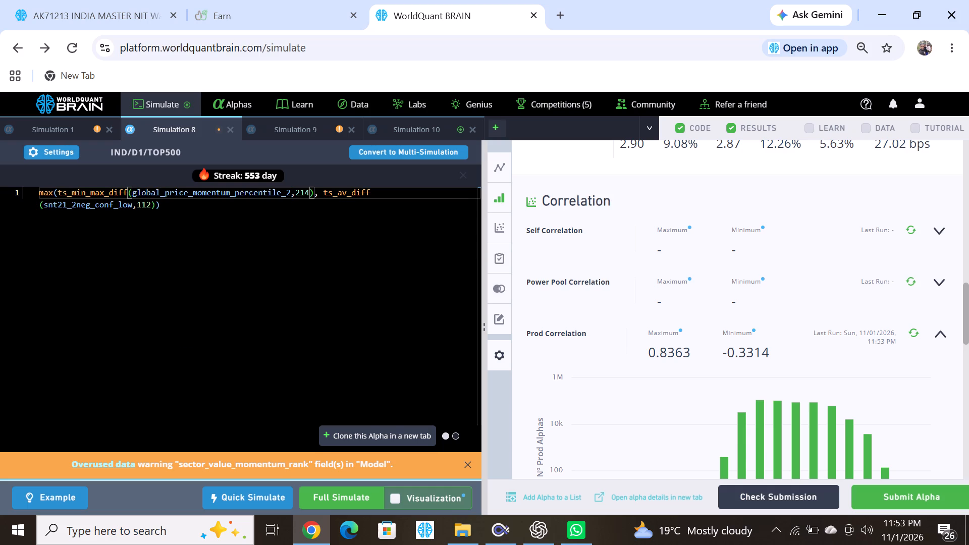
Replace snt21_2neg_conf_low in Simulation 8's ts_av_diff with snt21_2neut_mean and run a full simulation.
{"action": "double_click", "coordinate": [111, 210]}
{"action": "key", "text": "ctrl+super+F24"}
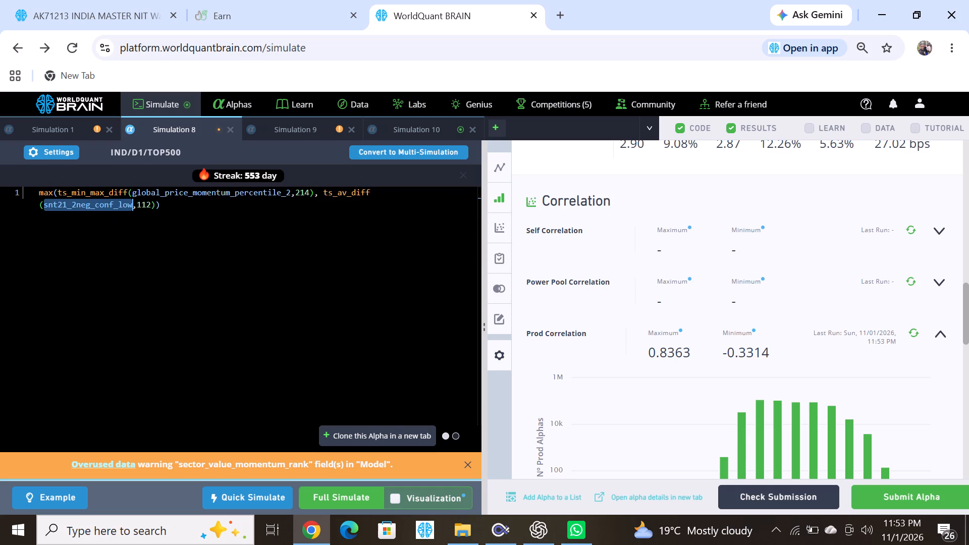
{"action": "key", "text": "ctrl+super+F24"}
{"action": "type", "text": "snt21"}
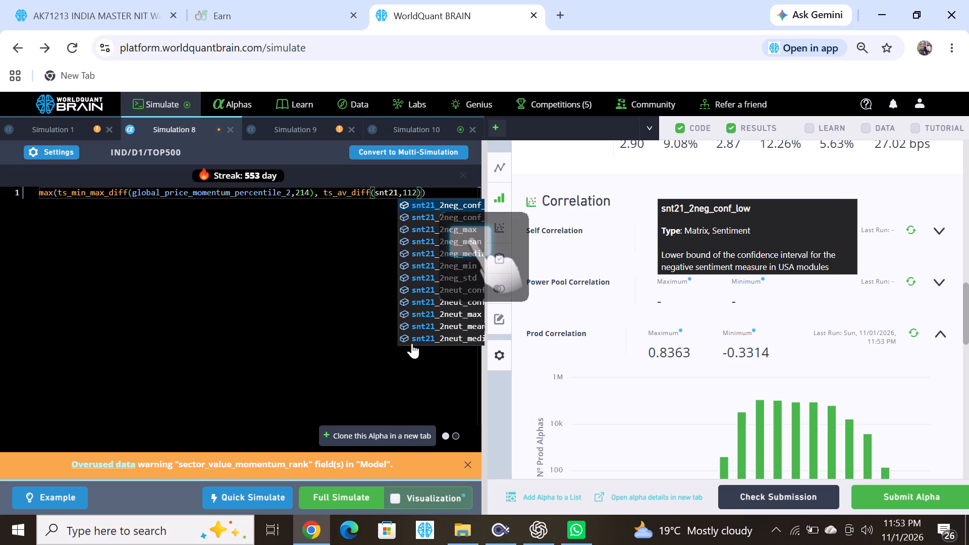
{"action": "left_click", "coordinate": [450, 325]}
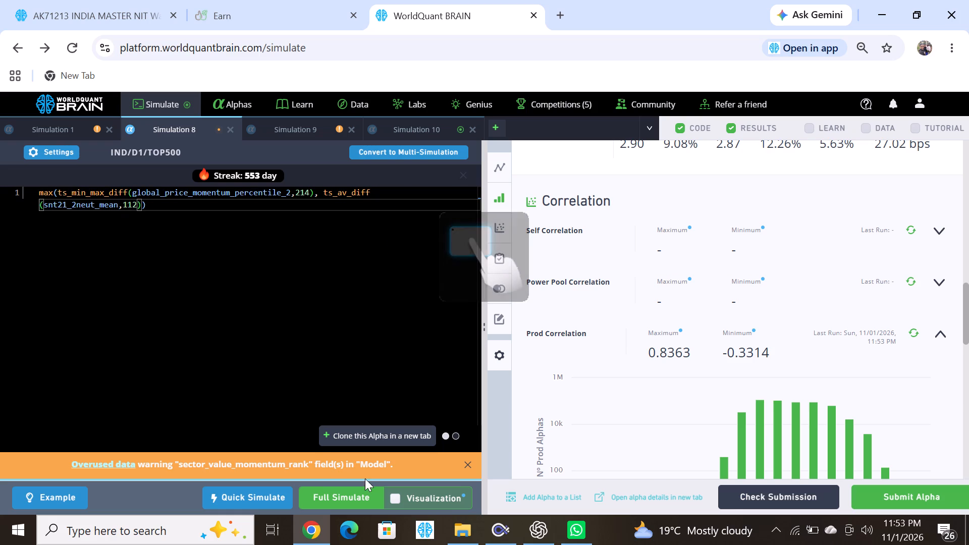
{"action": "left_click", "coordinate": [363, 504]}
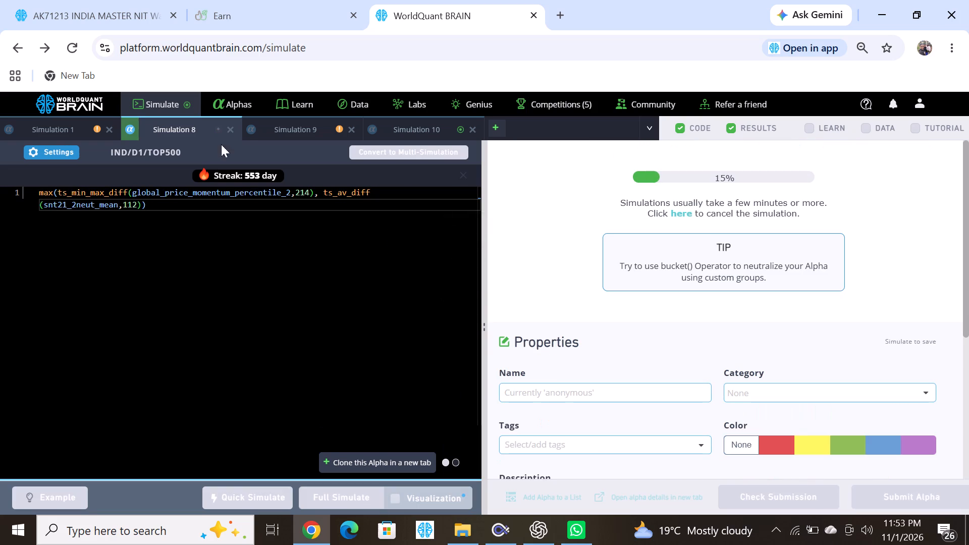
Show Simulation 1's test period and examine the warnings in its IS testing status.
{"action": "left_click", "coordinate": [40, 128]}
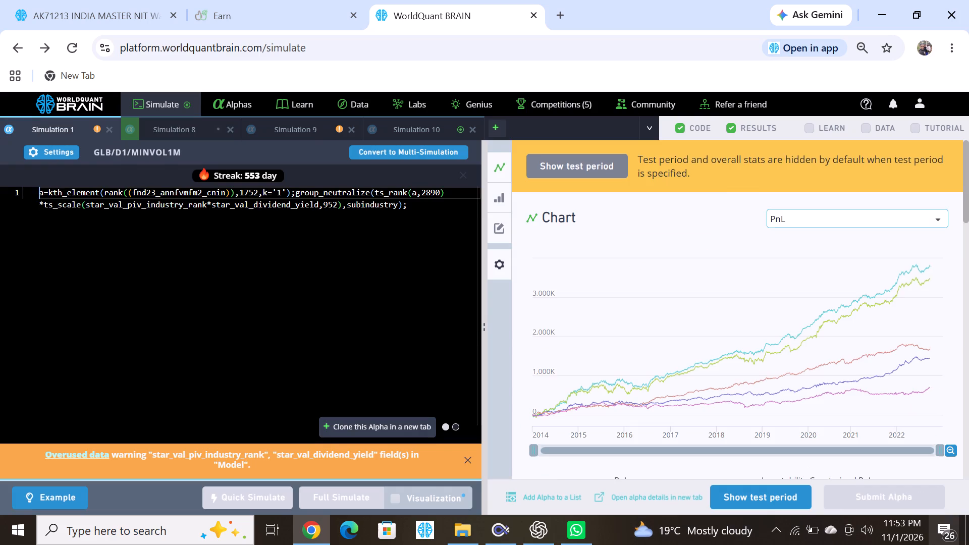
{"action": "left_click", "coordinate": [776, 492]}
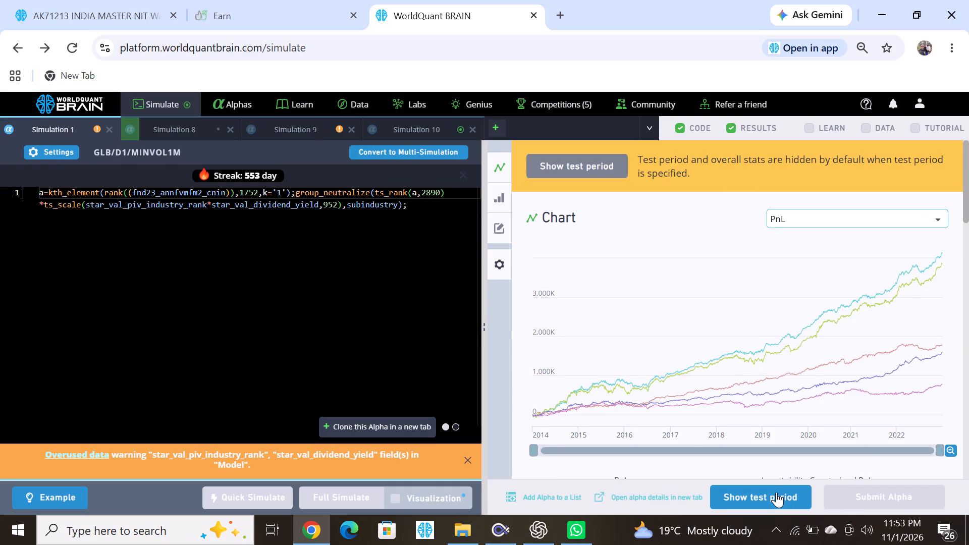
{"action": "scroll", "coordinate": [663, 423], "scroll_direction": "down", "scroll_amount": 7}
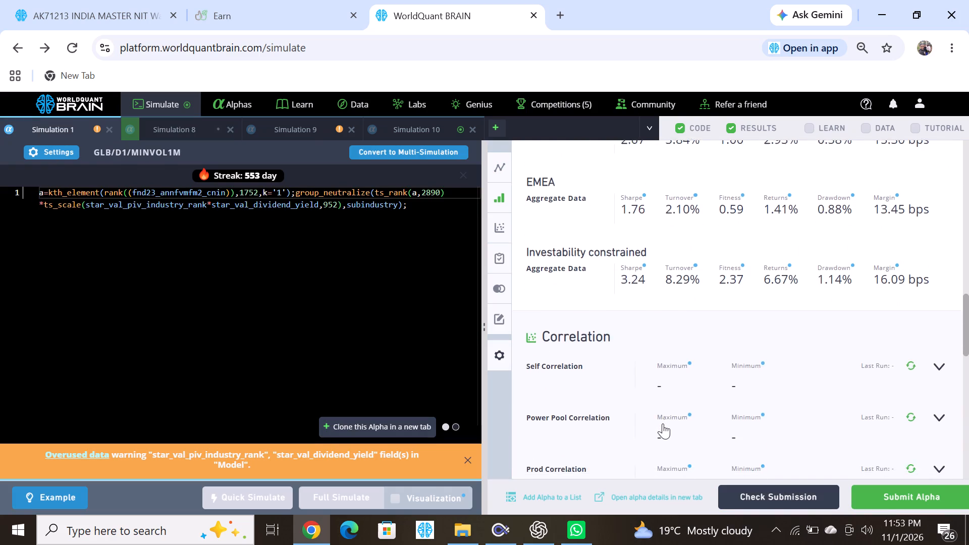
{"action": "scroll", "coordinate": [663, 423], "scroll_direction": "down", "scroll_amount": 3}
{"action": "left_click", "coordinate": [593, 419]}
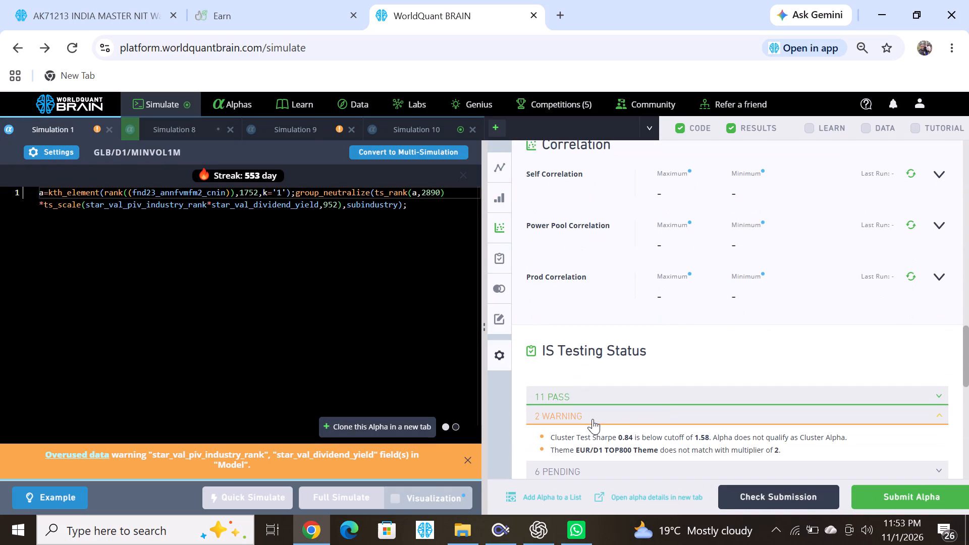
Run Simulation 1's production correlation check and examine its distribution alongside the IS testing status.
{"action": "left_click", "coordinate": [941, 278]}
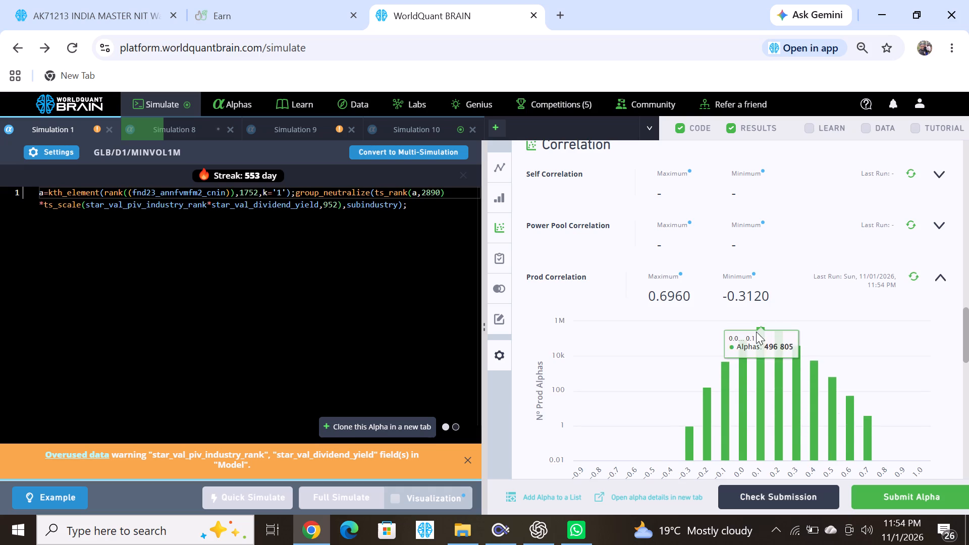
{"action": "scroll", "coordinate": [756, 332], "scroll_direction": "down", "scroll_amount": 4}
{"action": "scroll", "coordinate": [756, 332], "scroll_direction": "up", "scroll_amount": 2}
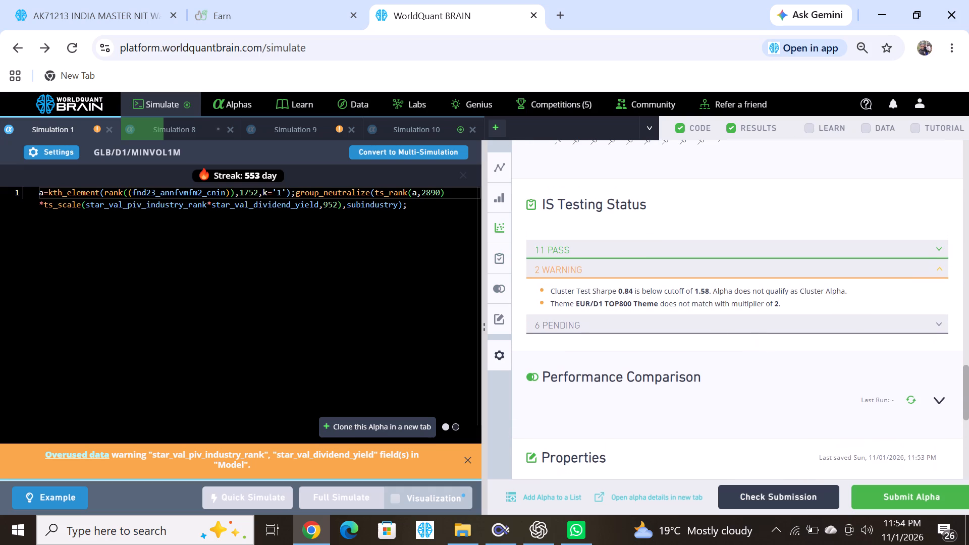
Copy Simulation 1's entire alpha expression from the code editor.
{"action": "left_click_drag", "start_coordinate": [420, 204], "coordinate": [325, 204]}
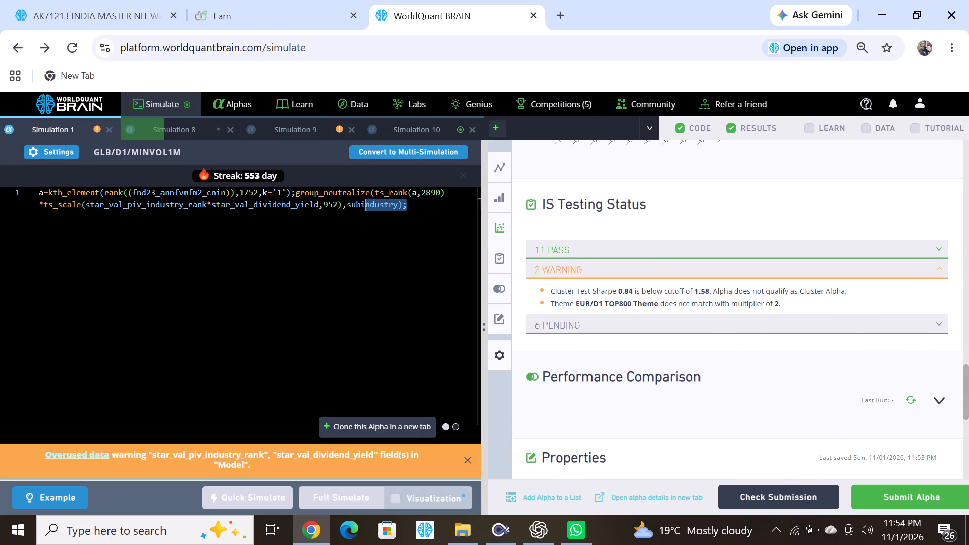
{"action": "left_click_drag", "start_coordinate": [325, 204], "coordinate": [5, 173]}
{"action": "right_click", "coordinate": [106, 200]}
{"action": "left_click", "coordinate": [106, 200]}
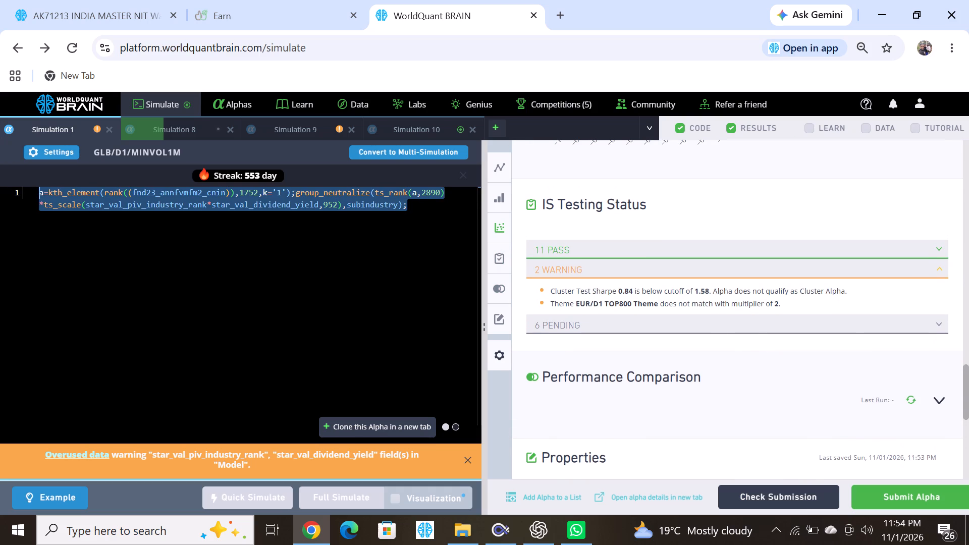
{"action": "left_click", "coordinate": [144, 253]}
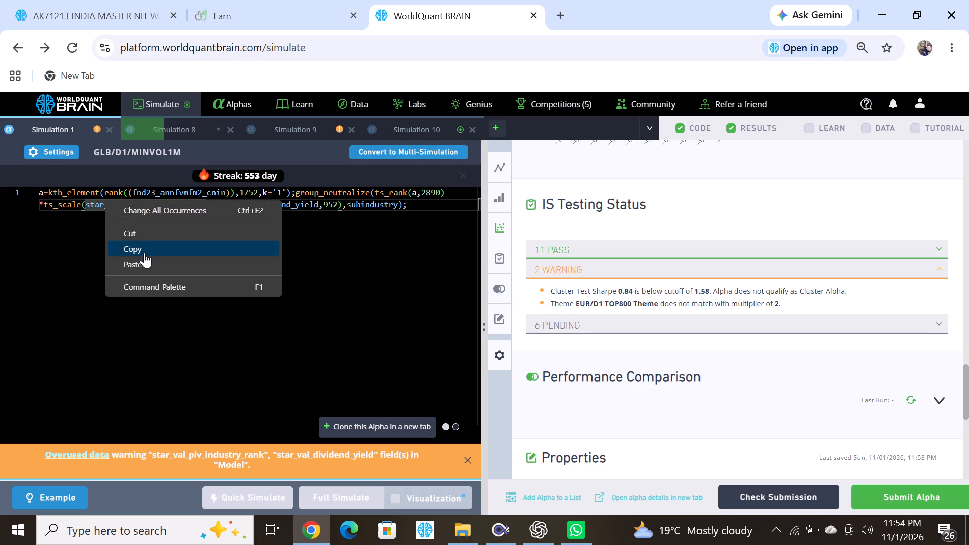
{"action": "left_click", "coordinate": [166, 255]}
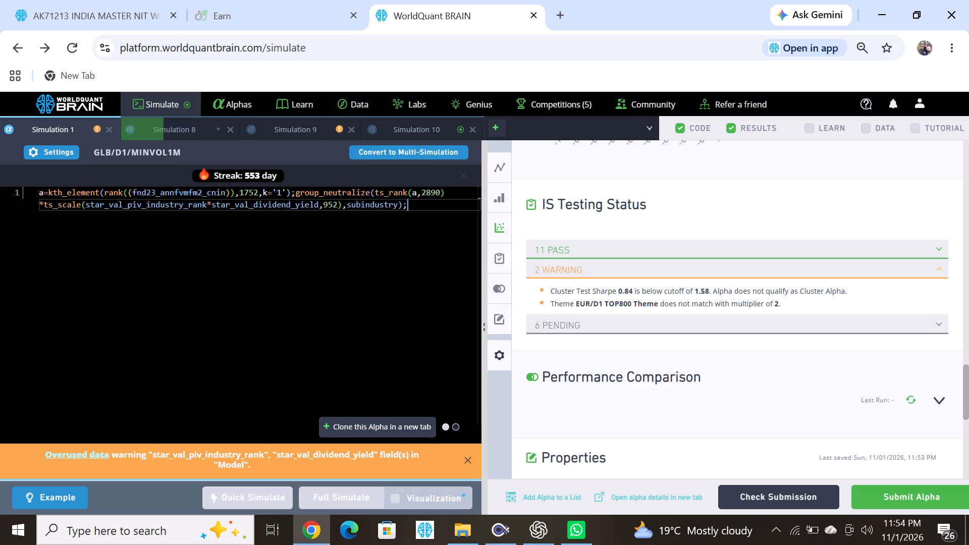
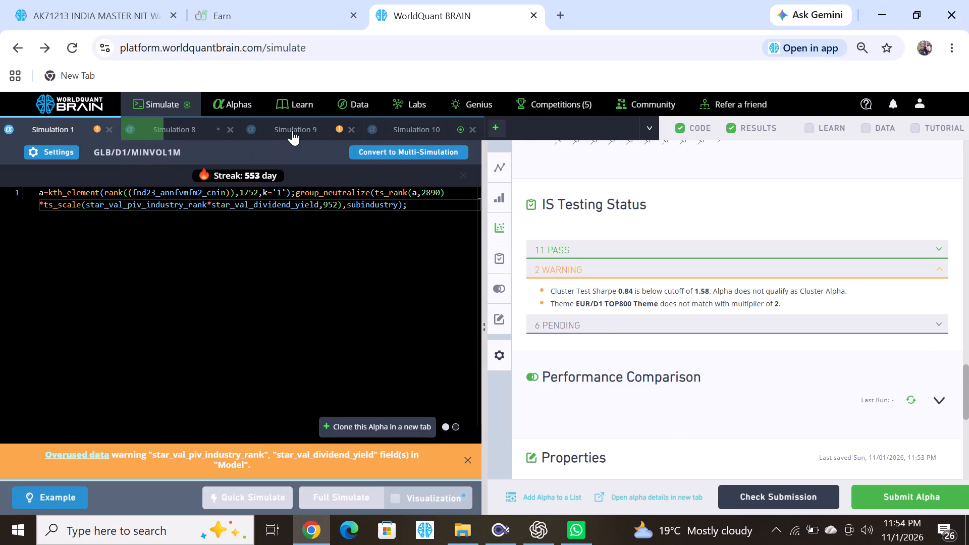
Close the Simulation 1 alpha.
{"action": "left_click", "coordinate": [111, 126]}
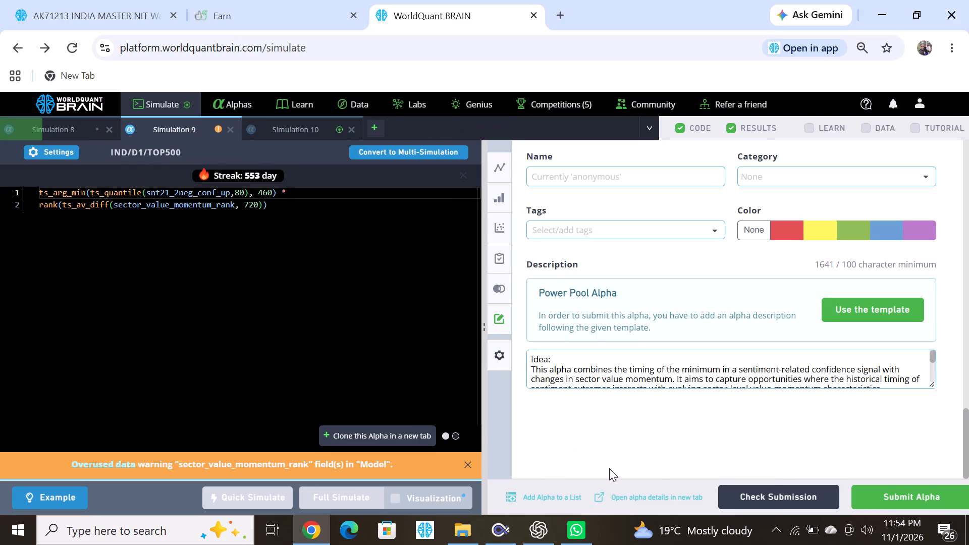
Try to submit Simulation 9's IND/D1/TOP500 alpha built on snt21_2neg_conf_up and sector_value_momentum_rank.
{"action": "left_click", "coordinate": [897, 500]}
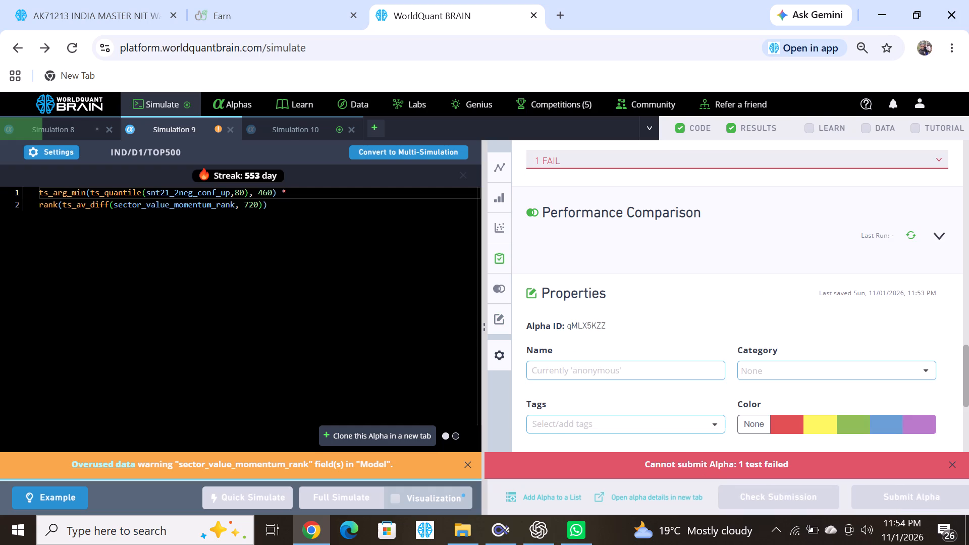
Bring up Simulation 10's IND/D1/TOP500 alpha that uses alternative_market_cap_usd.
{"action": "left_click", "coordinate": [285, 126]}
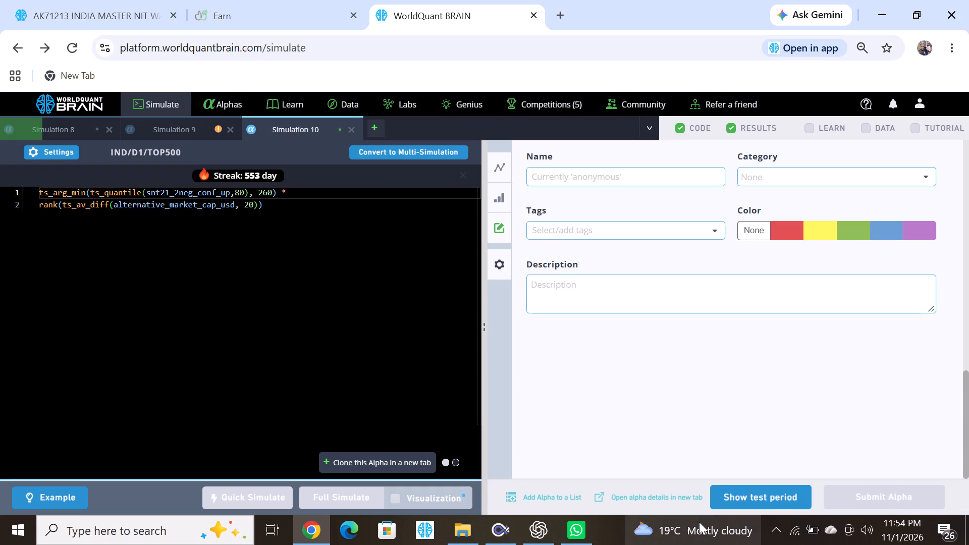
Show Simulation 10's test period and examine the passed and failed checks in its IS testing status.
{"action": "left_click", "coordinate": [744, 492]}
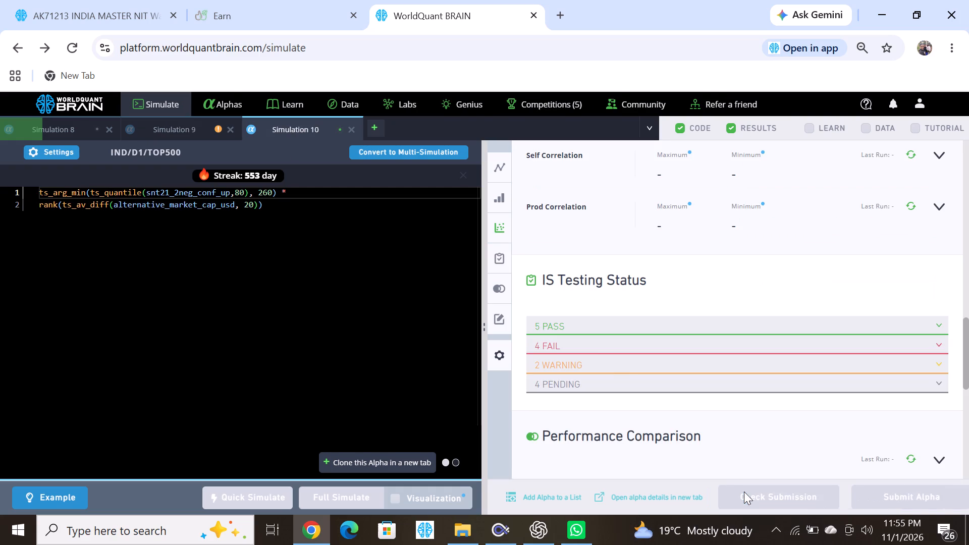
{"action": "left_click", "coordinate": [579, 334]}
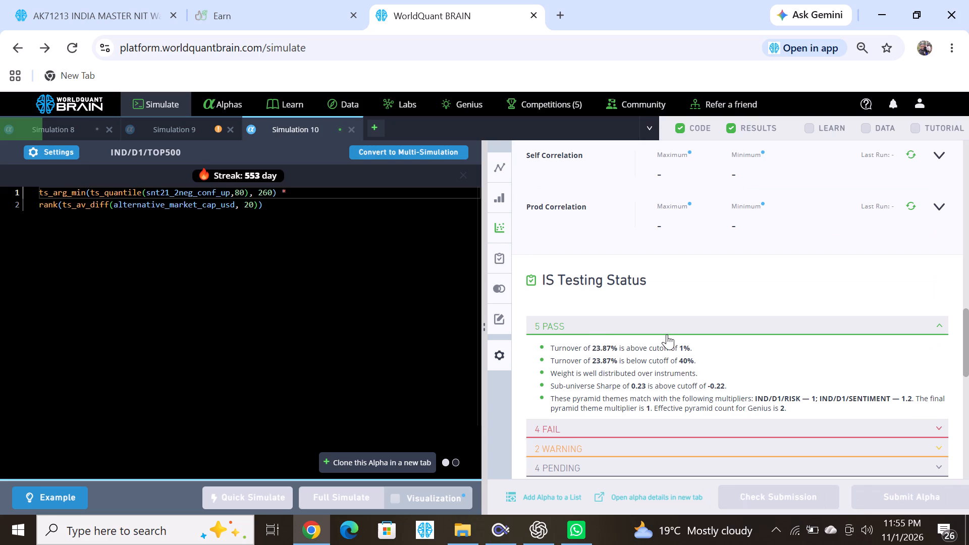
{"action": "left_click", "coordinate": [606, 323]}
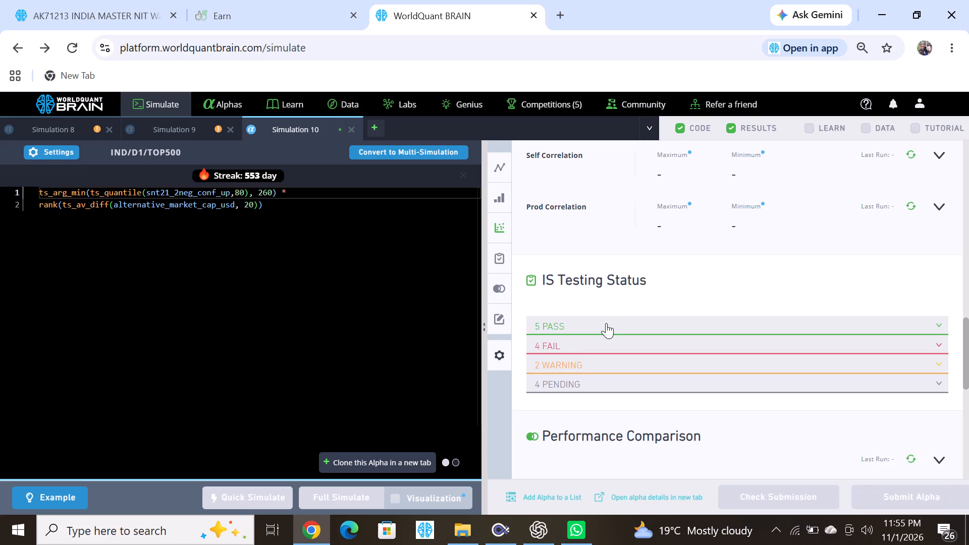
{"action": "left_click", "coordinate": [556, 346]}
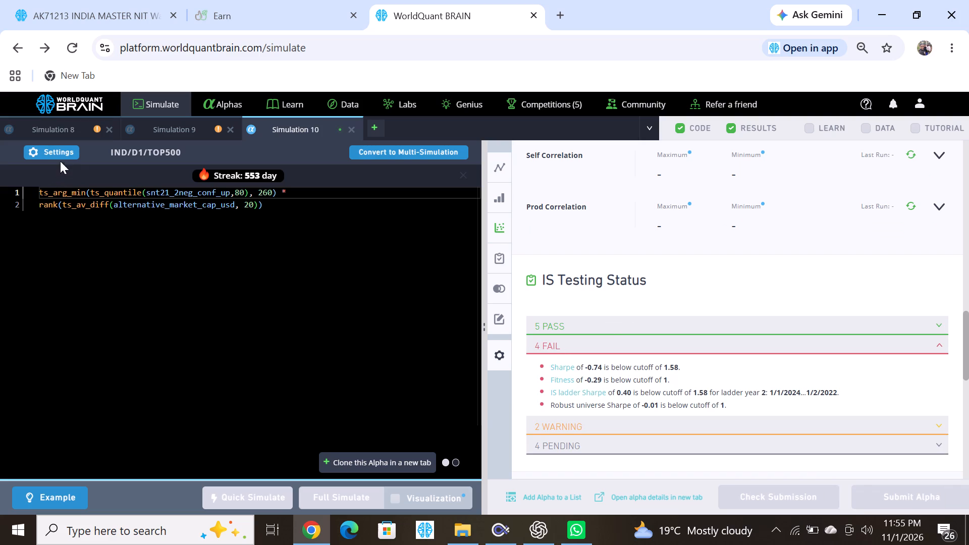
Replace ts_av_diff with ts_rank in Simulation 10's second line and try to run a full simulation.
{"action": "double_click", "coordinate": [89, 202]}
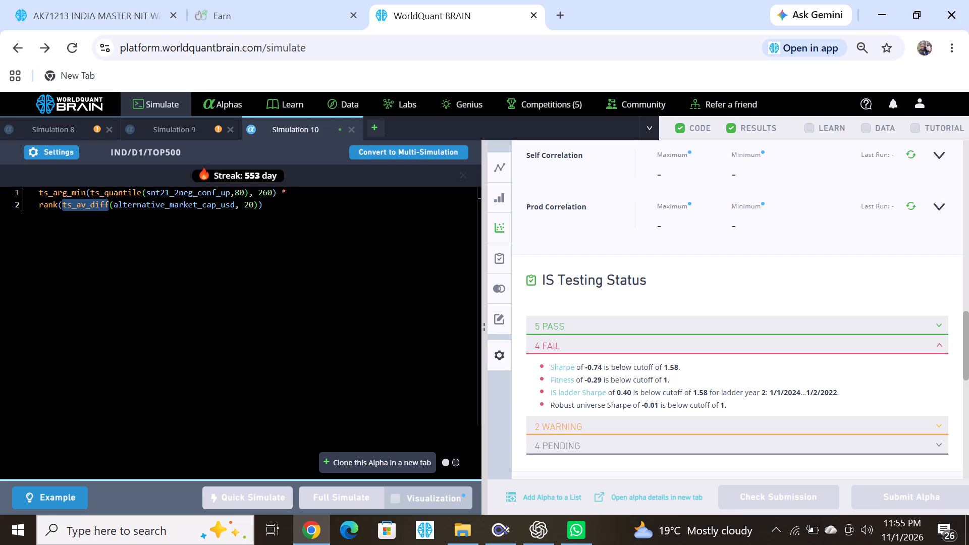
{"action": "type", "text": "ts"}
{"action": "key", "text": "shift+underscore"}
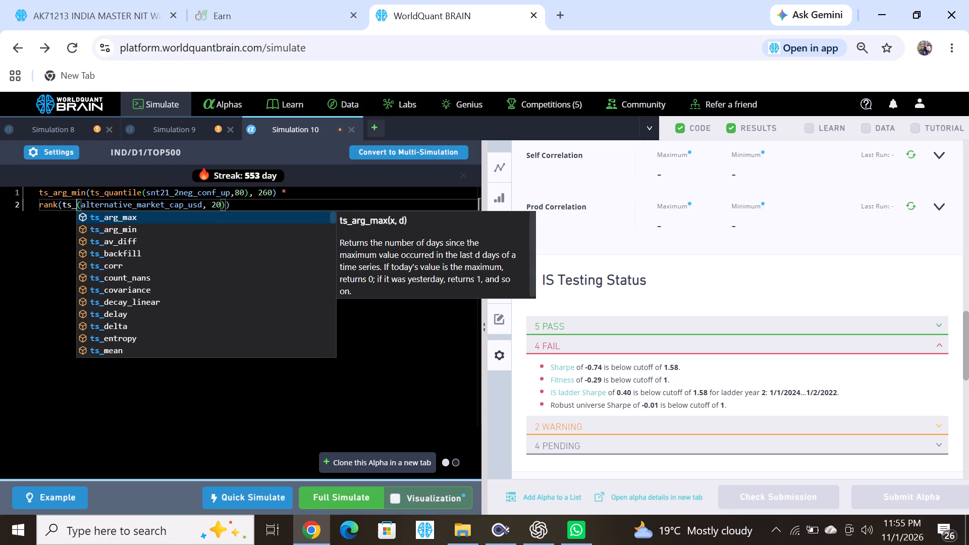
{"action": "key", "text": "r"}
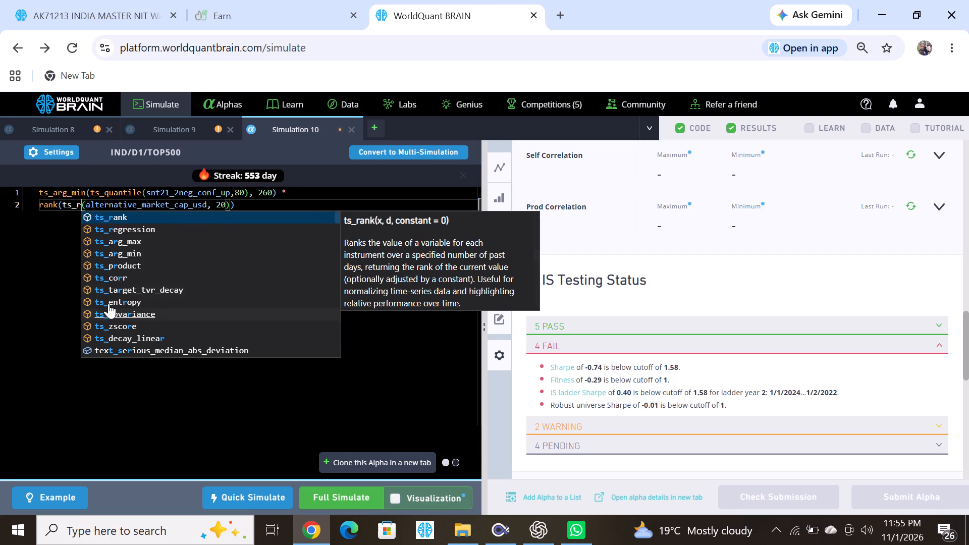
{"action": "left_click", "coordinate": [119, 214]}
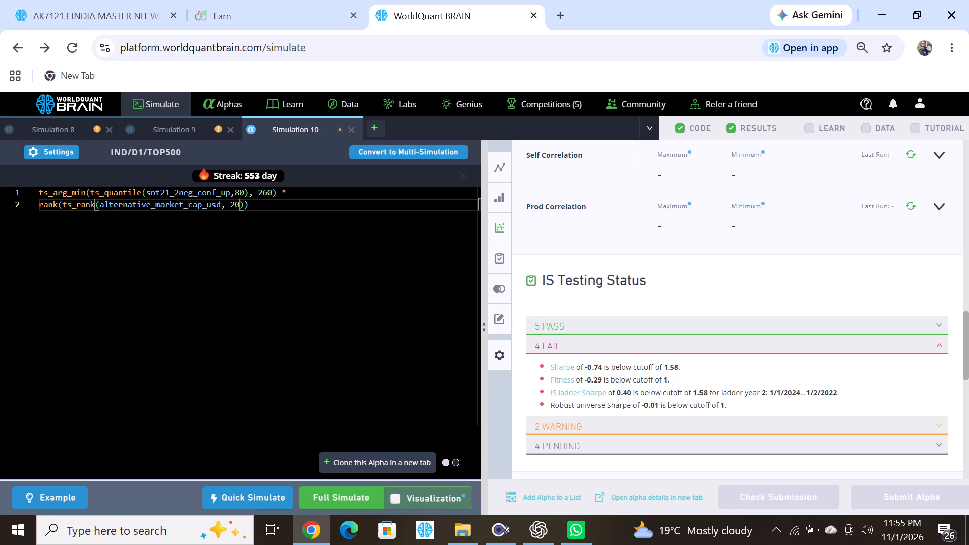
{"action": "left_click", "coordinate": [346, 494]}
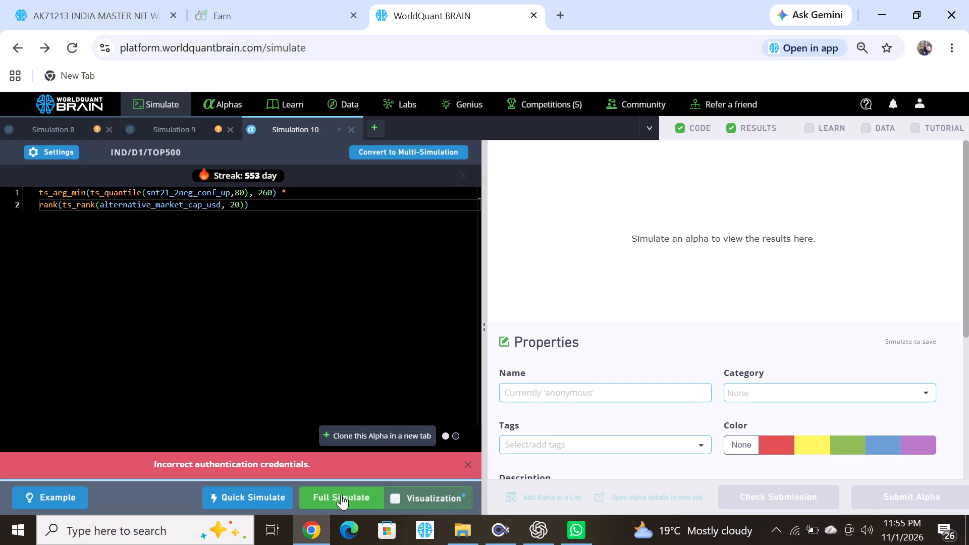
{"action": "left_click", "coordinate": [341, 495]}
Show Simulation 8's test period and examine the failed checks and warnings in its IS testing status.
{"action": "left_click", "coordinate": [59, 128]}
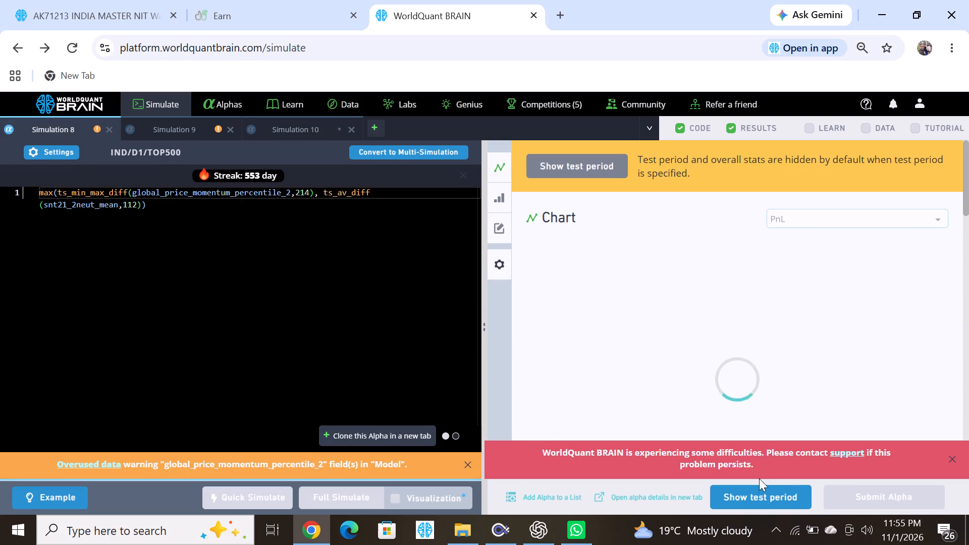
{"action": "left_click", "coordinate": [759, 500]}
{"action": "scroll", "coordinate": [674, 406], "scroll_direction": "down", "scroll_amount": 3}
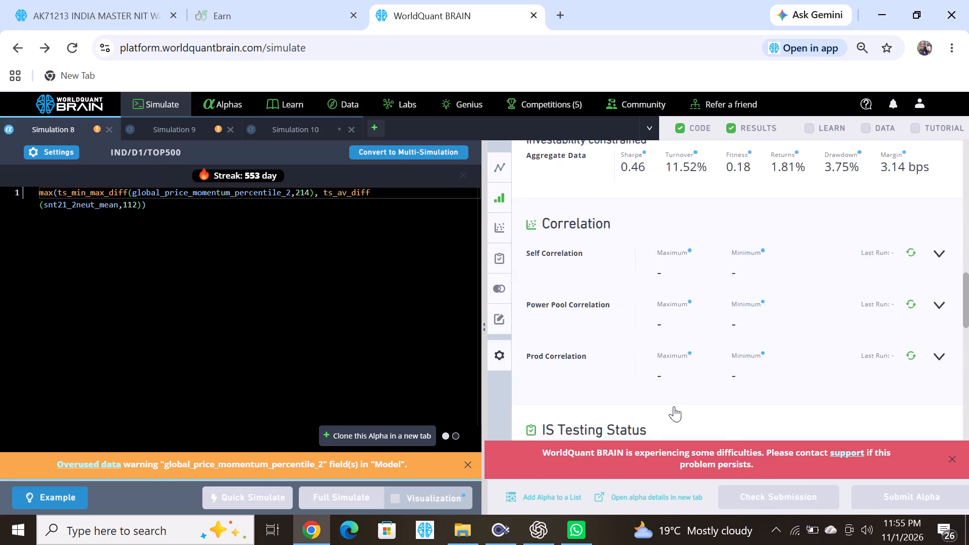
{"action": "scroll", "coordinate": [674, 406], "scroll_direction": "down", "scroll_amount": 4}
{"action": "left_click", "coordinate": [543, 240]}
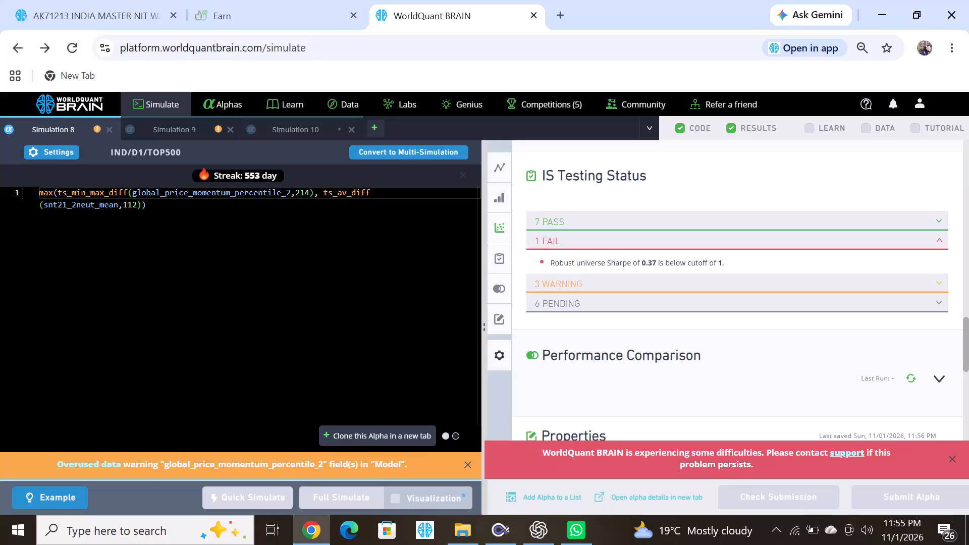
{"action": "left_click", "coordinate": [557, 281]}
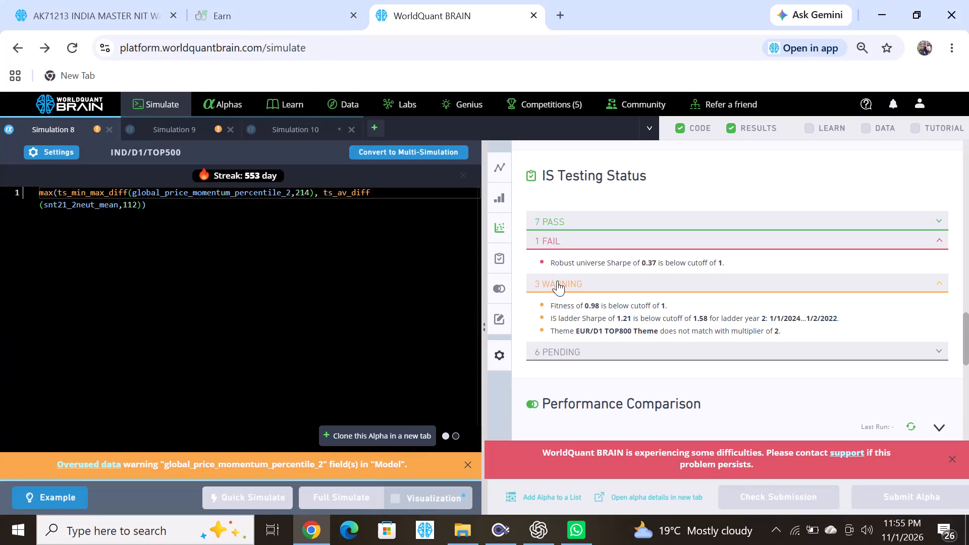
Set the lookback of Simulation 8's ts_min_max_diff to 714 and try to run a full simulation.
{"action": "left_click", "coordinate": [300, 196]}
{"action": "key", "text": "BackSpace"}
{"action": "key", "text": "7"}
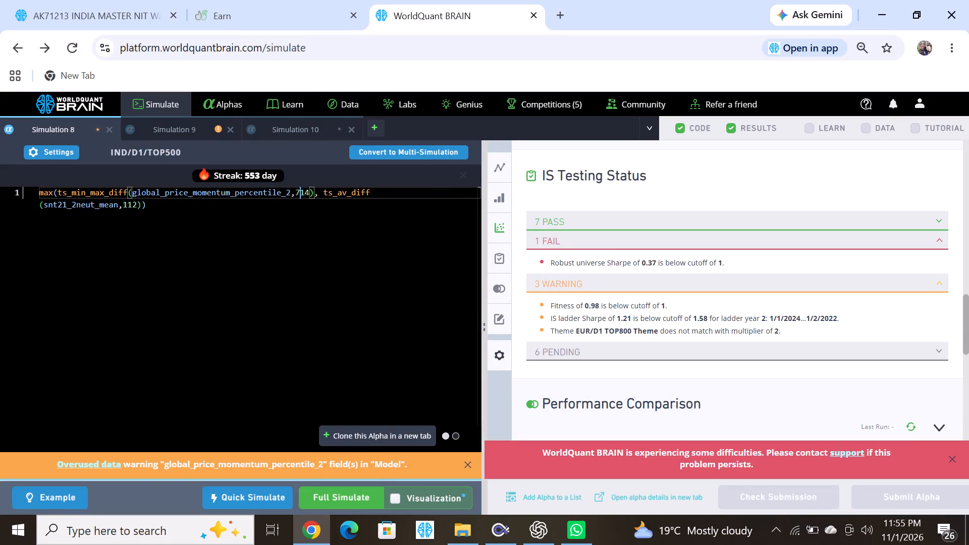
{"action": "left_click", "coordinate": [335, 493]}
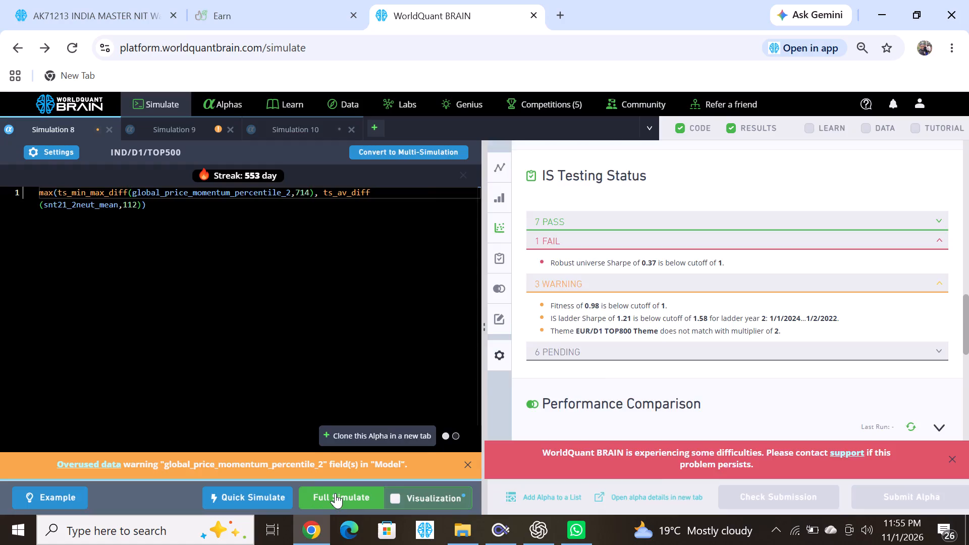
{"action": "left_click", "coordinate": [335, 493]}
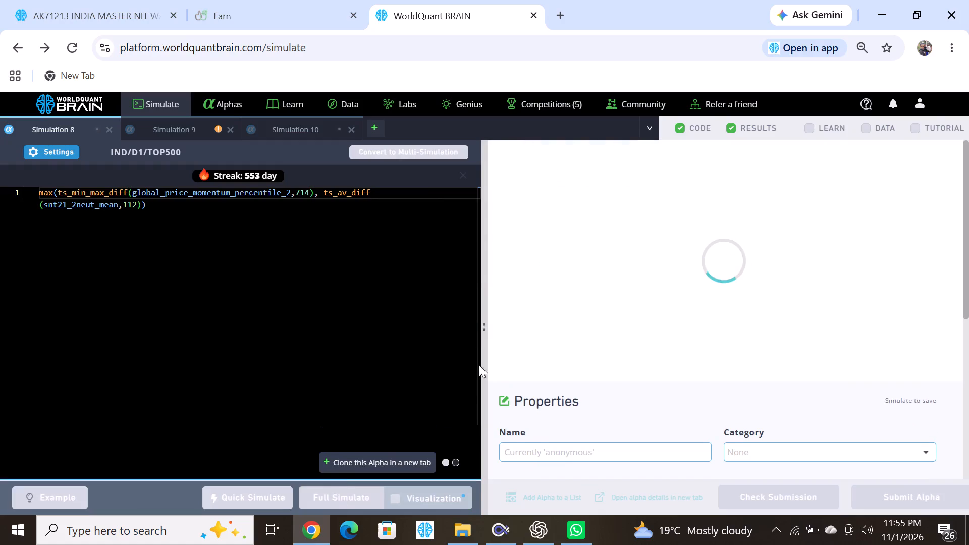
Sign out of the WorldQuant BRAIN account.
{"action": "left_click", "coordinate": [917, 106]}
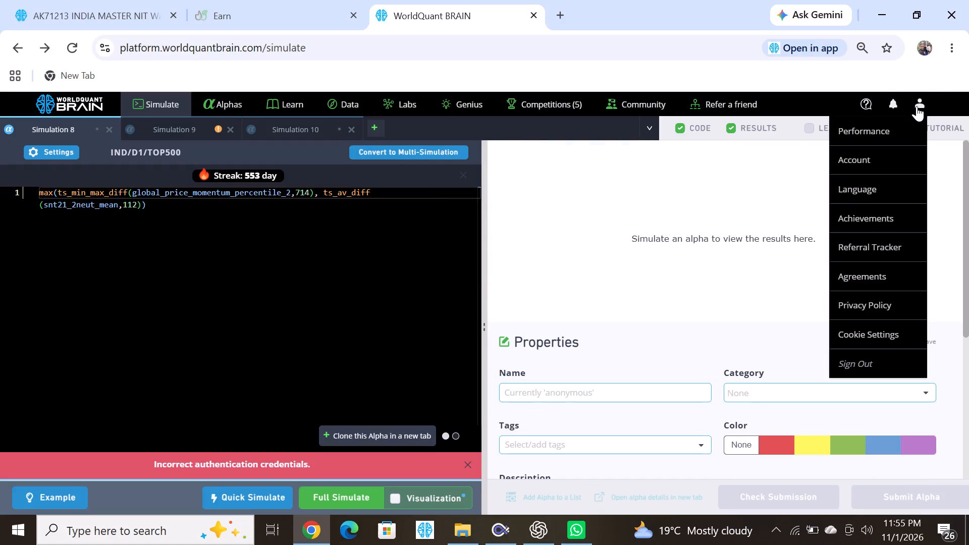
{"action": "left_click", "coordinate": [860, 358]}
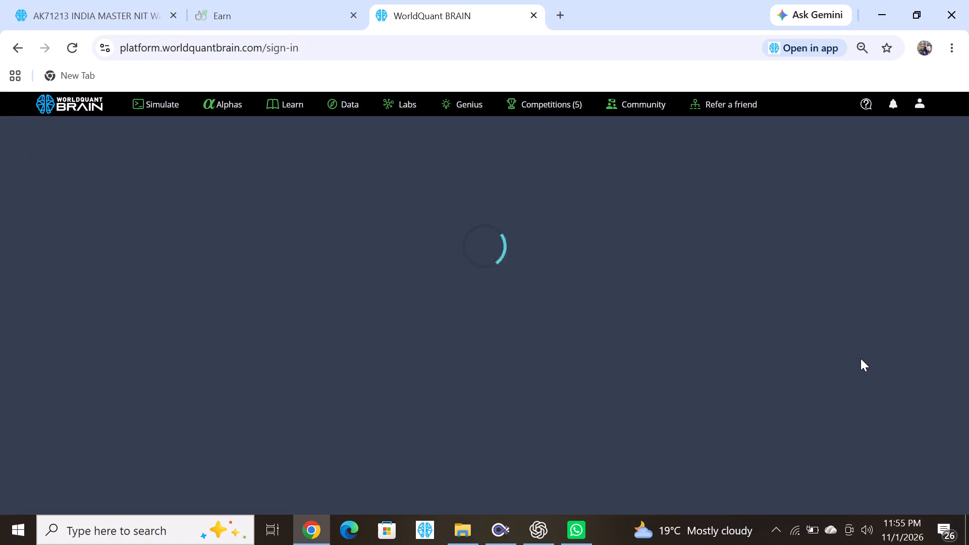
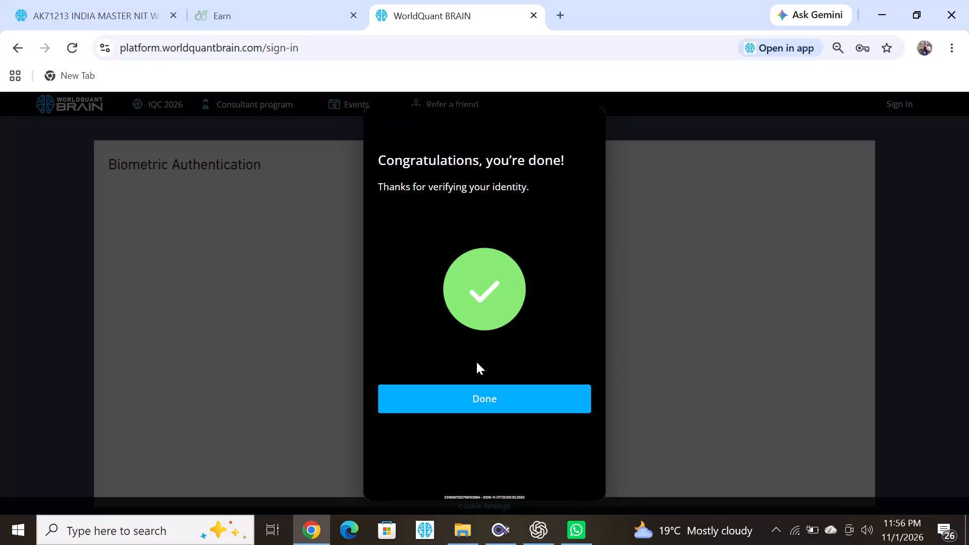
Complete the biometric identity verification to finish signing back in.
{"action": "left_click", "coordinate": [469, 386]}
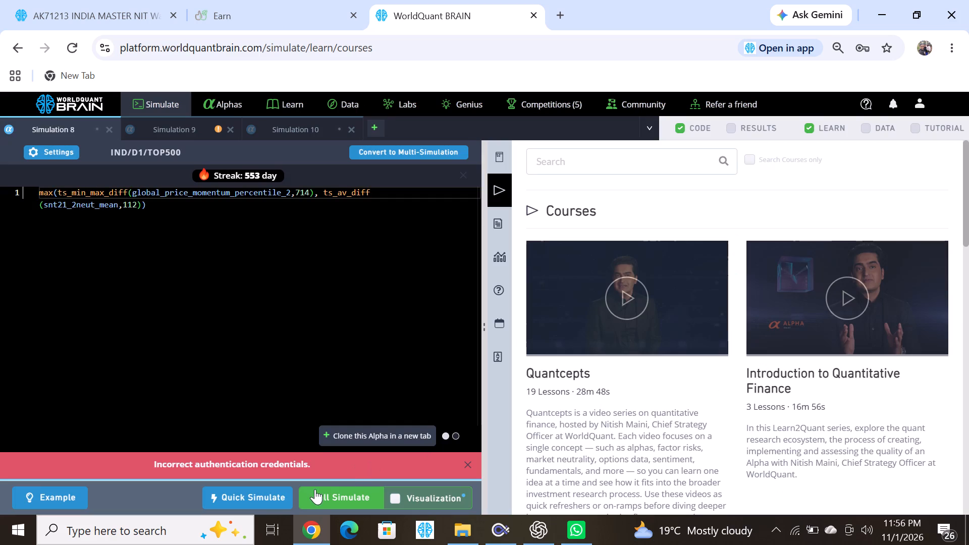
Run full simulations of the alphas in Simulation 8 and Simulation 10.
{"action": "left_click", "coordinate": [336, 490]}
{"action": "left_click", "coordinate": [288, 125]}
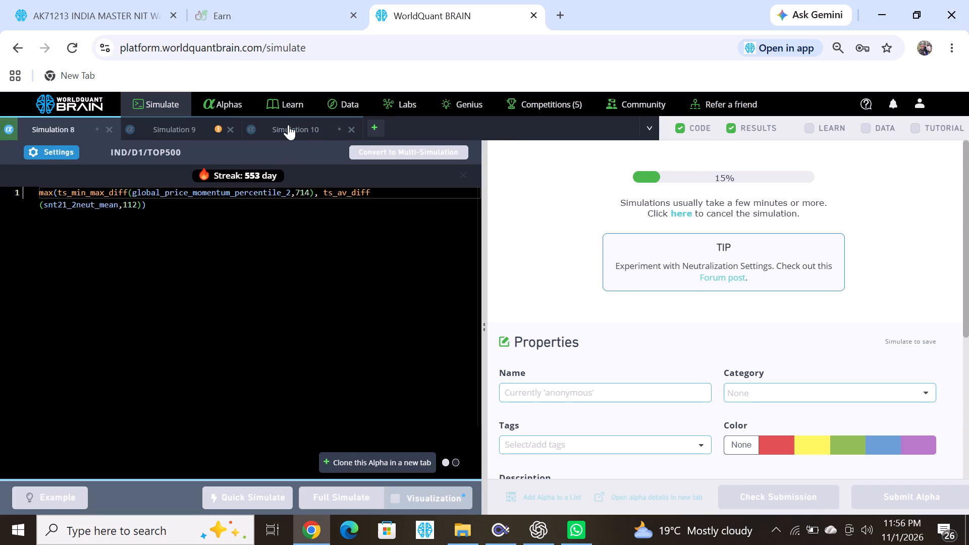
{"action": "left_click", "coordinate": [337, 499]}
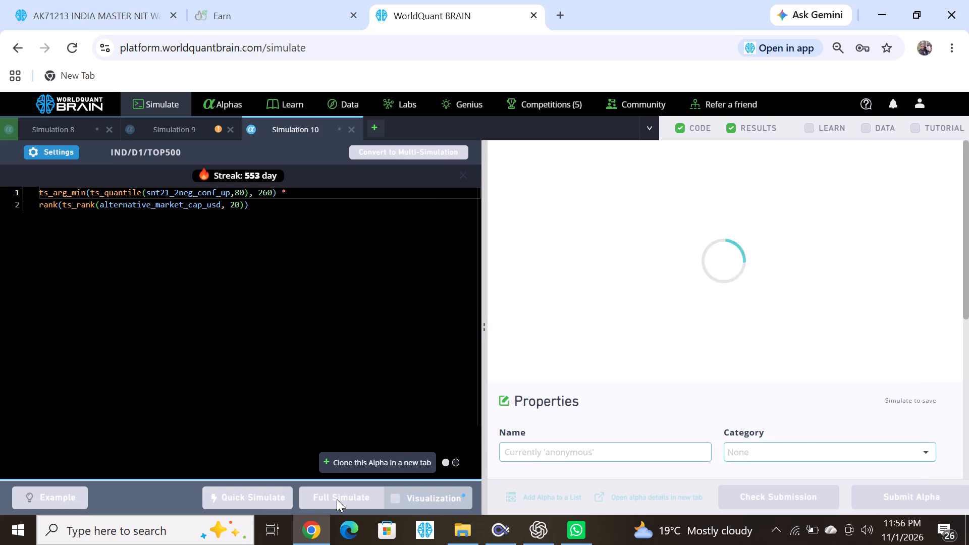
For Simulation 9, open the IND/D1/TOP500 data fields list and change its category filter to Earnings.
{"action": "left_click", "coordinate": [181, 129]}
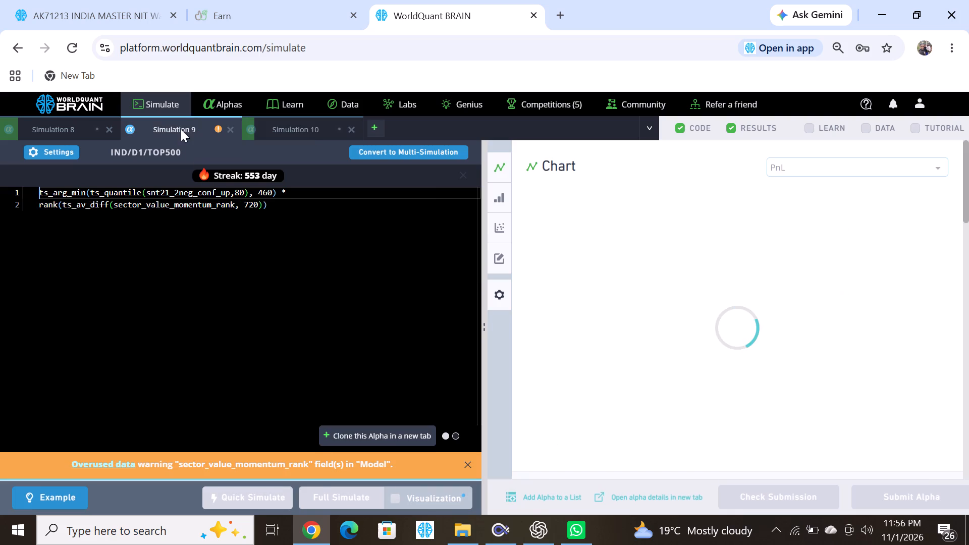
{"action": "scroll", "coordinate": [653, 390], "scroll_direction": "down", "scroll_amount": 4}
{"action": "scroll", "coordinate": [653, 390], "scroll_direction": "up", "scroll_amount": 1}
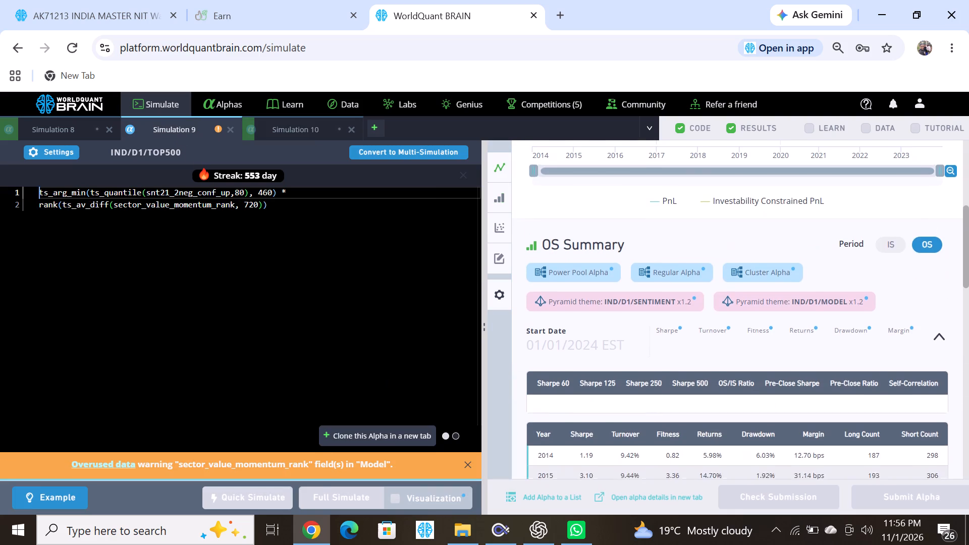
{"action": "left_click", "coordinate": [865, 126]}
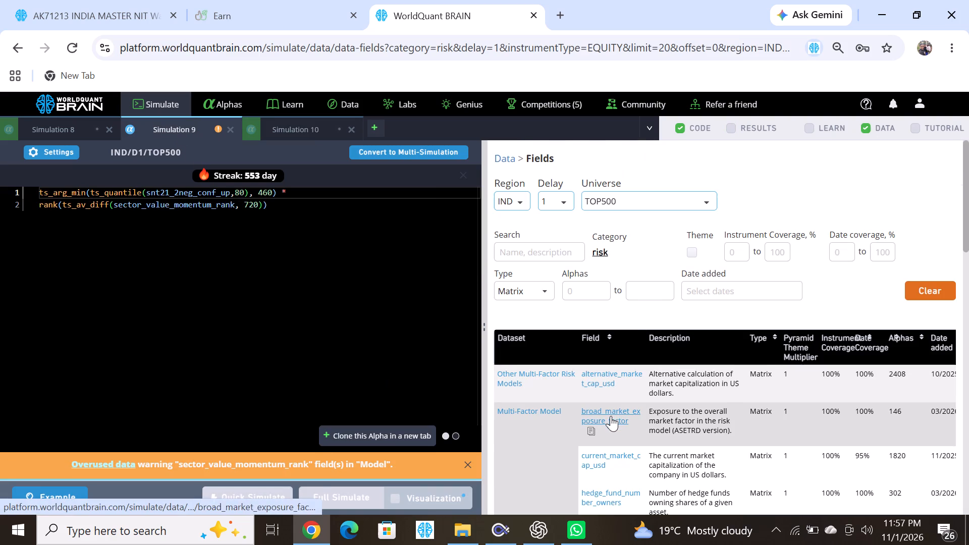
{"action": "left_click", "coordinate": [592, 254]}
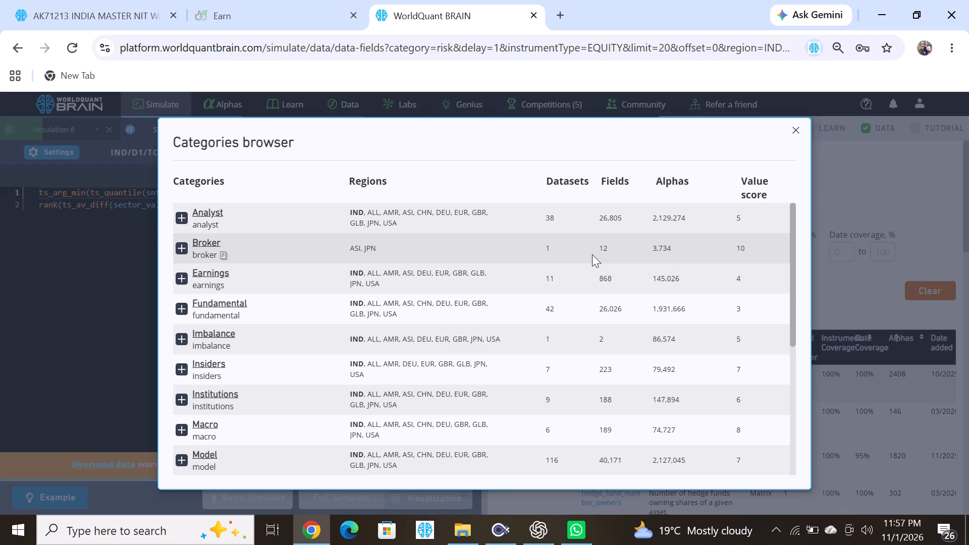
{"action": "left_click", "coordinate": [204, 270]}
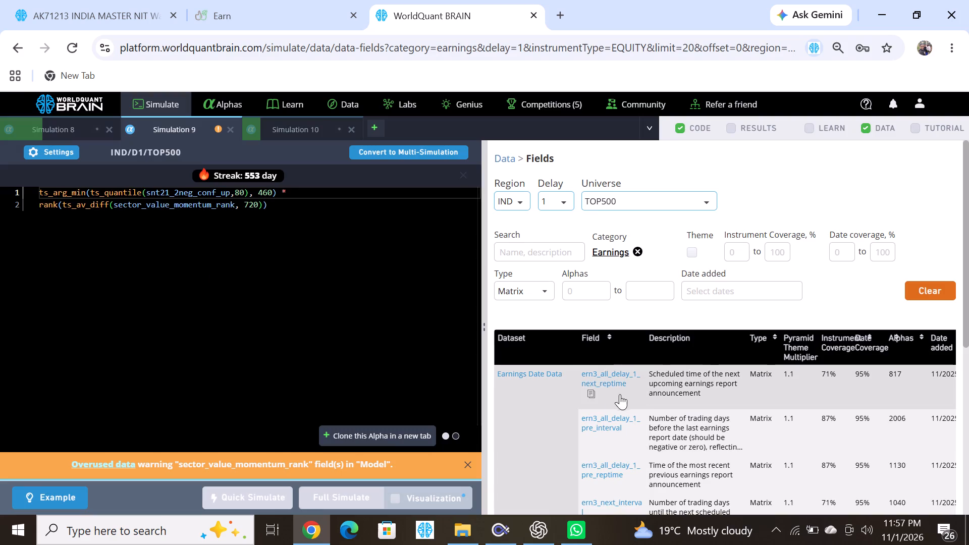
Replace sector_value_momentum_rank with ern3_all_delay_1_next_reptime in Simulation 9's ts_av_diff and run a full simulation.
{"action": "left_click", "coordinate": [595, 398]}
{"action": "double_click", "coordinate": [190, 204]}
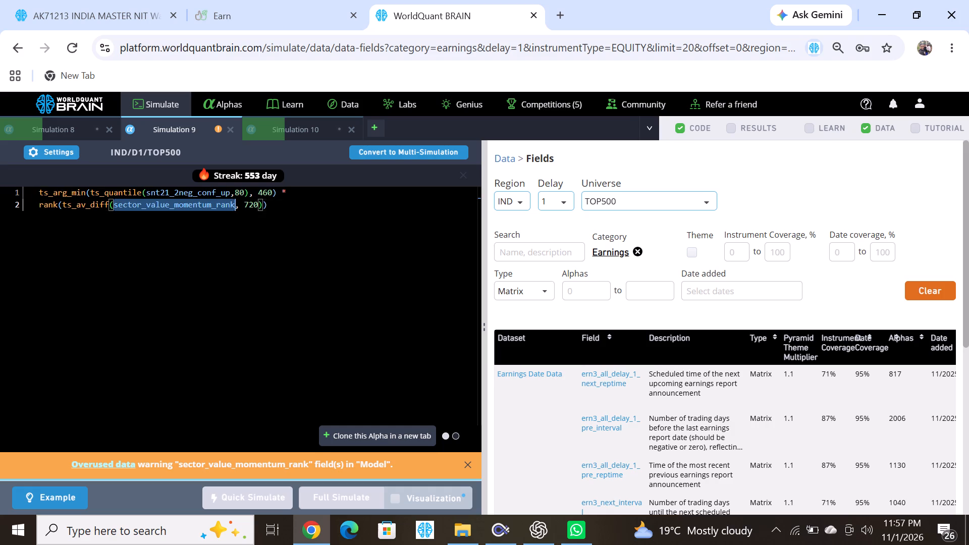
{"action": "key", "text": "ctrl+v"}
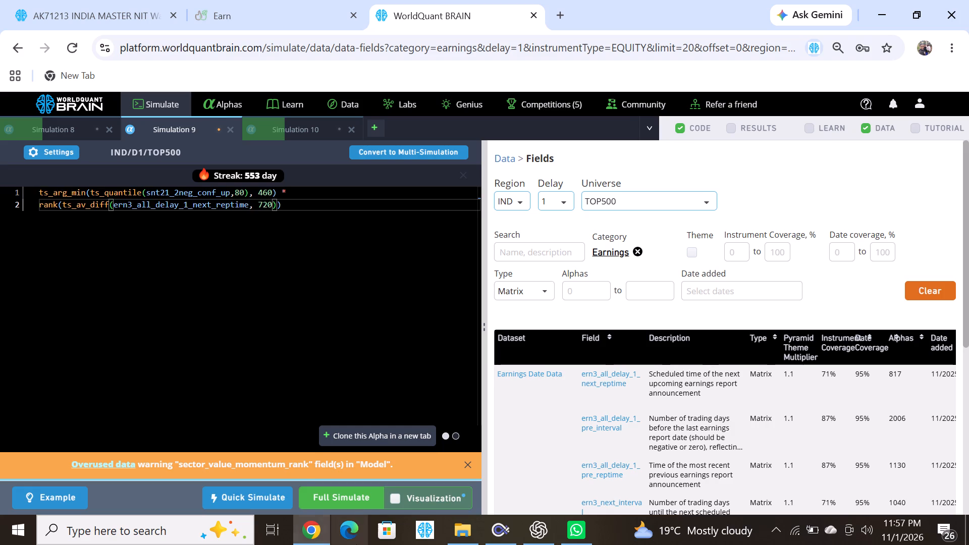
{"action": "left_click", "coordinate": [357, 498]}
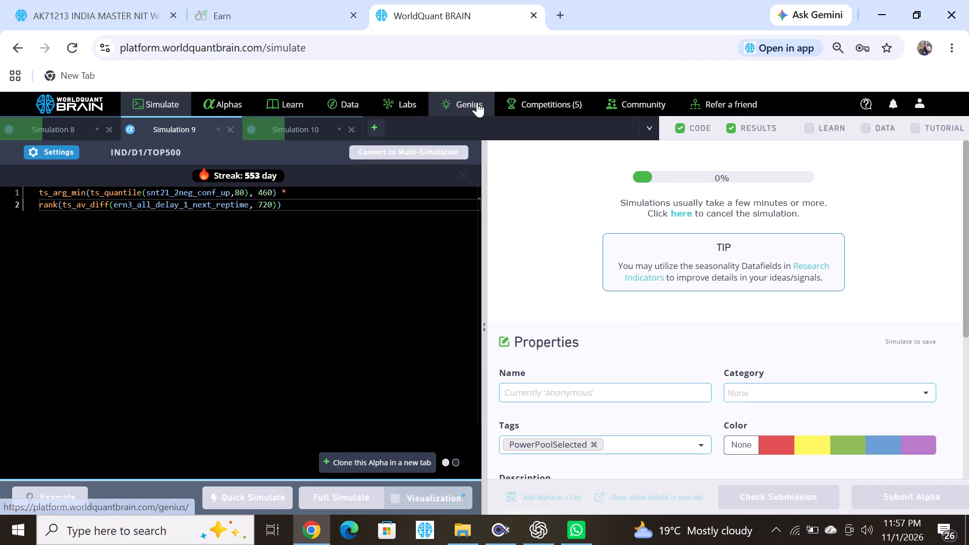
Examine the eligibility and tie breaker criteria on the Genius page for the current quarter, and return to the simulations.
{"action": "left_click", "coordinate": [477, 103]}
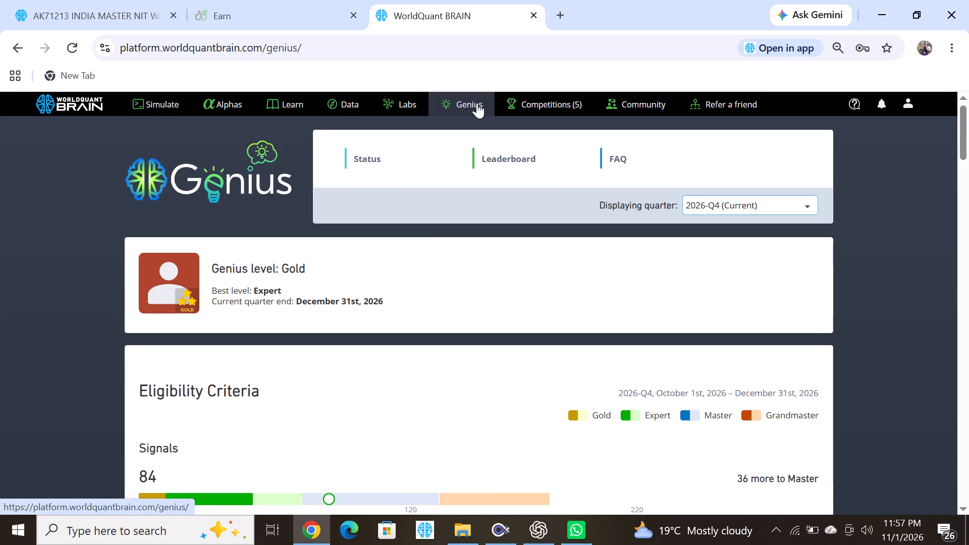
{"action": "scroll", "coordinate": [370, 291], "scroll_direction": "down", "scroll_amount": 7}
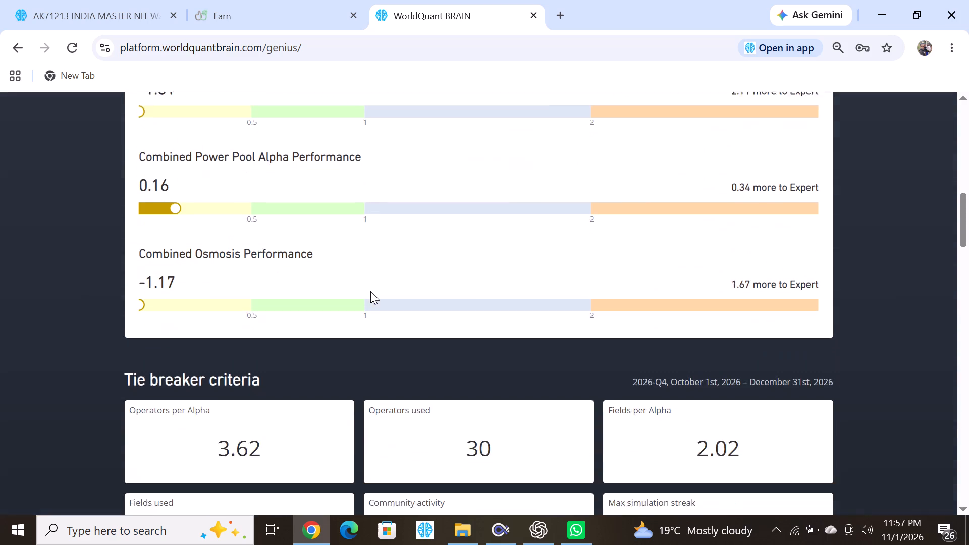
{"action": "scroll", "coordinate": [370, 291], "scroll_direction": "down", "scroll_amount": 3}
{"action": "scroll", "coordinate": [370, 291], "scroll_direction": "up", "scroll_amount": 1}
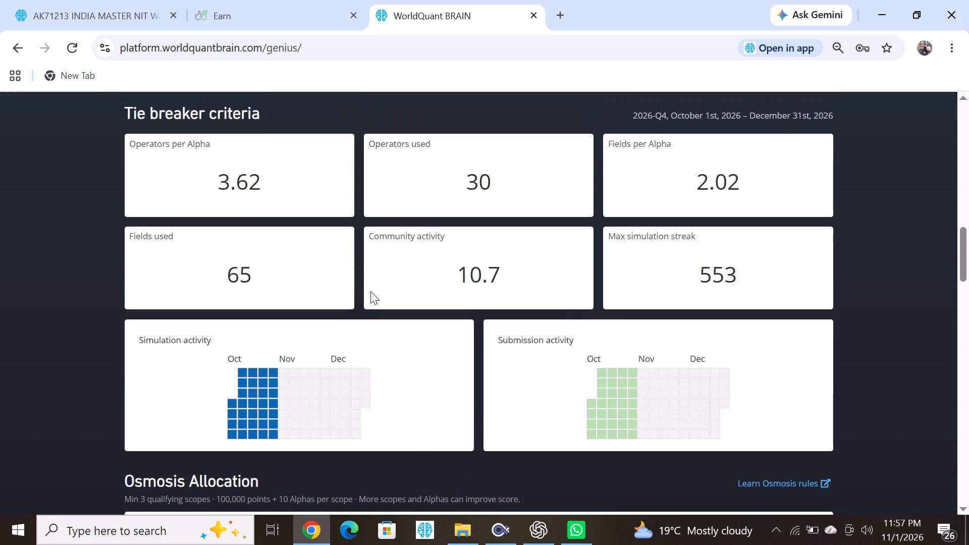
{"action": "scroll", "coordinate": [370, 291], "scroll_direction": "up", "scroll_amount": 8}
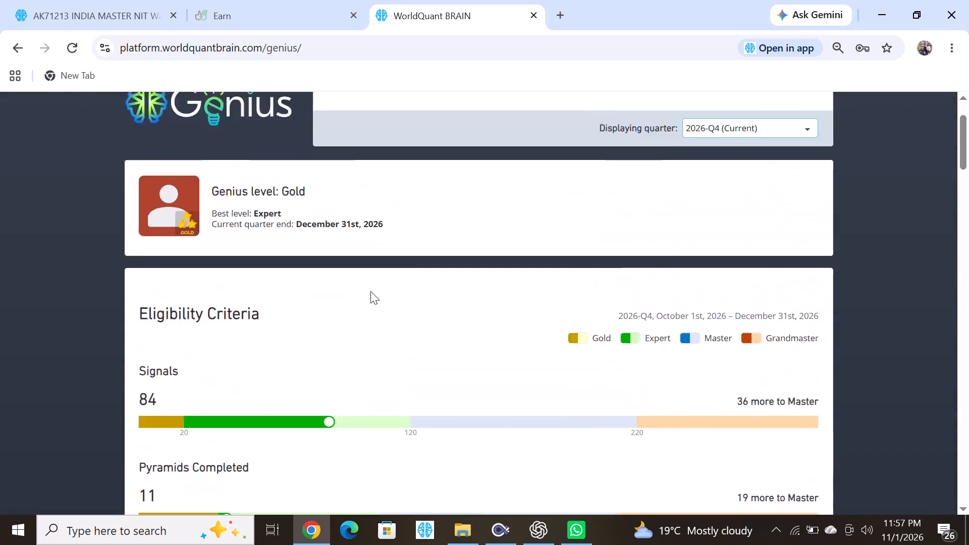
{"action": "scroll", "coordinate": [370, 291], "scroll_direction": "up", "scroll_amount": 2}
{"action": "left_click", "coordinate": [170, 105]}
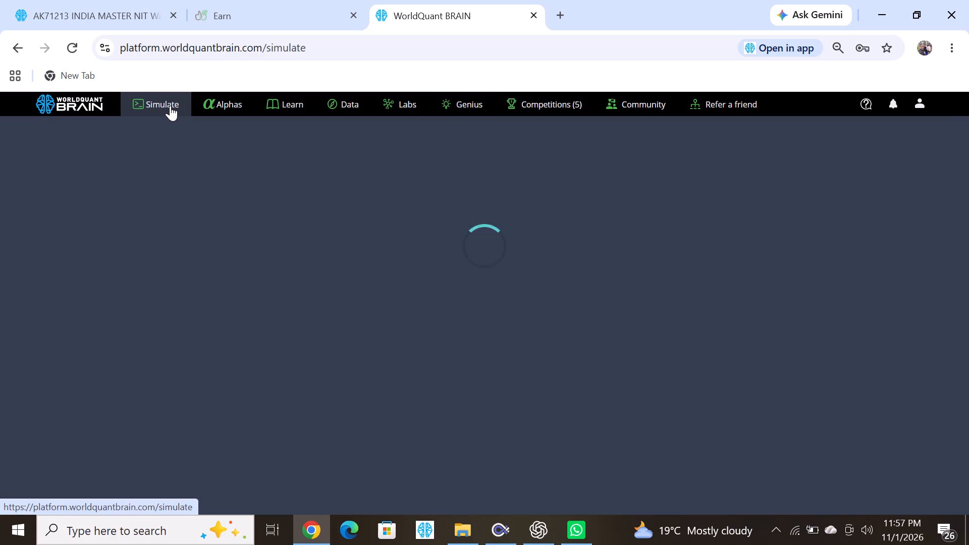
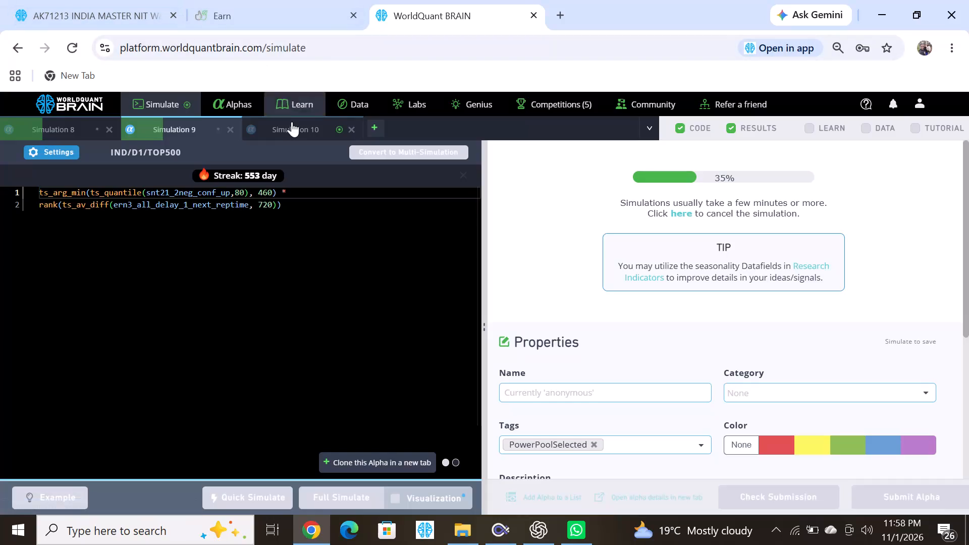
Show the test period for Simulation 10's alpha and examine the failed tests in its IS Testing Status.
{"action": "left_click", "coordinate": [297, 129]}
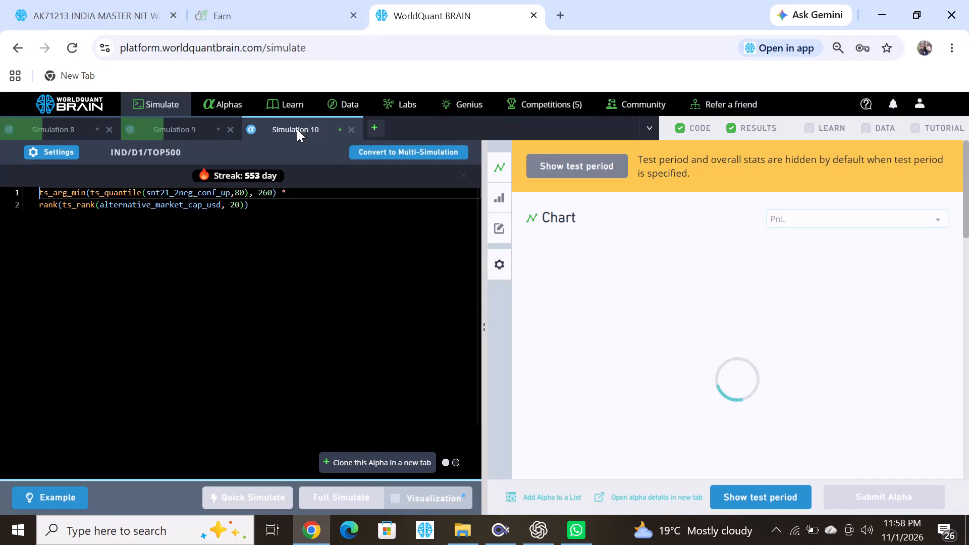
{"action": "left_click", "coordinate": [736, 496]}
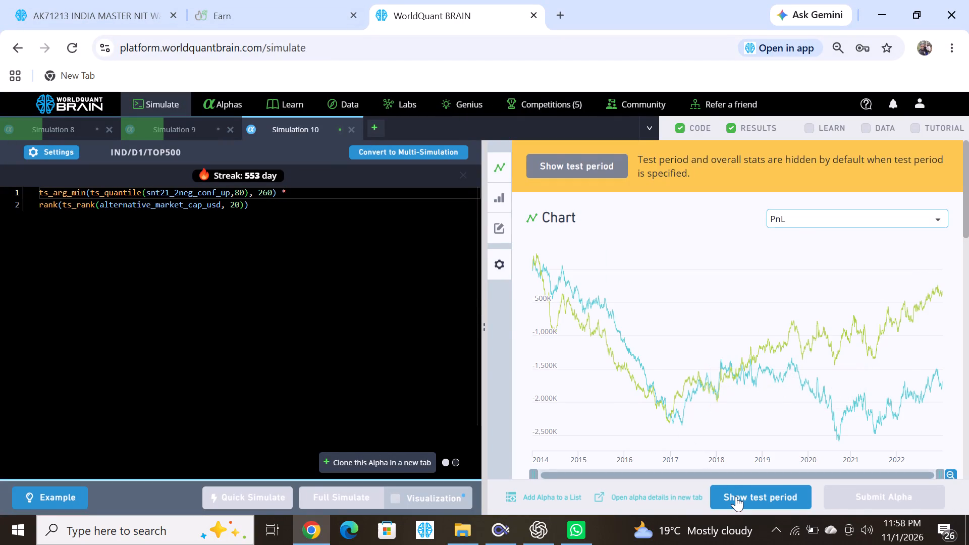
{"action": "scroll", "coordinate": [622, 407], "scroll_direction": "down", "scroll_amount": 7}
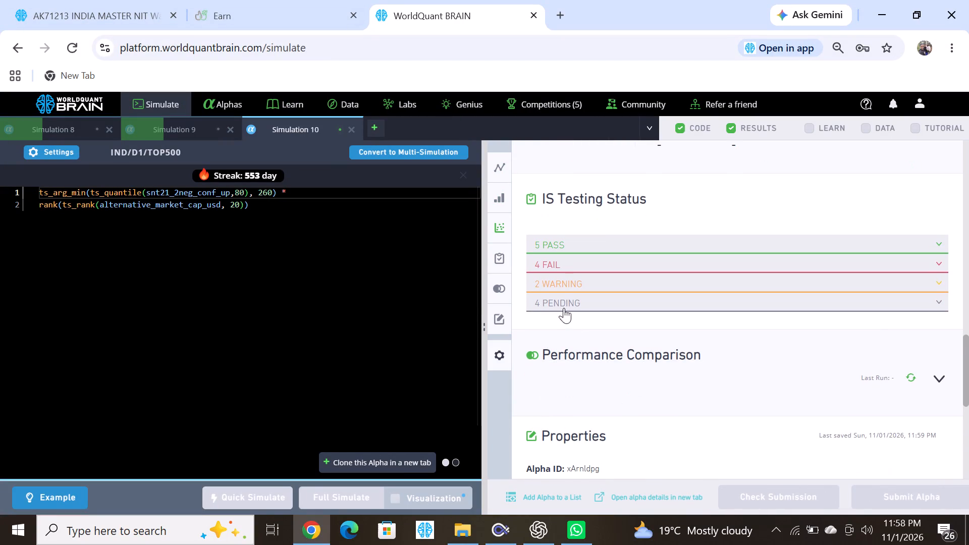
{"action": "left_click", "coordinate": [552, 259]}
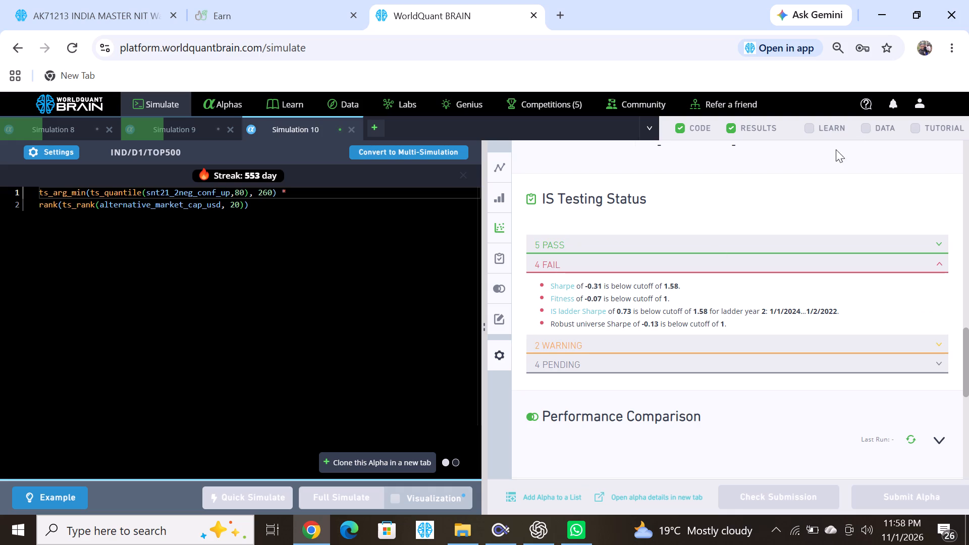
Replace snt21_2neg_conf_up with the Earnings field ern3_all_delay_1_next_reptime in Simulation 10's ts_quantile and run a full simulation.
{"action": "left_click", "coordinate": [864, 122]}
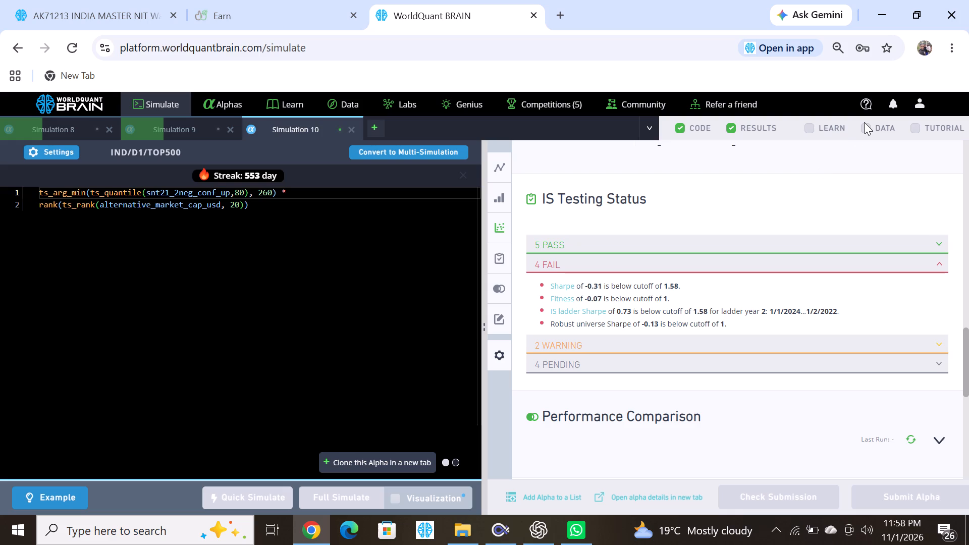
{"action": "left_click", "coordinate": [865, 128]}
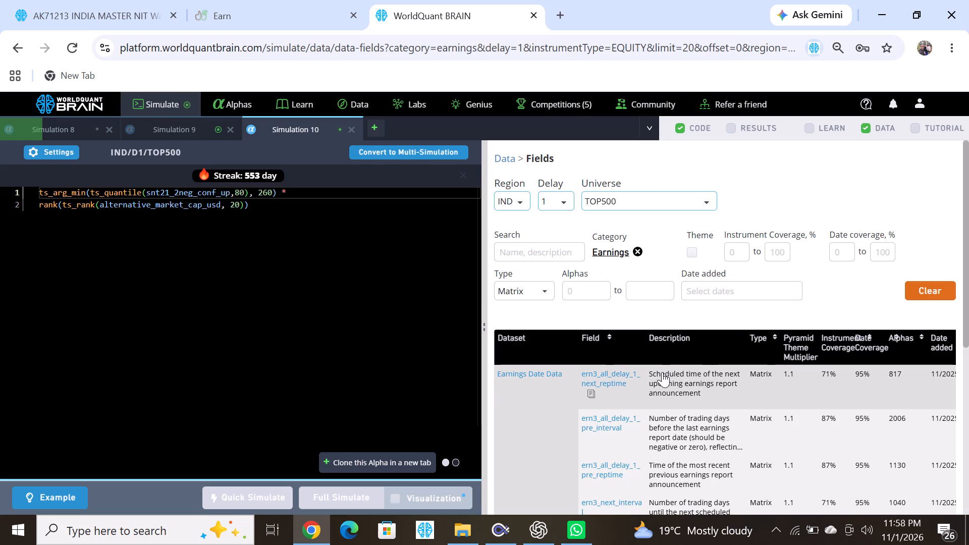
{"action": "left_click", "coordinate": [594, 398]}
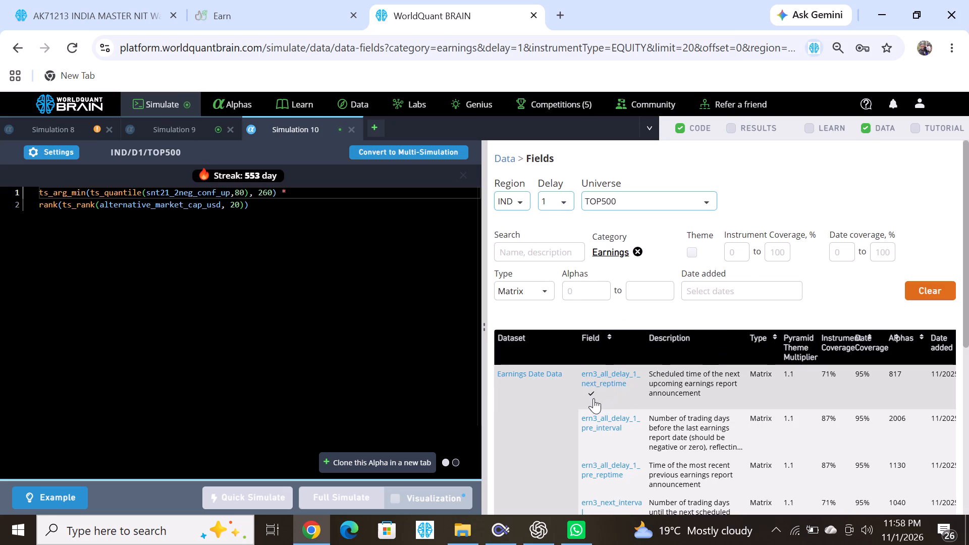
{"action": "double_click", "coordinate": [197, 194]}
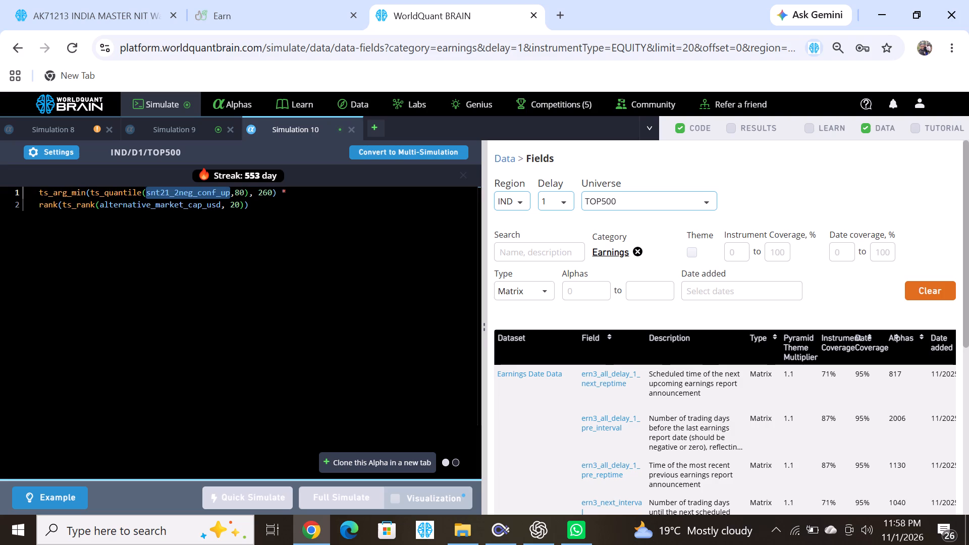
{"action": "key", "text": "ctrl+v"}
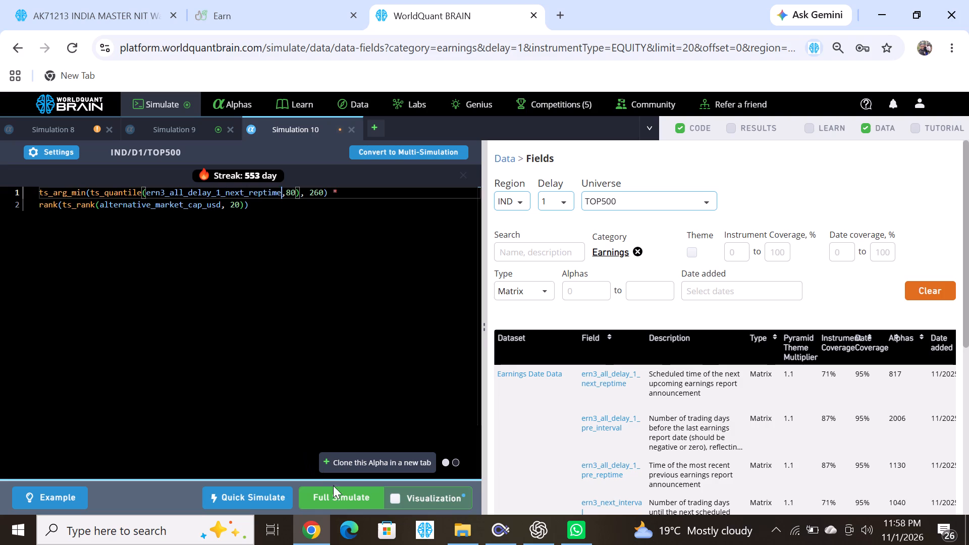
{"action": "left_click", "coordinate": [345, 497]}
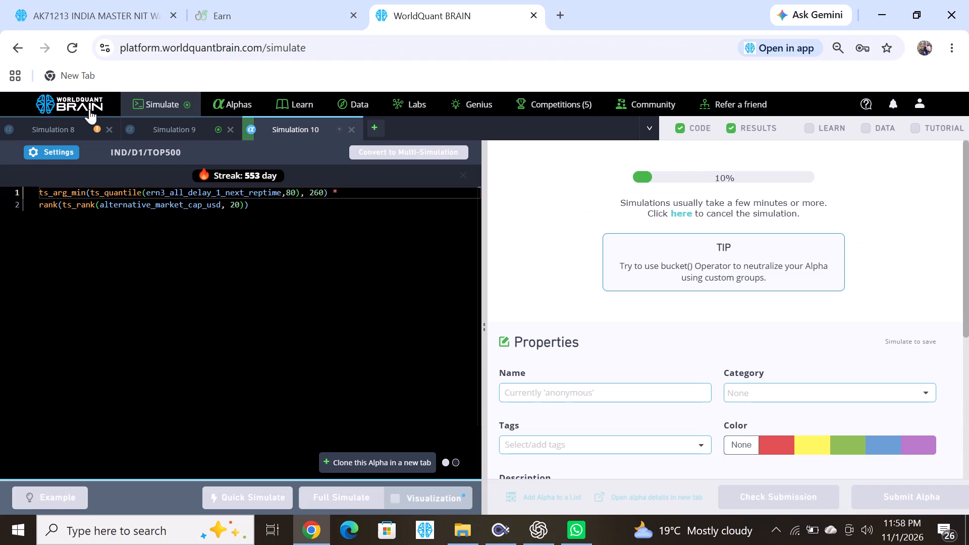
For Simulation 9, look through the Earnings data fields and open all matching fields in the Earnings Date Data dataset.
{"action": "left_click", "coordinate": [163, 152]}
{"action": "left_click", "coordinate": [181, 130]}
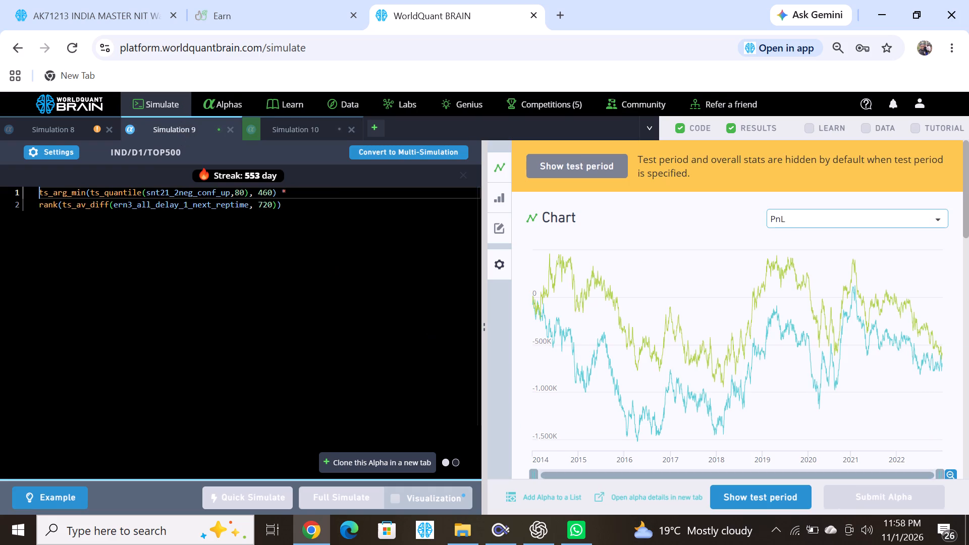
{"action": "double_click", "coordinate": [215, 205]}
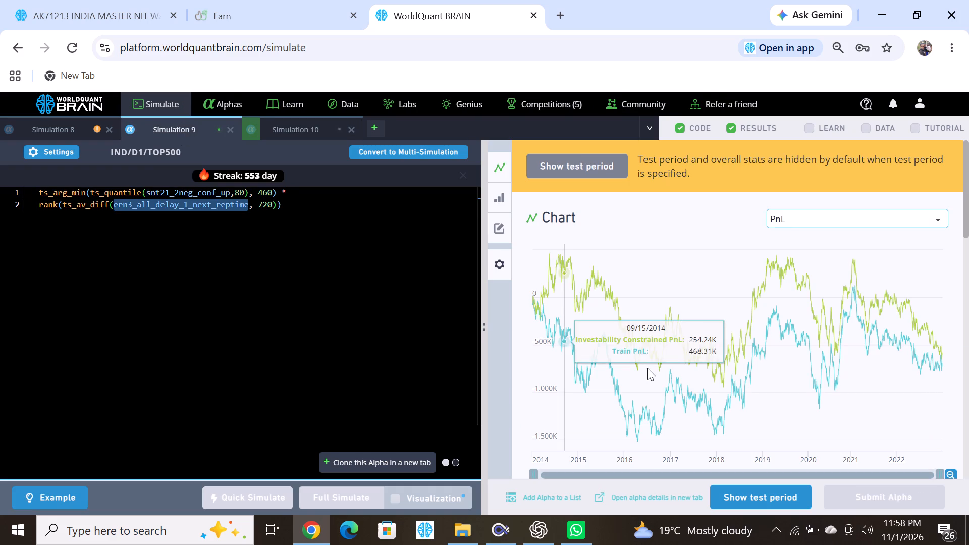
{"action": "left_click", "coordinate": [869, 128]}
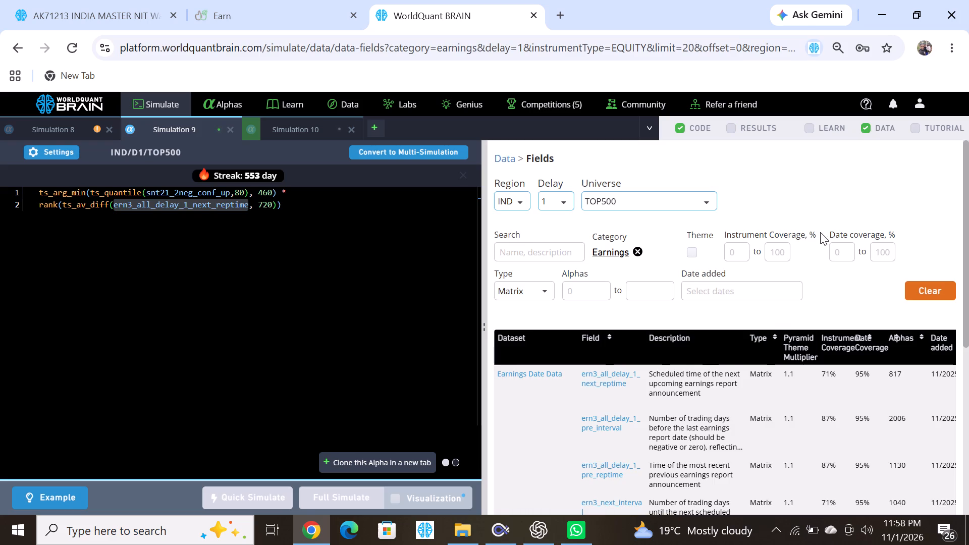
{"action": "scroll", "coordinate": [741, 368], "scroll_direction": "down", "scroll_amount": 5}
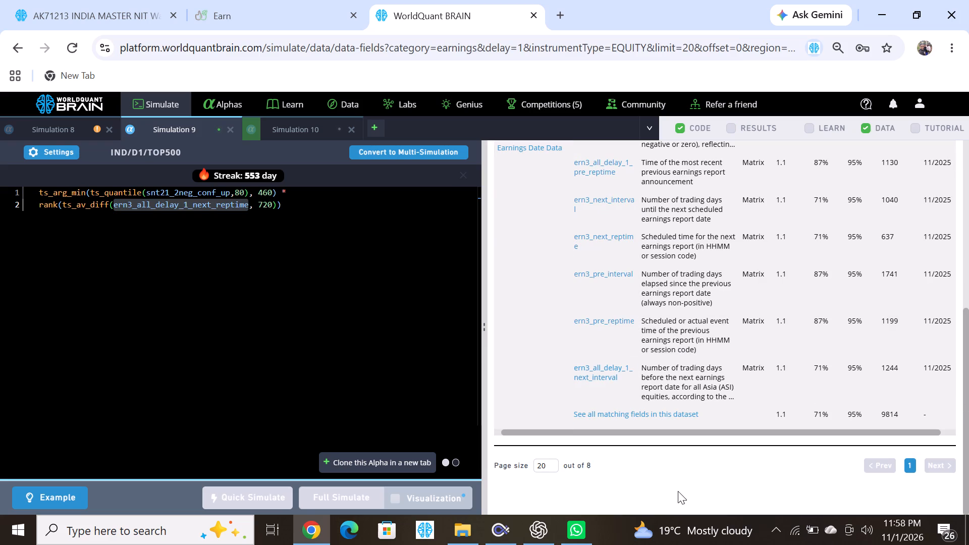
{"action": "left_click", "coordinate": [619, 408]}
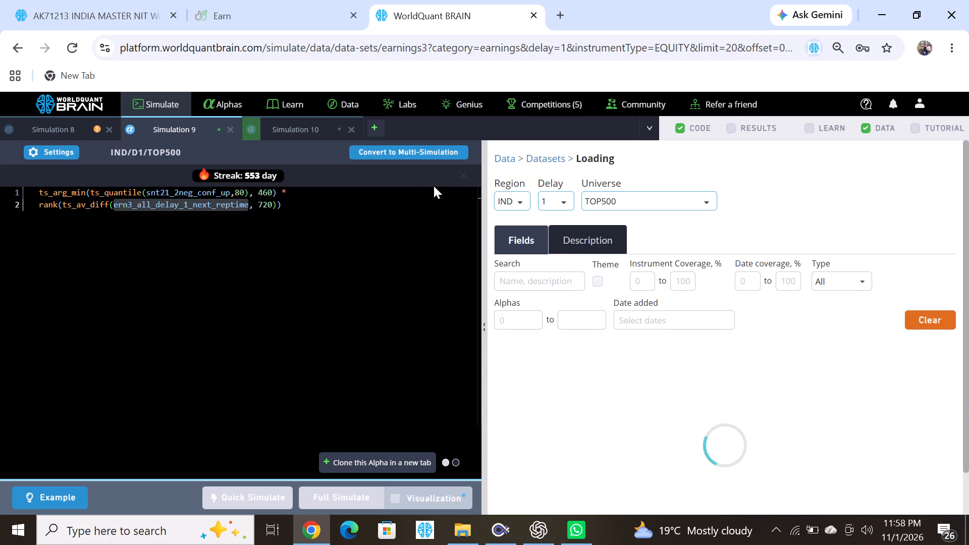
Close Simulation 9.
{"action": "left_click", "coordinate": [233, 128]}
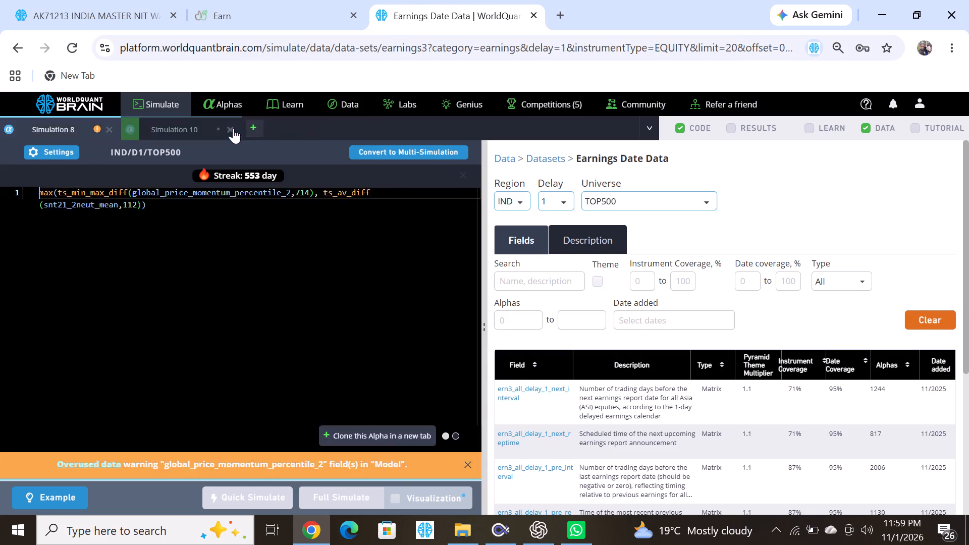
Show the test period for Simulation 8's alpha and examine the failed and warning tests in its IS Testing Status.
{"action": "left_click", "coordinate": [732, 127]}
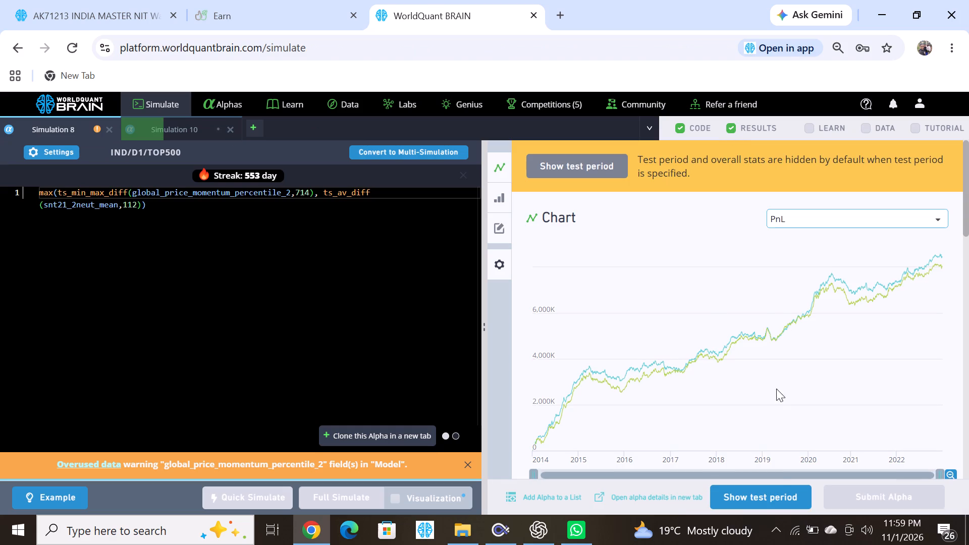
{"action": "left_click", "coordinate": [760, 492]}
{"action": "scroll", "coordinate": [655, 398], "scroll_direction": "down", "scroll_amount": 7}
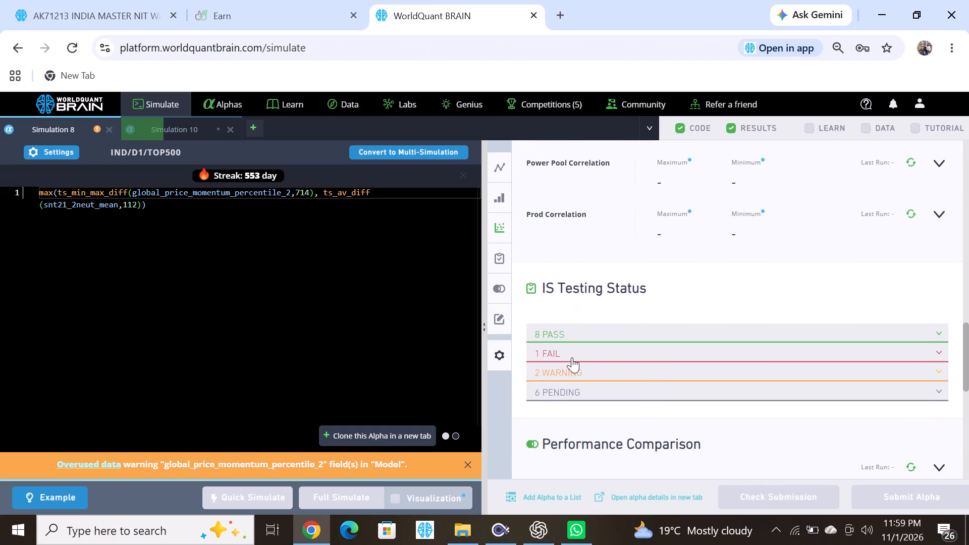
{"action": "left_click", "coordinate": [571, 357]}
{"action": "left_click", "coordinate": [586, 391]}
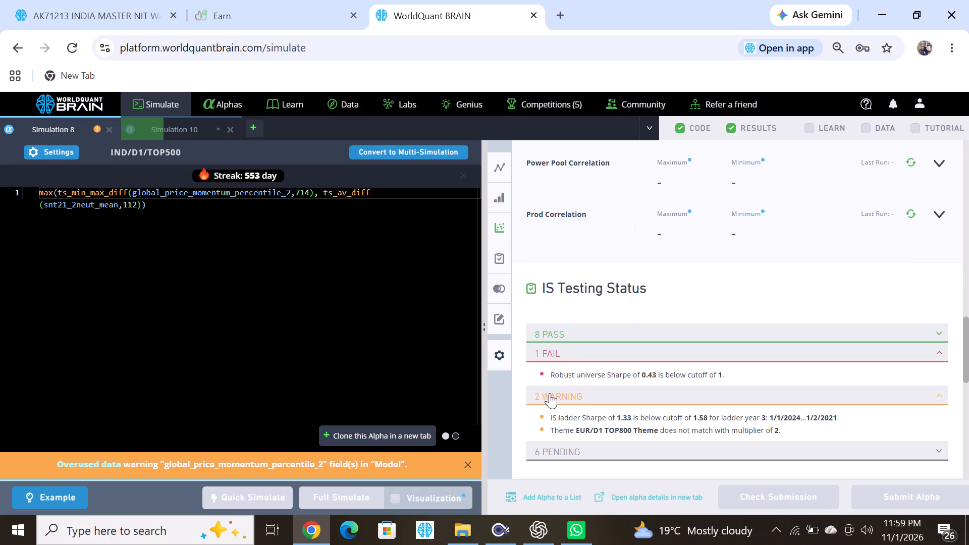
Set the ts_min_max_diff lookback in Simulation 8 to 114 and run a full simulation.
{"action": "left_click", "coordinate": [300, 194]}
{"action": "key", "text": "BackSpace"}
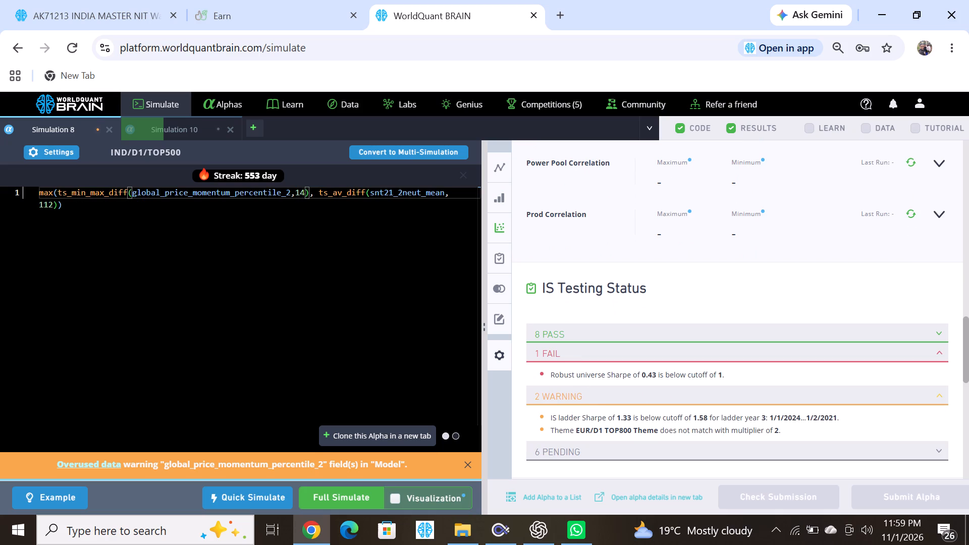
{"action": "key", "text": "1"}
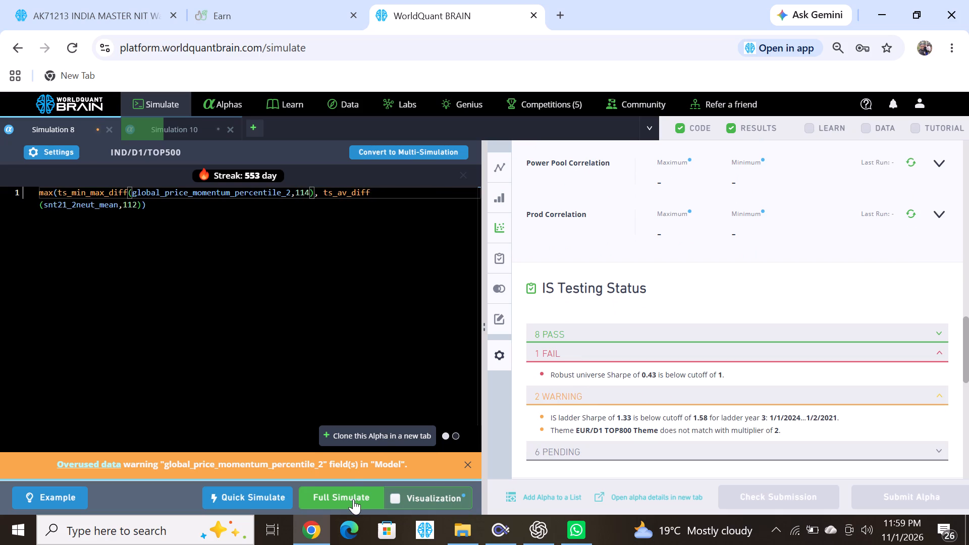
{"action": "left_click", "coordinate": [353, 499]}
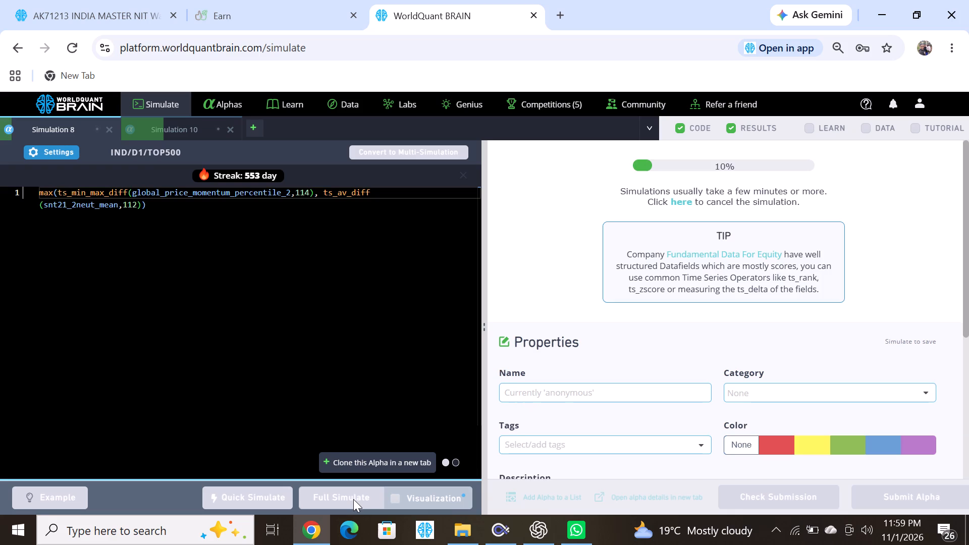
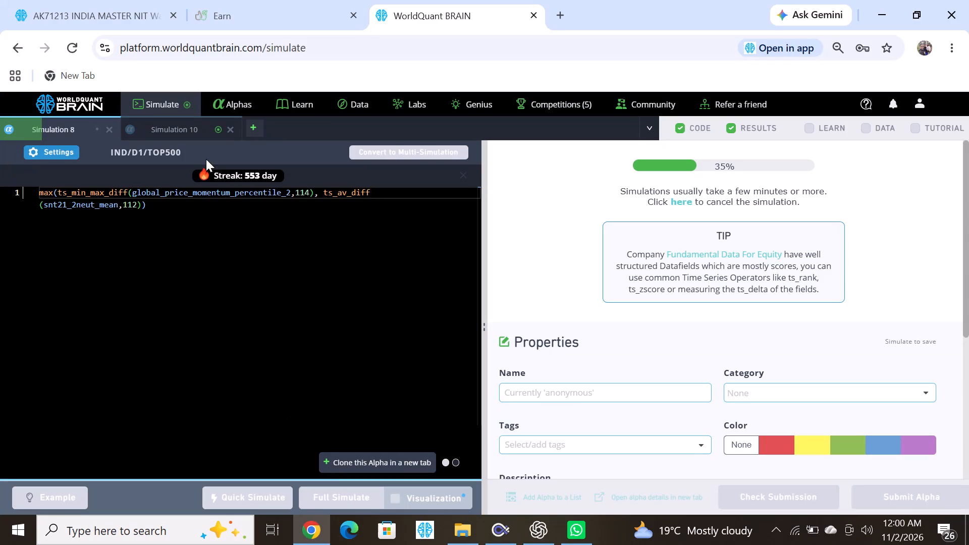
Show the test period for Simulation 10's alpha and examine the failed tests in its IS Testing Status.
{"action": "left_click", "coordinate": [188, 133]}
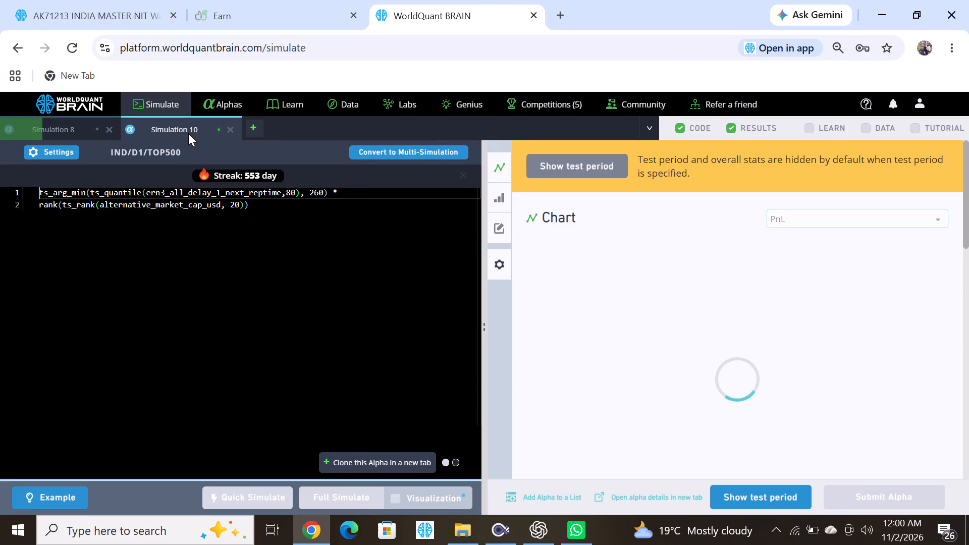
{"action": "left_click", "coordinate": [742, 503]}
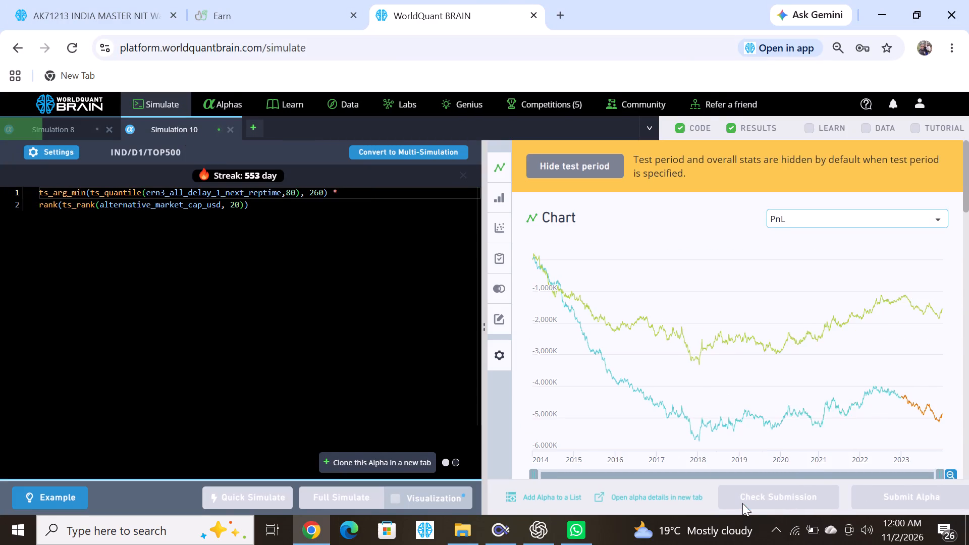
{"action": "scroll", "coordinate": [685, 440], "scroll_direction": "down", "scroll_amount": 8}
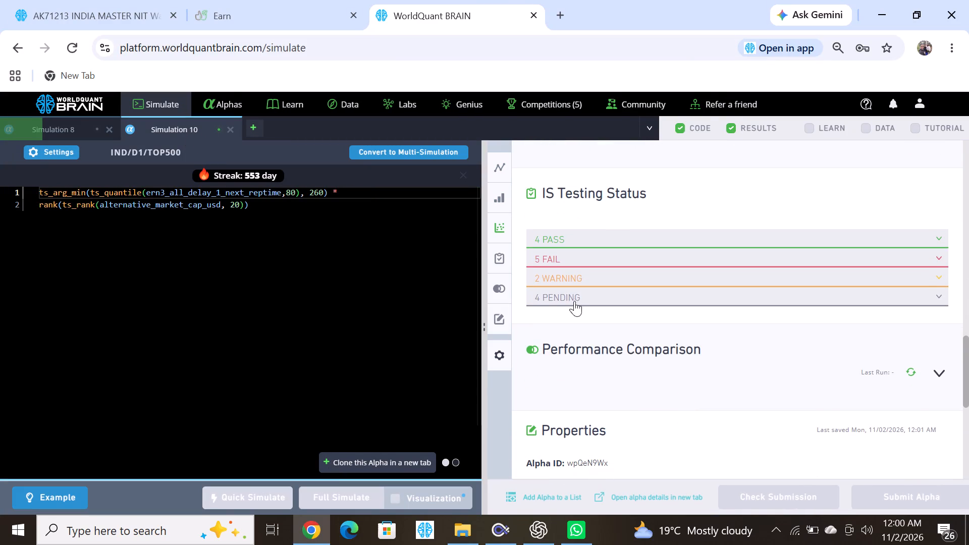
{"action": "left_click", "coordinate": [543, 262]}
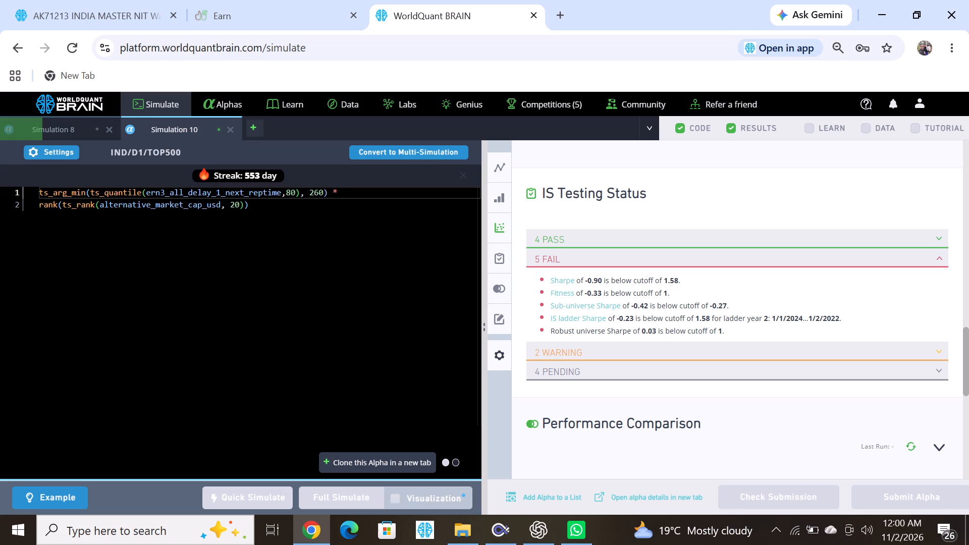
Replace the outer ts_arg_min operator in Simulation 10 with ts_backfill and run a full simulation.
{"action": "double_click", "coordinate": [76, 193]}
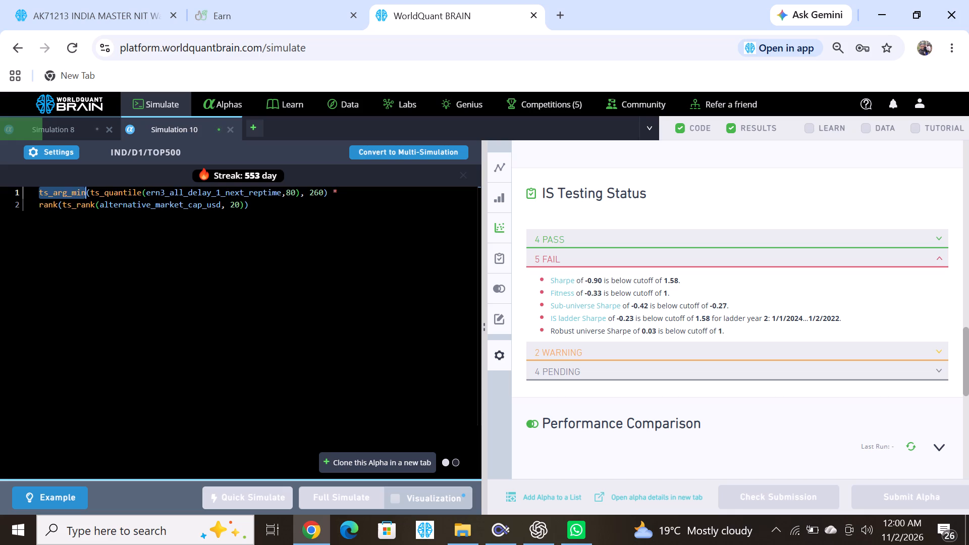
{"action": "type", "text": "ts"}
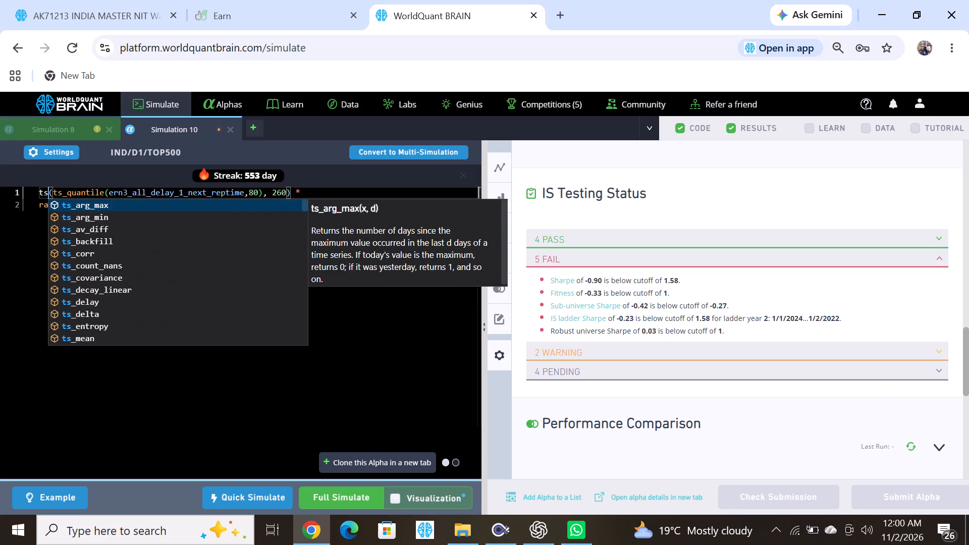
{"action": "left_click", "coordinate": [92, 242]}
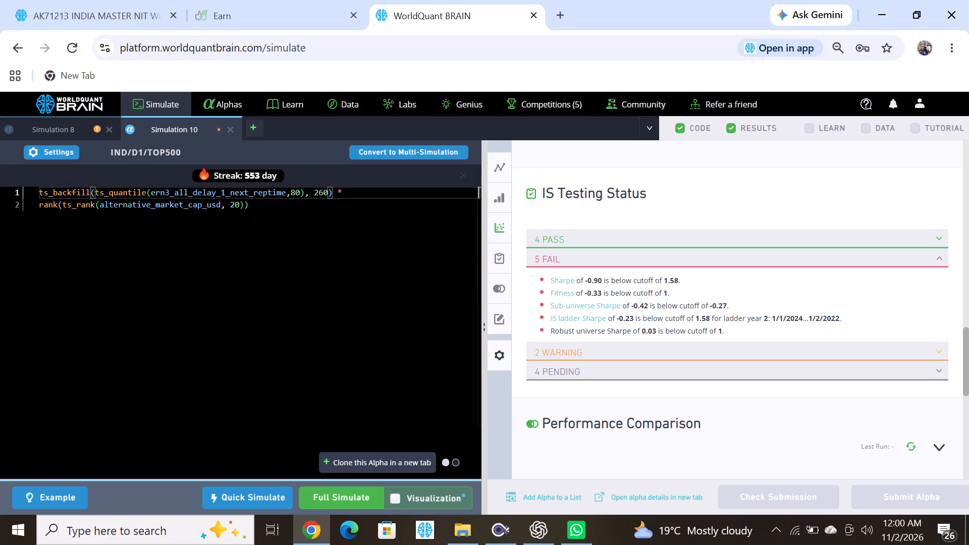
{"action": "left_click", "coordinate": [331, 490]}
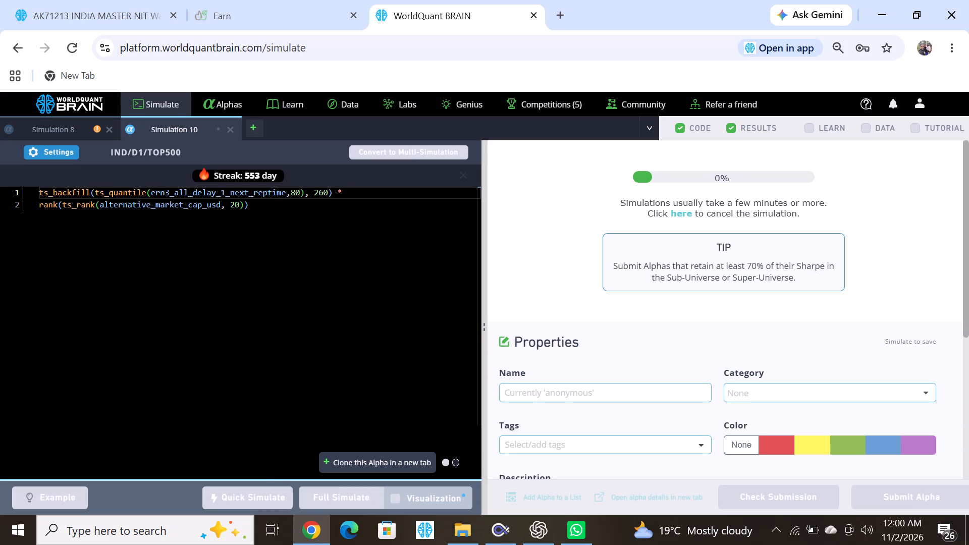
Show the test period for Simulation 8's alpha and examine the passed and failed tests in its IS Testing Status.
{"action": "left_click", "coordinate": [71, 129]}
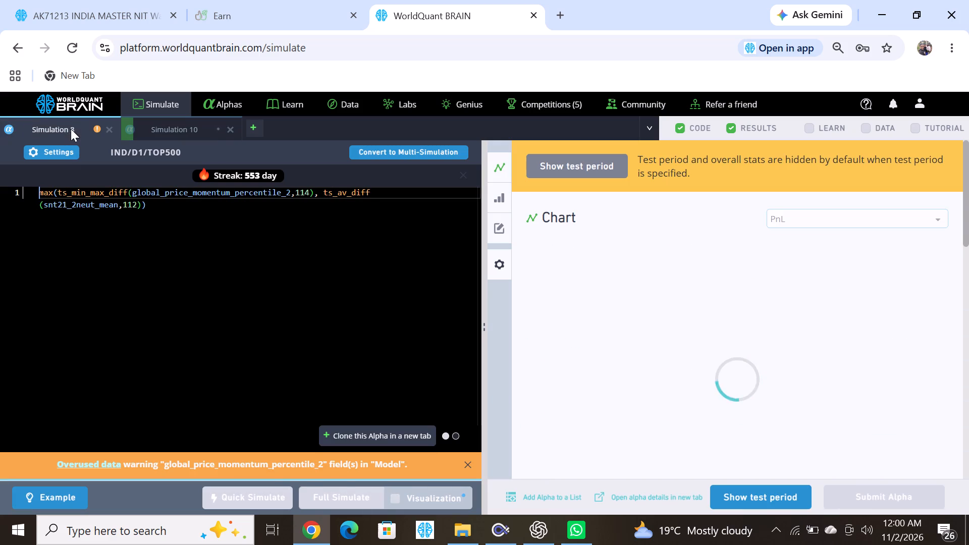
{"action": "left_click", "coordinate": [733, 494]}
{"action": "scroll", "coordinate": [628, 396], "scroll_direction": "down", "scroll_amount": 1}
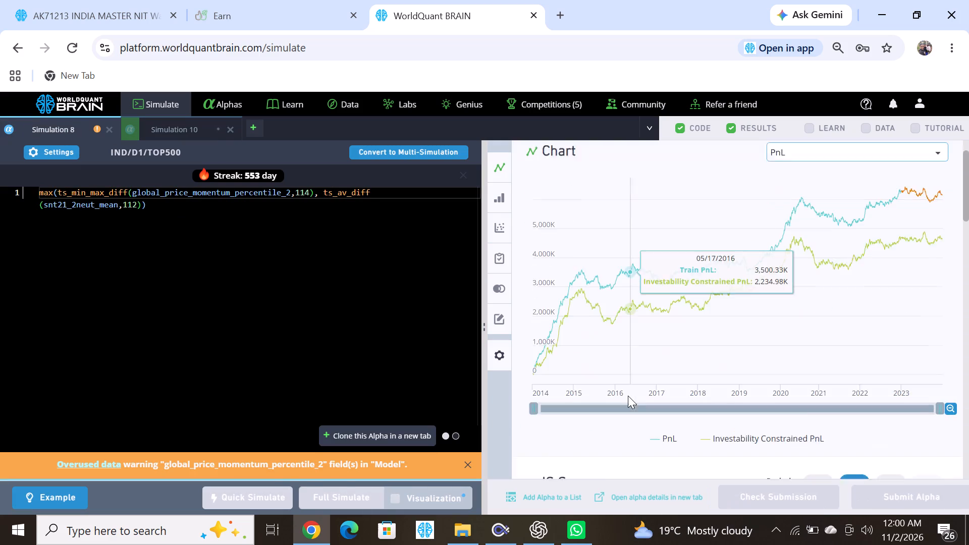
{"action": "scroll", "coordinate": [628, 396], "scroll_direction": "down", "scroll_amount": 6}
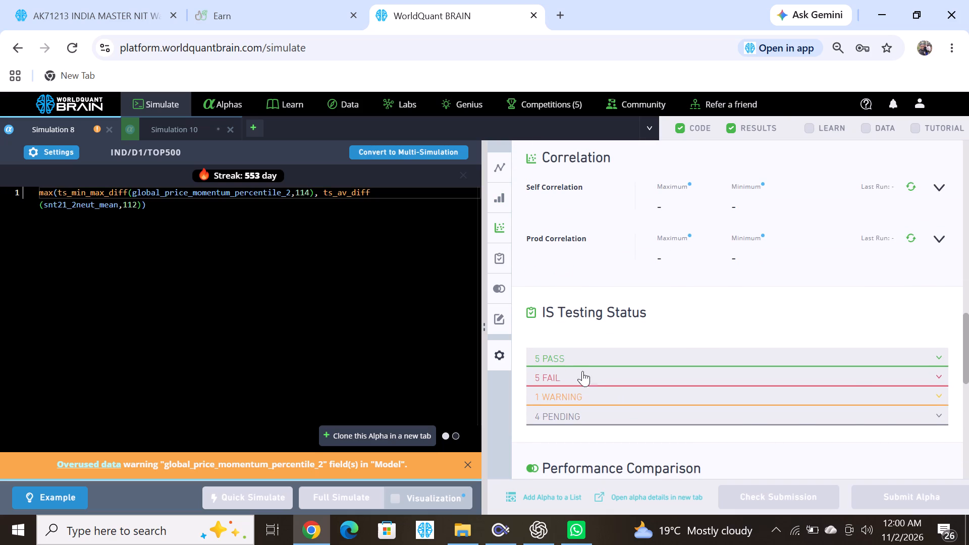
{"action": "left_click", "coordinate": [579, 366]}
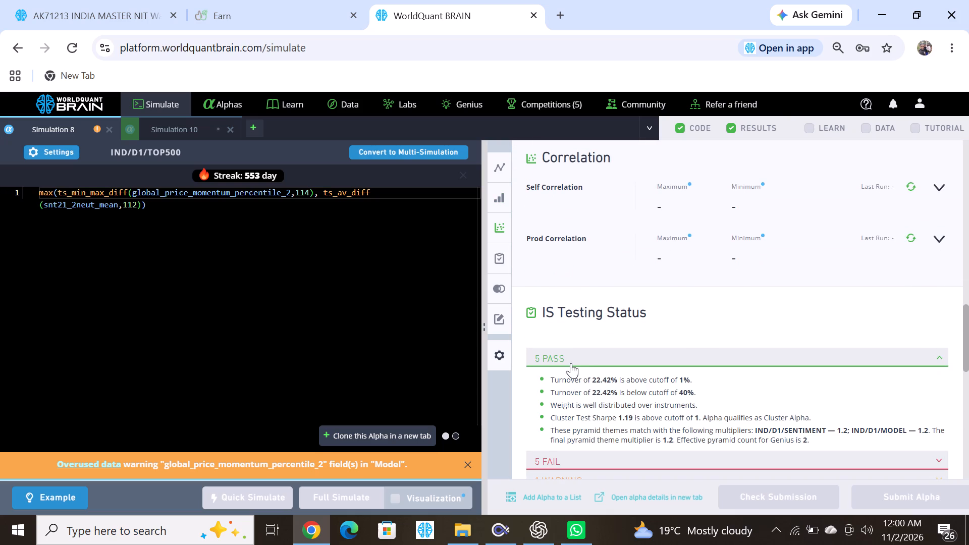
{"action": "scroll", "coordinate": [571, 363], "scroll_direction": "down", "scroll_amount": 2}
{"action": "left_click", "coordinate": [558, 260]}
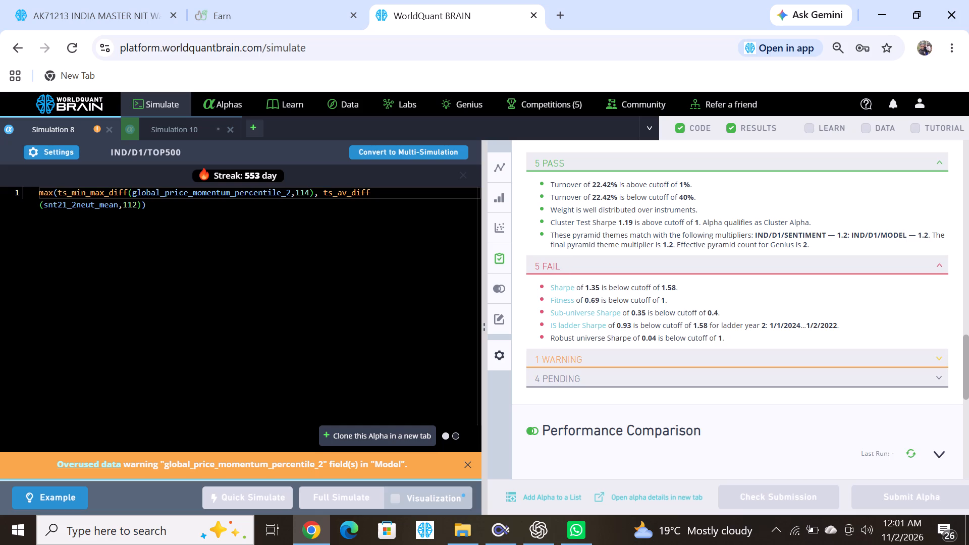
Set the ts_av_diff lookback in Simulation 8 to 712 and run a full simulation.
{"action": "left_click", "coordinate": [128, 204]}
{"action": "key", "text": "BackSpace"}
{"action": "key", "text": "7"}
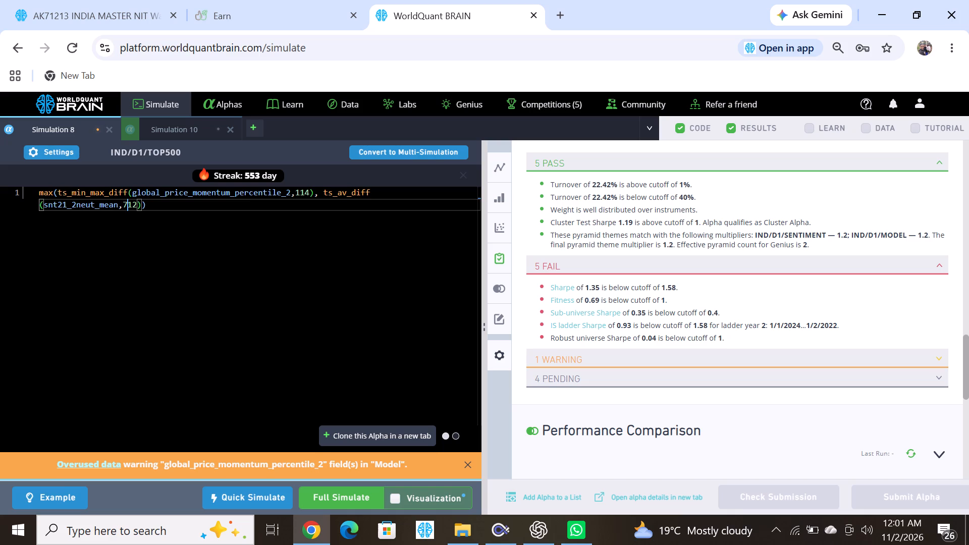
{"action": "left_click", "coordinate": [344, 488]}
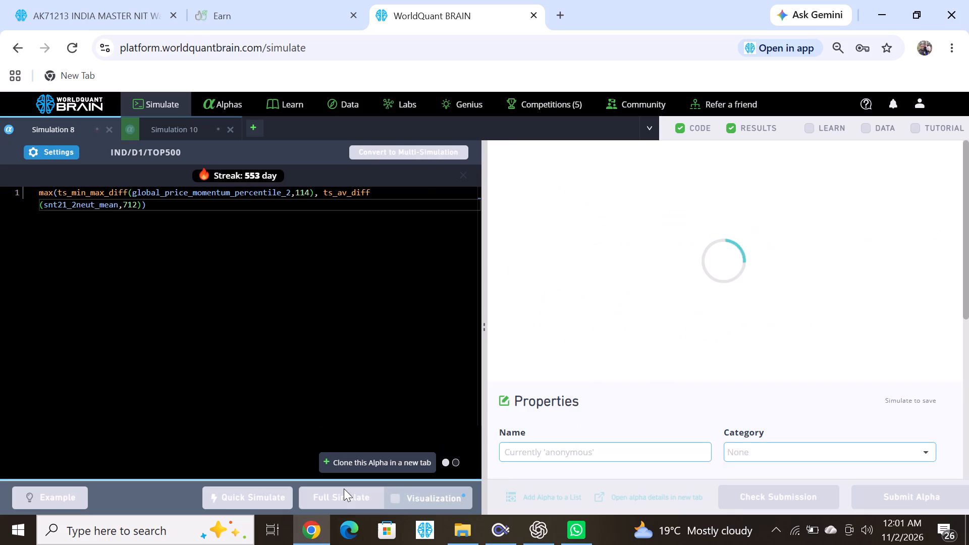
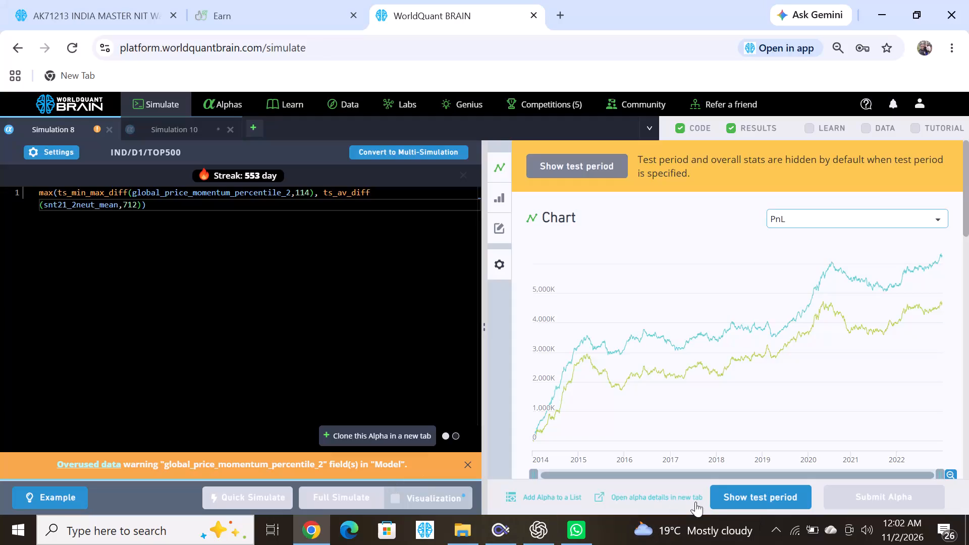
Show the test period for Simulation 8's alpha and examine its IS Summary and IS Testing Status.
{"action": "left_click", "coordinate": [725, 505]}
{"action": "scroll", "coordinate": [663, 409], "scroll_direction": "down", "scroll_amount": 2}
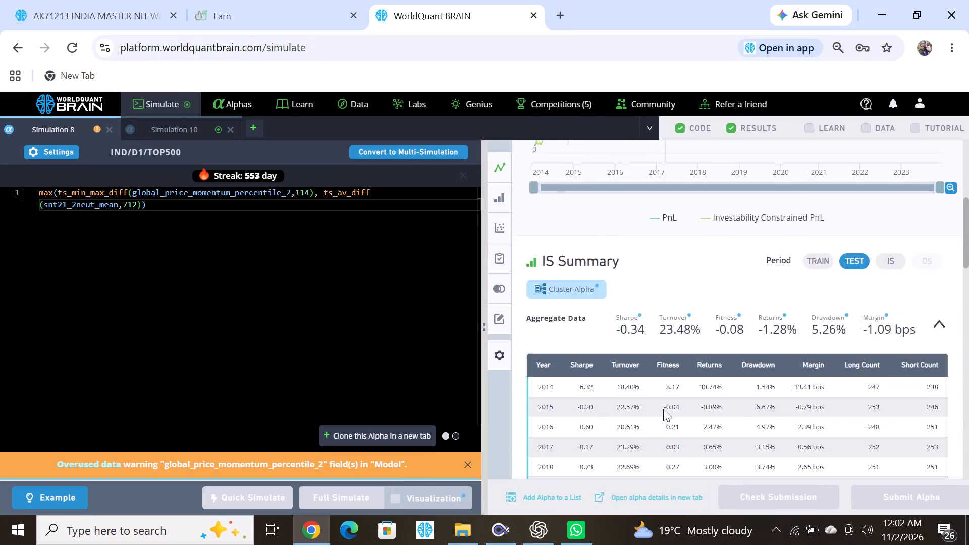
{"action": "scroll", "coordinate": [663, 409], "scroll_direction": "down", "scroll_amount": 5}
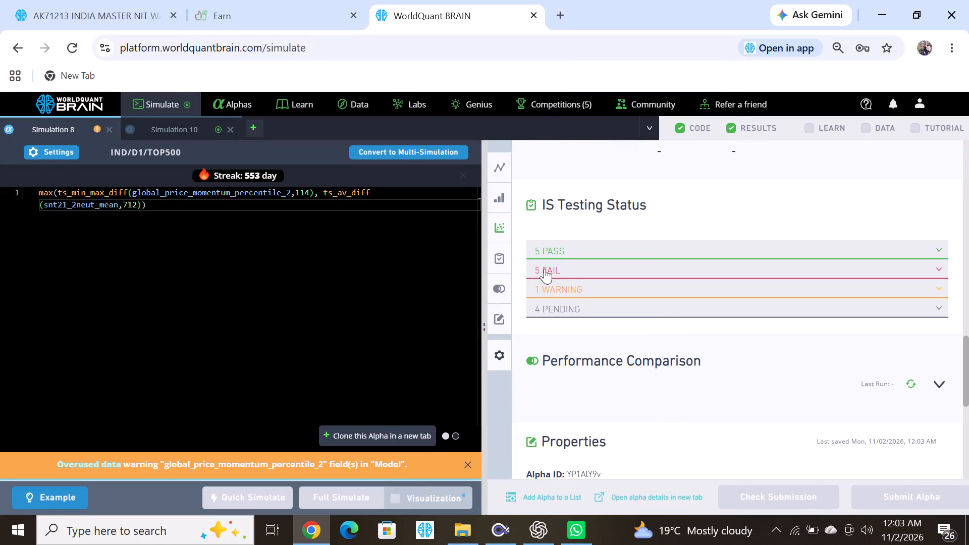
Switch to Simulation 10 and show the test period for its ts_backfill alpha.
{"action": "left_click", "coordinate": [189, 130]}
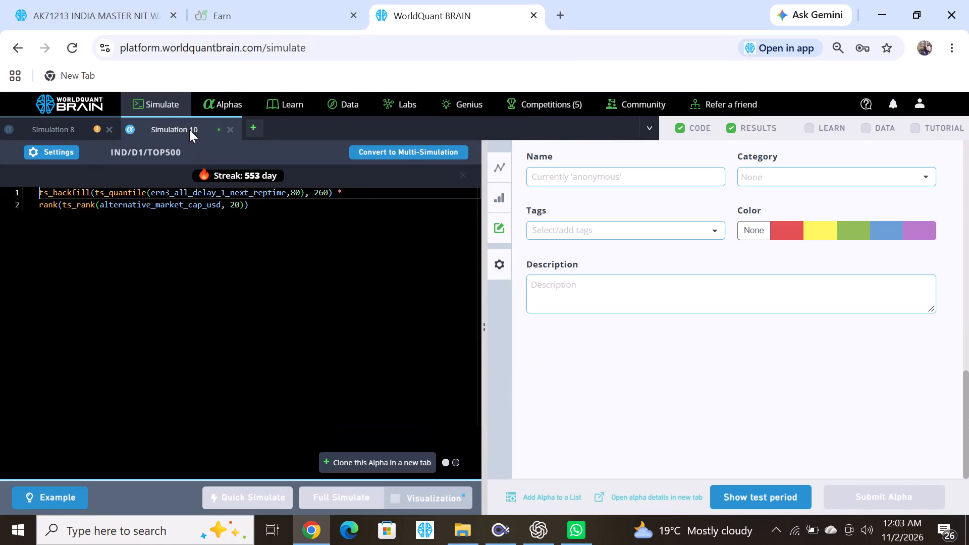
{"action": "left_click", "coordinate": [772, 501]}
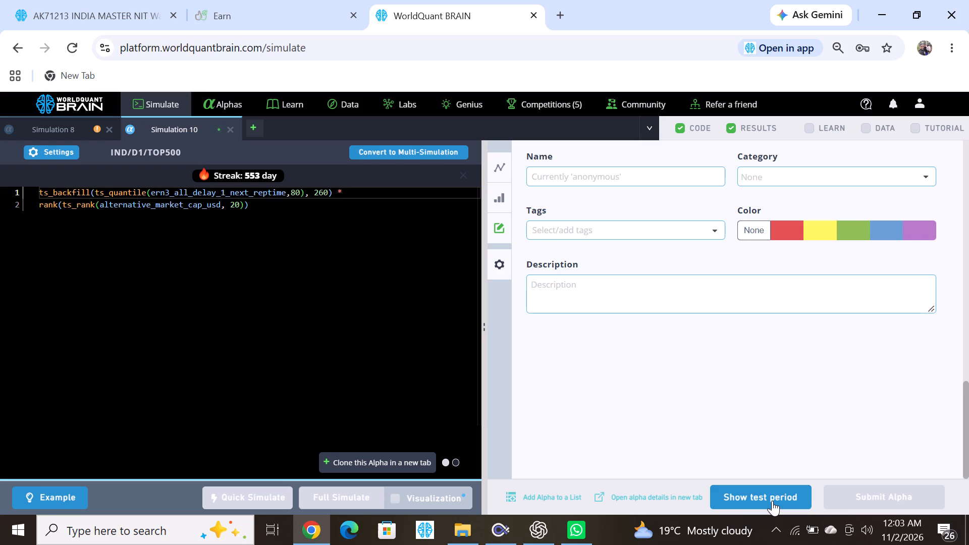